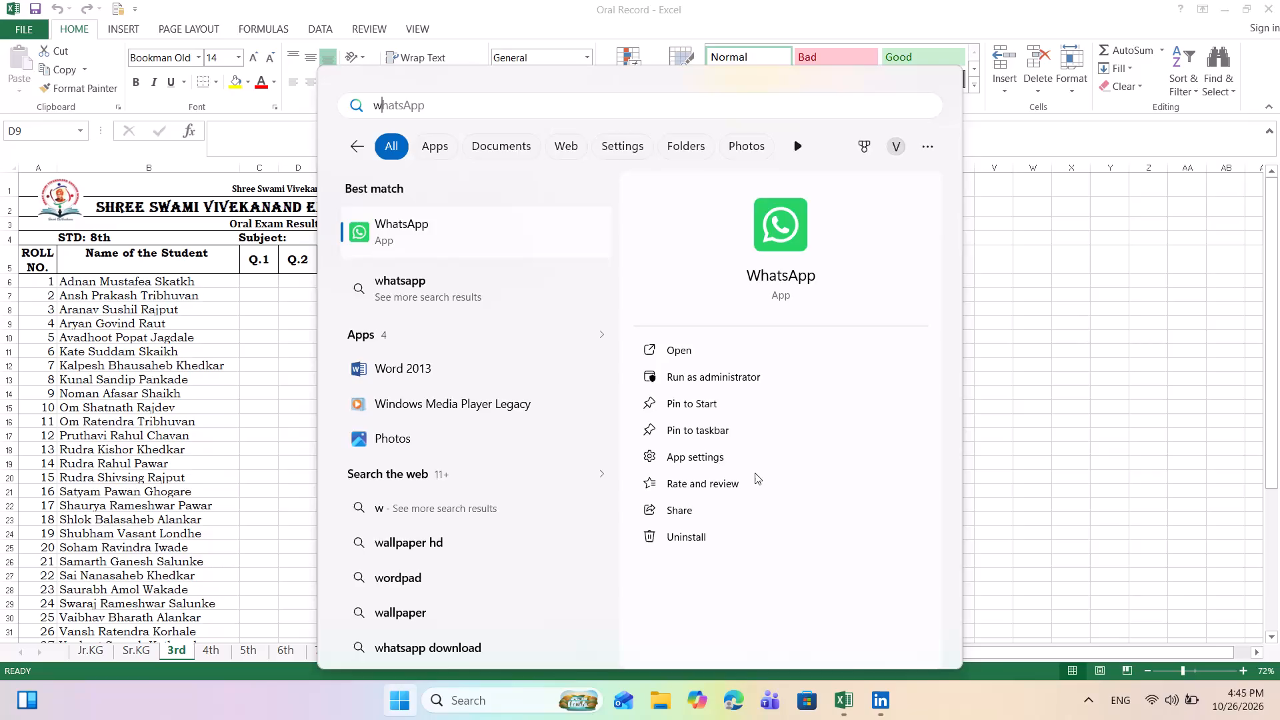
Launch WhatsApp from the system search results.
{"action": "key", "text": "Return"}
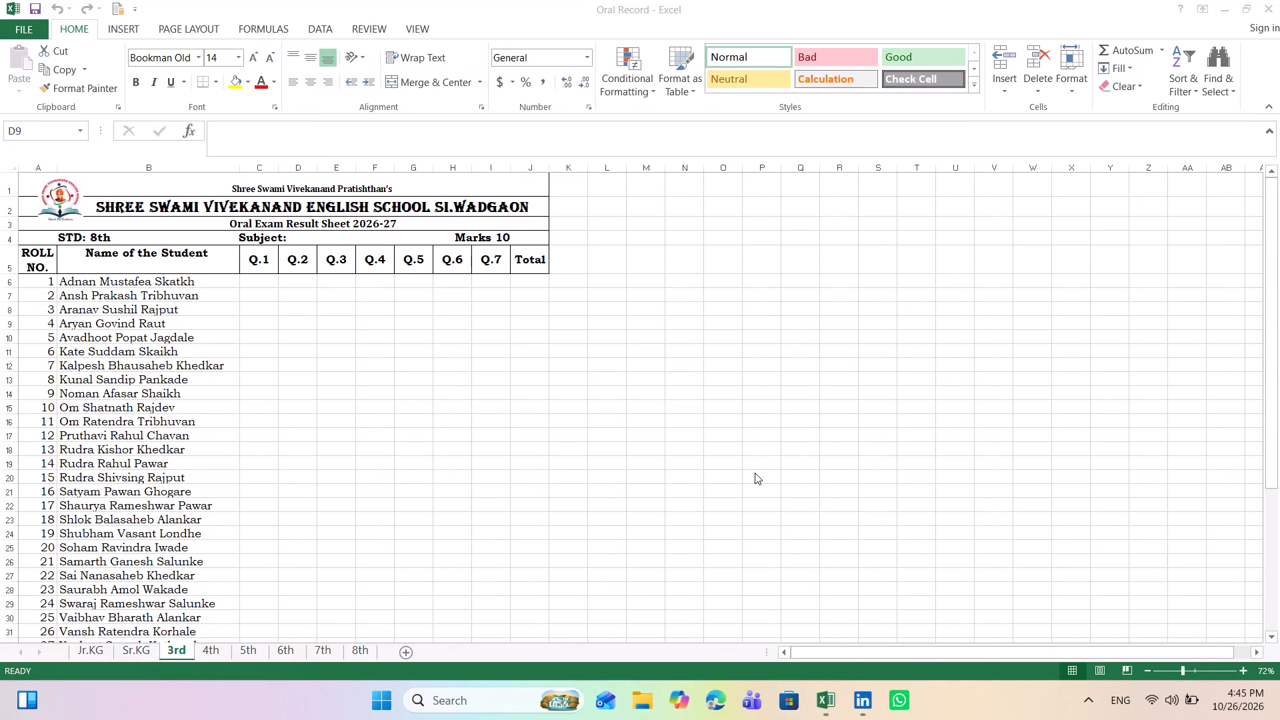
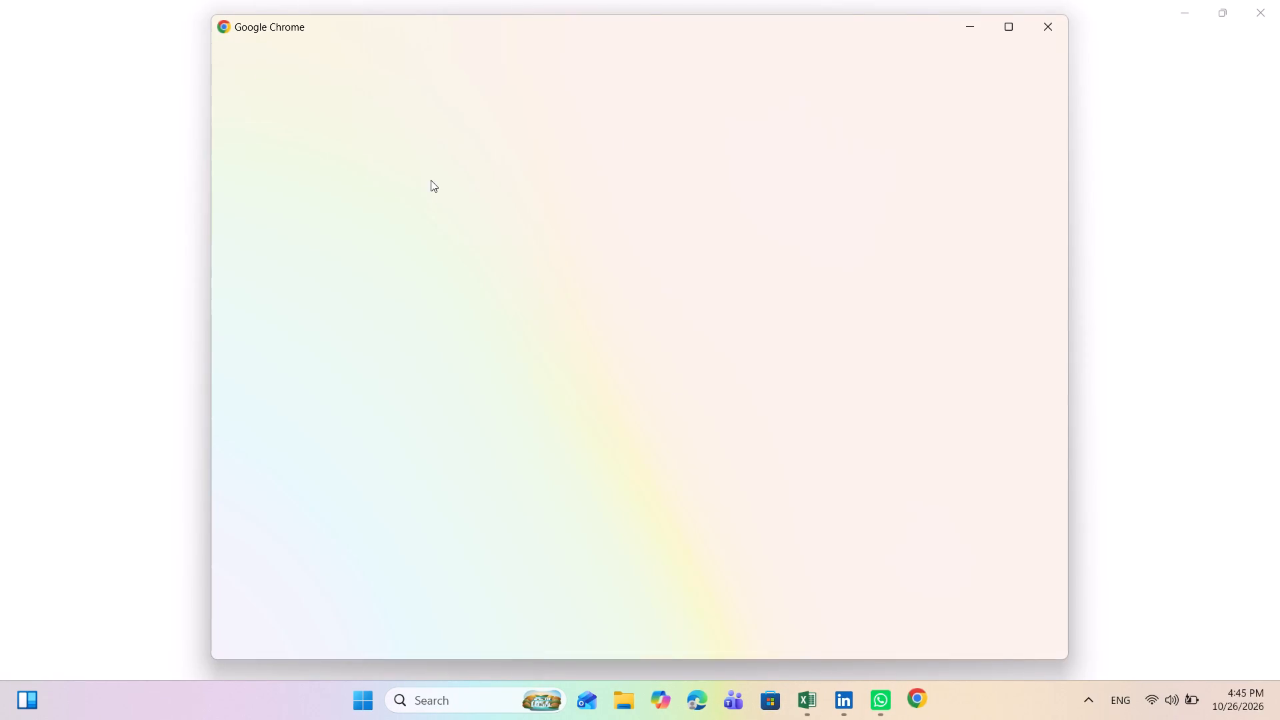
Open Chrome with the Person 1 profile and enter the web.whatsapp.com address to load WhatsApp Web.
{"action": "left_click", "coordinate": [409, 333]}
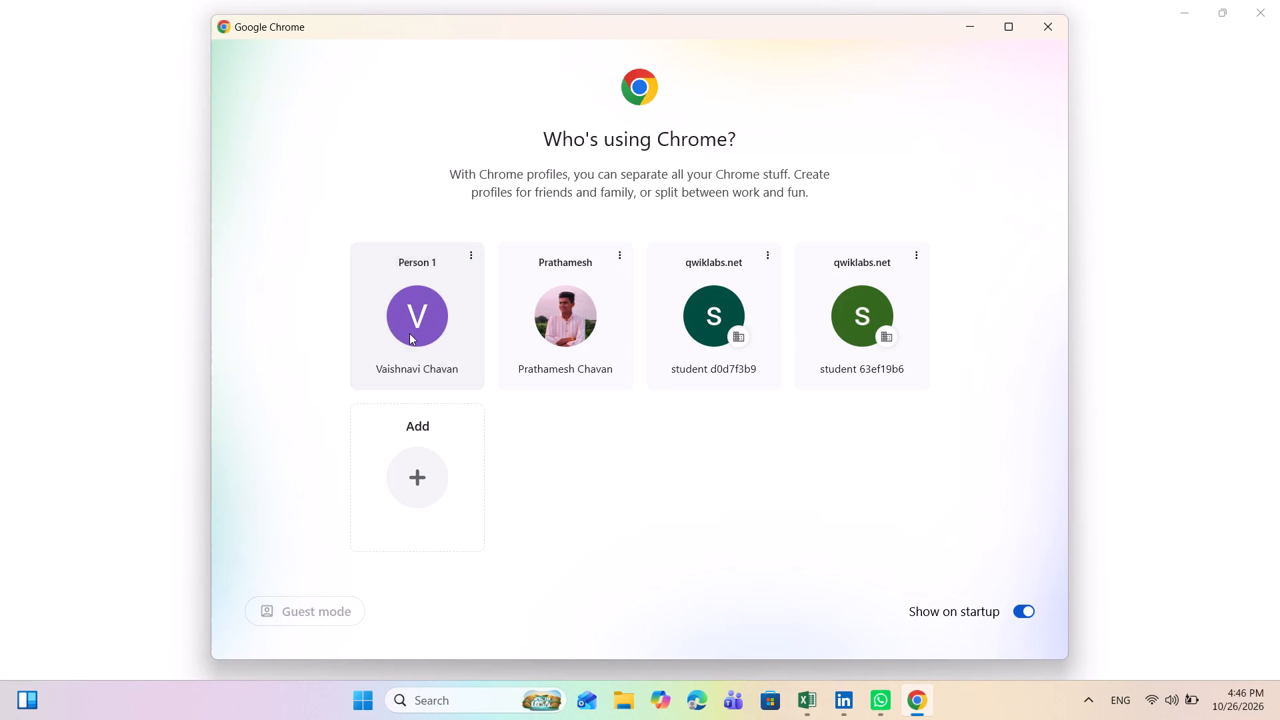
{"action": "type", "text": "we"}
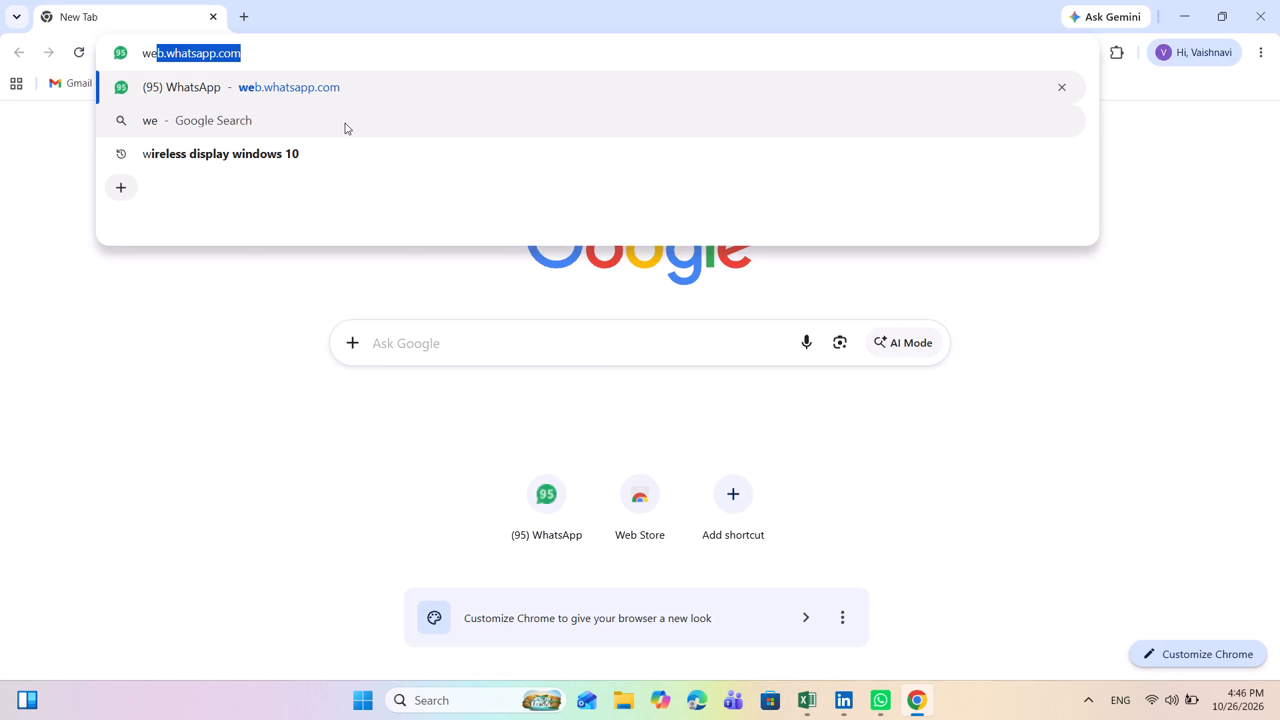
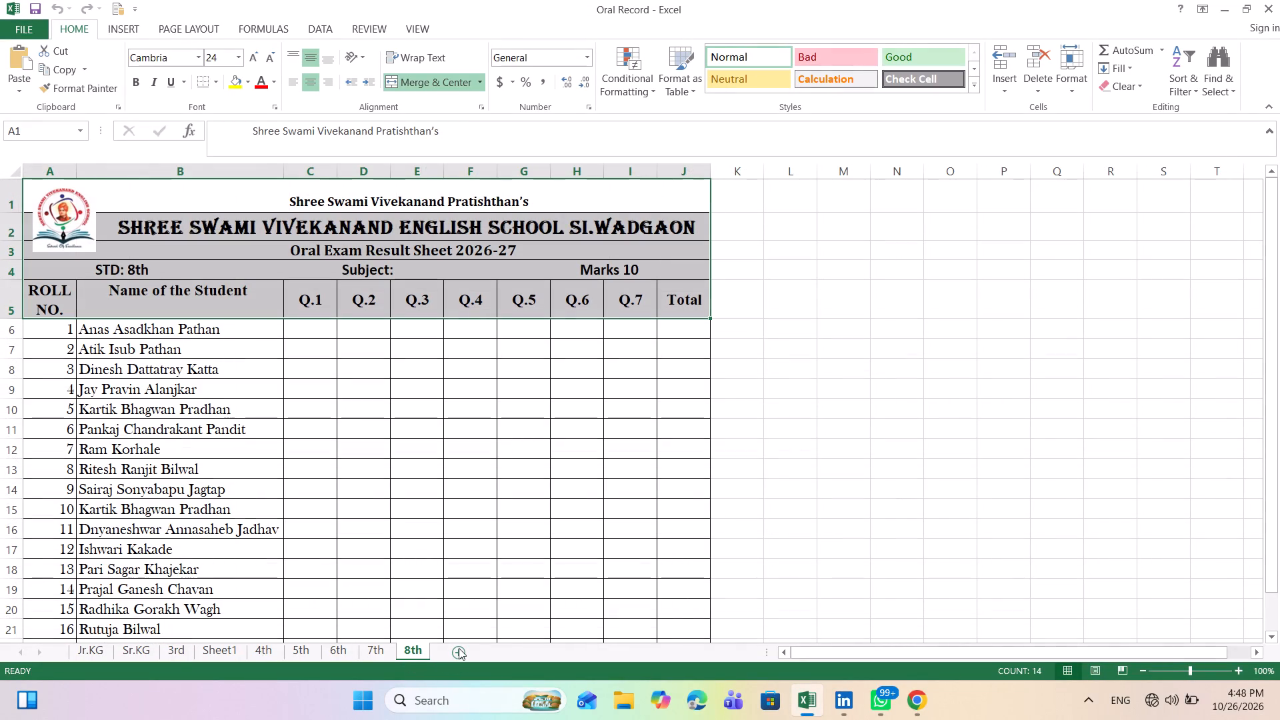
Add a new blank worksheet after the 8th sheet in the Oral Record workbook.
{"action": "left_click", "coordinate": [459, 648]}
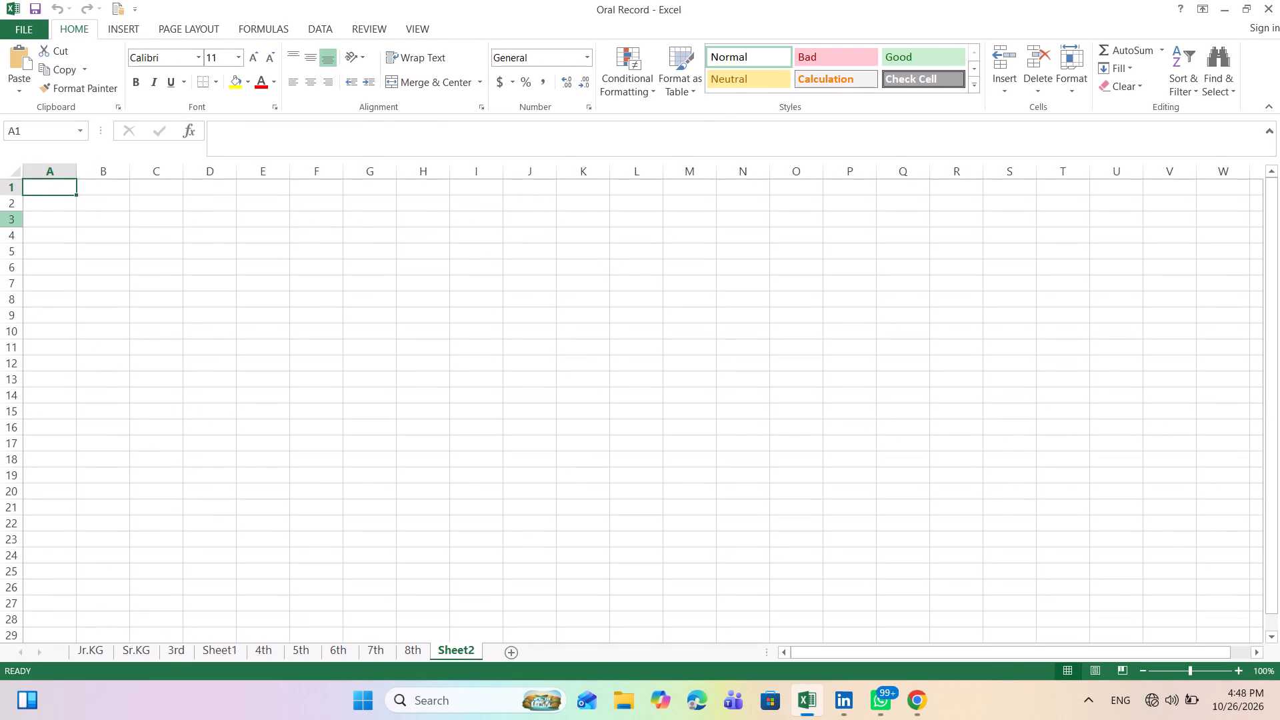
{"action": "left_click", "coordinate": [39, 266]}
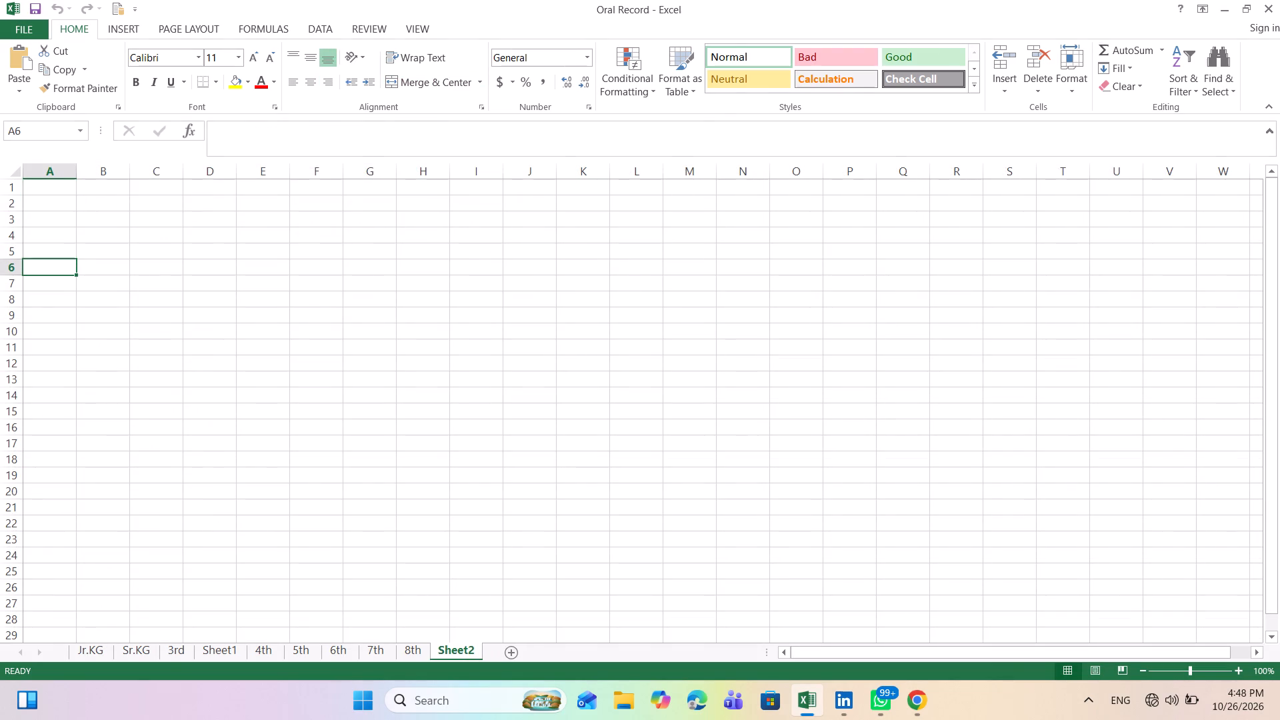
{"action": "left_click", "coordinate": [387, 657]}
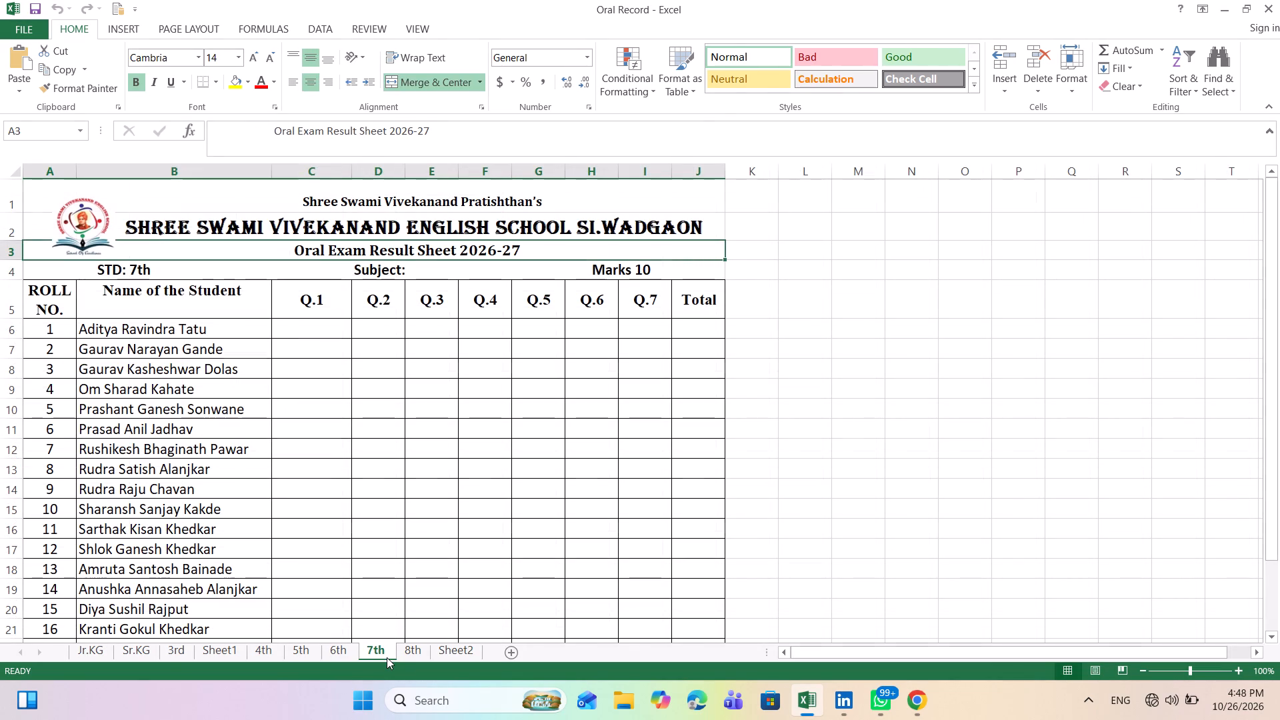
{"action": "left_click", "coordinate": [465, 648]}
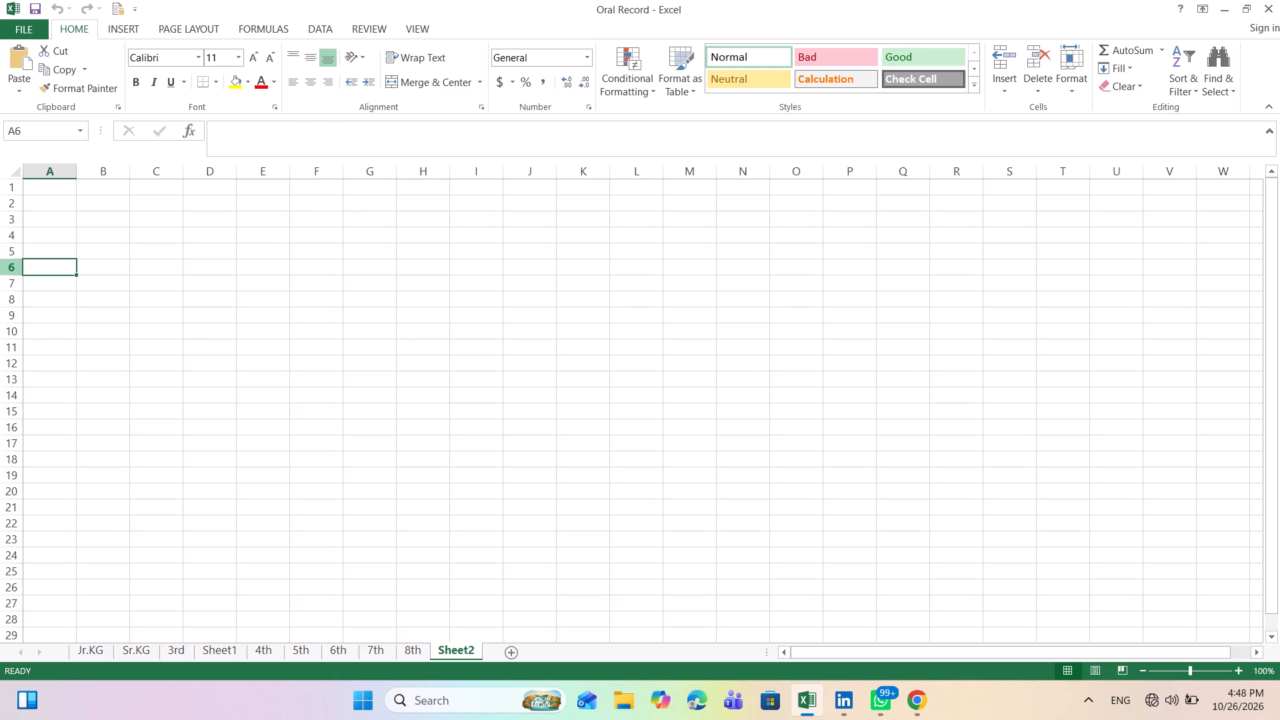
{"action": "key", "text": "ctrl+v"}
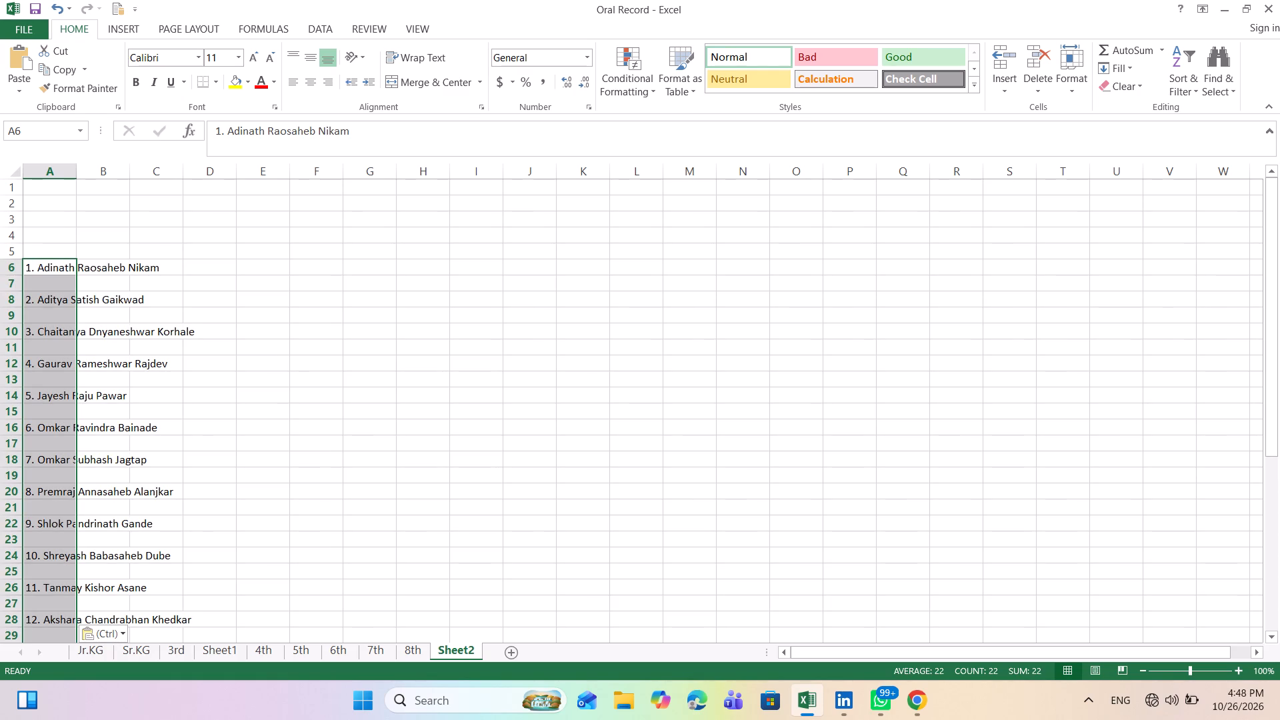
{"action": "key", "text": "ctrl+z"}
Paste the copied numbered student list into Sheet2 starting at cell B6.
{"action": "left_click", "coordinate": [104, 267]}
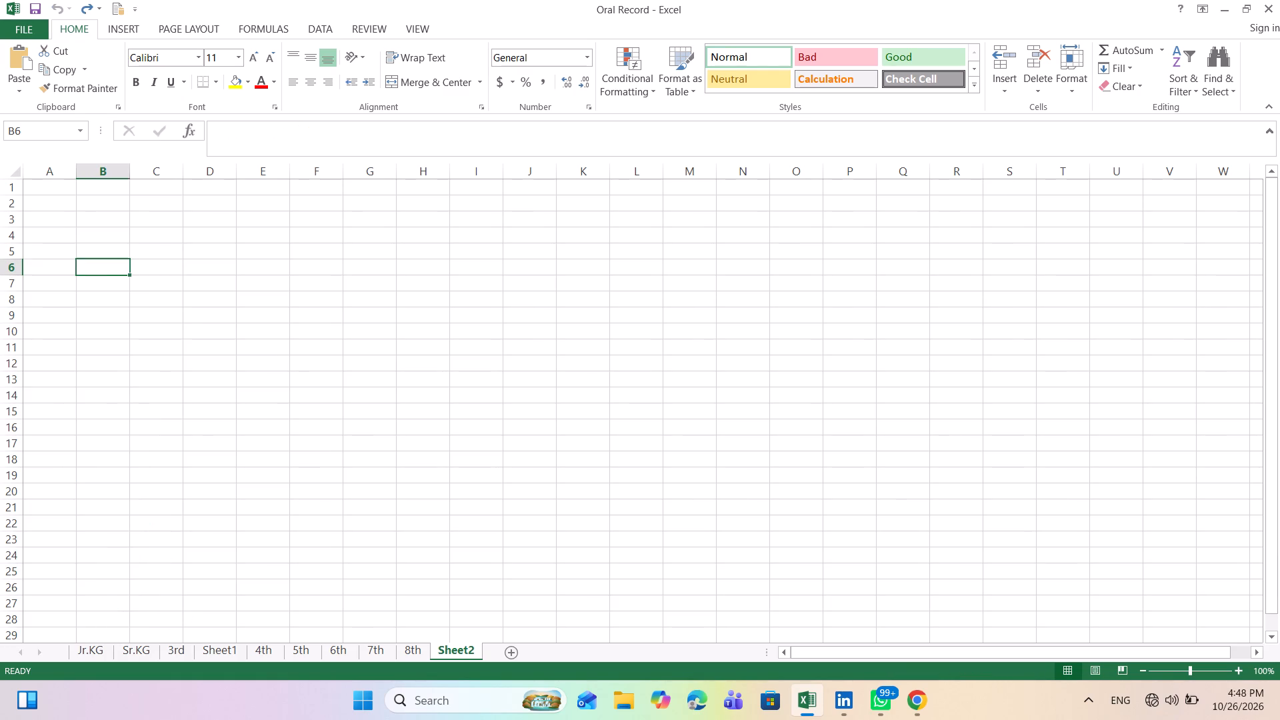
{"action": "key", "text": "ctrl+v"}
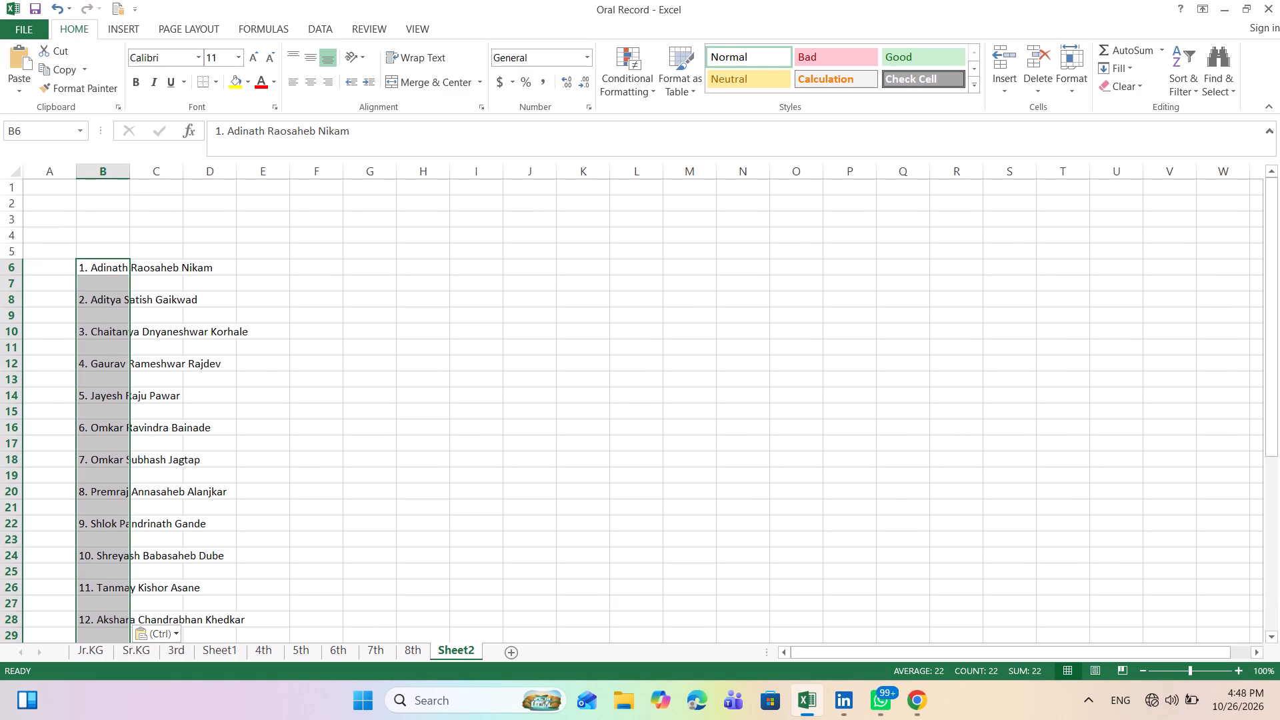
Copy the header block in rows 1 to 5 of the 8th sheet and paste it at cell A1 of Sheet2.
{"action": "left_click", "coordinate": [409, 655]}
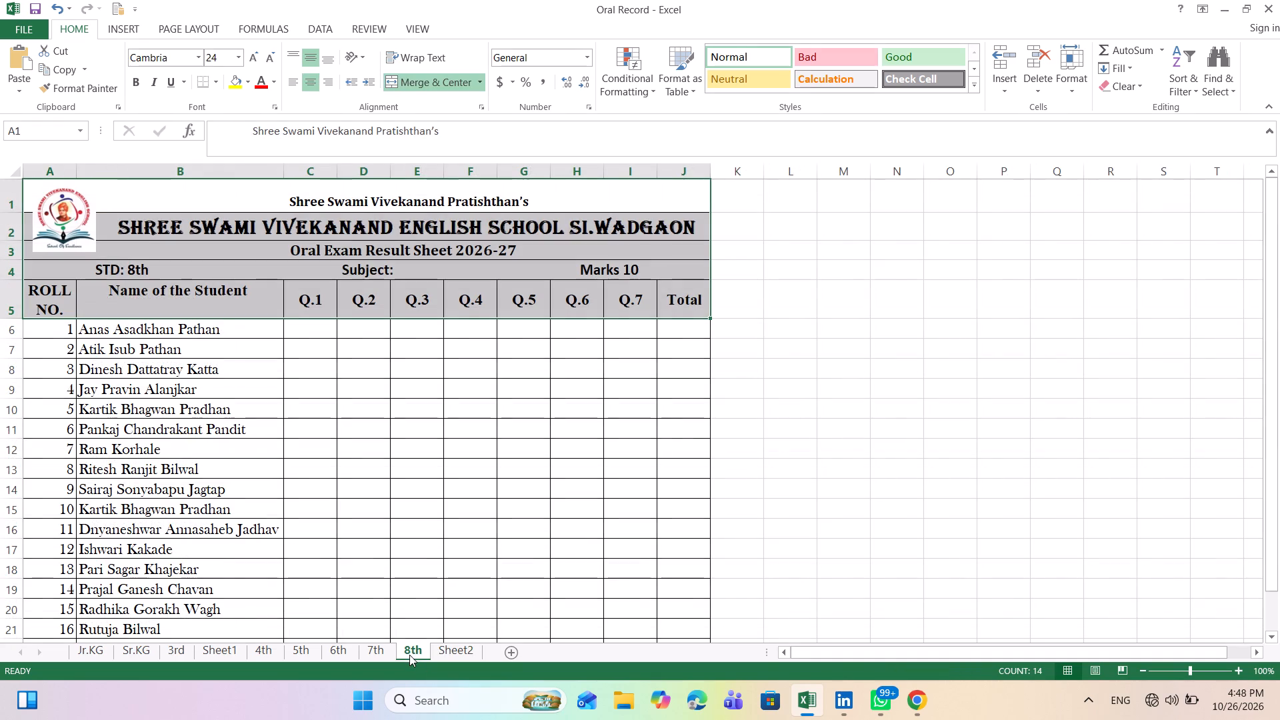
{"action": "left_click", "coordinate": [178, 219]}
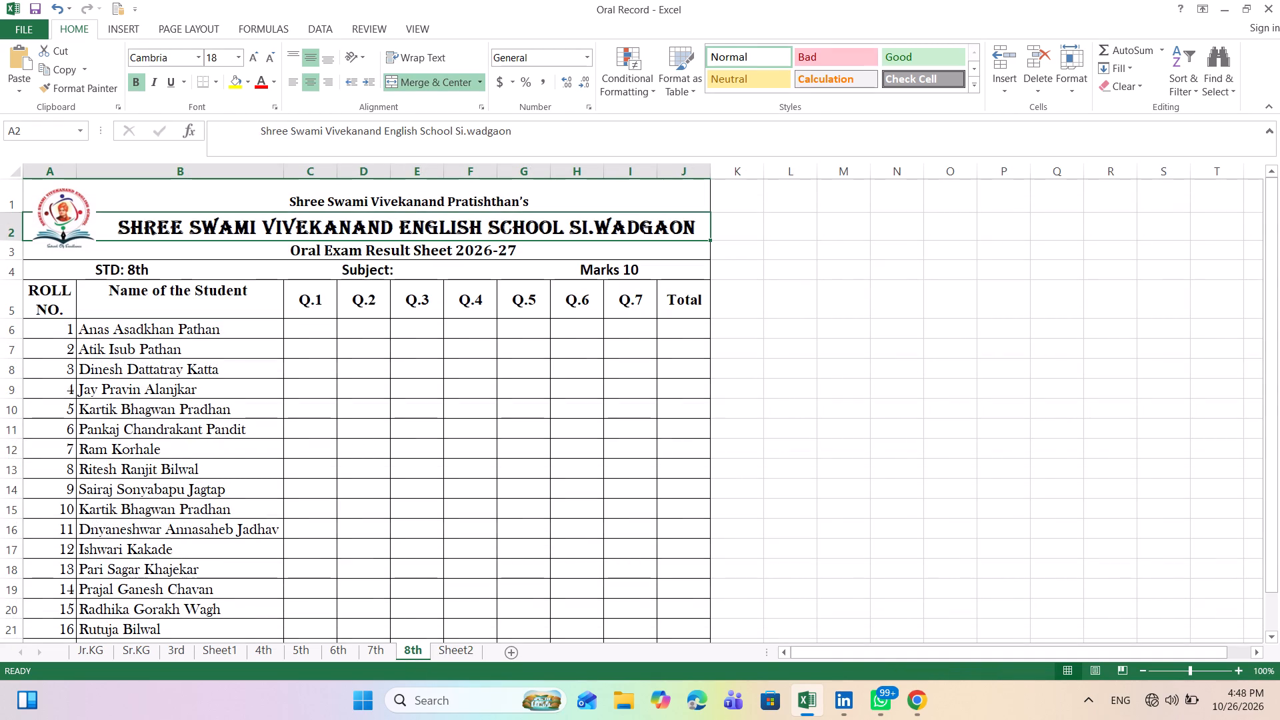
{"action": "left_click_drag", "start_coordinate": [231, 189], "coordinate": [248, 295]}
{"action": "key", "text": "ctrl+c"}
{"action": "key", "text": "ctrl+c"}
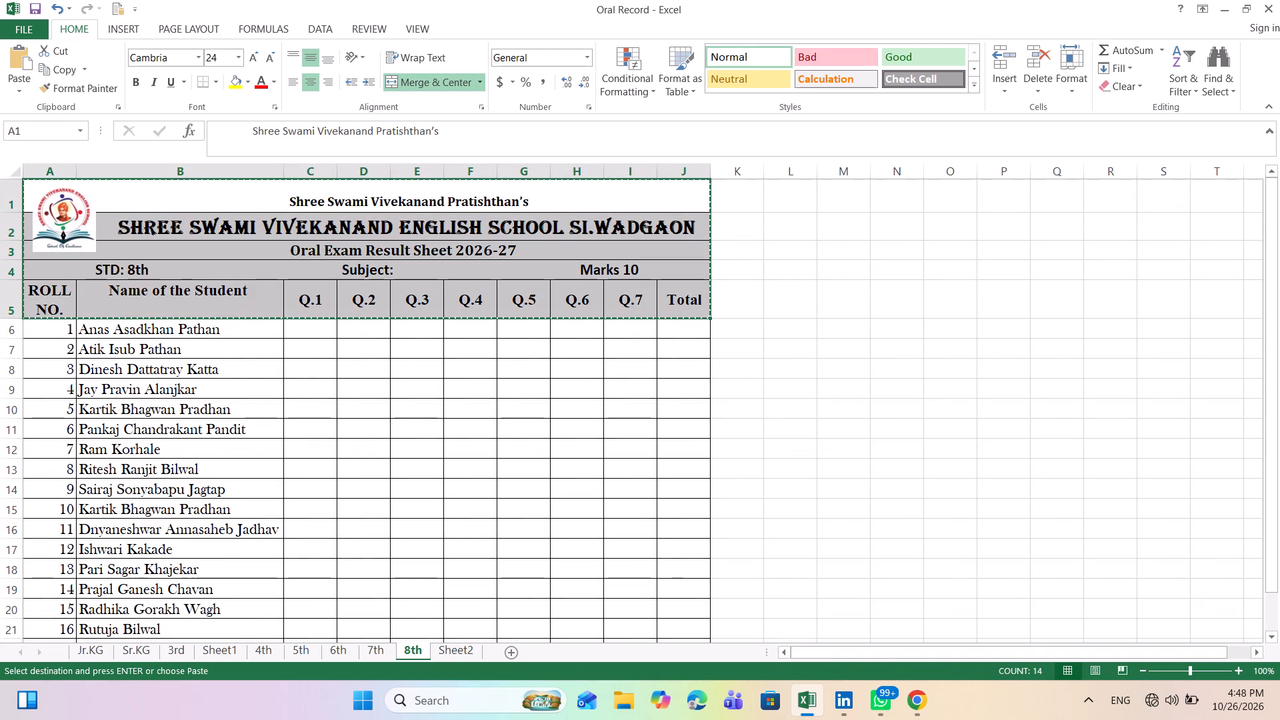
{"action": "left_click", "coordinate": [465, 653]}
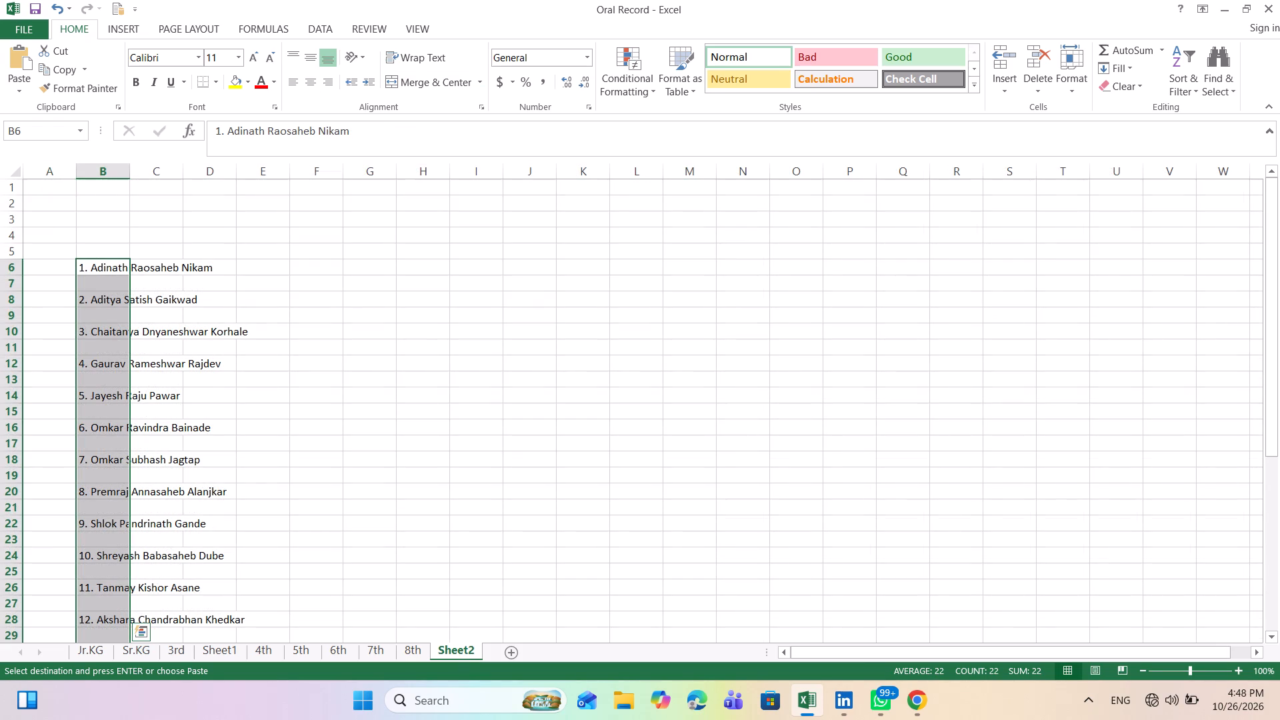
{"action": "left_click", "coordinate": [55, 187]}
{"action": "key", "text": "ctrl+v"}
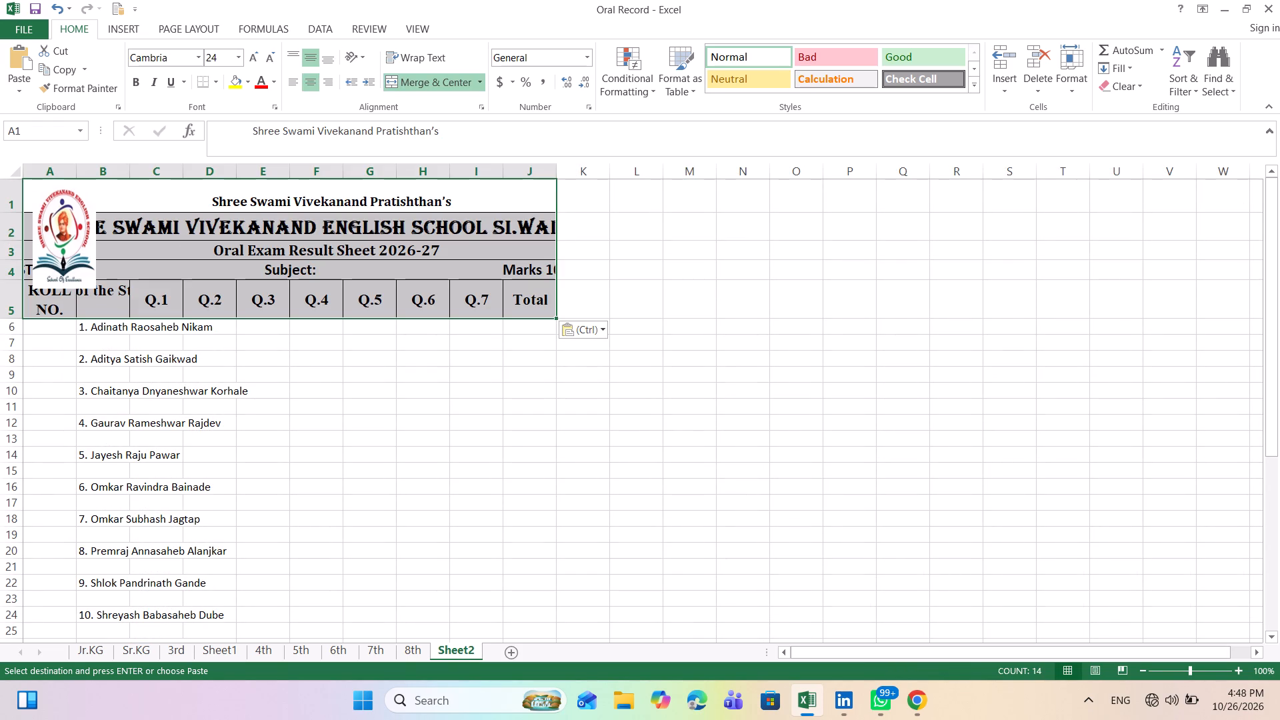
Widen column B of Sheet2 to about 27.78.
{"action": "left_click_drag", "start_coordinate": [129, 173], "coordinate": [247, 204]}
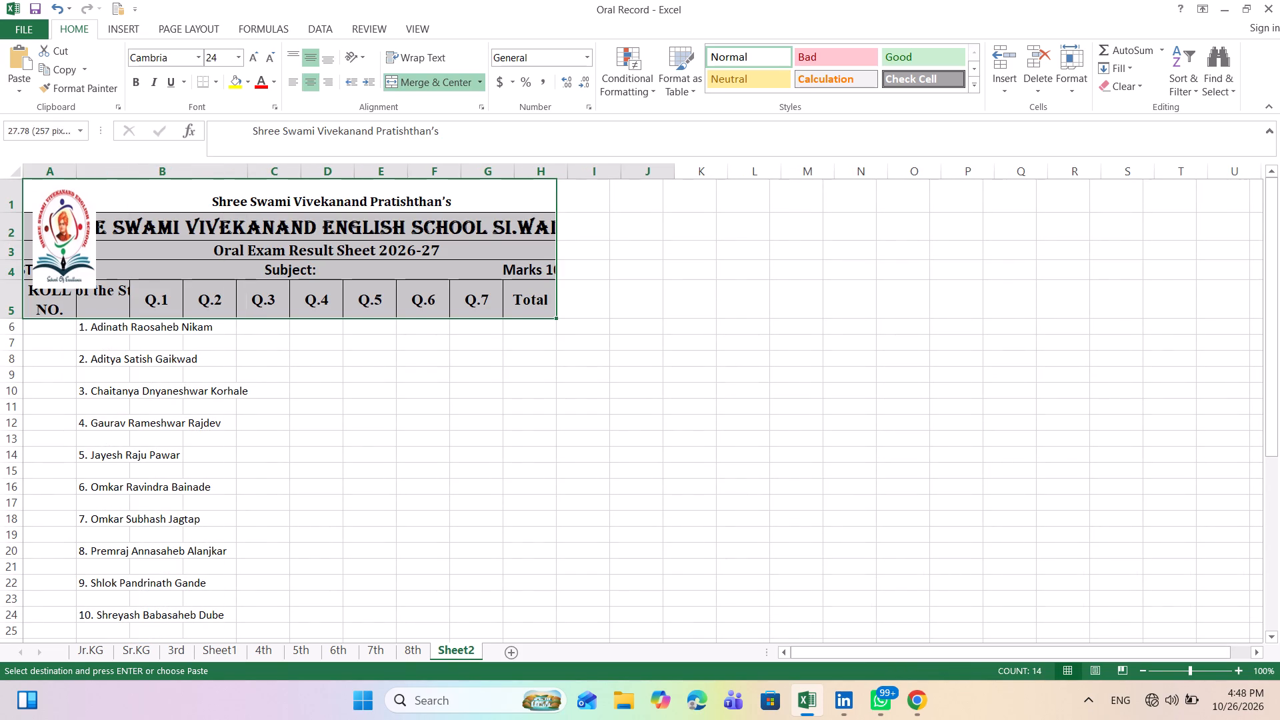
Reduce the height of the pasted school logo so it ends just above the STD row.
{"action": "left_click", "coordinate": [67, 251]}
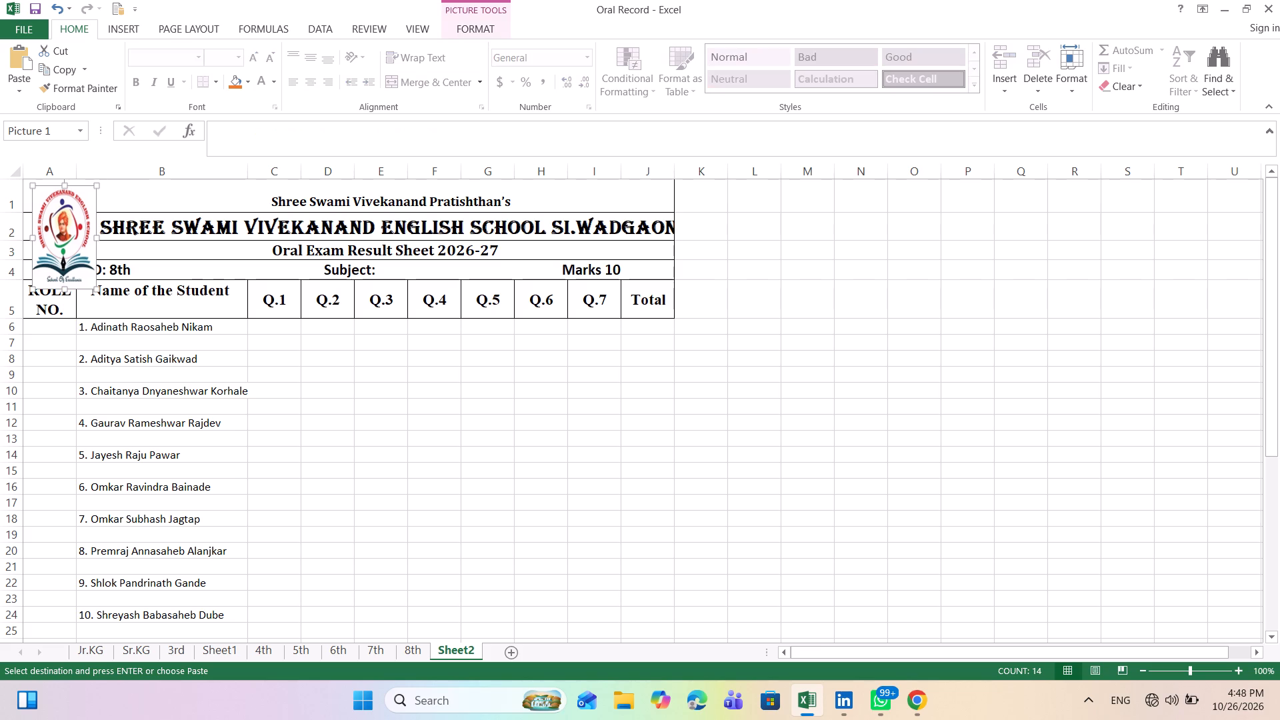
{"action": "left_click_drag", "start_coordinate": [64, 287], "coordinate": [64, 241]}
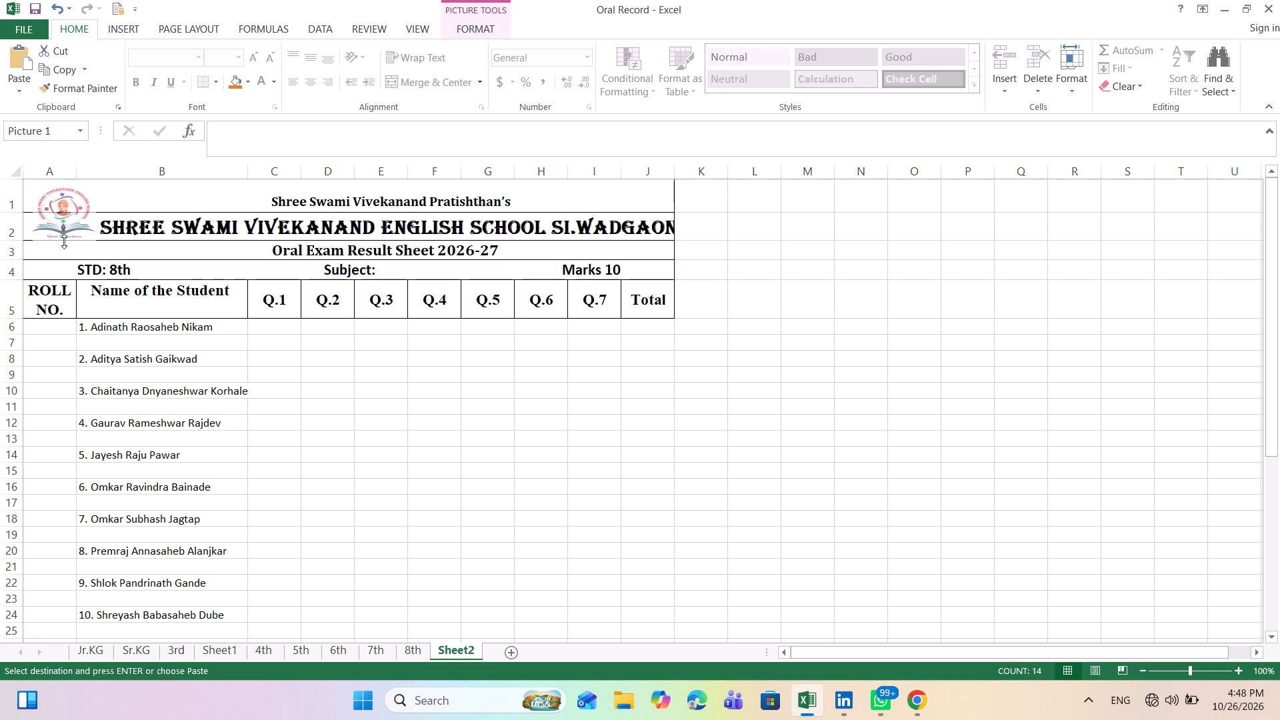
Change the class in the header's STD line to 9th.
{"action": "double_click", "coordinate": [119, 273]}
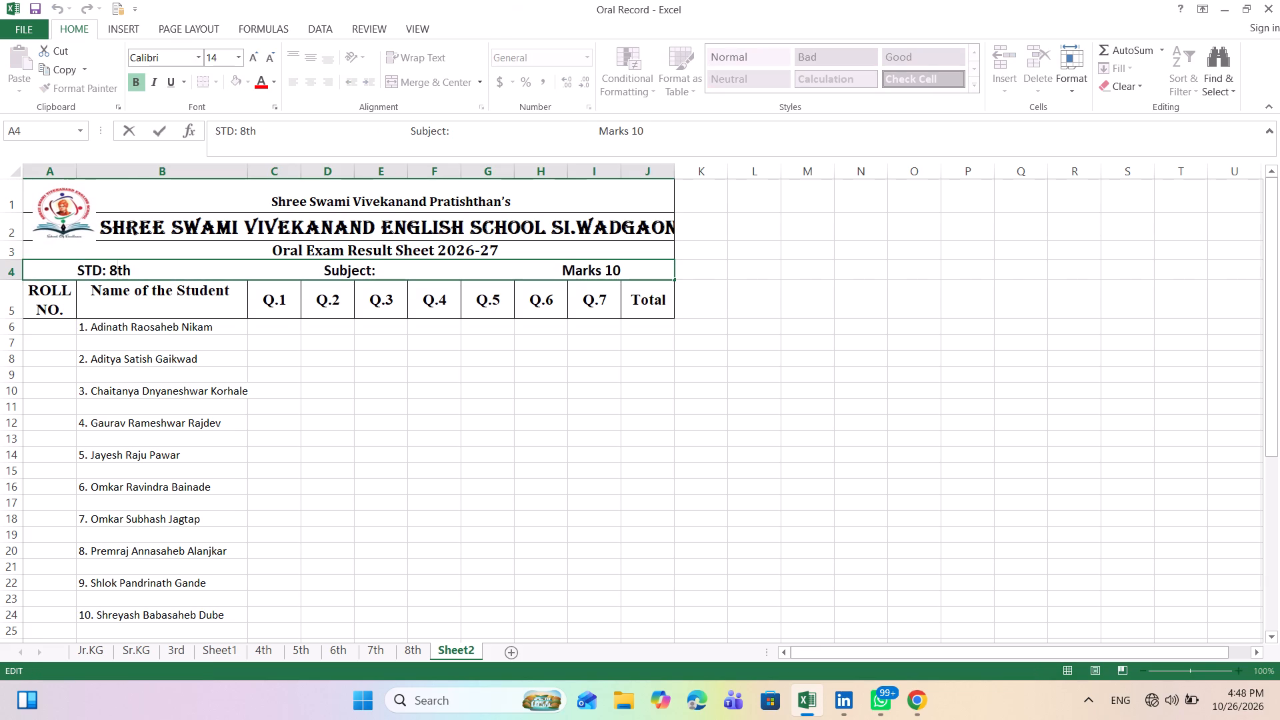
{"action": "key", "text": "BackSpace"}
{"action": "key", "text": "9"}
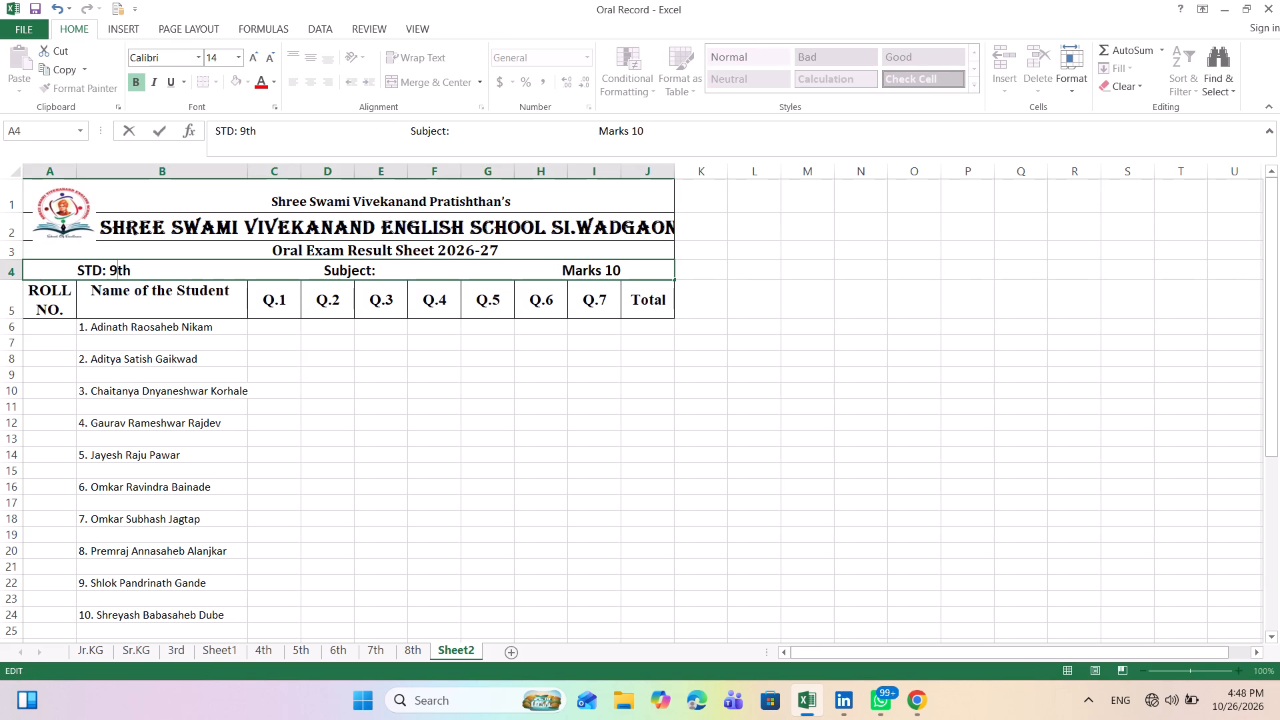
Remove the leading numbers 1., 2. and 3. from the student names in cells B6, B8 and B10.
{"action": "double_click", "coordinate": [89, 326]}
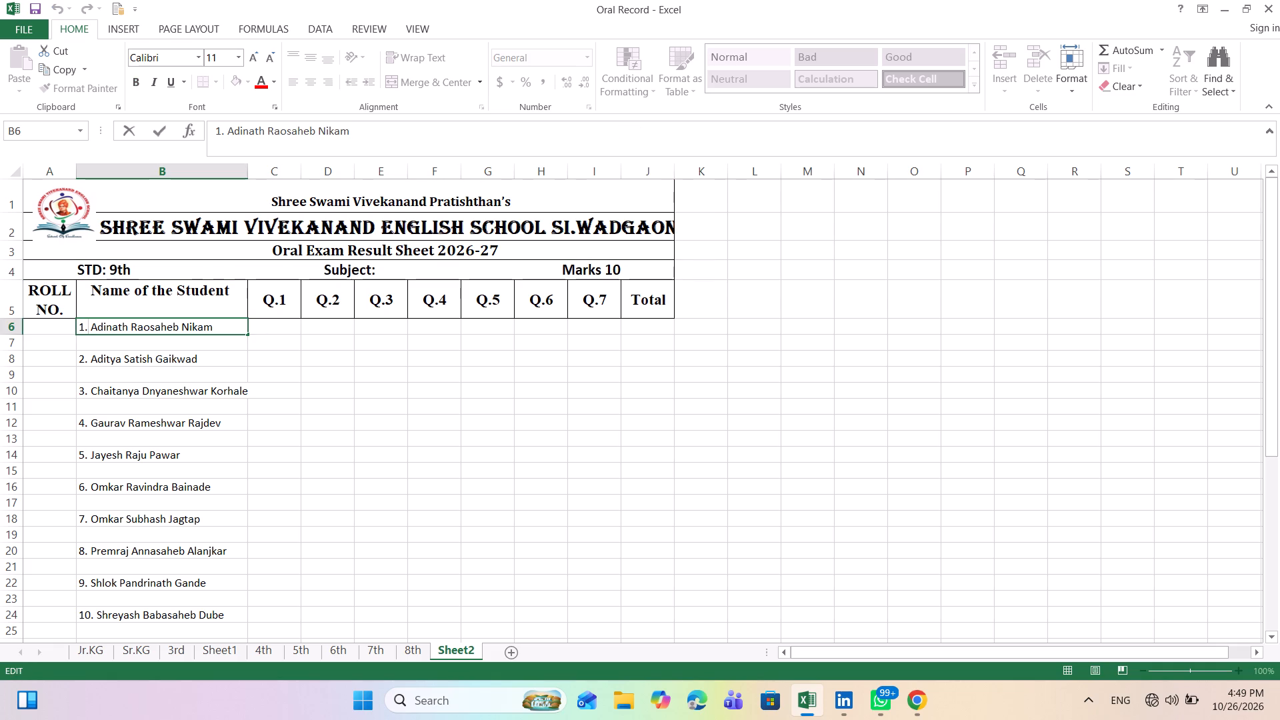
{"action": "key", "text": "BackSpace"}
{"action": "key", "text": "BackSpace"}
{"action": "key", "text": "BackSpace"}
{"action": "key", "text": "Right"}
{"action": "key", "text": "BackSpace"}
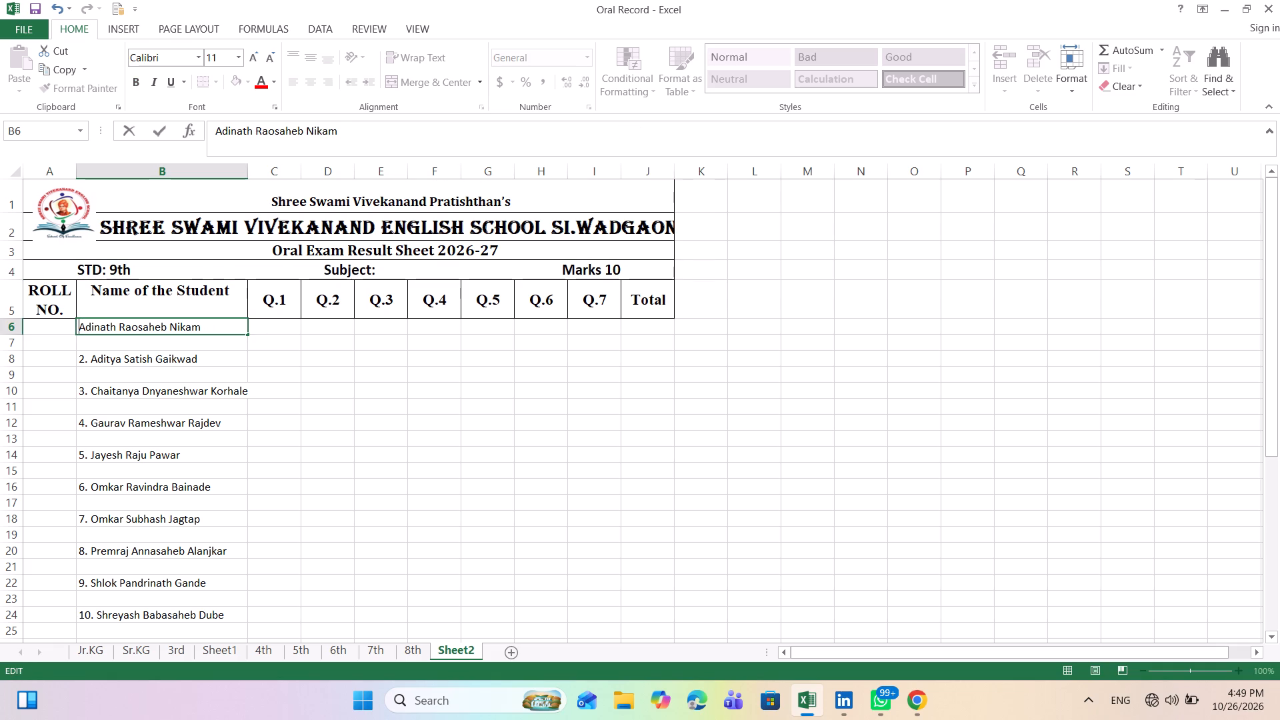
{"action": "double_click", "coordinate": [91, 360]}
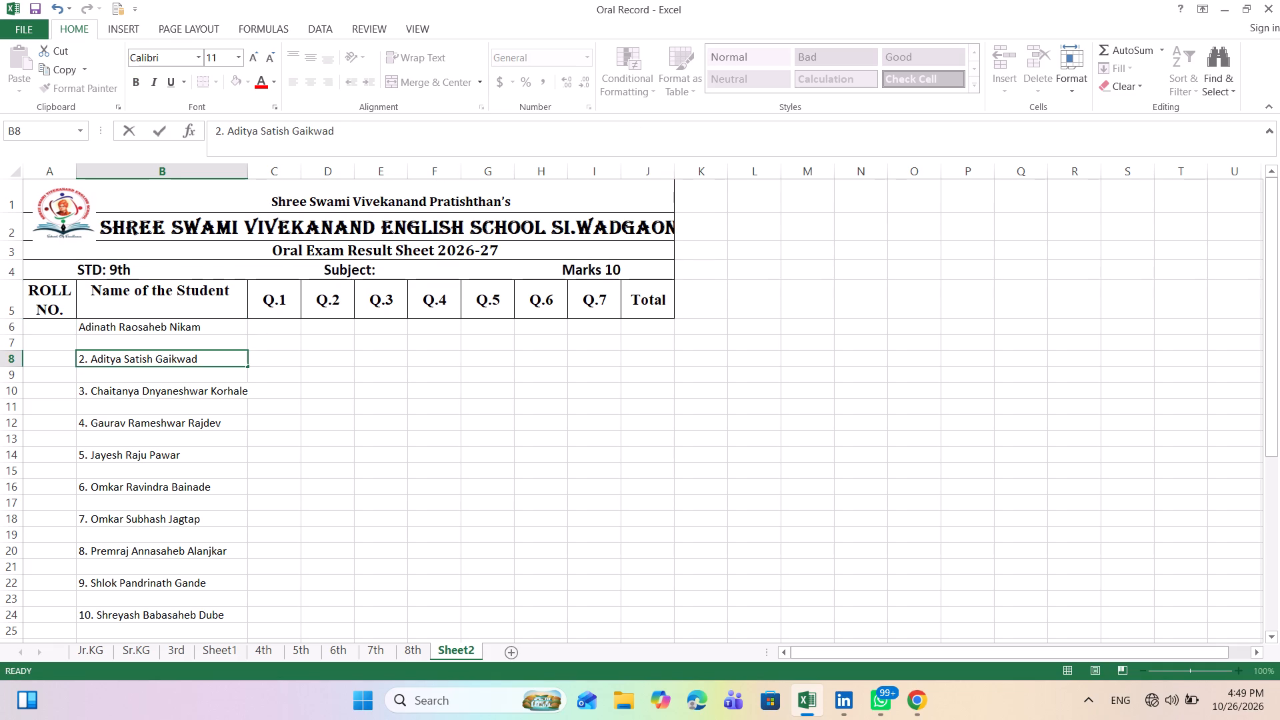
{"action": "key", "text": "BackSpace"}
{"action": "key", "text": "BackSpace"}
{"action": "key", "text": "BackSpace"}
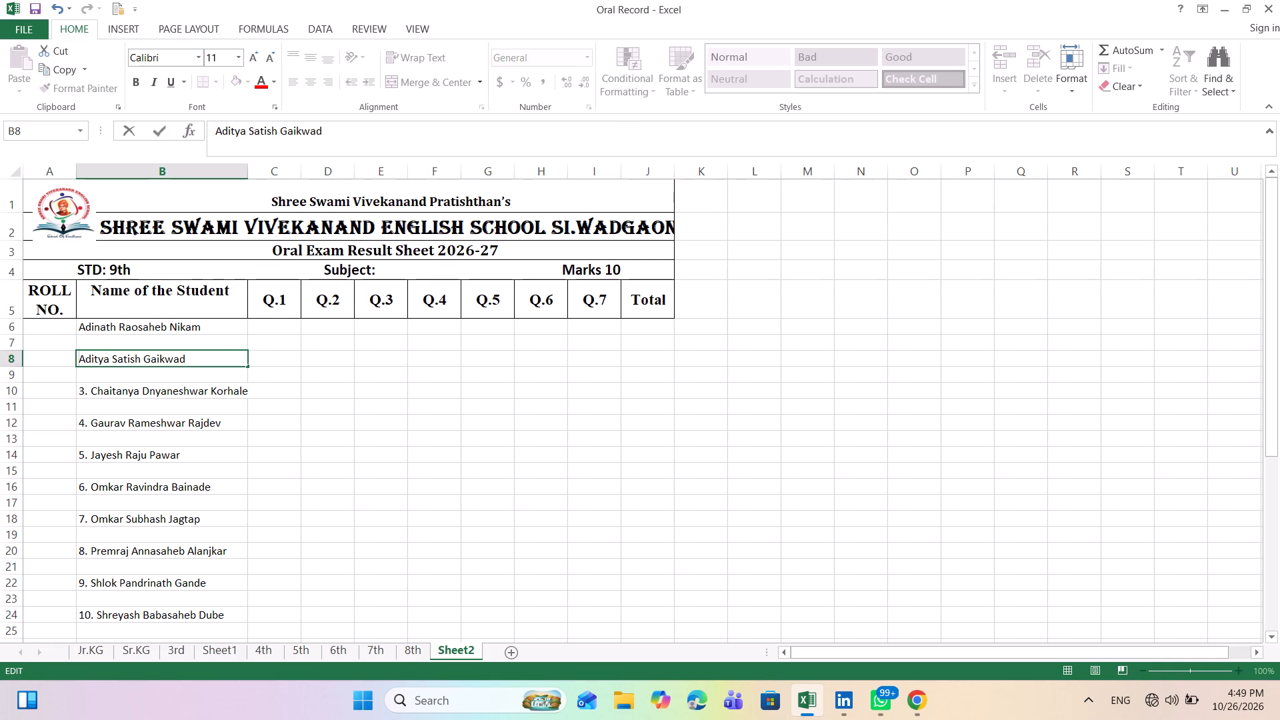
{"action": "double_click", "coordinate": [91, 393]}
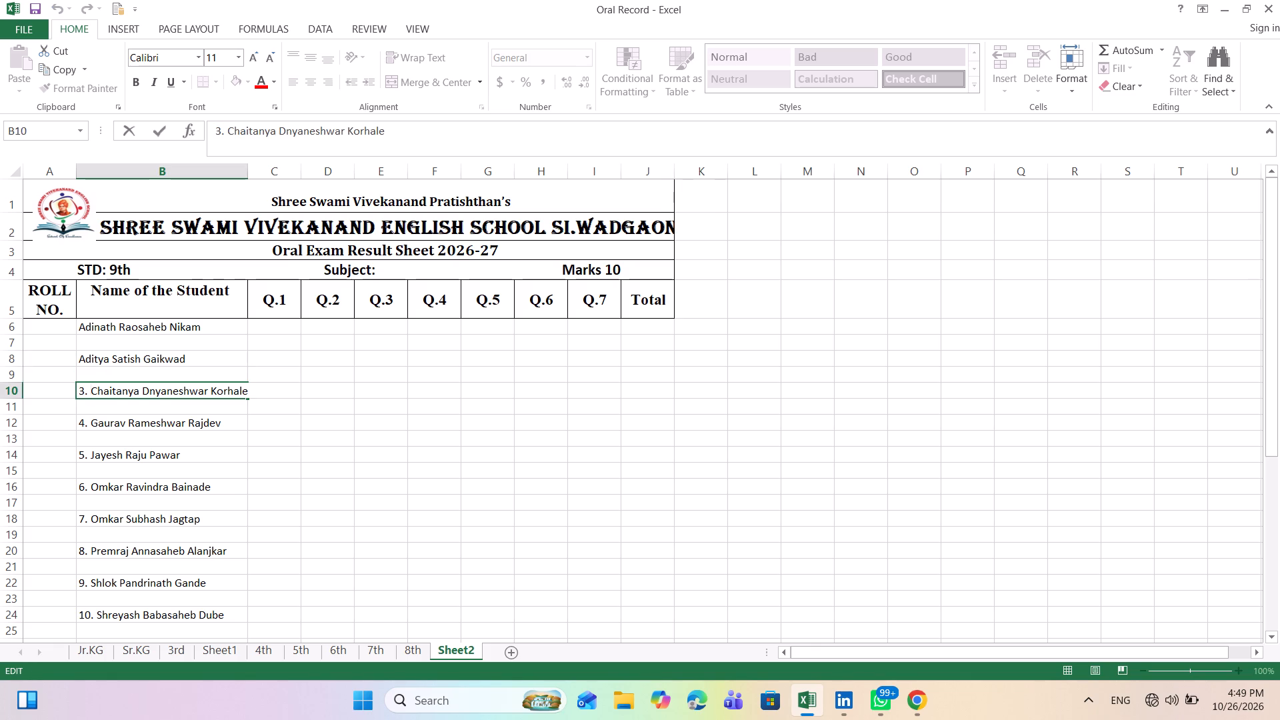
{"action": "key", "text": "BackSpace"}
{"action": "key", "text": "BackSpace"}
{"action": "key", "text": "BackSpace"}
Remove the leading numbers 4., 5. and 6. from the student names in cells B12, B14 and B16.
{"action": "double_click", "coordinate": [92, 421]}
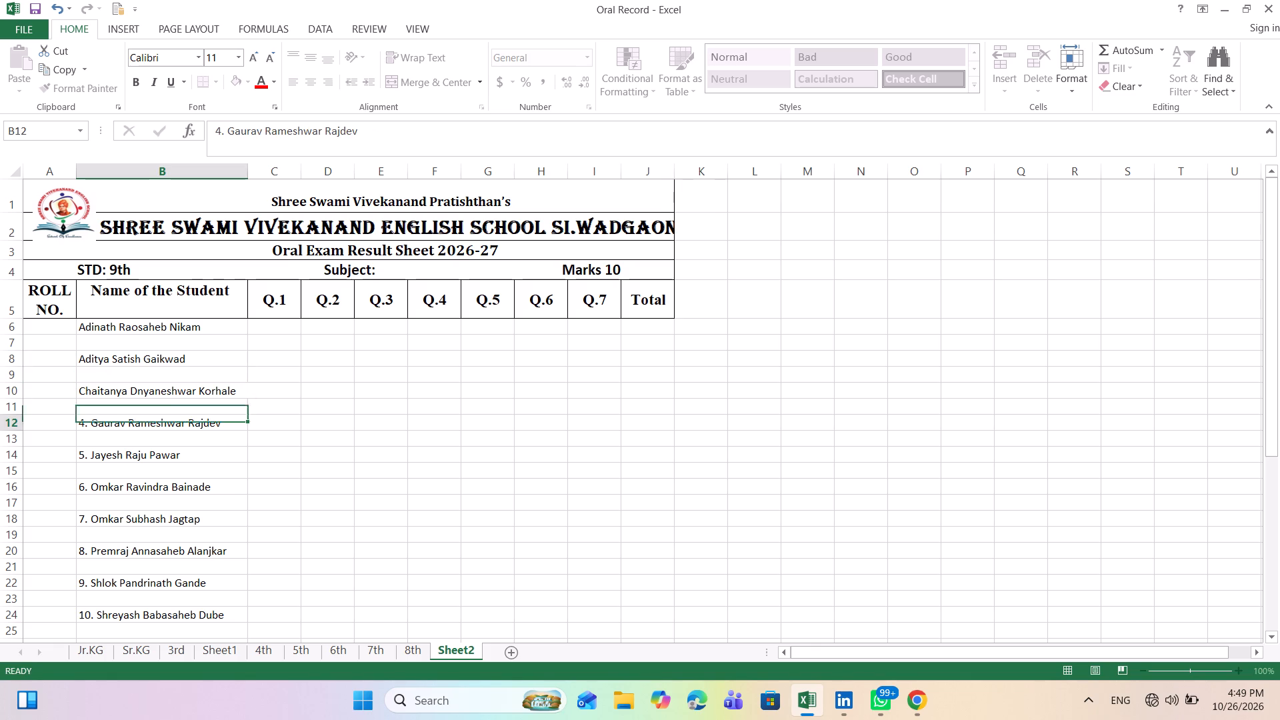
{"action": "key", "text": "BackSpace"}
{"action": "key", "text": "BackSpace"}
{"action": "key", "text": "BackSpace"}
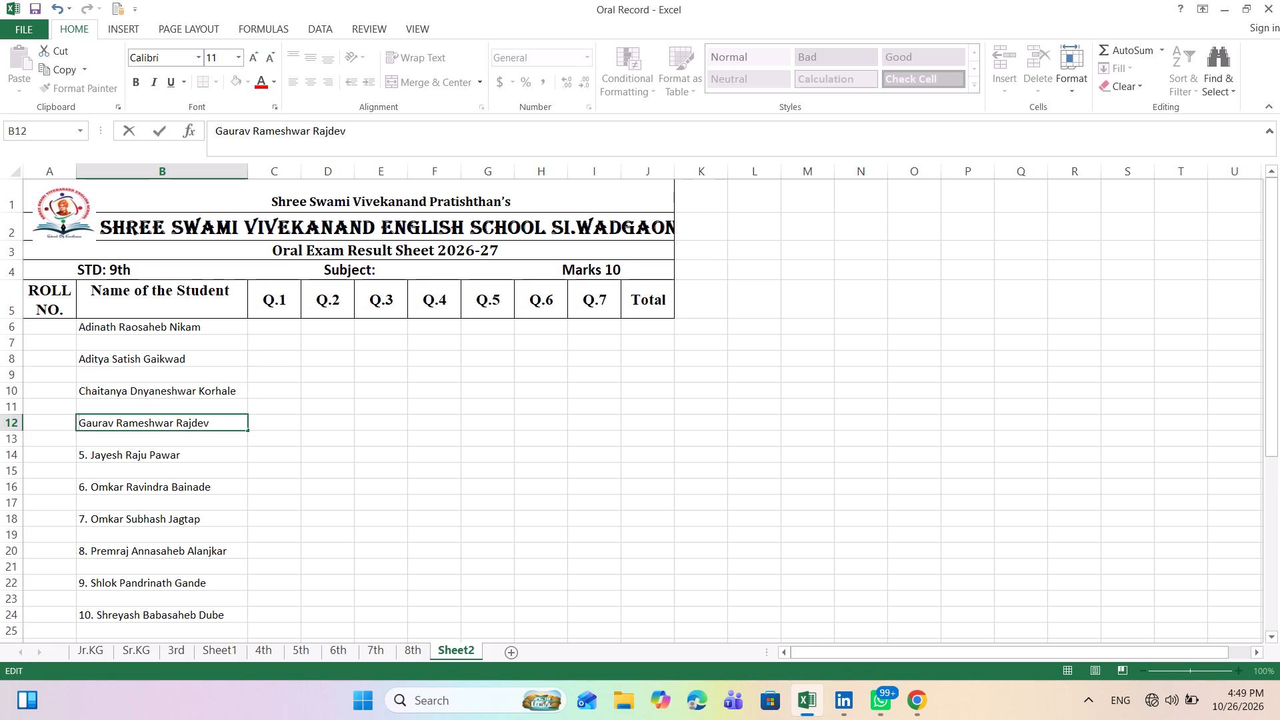
{"action": "double_click", "coordinate": [93, 456]}
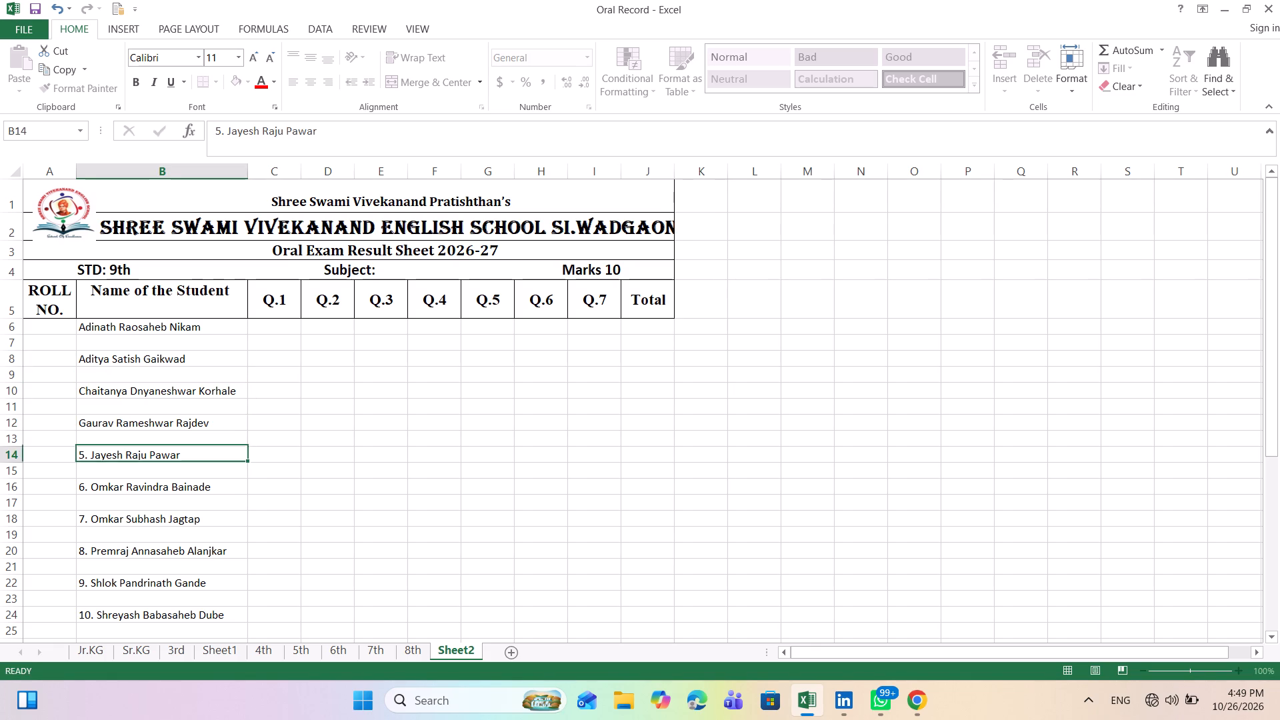
{"action": "key", "text": "BackSpace"}
{"action": "key", "text": "BackSpace"}
{"action": "key", "text": "BackSpace"}
{"action": "key", "text": "BackSpace"}
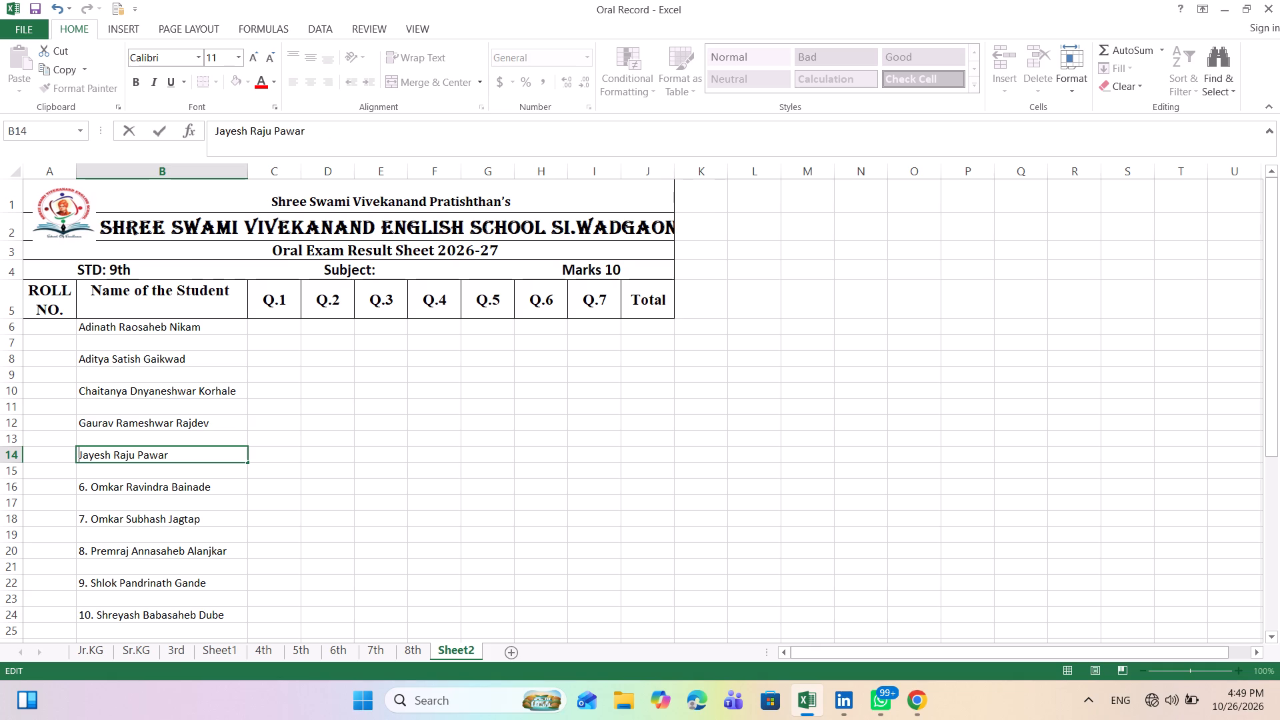
{"action": "double_click", "coordinate": [89, 490]}
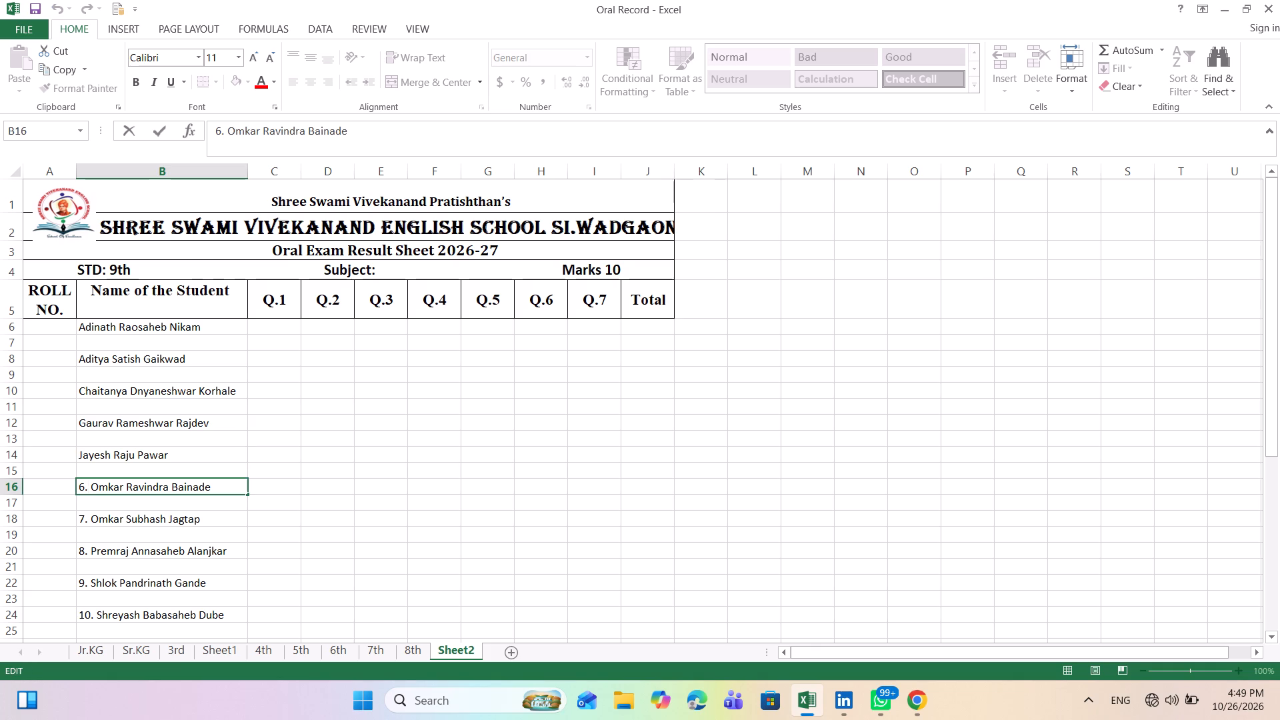
{"action": "key", "text": "Right"}
{"action": "key", "text": "BackSpace"}
{"action": "key", "text": "BackSpace"}
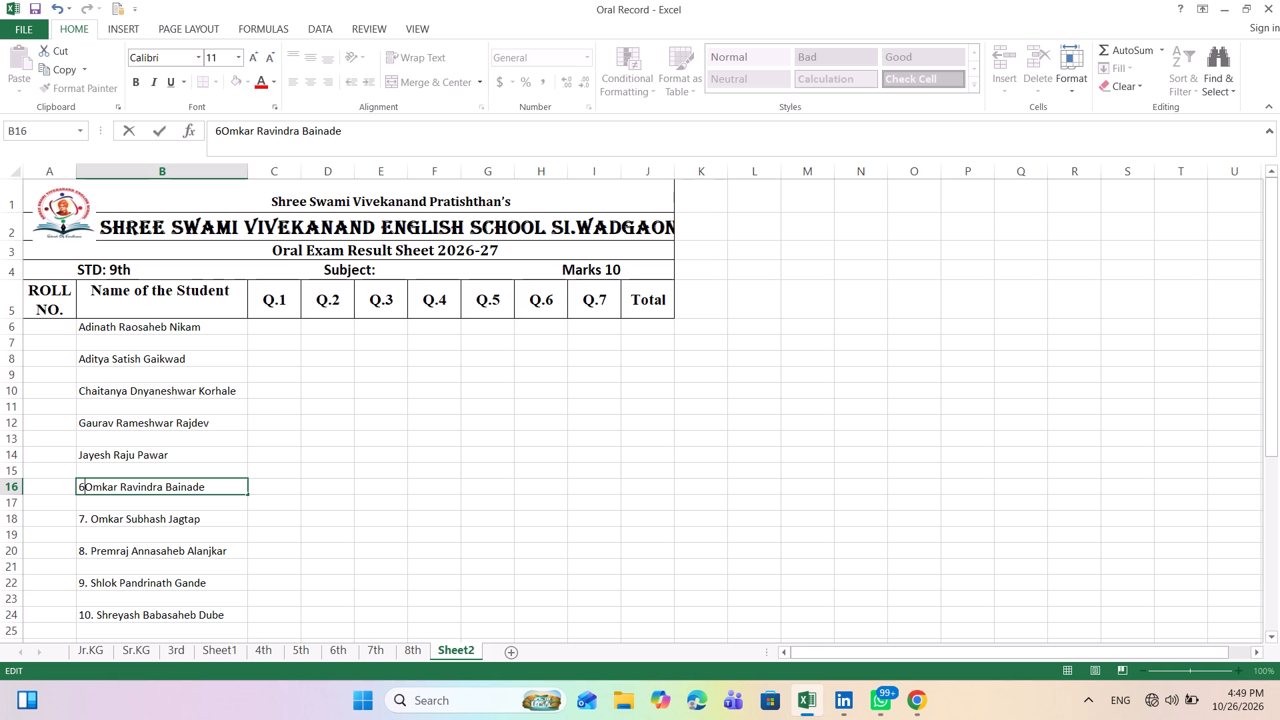
{"action": "key", "text": "BackSpace"}
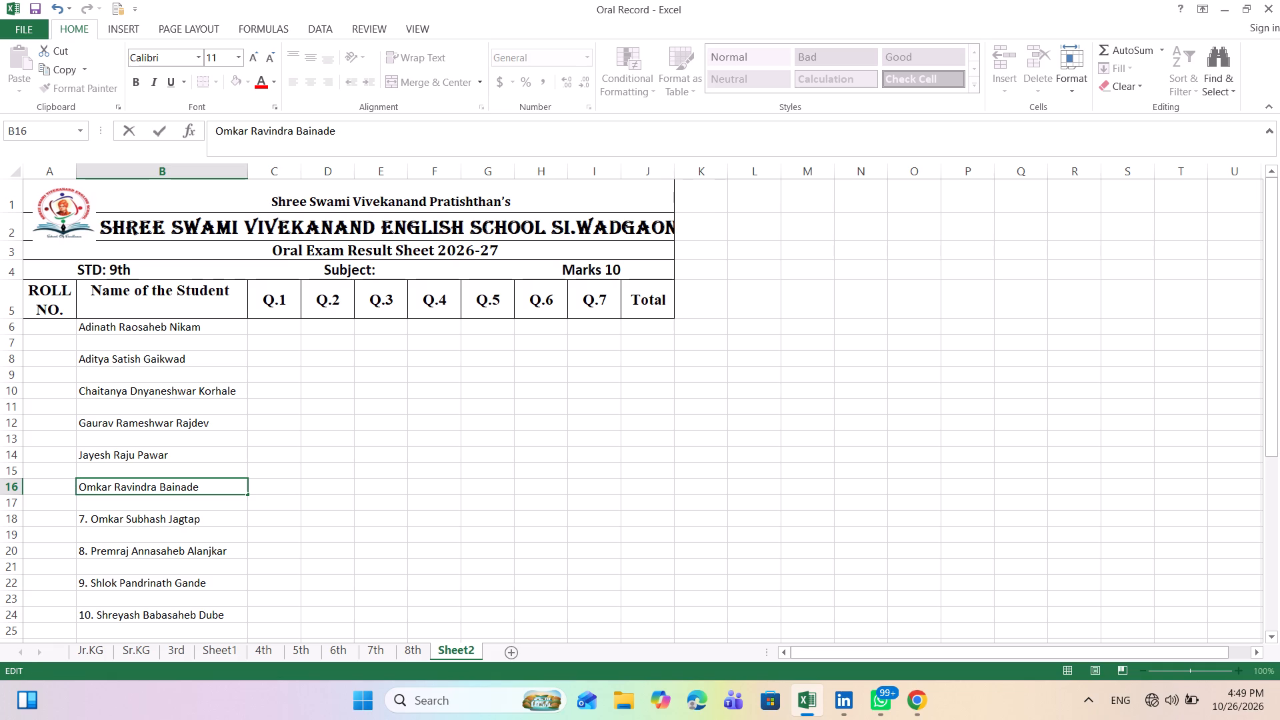
Remove the leading numbers 7. and 8. from the student names in cells B18 and B20.
{"action": "double_click", "coordinate": [87, 519]}
{"action": "key", "text": "Right"}
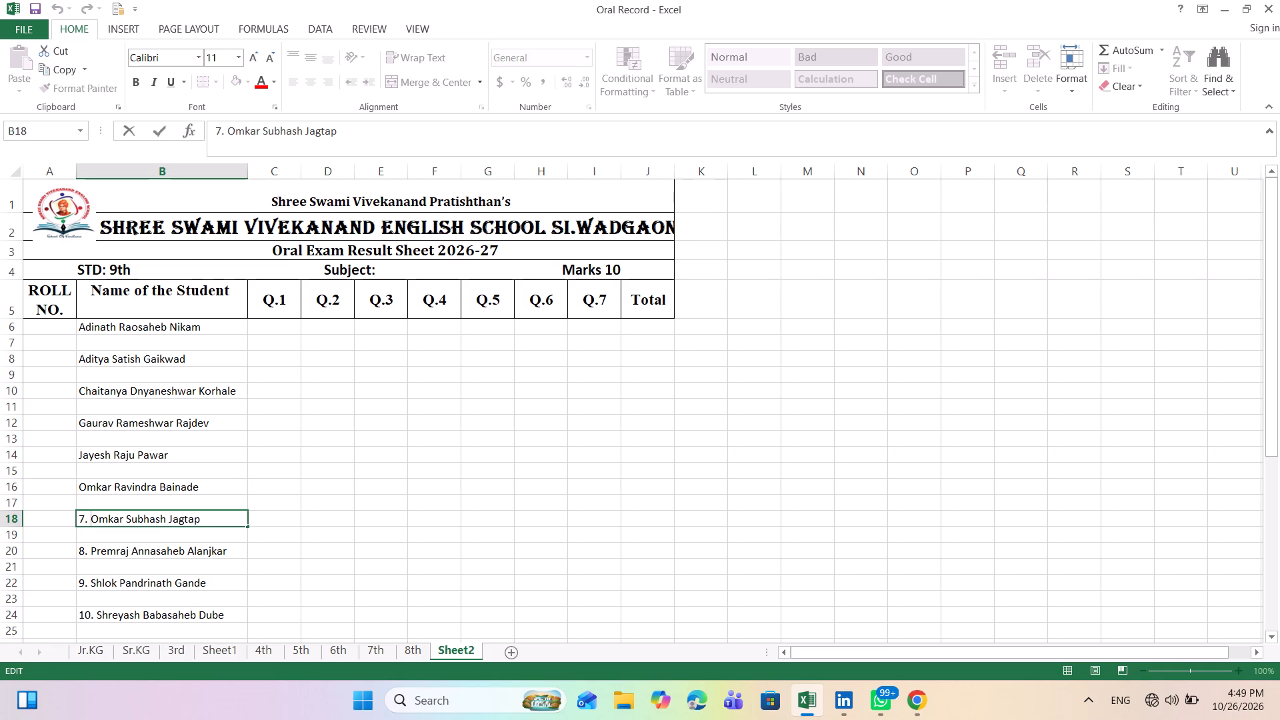
{"action": "key", "text": "BackSpace"}
{"action": "key", "text": "BackSpace"}
{"action": "key", "text": "BackSpace"}
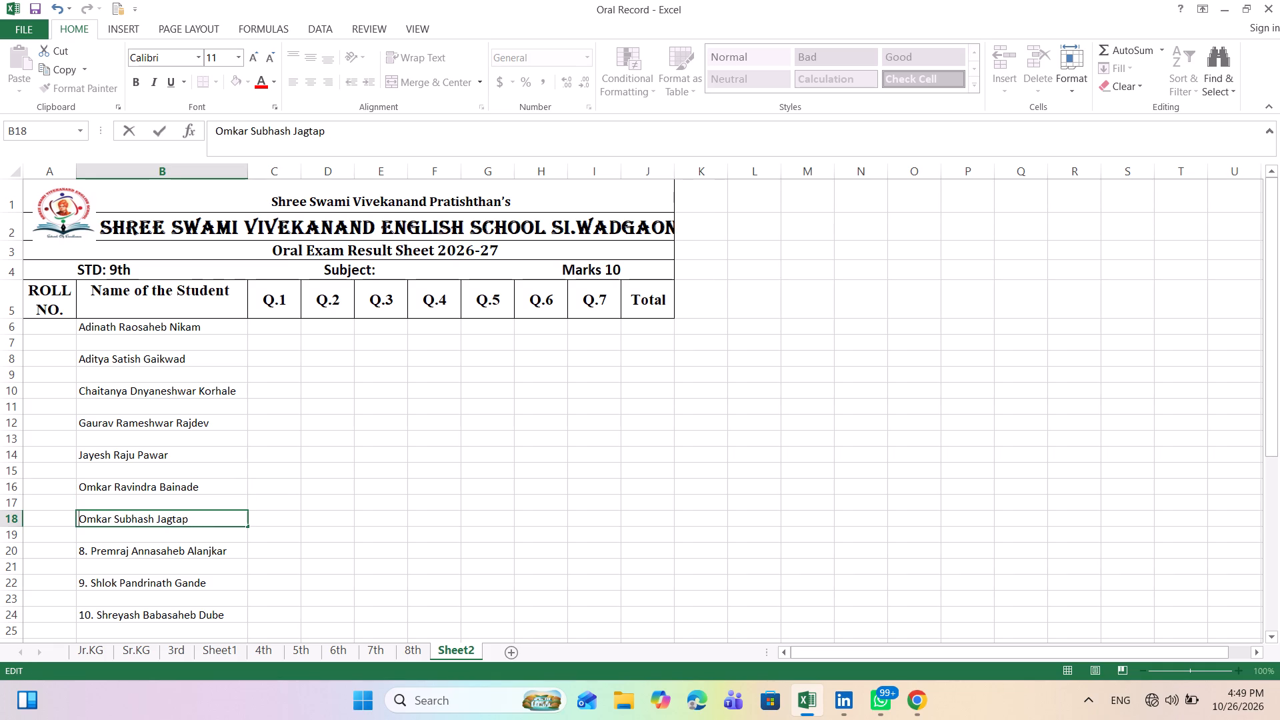
{"action": "double_click", "coordinate": [86, 551]}
{"action": "key", "text": "Right"}
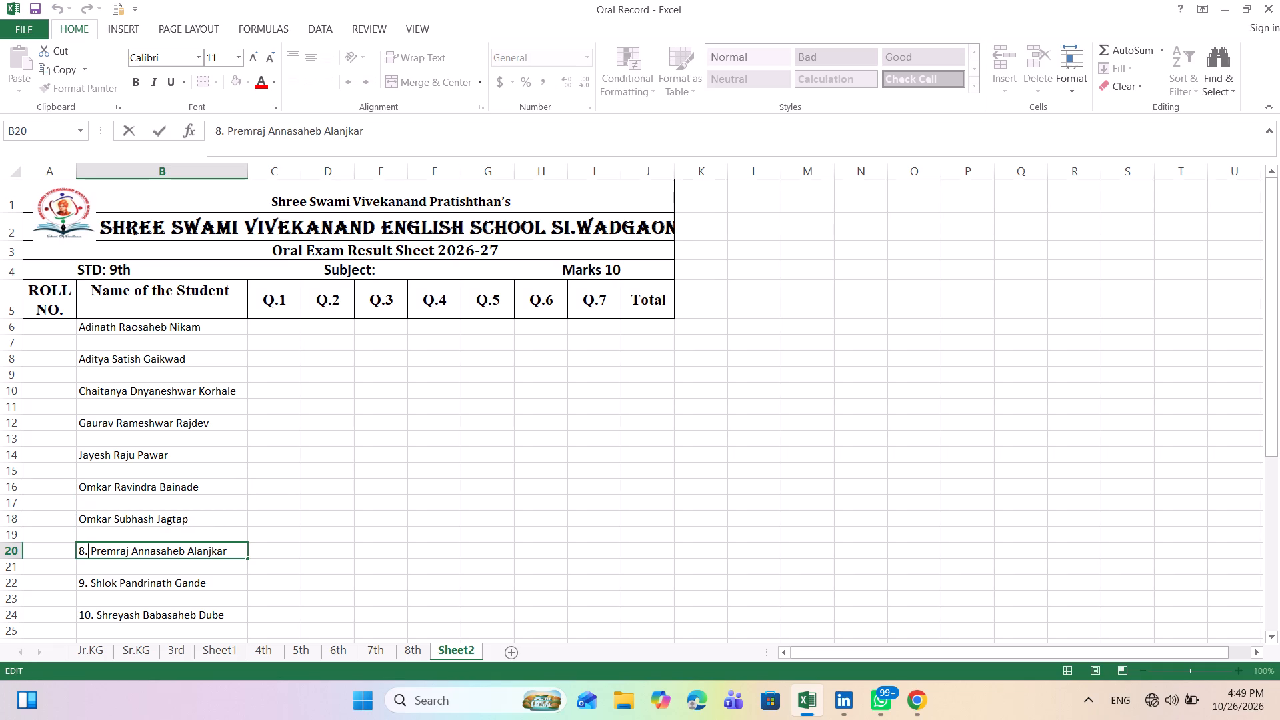
{"action": "key", "text": "Right"}
{"action": "key", "text": "BackSpace"}
{"action": "key", "text": "BackSpace"}
{"action": "key", "text": "BackSpace"}
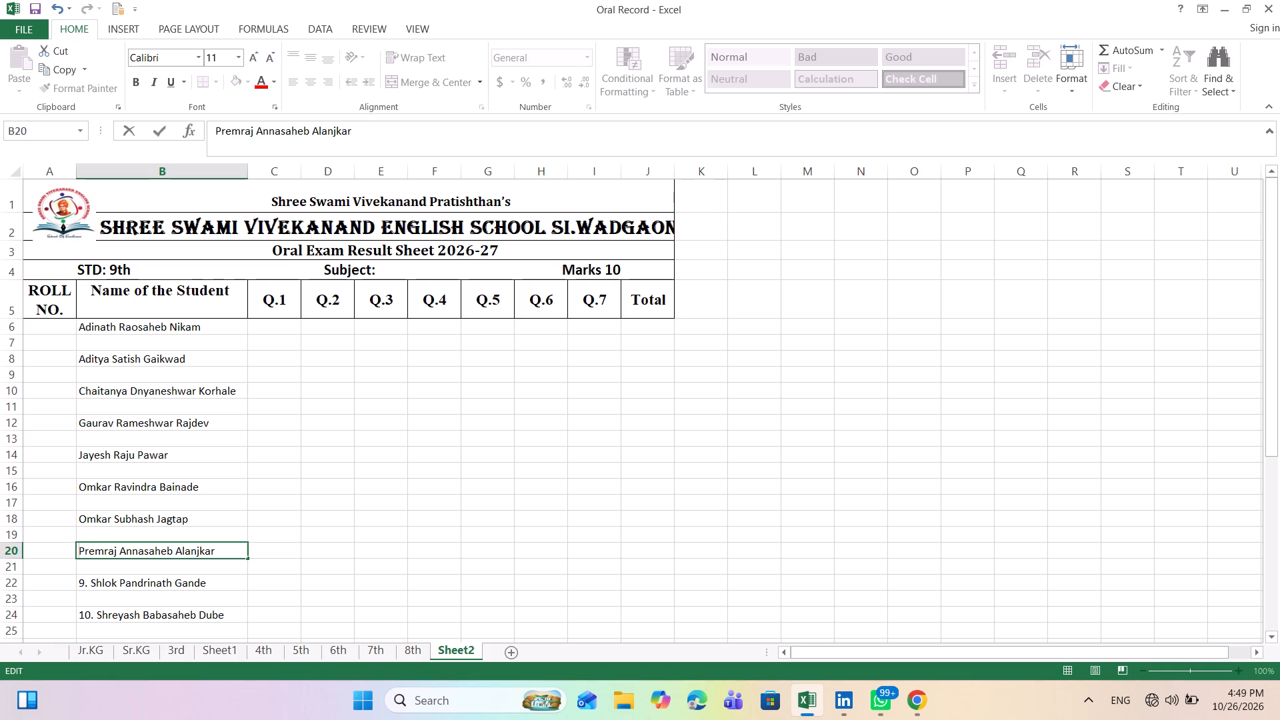
Remove the leading number 9. from the student name in cell B22.
{"action": "scroll", "coordinate": [127, 555], "scroll_direction": "down", "scroll_amount": 3}
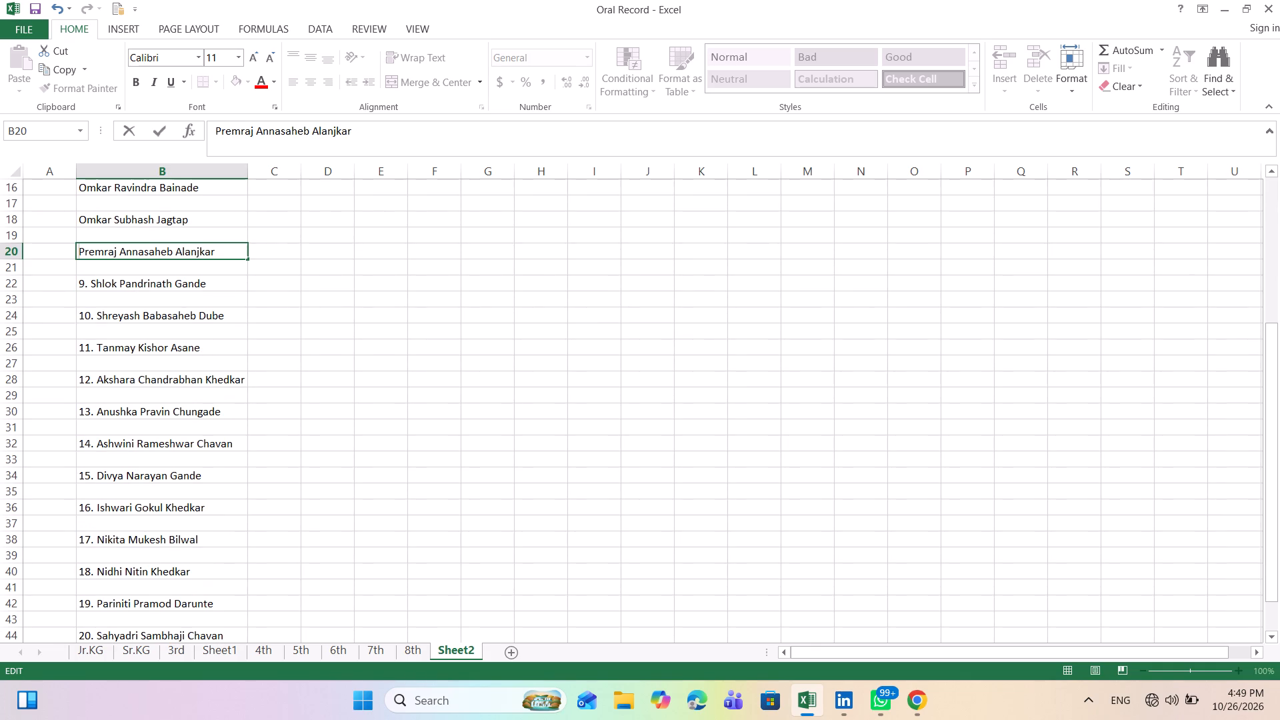
{"action": "double_click", "coordinate": [89, 285]}
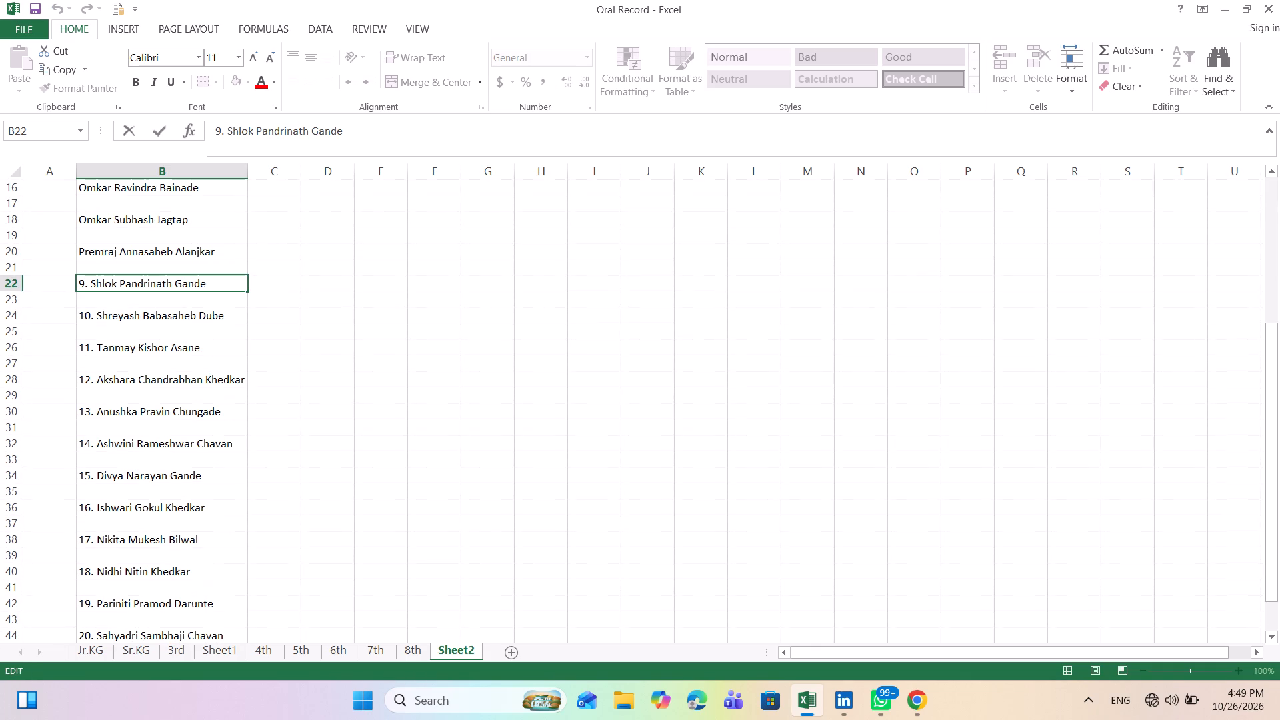
{"action": "key", "text": "Right"}
{"action": "key", "text": "BackSpace"}
{"action": "key", "text": "BackSpace"}
{"action": "key", "text": "BackSpace"}
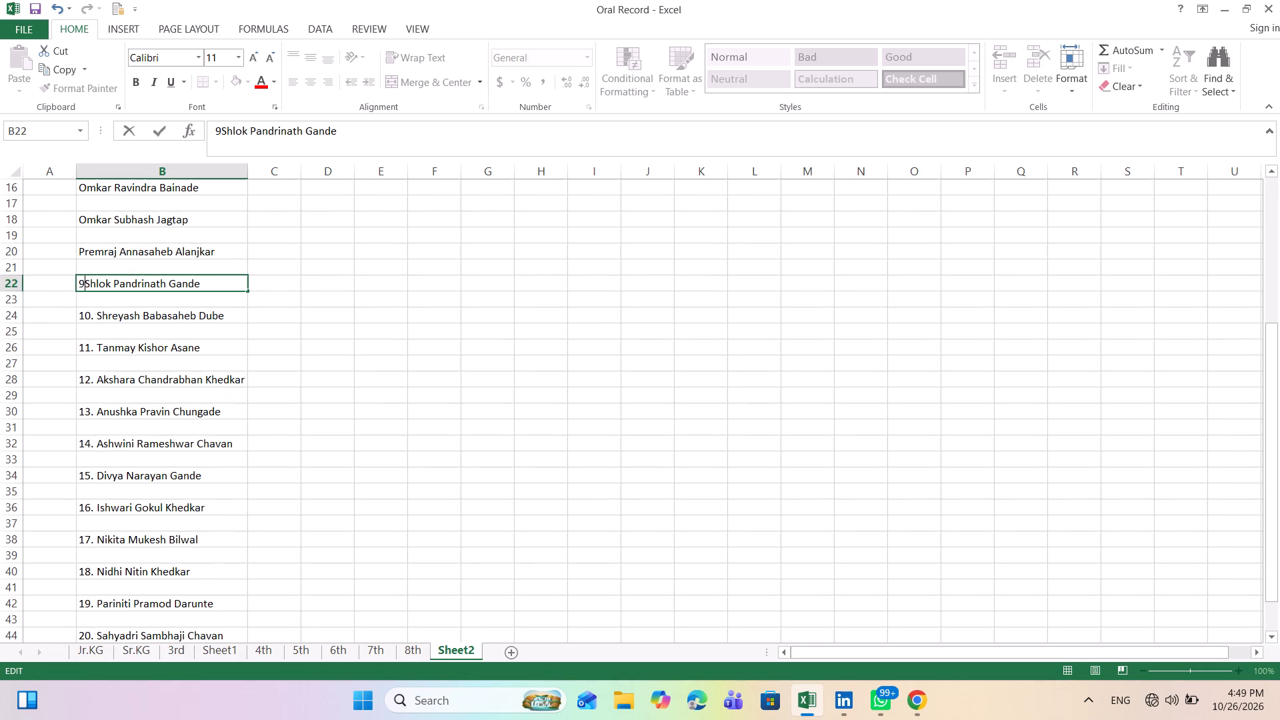
Finish removing the leading number 9. from cell B22 and remove the leading number 10. from the student name in B24.
{"action": "key", "text": "BackSpace"}
{"action": "left_click", "coordinate": [93, 317]}
{"action": "left_click_drag", "start_coordinate": [93, 317], "coordinate": [139, 322]}
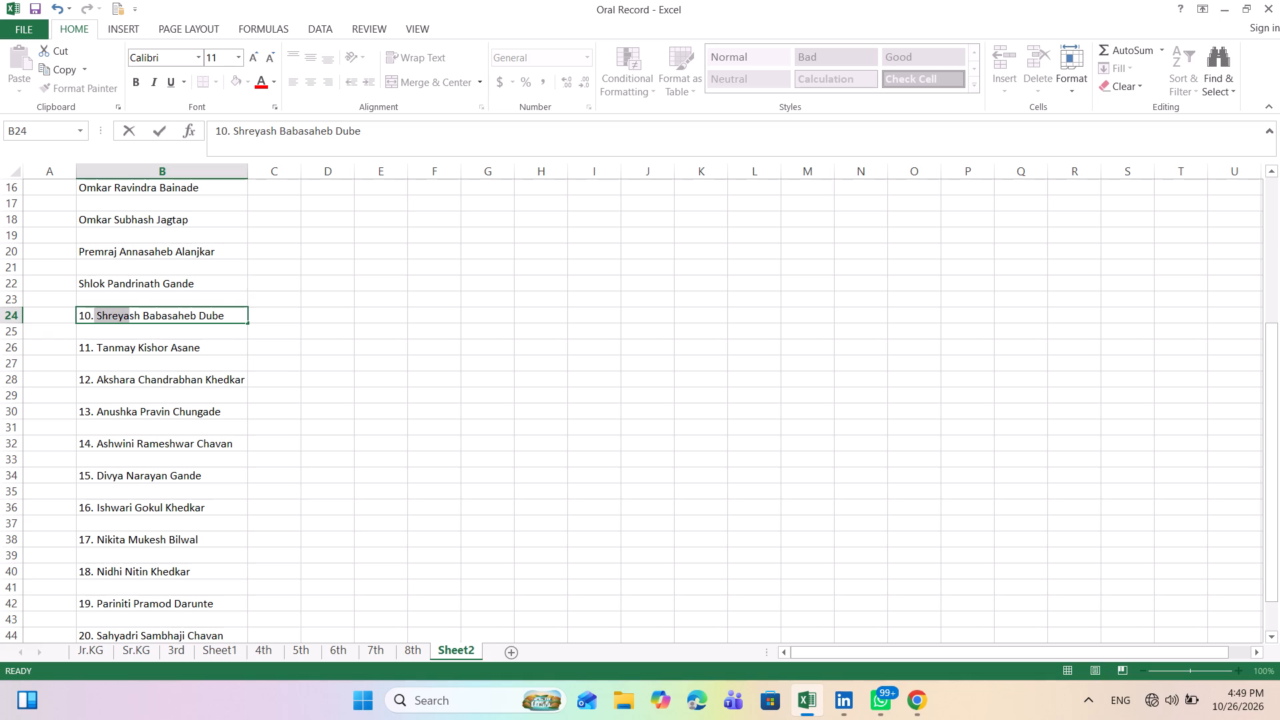
{"action": "left_click_drag", "start_coordinate": [139, 322], "coordinate": [152, 327]}
{"action": "left_click", "coordinate": [98, 317]}
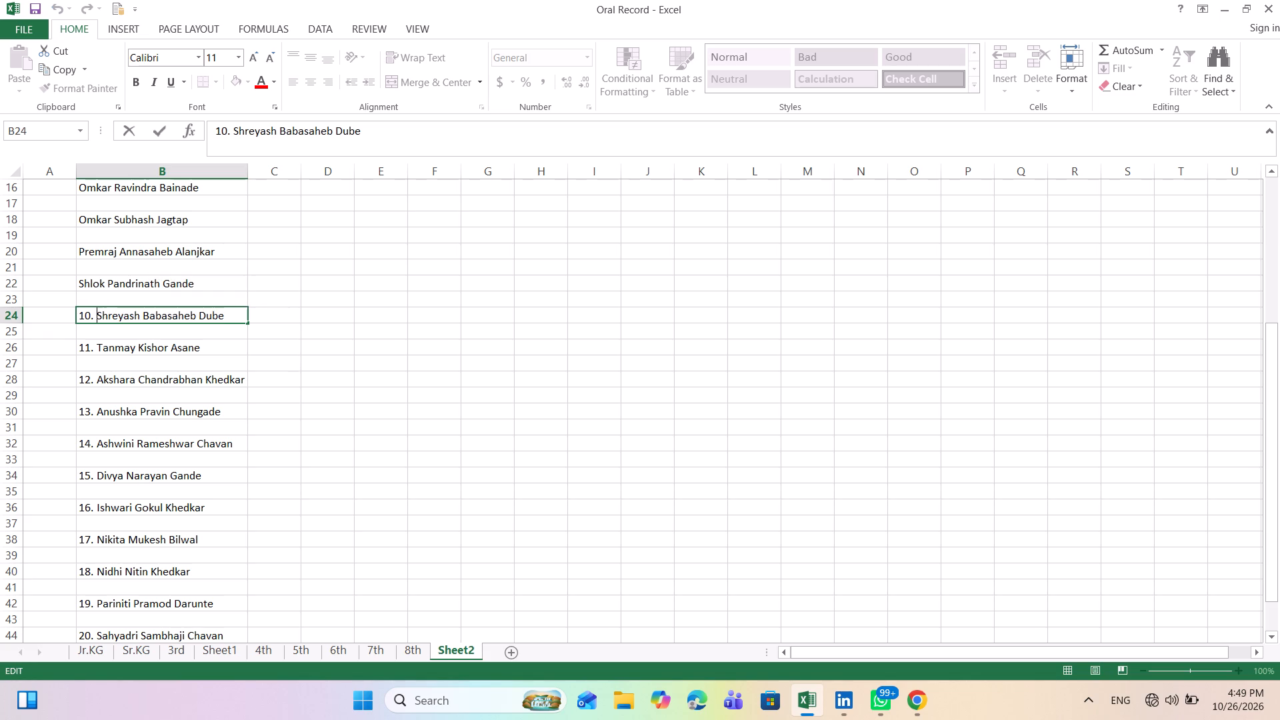
{"action": "key", "text": "BackSpace"}
{"action": "key", "text": "BackSpace"}
{"action": "key", "text": "BackSpace"}
{"action": "key", "text": "BackSpace"}
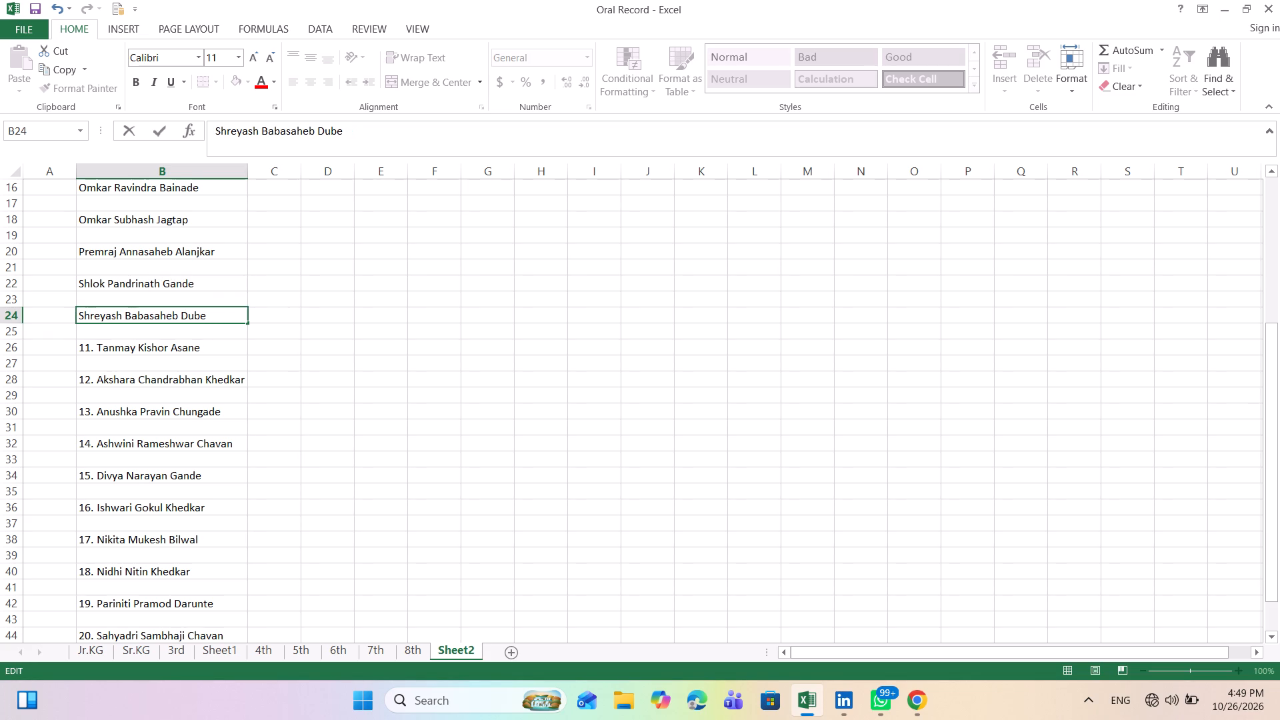
Remove the leading numbers 11. and 12. from the student names in cells B26 and B28.
{"action": "double_click", "coordinate": [100, 350]}
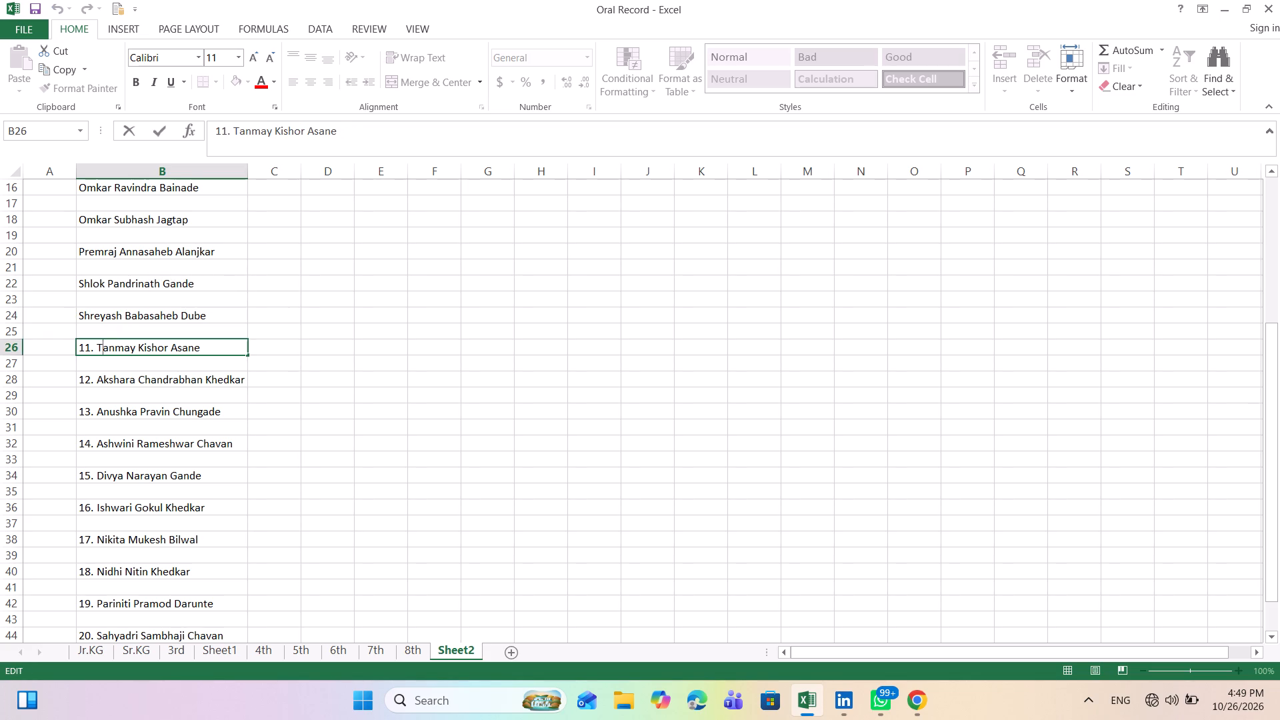
{"action": "key", "text": "Left"}
{"action": "key", "text": "BackSpace"}
{"action": "key", "text": "BackSpace"}
{"action": "key", "text": "BackSpace"}
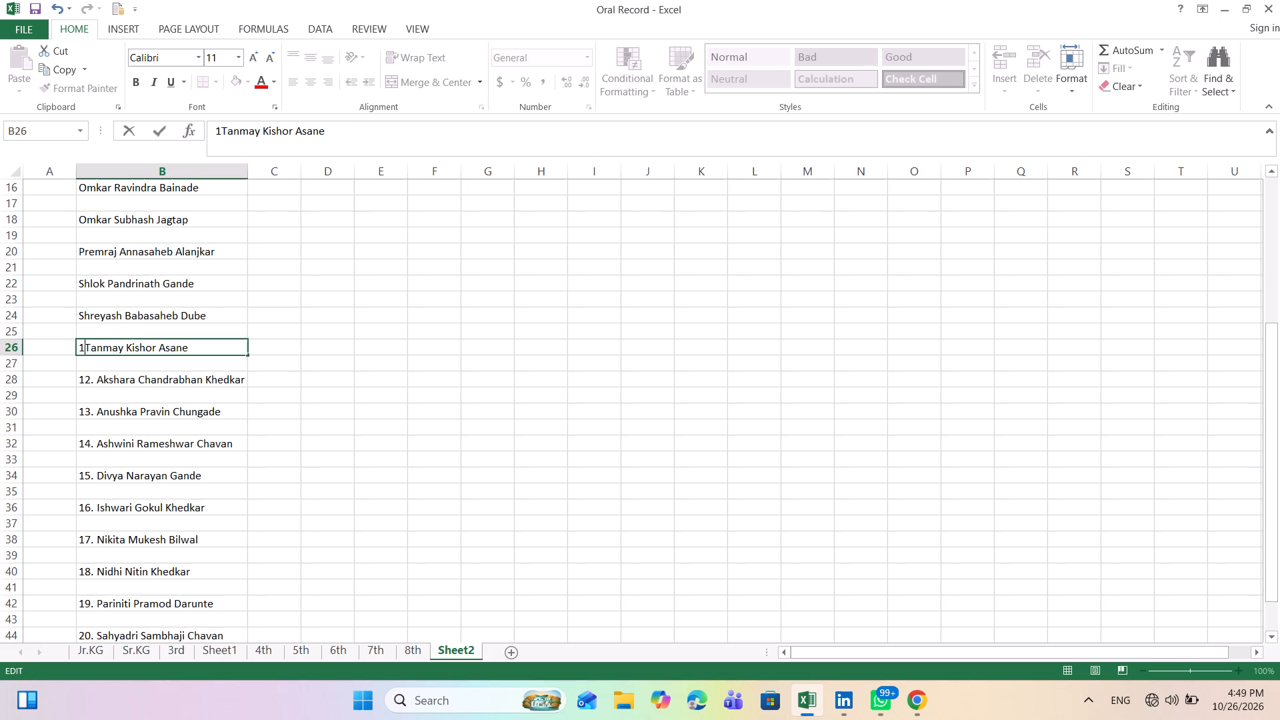
{"action": "key", "text": "BackSpace"}
{"action": "double_click", "coordinate": [98, 380]}
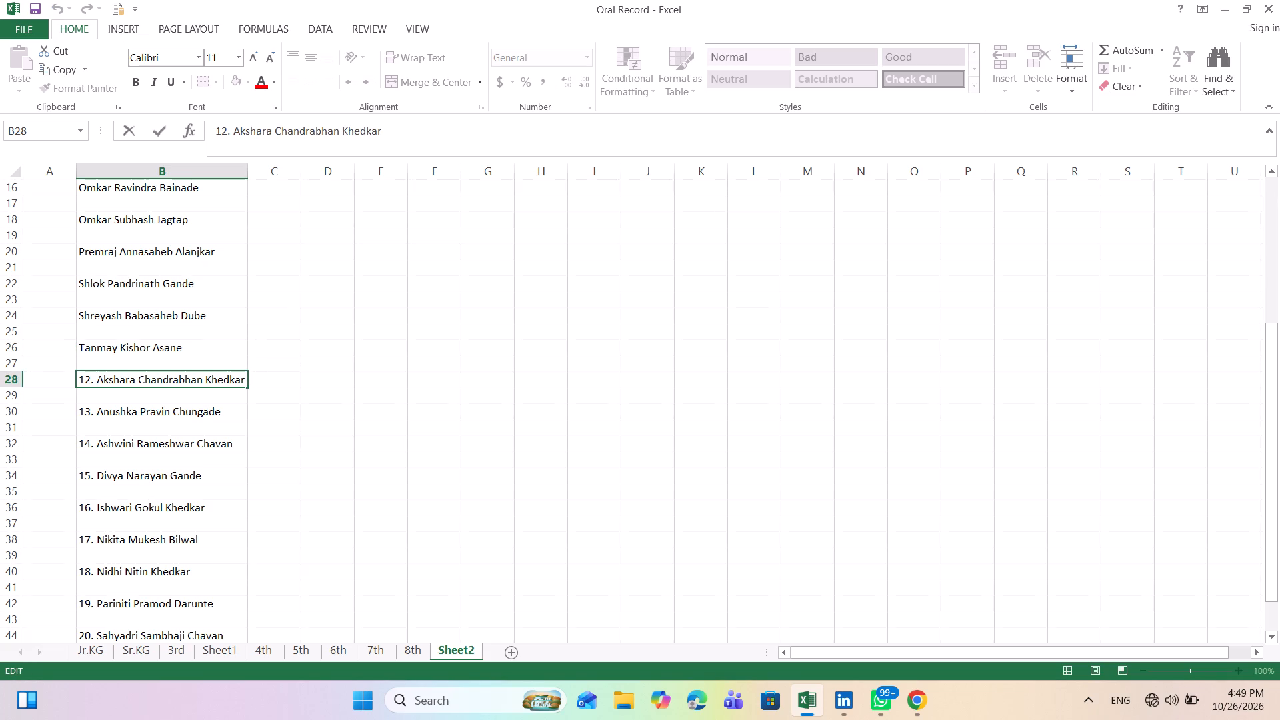
{"action": "key", "text": "BackSpace"}
{"action": "key", "text": "BackSpace"}
{"action": "key", "text": "BackSpace"}
{"action": "key", "text": "BackSpace"}
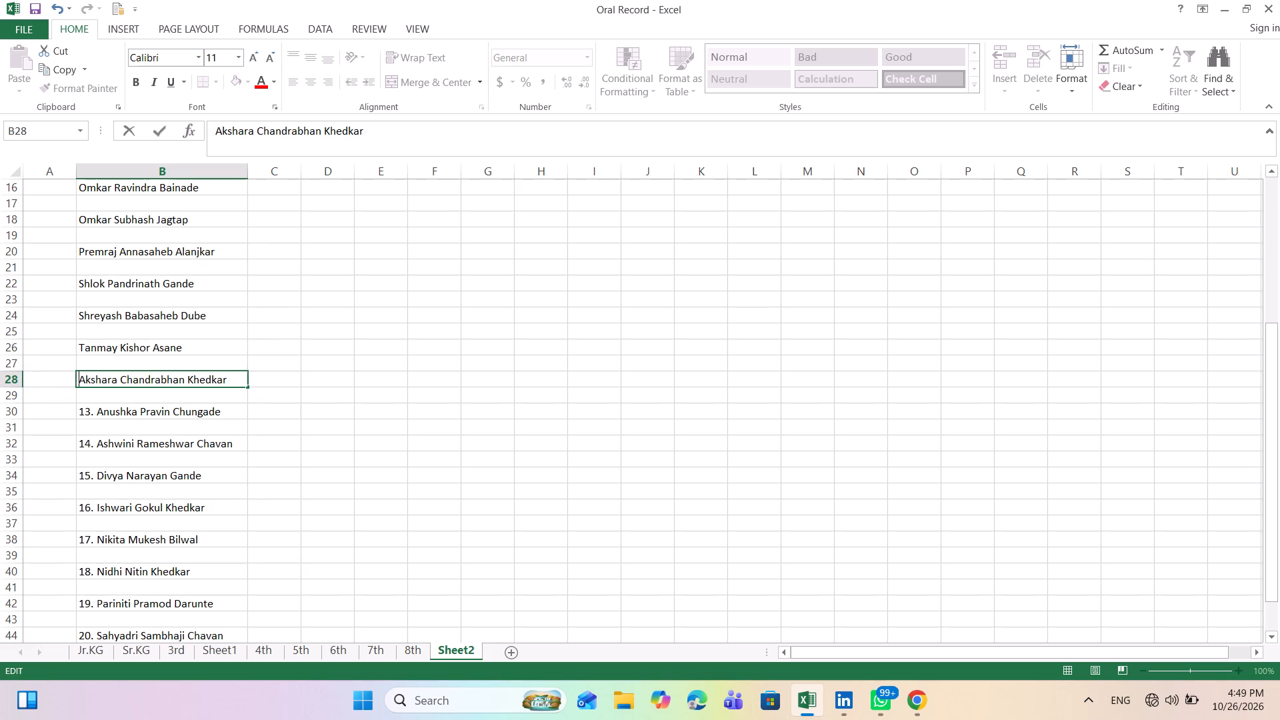
Remove the leading numbers 13. and 14. from the student names in cells B30 and B32.
{"action": "double_click", "coordinate": [96, 413]}
{"action": "key", "text": "BackSpace"}
{"action": "key", "text": "BackSpace"}
{"action": "key", "text": "BackSpace"}
{"action": "key", "text": "BackSpace"}
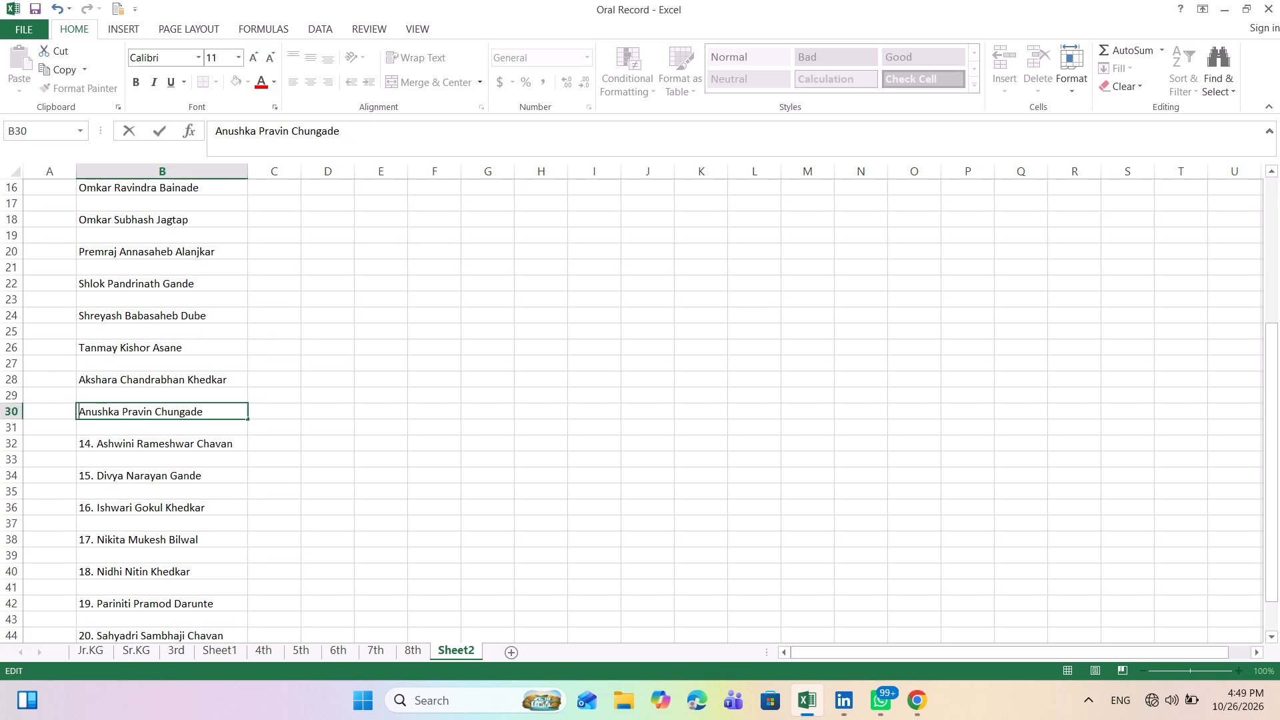
{"action": "double_click", "coordinate": [97, 445]}
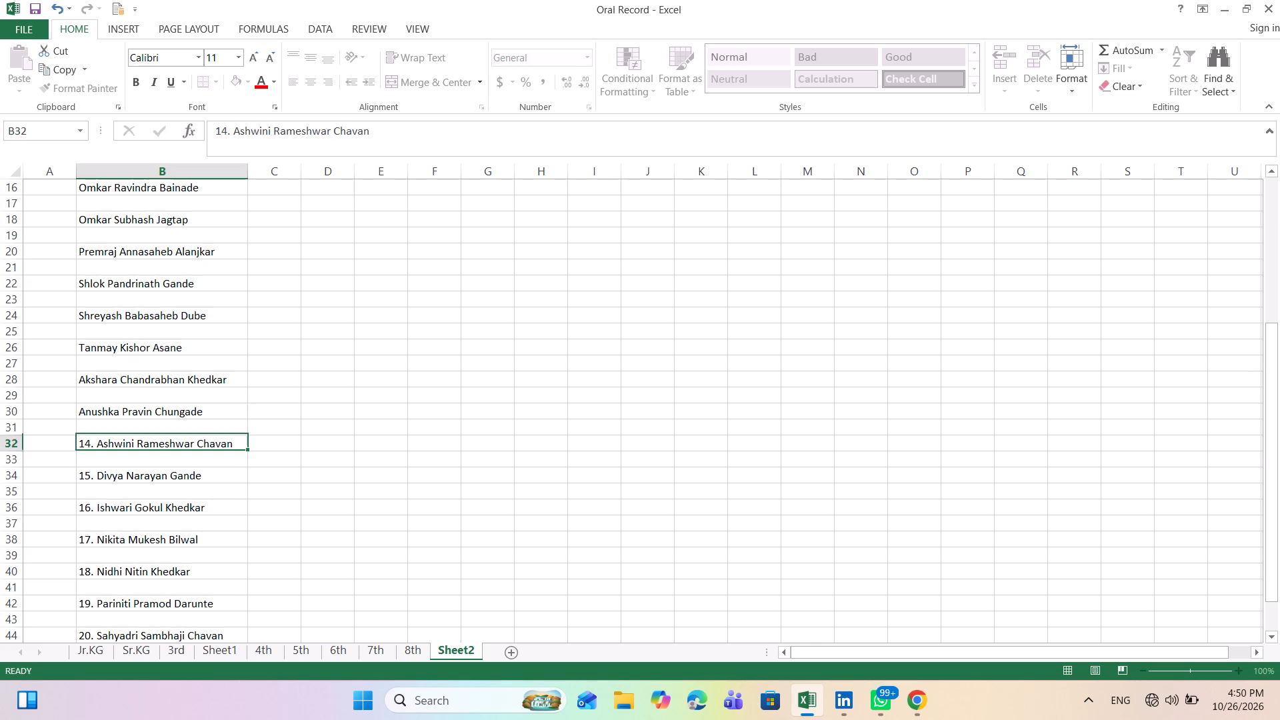
{"action": "key", "text": "BackSpace"}
{"action": "key", "text": "BackSpace"}
{"action": "key", "text": "BackSpace"}
{"action": "key", "text": "BackSpace"}
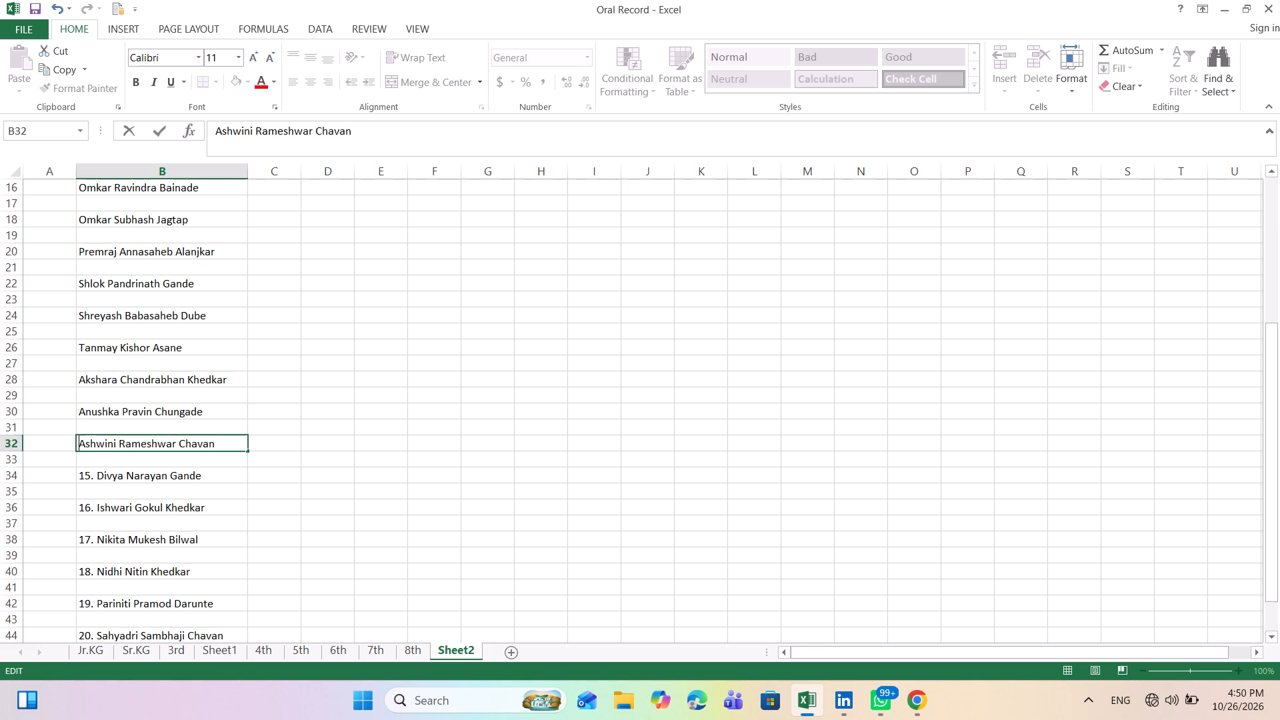
Remove the leading numbers 15. and 16. from the student names in cells B34 and B36.
{"action": "double_click", "coordinate": [95, 479]}
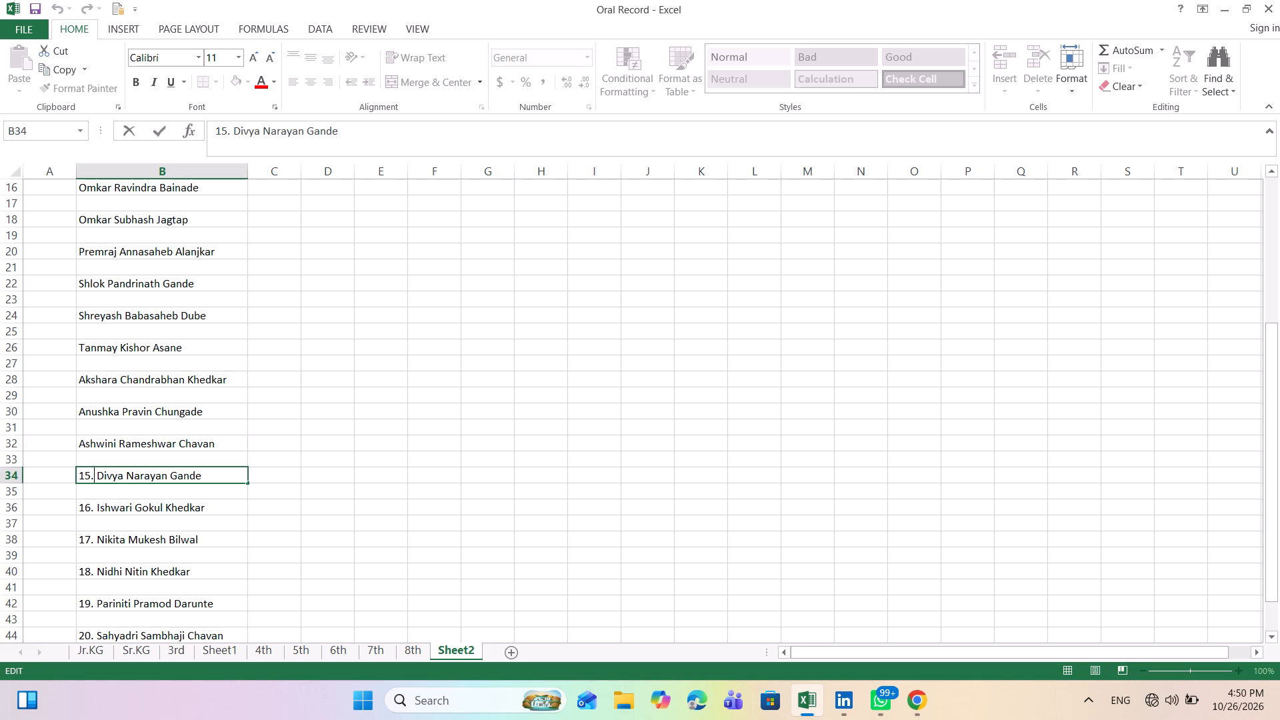
{"action": "key", "text": "BackSpace"}
{"action": "key", "text": "BackSpace"}
{"action": "key", "text": "BackSpace"}
{"action": "key", "text": "BackSpace"}
{"action": "key", "text": "Right"}
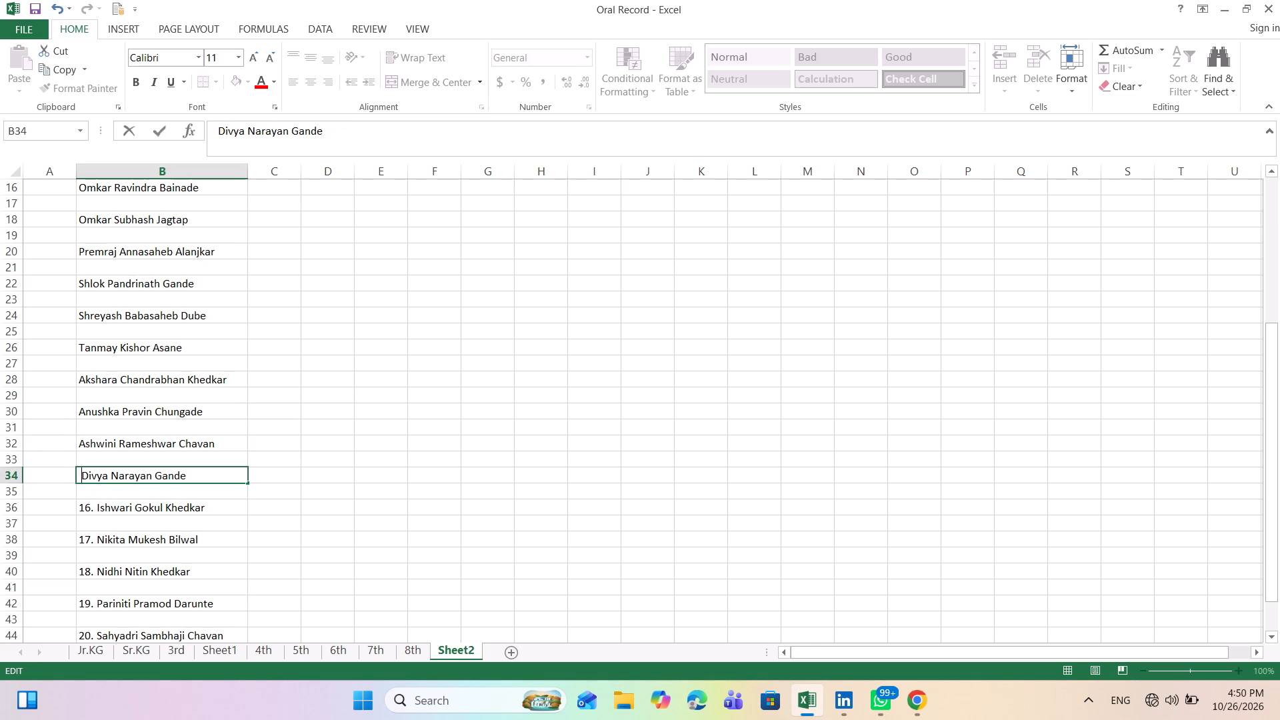
{"action": "key", "text": "BackSpace"}
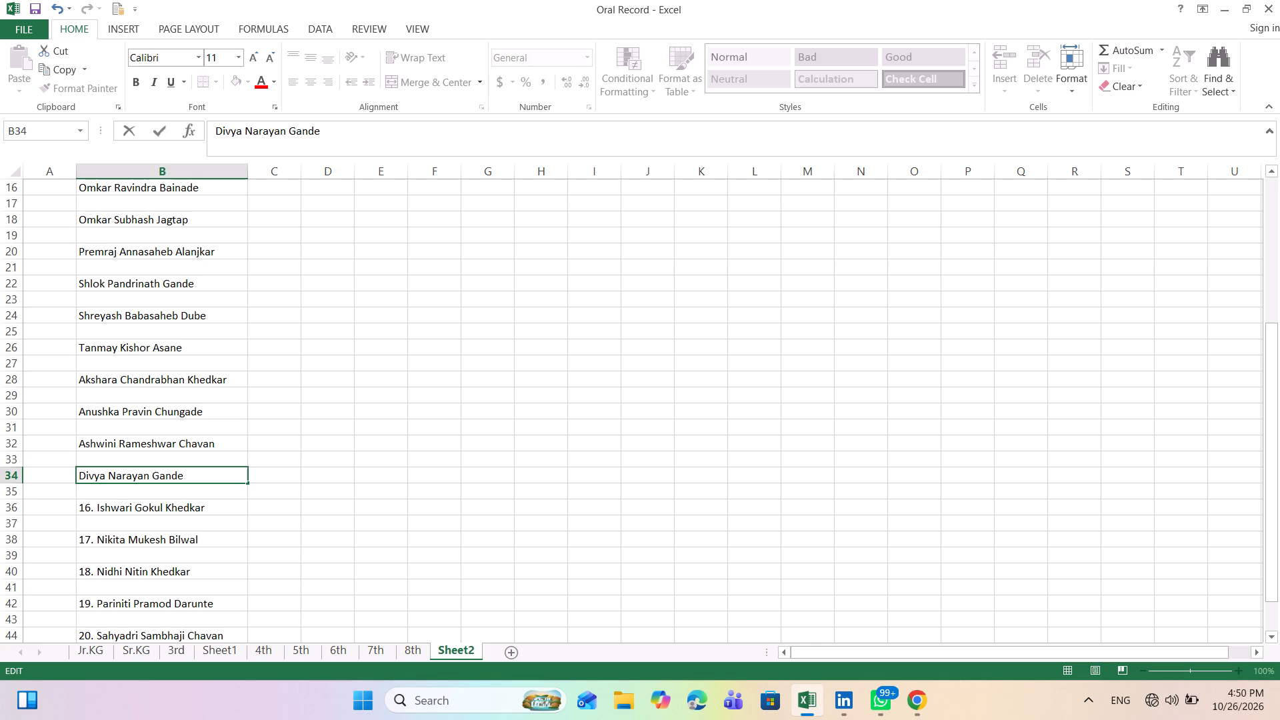
{"action": "double_click", "coordinate": [97, 509]}
{"action": "key", "text": "BackSpace"}
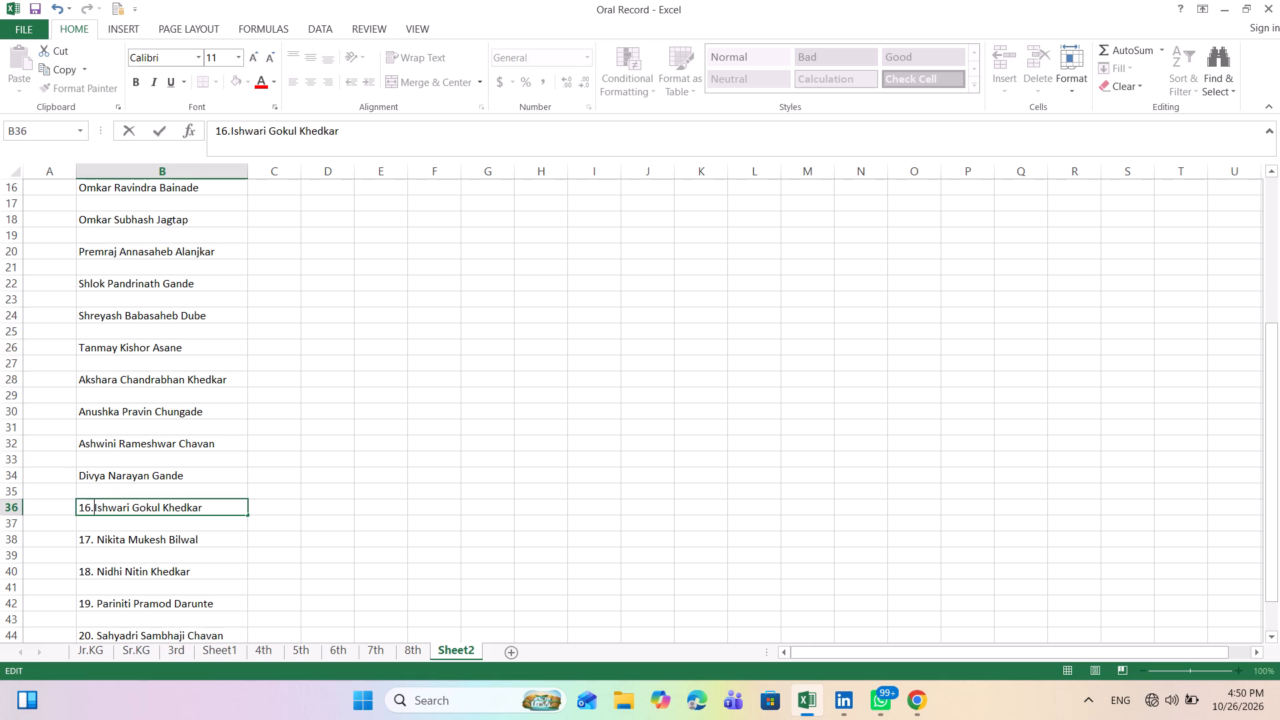
{"action": "key", "text": "BackSpace"}
{"action": "key", "text": "BackSpace"}
{"action": "key", "text": "BackSpace"}
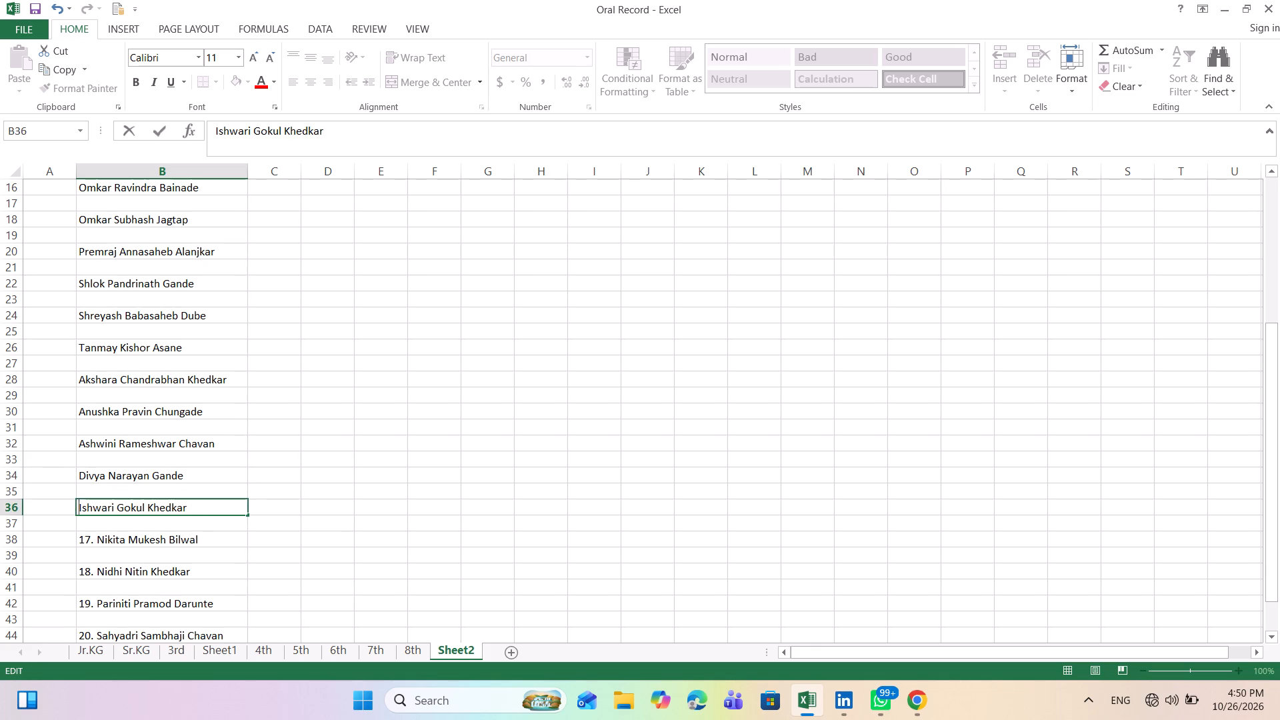
Remove the leading numbers 17. and 18. from the student names in cells B38 and B40.
{"action": "double_click", "coordinate": [97, 537]}
{"action": "key", "text": "BackSpace"}
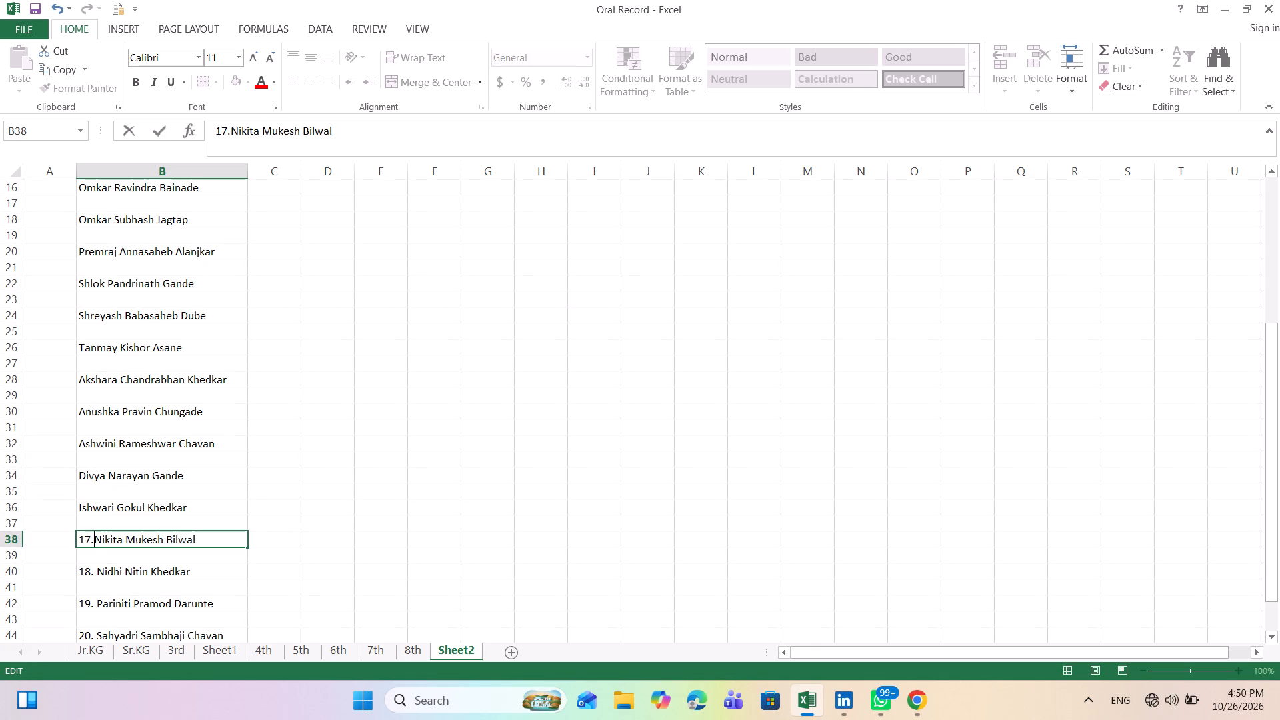
{"action": "key", "text": "BackSpace"}
{"action": "key", "text": "BackSpace"}
{"action": "key", "text": "BackSpace"}
{"action": "key", "text": "BackSpace"}
{"action": "scroll", "coordinate": [97, 537], "scroll_direction": "down", "scroll_amount": 3}
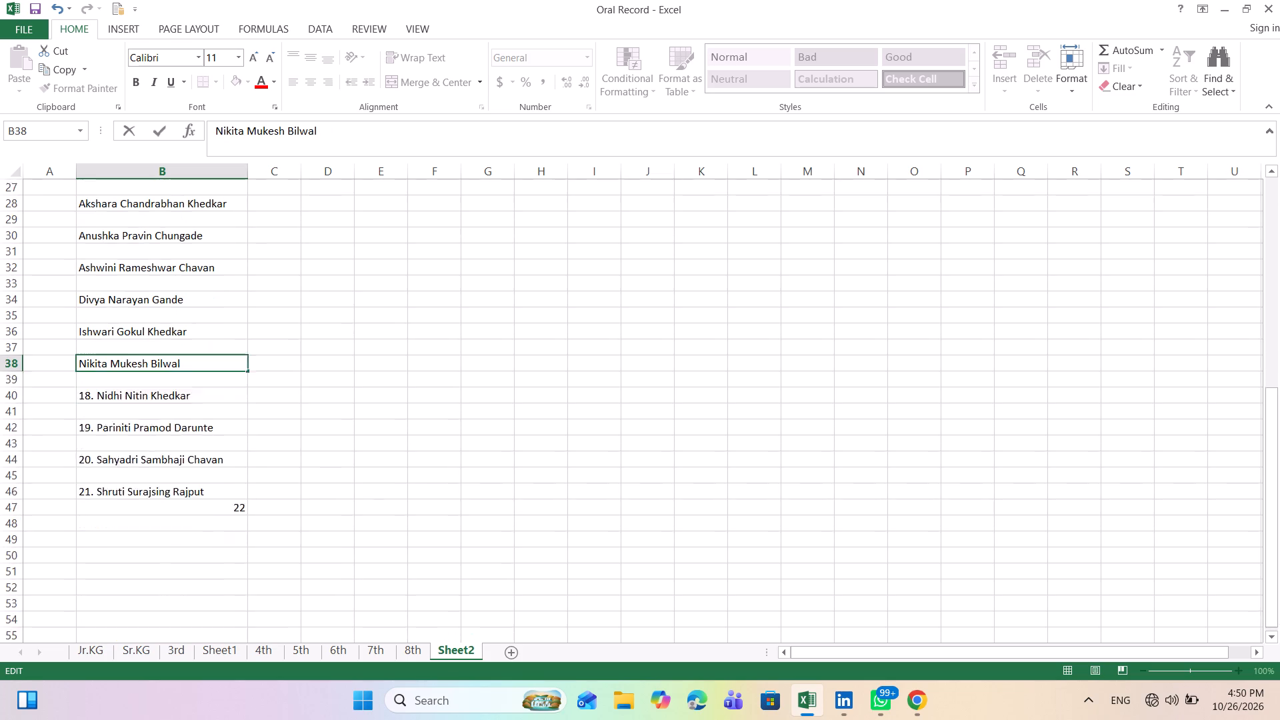
{"action": "scroll", "coordinate": [97, 537], "scroll_direction": "down", "scroll_amount": 1}
{"action": "double_click", "coordinate": [97, 379]}
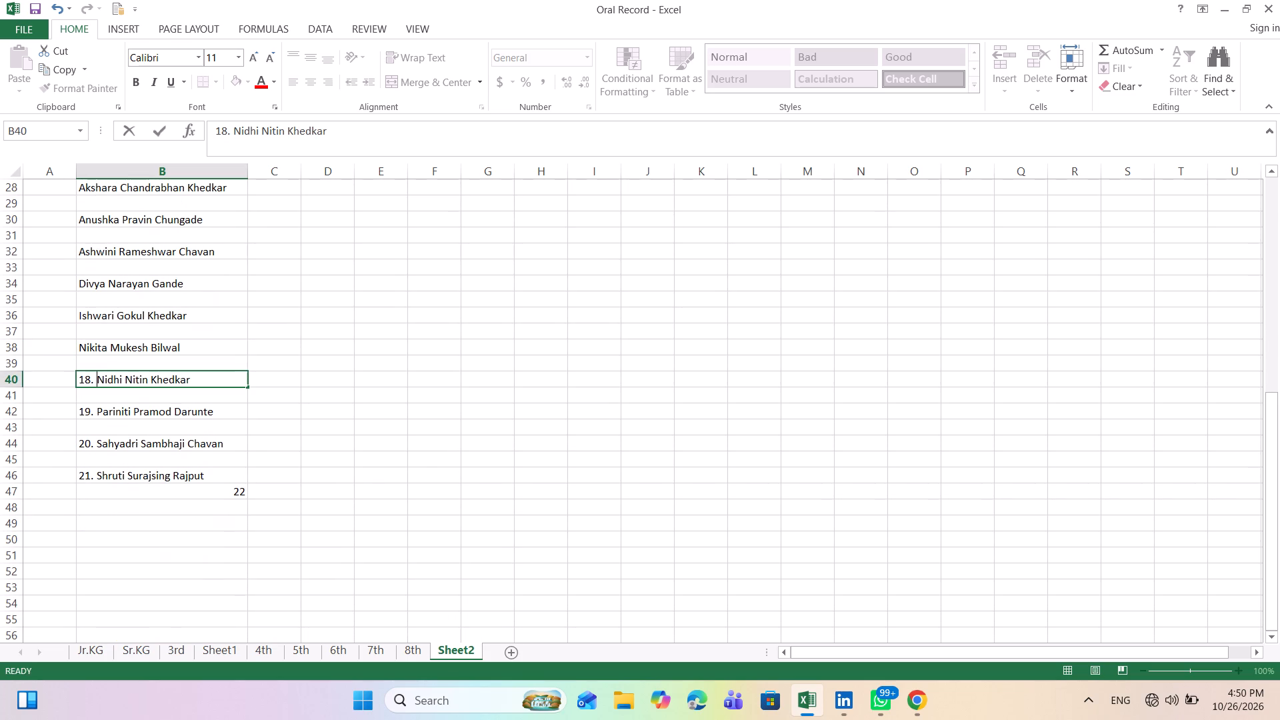
{"action": "key", "text": "BackSpace"}
{"action": "key", "text": "BackSpace"}
{"action": "key", "text": "BackSpace"}
{"action": "key", "text": "BackSpace"}
{"action": "key", "text": "BackSpace"}
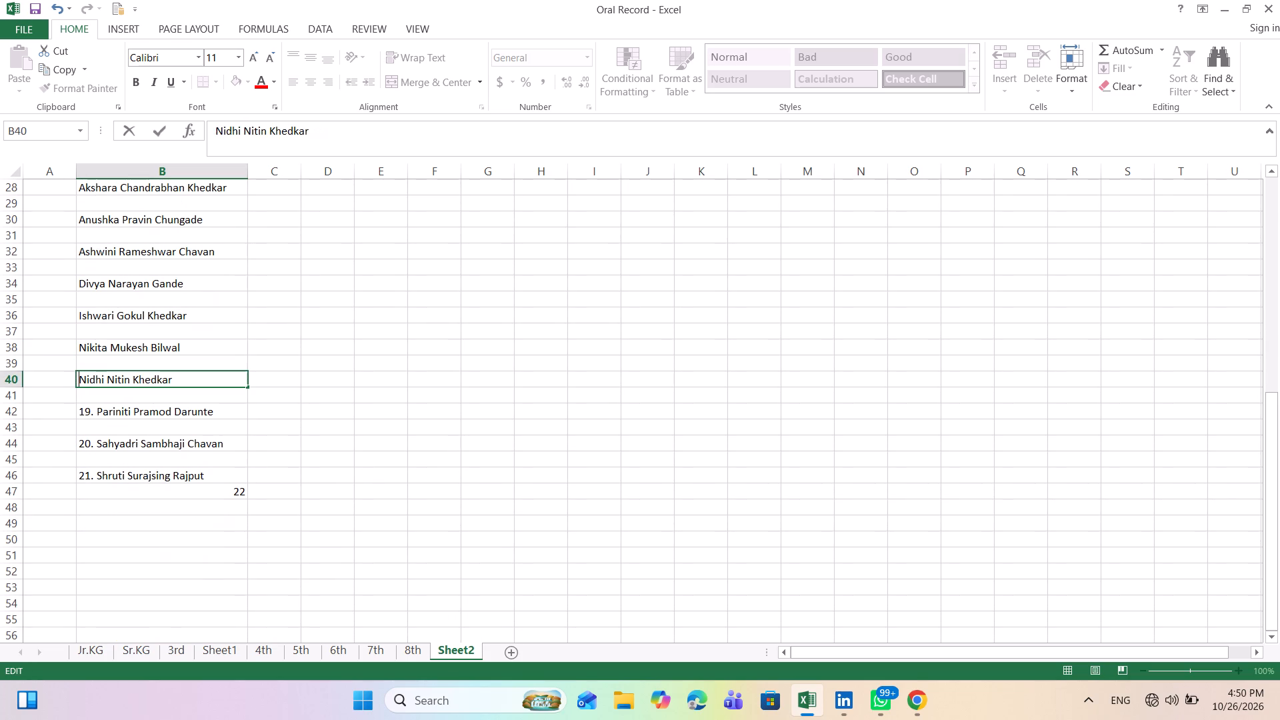
Remove the leading numbers 19. and 20. from the student names in cells B42 and B44.
{"action": "double_click", "coordinate": [97, 412]}
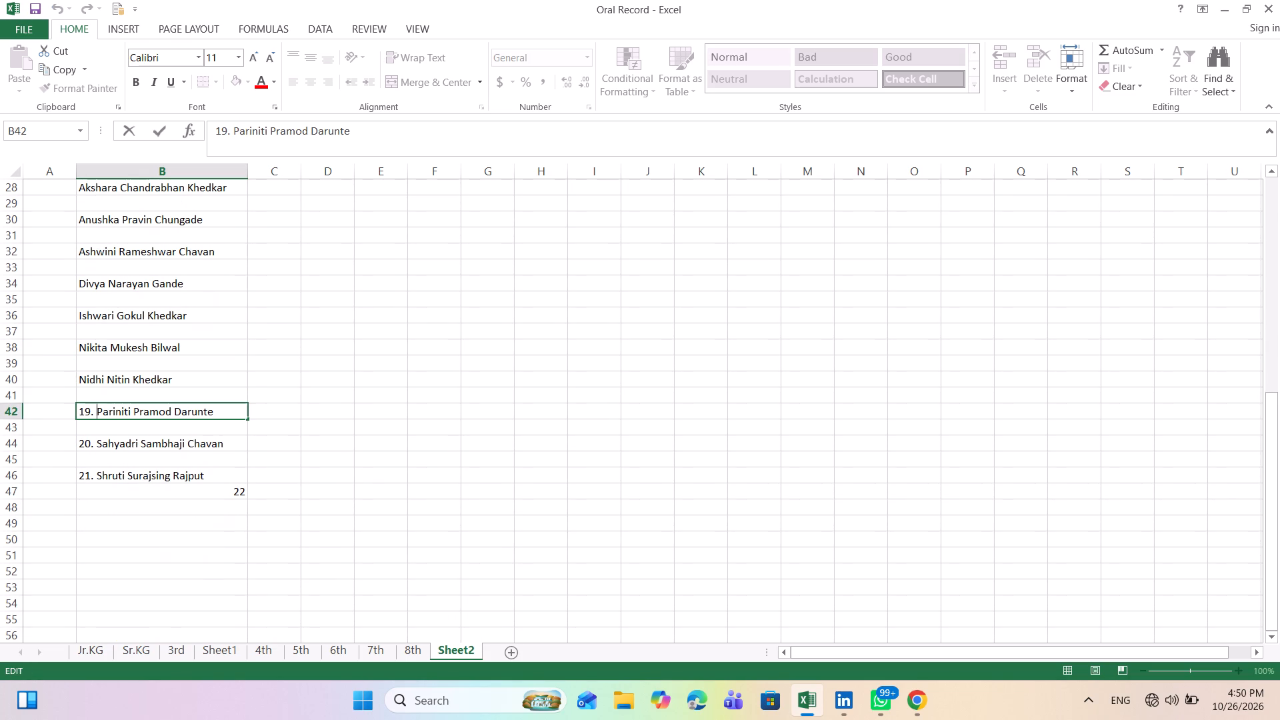
{"action": "key", "text": "BackSpace"}
{"action": "key", "text": "BackSpace"}
{"action": "key", "text": "BackSpace"}
{"action": "key", "text": "BackSpace"}
{"action": "key", "text": "BackSpace"}
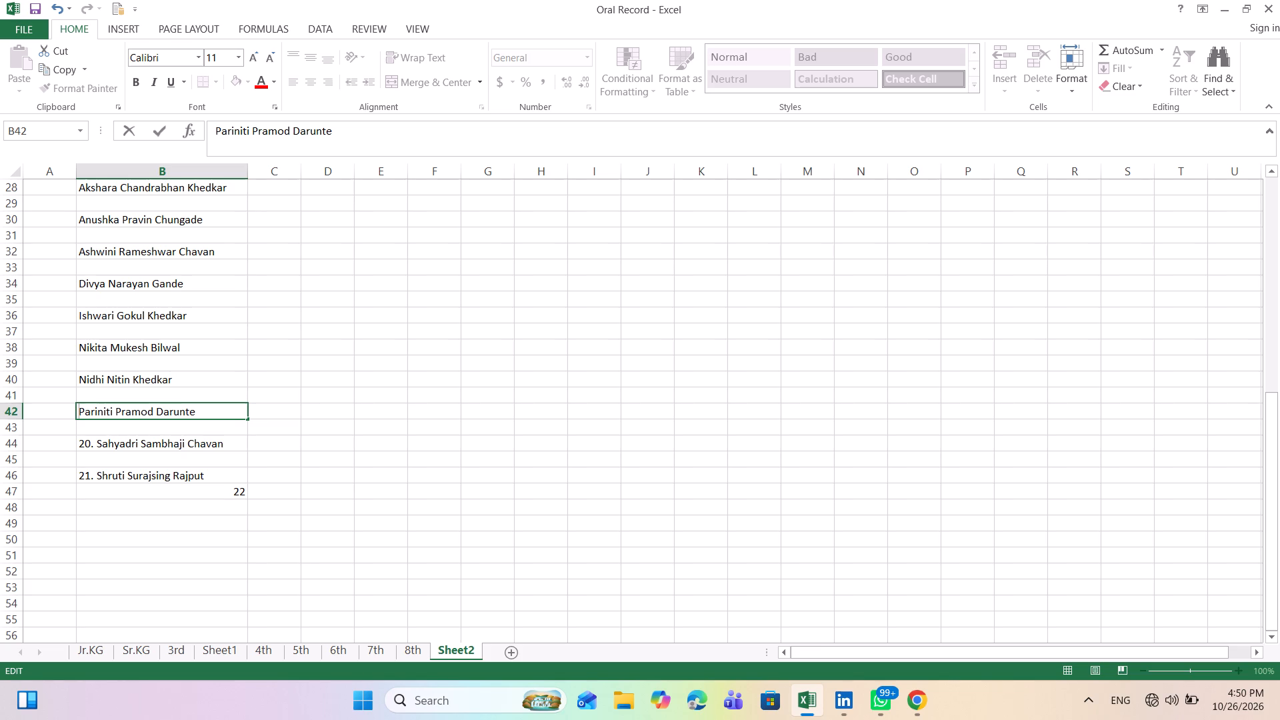
{"action": "double_click", "coordinate": [99, 446]}
{"action": "key", "text": "BackSpace"}
{"action": "key", "text": "BackSpace"}
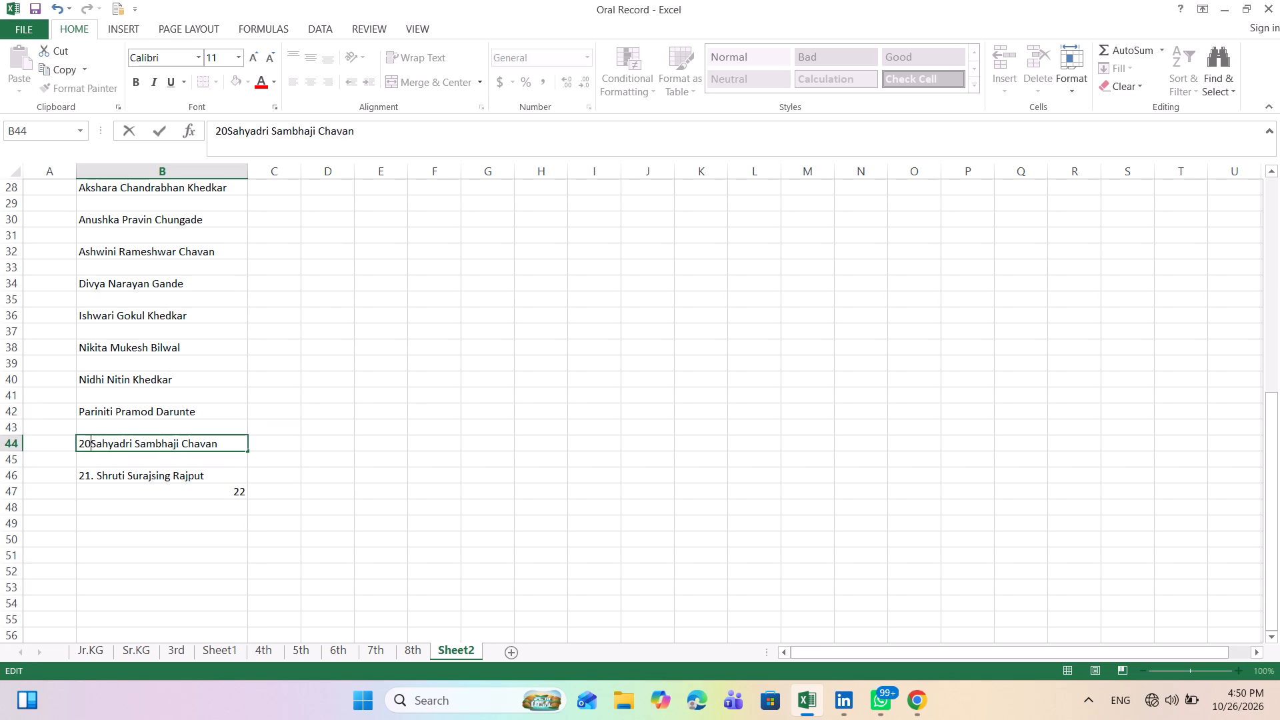
{"action": "key", "text": "BackSpace"}
{"action": "key", "text": "BackSpace"}
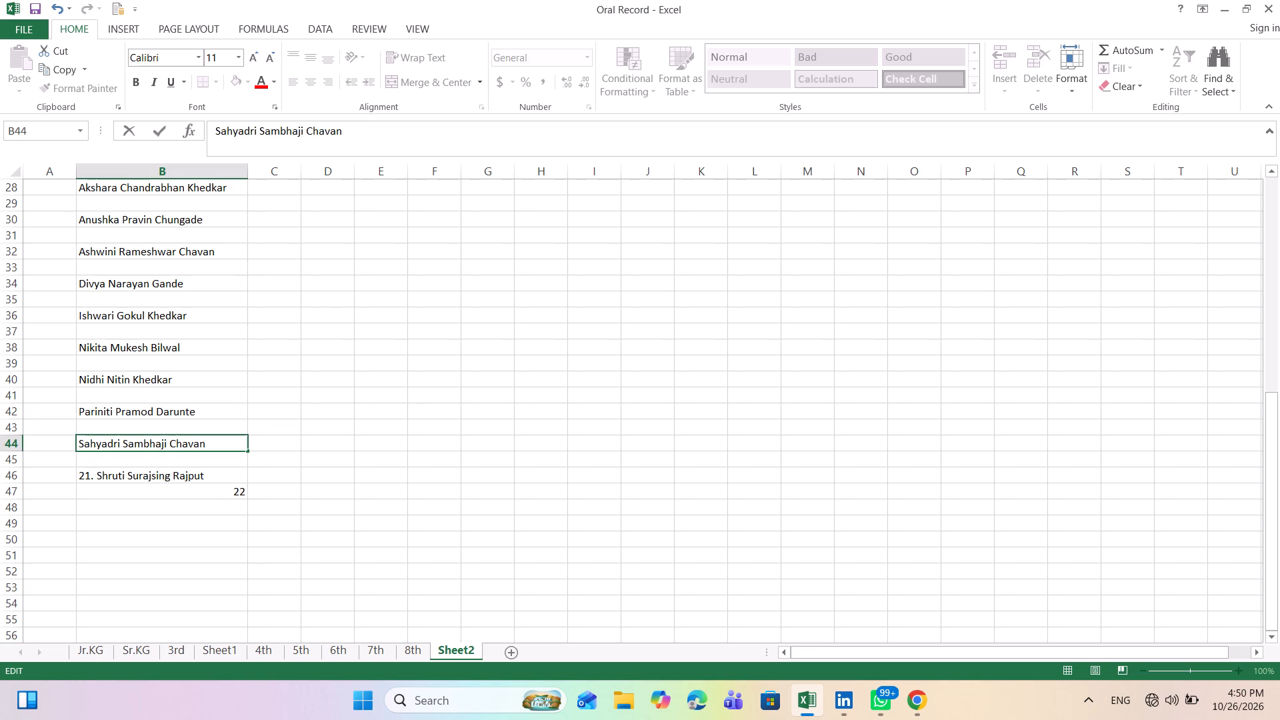
Remove the leading number 21. from the student name in cell B46.
{"action": "double_click", "coordinate": [97, 471]}
{"action": "key", "text": "BackSpace"}
{"action": "key", "text": "BackSpace"}
{"action": "key", "text": "BackSpace"}
{"action": "key", "text": "BackSpace"}
{"action": "key", "text": "BackSpace"}
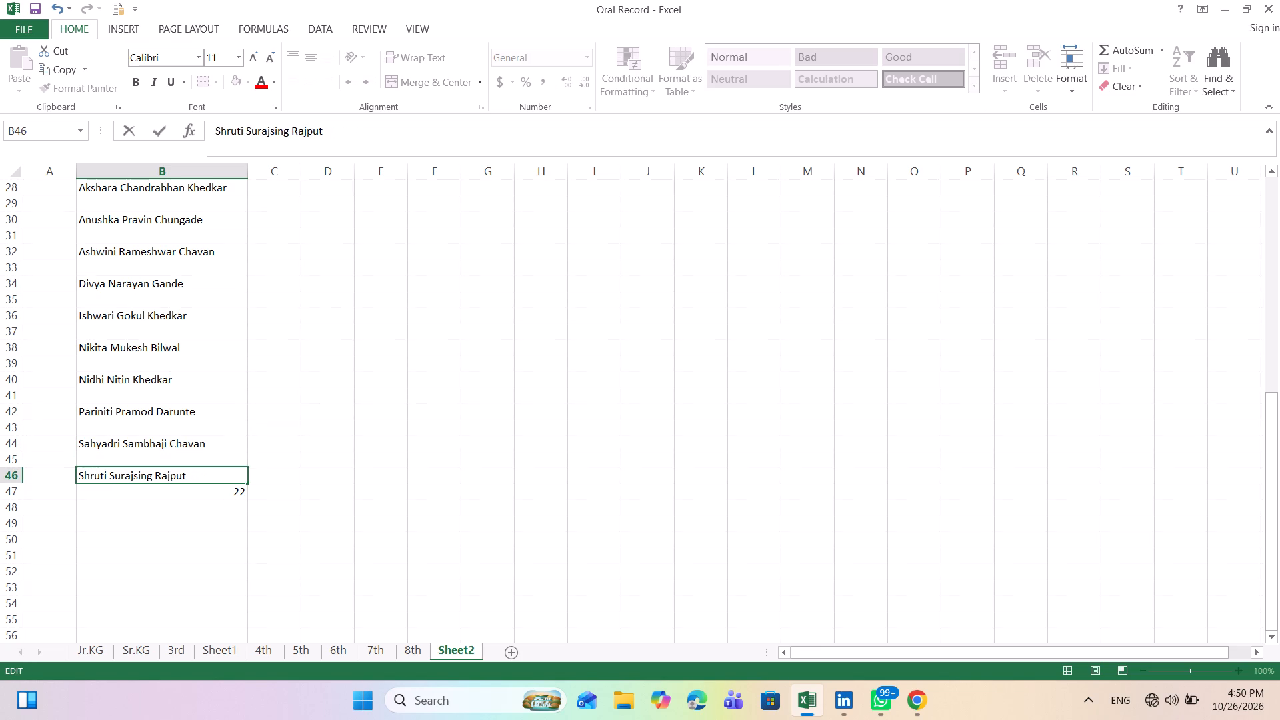
Delete the four blank sheet rows between the first five student names, one at a time, starting with row 7.
{"action": "scroll", "coordinate": [97, 471], "scroll_direction": "up", "scroll_amount": 5}
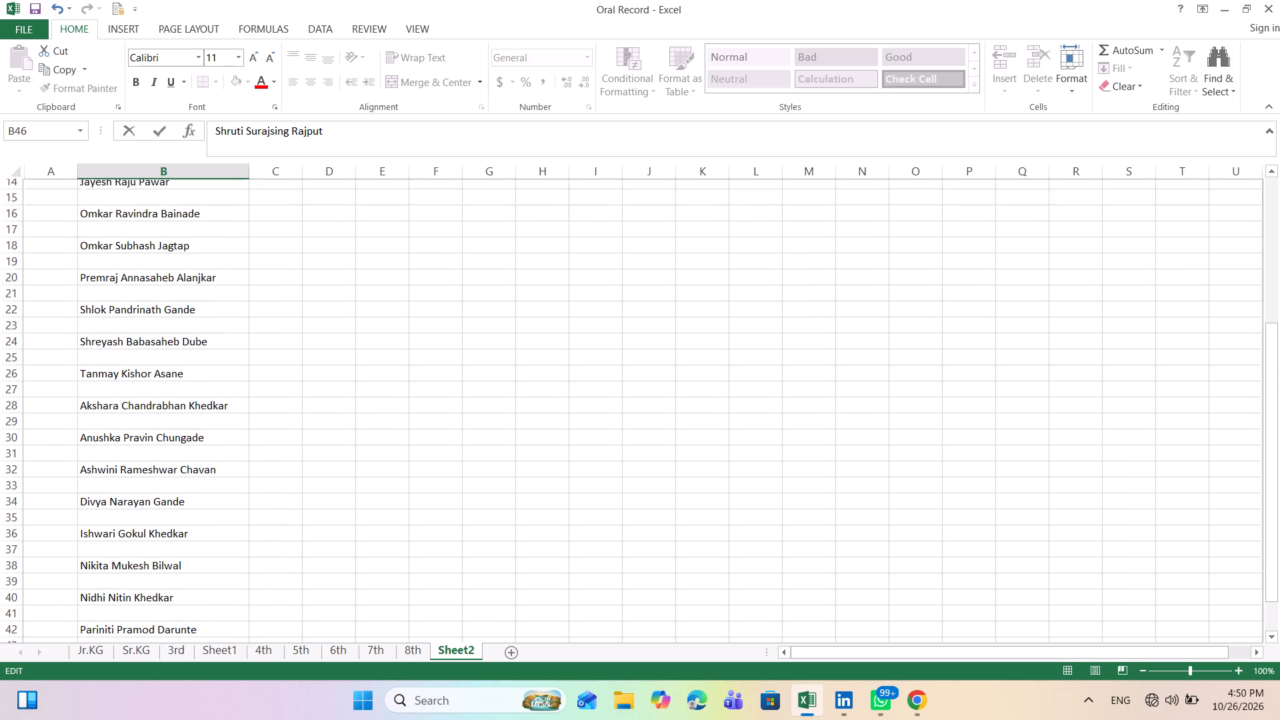
{"action": "scroll", "coordinate": [97, 471], "scroll_direction": "up", "scroll_amount": 4}
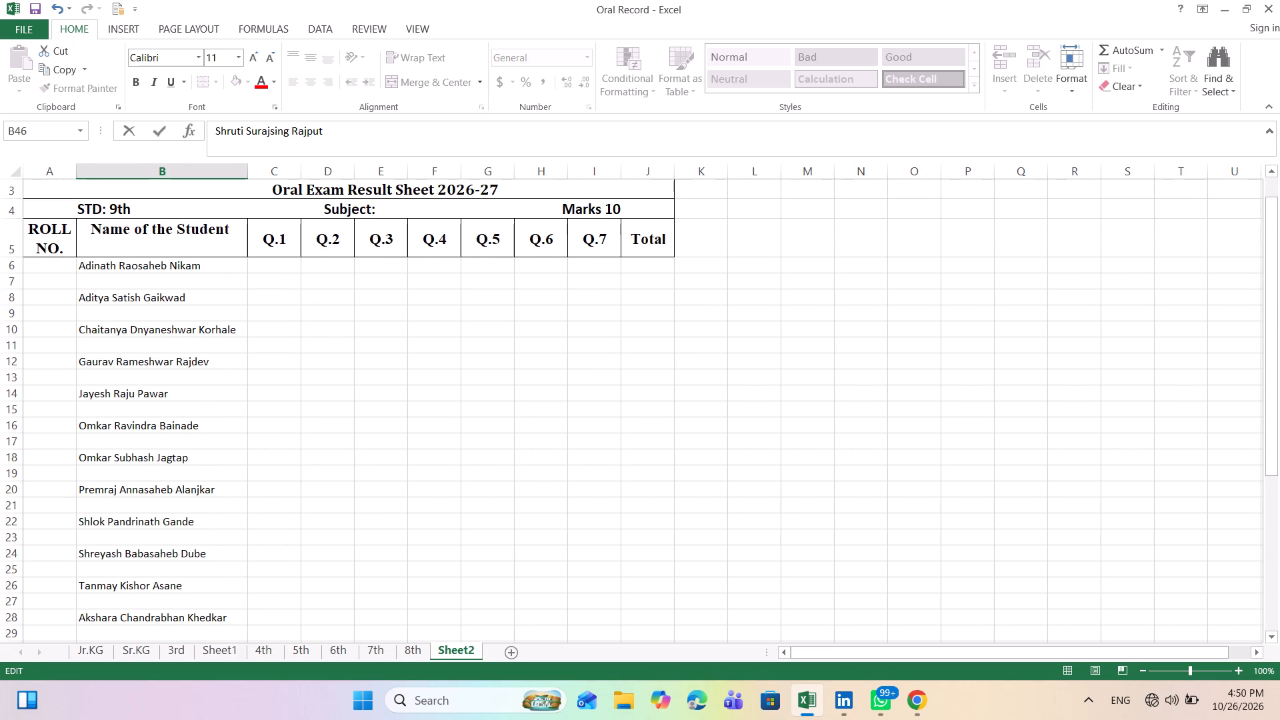
{"action": "left_click", "coordinate": [49, 285]}
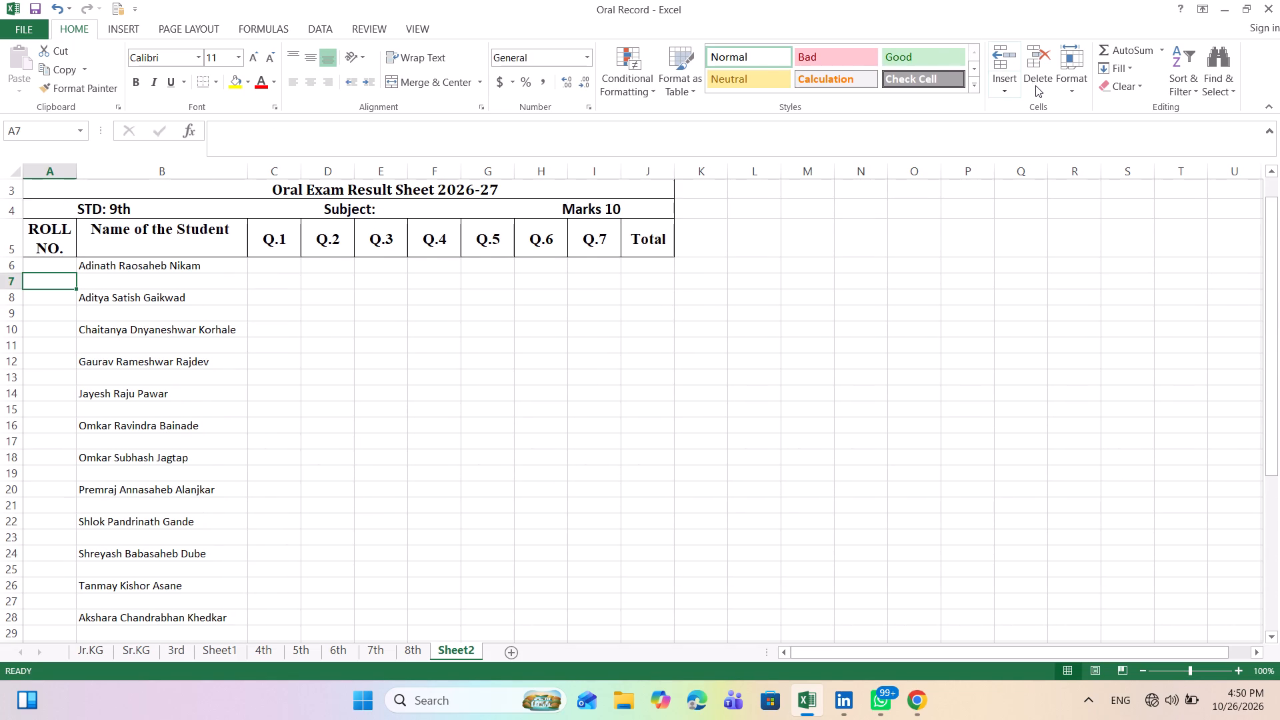
{"action": "left_click", "coordinate": [1035, 85]}
{"action": "left_click", "coordinate": [1063, 130]}
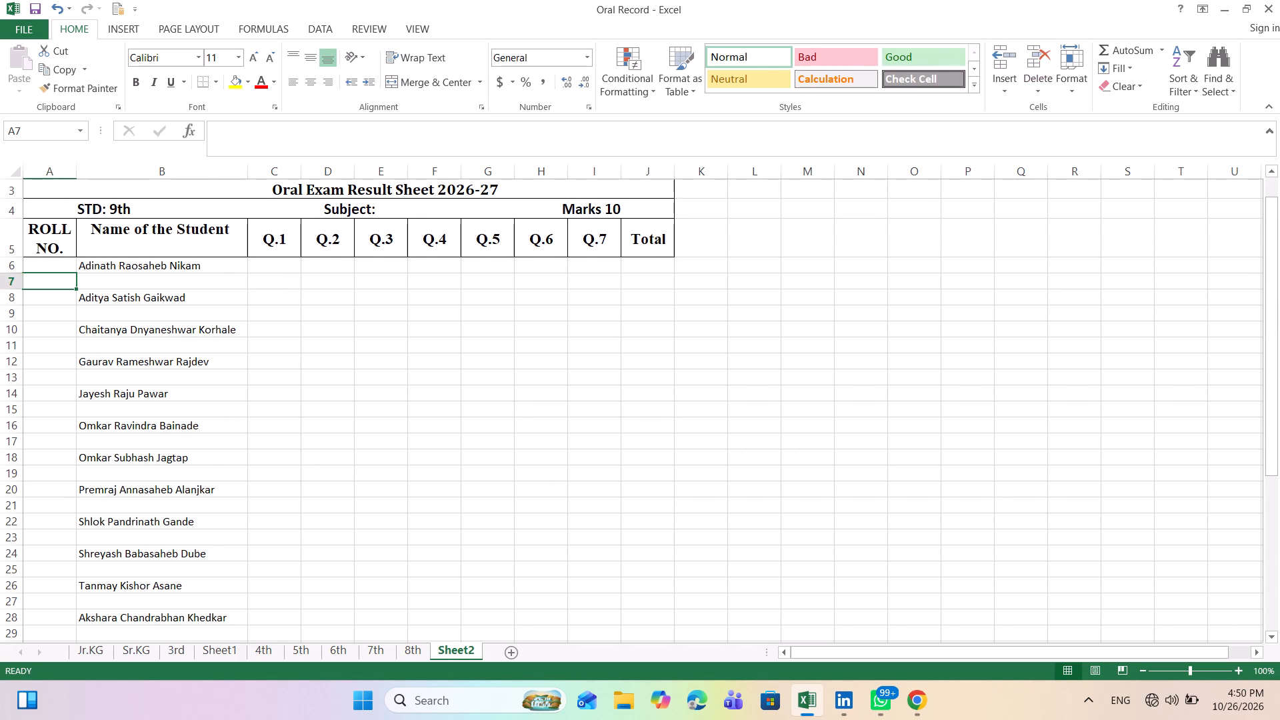
{"action": "key", "text": "Down"}
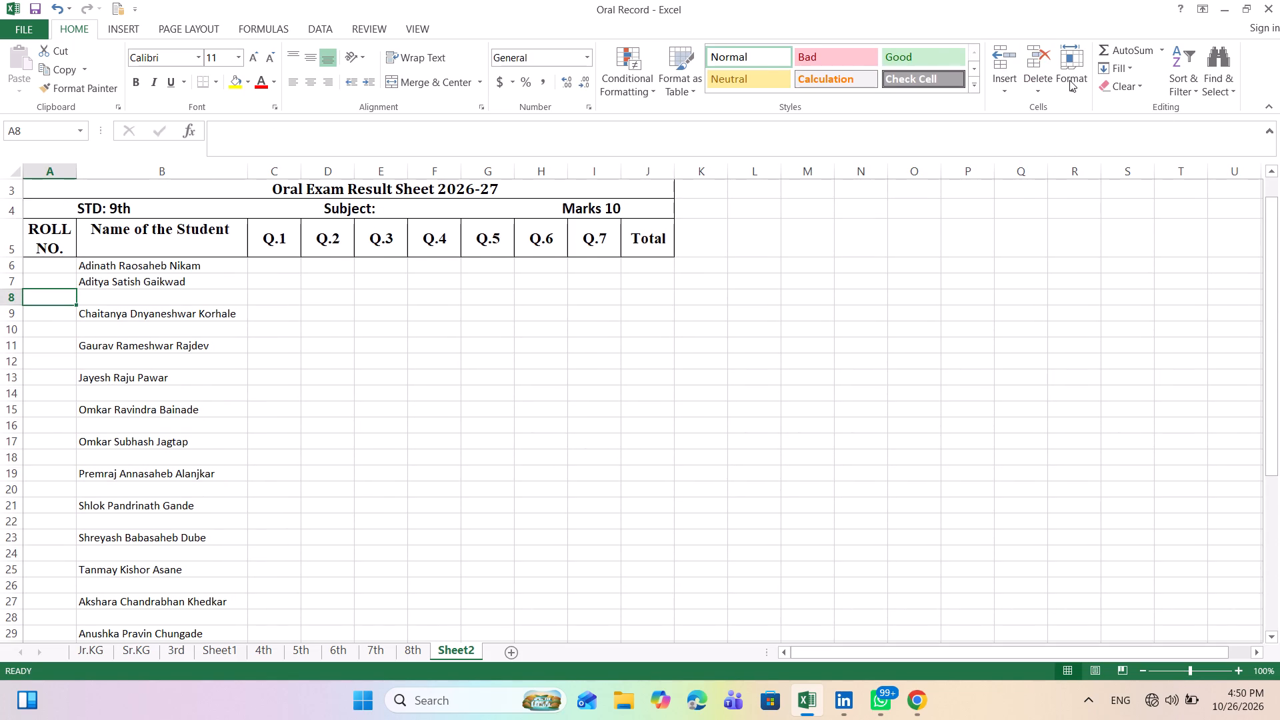
{"action": "left_click", "coordinate": [1037, 80]}
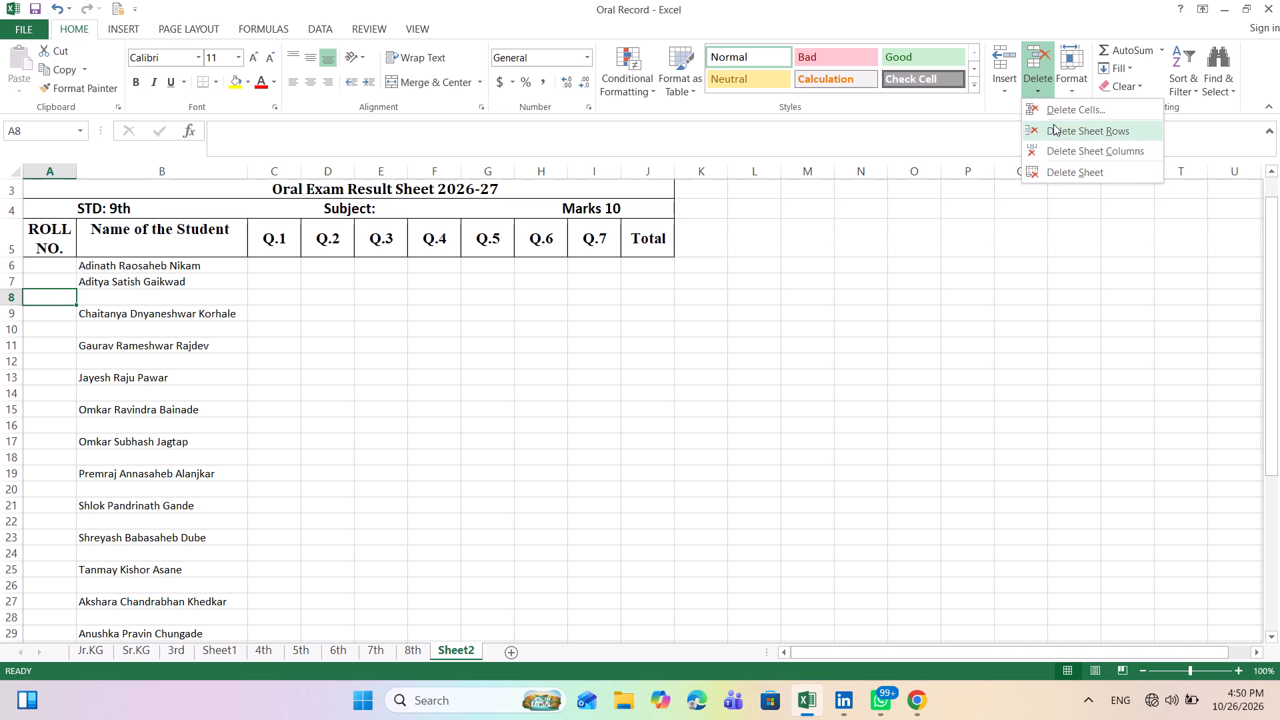
{"action": "left_click", "coordinate": [1053, 124]}
{"action": "key", "text": "Down"}
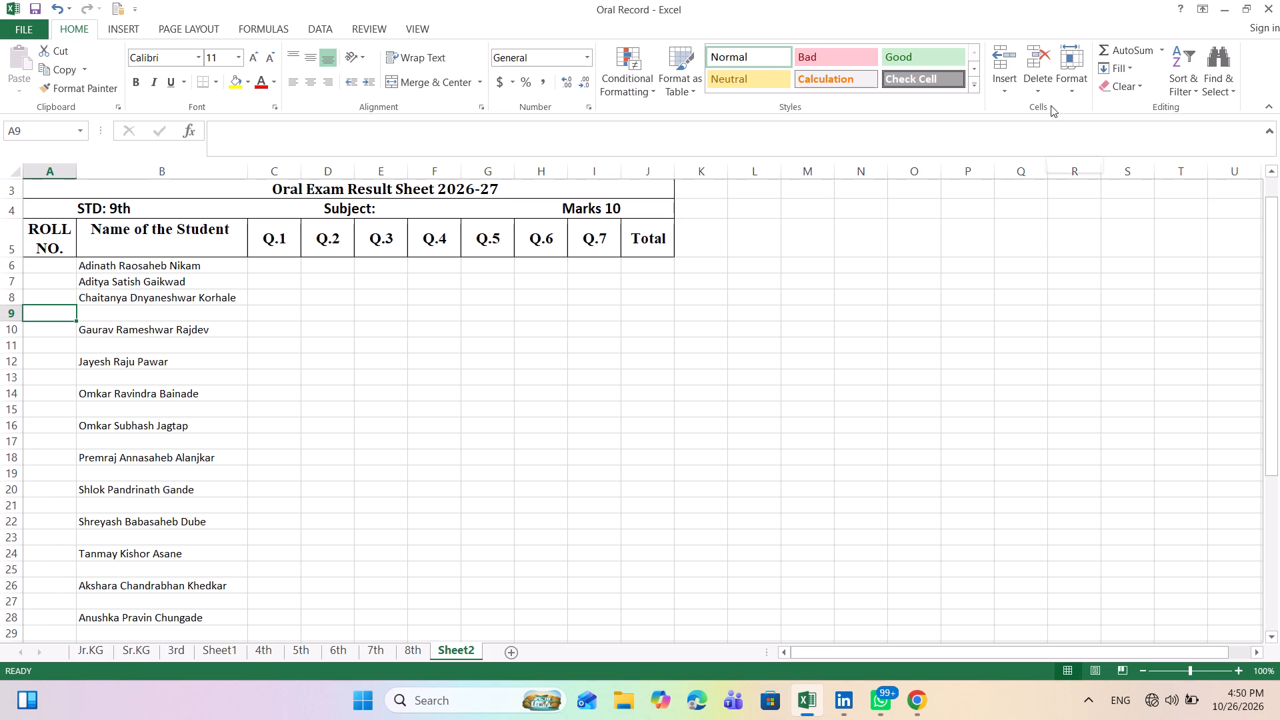
{"action": "left_click", "coordinate": [1033, 85]}
{"action": "left_click", "coordinate": [1047, 128]}
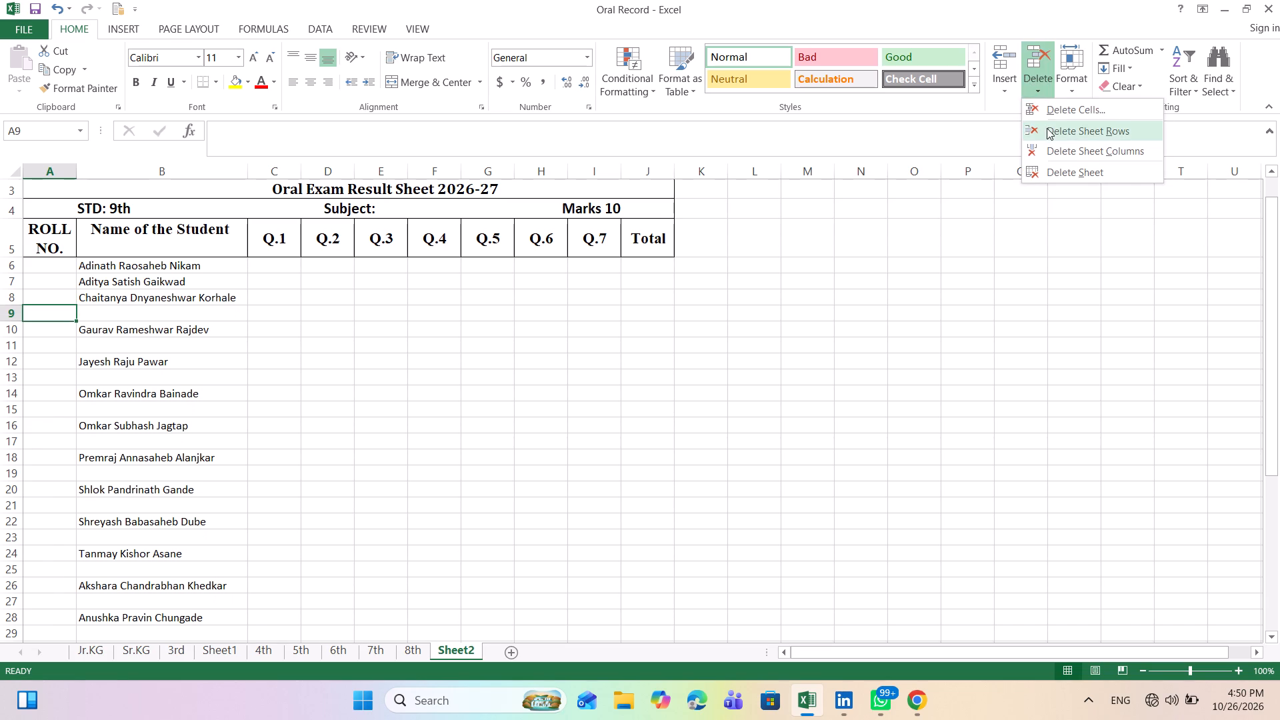
{"action": "key", "text": "Down"}
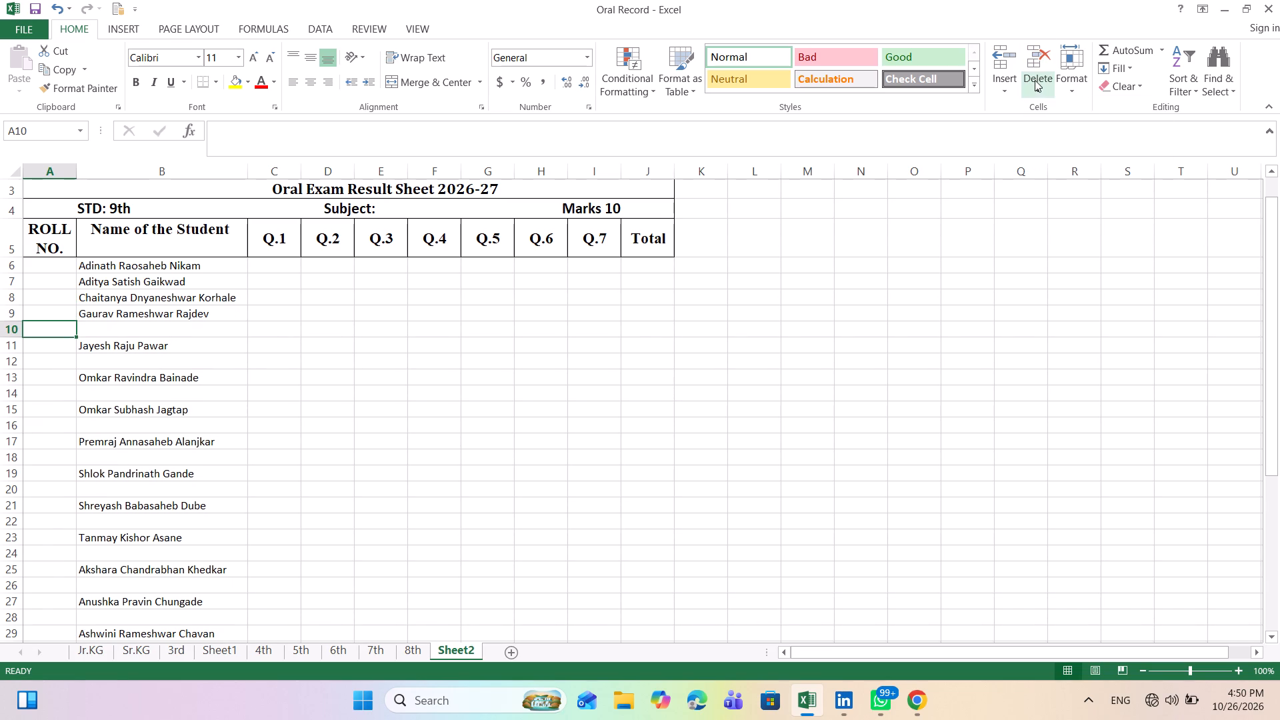
{"action": "left_click", "coordinate": [1035, 80]}
{"action": "left_click", "coordinate": [1061, 127]}
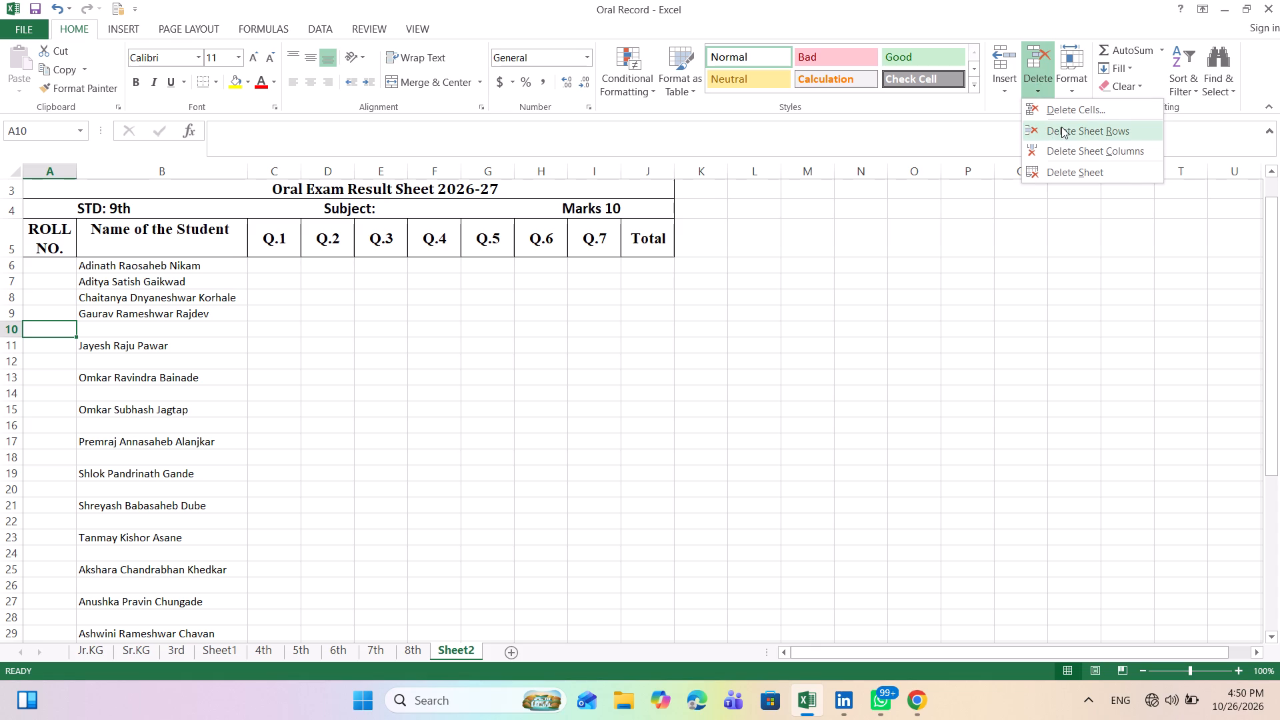
{"action": "key", "text": "Down"}
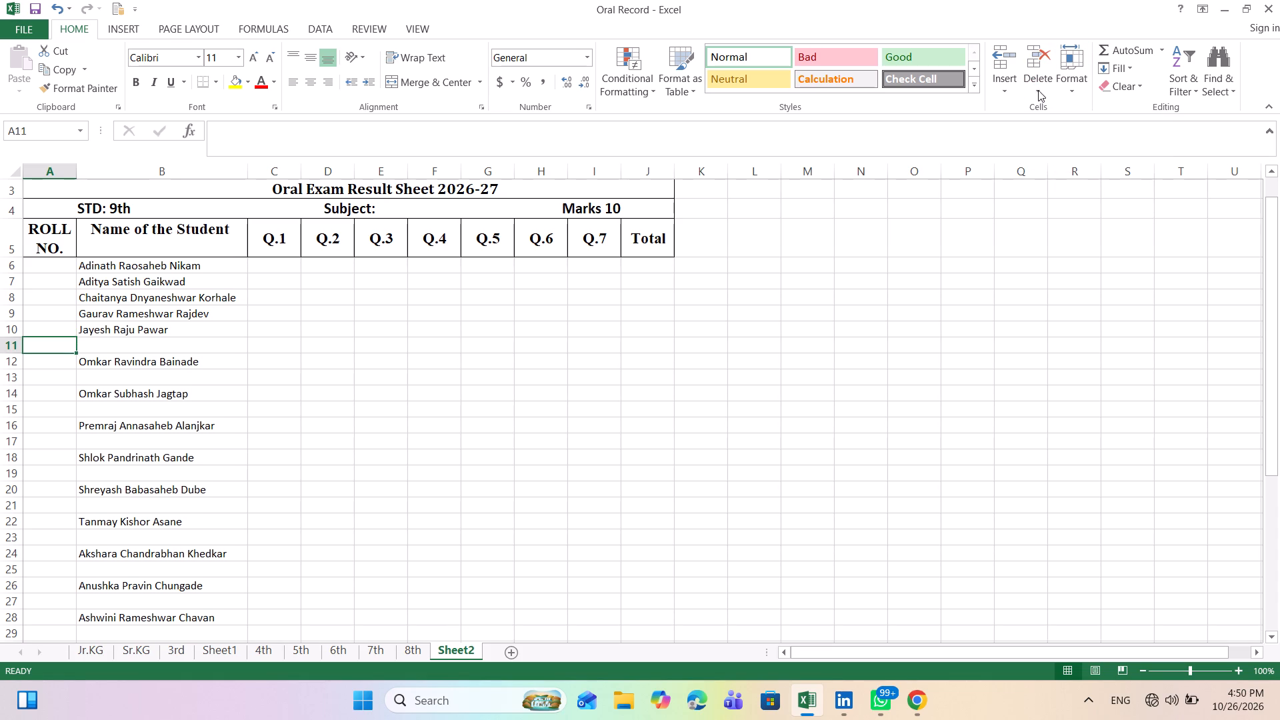
Delete the four blank sheet rows between the fifth and ninth student names, one at a time, starting with row 11.
{"action": "left_click", "coordinate": [1037, 90]}
{"action": "left_click", "coordinate": [1052, 127]}
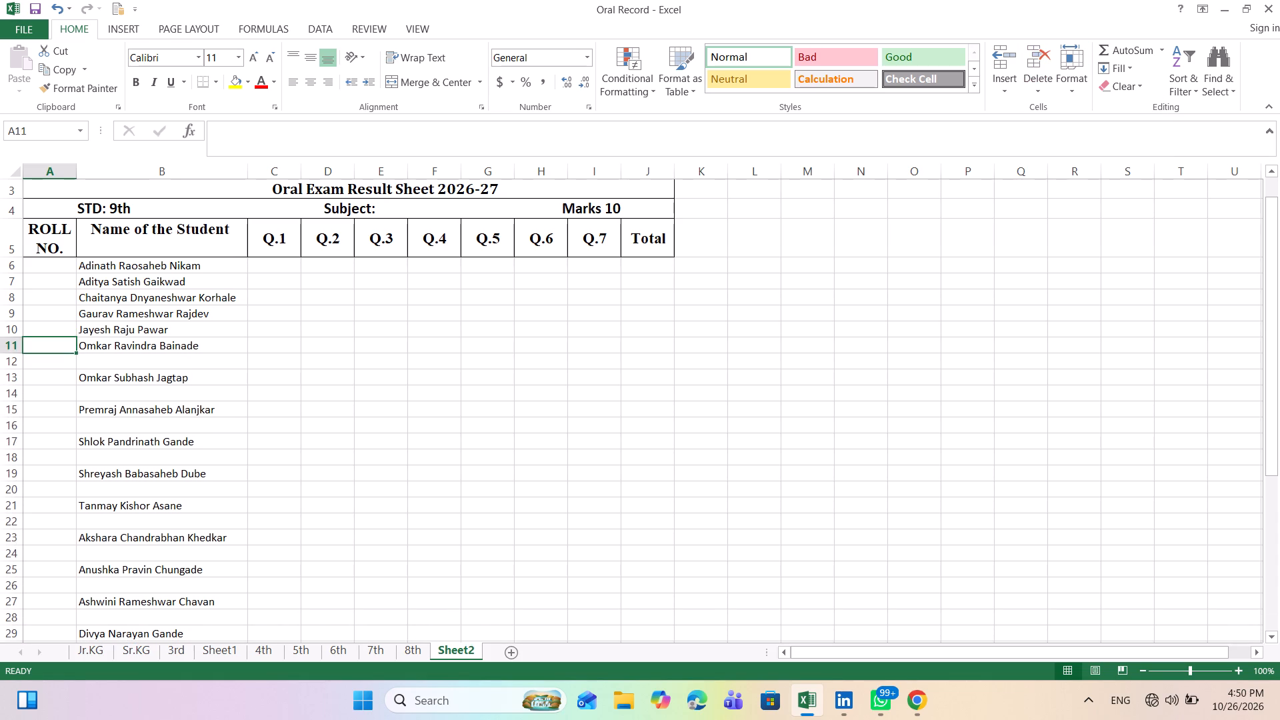
{"action": "key", "text": "Down"}
{"action": "left_click", "coordinate": [1035, 86]}
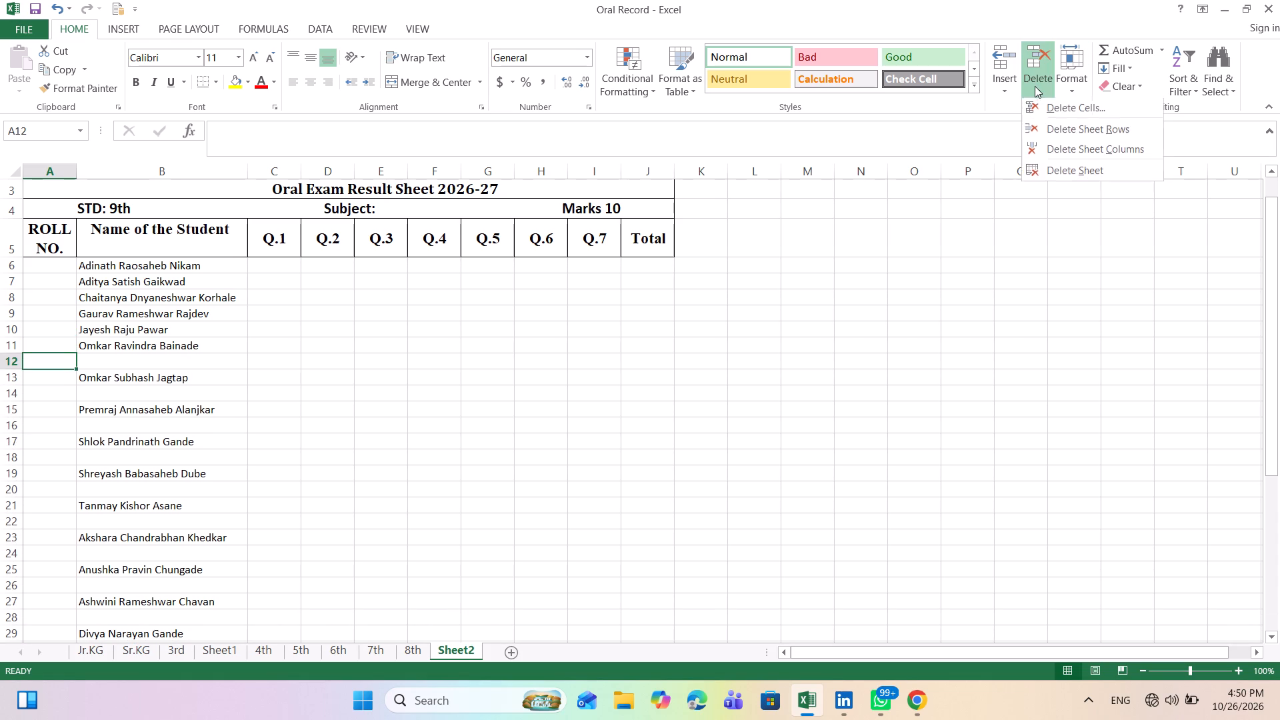
{"action": "left_click", "coordinate": [1055, 125]}
{"action": "key", "text": "Down"}
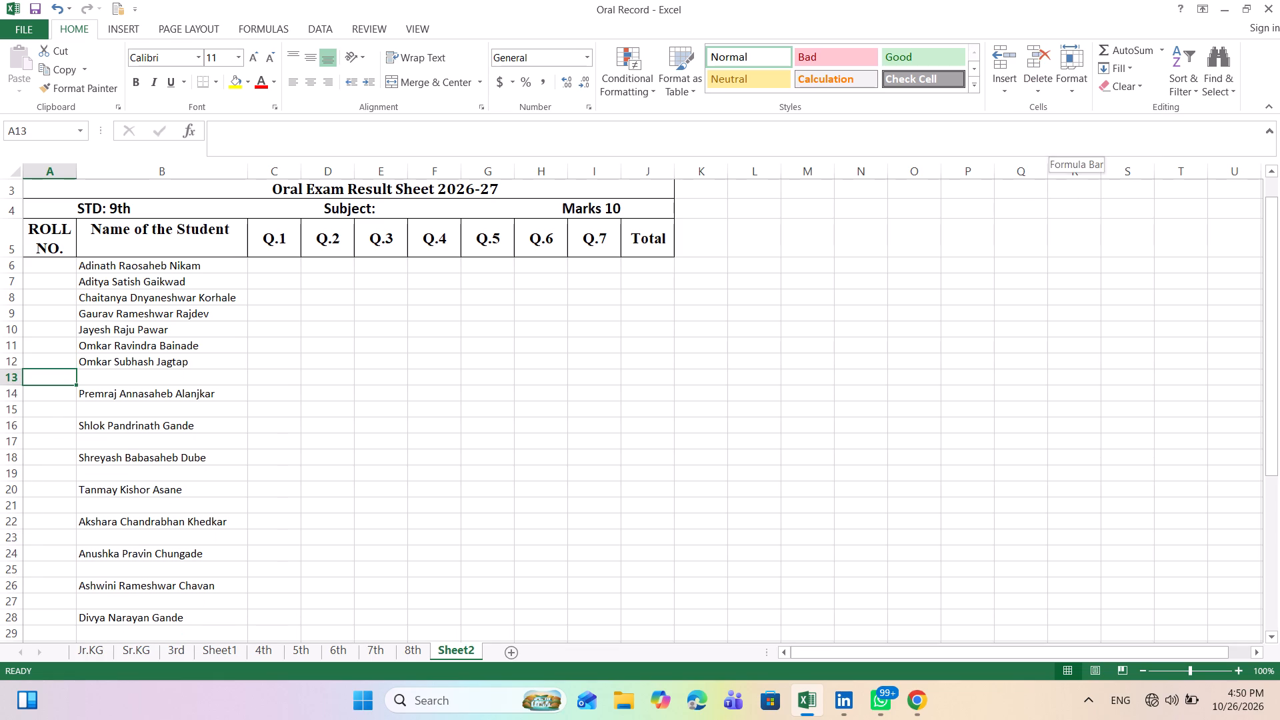
{"action": "left_click", "coordinate": [1045, 81]}
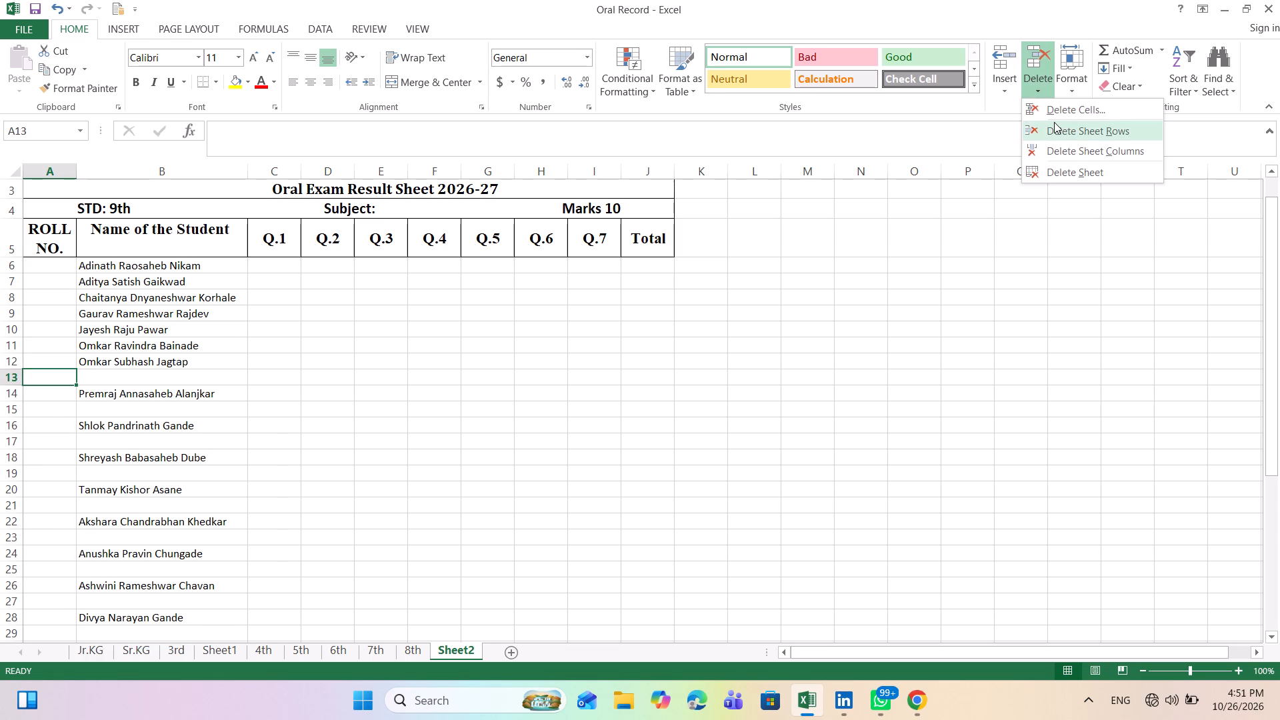
{"action": "left_click", "coordinate": [1054, 122]}
{"action": "key", "text": "Down"}
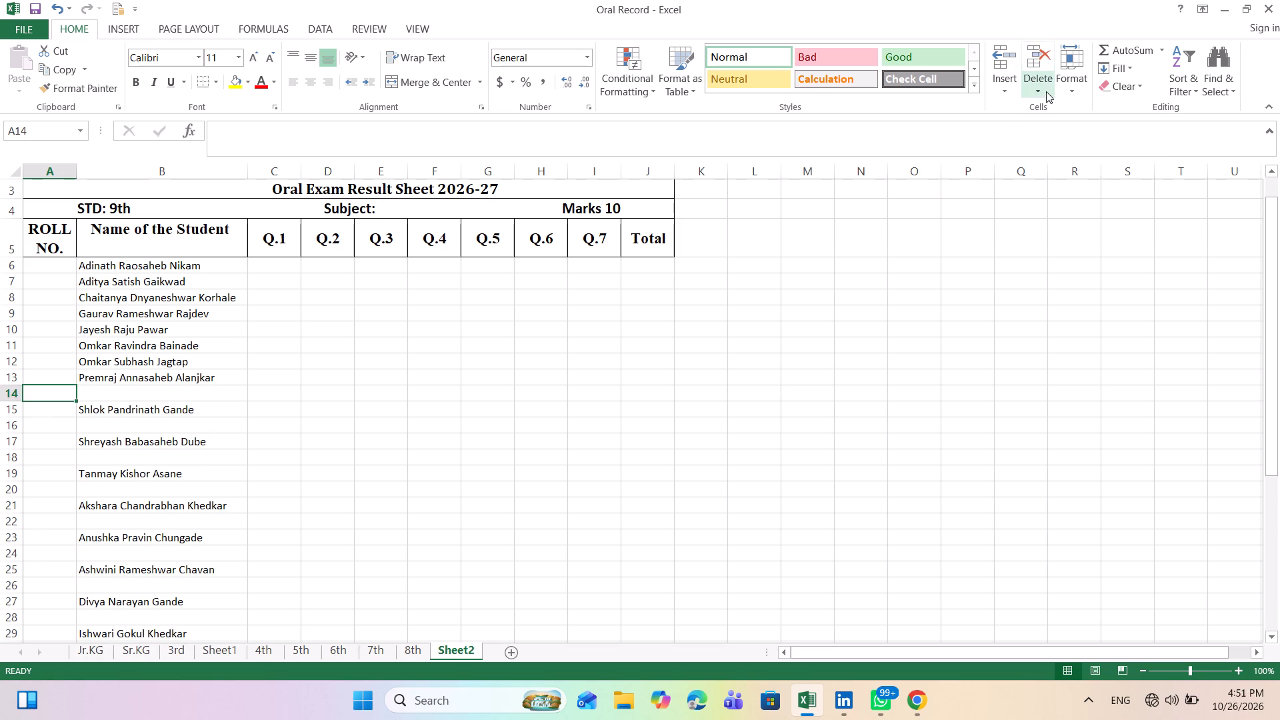
{"action": "left_click", "coordinate": [1041, 87]}
{"action": "left_click", "coordinate": [1049, 123]}
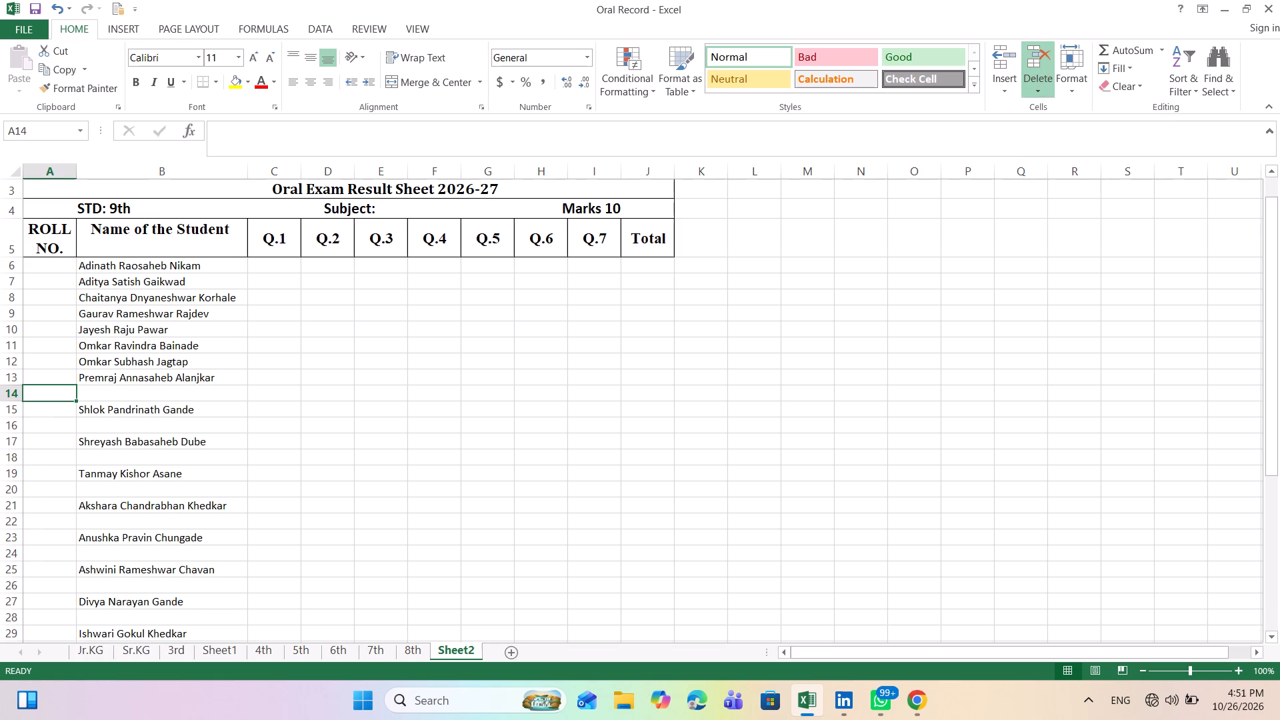
Delete the four blank sheet rows between the ninth and thirteenth student names, one at a time, starting with row 15.
{"action": "key", "text": "Down"}
{"action": "left_click", "coordinate": [1030, 83]}
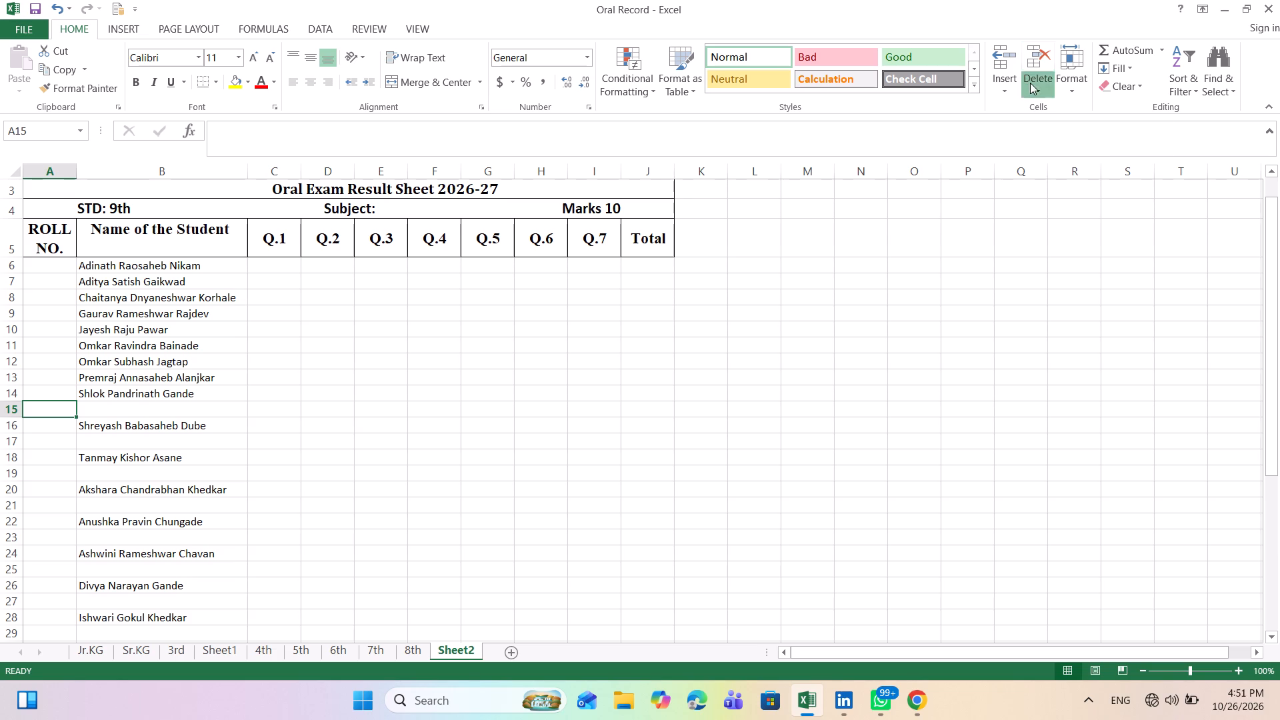
{"action": "left_click", "coordinate": [1050, 125]}
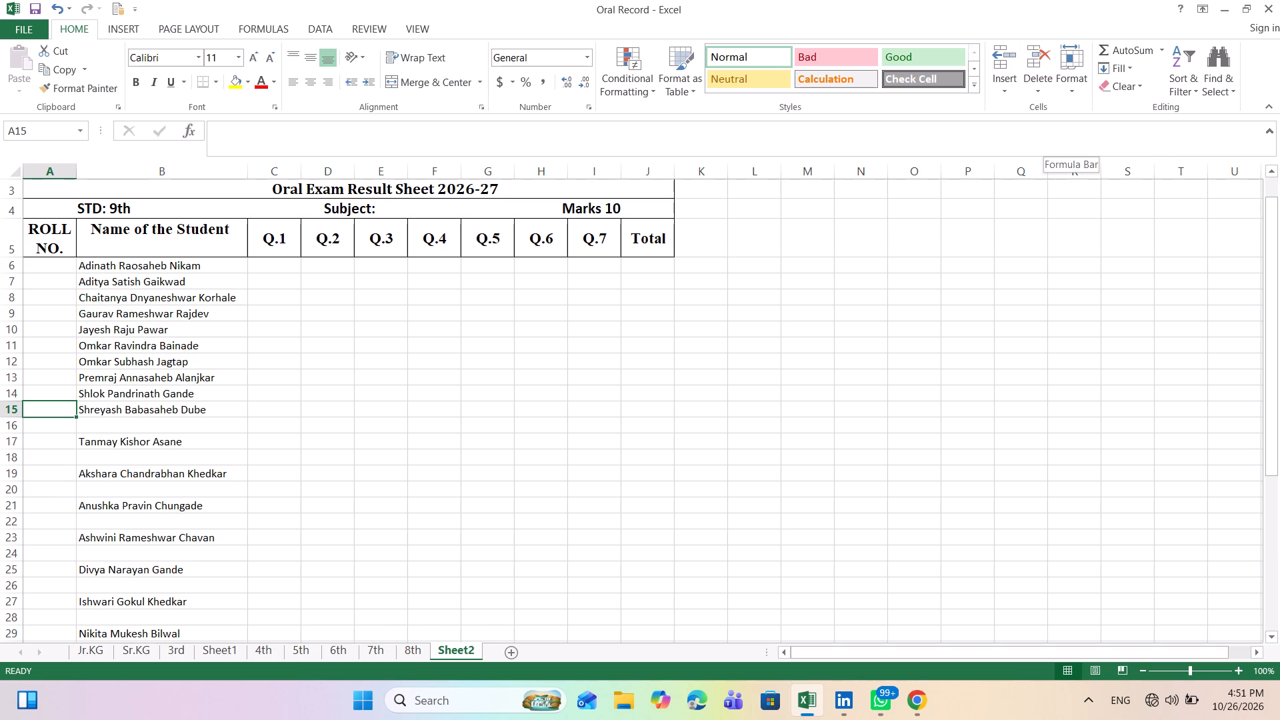
{"action": "key", "text": "Down"}
{"action": "left_click", "coordinate": [1030, 78]}
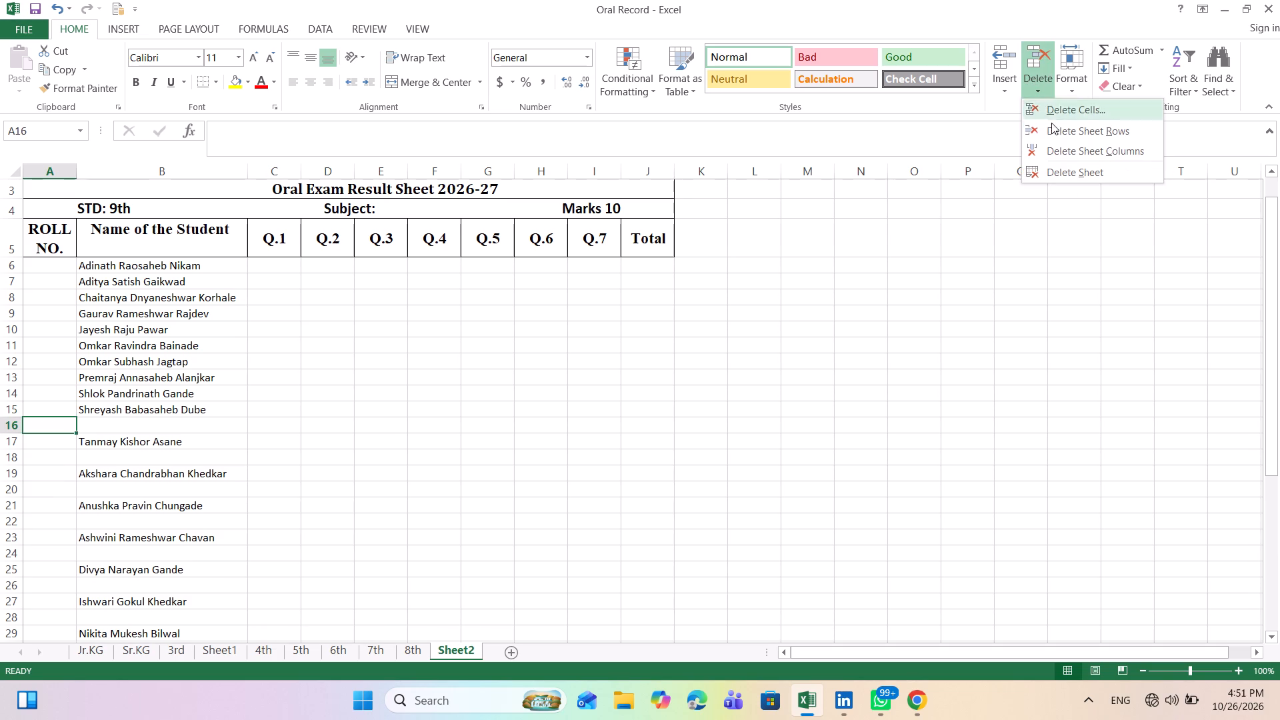
{"action": "left_click", "coordinate": [1057, 133]}
{"action": "key", "text": "Down"}
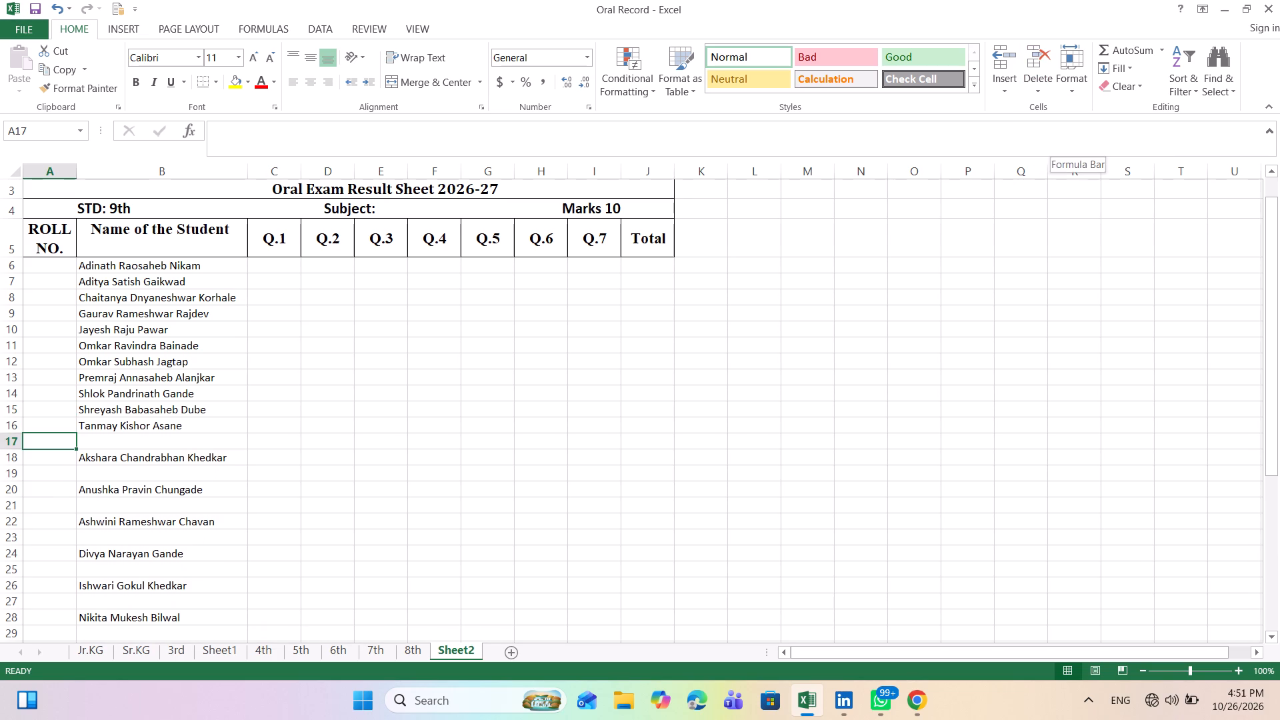
{"action": "left_click", "coordinate": [1042, 81]}
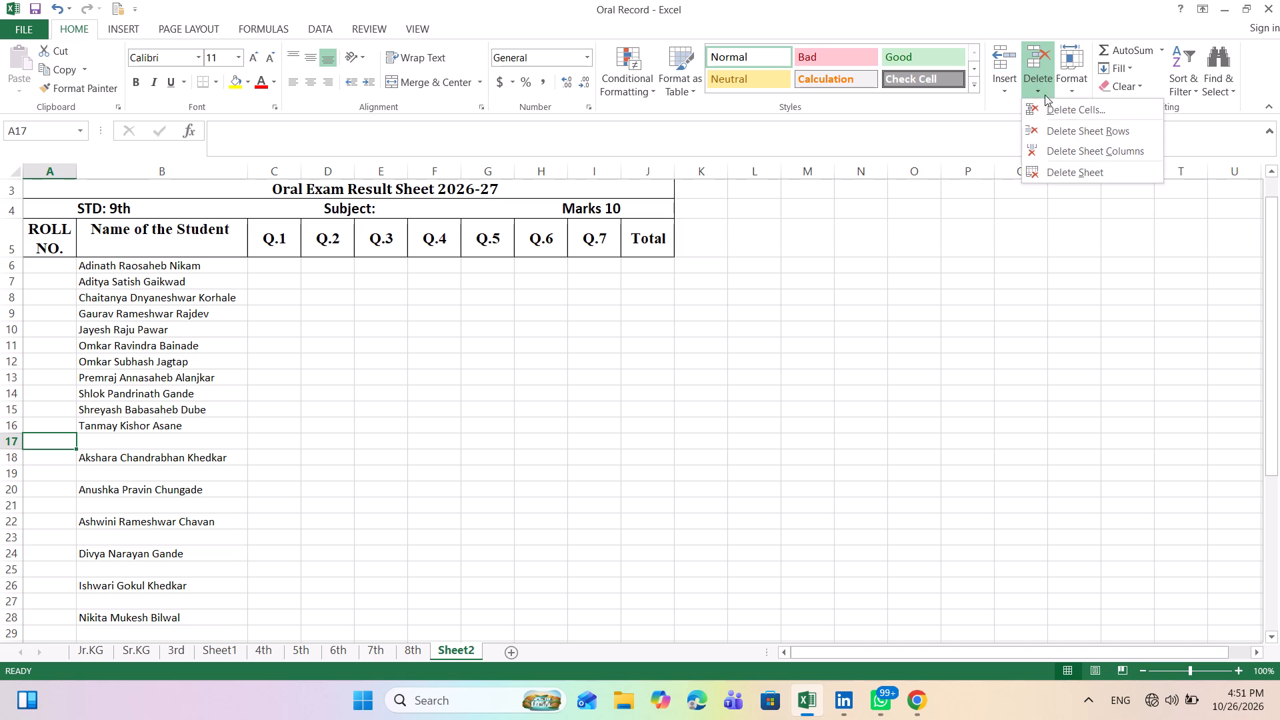
{"action": "left_click", "coordinate": [1055, 127]}
{"action": "key", "text": "Down"}
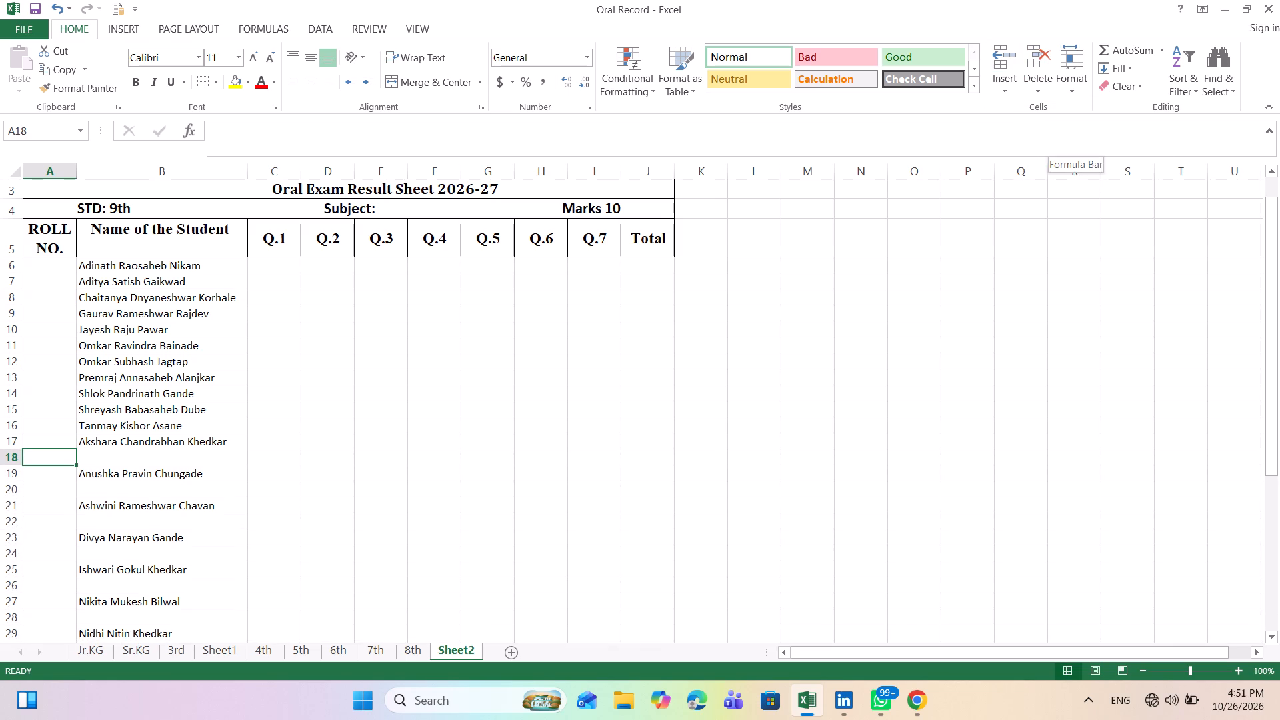
{"action": "left_click", "coordinate": [1033, 77]}
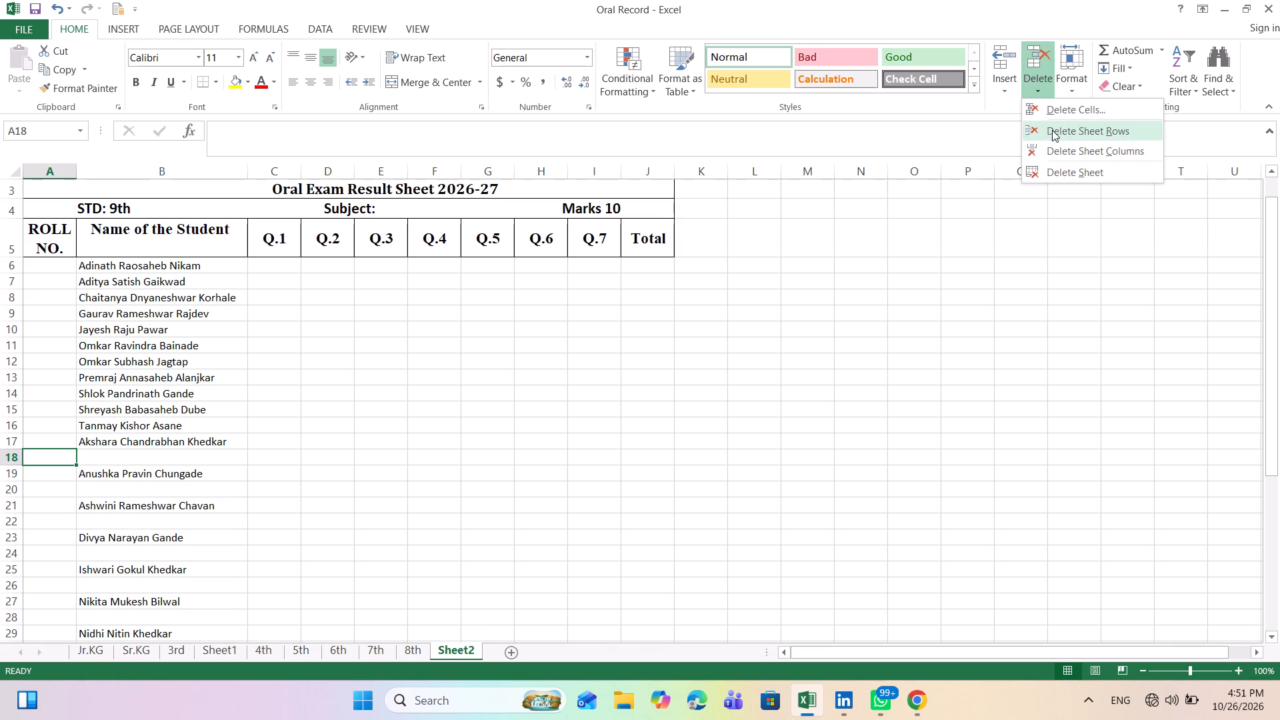
{"action": "left_click", "coordinate": [1053, 130]}
Delete the four blank sheet rows between the thirteenth and seventeenth student names, one at a time, starting with row 19.
{"action": "key", "text": "Left"}
{"action": "key", "text": "Down"}
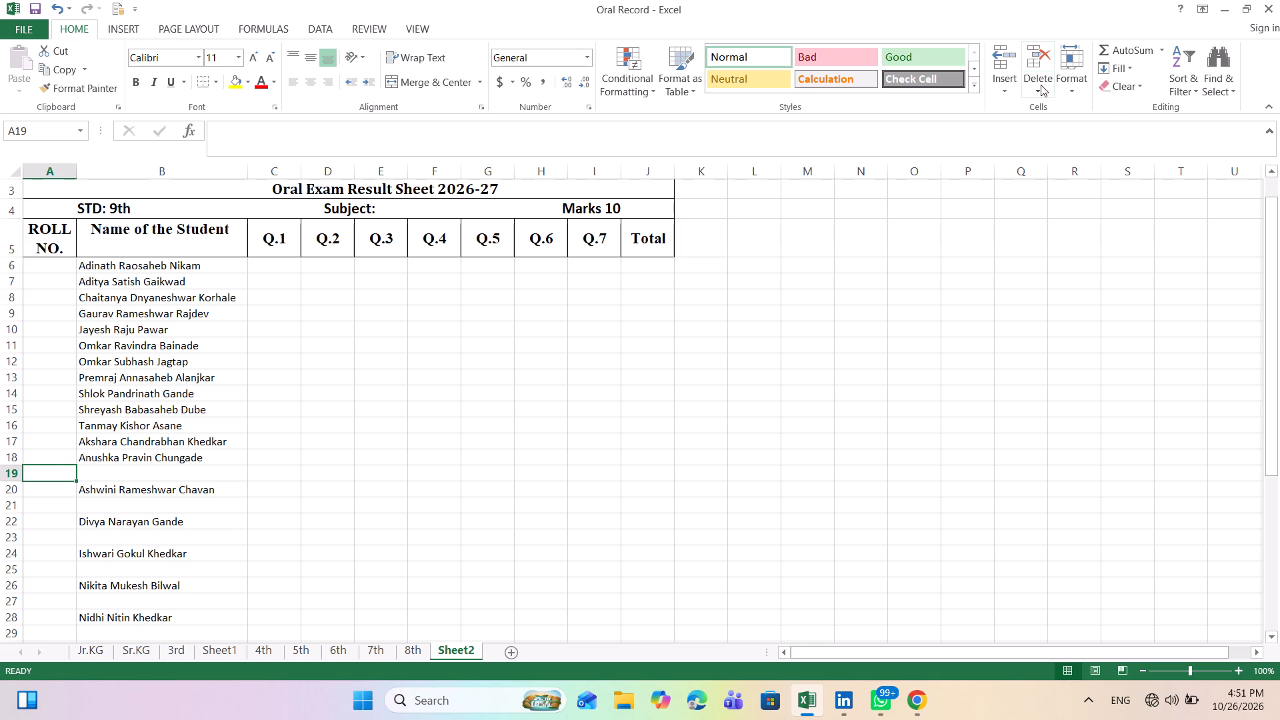
{"action": "left_click", "coordinate": [1041, 85]}
{"action": "left_click", "coordinate": [1049, 128]}
{"action": "key", "text": "Down"}
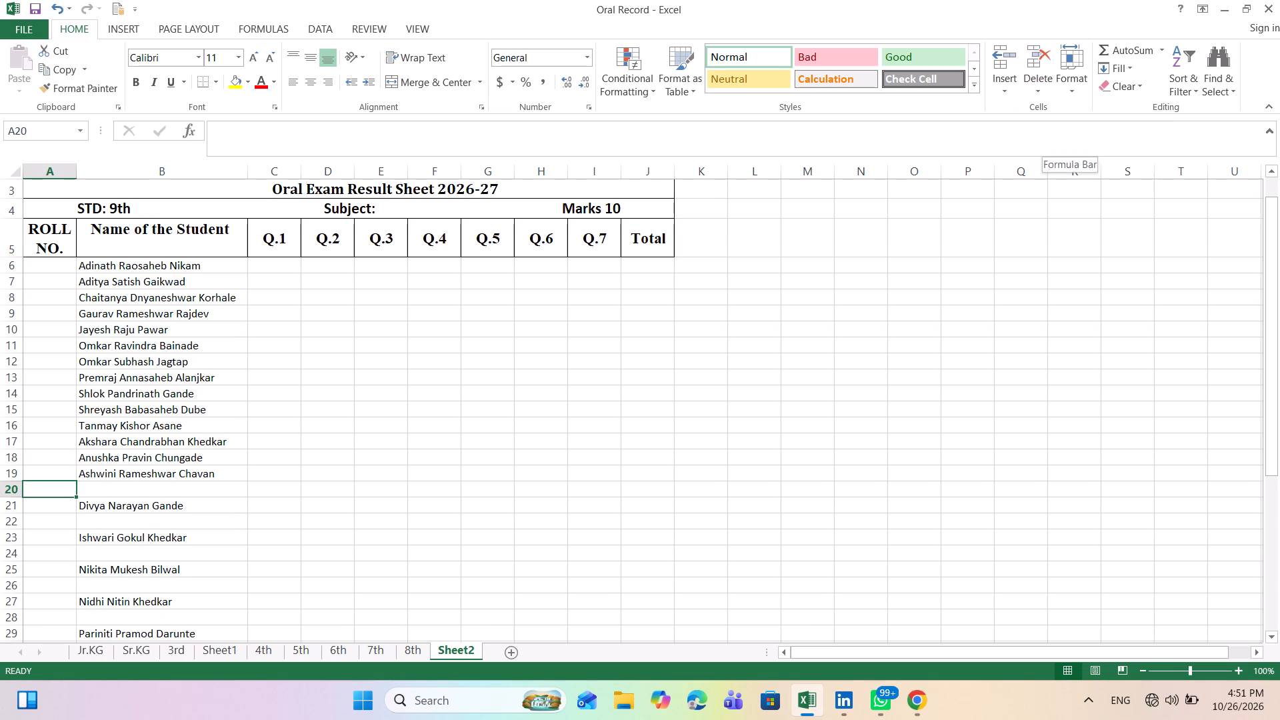
{"action": "left_click", "coordinate": [1031, 88]}
{"action": "left_click", "coordinate": [1048, 129]}
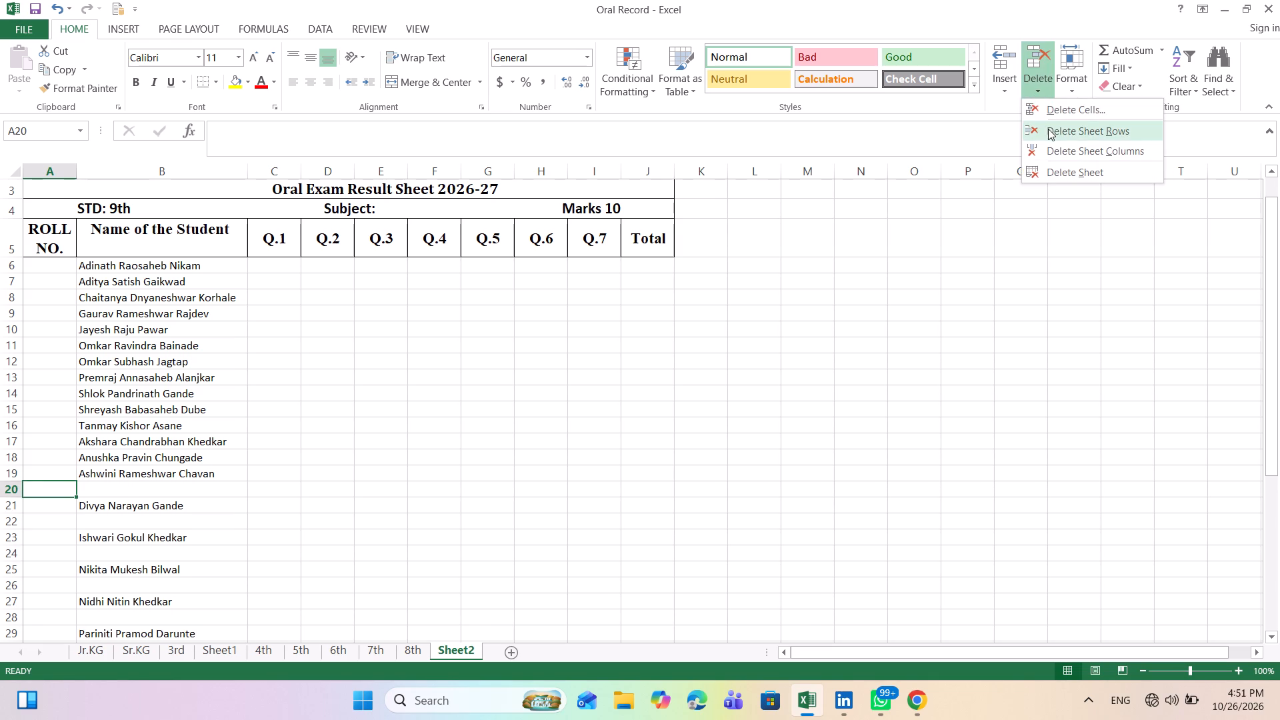
{"action": "key", "text": "Down"}
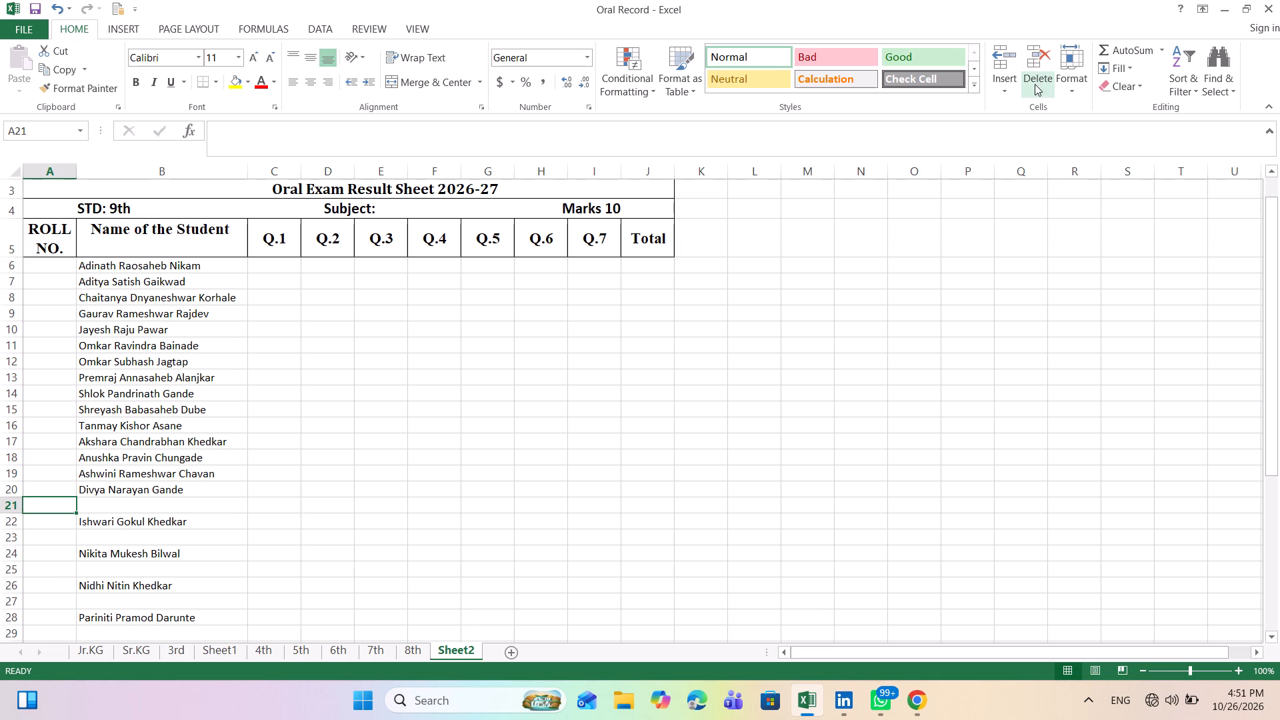
{"action": "left_click", "coordinate": [1035, 84]}
{"action": "left_click", "coordinate": [1054, 128]}
{"action": "key", "text": "Down"}
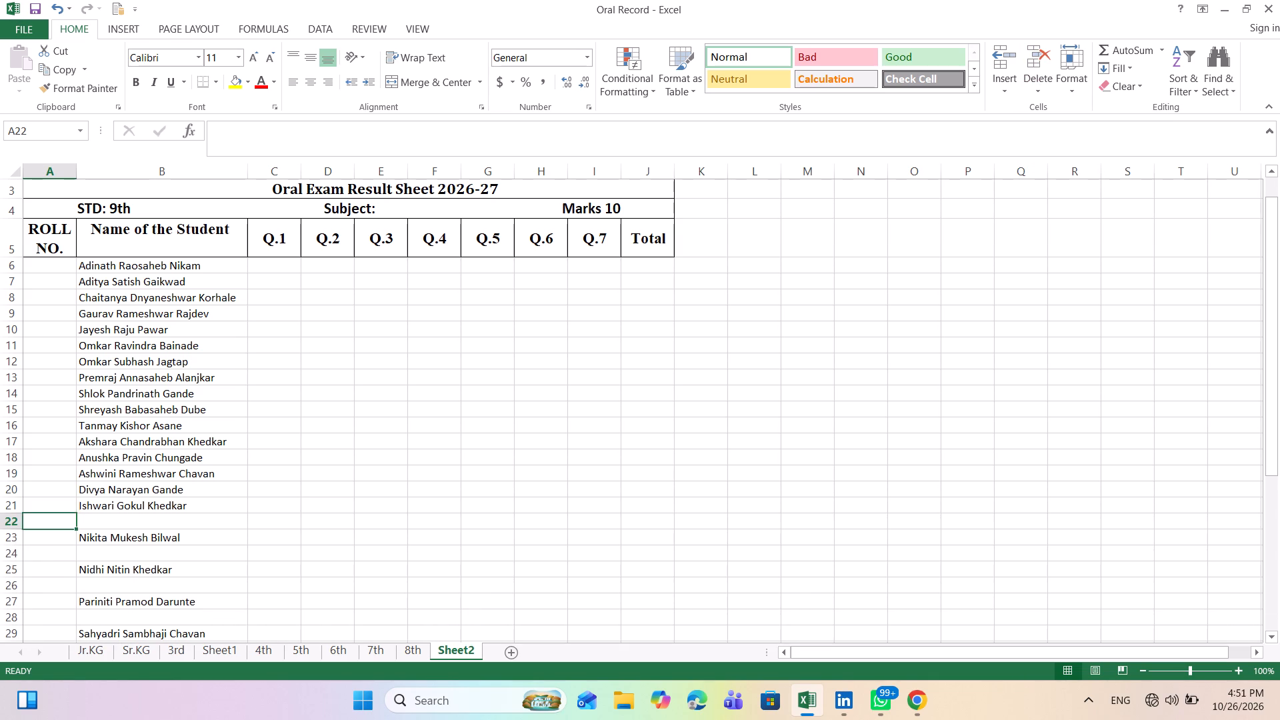
{"action": "left_click", "coordinate": [1039, 86]}
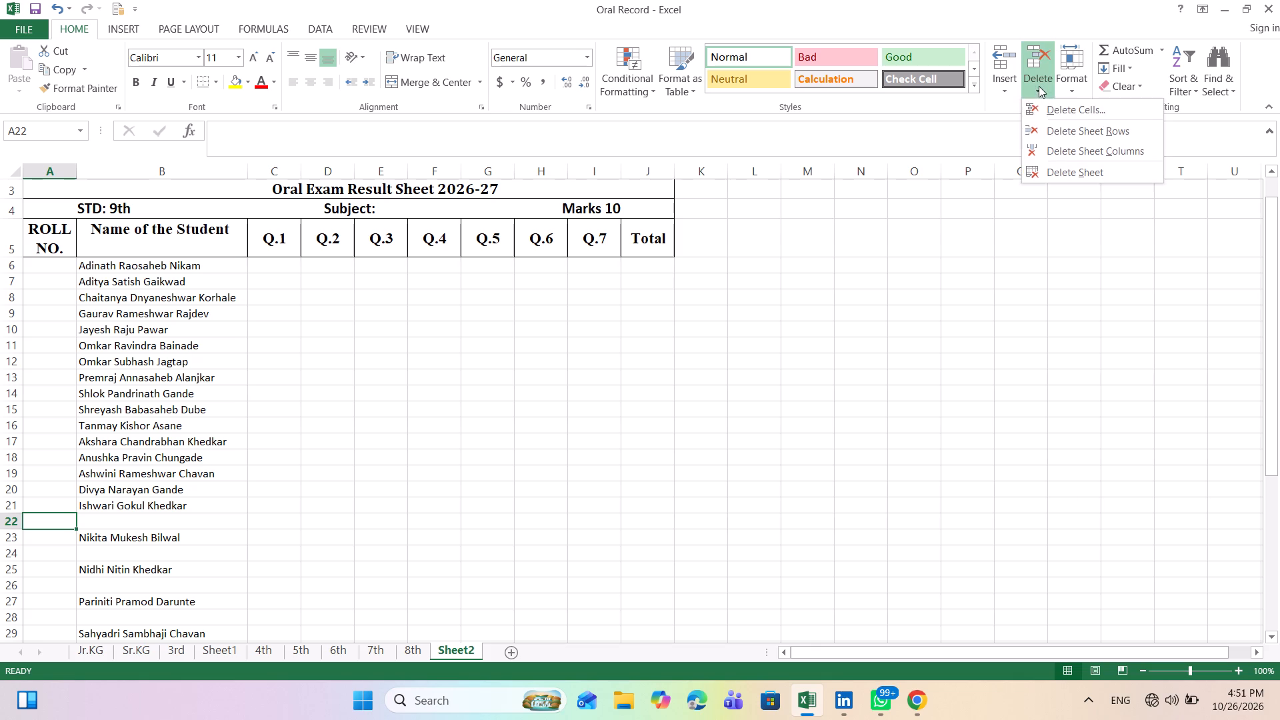
{"action": "left_click", "coordinate": [1054, 127]}
Delete the four blank sheet rows between the seventeenth and last student names, one at a time, starting with row 23.
{"action": "key", "text": "Down"}
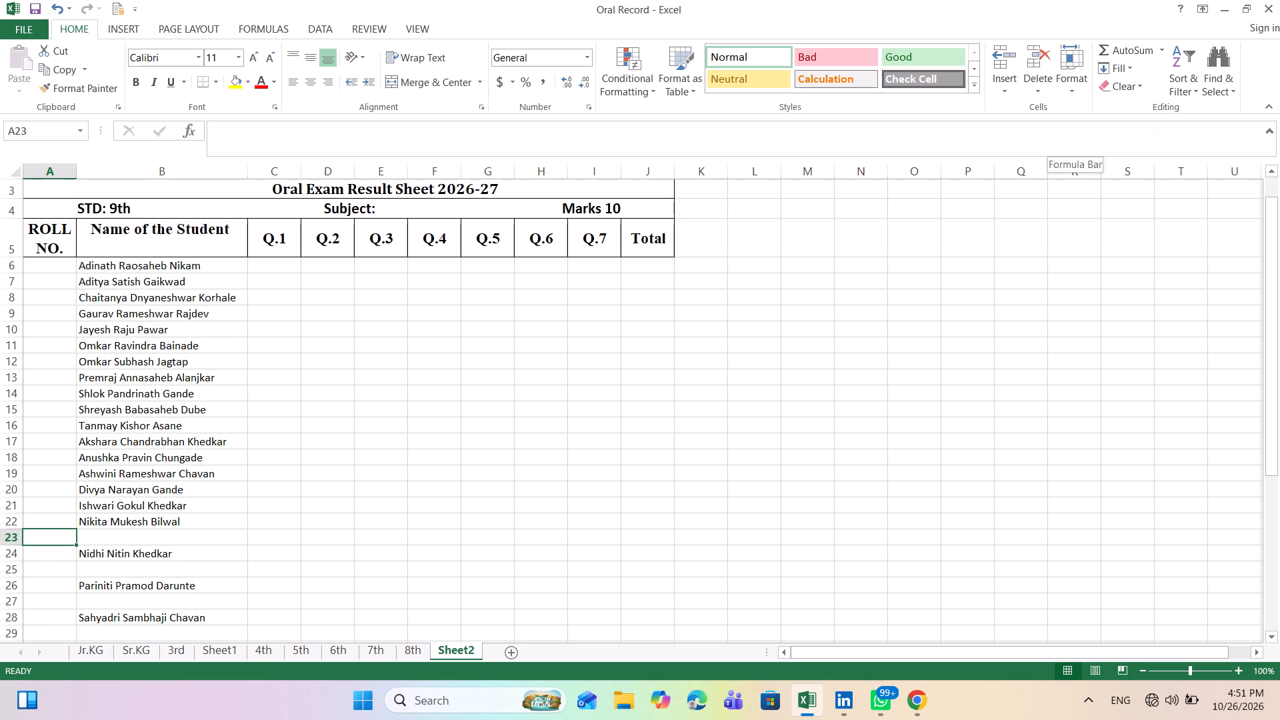
{"action": "left_click", "coordinate": [1041, 87]}
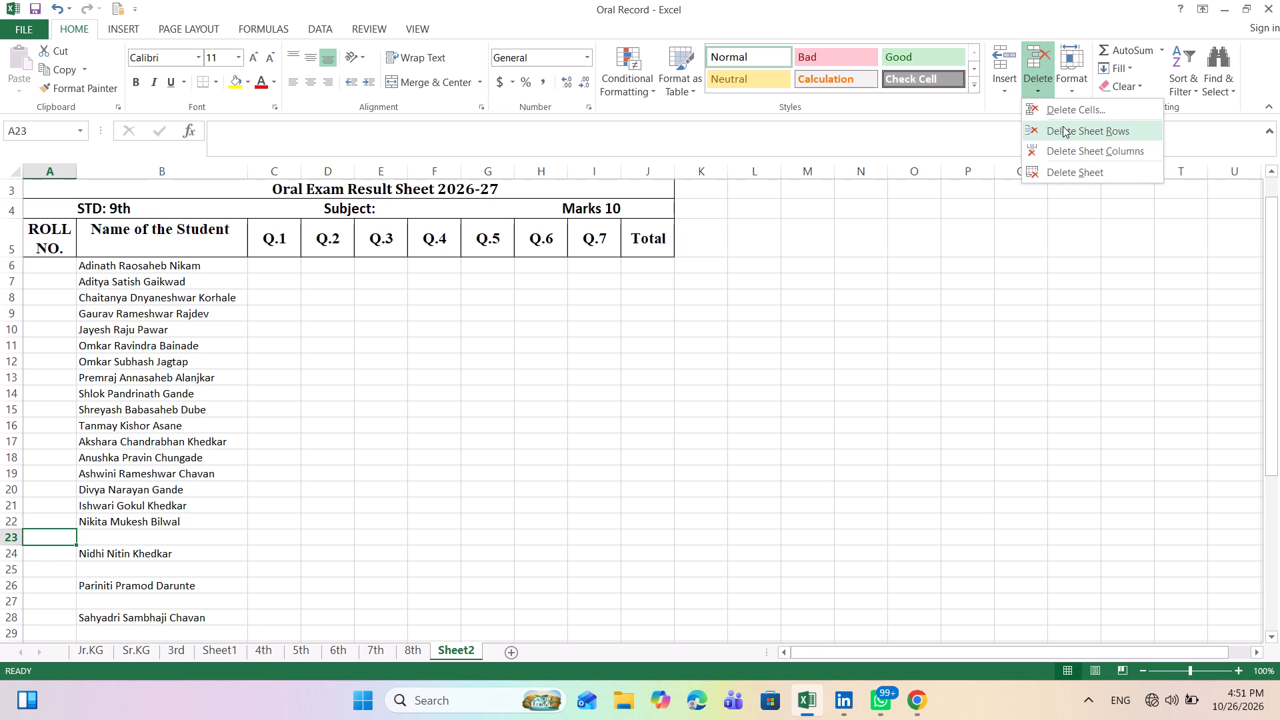
{"action": "left_click", "coordinate": [1063, 126]}
{"action": "key", "text": "Down"}
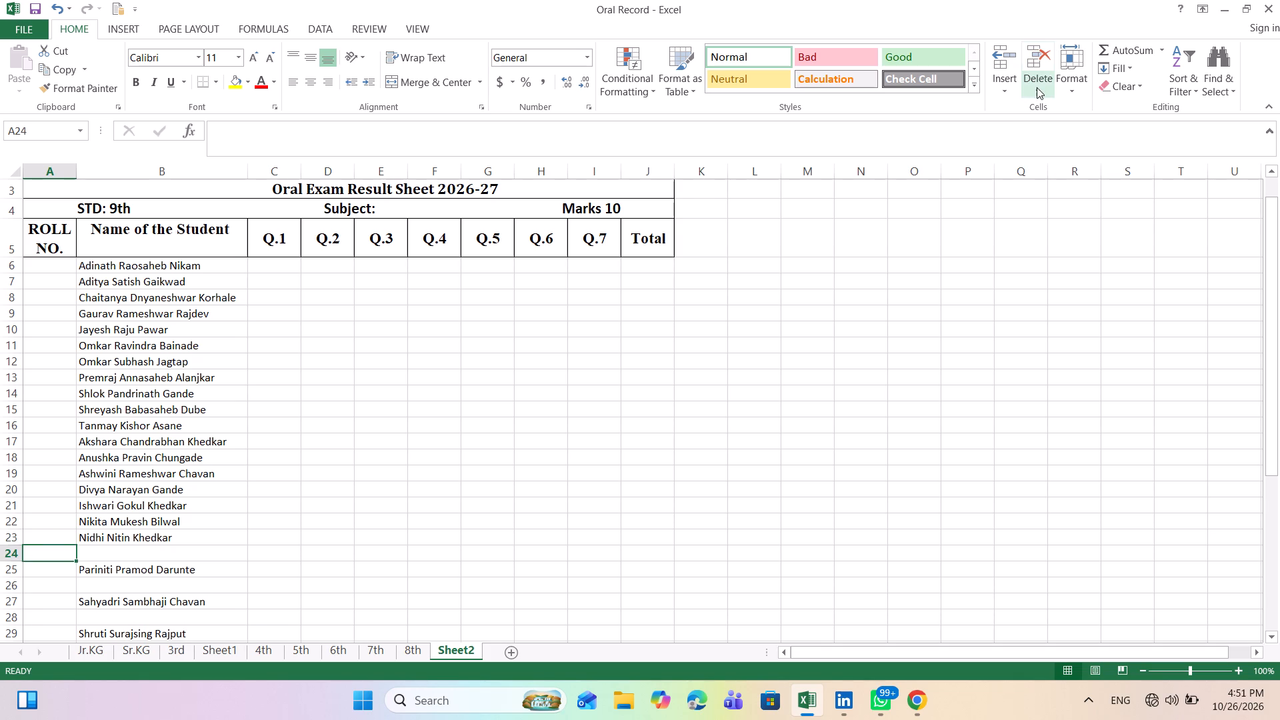
{"action": "left_click", "coordinate": [1037, 87]}
{"action": "left_click", "coordinate": [1053, 130]}
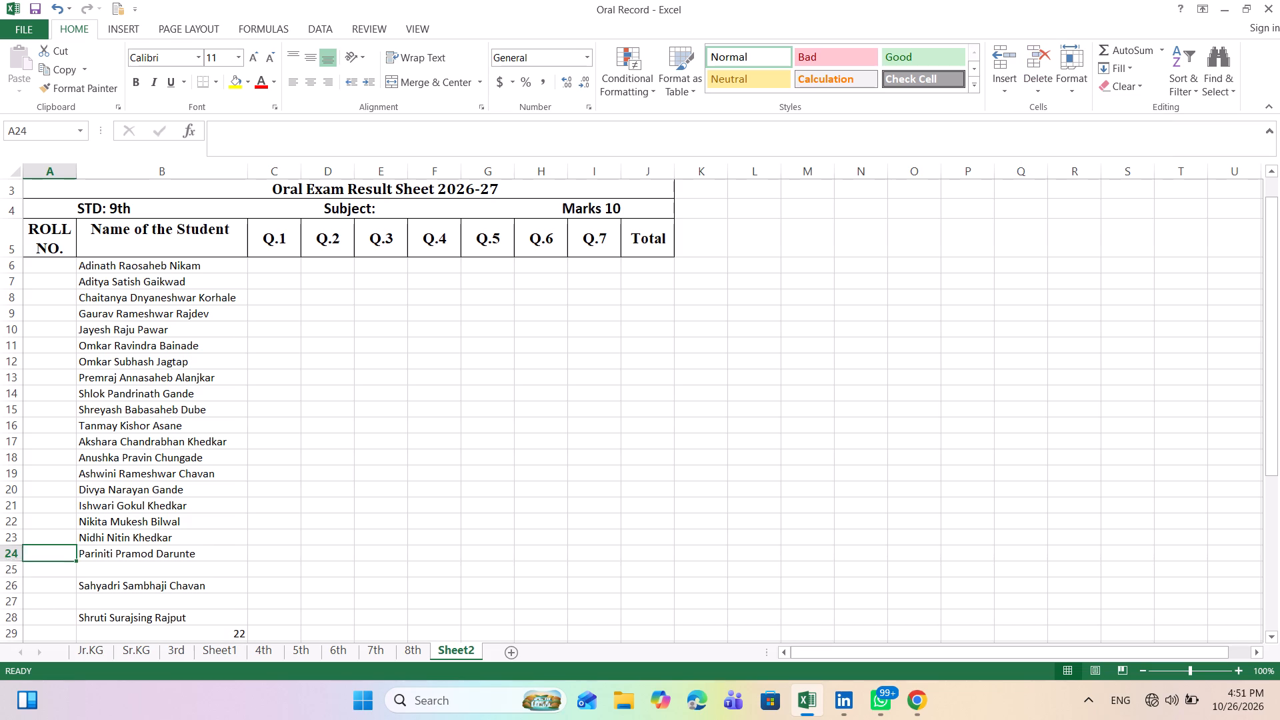
{"action": "key", "text": "Down"}
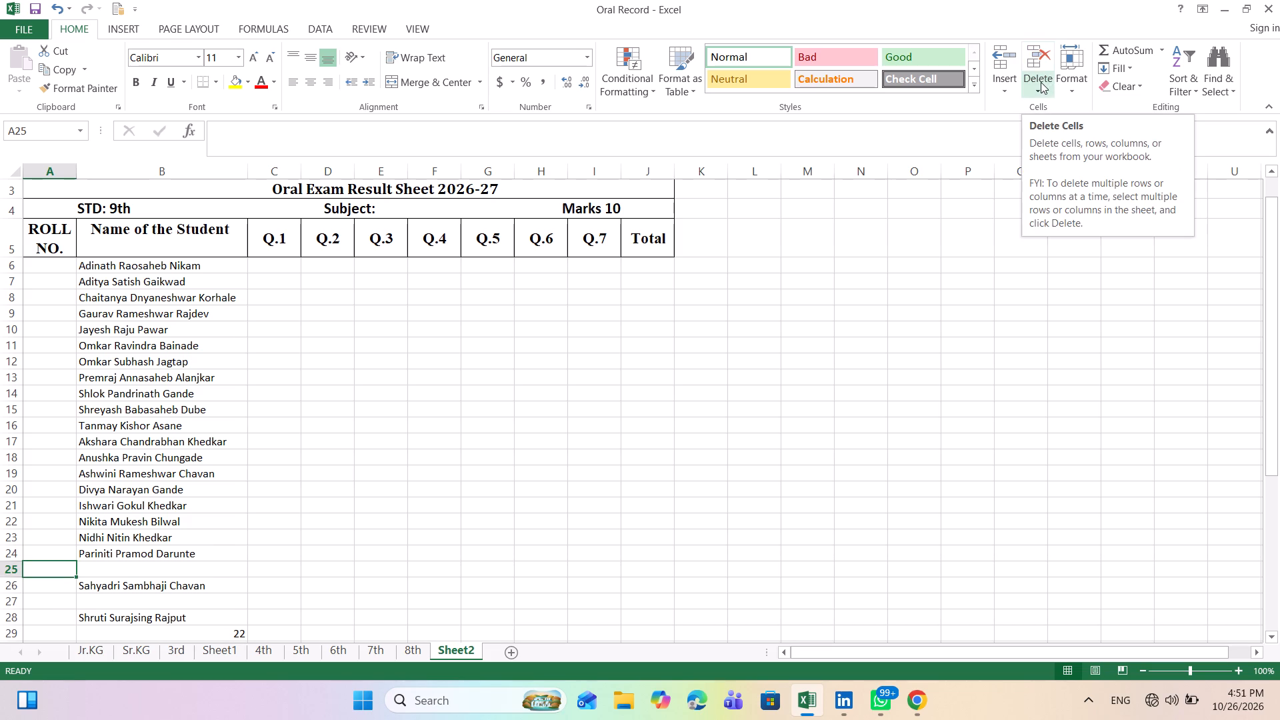
{"action": "left_click_drag", "start_coordinate": [1040, 85], "coordinate": [1054, 128]}
{"action": "left_click", "coordinate": [1054, 128]}
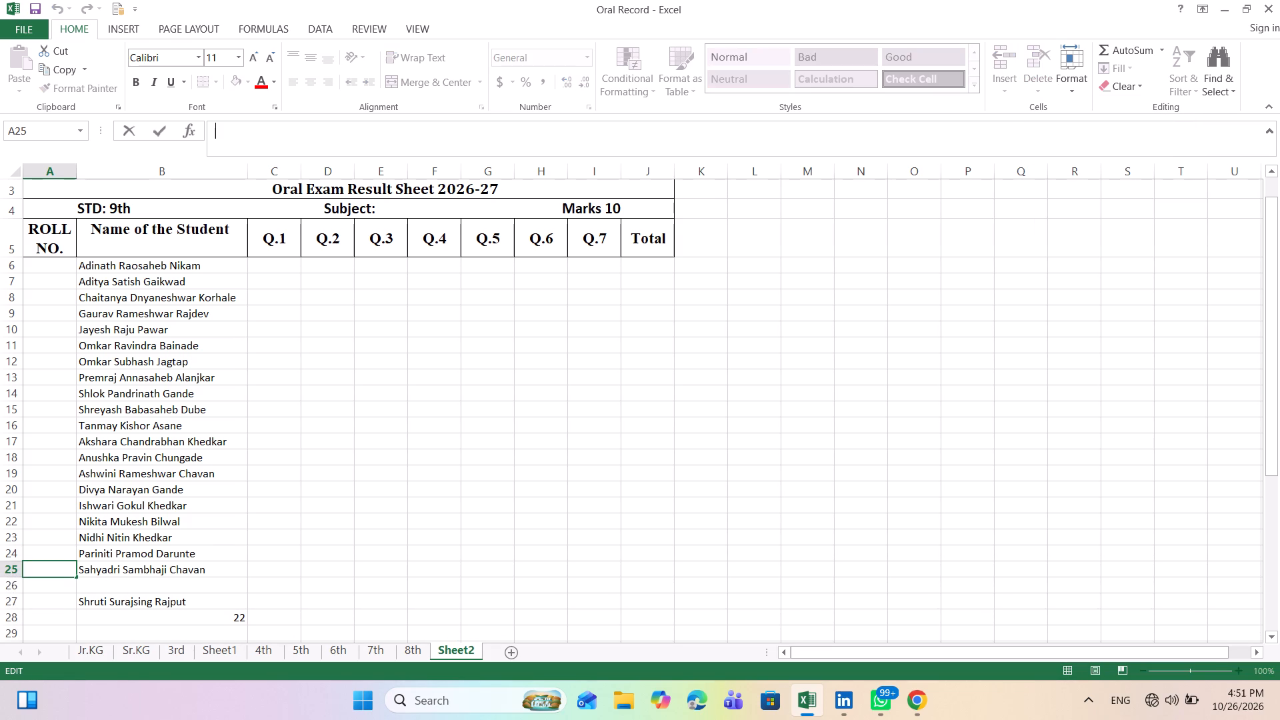
{"action": "key", "text": "Down"}
{"action": "left_click", "coordinate": [57, 582]}
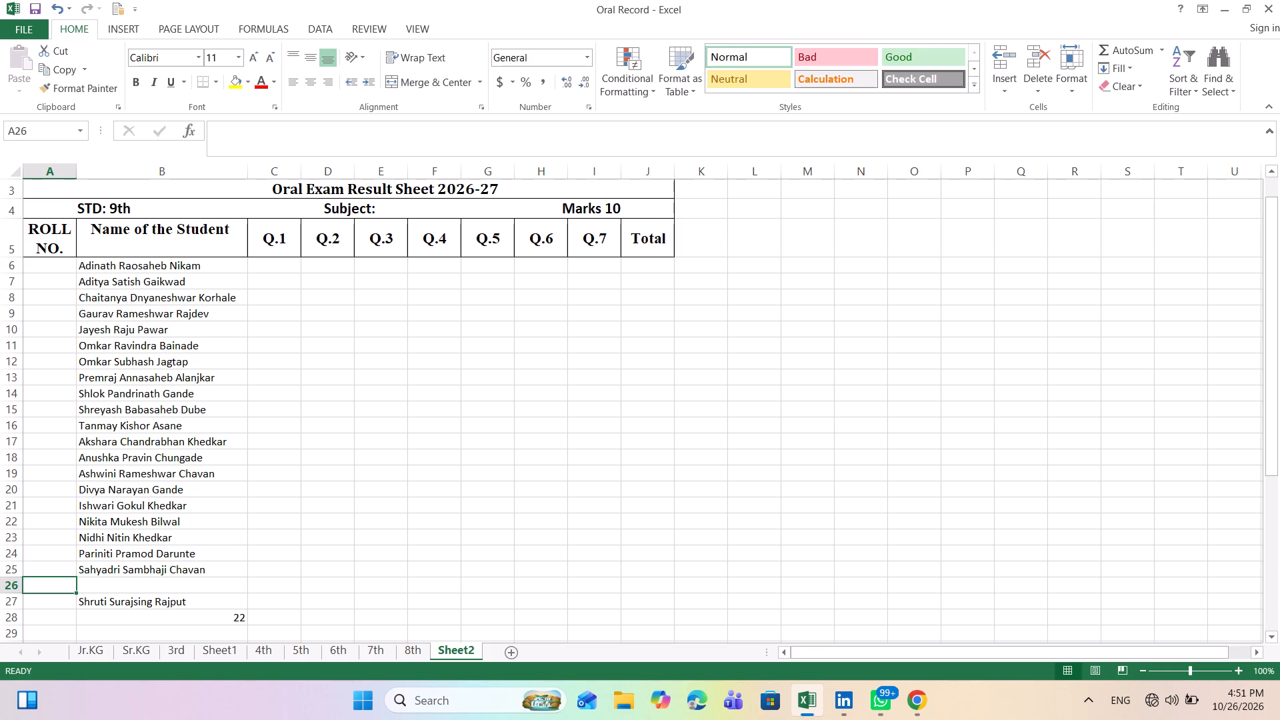
{"action": "left_click", "coordinate": [1037, 93]}
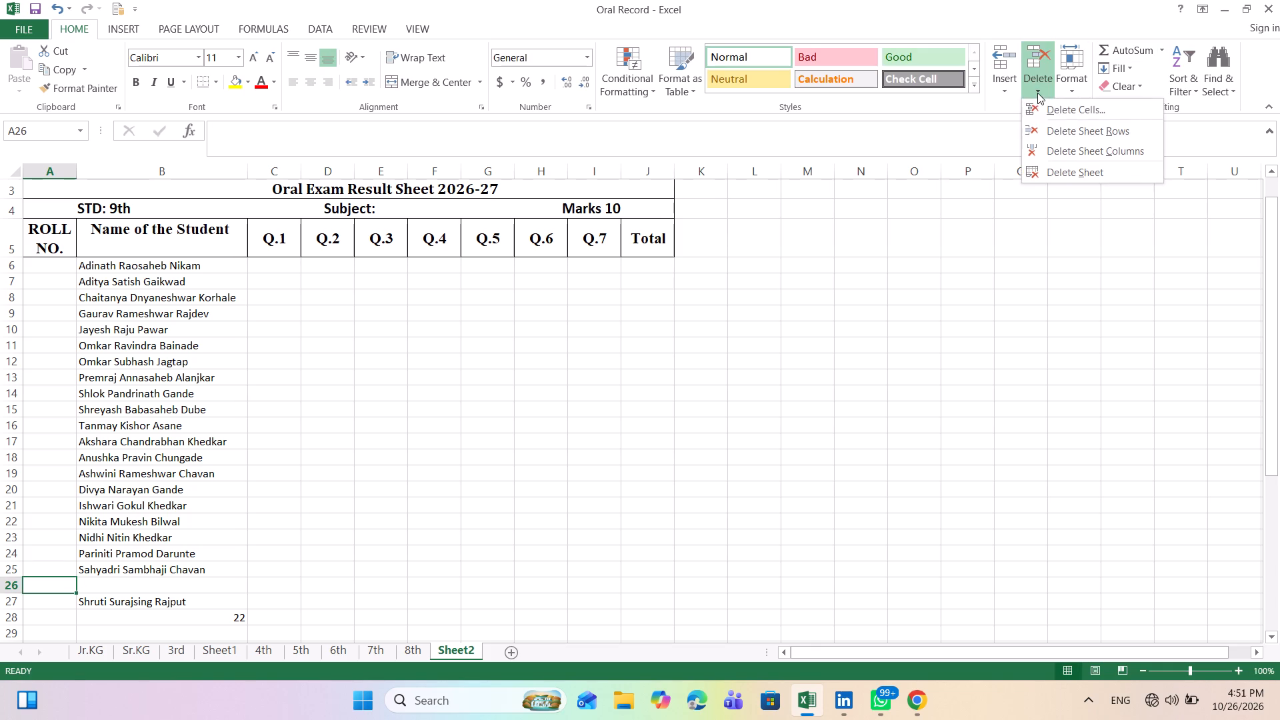
{"action": "left_click", "coordinate": [1064, 126]}
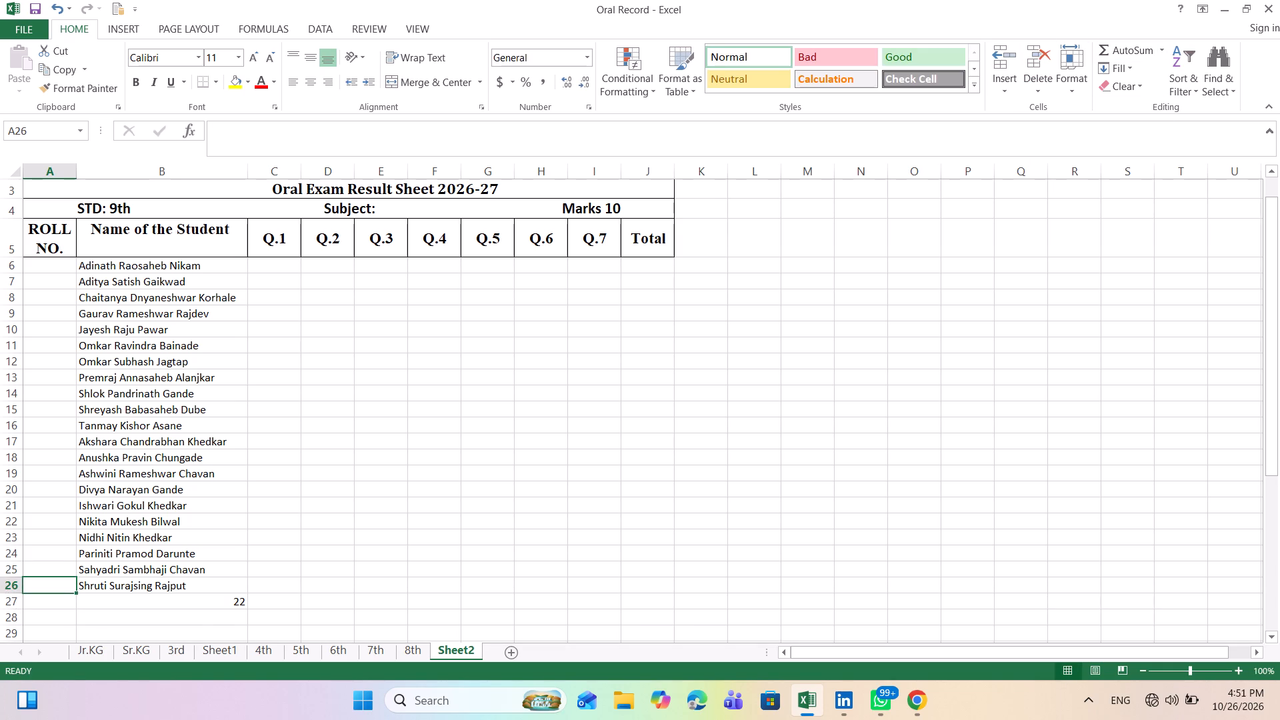
Clear the stray number 22 from cell B27 below the last student name.
{"action": "left_click", "coordinate": [233, 601]}
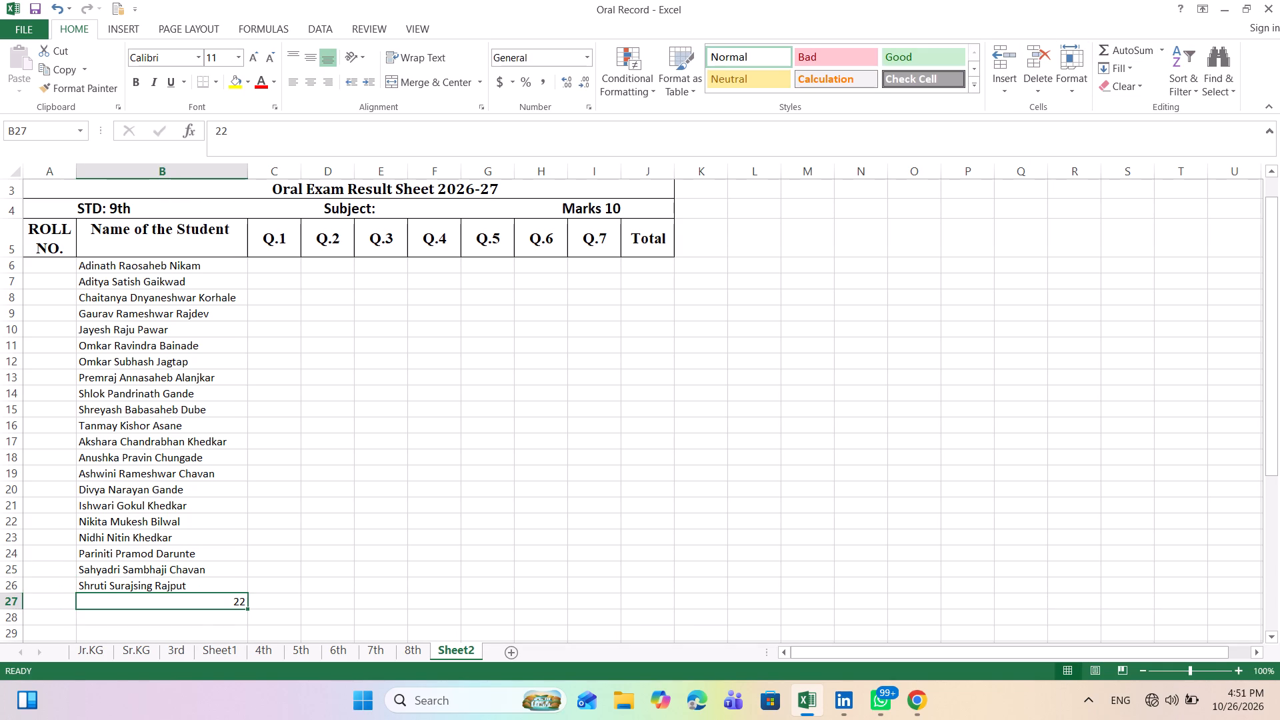
{"action": "key", "text": "BackSpace"}
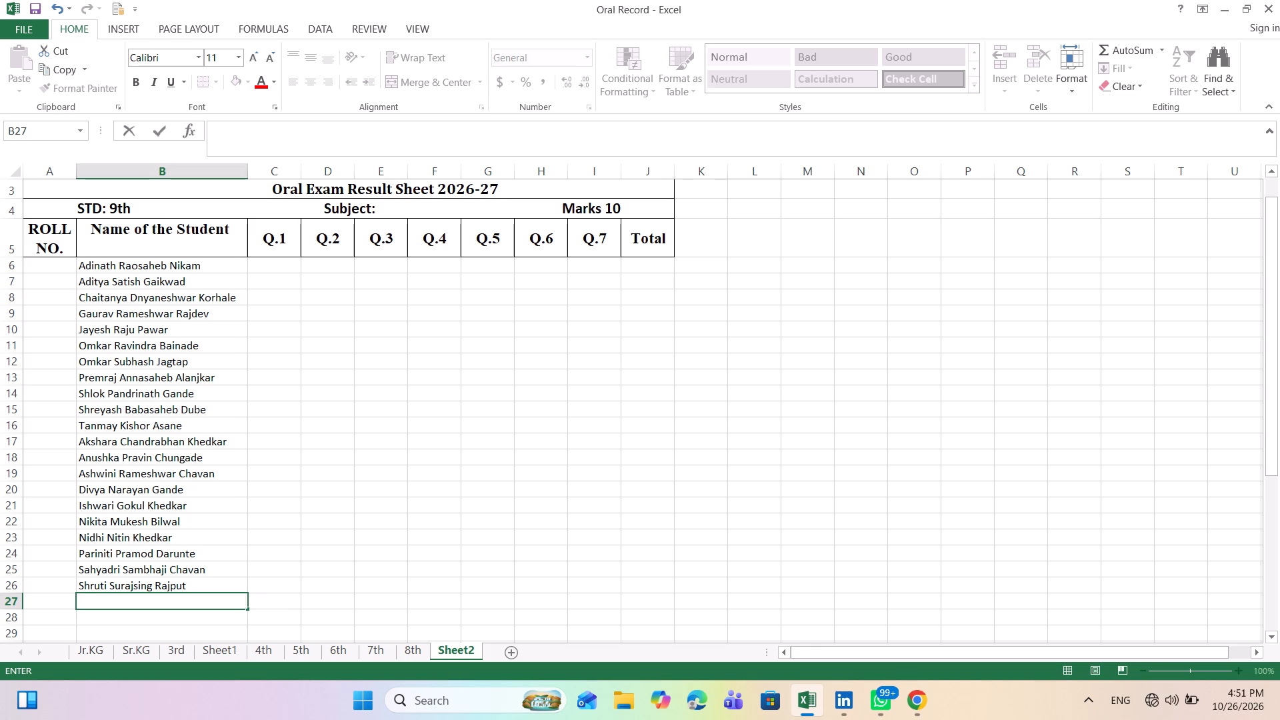
Enter roll numbers 1 to 5 in cells A6 to A10 of the ROLL NO. column.
{"action": "left_click", "coordinate": [53, 265]}
{"action": "key", "text": "1"}
{"action": "key", "text": "Down"}
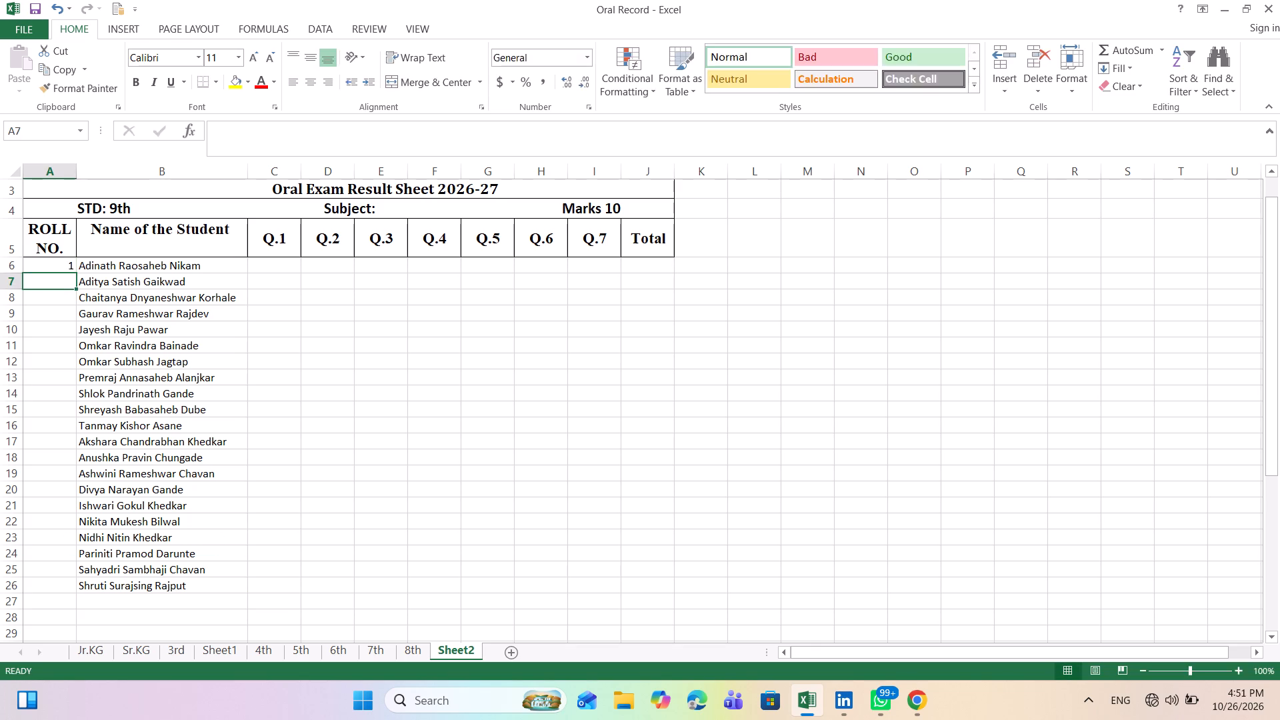
{"action": "key", "text": "2"}
{"action": "key", "text": "Down"}
{"action": "key", "text": "3"}
{"action": "key", "text": "Down"}
{"action": "key", "text": "4"}
{"action": "key", "text": "Down"}
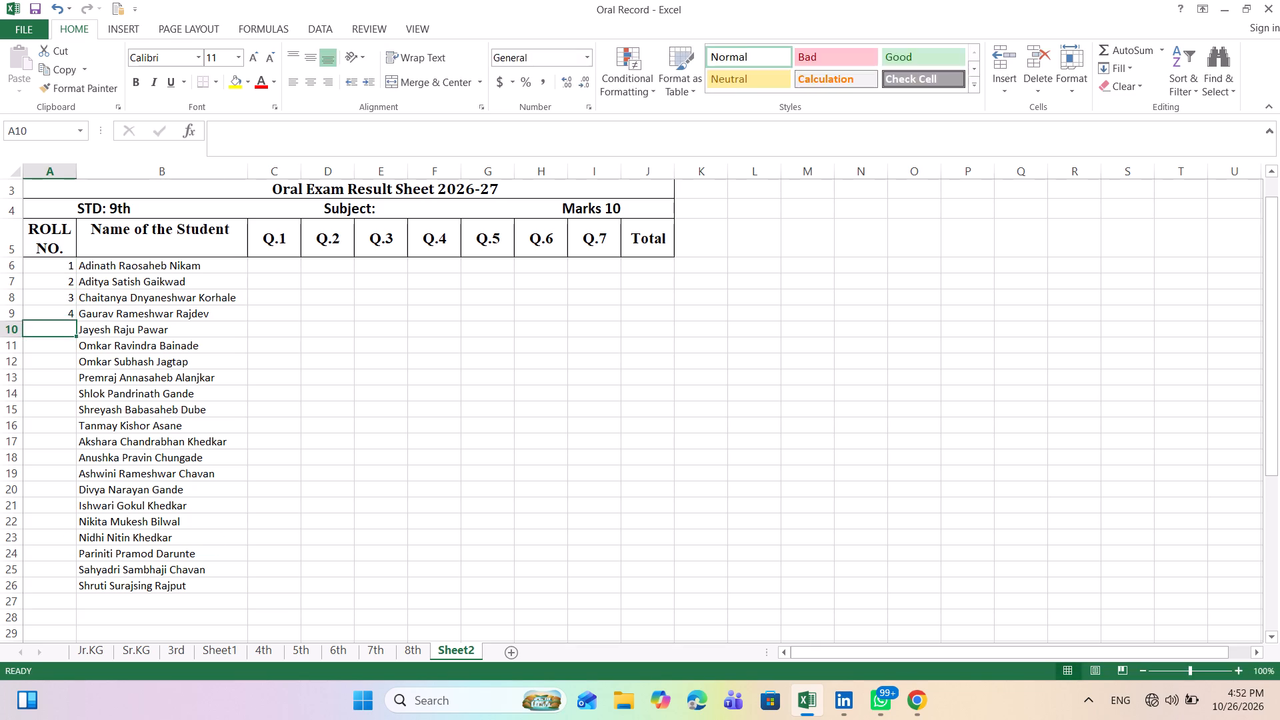
{"action": "key", "text": "5"}
{"action": "key", "text": "Down"}
Enter roll numbers 6 to 11 in cells A11 to A16 of the ROLL NO. column.
{"action": "key", "text": "6"}
{"action": "key", "text": "Down"}
{"action": "key", "text": "7"}
{"action": "key", "text": "Down"}
{"action": "key", "text": "8"}
{"action": "key", "text": "Down"}
{"action": "key", "text": "9"}
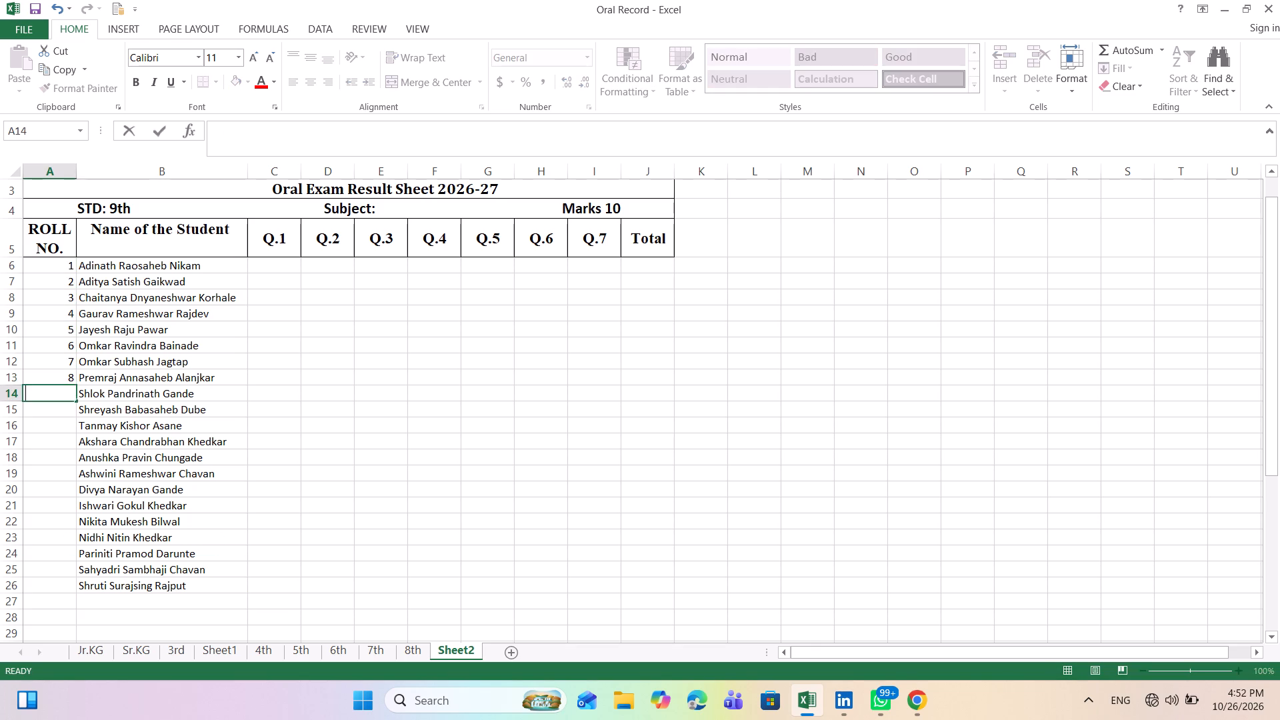
{"action": "key", "text": "Down"}
{"action": "type", "text": "10"}
{"action": "key", "text": "Down"}
{"action": "type", "text": "11"}
{"action": "key", "text": "Down"}
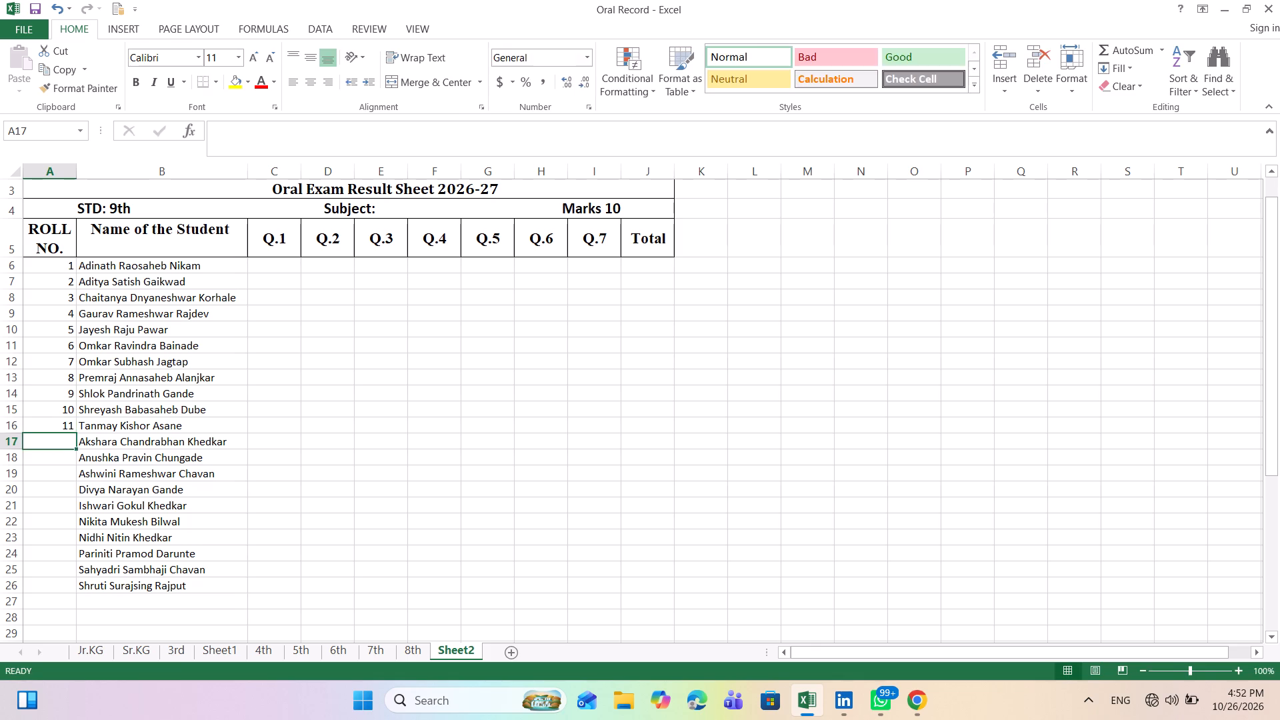
Enter roll numbers 12 to 16 in cells A17 to A21 of the ROLL NO. column.
{"action": "type", "text": "12"}
{"action": "key", "text": "Down"}
{"action": "type", "text": "13"}
{"action": "key", "text": "Down"}
{"action": "type", "text": "14"}
{"action": "key", "text": "Down"}
{"action": "type", "text": "15"}
{"action": "key", "text": "Down"}
{"action": "type", "text": "16"}
{"action": "key", "text": "Down"}
Enter roll numbers 17 to 21 in cells A22 to A26, ending at the last student name.
{"action": "type", "text": "17"}
{"action": "key", "text": "Down"}
{"action": "type", "text": "18"}
{"action": "key", "text": "Down"}
{"action": "type", "text": "19"}
{"action": "key", "text": "Down"}
{"action": "type", "text": "20"}
{"action": "key", "text": "Down"}
{"action": "type", "text": "21"}
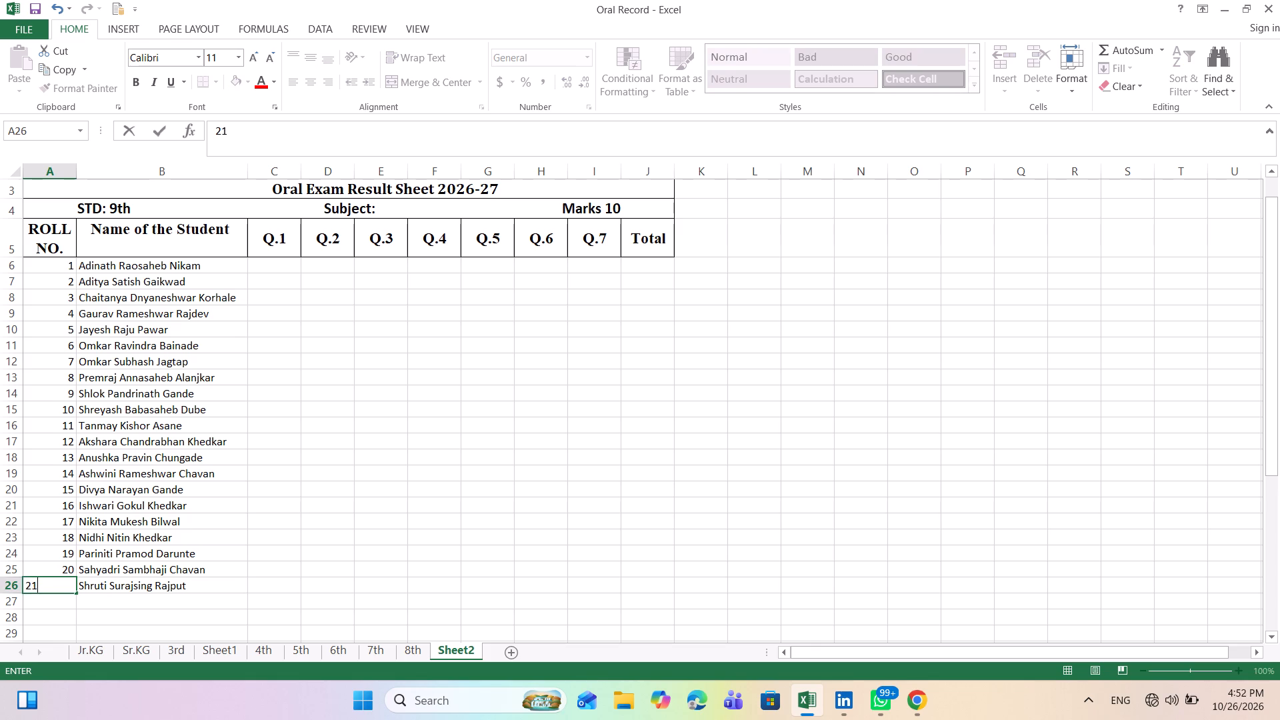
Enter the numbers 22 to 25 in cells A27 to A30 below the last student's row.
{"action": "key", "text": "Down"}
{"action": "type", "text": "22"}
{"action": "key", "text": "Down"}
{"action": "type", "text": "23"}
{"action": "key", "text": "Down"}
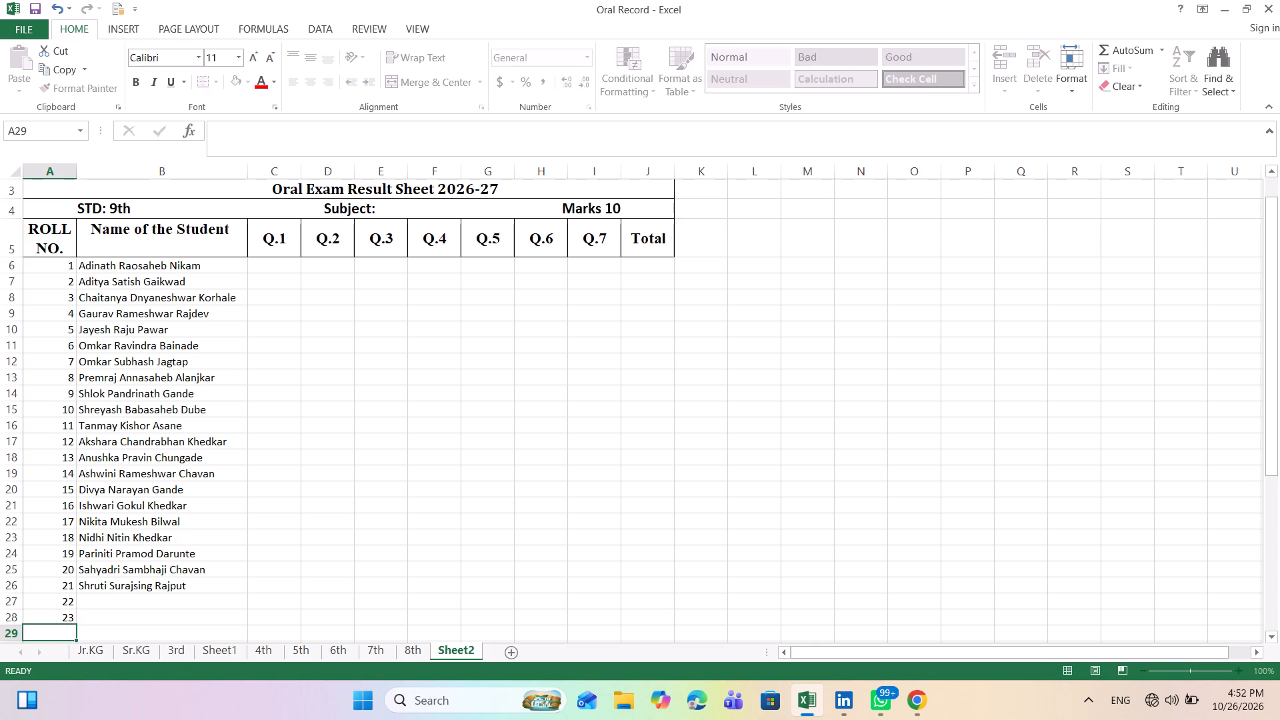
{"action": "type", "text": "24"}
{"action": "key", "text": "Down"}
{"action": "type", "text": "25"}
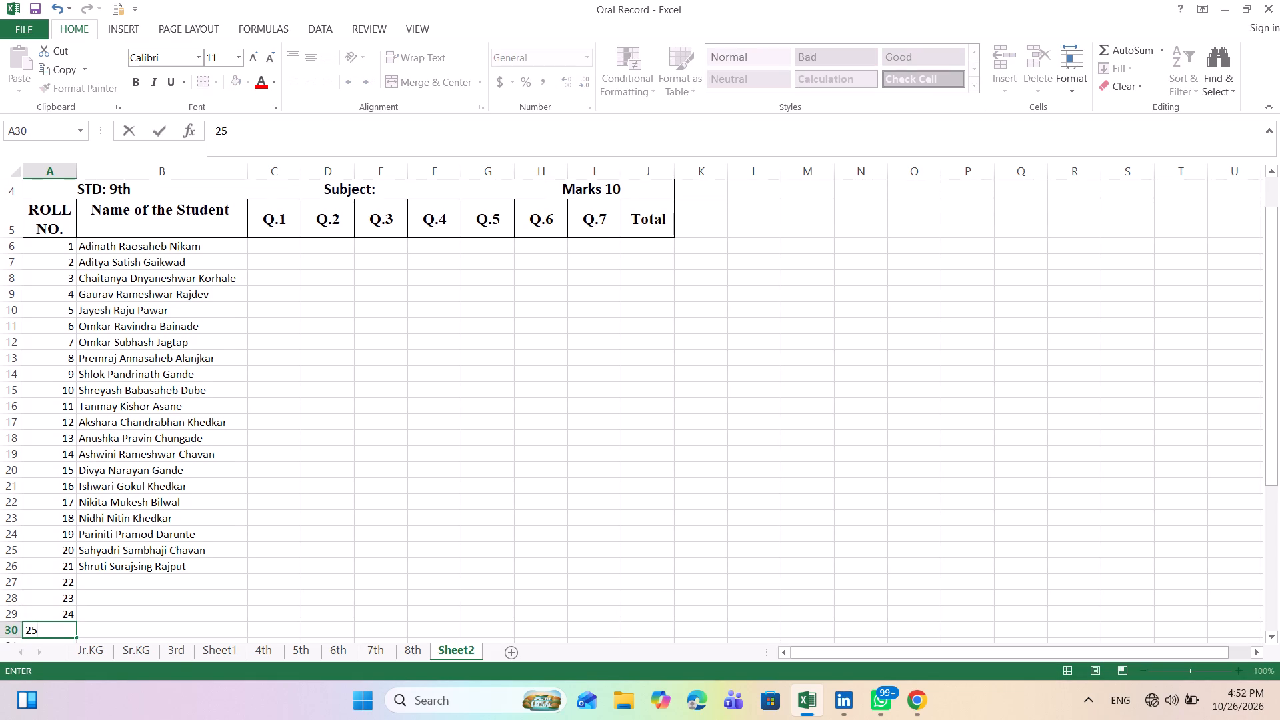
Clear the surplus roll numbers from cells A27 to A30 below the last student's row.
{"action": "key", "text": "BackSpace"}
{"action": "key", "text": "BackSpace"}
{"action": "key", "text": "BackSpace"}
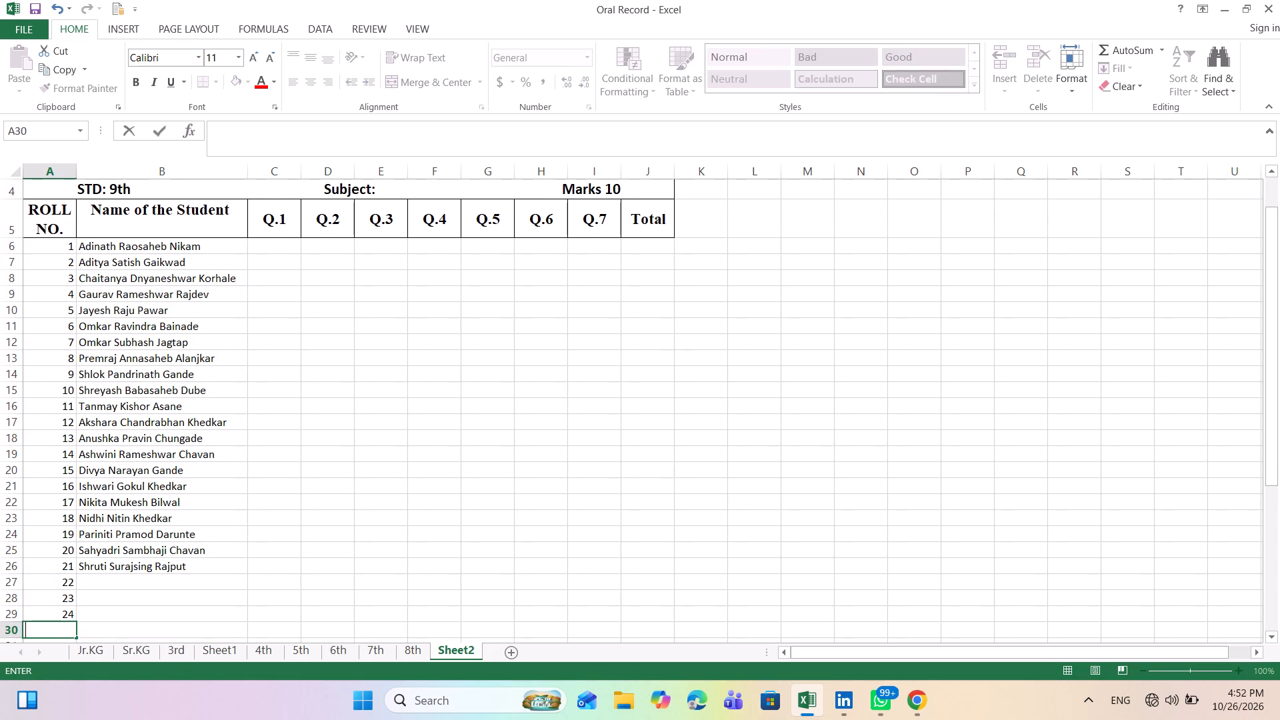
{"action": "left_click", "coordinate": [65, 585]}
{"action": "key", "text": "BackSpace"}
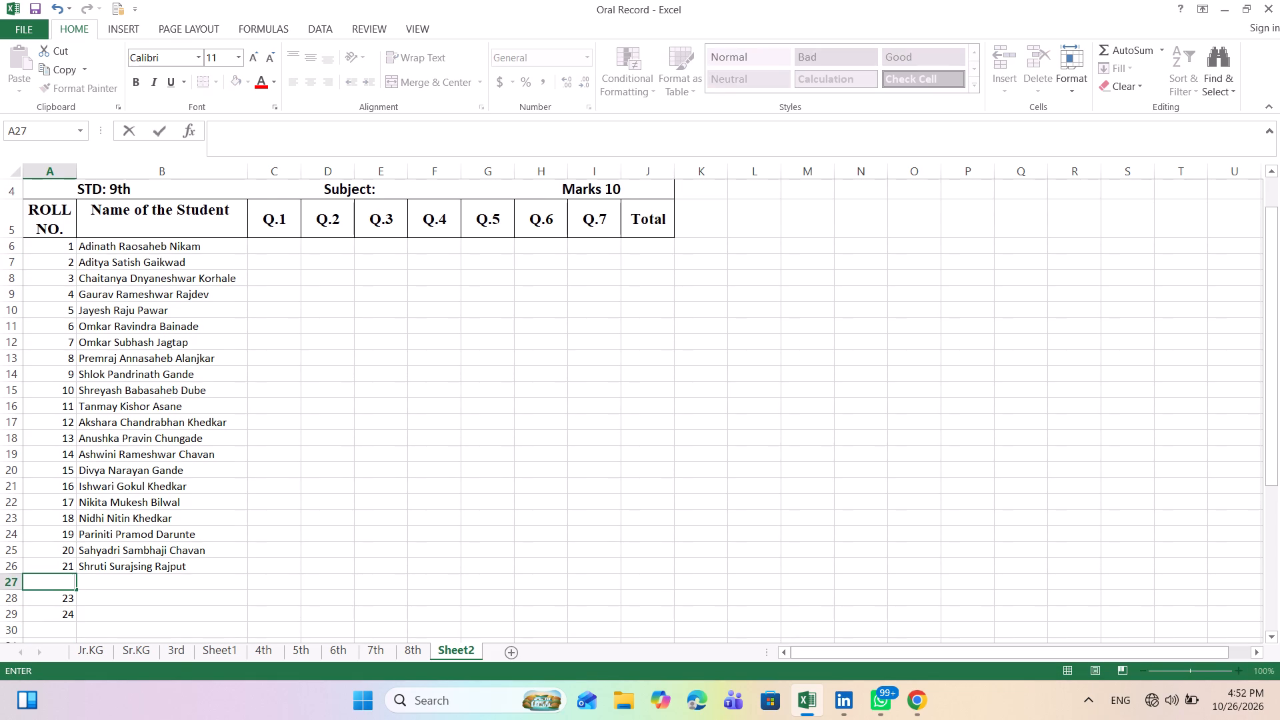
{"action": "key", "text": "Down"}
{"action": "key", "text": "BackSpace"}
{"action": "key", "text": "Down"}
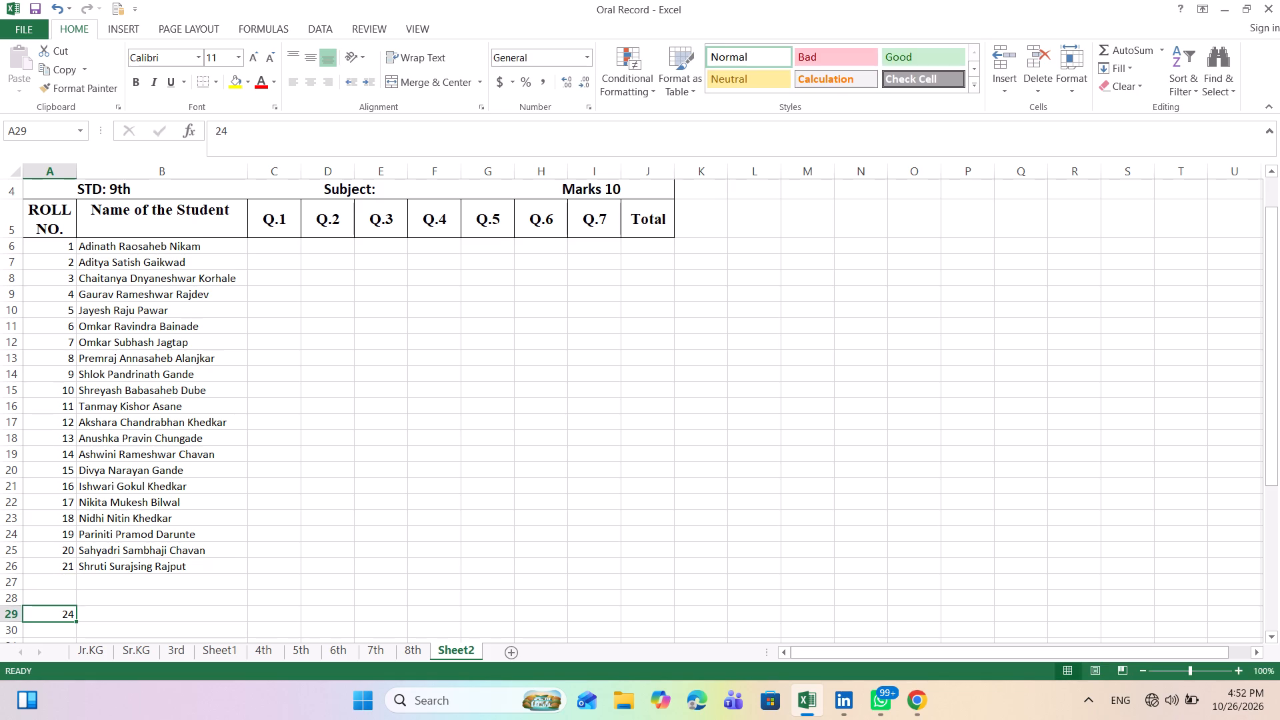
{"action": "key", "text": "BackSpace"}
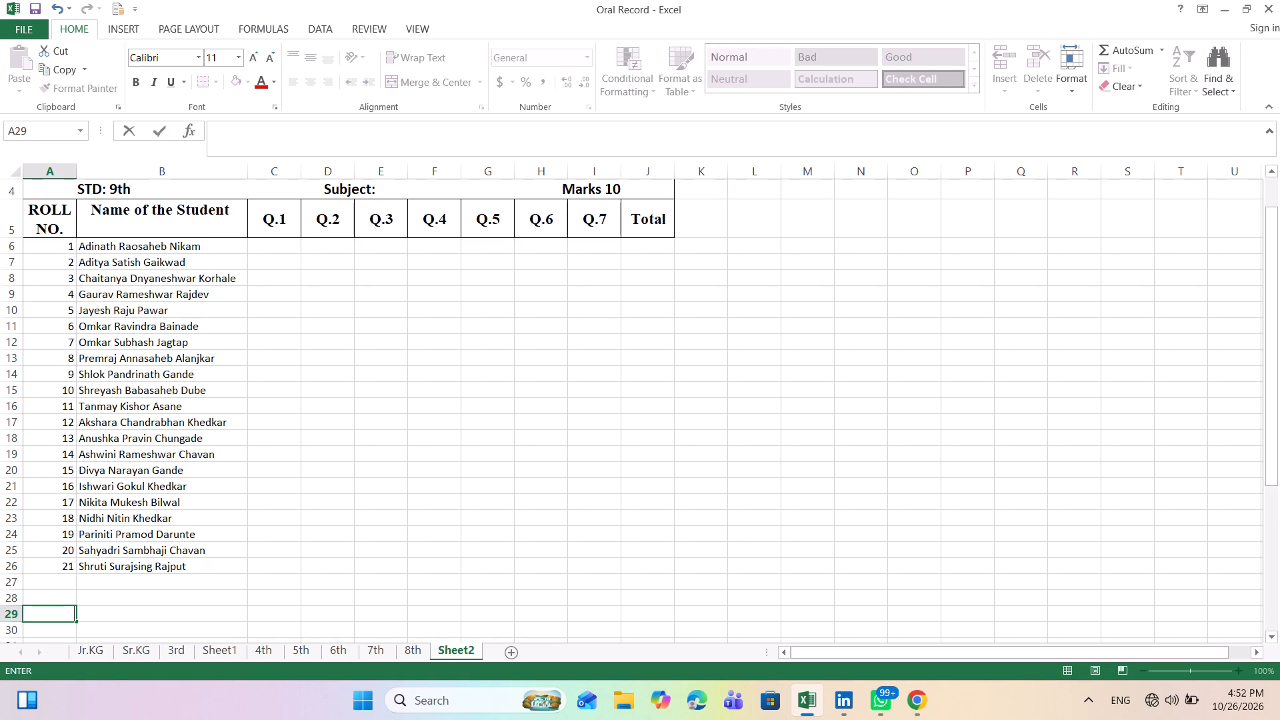
Set the font size of the roll numbers and student names in A6:B26 to 14.
{"action": "left_click_drag", "start_coordinate": [57, 249], "coordinate": [225, 543]}
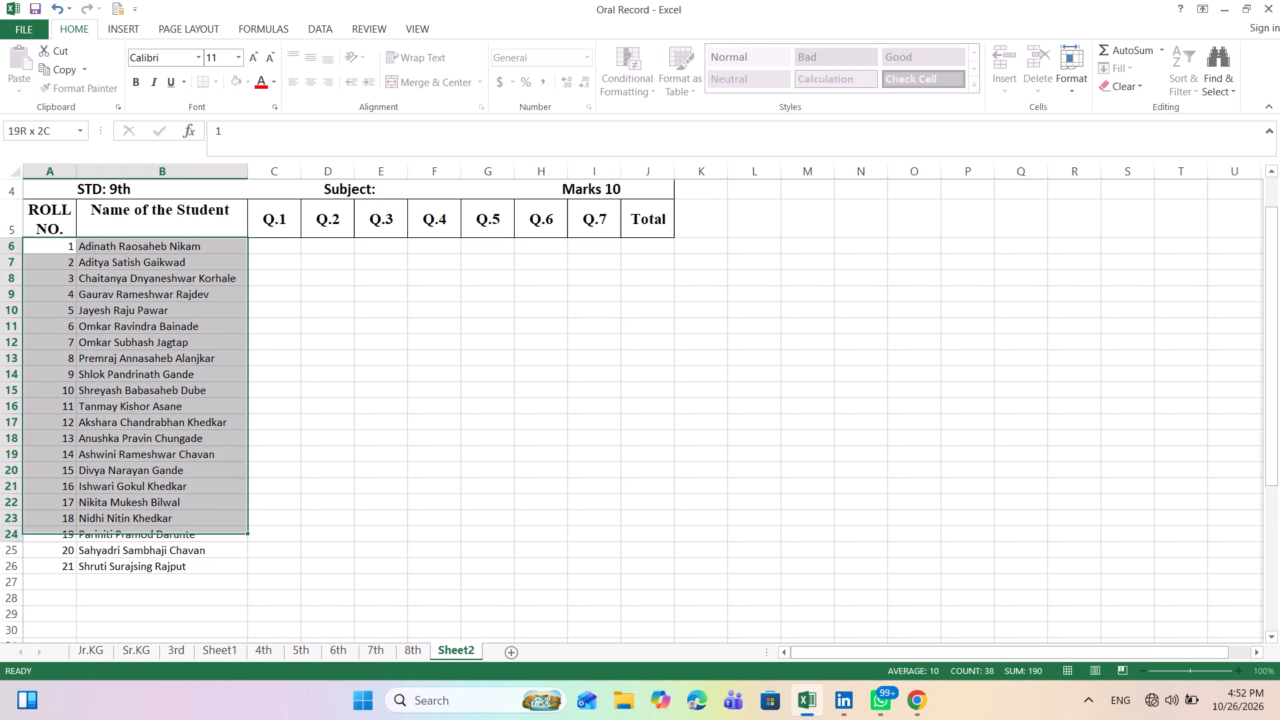
{"action": "left_click_drag", "start_coordinate": [225, 543], "coordinate": [221, 571]}
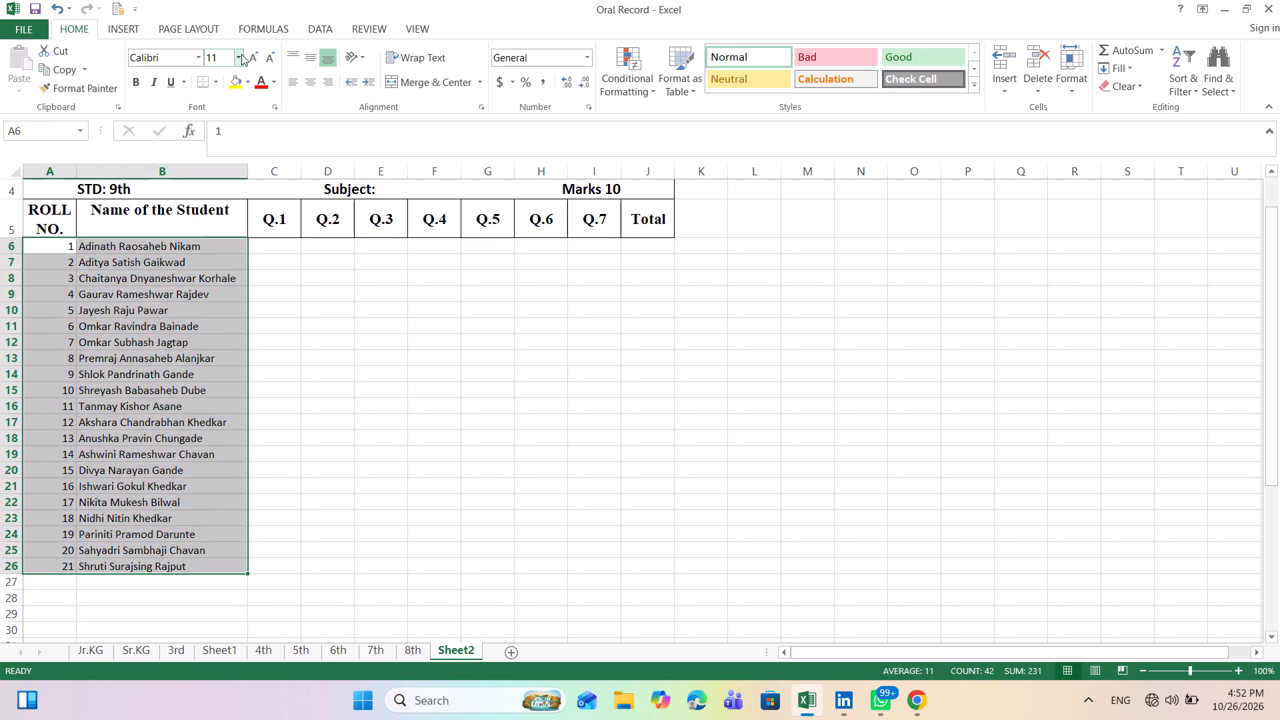
{"action": "left_click_drag", "start_coordinate": [241, 54], "coordinate": [217, 152]}
{"action": "left_click", "coordinate": [217, 152]}
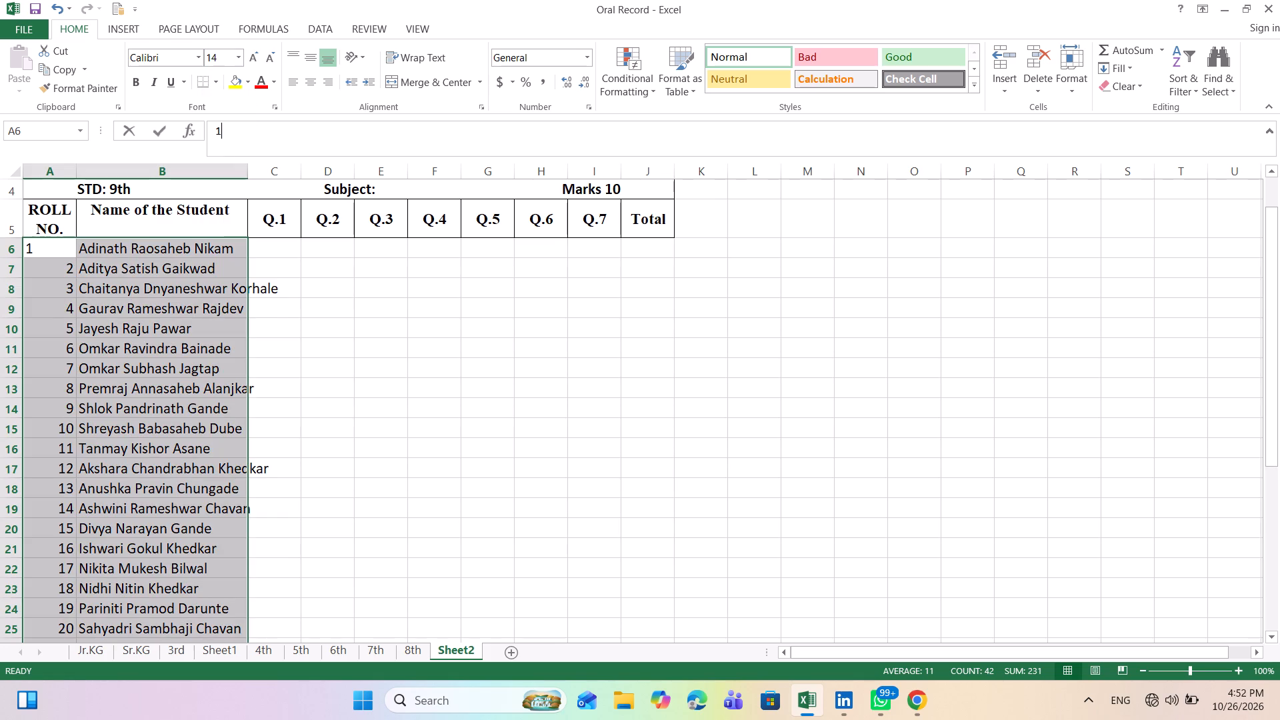
Choose the Baskerville Old Face font for the roll numbers and student names in A6:B26.
{"action": "left_click", "coordinate": [197, 57]}
{"action": "scroll", "coordinate": [213, 463], "scroll_direction": "down", "scroll_amount": 1}
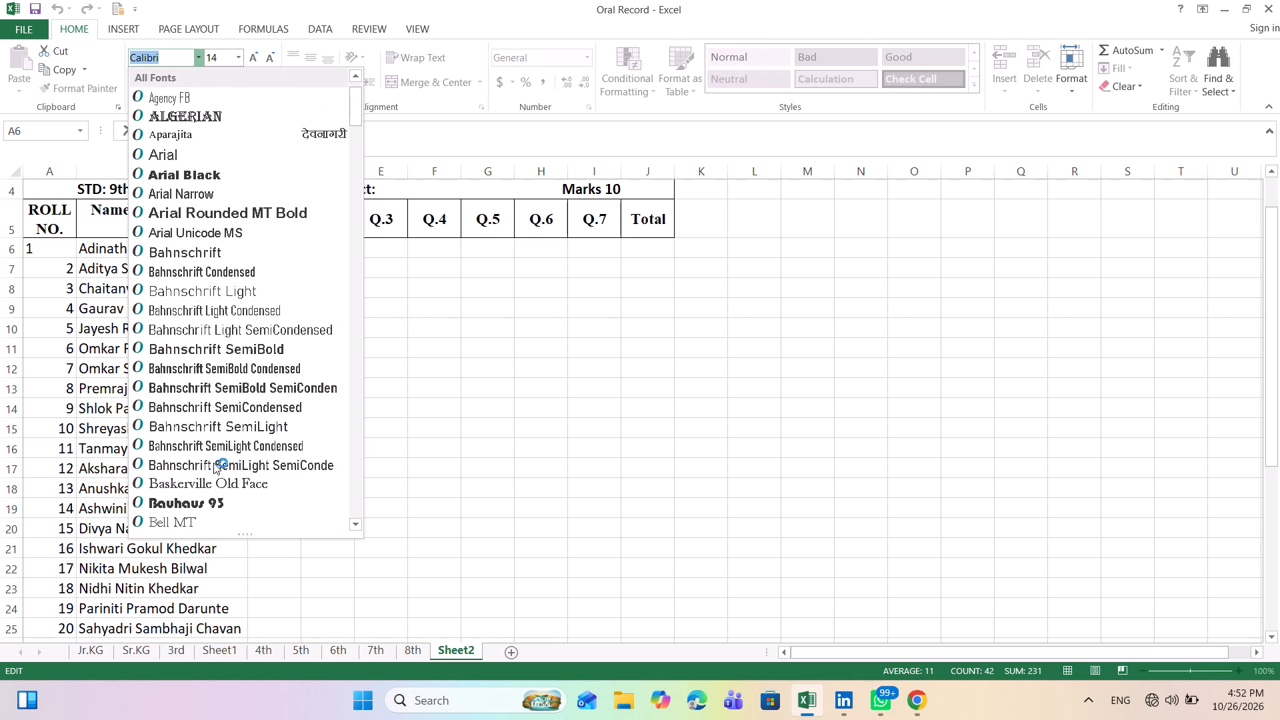
{"action": "scroll", "coordinate": [213, 463], "scroll_direction": "down", "scroll_amount": 1}
{"action": "left_click", "coordinate": [219, 480]}
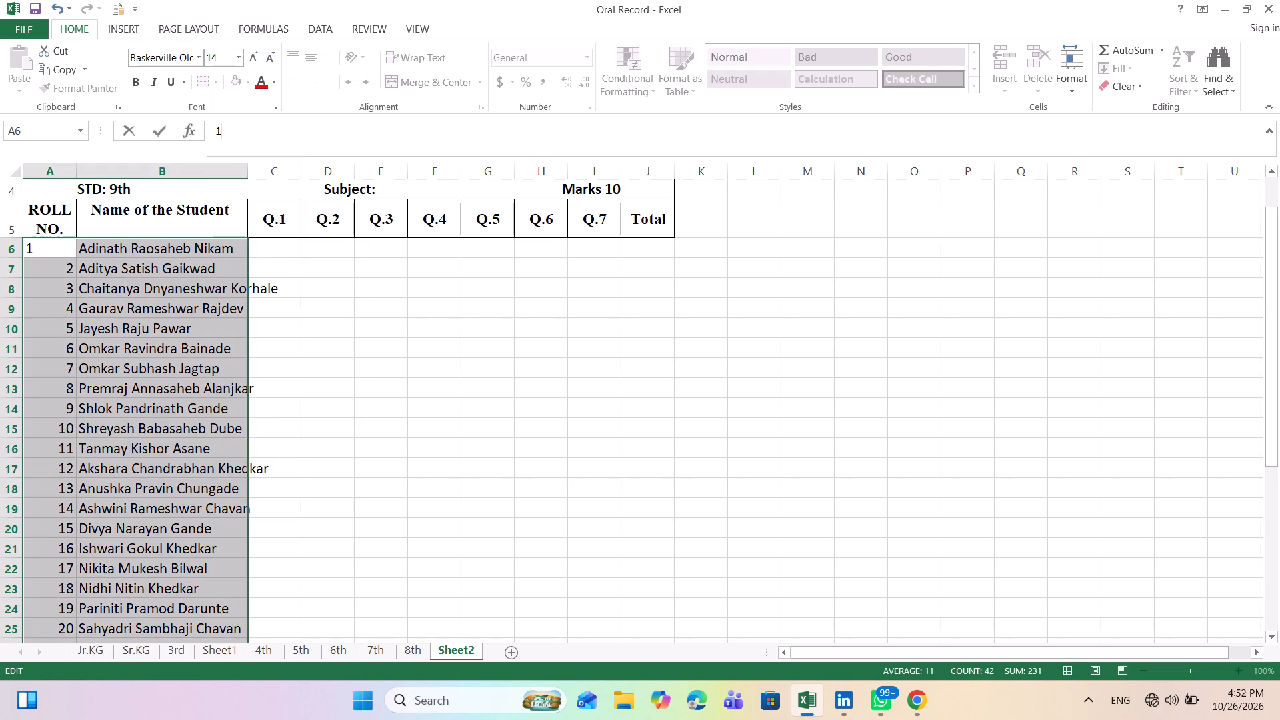
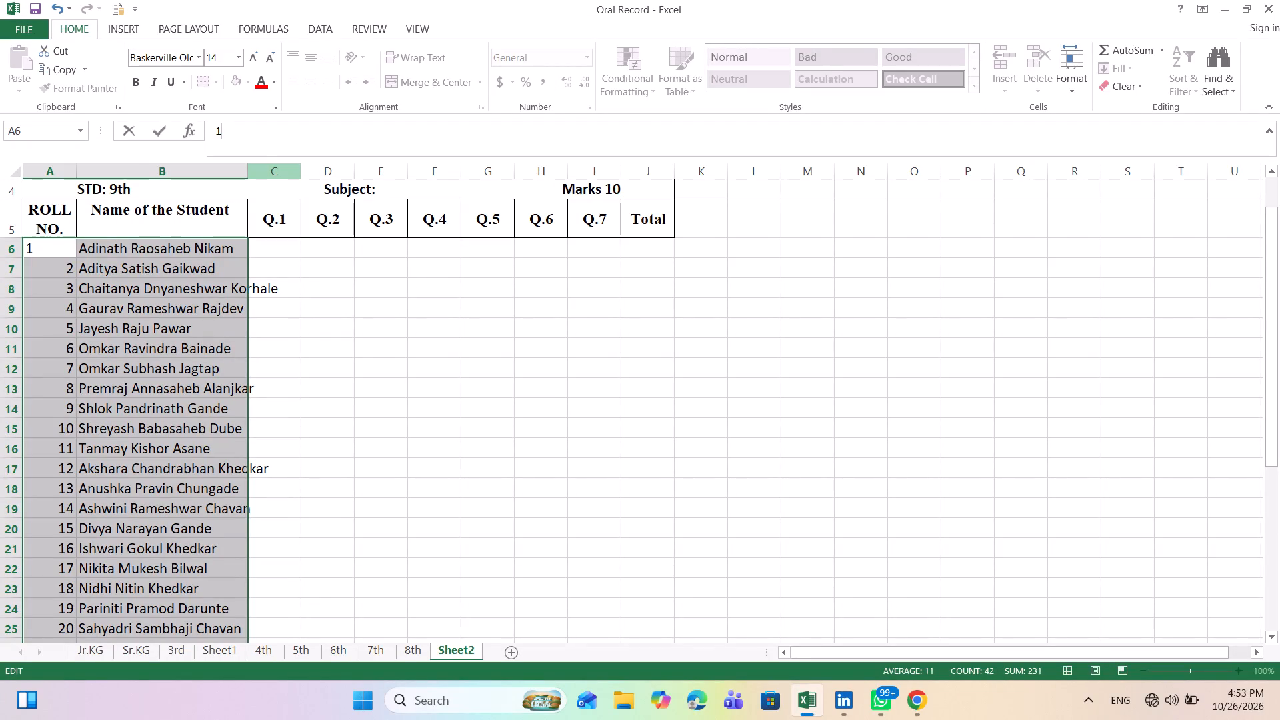
Widen the student name column B until the longest name, in row 8, fits inside its cell.
{"action": "left_click", "coordinate": [244, 203]}
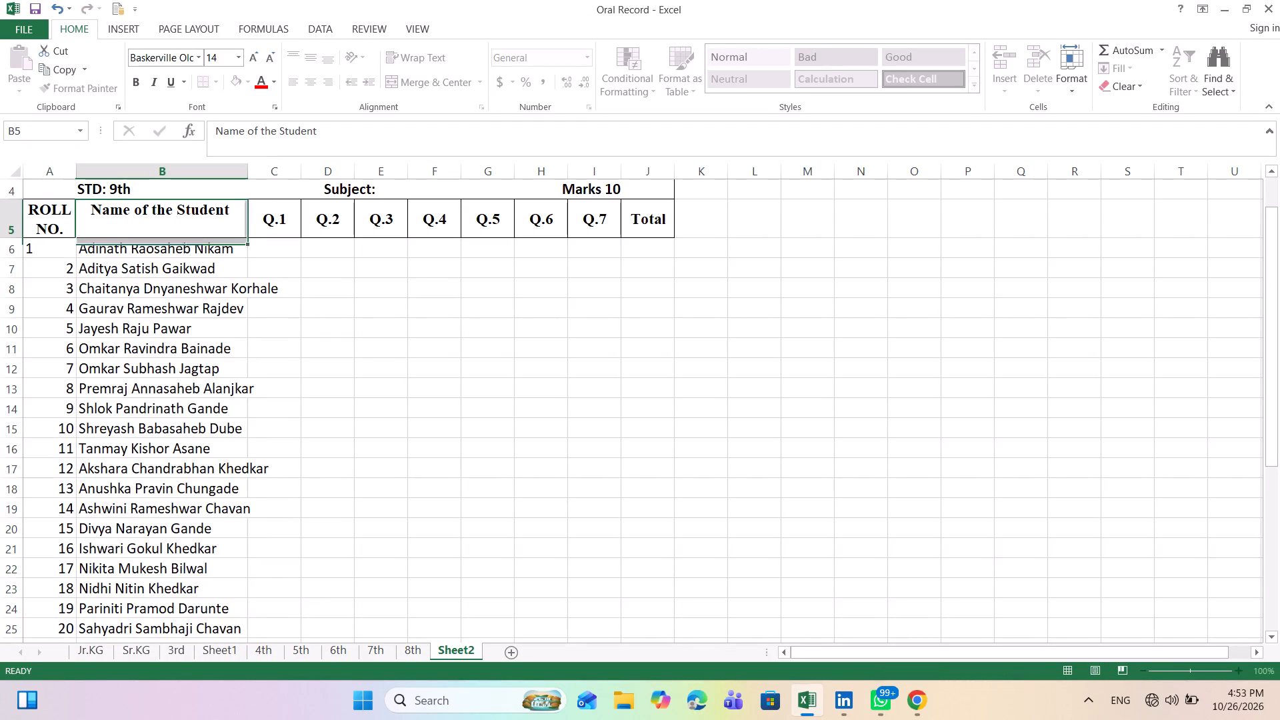
{"action": "left_click_drag", "start_coordinate": [249, 174], "coordinate": [263, 178]}
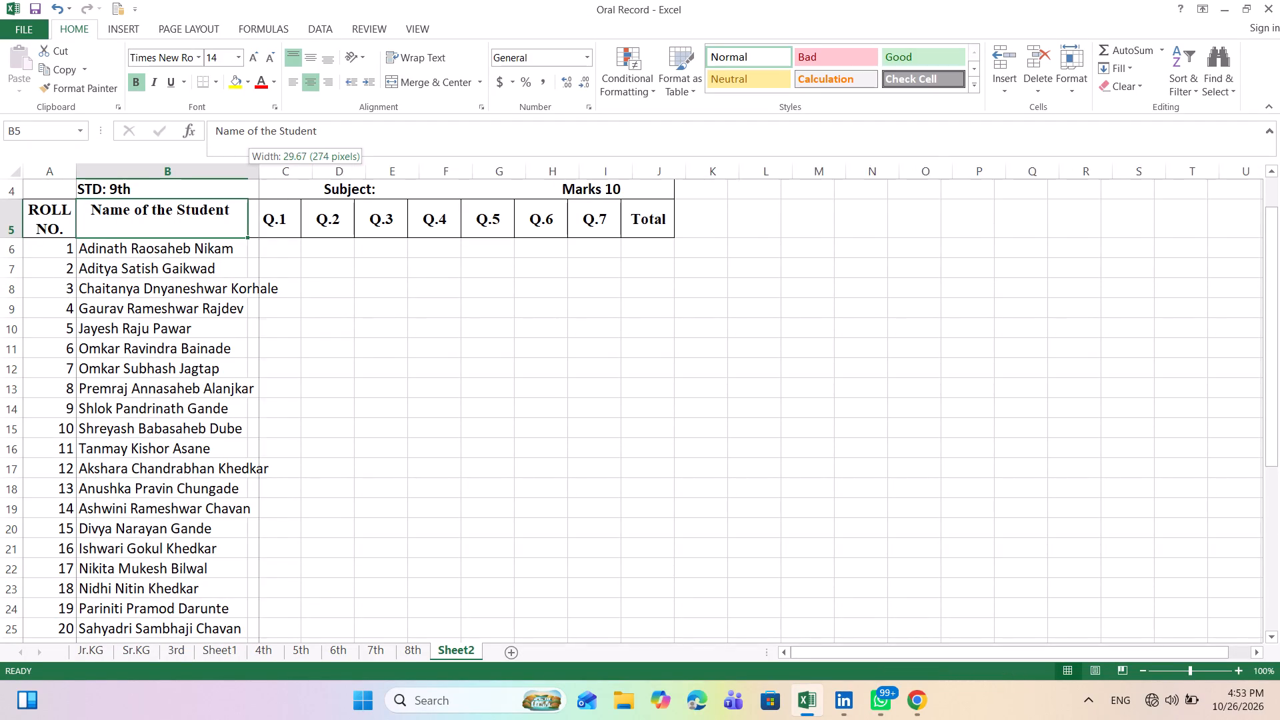
{"action": "left_click_drag", "start_coordinate": [263, 178], "coordinate": [280, 182]}
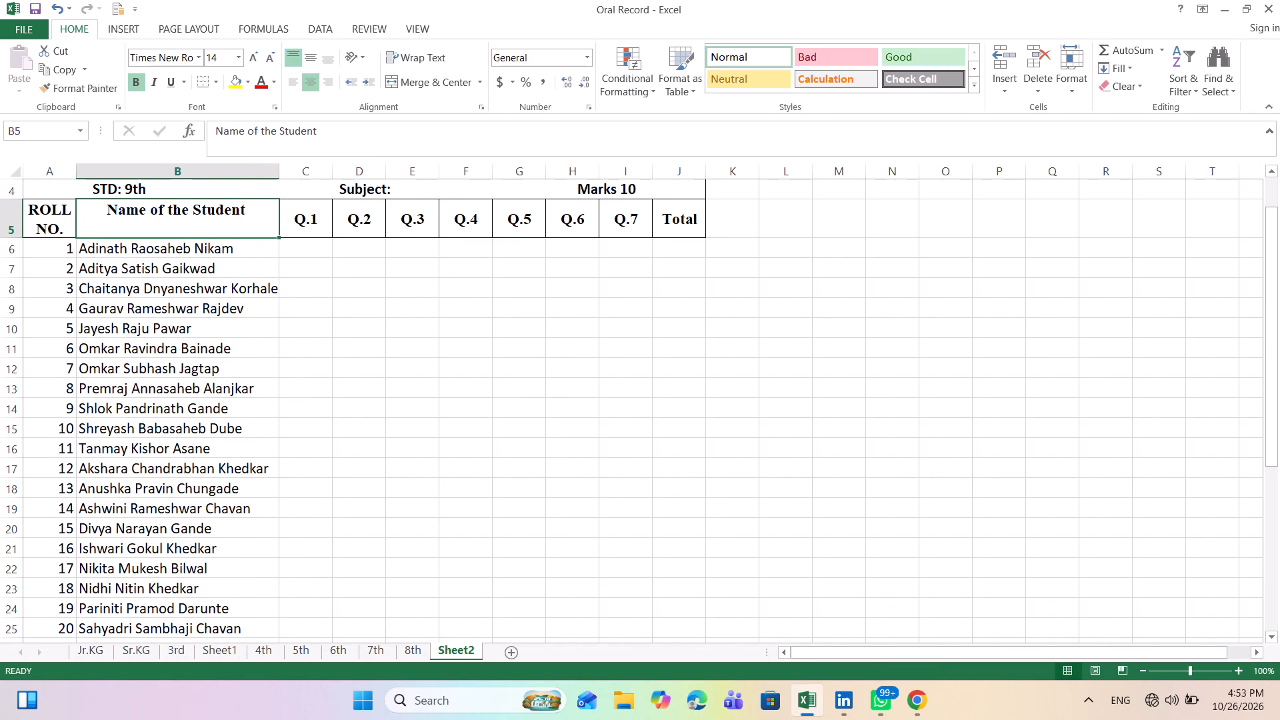
Apply All Borders to the student rows A6:J26, from the roll numbers through the Total column.
{"action": "scroll", "coordinate": [287, 399], "scroll_direction": "right", "scroll_amount": 1}
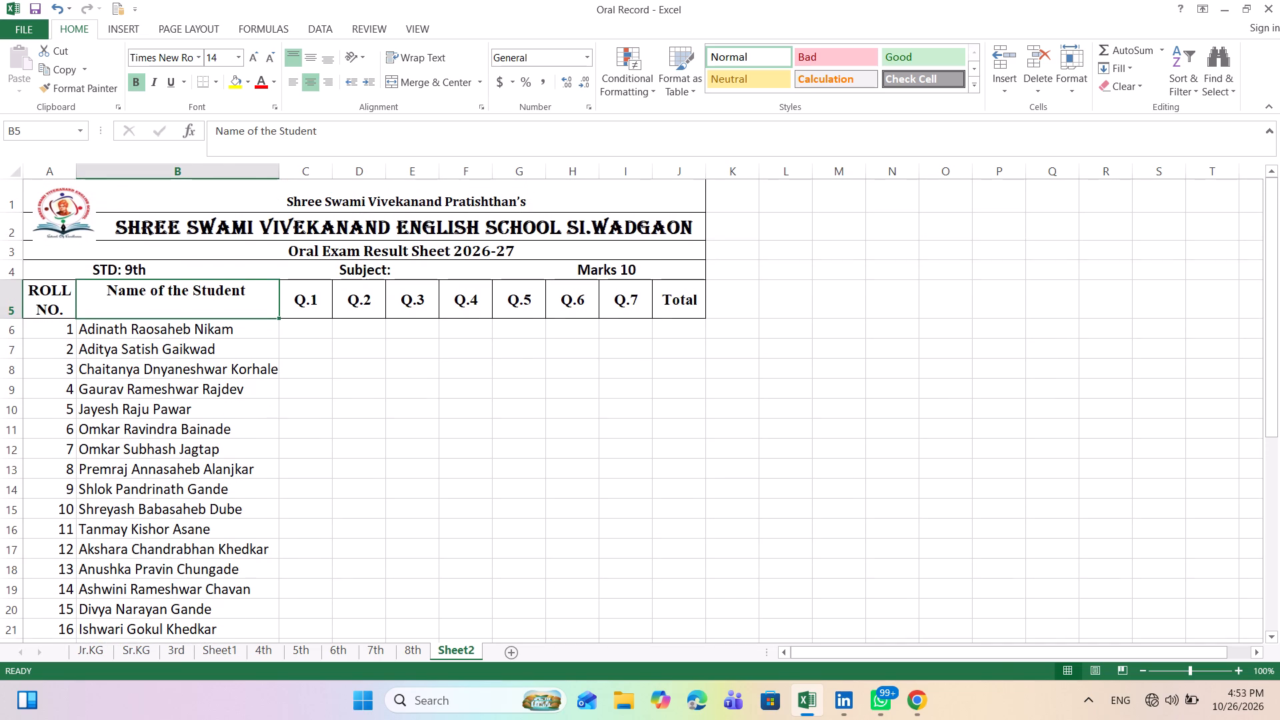
{"action": "left_click", "coordinate": [59, 335]}
{"action": "left_click_drag", "start_coordinate": [60, 333], "coordinate": [603, 405]}
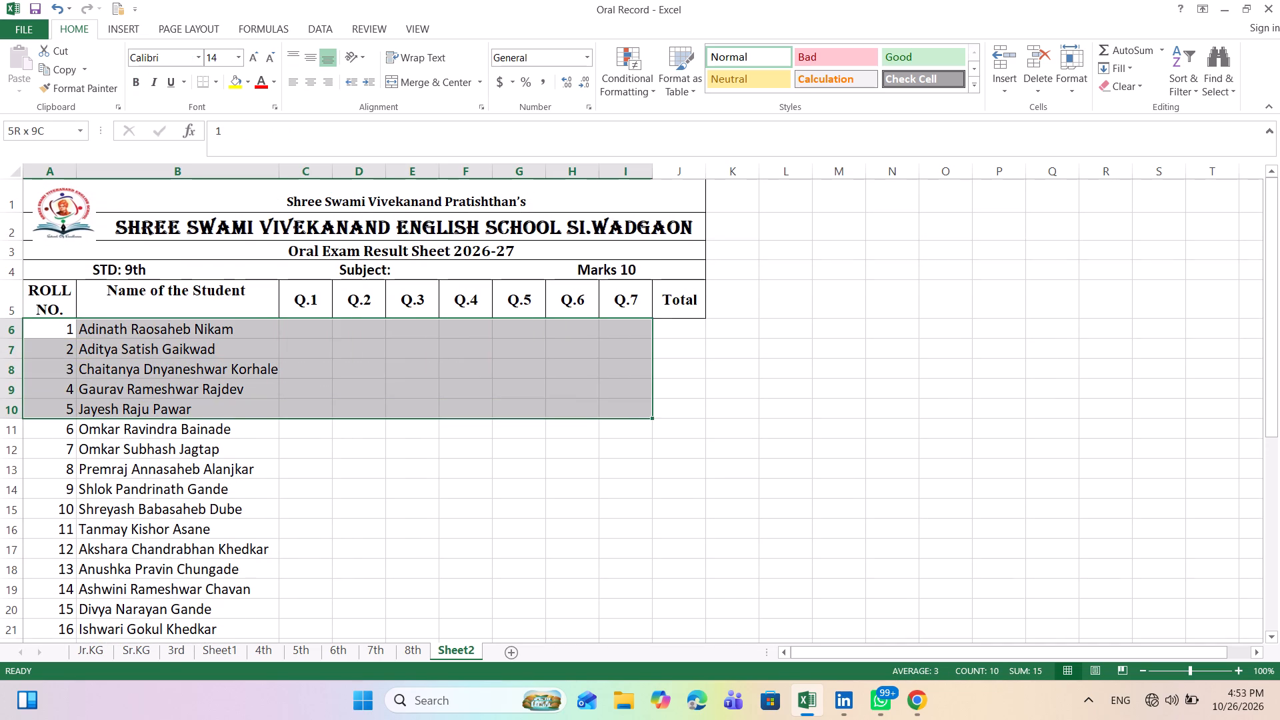
{"action": "left_click_drag", "start_coordinate": [603, 405], "coordinate": [682, 578]}
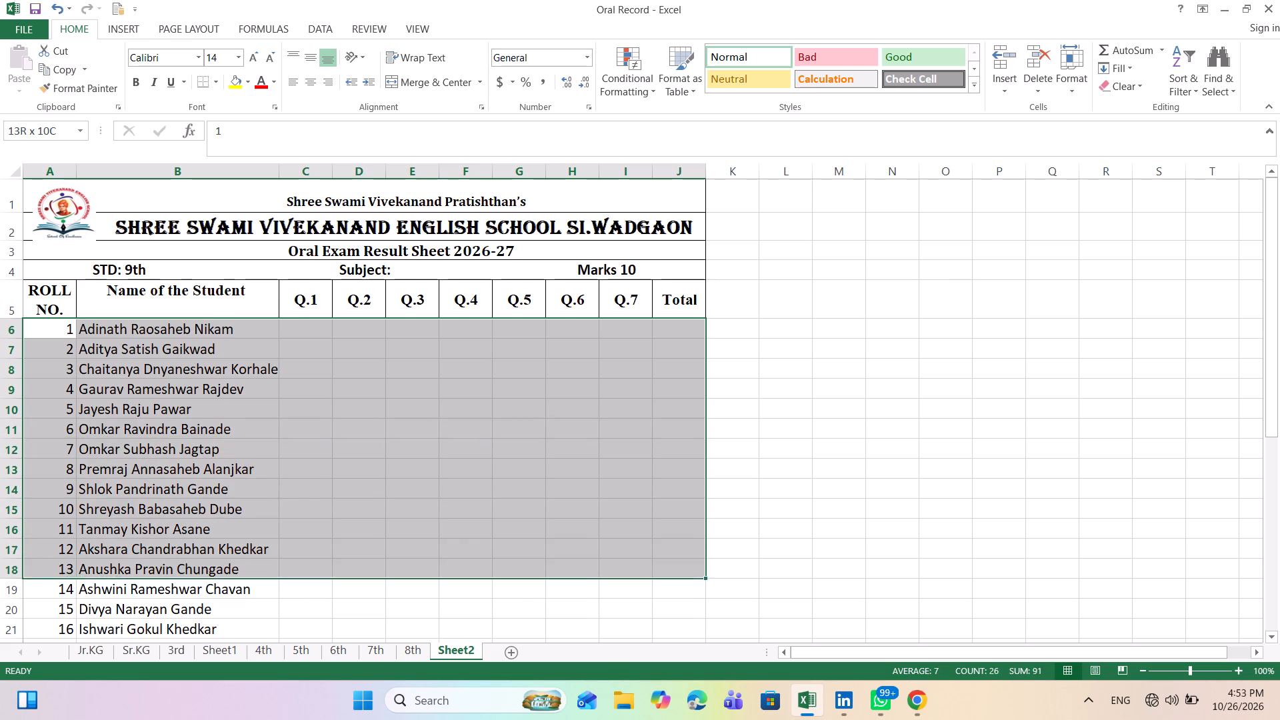
{"action": "left_click_drag", "start_coordinate": [682, 578], "coordinate": [680, 592]}
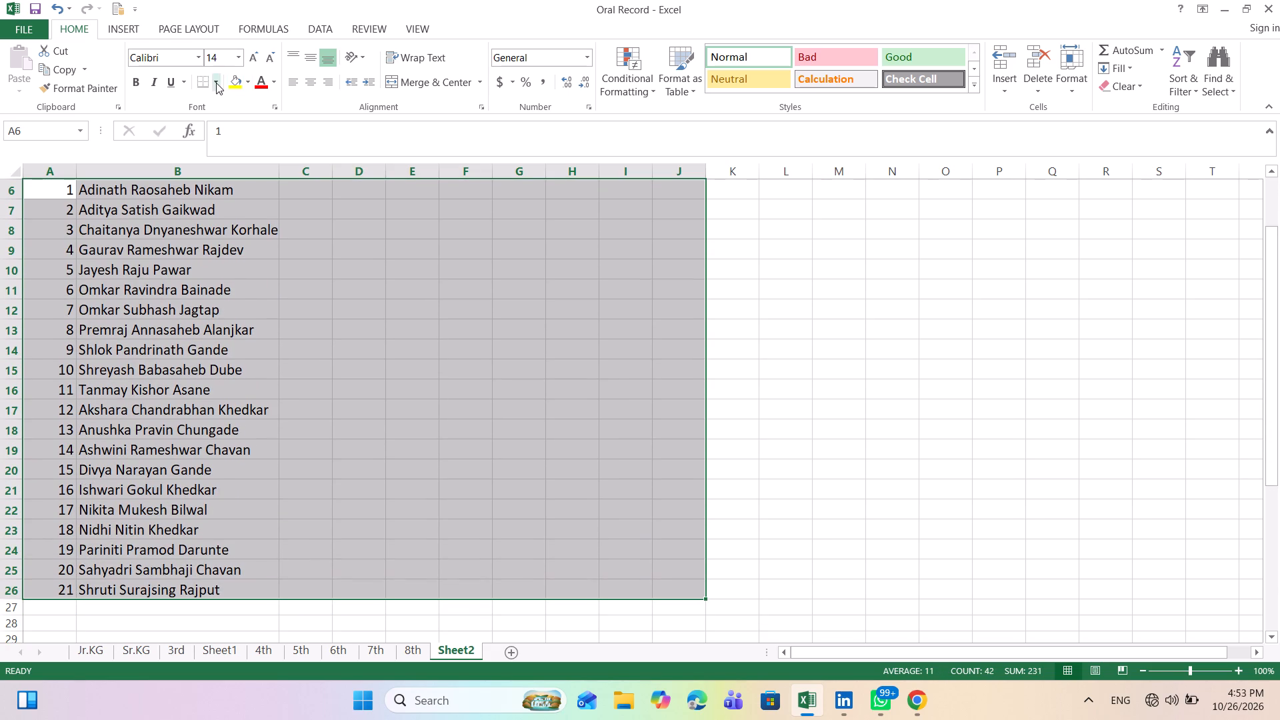
{"action": "left_click", "coordinate": [216, 83]}
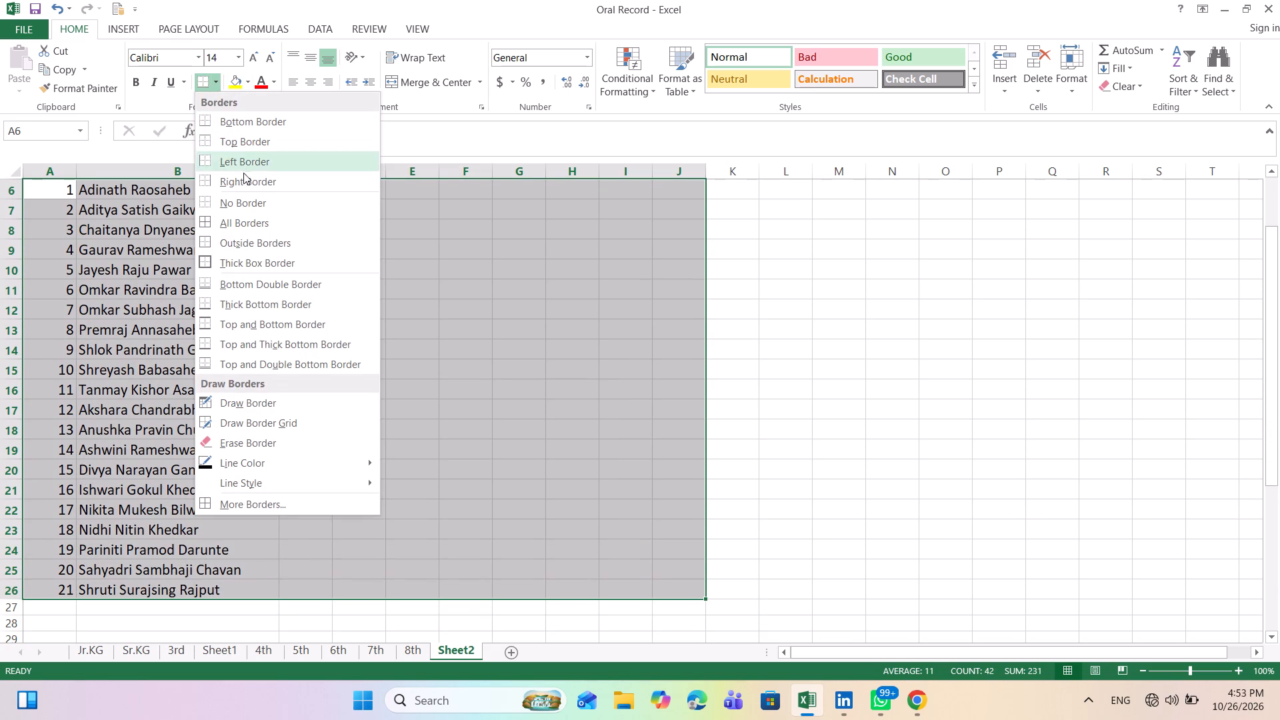
{"action": "left_click", "coordinate": [242, 221]}
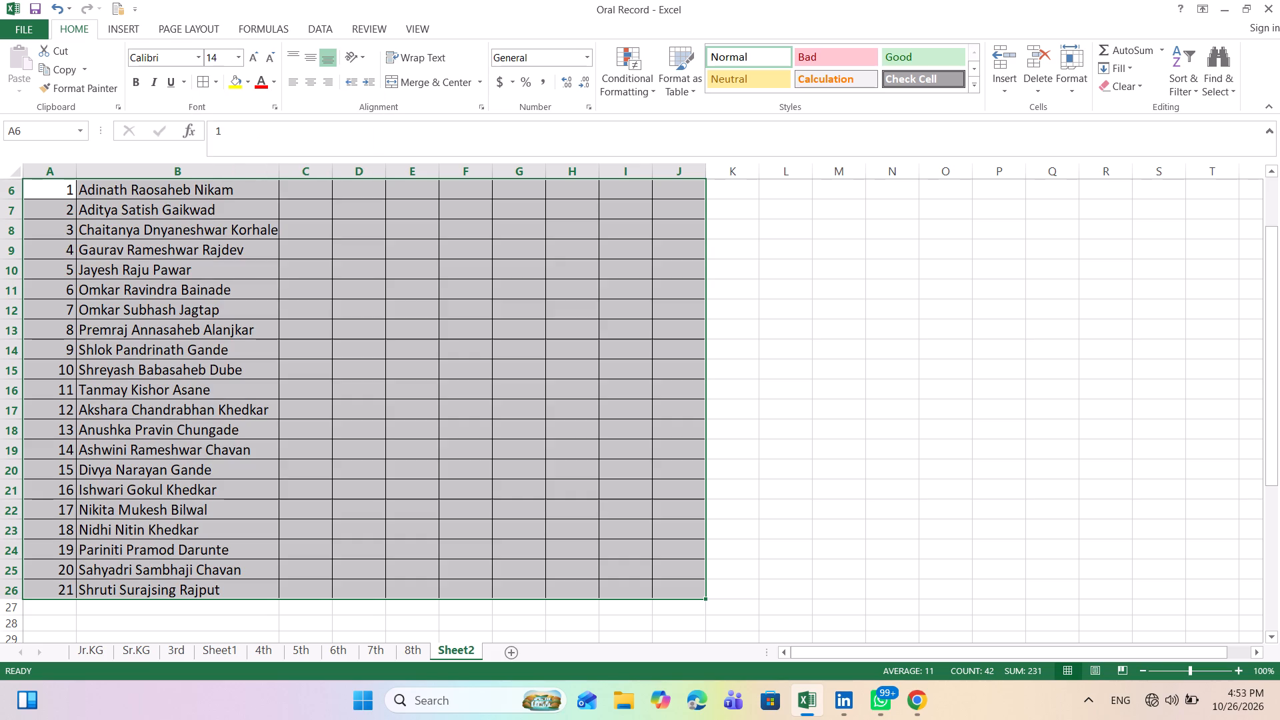
{"action": "left_click", "coordinate": [505, 427]}
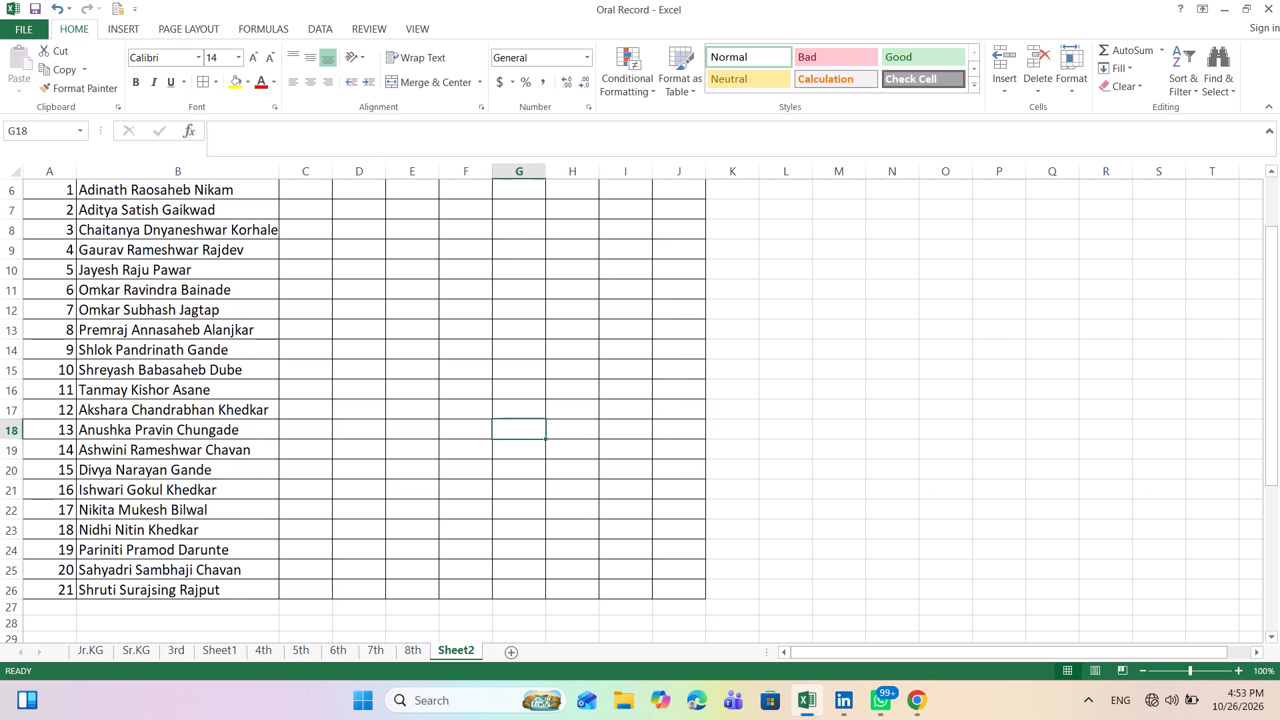
Rename Sheet2 as 9th.
{"action": "scroll", "coordinate": [425, 301], "scroll_direction": "up", "scroll_amount": 3}
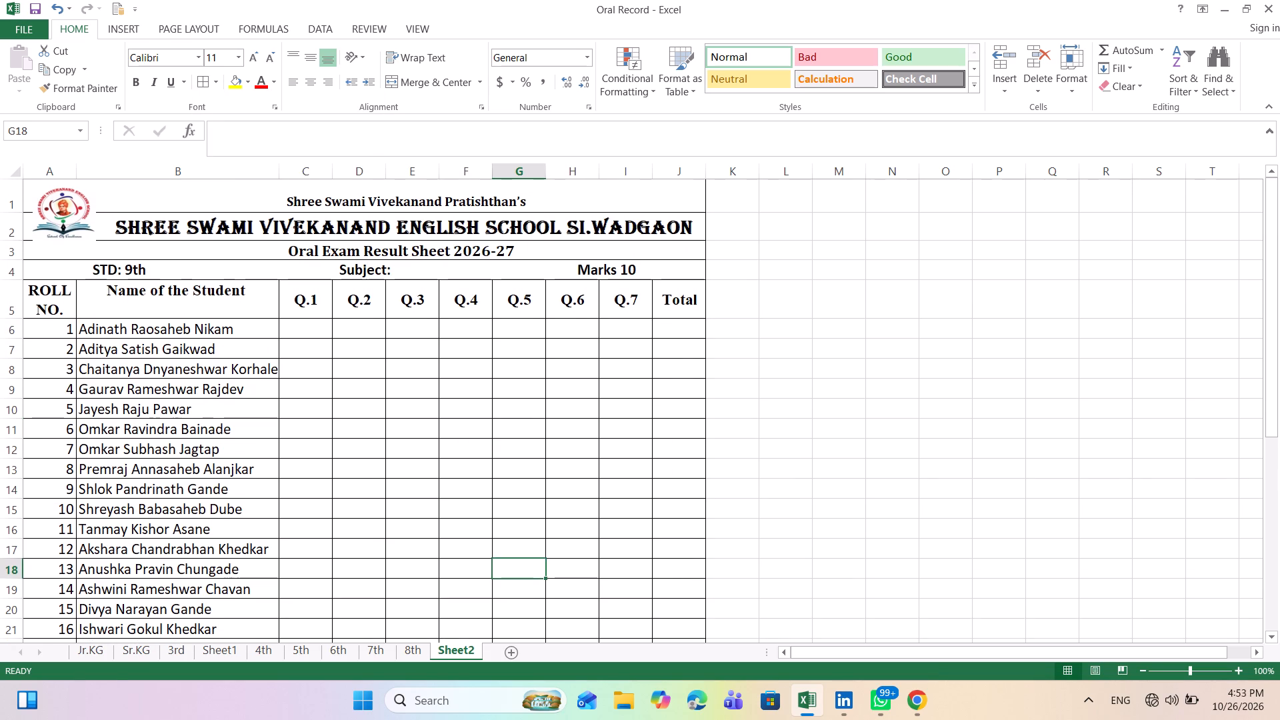
{"action": "double_click", "coordinate": [463, 646]}
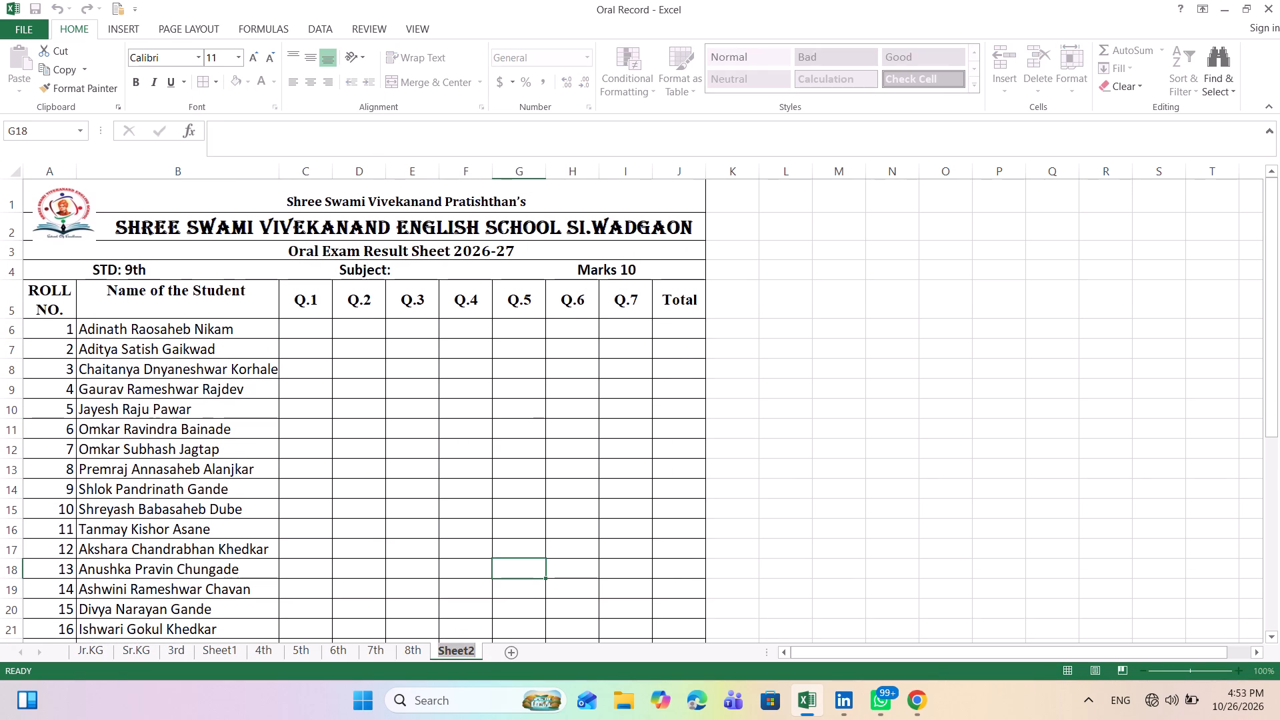
{"action": "key", "text": "BackSpace"}
{"action": "type", "text": "9th"}
{"action": "left_click", "coordinate": [495, 565]}
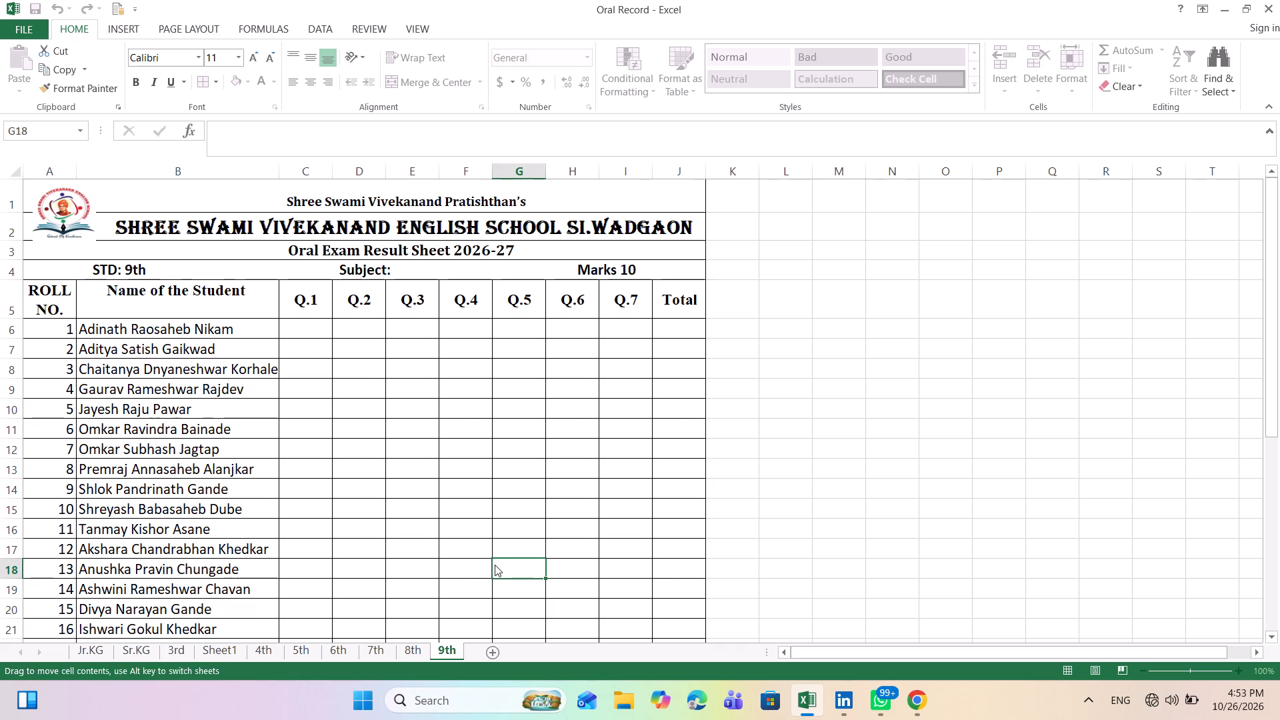
Check Sheet1 and the 3rd sheet in the workbook.
{"action": "left_click", "coordinate": [229, 648]}
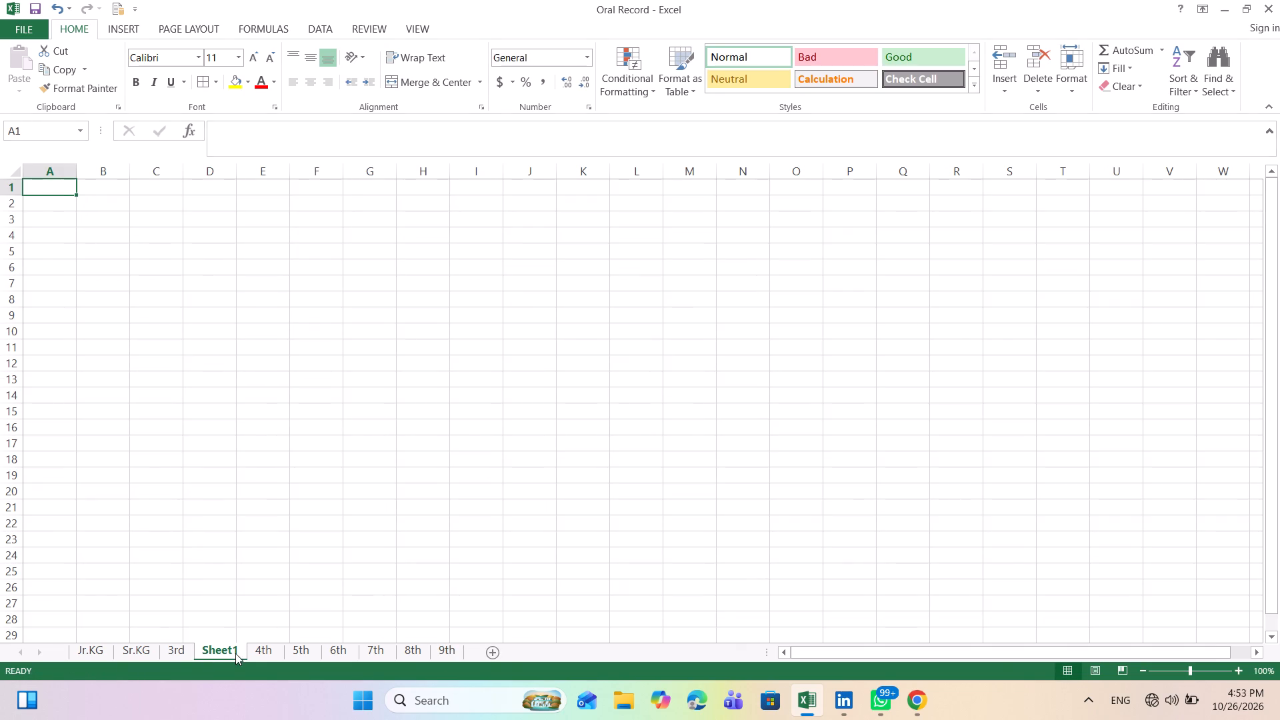
{"action": "left_click", "coordinate": [167, 650]}
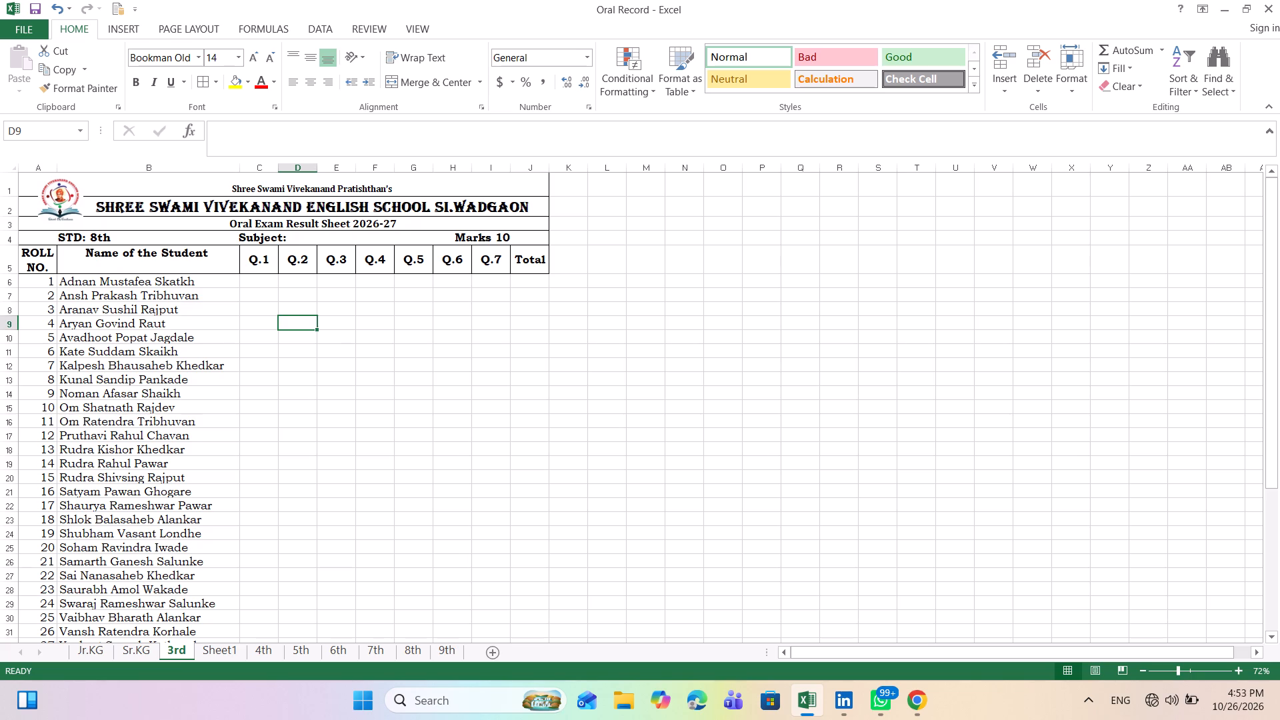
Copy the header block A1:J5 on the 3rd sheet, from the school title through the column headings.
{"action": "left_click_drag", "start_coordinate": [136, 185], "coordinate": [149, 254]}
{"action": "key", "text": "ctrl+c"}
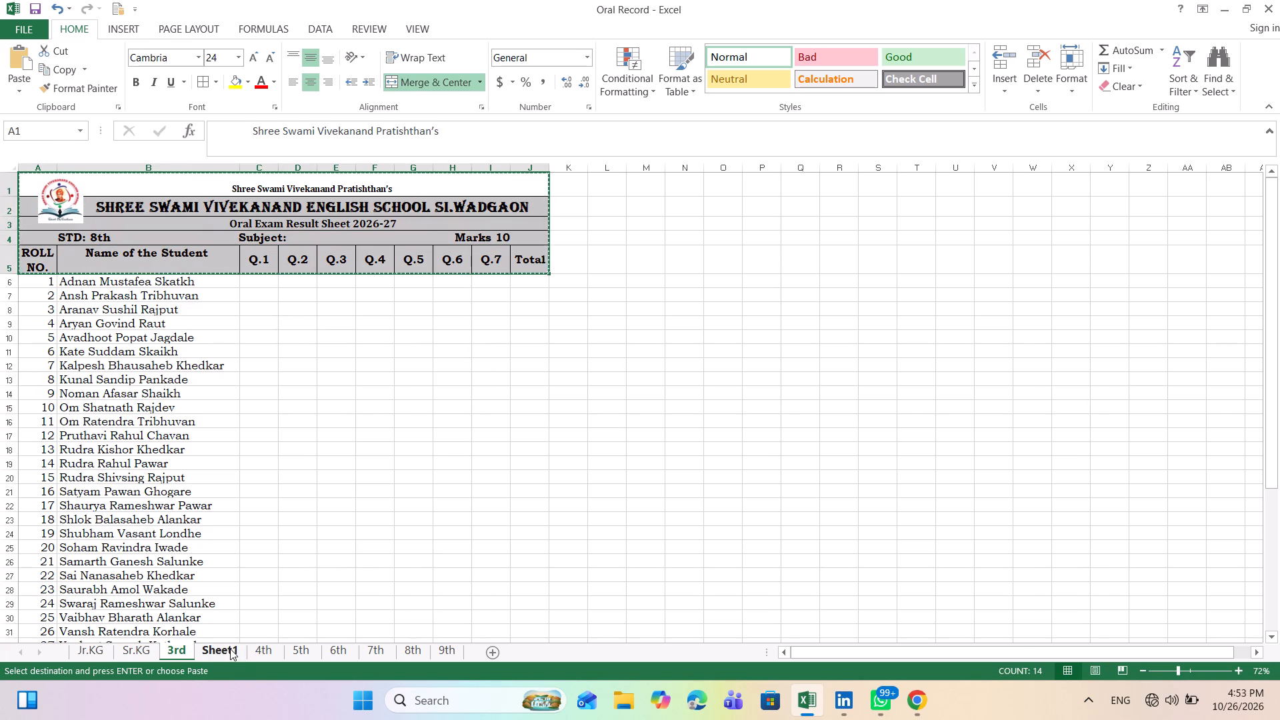
Clear all the student names in B6:B36 on the 4th sheet, keeping the roll numbers and the table.
{"action": "left_click", "coordinate": [266, 650]}
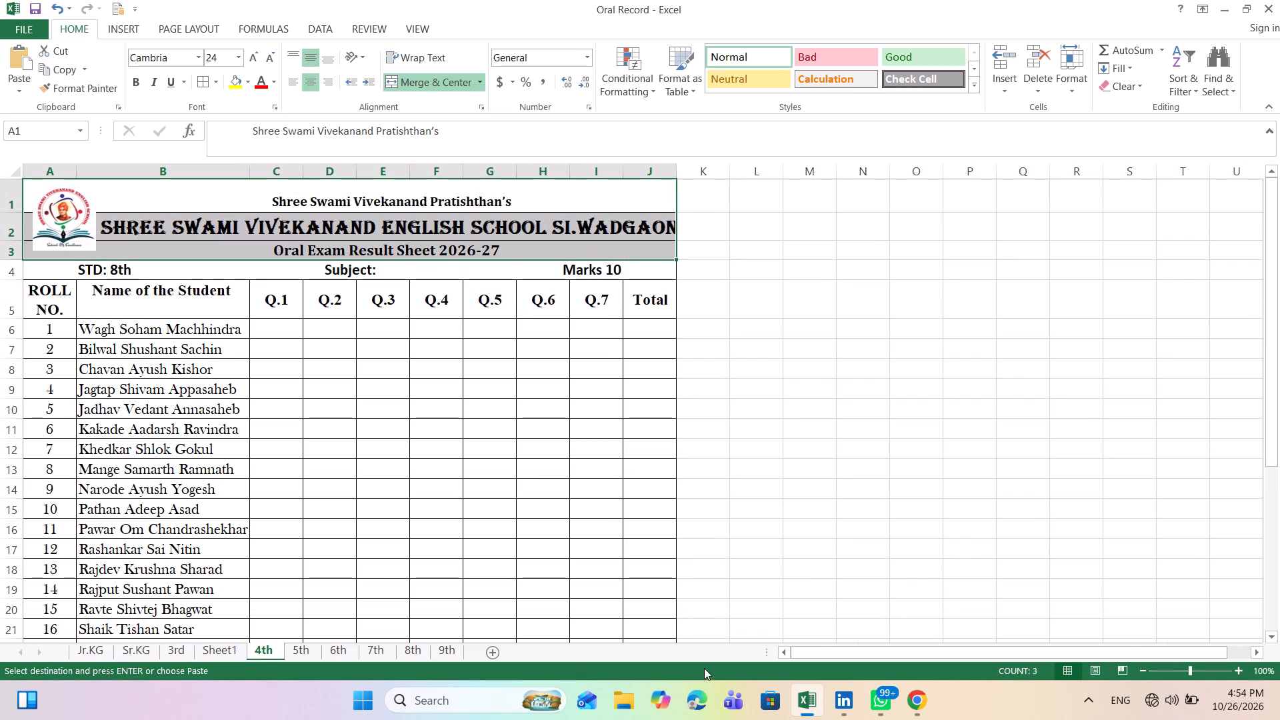
{"action": "left_click", "coordinate": [151, 333]}
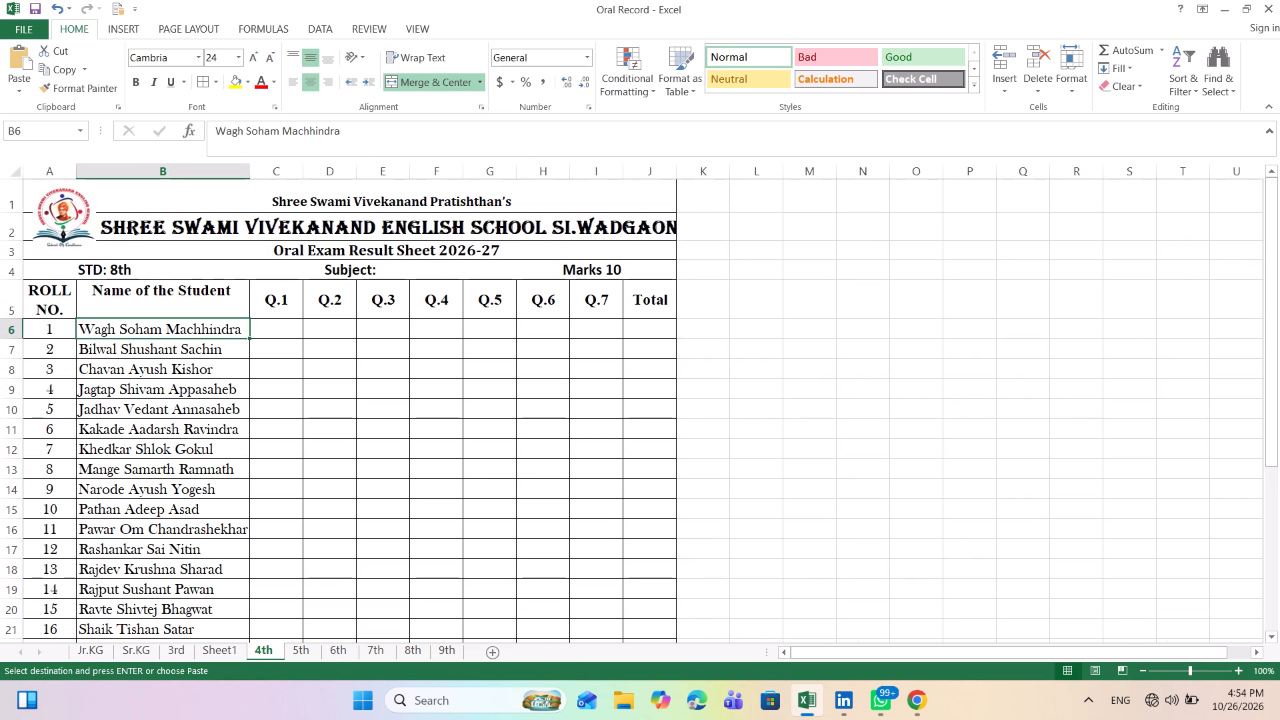
{"action": "left_click_drag", "start_coordinate": [141, 330], "coordinate": [207, 621]}
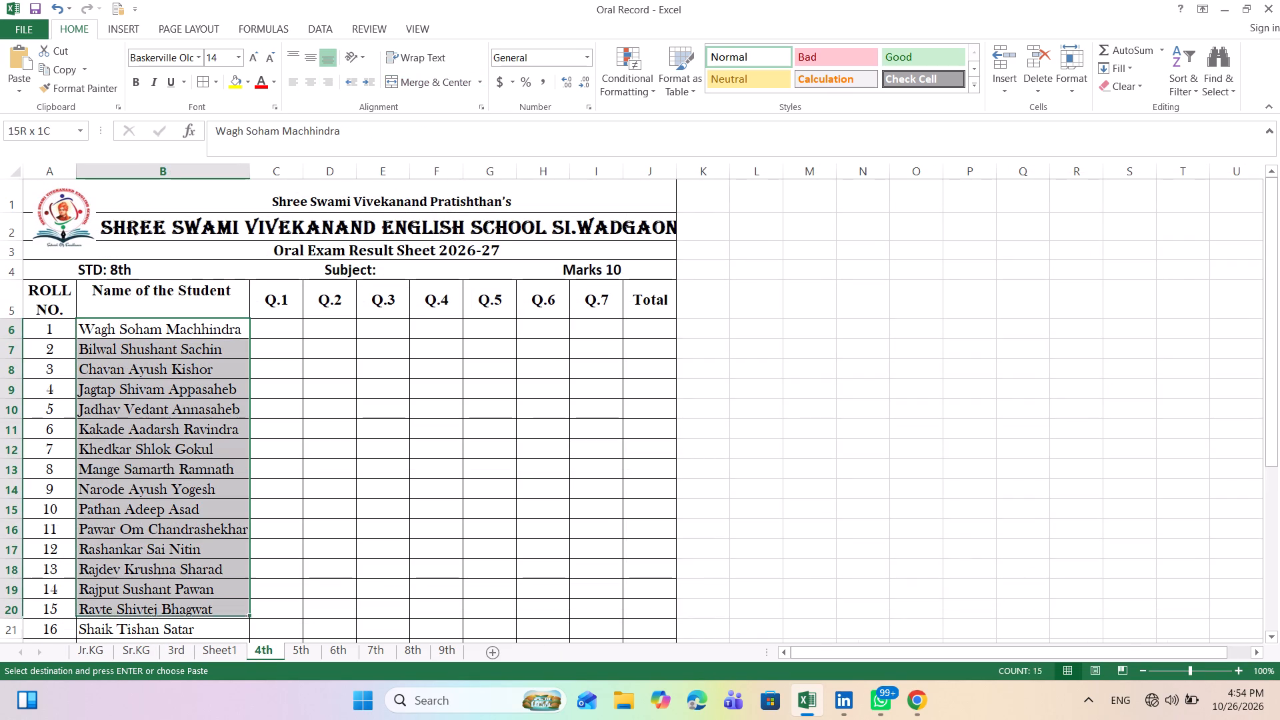
{"action": "left_click_drag", "start_coordinate": [207, 621], "coordinate": [209, 595]}
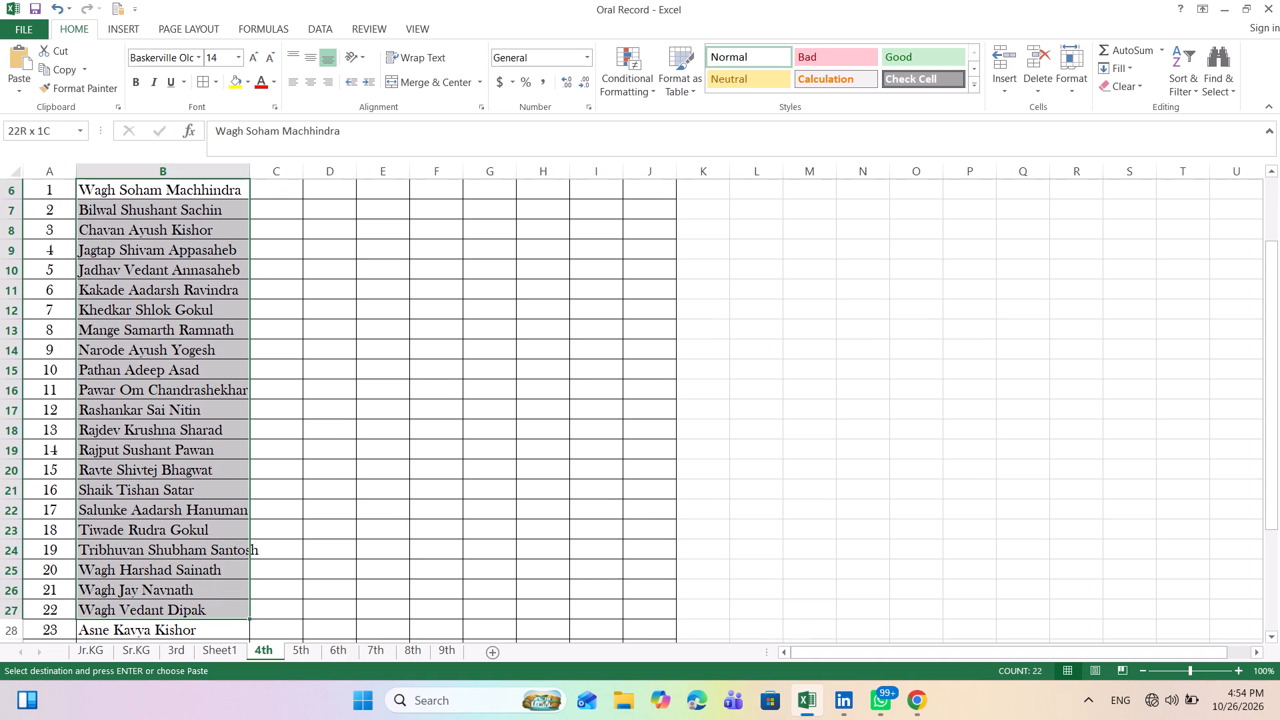
{"action": "left_click_drag", "start_coordinate": [209, 595], "coordinate": [217, 639]}
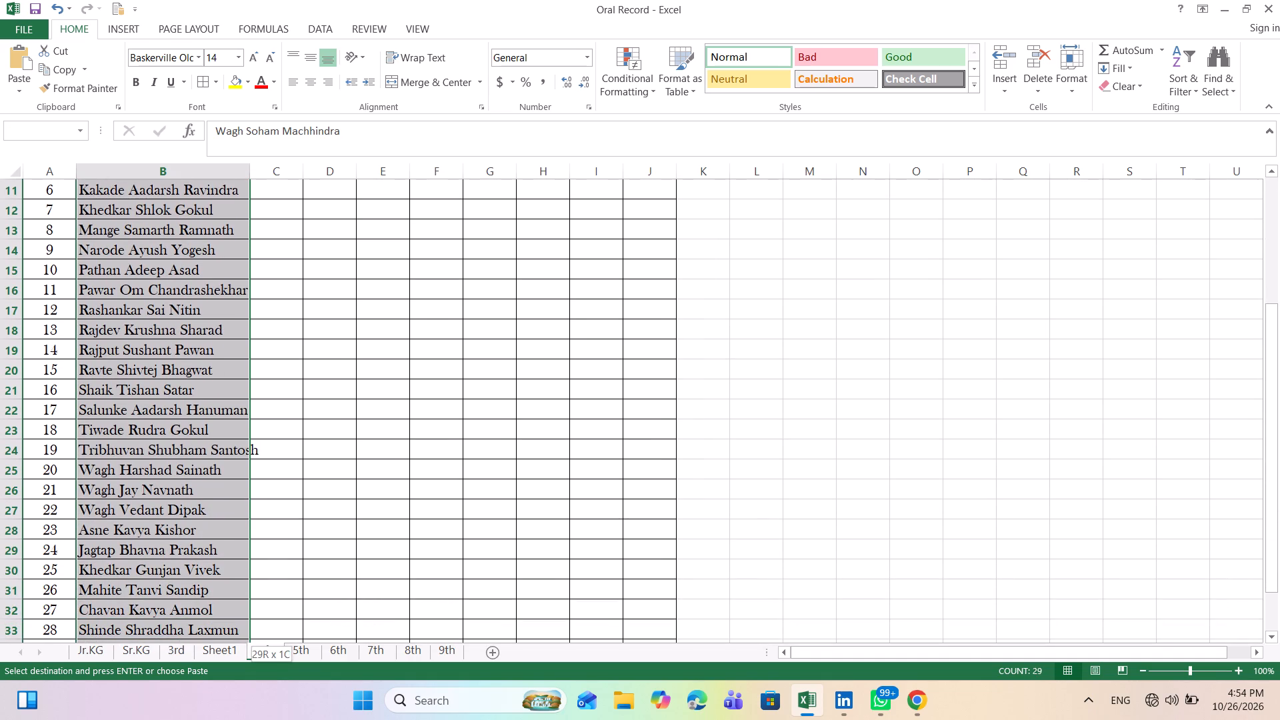
{"action": "left_click_drag", "start_coordinate": [217, 639], "coordinate": [210, 613]}
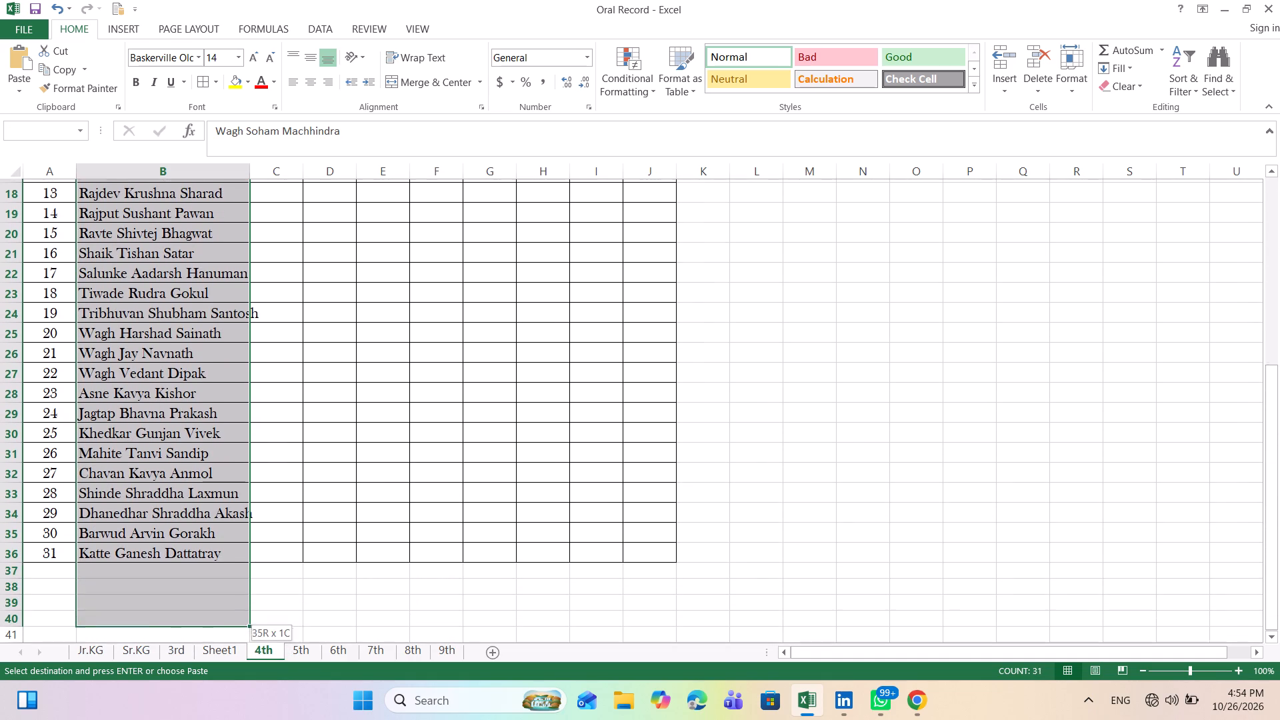
{"action": "left_click_drag", "start_coordinate": [210, 613], "coordinate": [215, 548]}
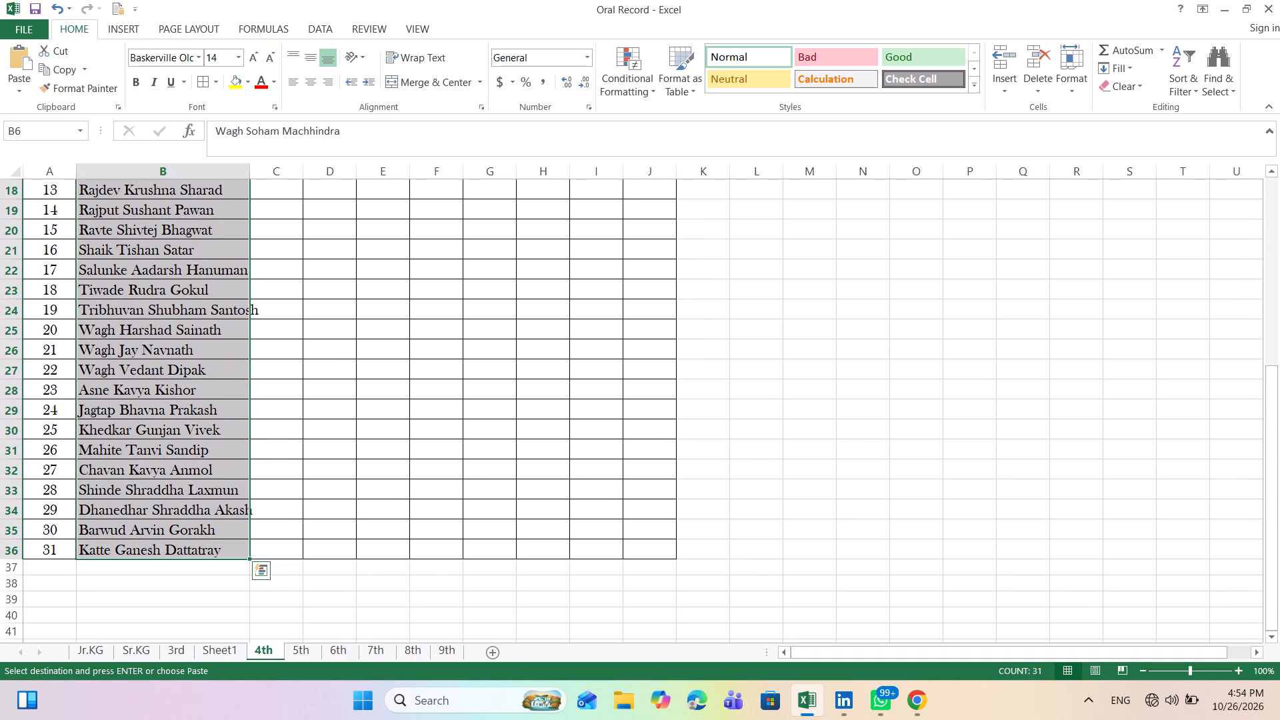
{"action": "key", "text": "Delete"}
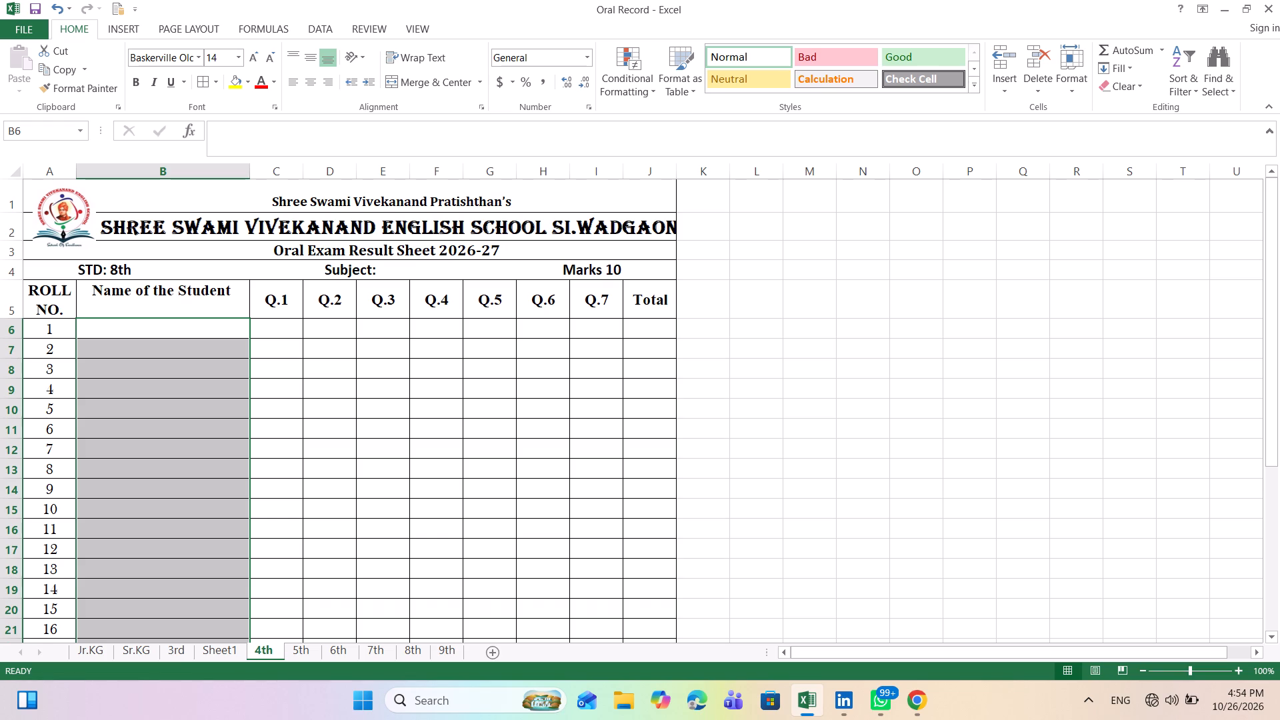
{"action": "left_click", "coordinate": [113, 330]}
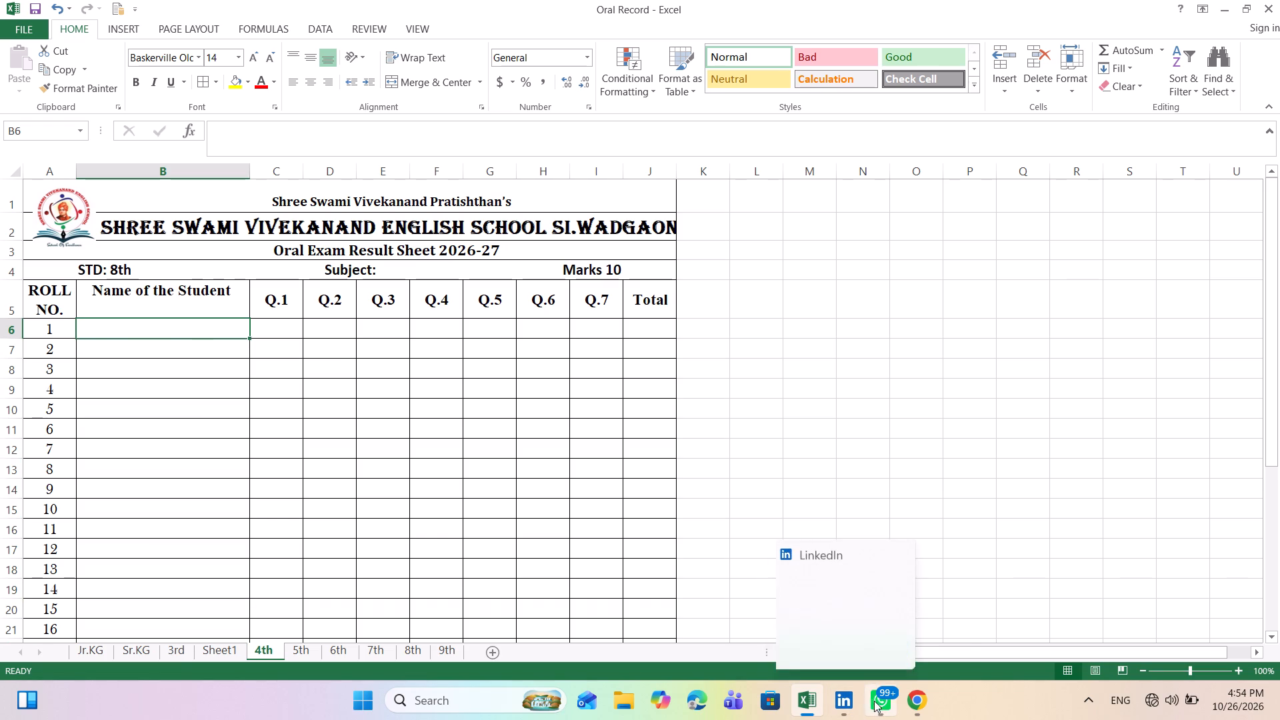
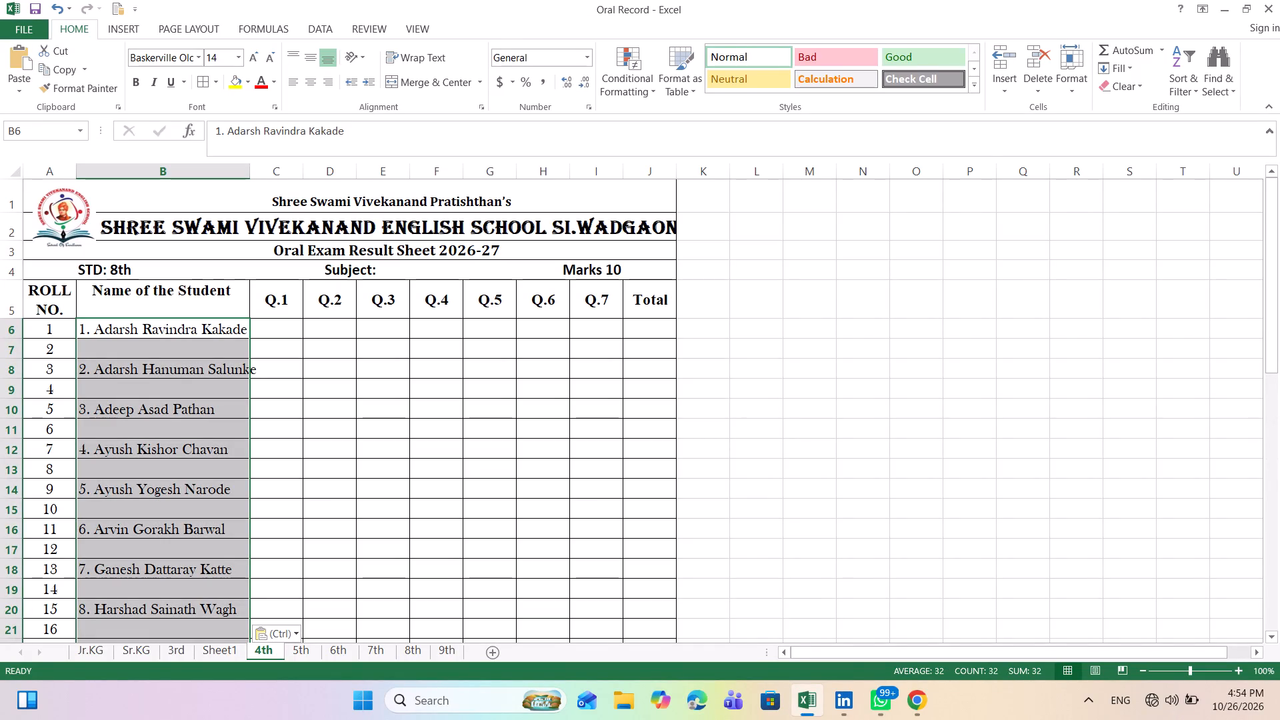
Remove the leading serial number "2." from the student name in cell B8 of the 4th sheet.
{"action": "double_click", "coordinate": [94, 375]}
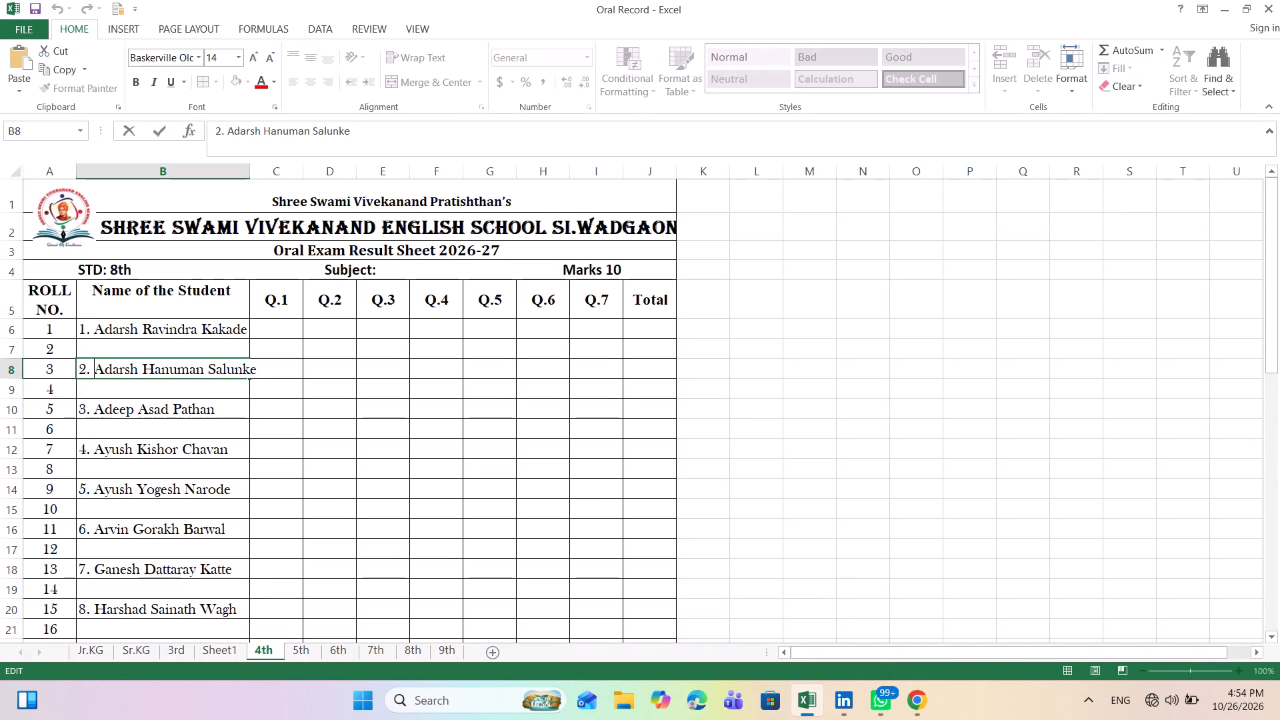
{"action": "key", "text": "BackSpace"}
{"action": "key", "text": "BackSpace"}
{"action": "key", "text": "BackSpace"}
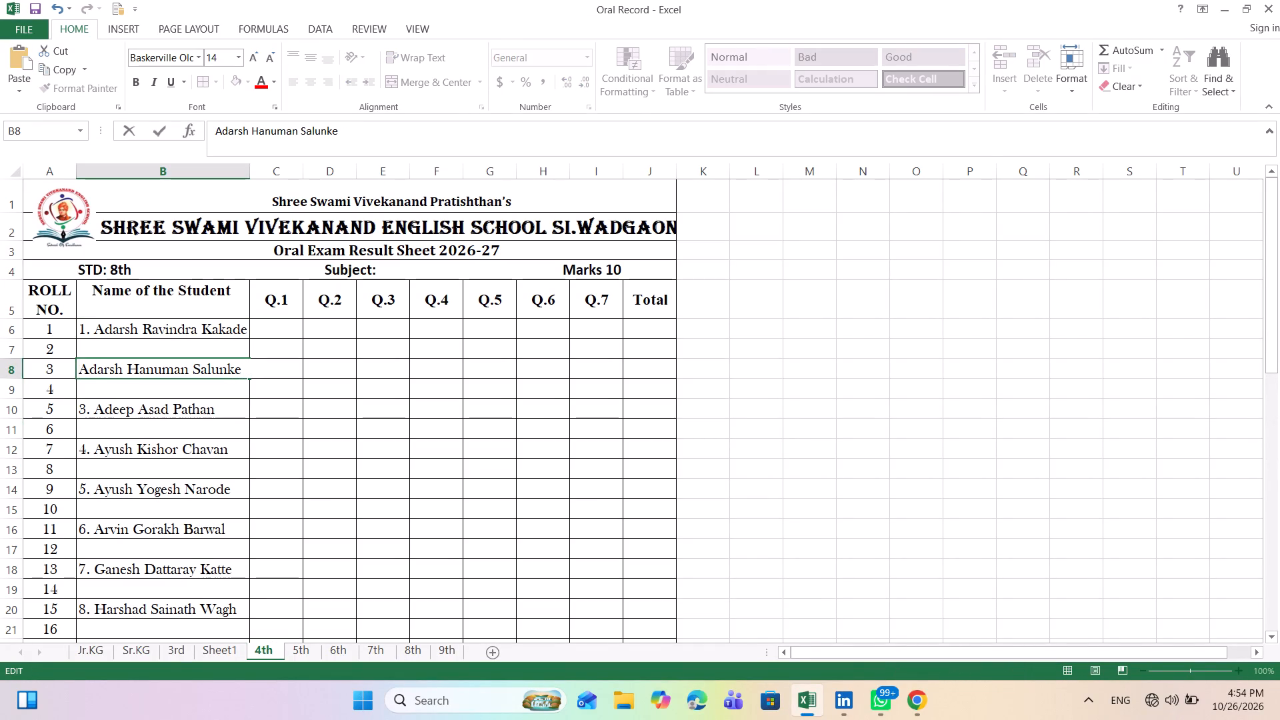
{"action": "key", "text": "Up"}
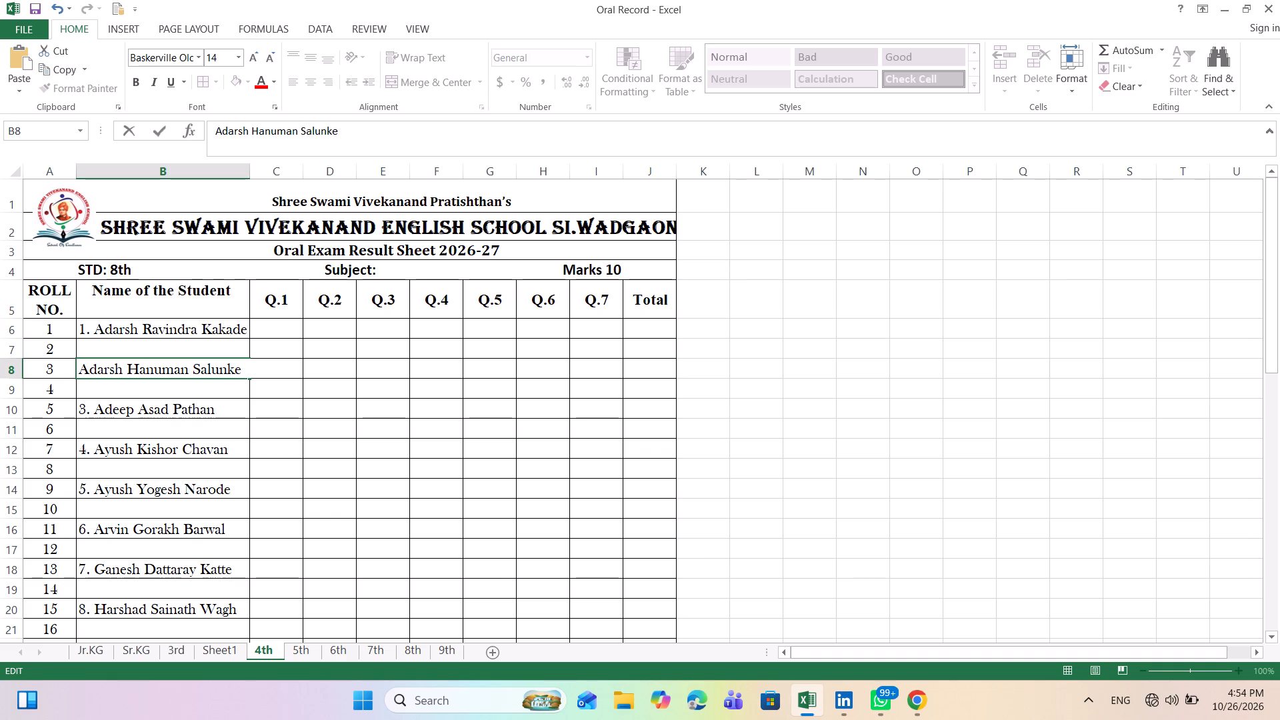
{"action": "key", "text": "Up"}
Open the first student's name in cell B6 for editing just before the name text.
{"action": "double_click", "coordinate": [95, 329]}
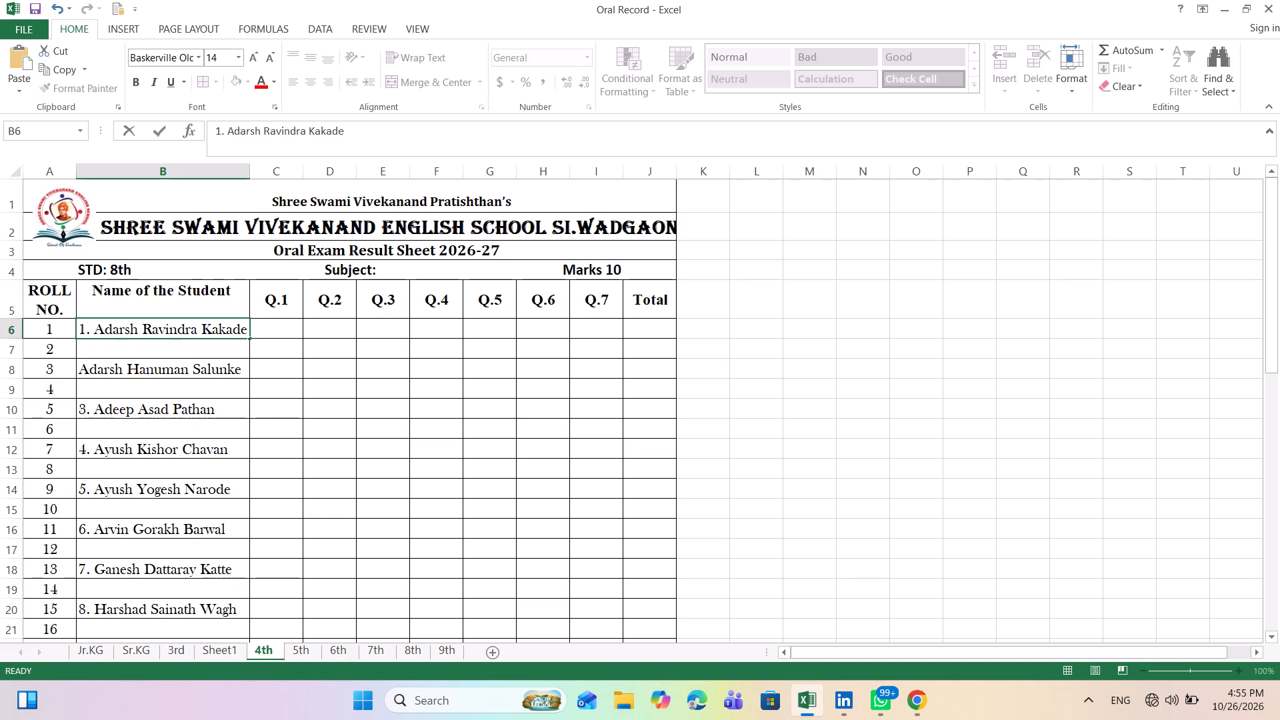
Remove the typed serial numbers 1. and 3. from the student names in B6 and B10 of the 4th sheet.
{"action": "key", "text": "BackSpace"}
{"action": "key", "text": "BackSpace"}
{"action": "key", "text": "BackSpace"}
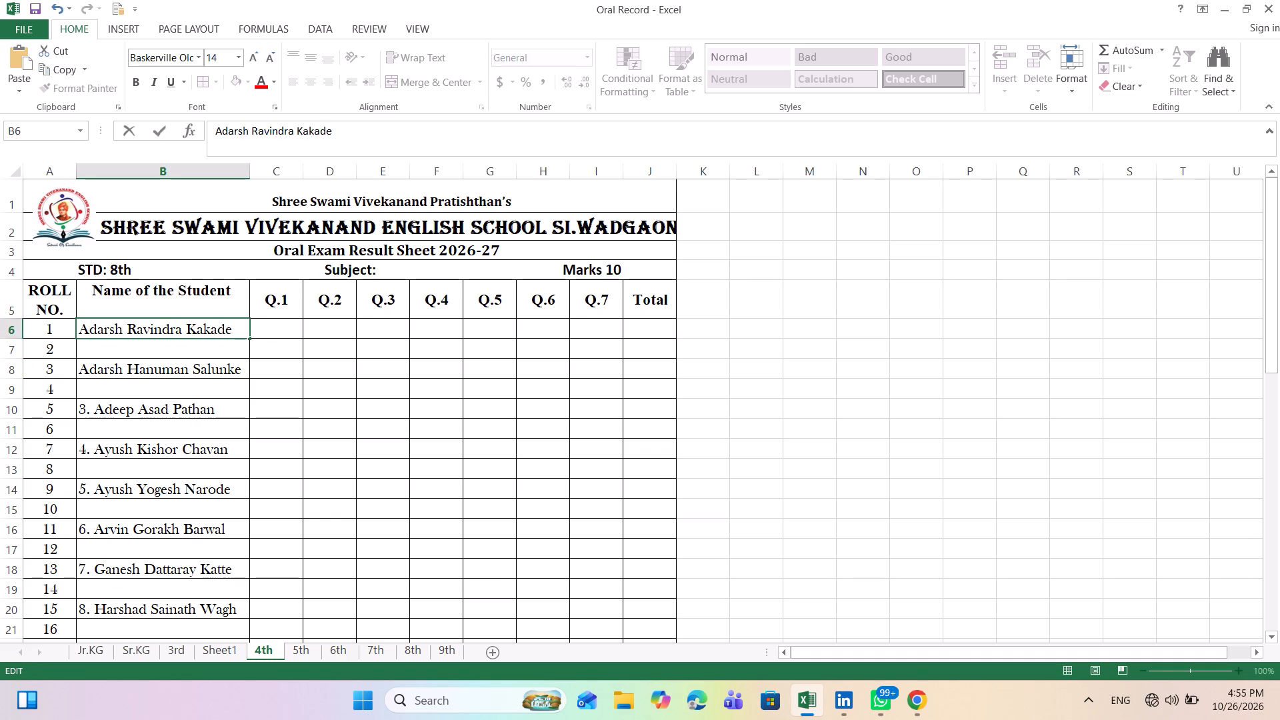
{"action": "double_click", "coordinate": [97, 410]}
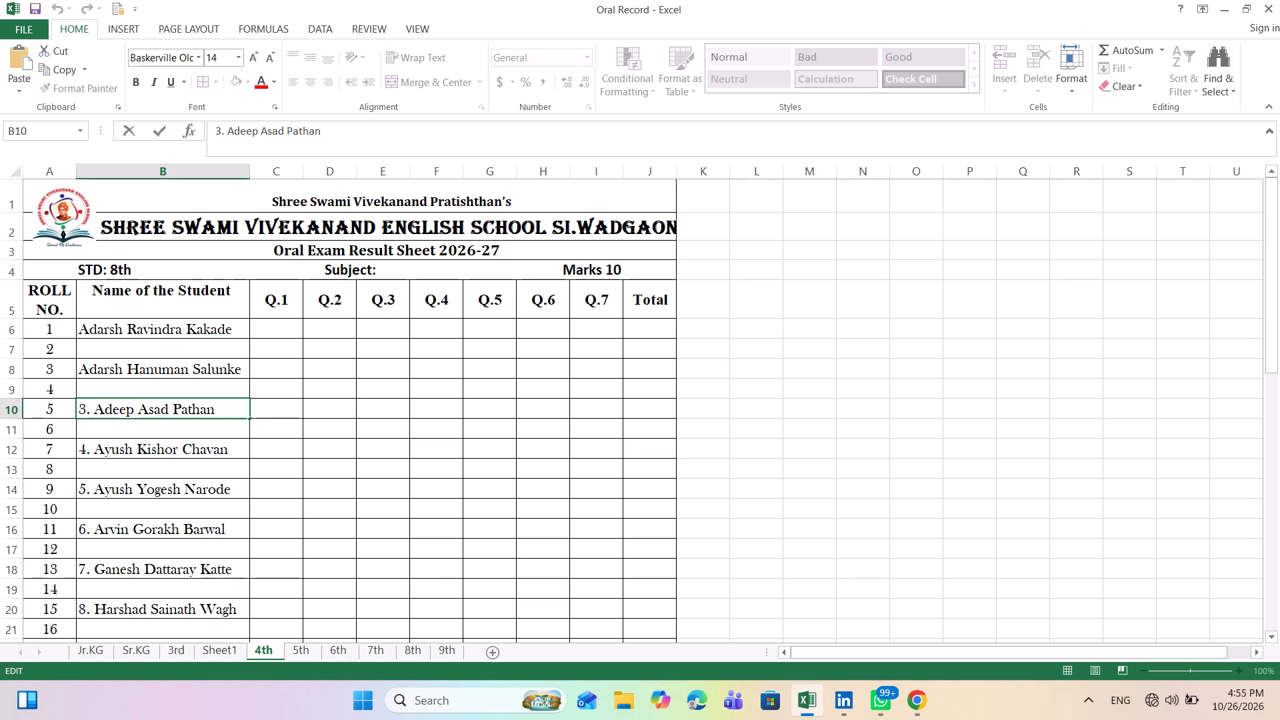
{"action": "key", "text": "BackSpace"}
{"action": "key", "text": "BackSpace"}
{"action": "key", "text": "BackSpace"}
Delete the sheet row of roll number 2, the blank-name row between the first two students.
{"action": "scroll", "coordinate": [97, 410], "scroll_direction": "down", "scroll_amount": 1}
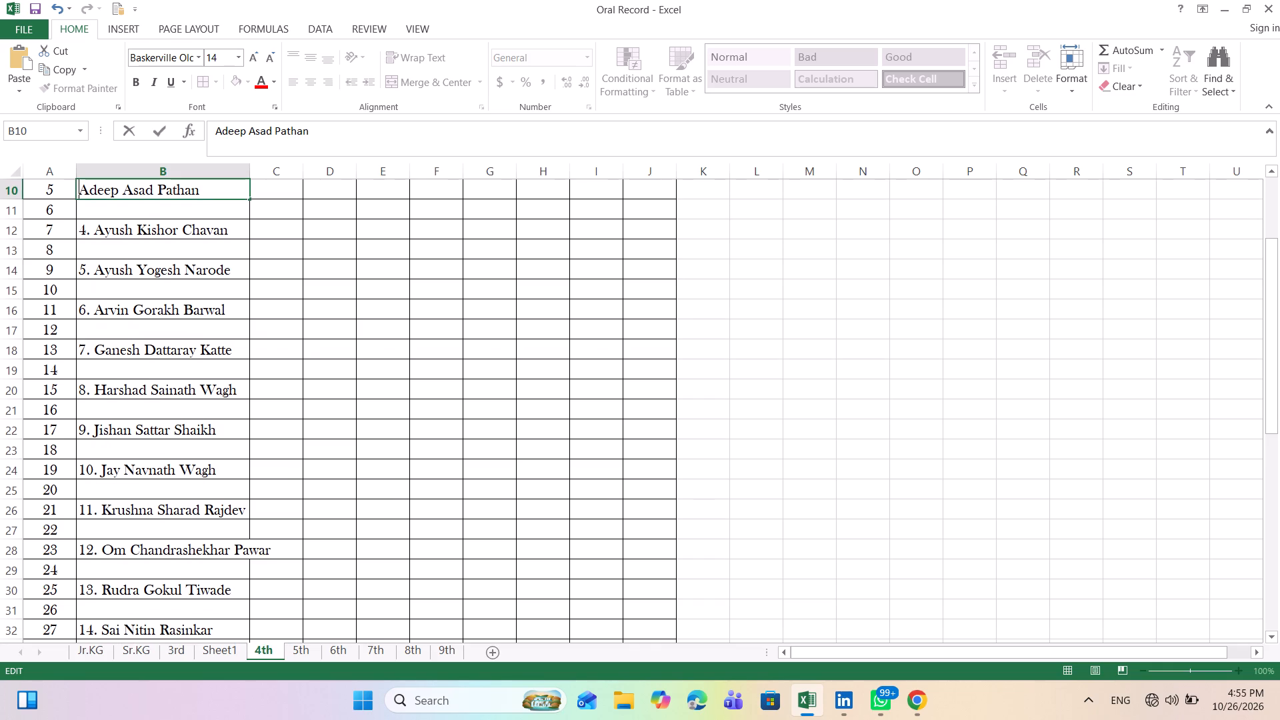
{"action": "scroll", "coordinate": [97, 410], "scroll_direction": "up", "scroll_amount": 3}
{"action": "left_click", "coordinate": [64, 317]}
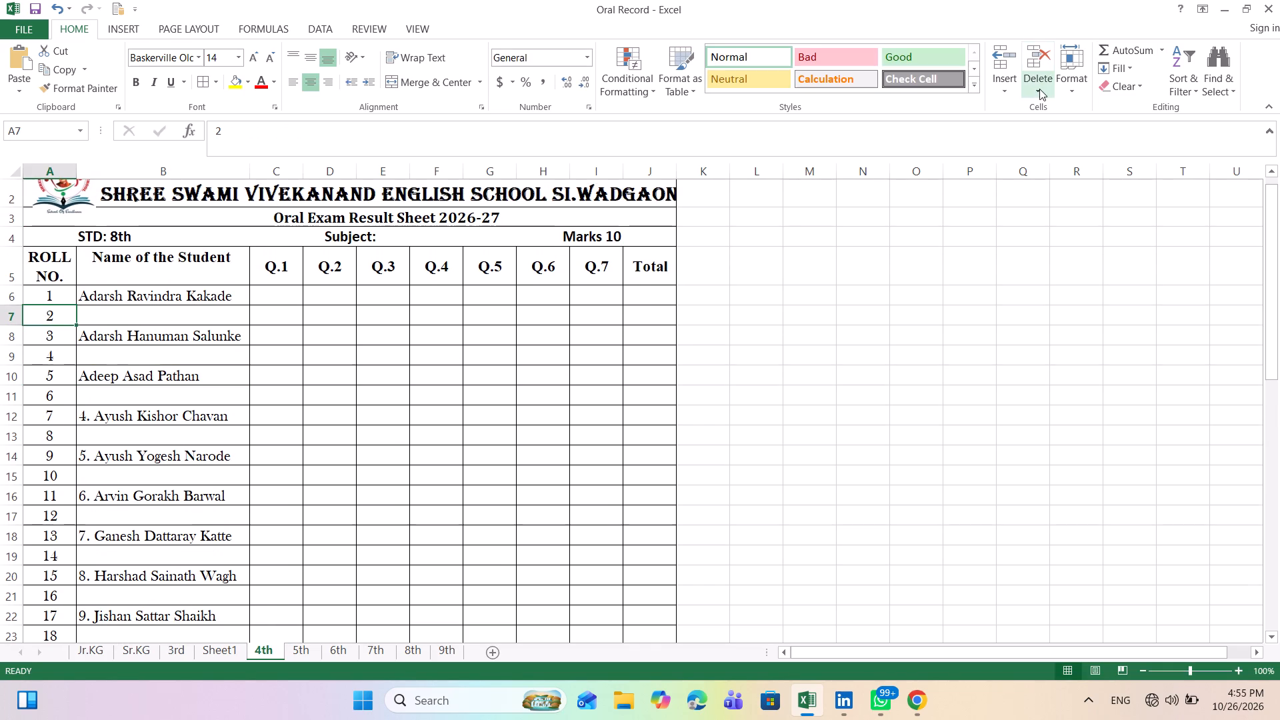
{"action": "left_click", "coordinate": [1039, 89]}
{"action": "left_click", "coordinate": [1069, 135]}
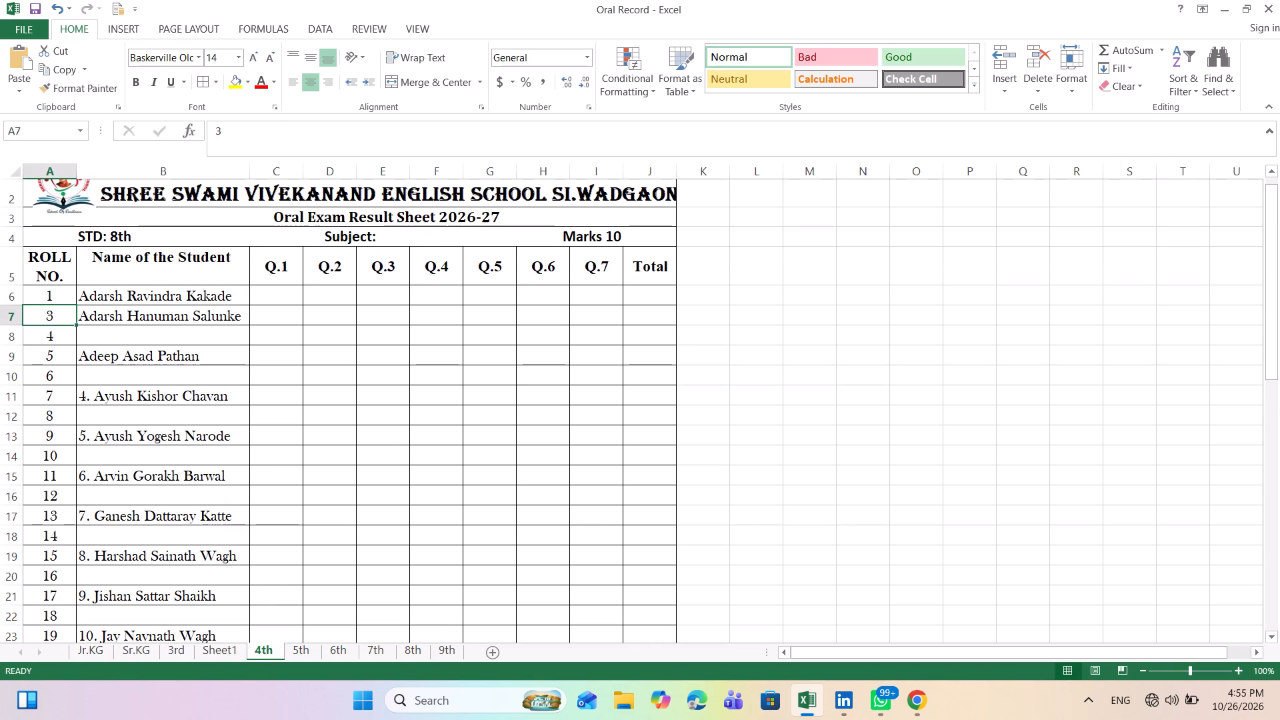
Remove the typed serial numbers 4., 5. and 6. from the student names in B11, B13 and B15.
{"action": "double_click", "coordinate": [97, 401]}
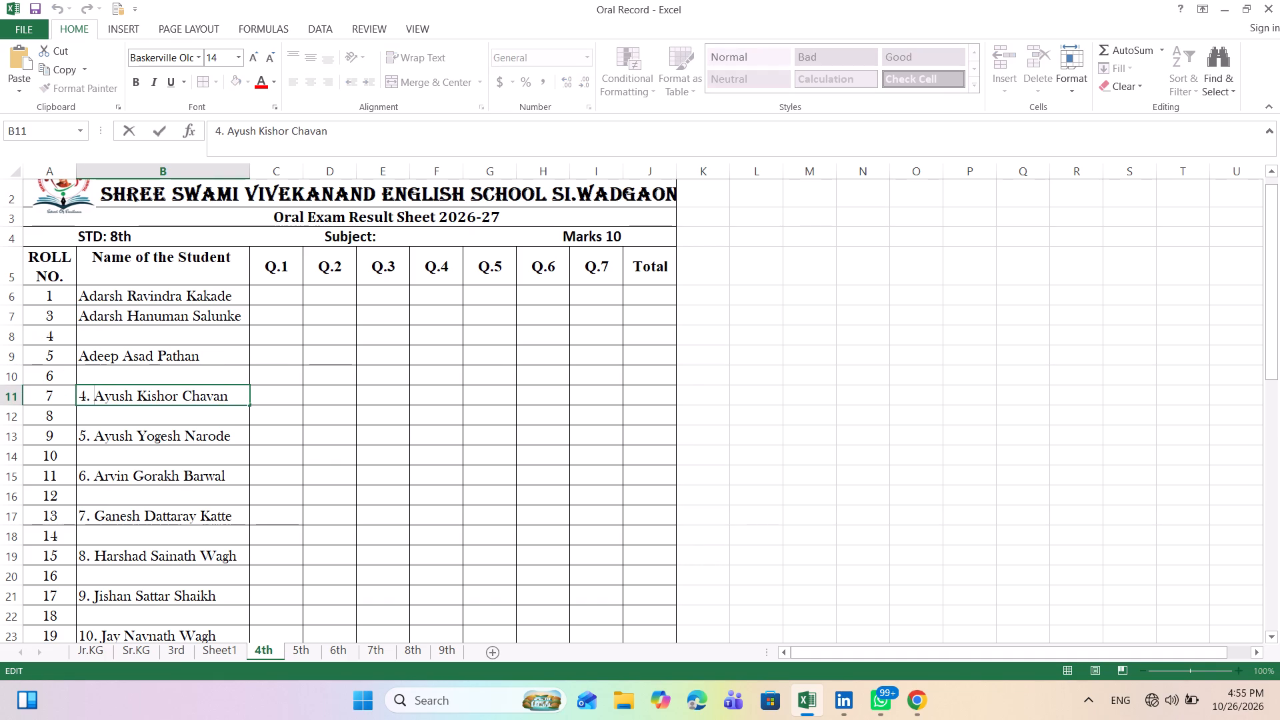
{"action": "key", "text": "BackSpace"}
{"action": "key", "text": "BackSpace"}
{"action": "key", "text": "BackSpace"}
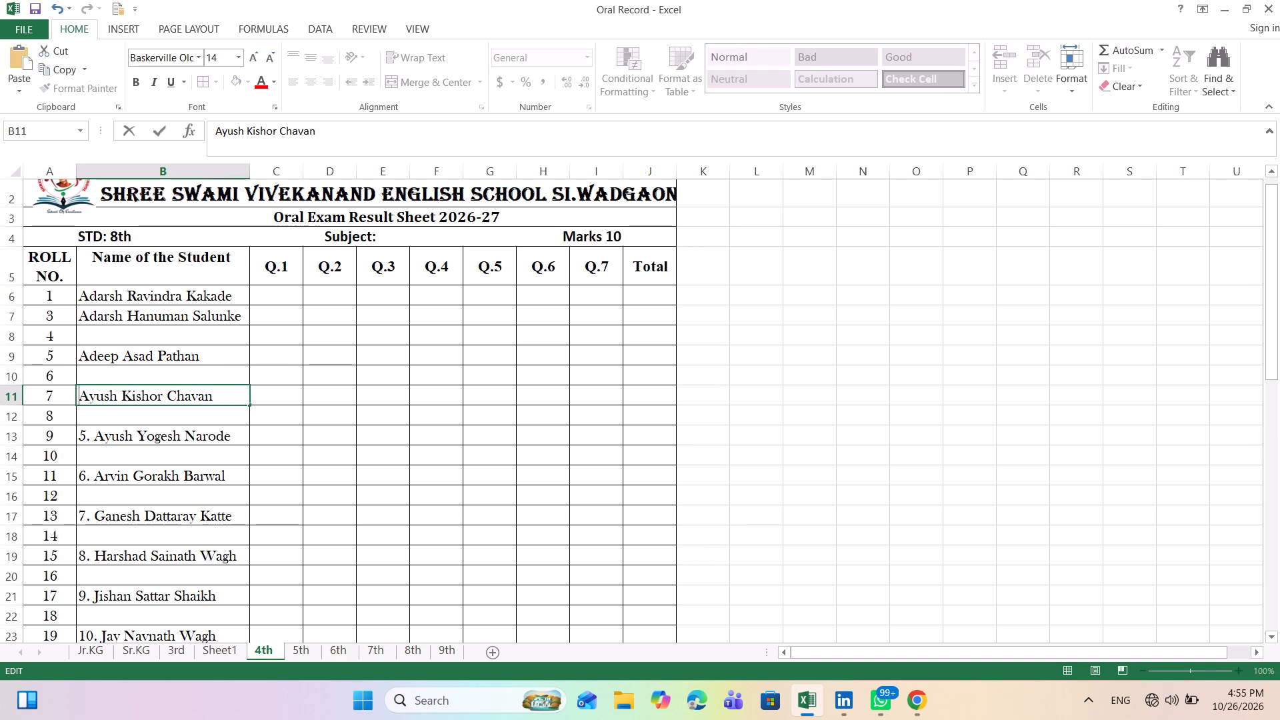
{"action": "key", "text": "Down"}
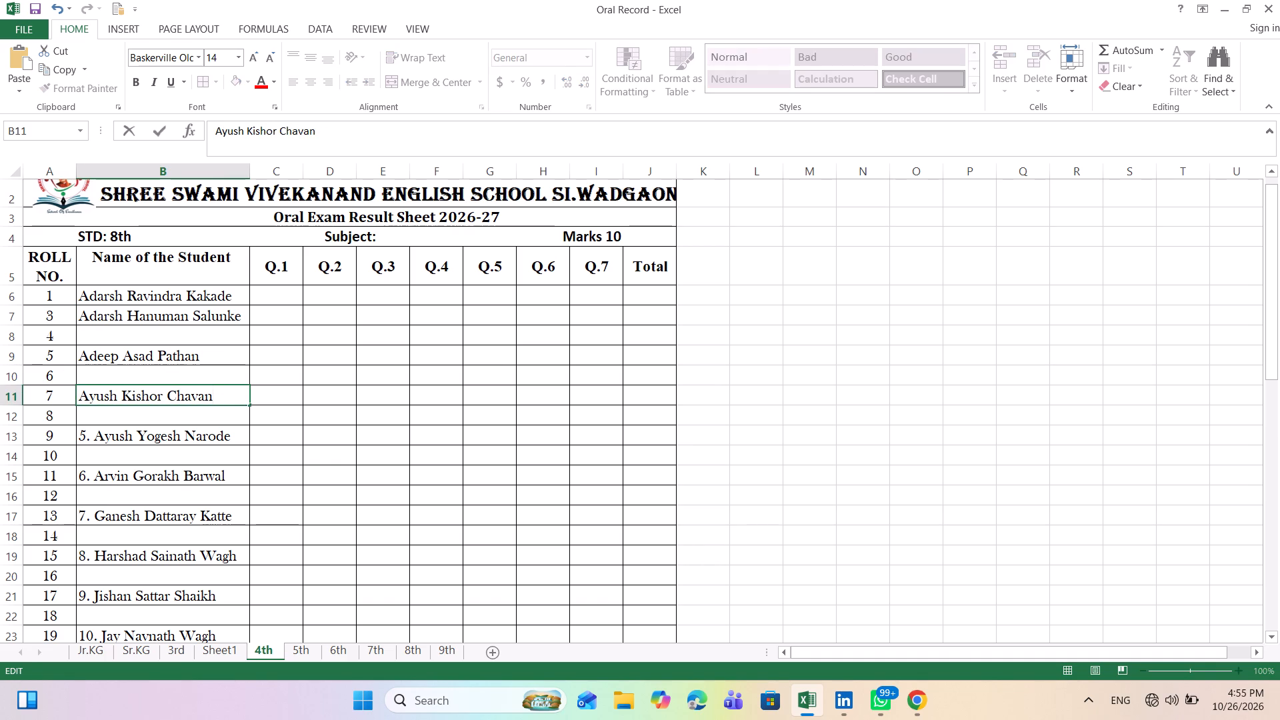
{"action": "double_click", "coordinate": [95, 437]}
{"action": "key", "text": "BackSpace"}
{"action": "key", "text": "BackSpace"}
{"action": "key", "text": "BackSpace"}
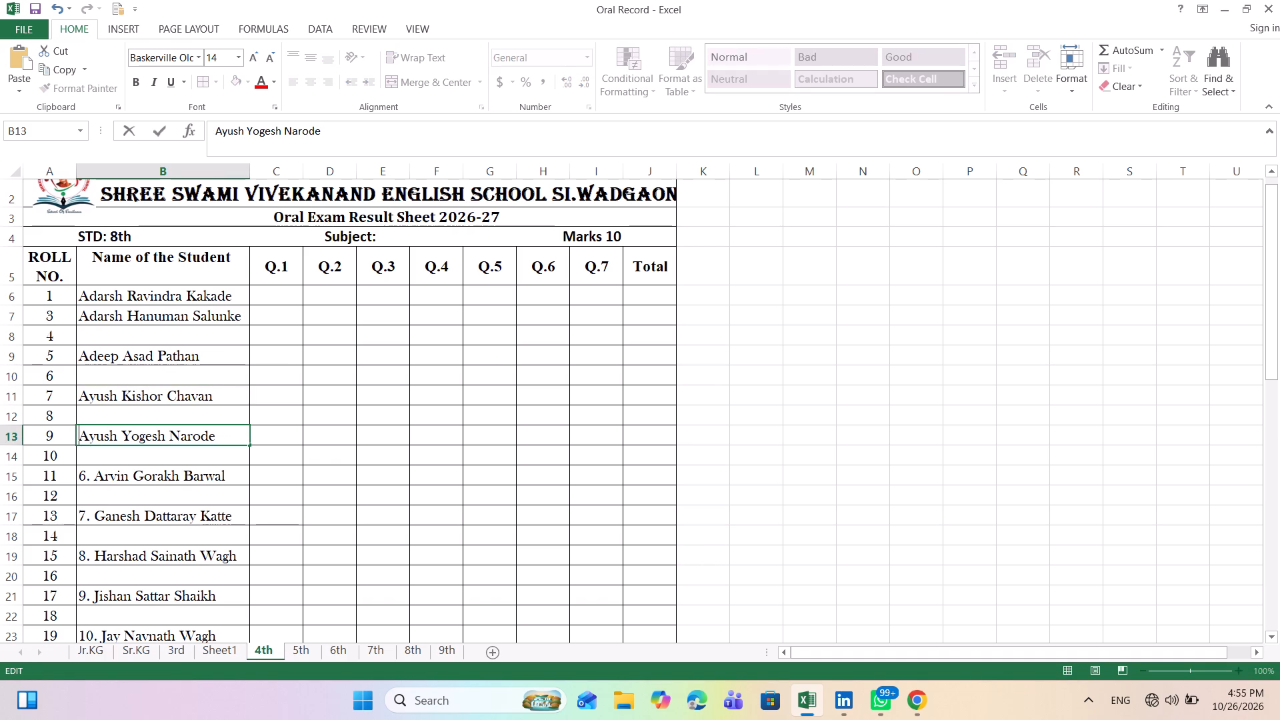
{"action": "double_click", "coordinate": [95, 479]}
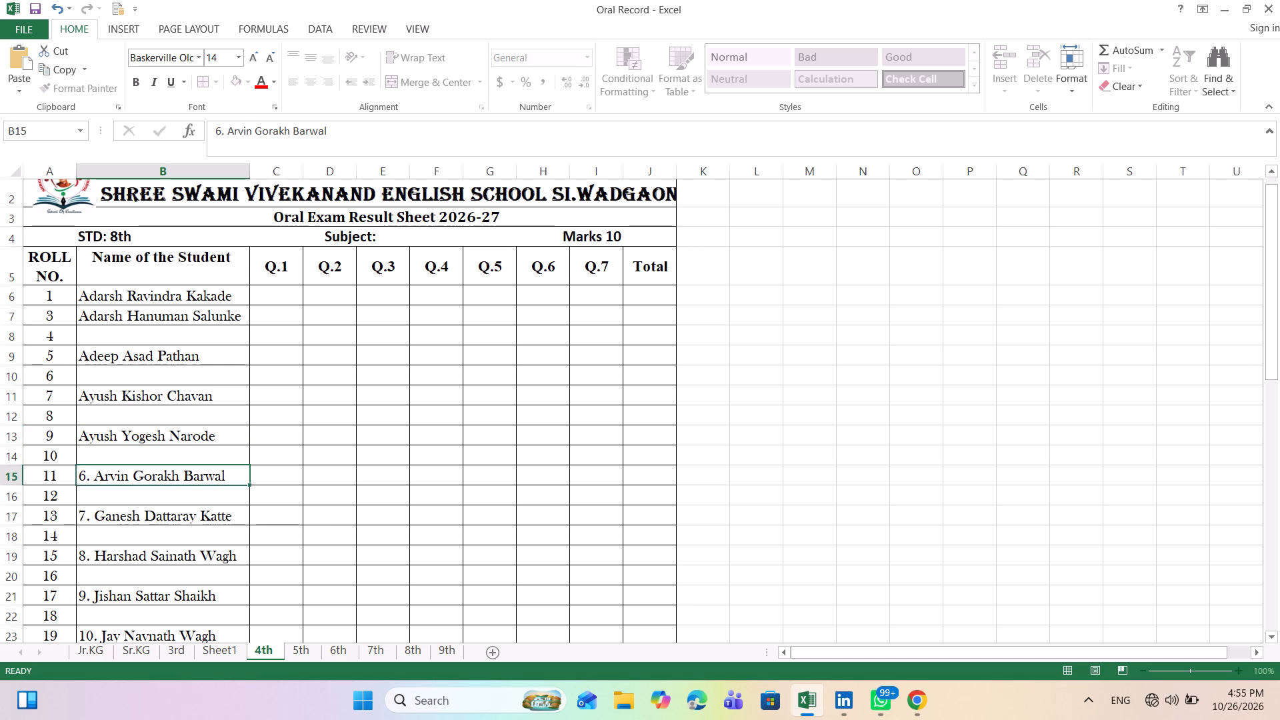
{"action": "key", "text": "BackSpace"}
{"action": "key", "text": "BackSpace"}
{"action": "key", "text": "BackSpace"}
Remove the typed serial numbers 7., 8. and 9. from the student names in B17, B19 and B21.
{"action": "scroll", "coordinate": [95, 479], "scroll_direction": "down", "scroll_amount": 3}
{"action": "double_click", "coordinate": [98, 251]}
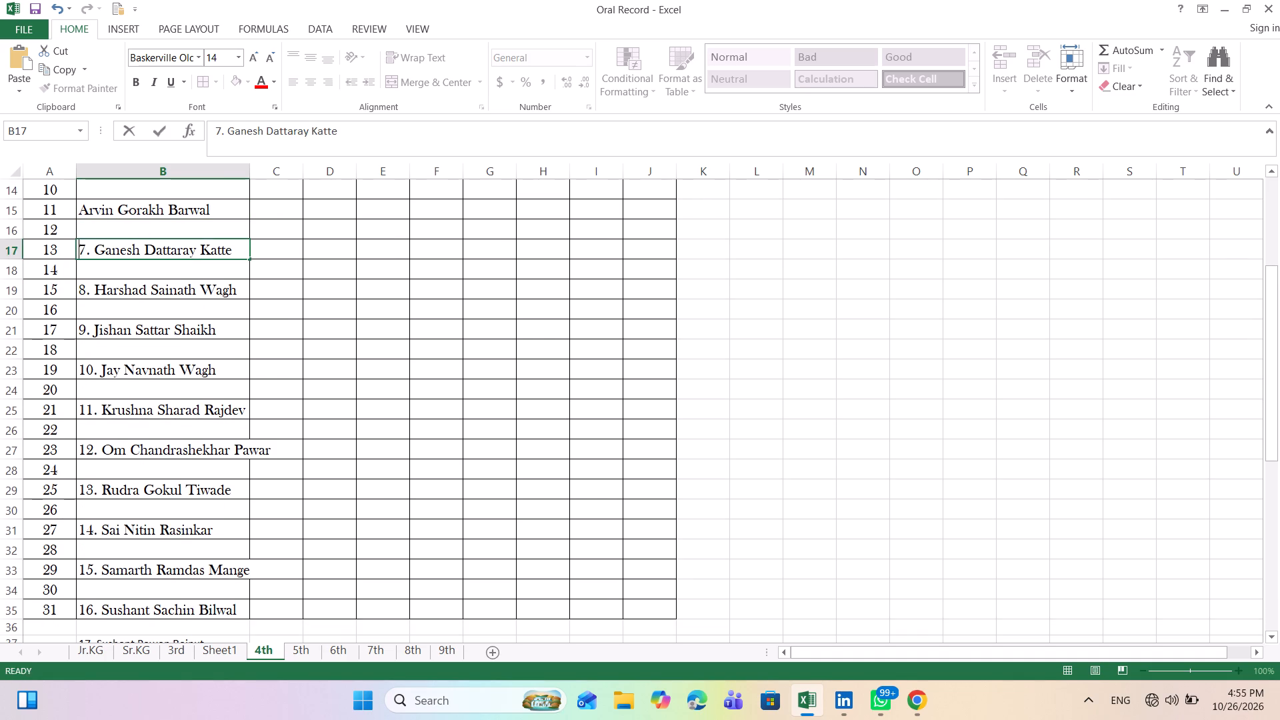
{"action": "key", "text": "BackSpace"}
{"action": "key", "text": "BackSpace"}
{"action": "key", "text": "BackSpace"}
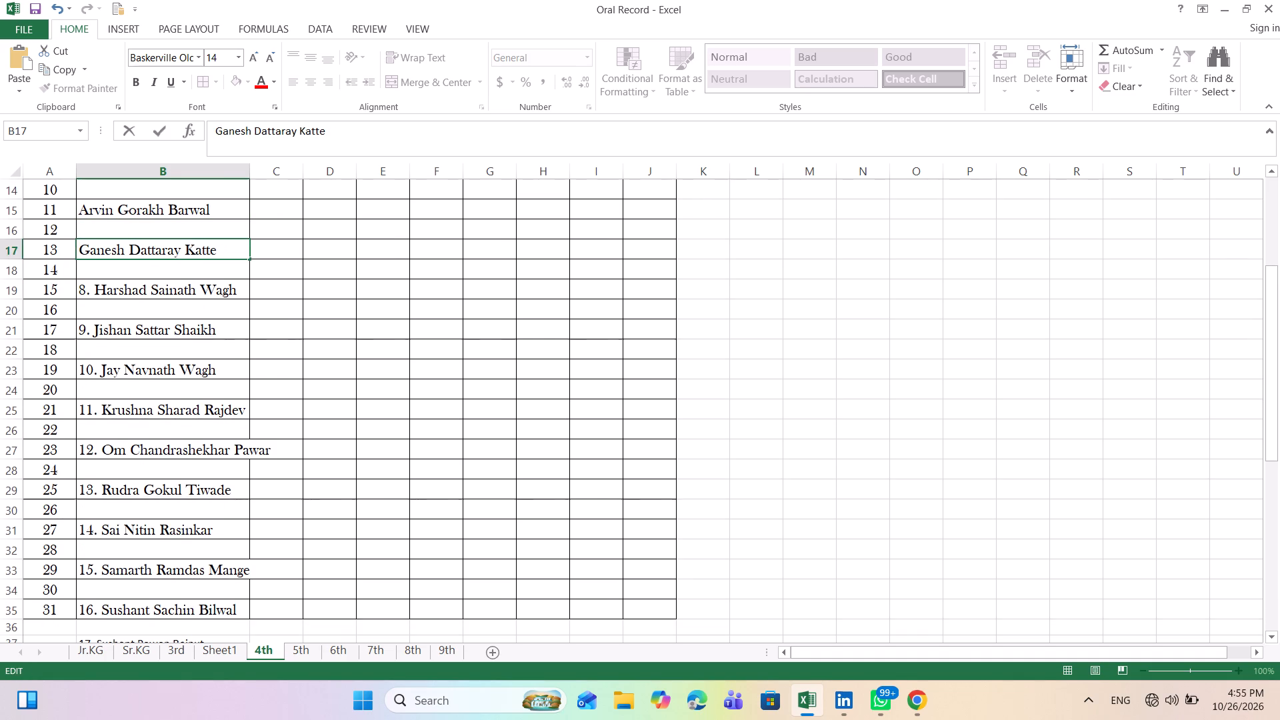
{"action": "double_click", "coordinate": [94, 289]}
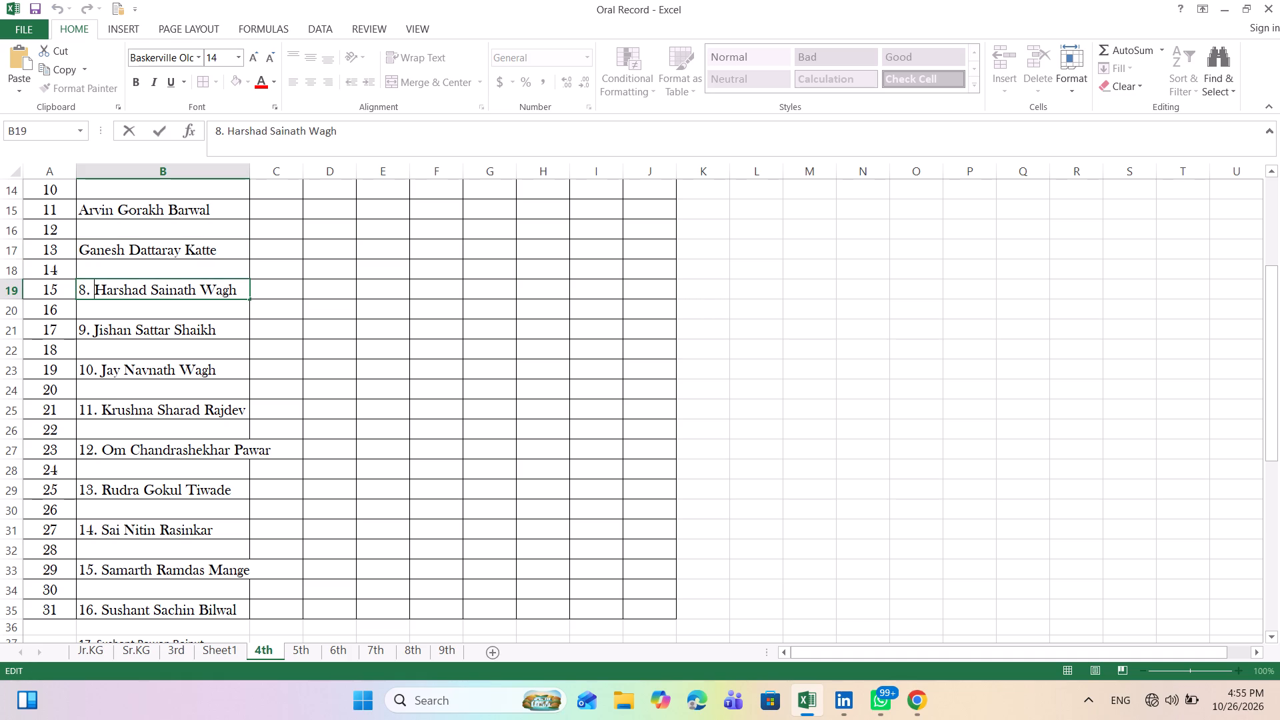
{"action": "key", "text": "BackSpace"}
{"action": "key", "text": "BackSpace"}
{"action": "key", "text": "BackSpace"}
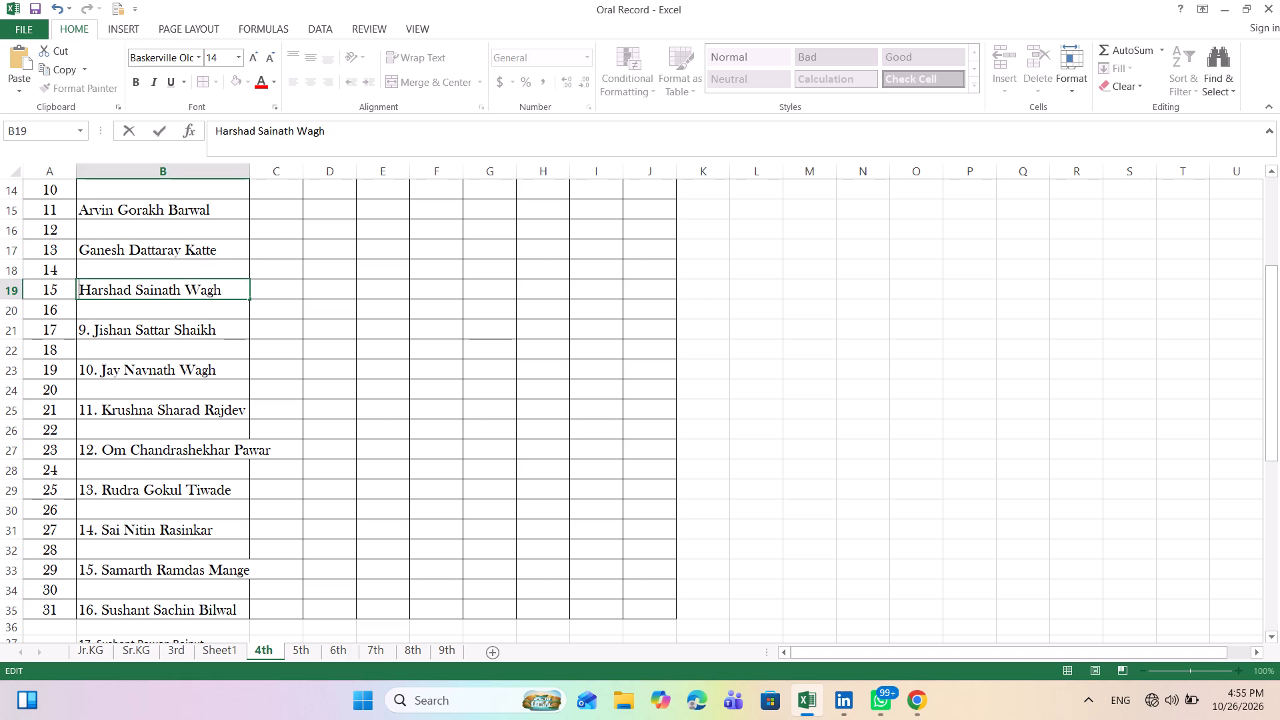
{"action": "double_click", "coordinate": [96, 330]}
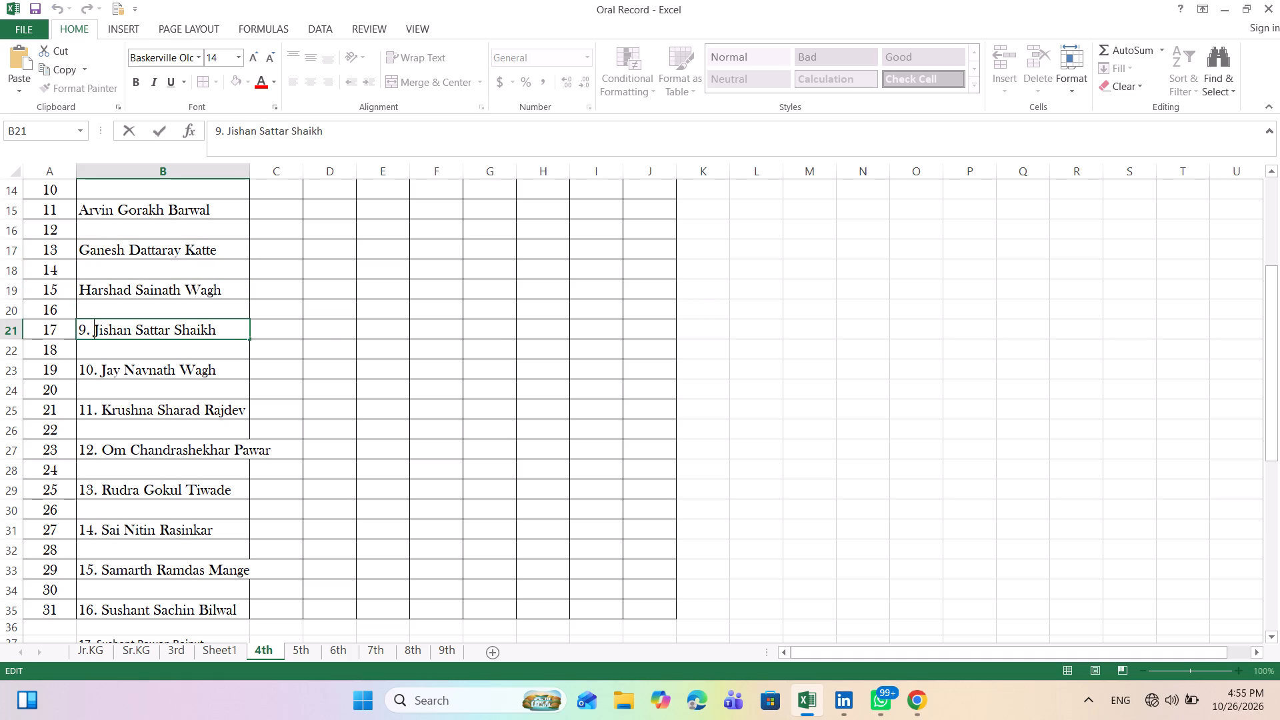
{"action": "key", "text": "BackSpace"}
{"action": "key", "text": "BackSpace"}
{"action": "key", "text": "BackSpace"}
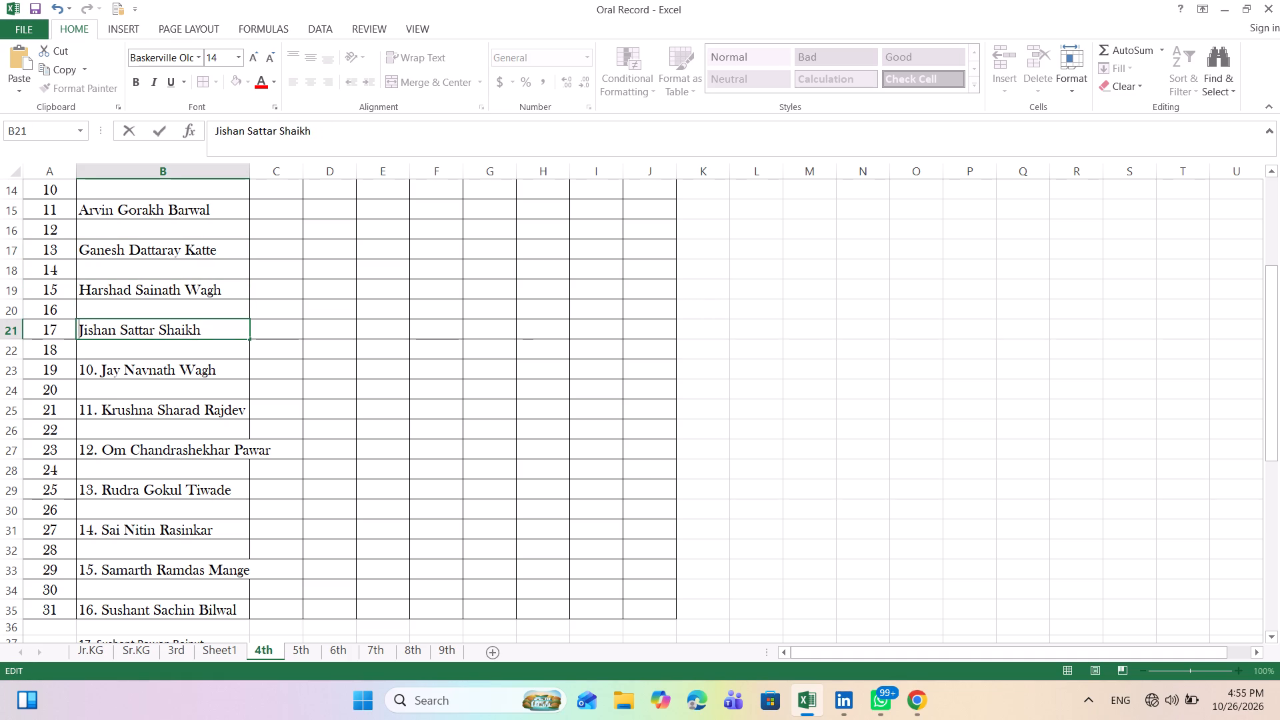
Remove the typed serial numbers 10., 11. and 12. from the student names in B23, B25 and B27.
{"action": "double_click", "coordinate": [101, 373]}
{"action": "key", "text": "BackSpace"}
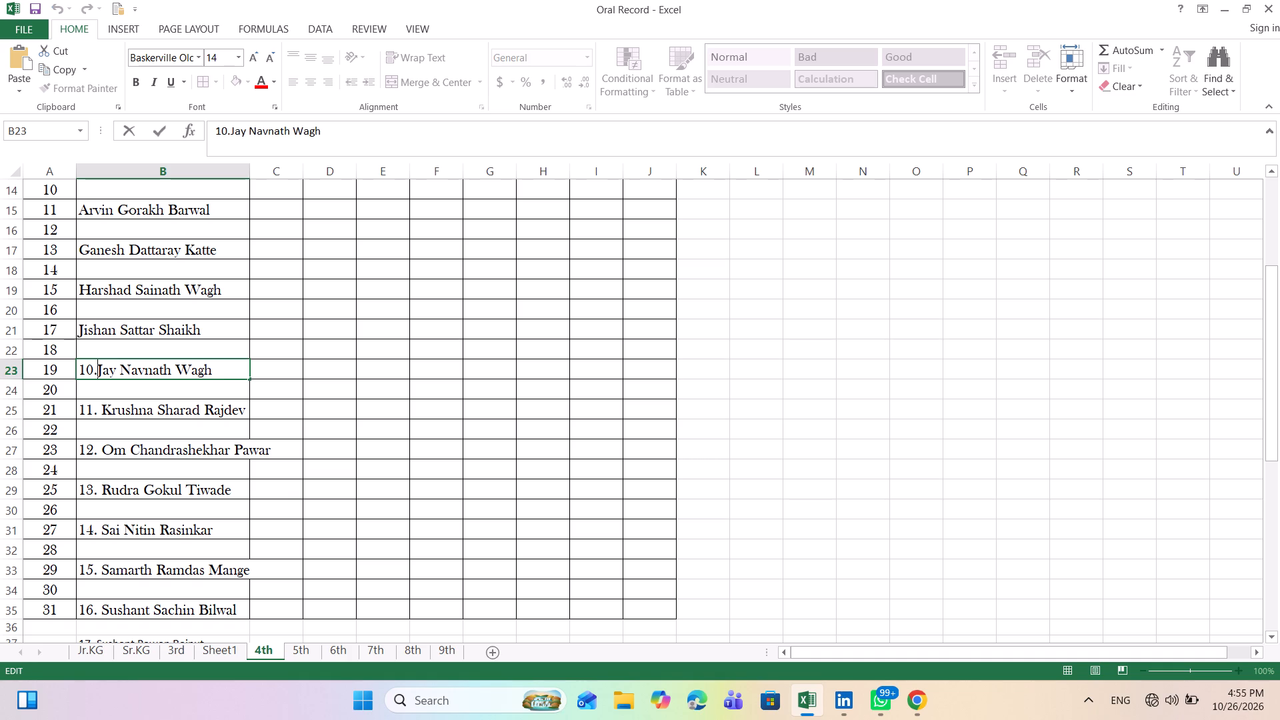
{"action": "key", "text": "BackSpace"}
{"action": "key", "text": "BackSpace"}
{"action": "key", "text": "BackSpace"}
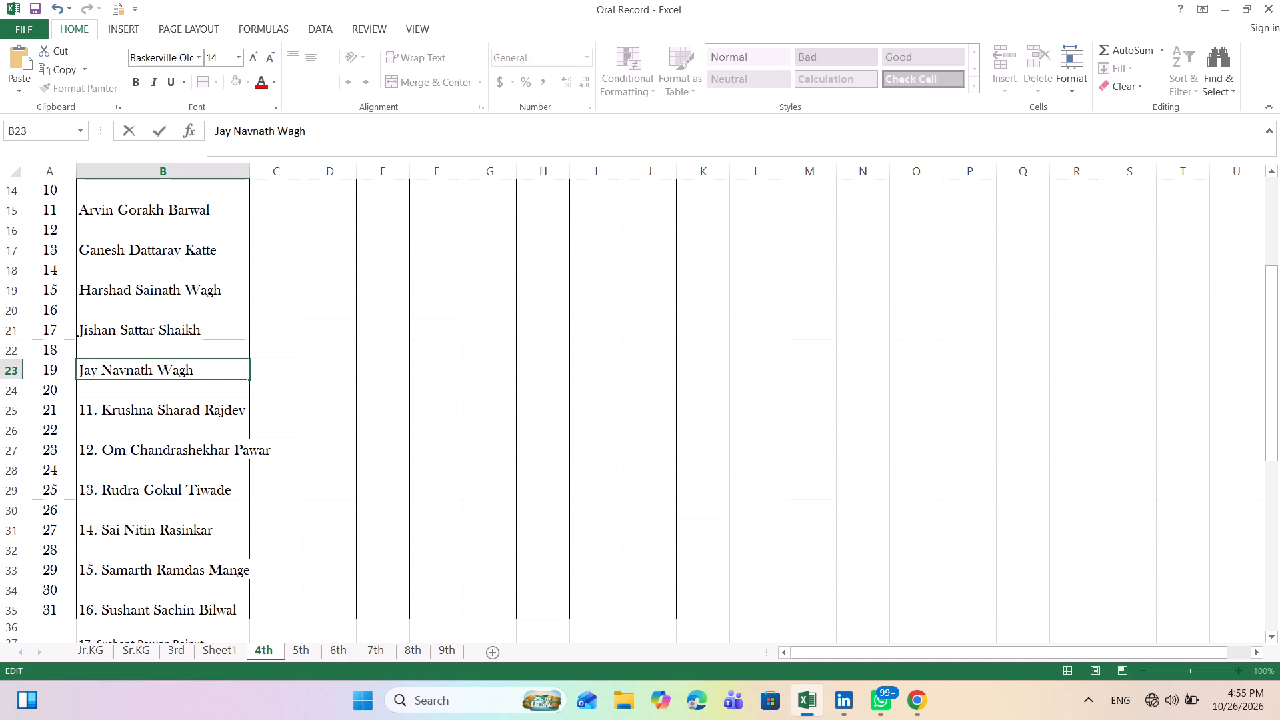
{"action": "double_click", "coordinate": [103, 412]}
{"action": "key", "text": "BackSpace"}
{"action": "key", "text": "BackSpace"}
{"action": "key", "text": "BackSpace"}
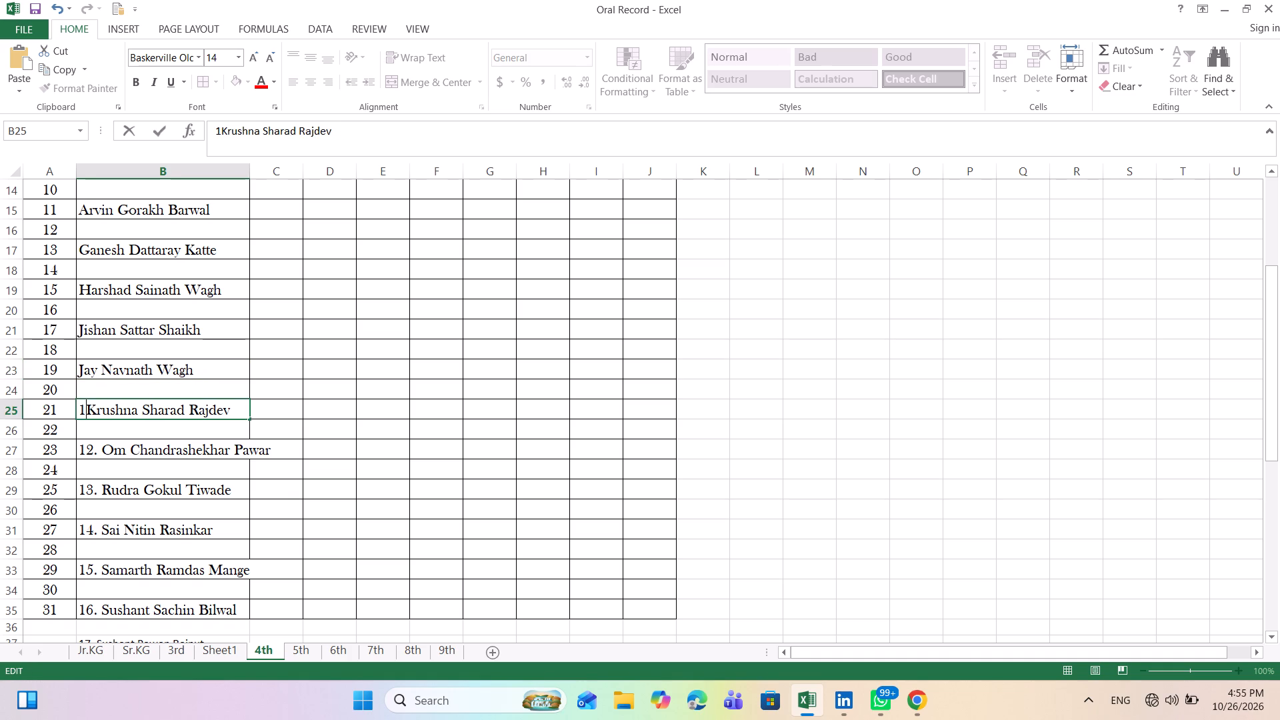
{"action": "key", "text": "BackSpace"}
{"action": "double_click", "coordinate": [103, 453]}
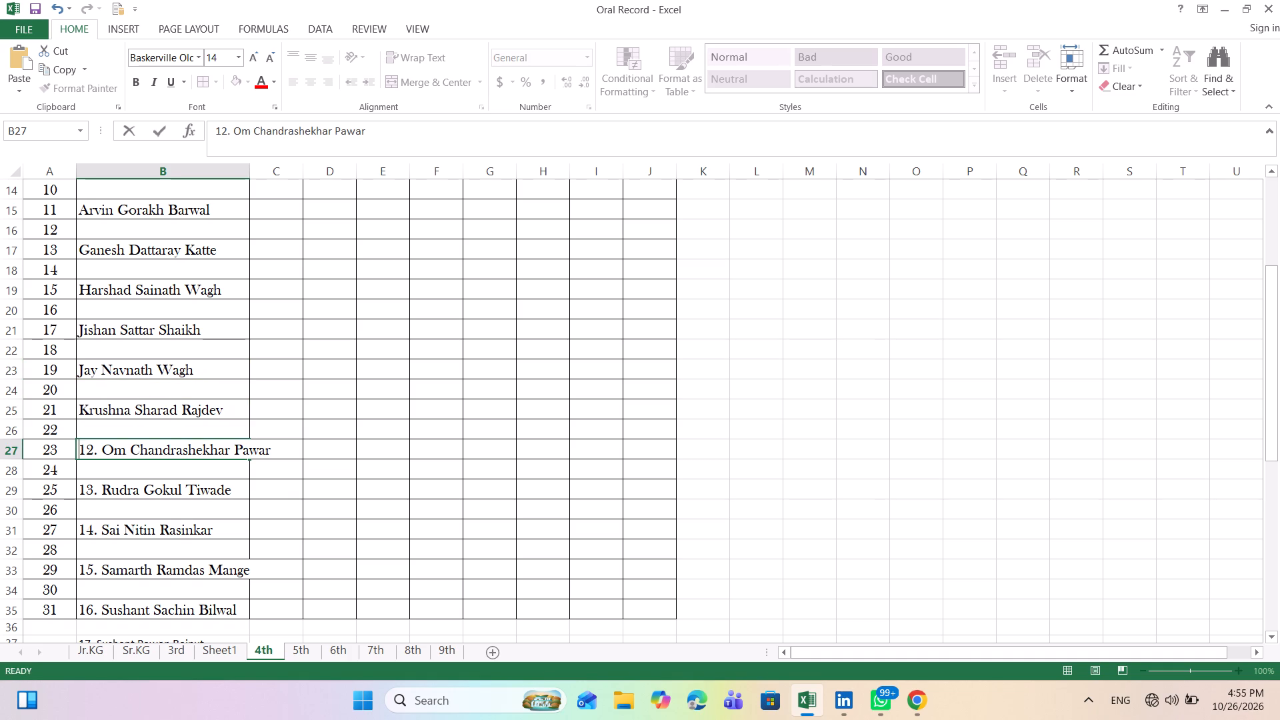
{"action": "key", "text": "BackSpace"}
{"action": "key", "text": "BackSpace"}
{"action": "key", "text": "BackSpace"}
{"action": "key", "text": "BackSpace"}
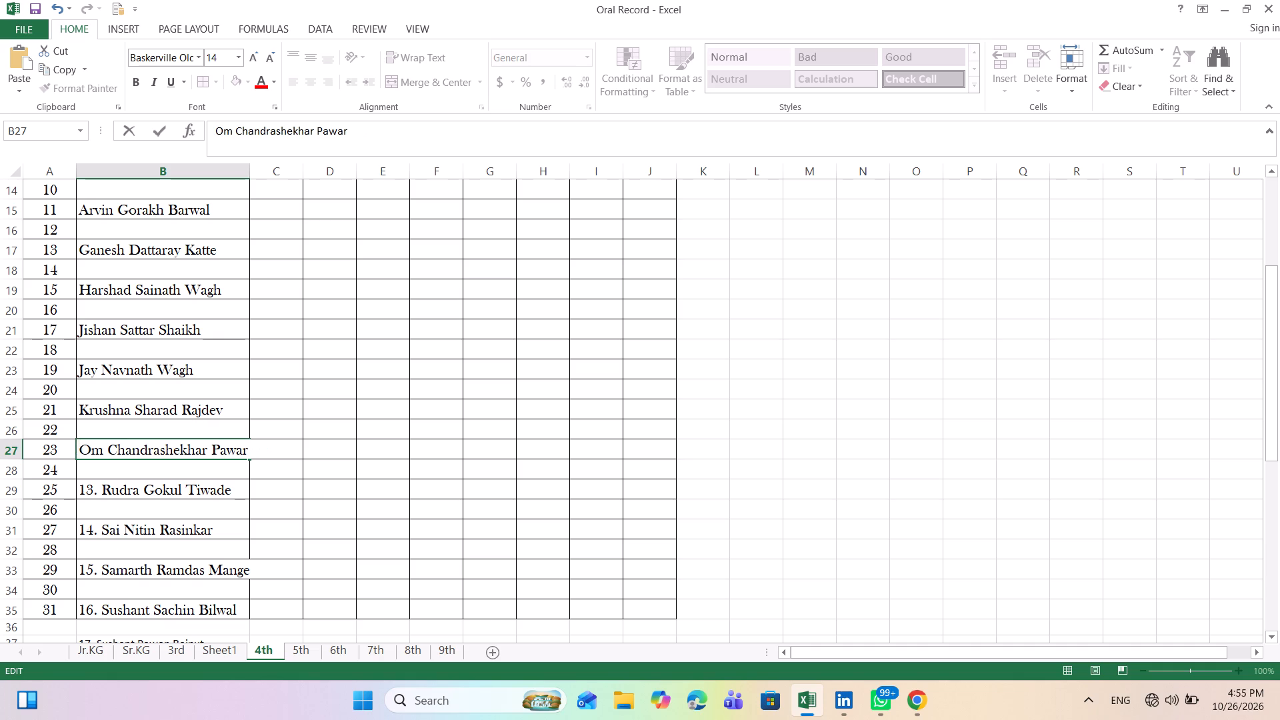
Remove the typed serial numbers 13. and 14. from the student names in B29 and B31.
{"action": "double_click", "coordinate": [103, 492]}
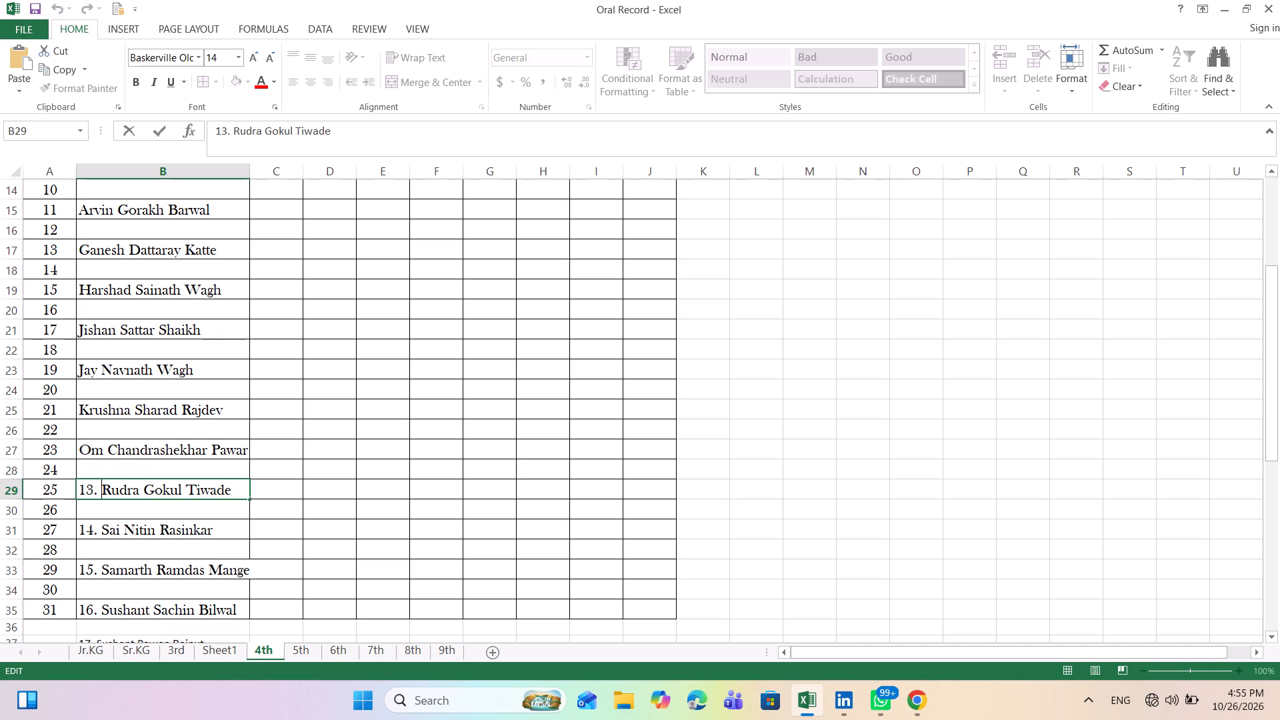
{"action": "key", "text": "BackSpace"}
{"action": "key", "text": "BackSpace"}
{"action": "key", "text": "BackSpace"}
{"action": "key", "text": "BackSpace"}
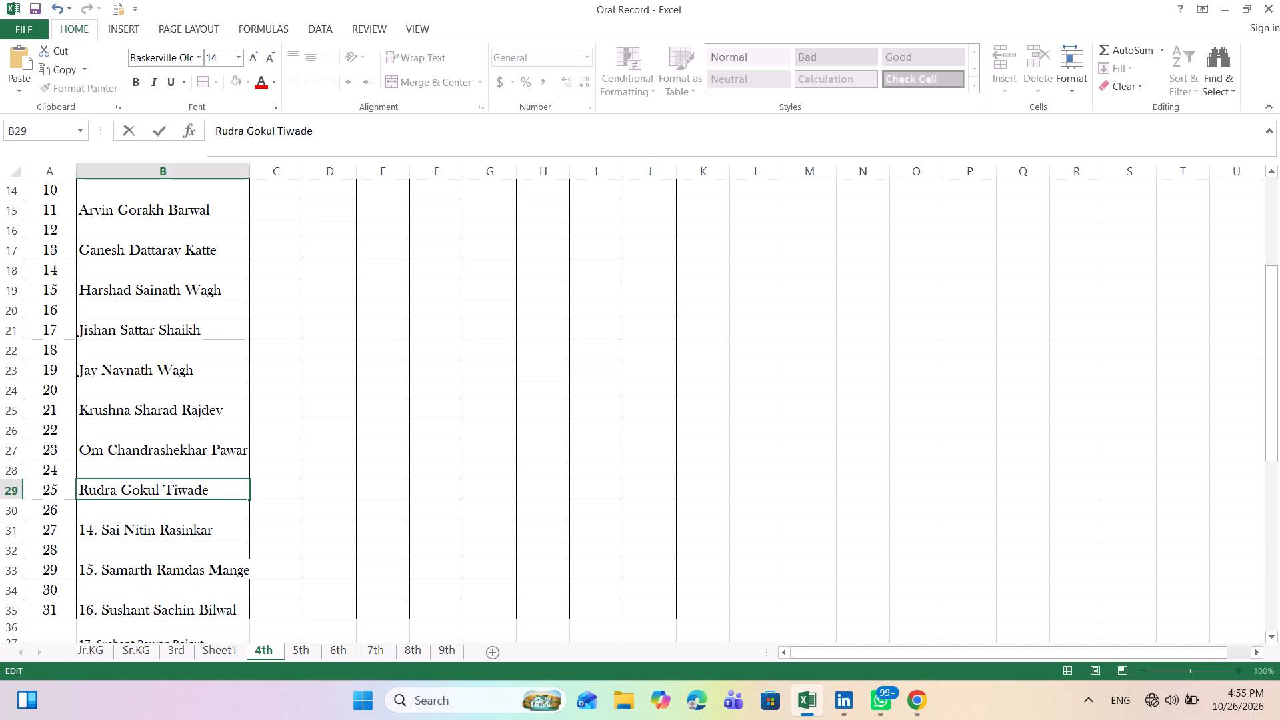
{"action": "double_click", "coordinate": [100, 532]}
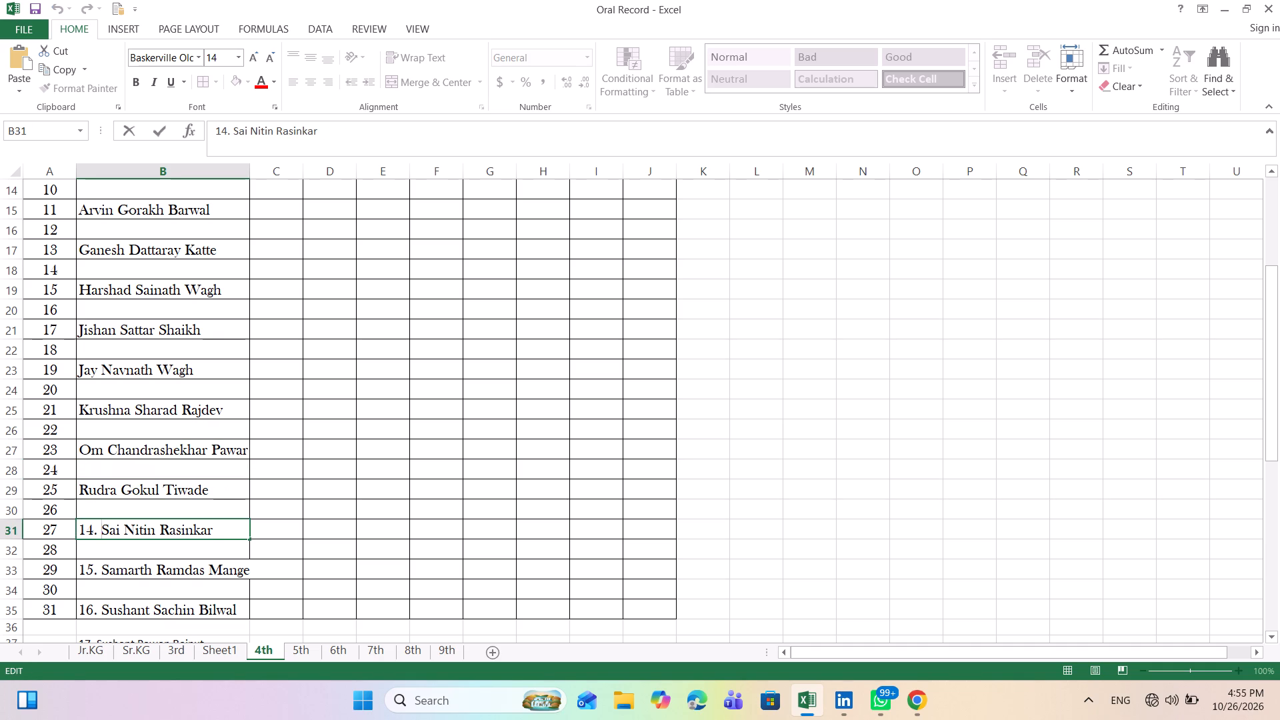
{"action": "key", "text": "BackSpace"}
{"action": "key", "text": "BackSpace"}
{"action": "key", "text": "BackSpace"}
{"action": "key", "text": "BackSpace"}
Remove the typed serial numbers 15. and 16. from the student names in B33 and B35.
{"action": "scroll", "coordinate": [100, 532], "scroll_direction": "down", "scroll_amount": 2}
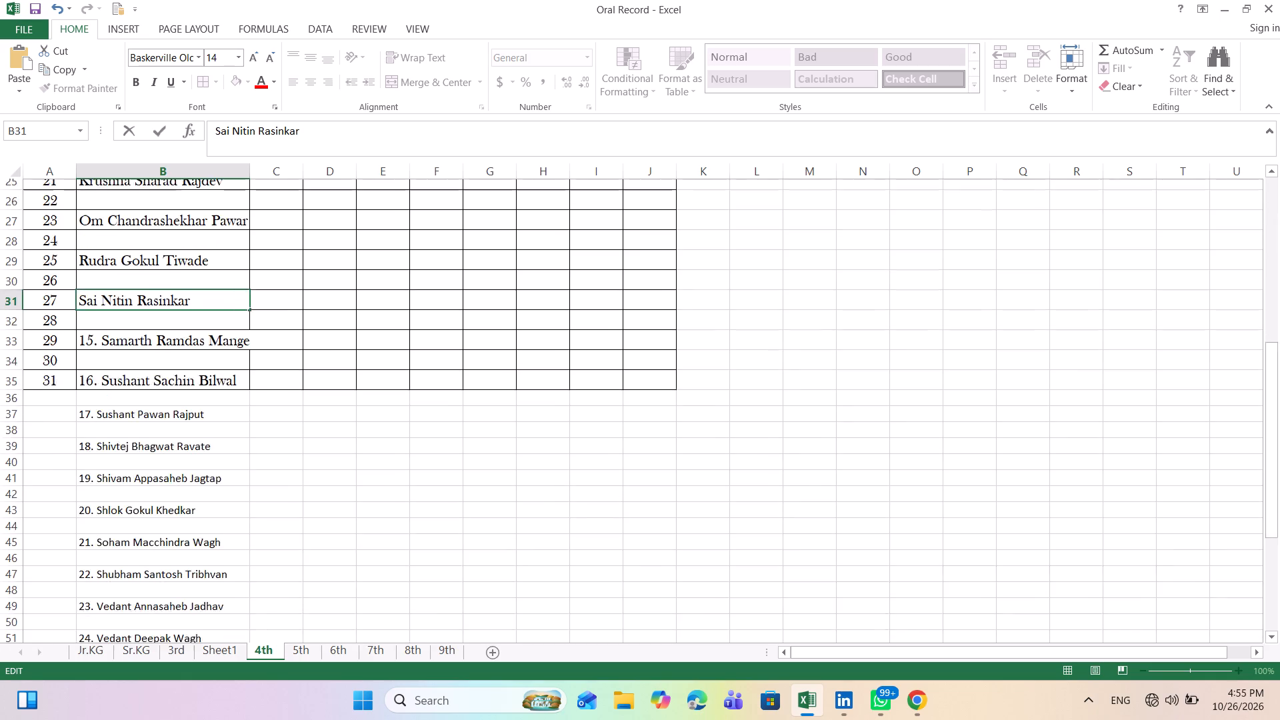
{"action": "scroll", "coordinate": [100, 532], "scroll_direction": "down", "scroll_amount": 2}
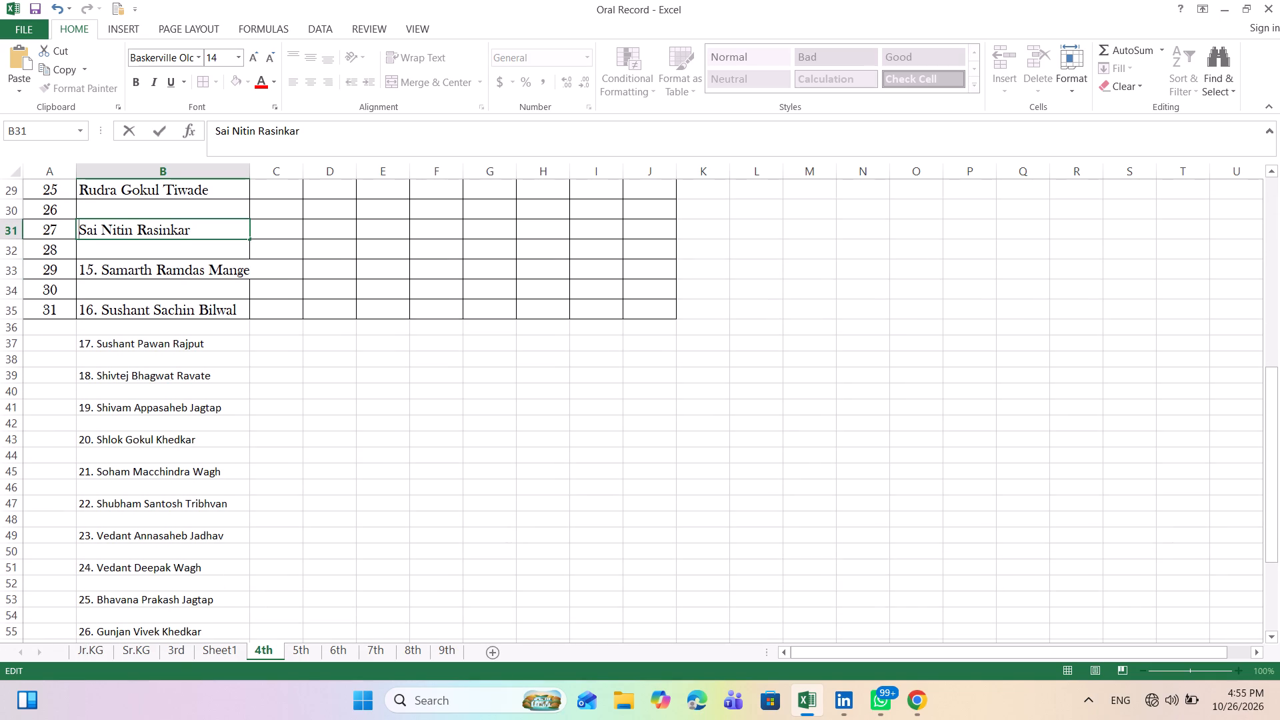
{"action": "double_click", "coordinate": [107, 271]}
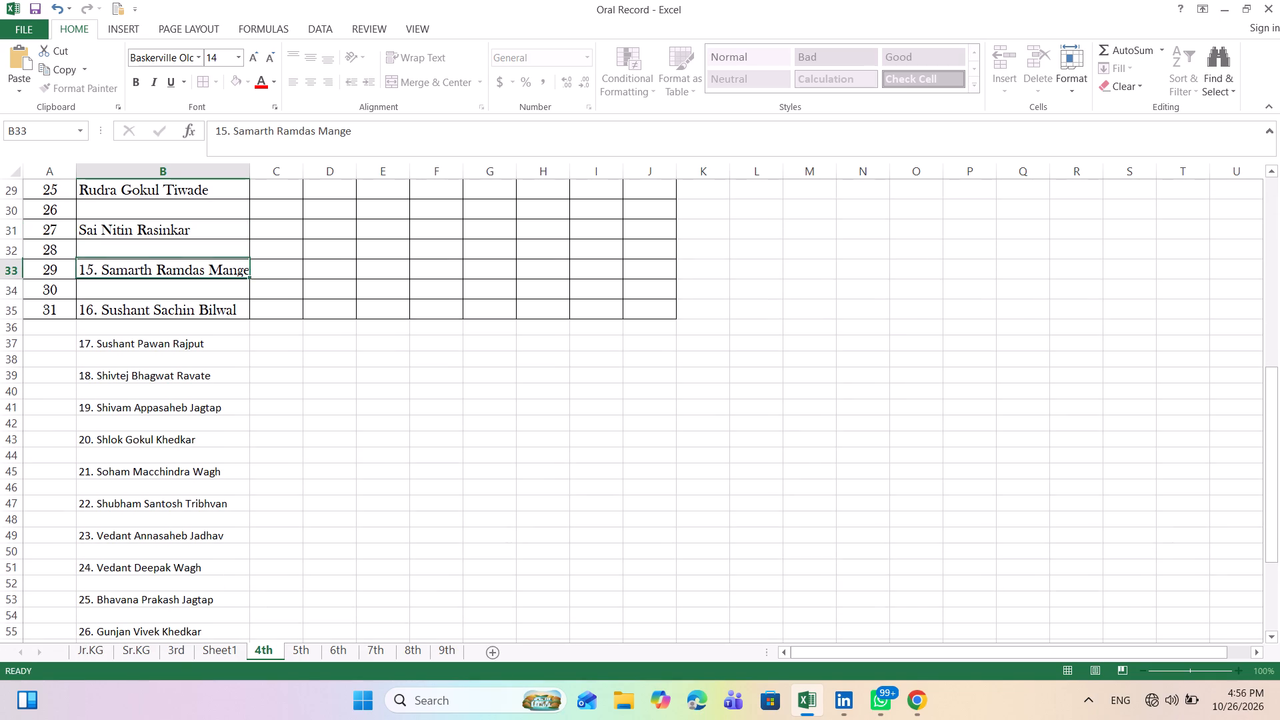
{"action": "key", "text": "Left"}
{"action": "key", "text": "BackSpace"}
{"action": "key", "text": "BackSpace"}
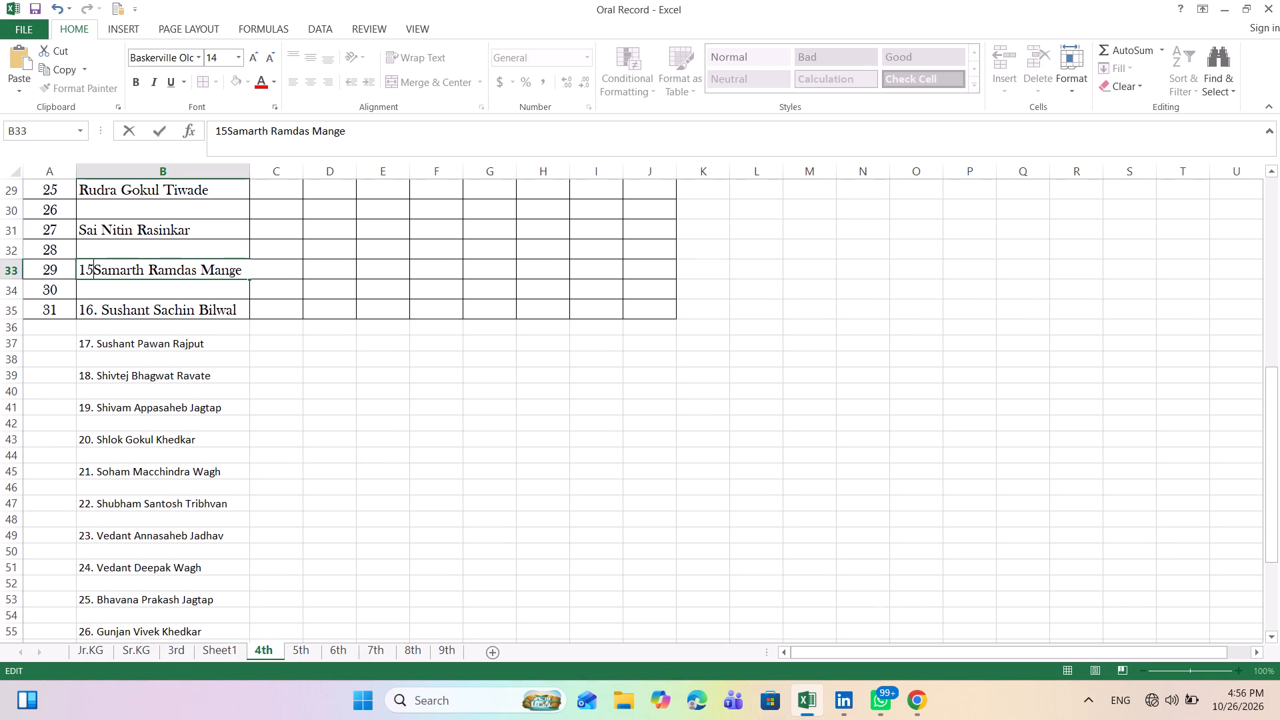
{"action": "key", "text": "BackSpace"}
{"action": "key", "text": "BackSpace"}
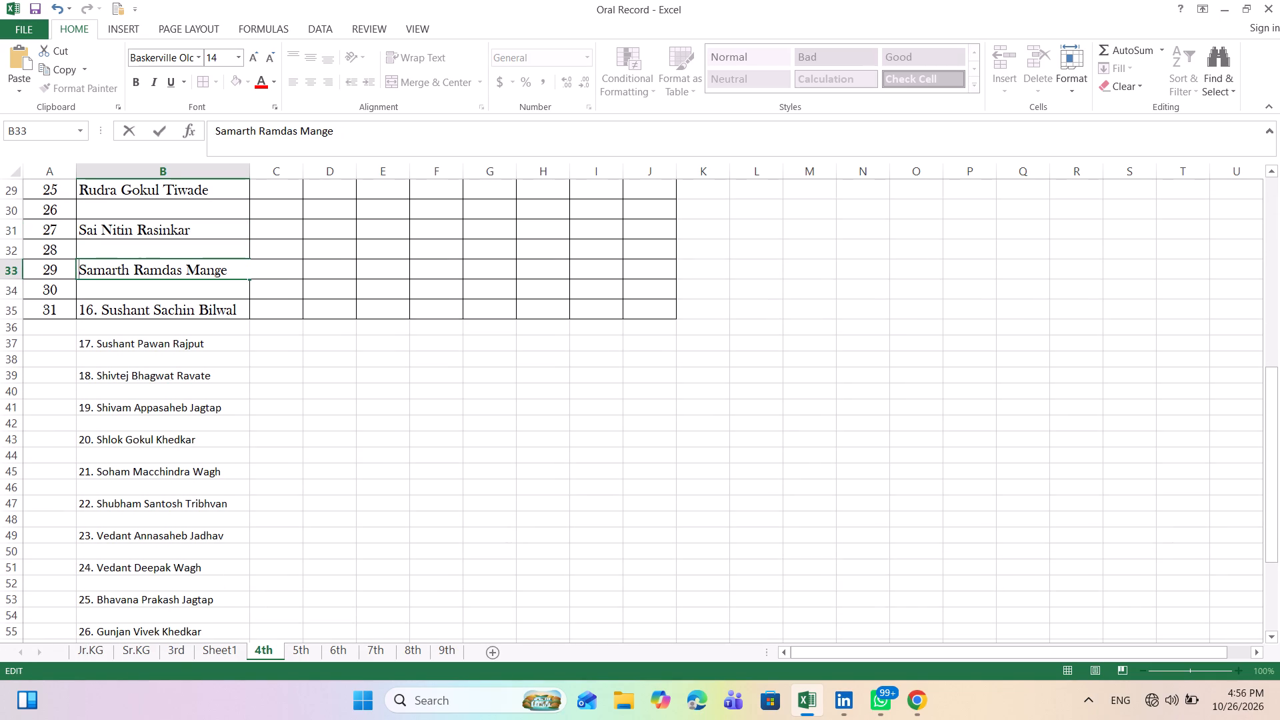
{"action": "double_click", "coordinate": [106, 308]}
{"action": "key", "text": "Left"}
{"action": "key", "text": "BackSpace"}
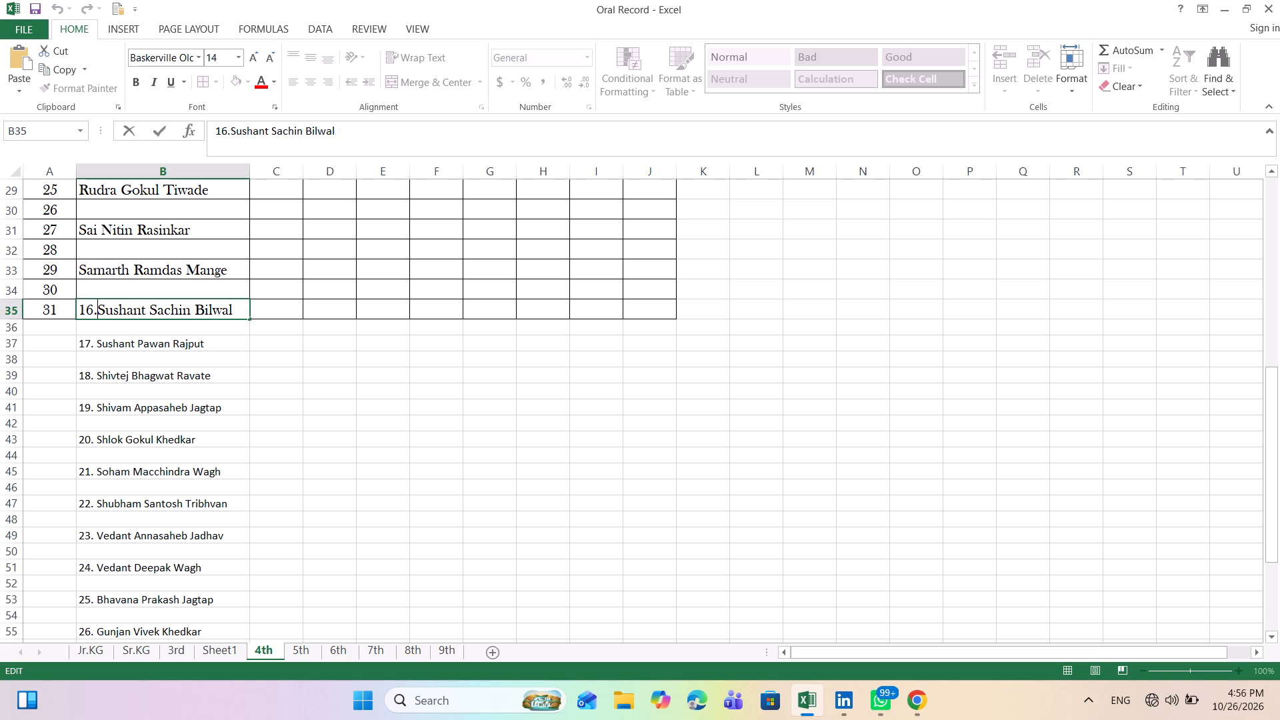
{"action": "key", "text": "BackSpace"}
{"action": "key", "text": "BackSpace"}
{"action": "key", "text": "BackSpace"}
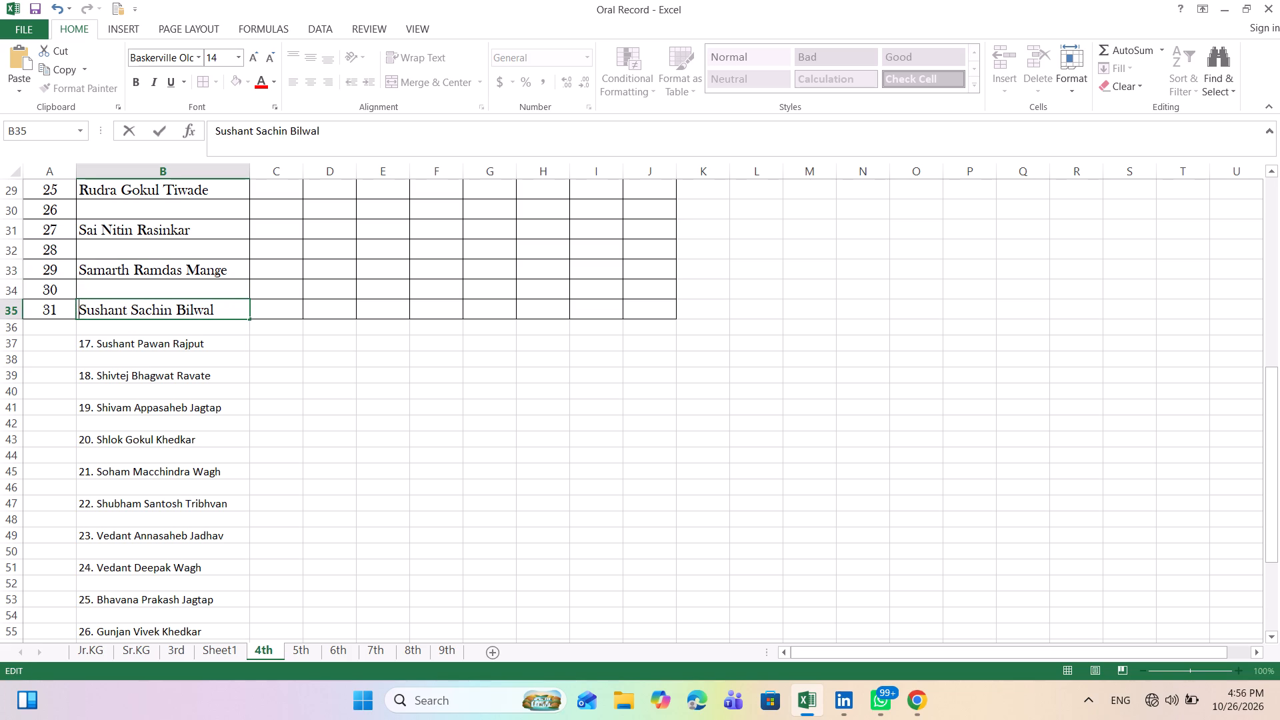
Remove the typed serial numbers 17. and 18. from the student names in B37 and B39, below the bordered table.
{"action": "double_click", "coordinate": [100, 343]}
{"action": "key", "text": "Left"}
{"action": "key", "text": "BackSpace"}
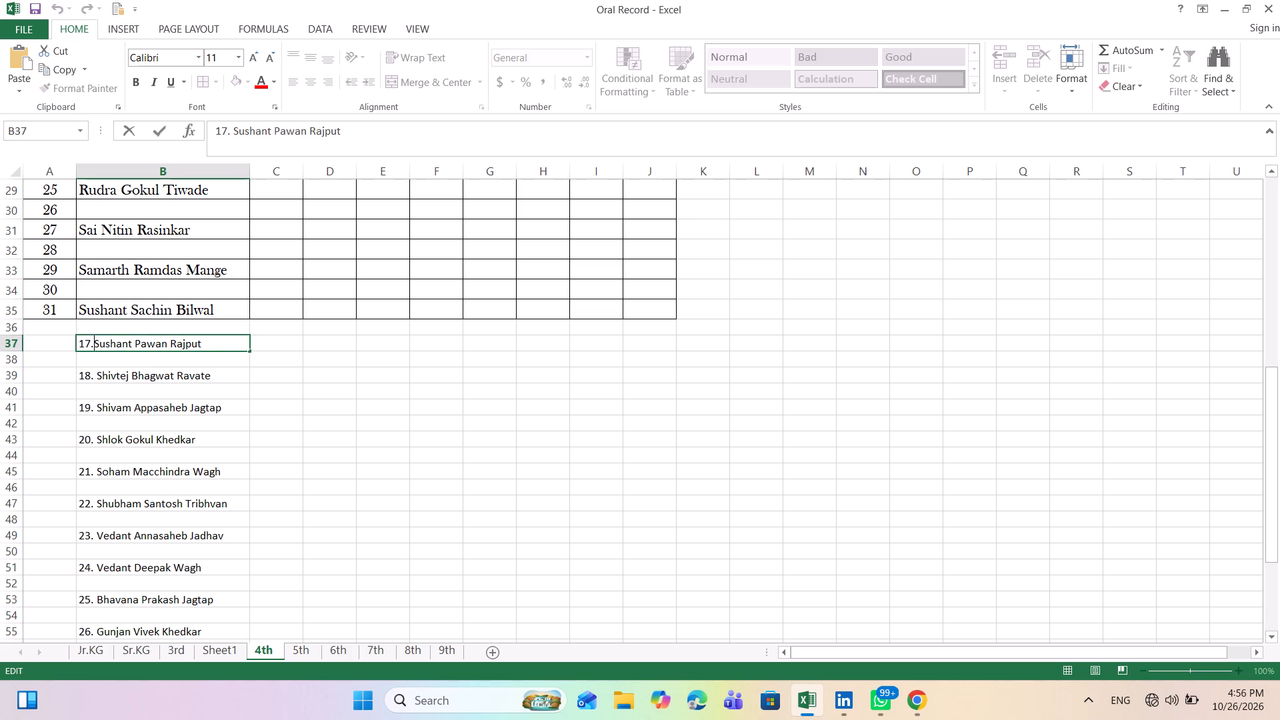
{"action": "key", "text": "BackSpace"}
{"action": "key", "text": "BackSpace"}
{"action": "key", "text": "BackSpace"}
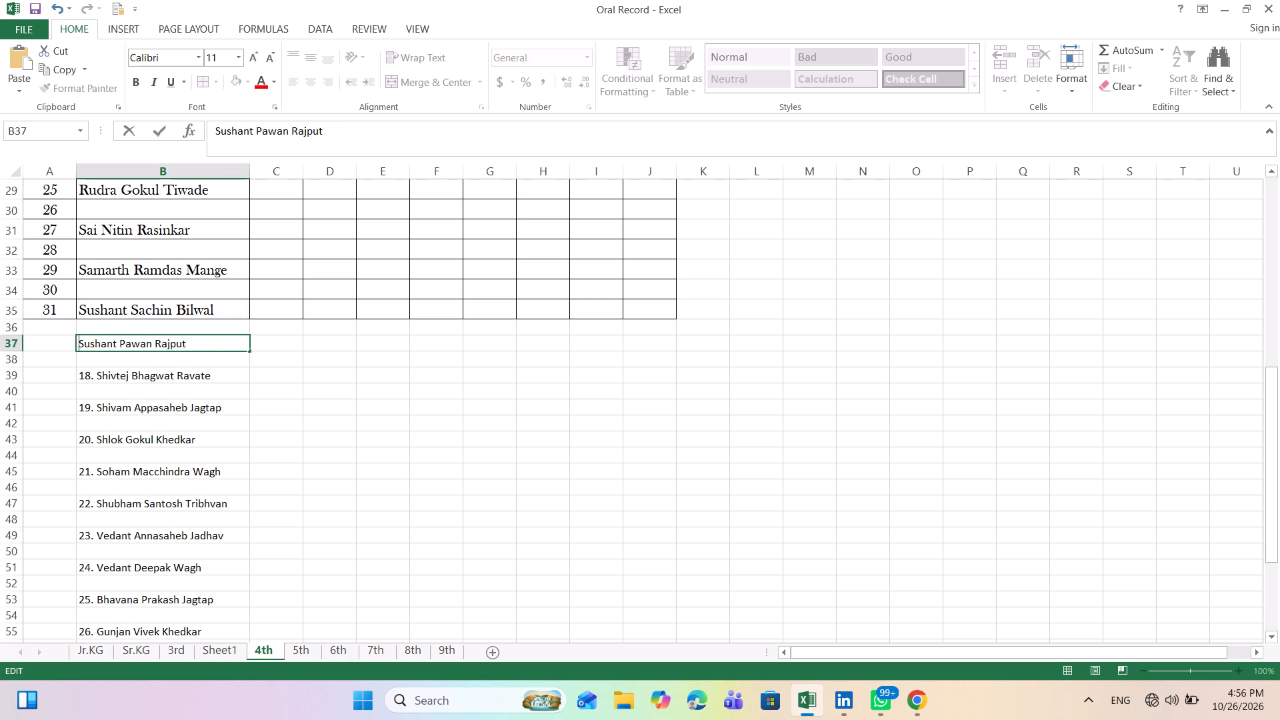
{"action": "double_click", "coordinate": [96, 374]}
{"action": "key", "text": "BackSpace"}
{"action": "key", "text": "BackSpace"}
{"action": "key", "text": "BackSpace"}
{"action": "key", "text": "BackSpace"}
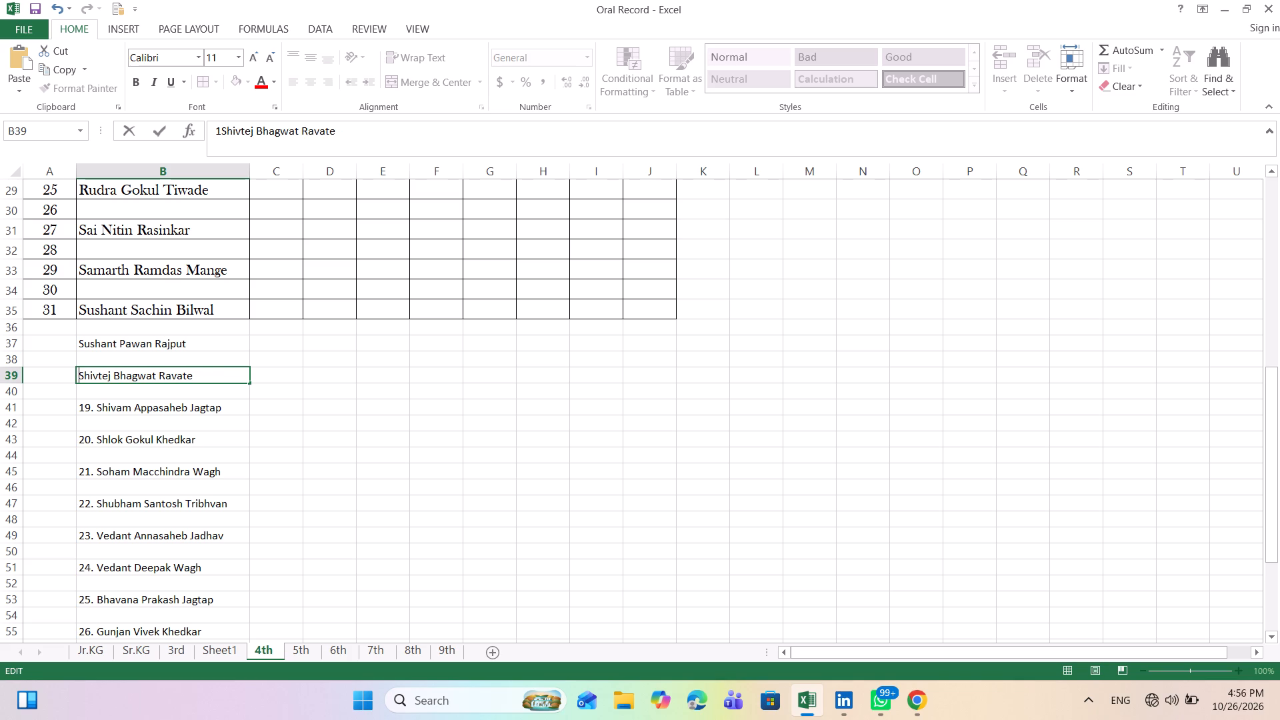
Remove the typed serial numbers 19. and 20. from the student names in B41 and B43.
{"action": "double_click", "coordinate": [99, 406]}
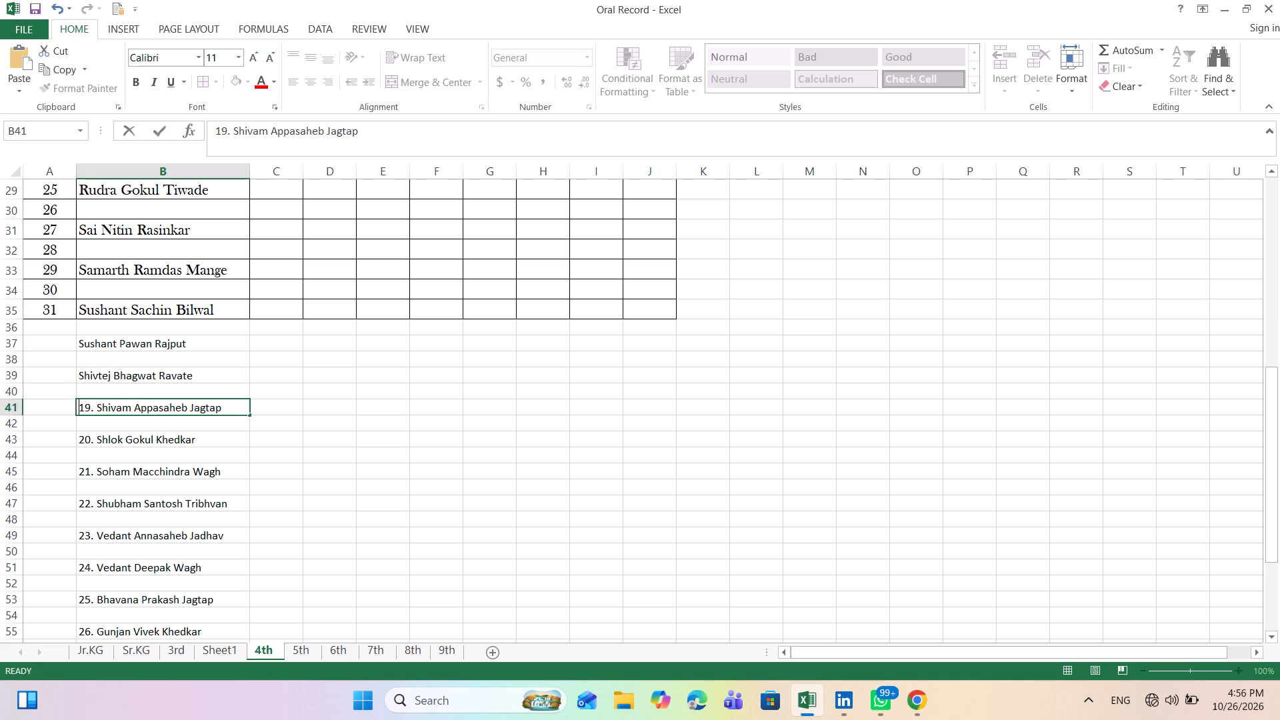
{"action": "key", "text": "BackSpace"}
{"action": "key", "text": "BackSpace"}
{"action": "key", "text": "BackSpace"}
{"action": "key", "text": "BackSpace"}
{"action": "scroll", "coordinate": [99, 406], "scroll_direction": "down", "scroll_amount": 1}
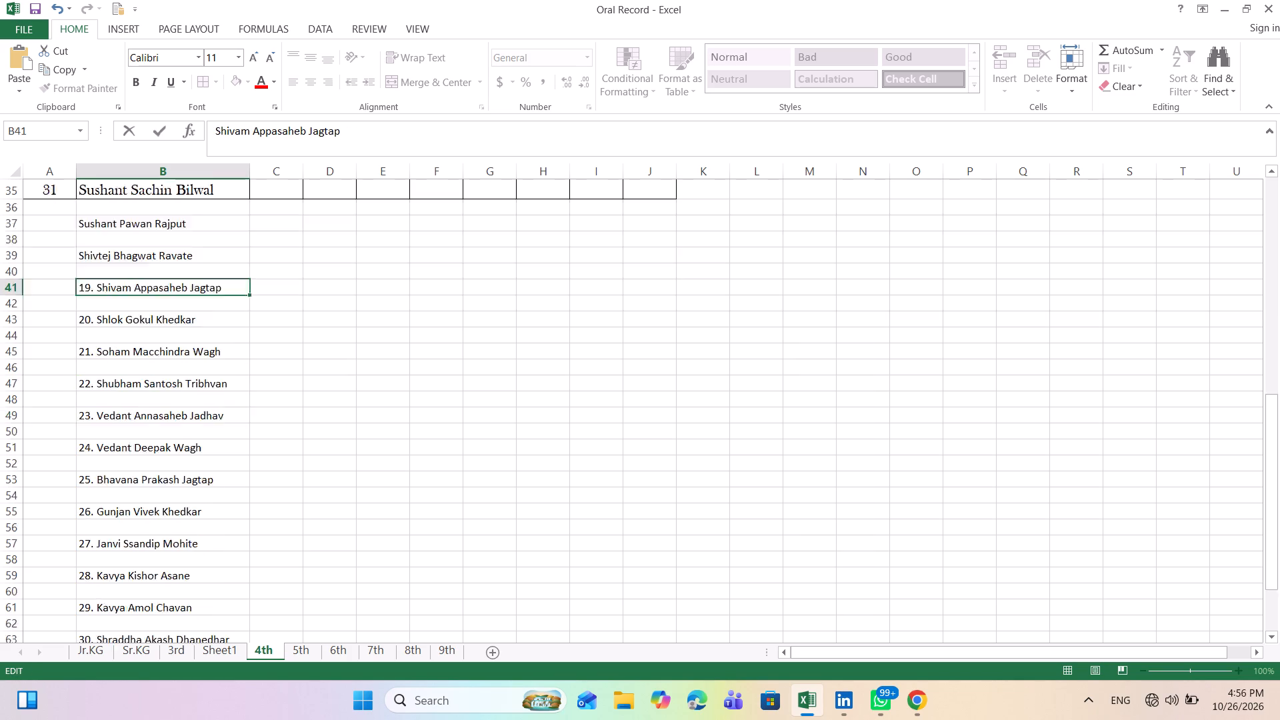
{"action": "scroll", "coordinate": [99, 406], "scroll_direction": "down", "scroll_amount": 2}
{"action": "double_click", "coordinate": [99, 218]}
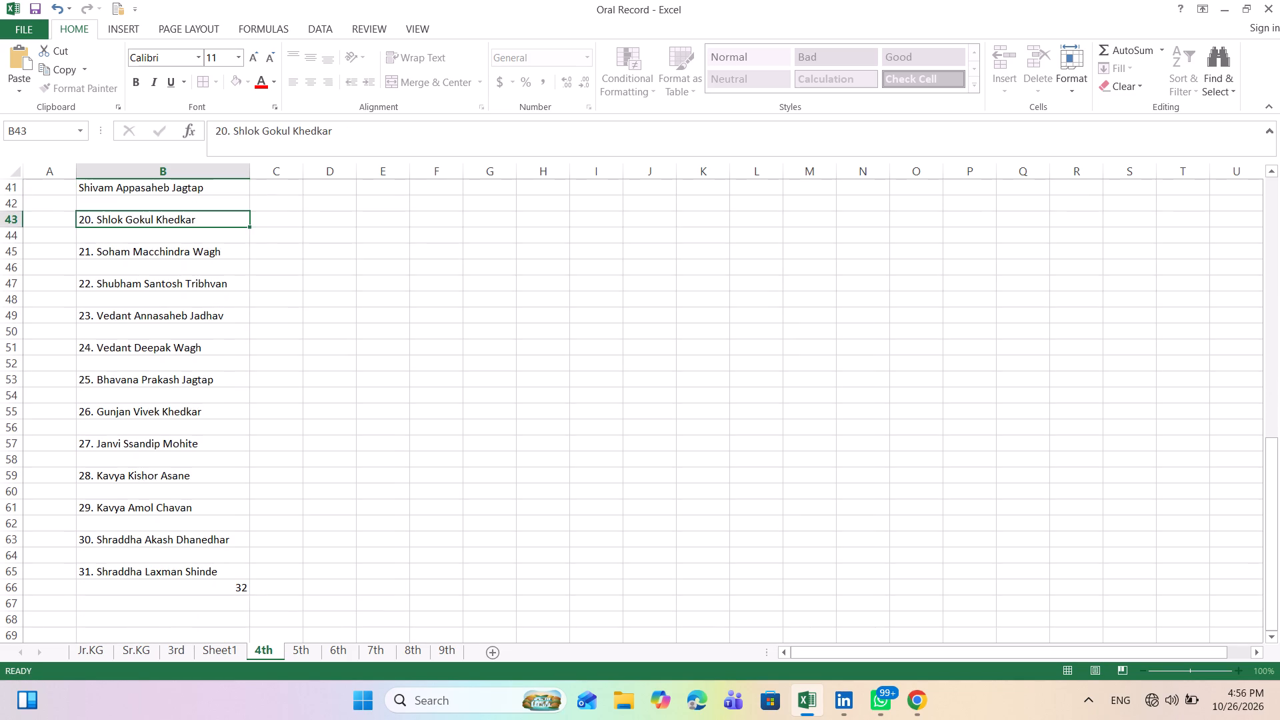
{"action": "key", "text": "BackSpace"}
{"action": "key", "text": "BackSpace"}
{"action": "key", "text": "BackSpace"}
{"action": "key", "text": "BackSpace"}
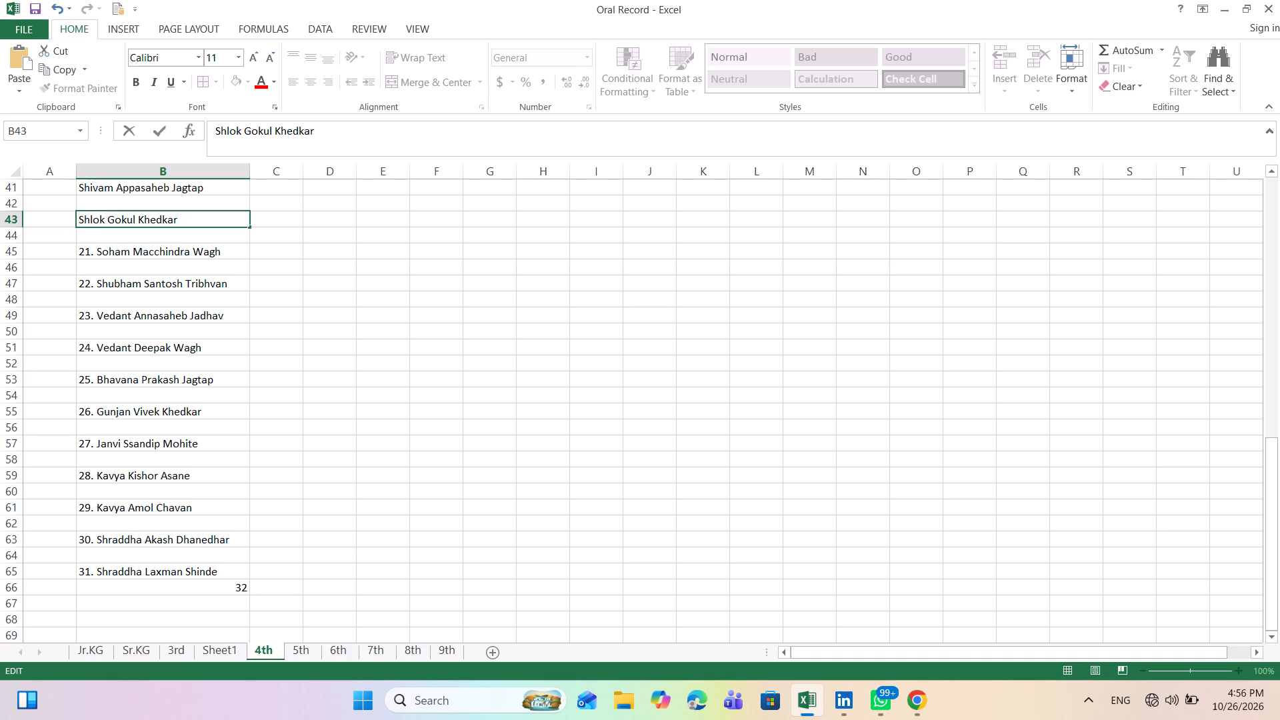
Remove the typed serial numbers 21. and 22. from the student names in B45 and B47.
{"action": "double_click", "coordinate": [99, 252]}
{"action": "key", "text": "BackSpace"}
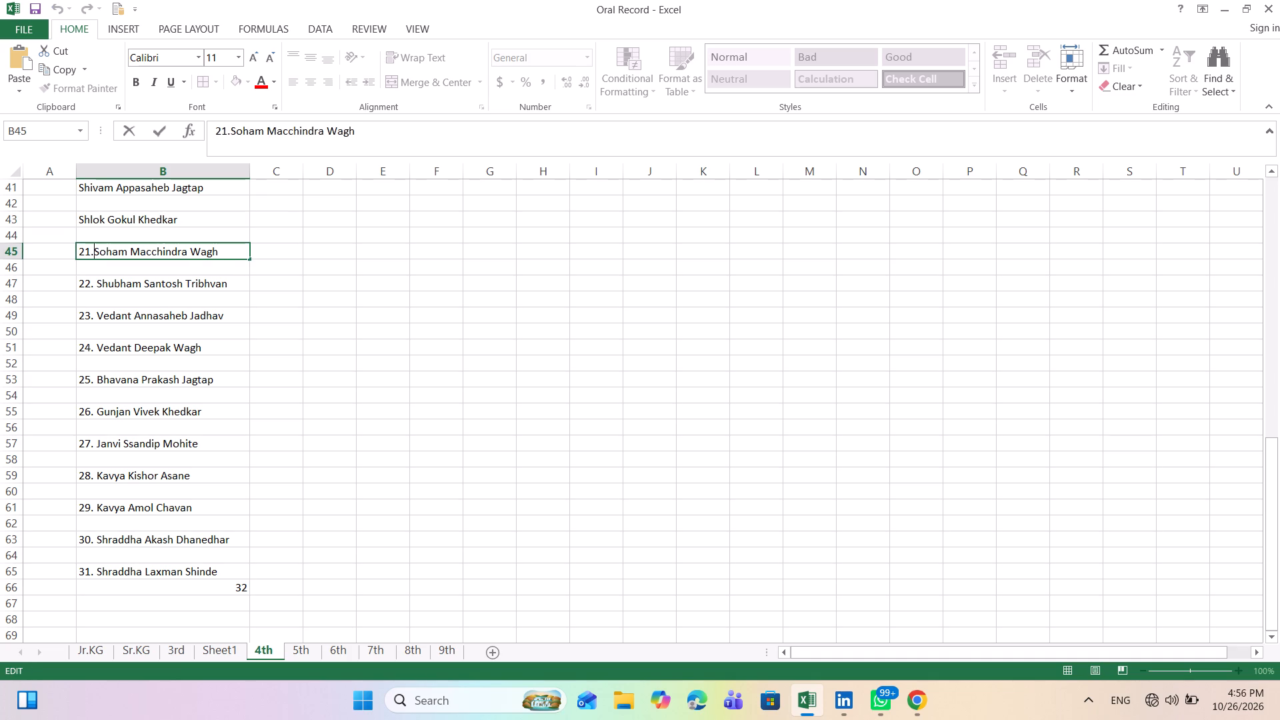
{"action": "key", "text": "BackSpace"}
{"action": "key", "text": "BackSpace"}
{"action": "key", "text": "BackSpace"}
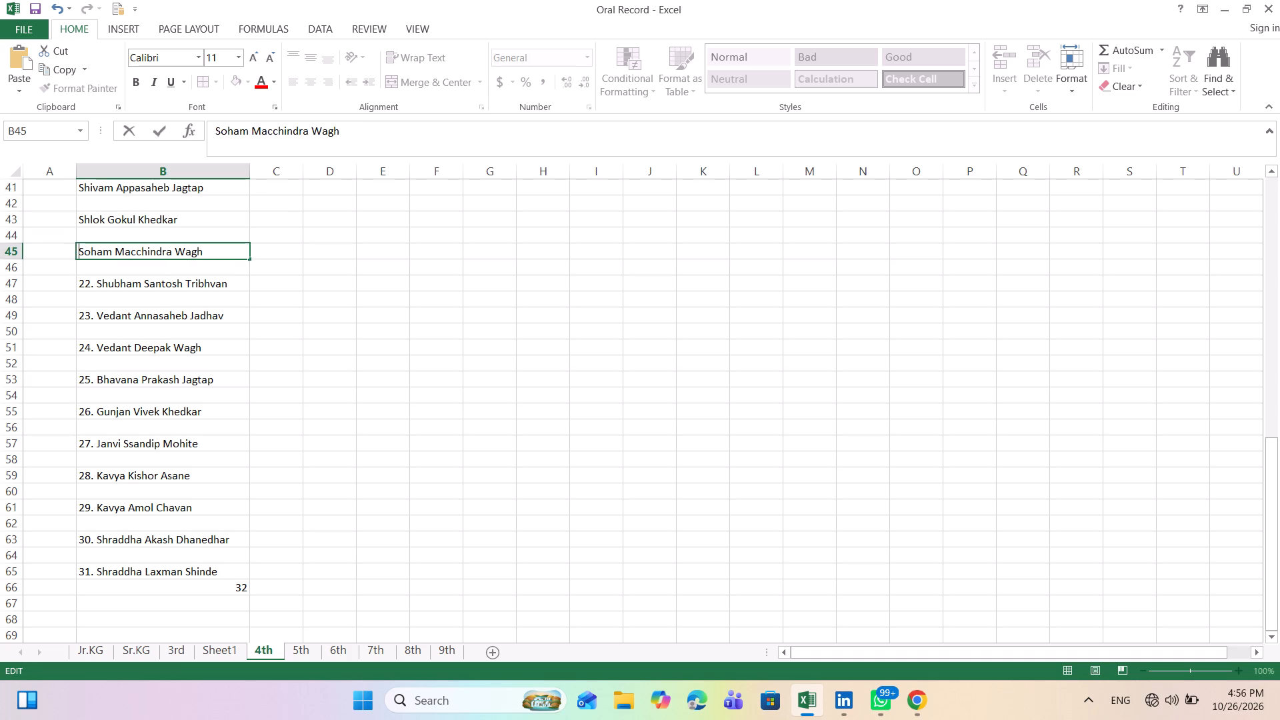
{"action": "double_click", "coordinate": [101, 282]}
{"action": "key", "text": "Left"}
{"action": "key", "text": "BackSpace"}
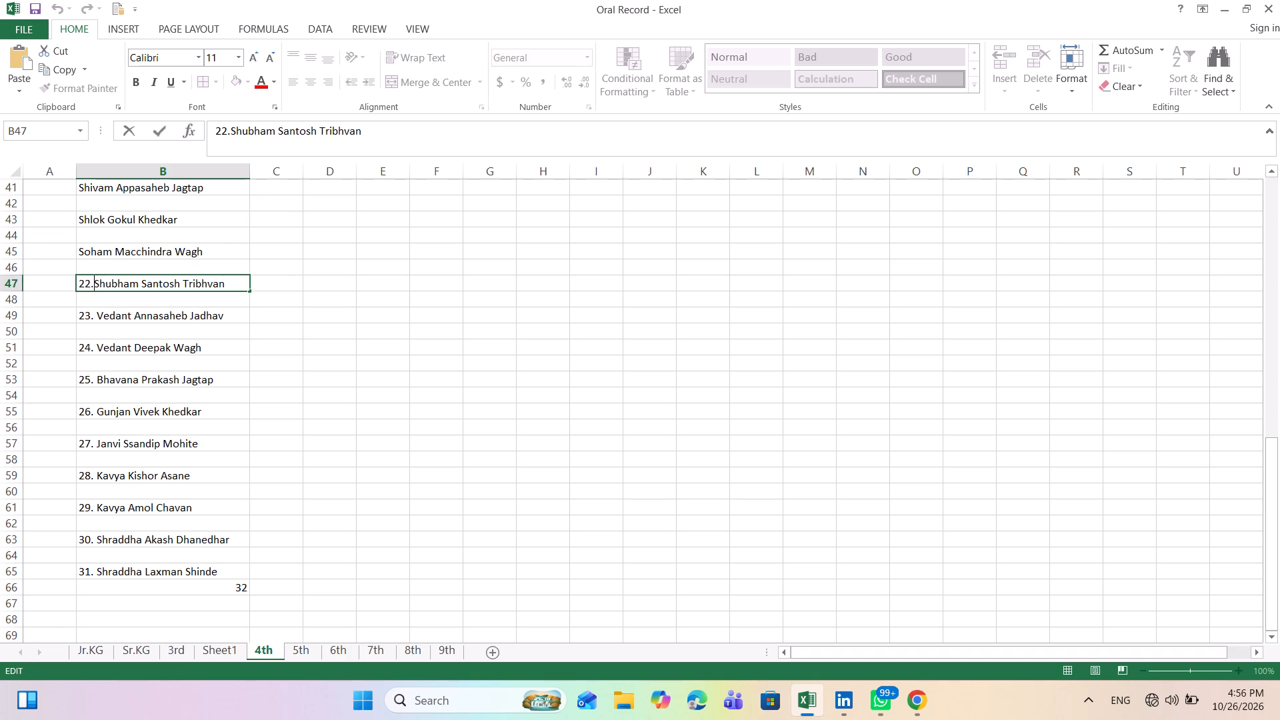
{"action": "key", "text": "BackSpace"}
{"action": "key", "text": "BackSpace"}
{"action": "key", "text": "BackSpace"}
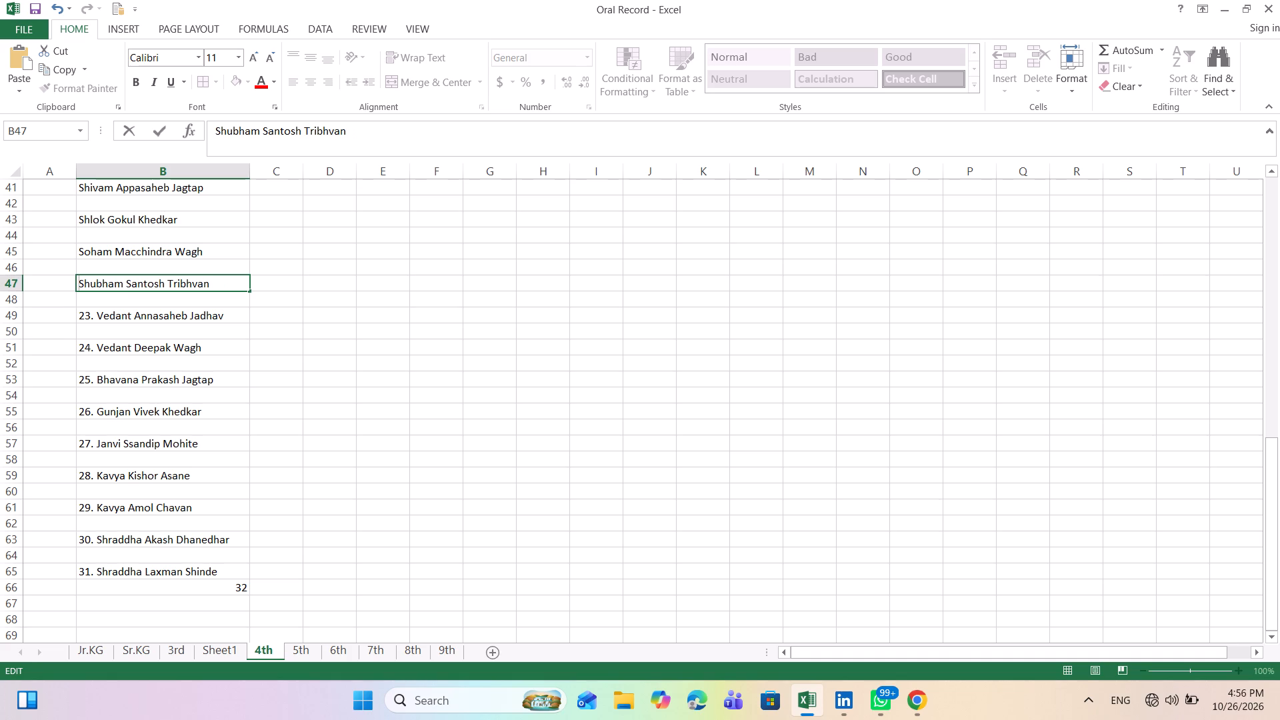
Remove the typed serial numbers 23. and 24. from the student names in B49 and B51.
{"action": "double_click", "coordinate": [97, 315]}
{"action": "key", "text": "BackSpace"}
{"action": "key", "text": "BackSpace"}
{"action": "key", "text": "BackSpace"}
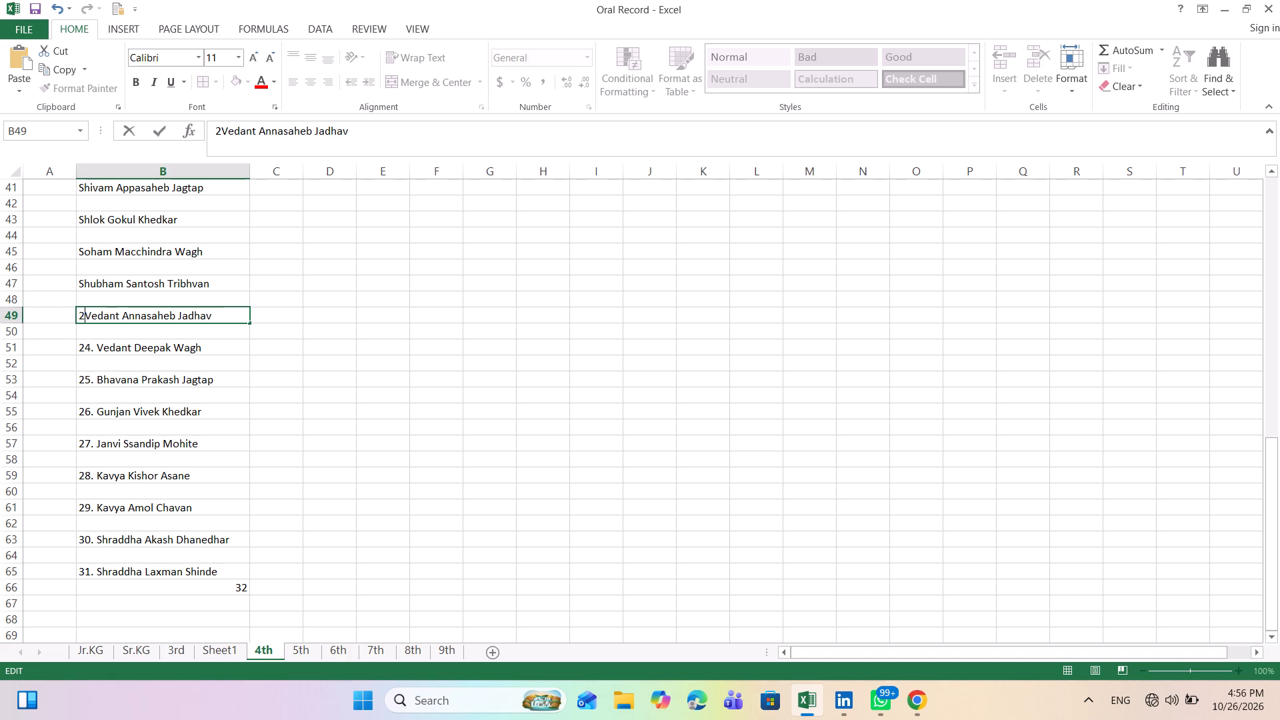
{"action": "key", "text": "BackSpace"}
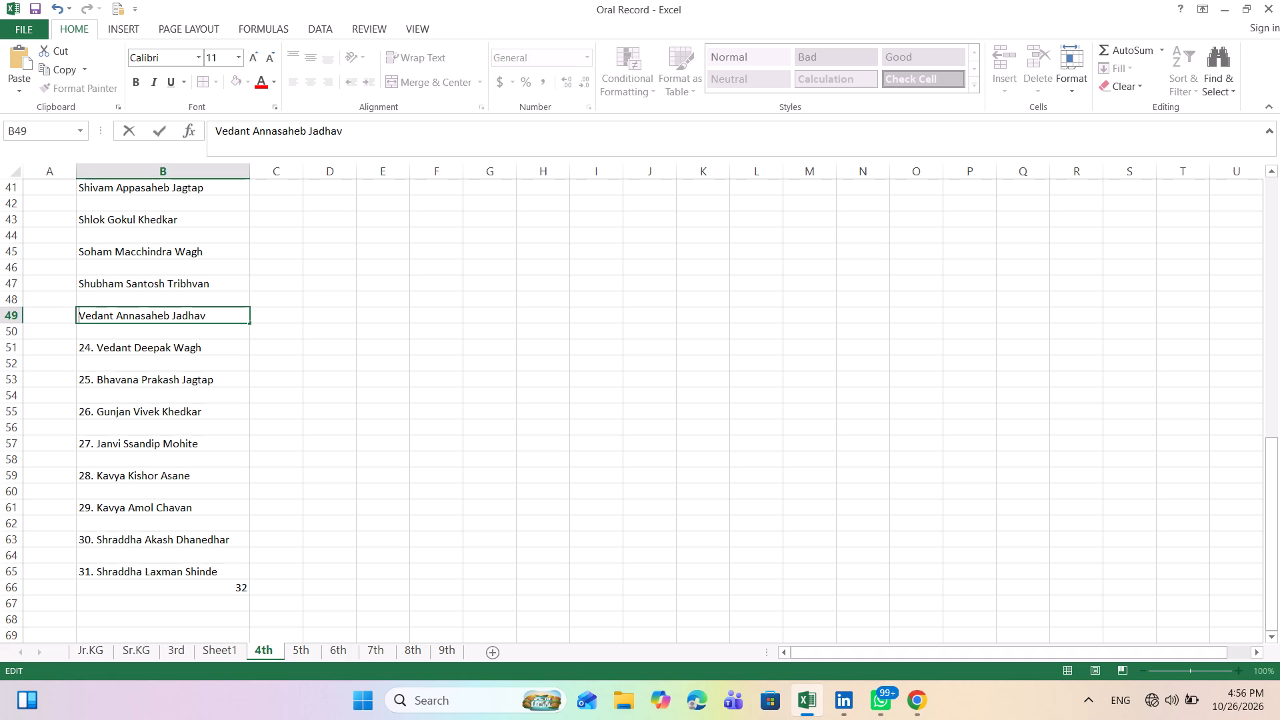
{"action": "double_click", "coordinate": [99, 351]}
{"action": "key", "text": "BackSpace"}
{"action": "key", "text": "BackSpace"}
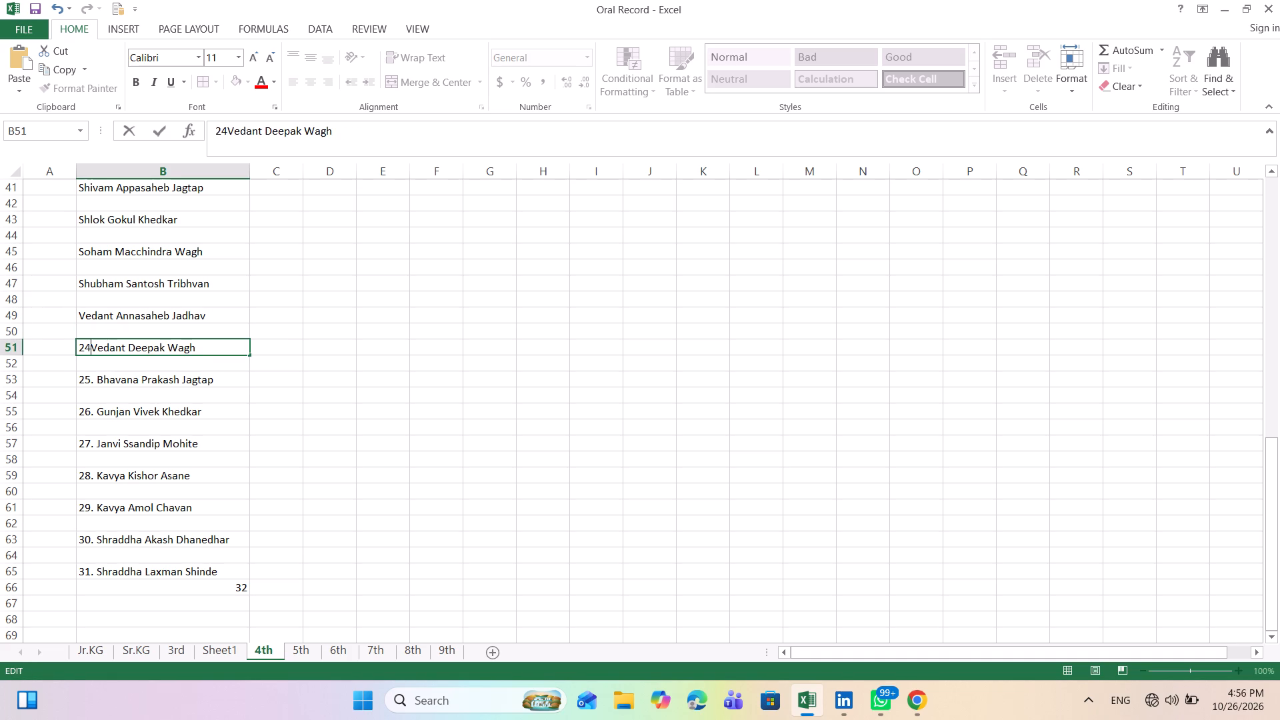
{"action": "key", "text": "BackSpace"}
{"action": "key", "text": "BackSpace"}
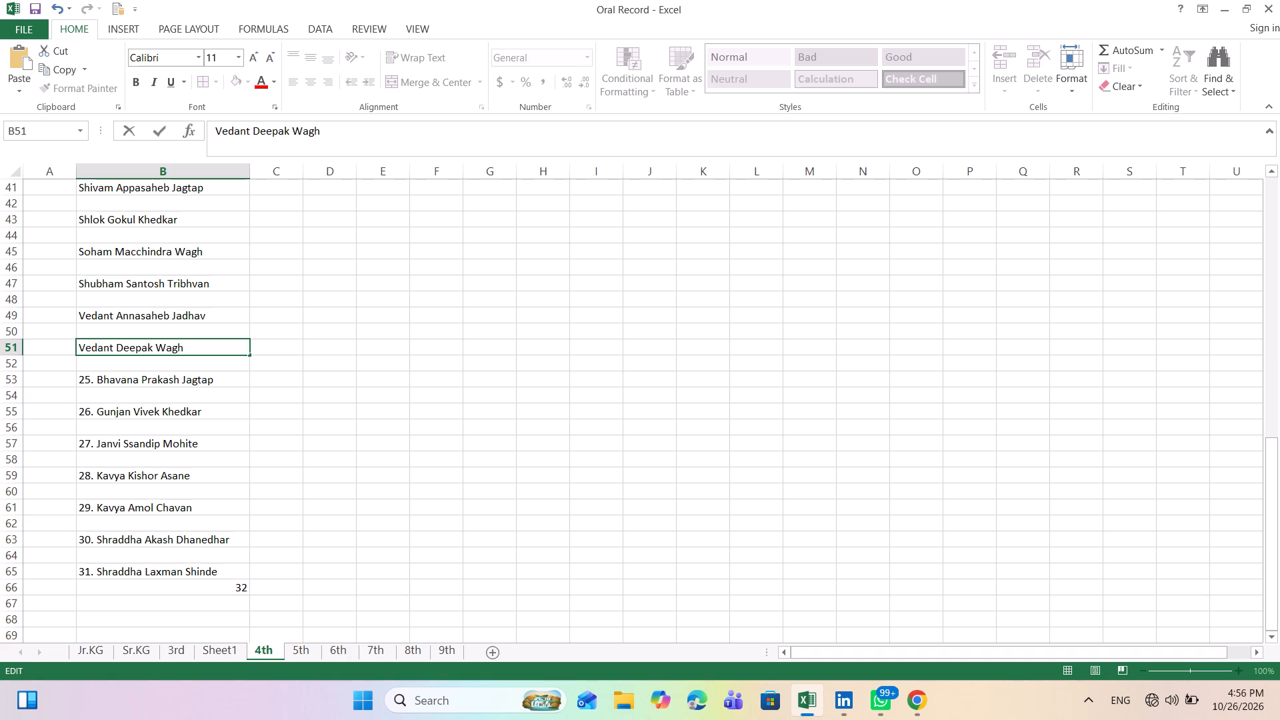
Remove the typed serial numbers 25. and 26. from the student names in B53 and B55.
{"action": "double_click", "coordinate": [100, 383]}
{"action": "key", "text": "BackSpace"}
{"action": "key", "text": "BackSpace"}
{"action": "key", "text": "BackSpace"}
{"action": "key", "text": "BackSpace"}
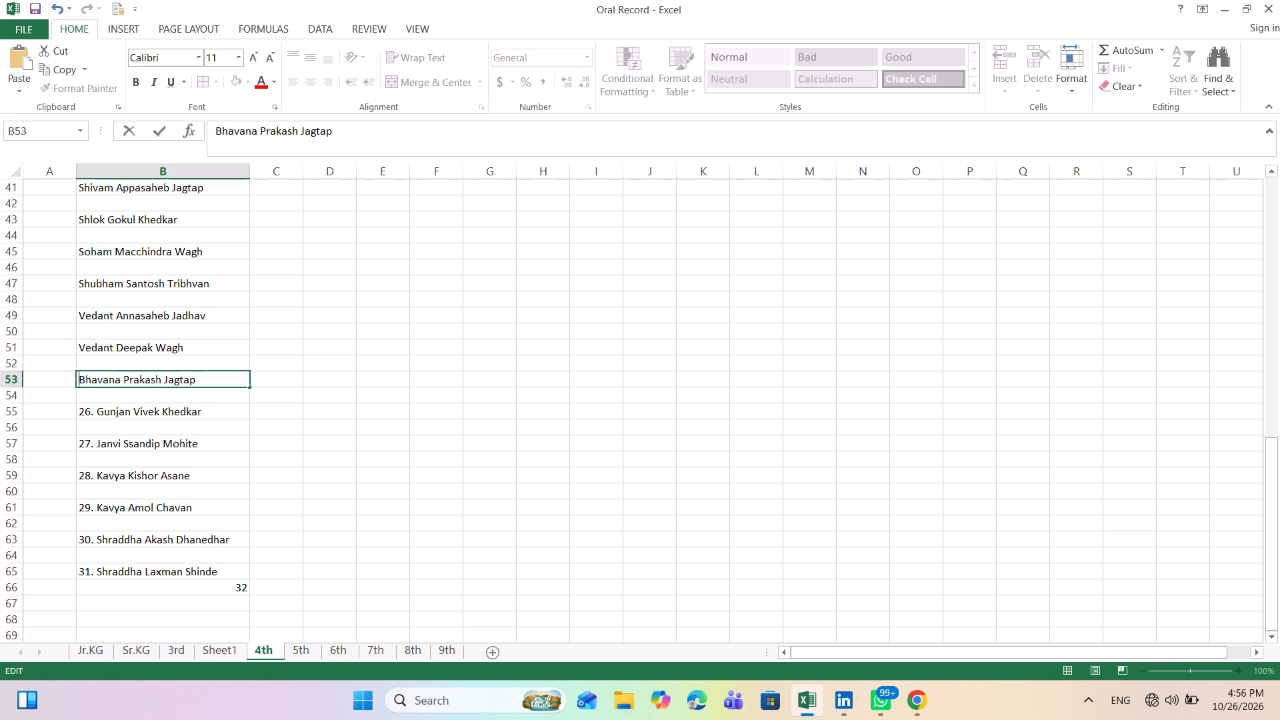
{"action": "double_click", "coordinate": [97, 414]}
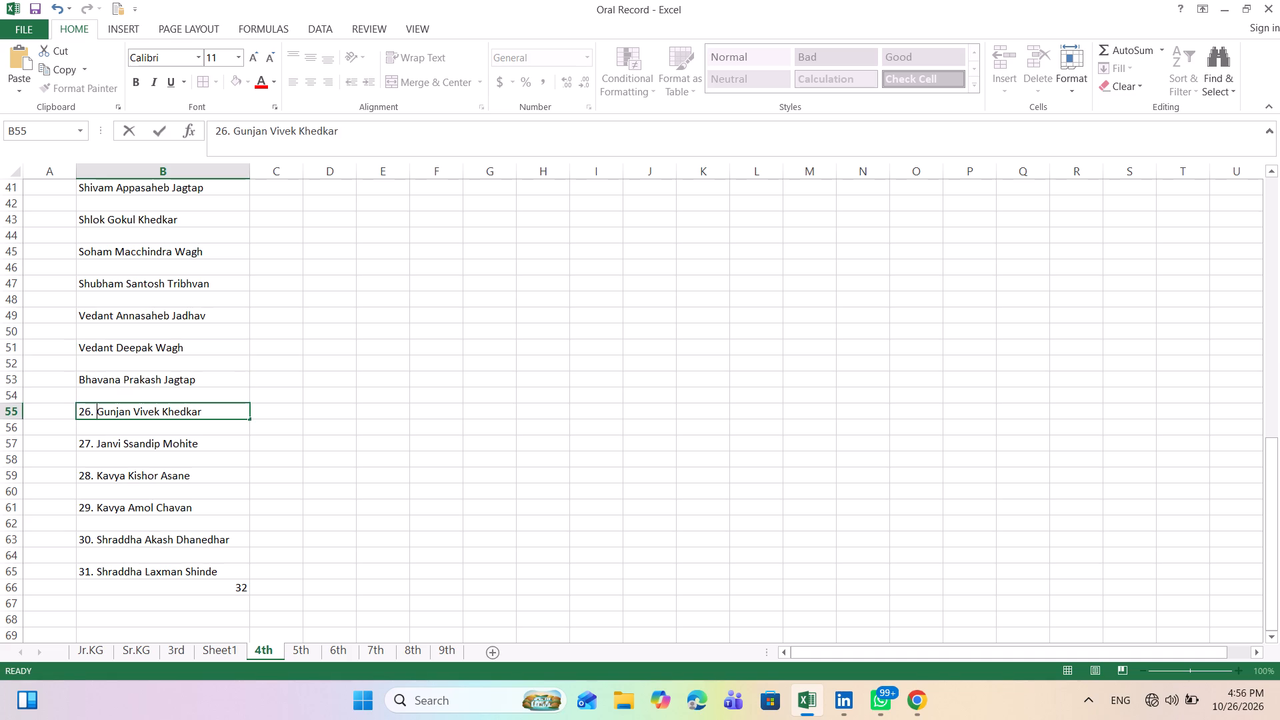
{"action": "key", "text": "BackSpace"}
{"action": "key", "text": "BackSpace"}
{"action": "key", "text": "BackSpace"}
{"action": "key", "text": "BackSpace"}
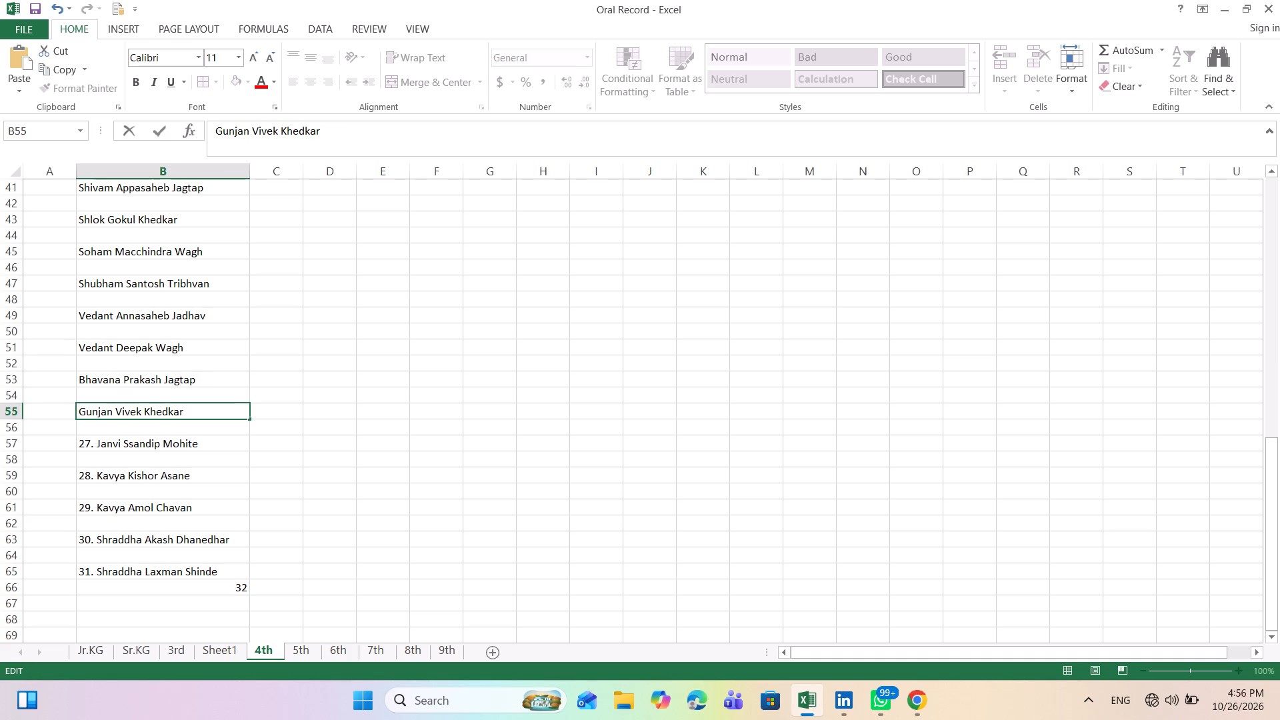
Remove the typed serial numbers 27. and 28. from the student names in B57 and B59.
{"action": "double_click", "coordinate": [101, 447]}
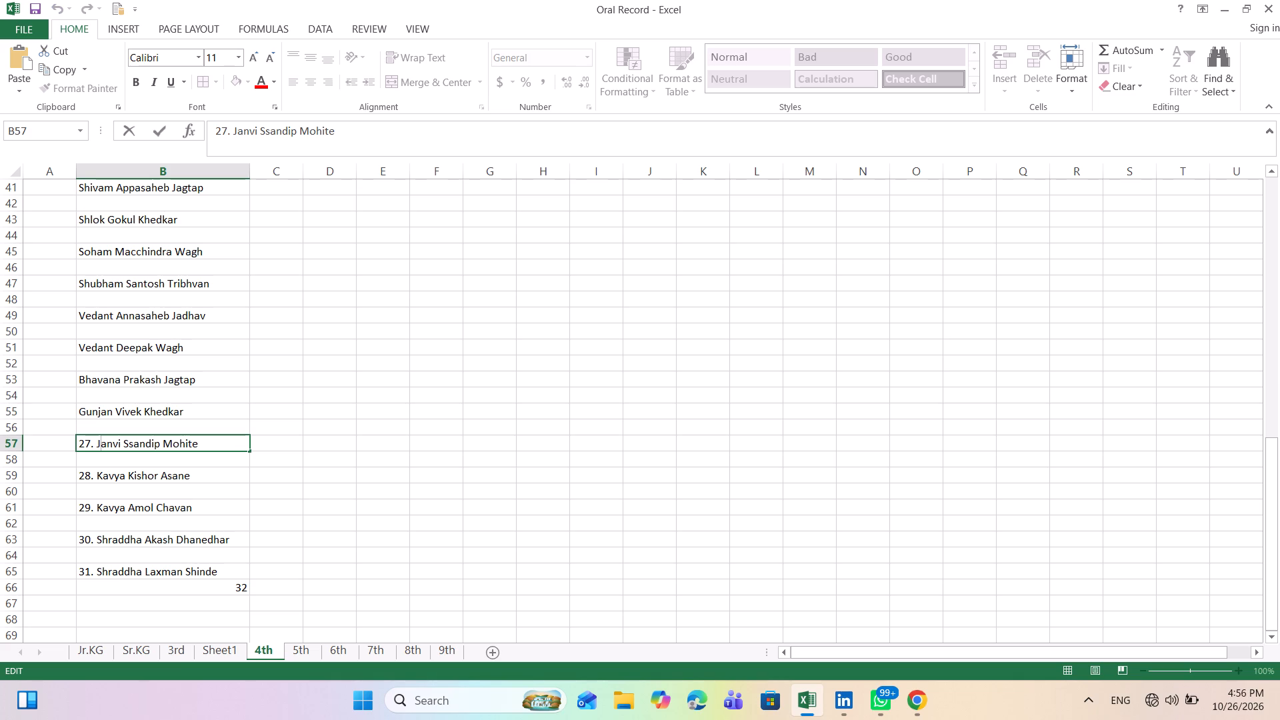
{"action": "key", "text": "Left"}
{"action": "key", "text": "BackSpace"}
{"action": "key", "text": "BackSpace"}
{"action": "key", "text": "BackSpace"}
{"action": "key", "text": "BackSpace"}
{"action": "key", "text": "BackSpace"}
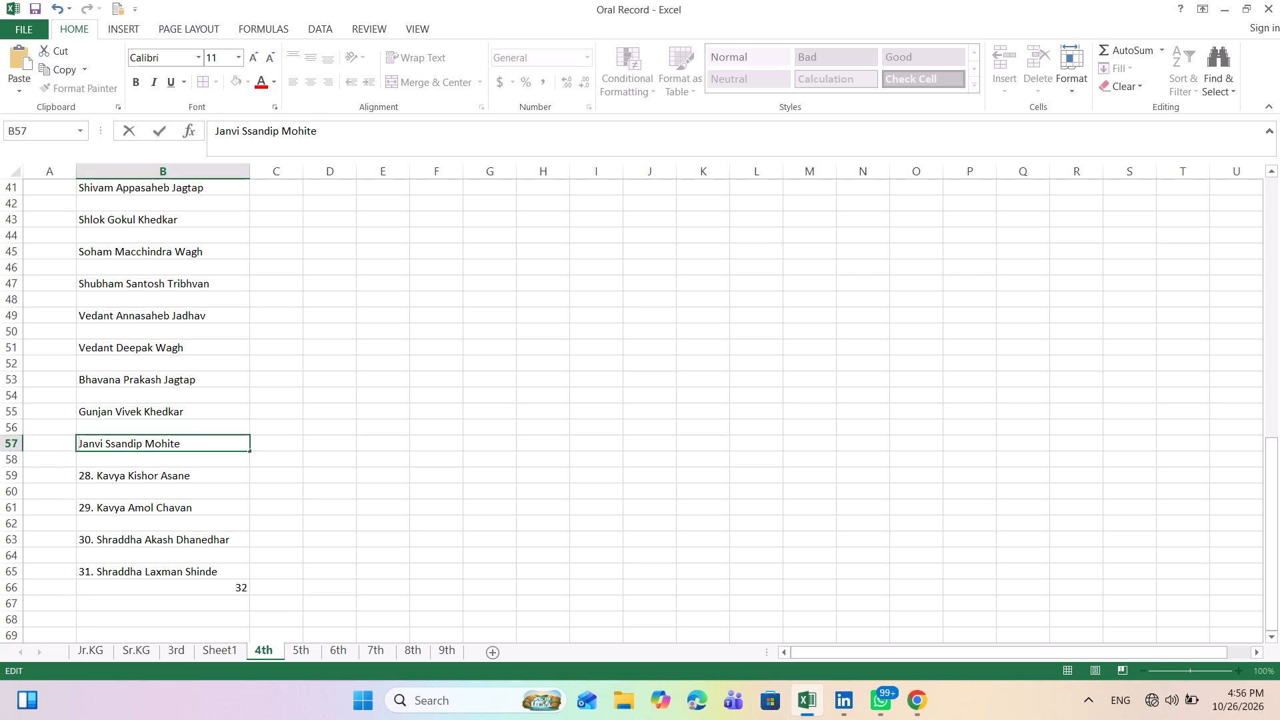
{"action": "double_click", "coordinate": [101, 475]}
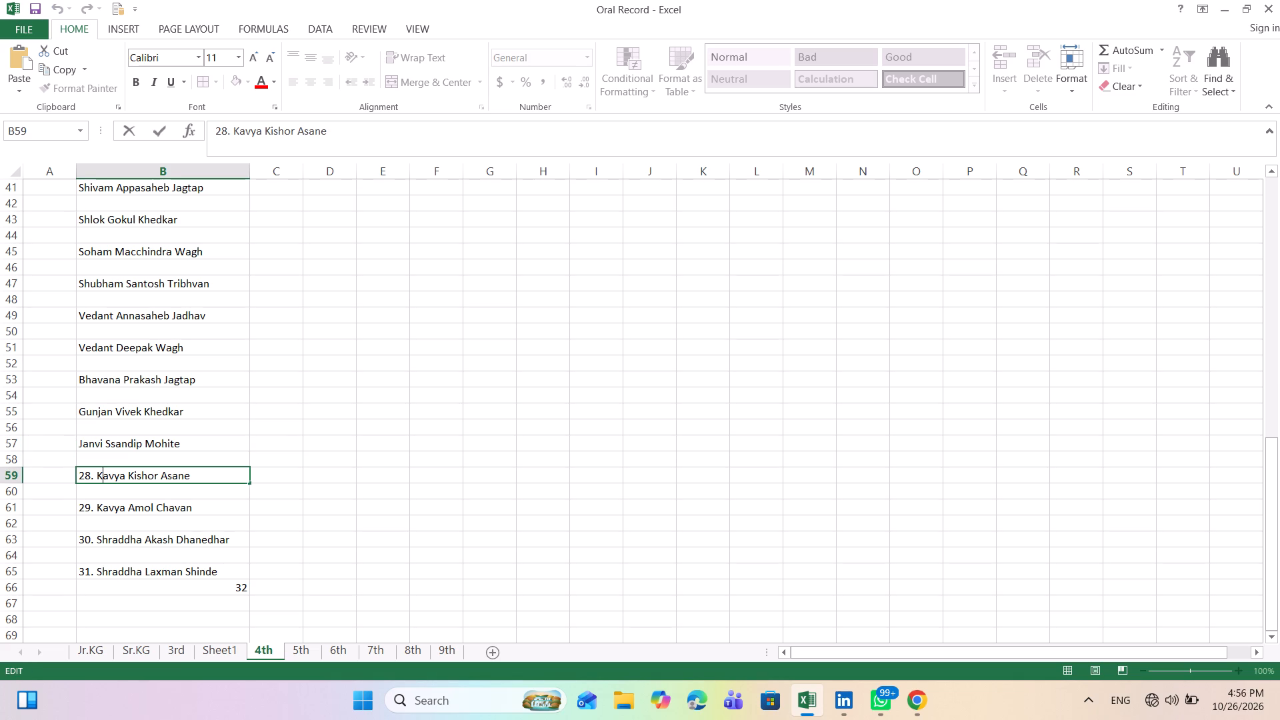
{"action": "key", "text": "Left"}
{"action": "key", "text": "BackSpace"}
{"action": "key", "text": "BackSpace"}
{"action": "key", "text": "BackSpace"}
{"action": "key", "text": "BackSpace"}
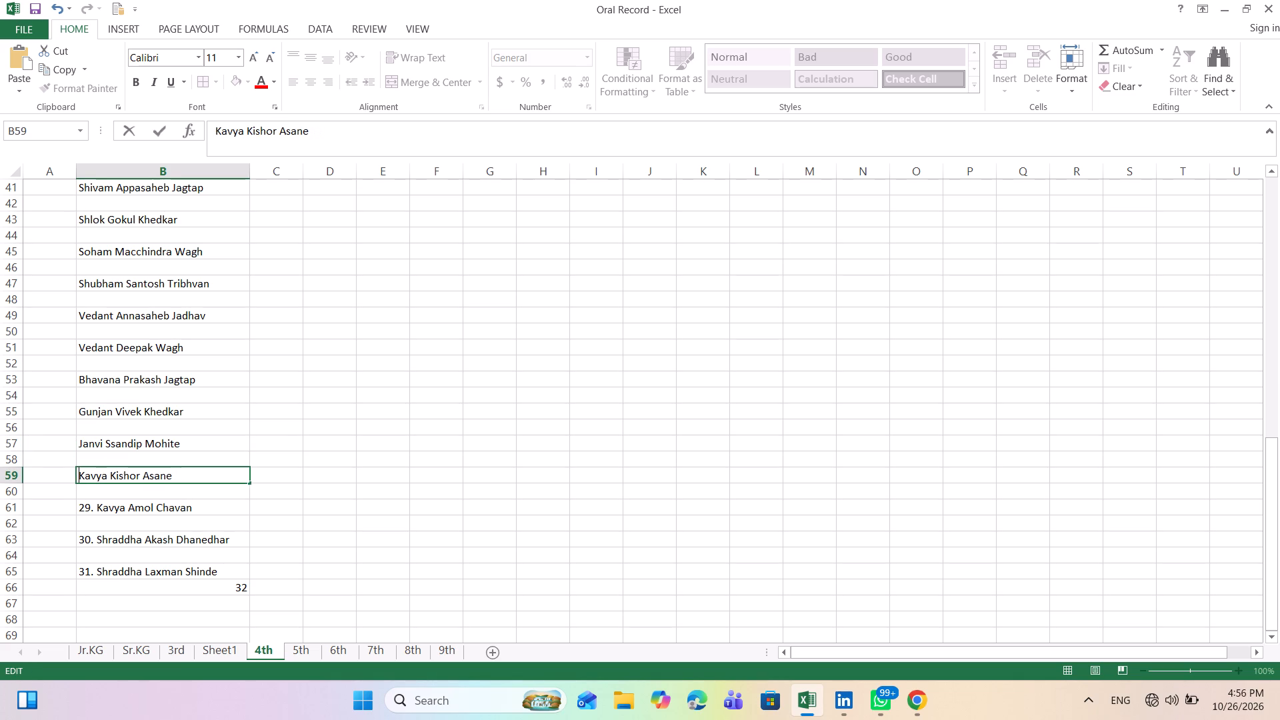
Remove the typed serial numbers 29. and 30. from the student names in B61 and B63.
{"action": "double_click", "coordinate": [97, 509]}
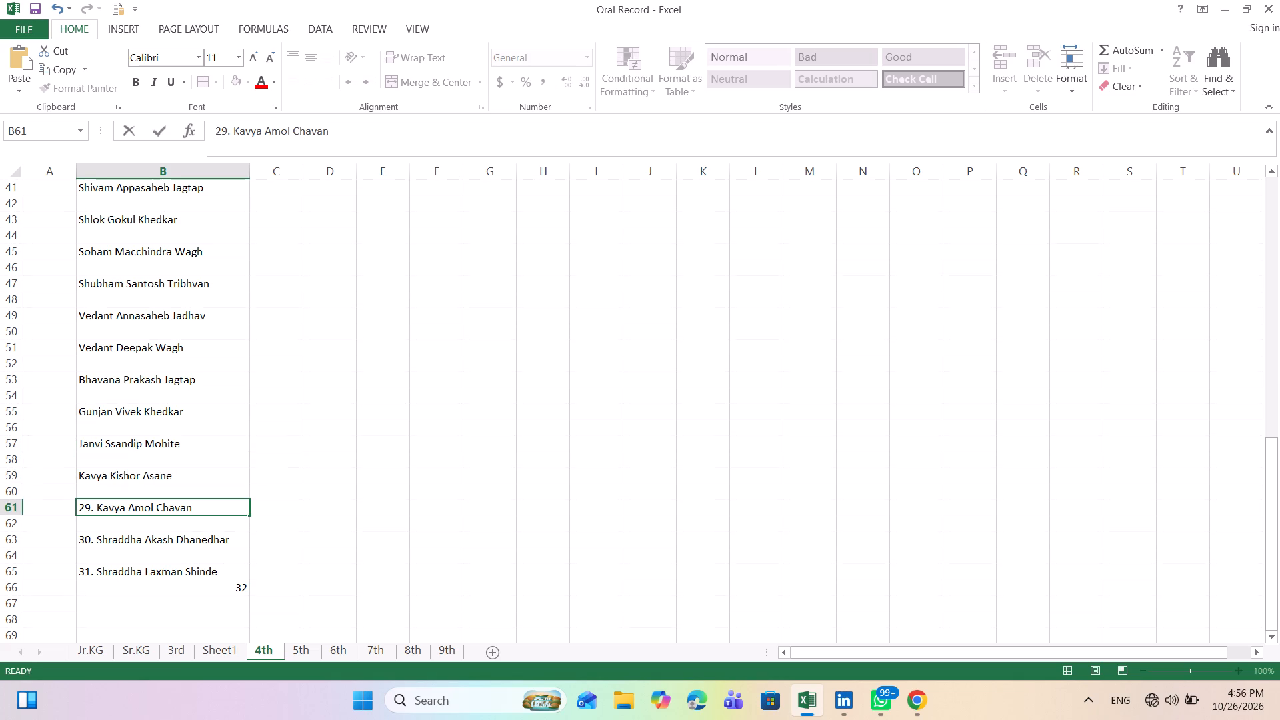
{"action": "key", "text": "BackSpace"}
{"action": "key", "text": "BackSpace"}
{"action": "key", "text": "BackSpace"}
{"action": "key", "text": "BackSpace"}
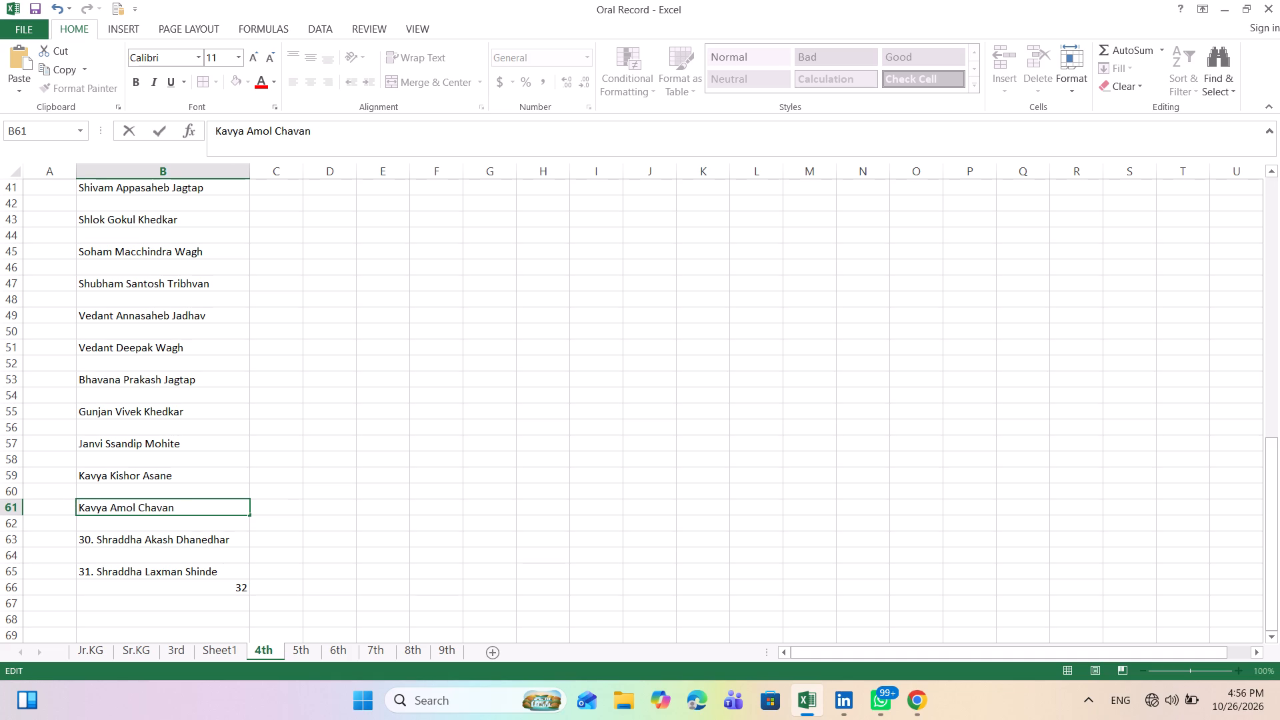
{"action": "double_click", "coordinate": [100, 540]}
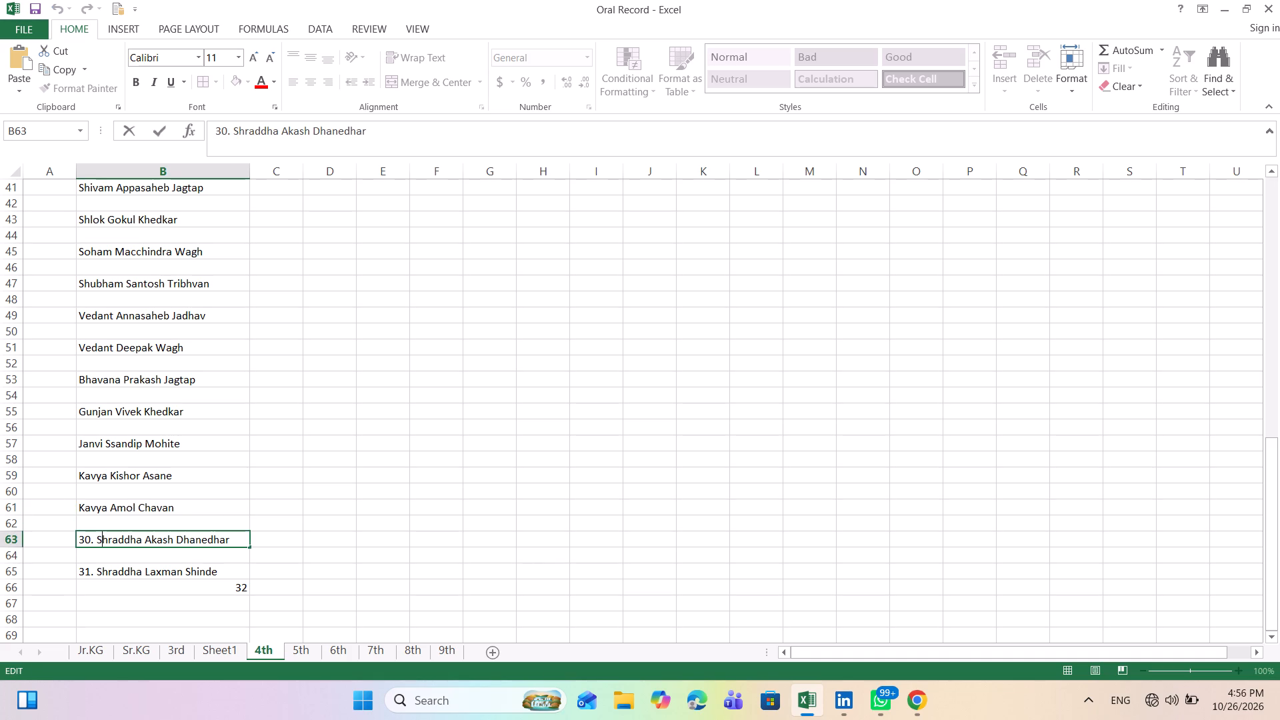
{"action": "key", "text": "Left"}
{"action": "key", "text": "BackSpace"}
{"action": "key", "text": "BackSpace"}
{"action": "key", "text": "BackSpace"}
{"action": "key", "text": "BackSpace"}
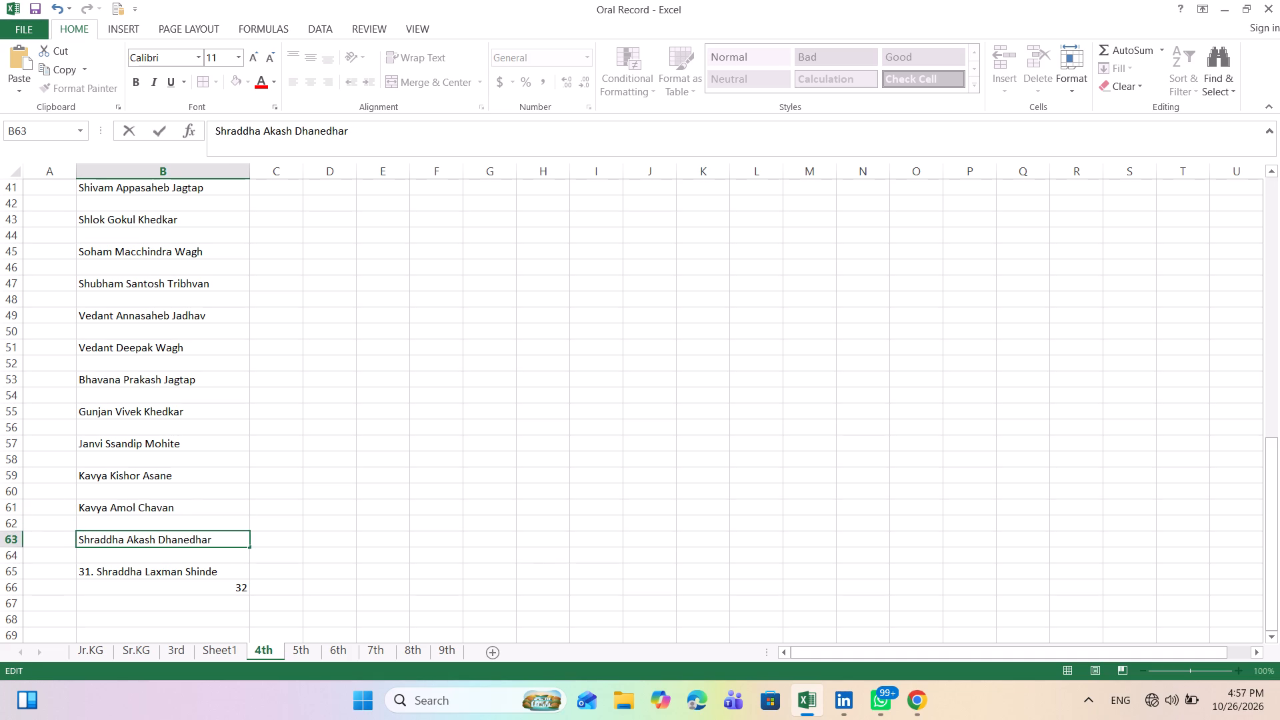
Remove the typed serial number 31. from the student name in B65 and clear the stray 32 in B66.
{"action": "double_click", "coordinate": [100, 571]}
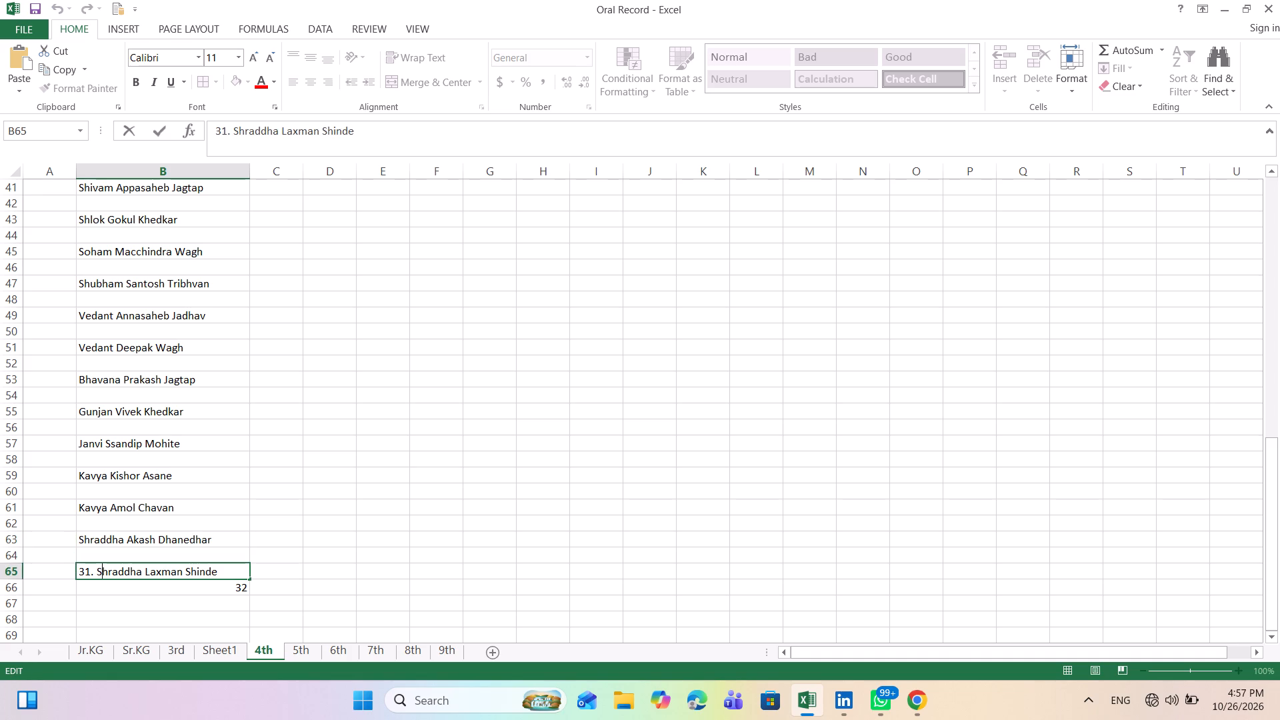
{"action": "key", "text": "Left"}
{"action": "key", "text": "BackSpace"}
{"action": "key", "text": "BackSpace"}
{"action": "key", "text": "BackSpace"}
{"action": "key", "text": "BackSpace"}
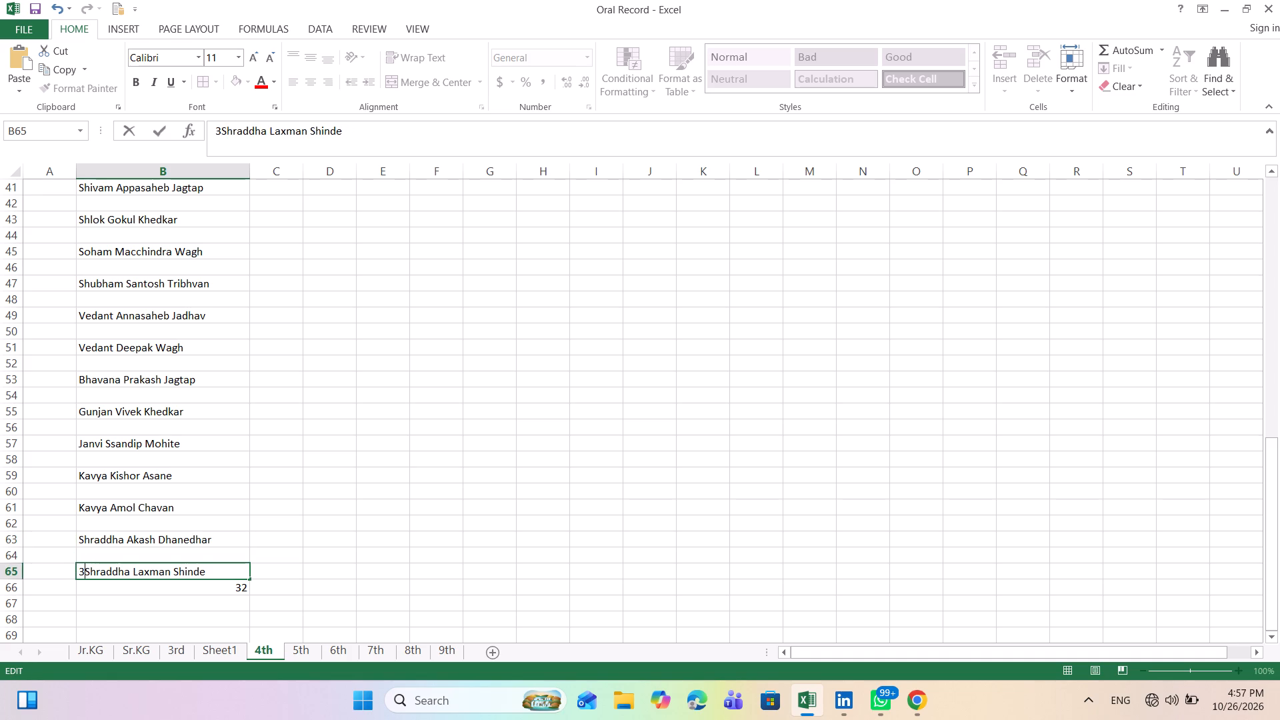
{"action": "scroll", "coordinate": [100, 571], "scroll_direction": "up", "scroll_amount": 1}
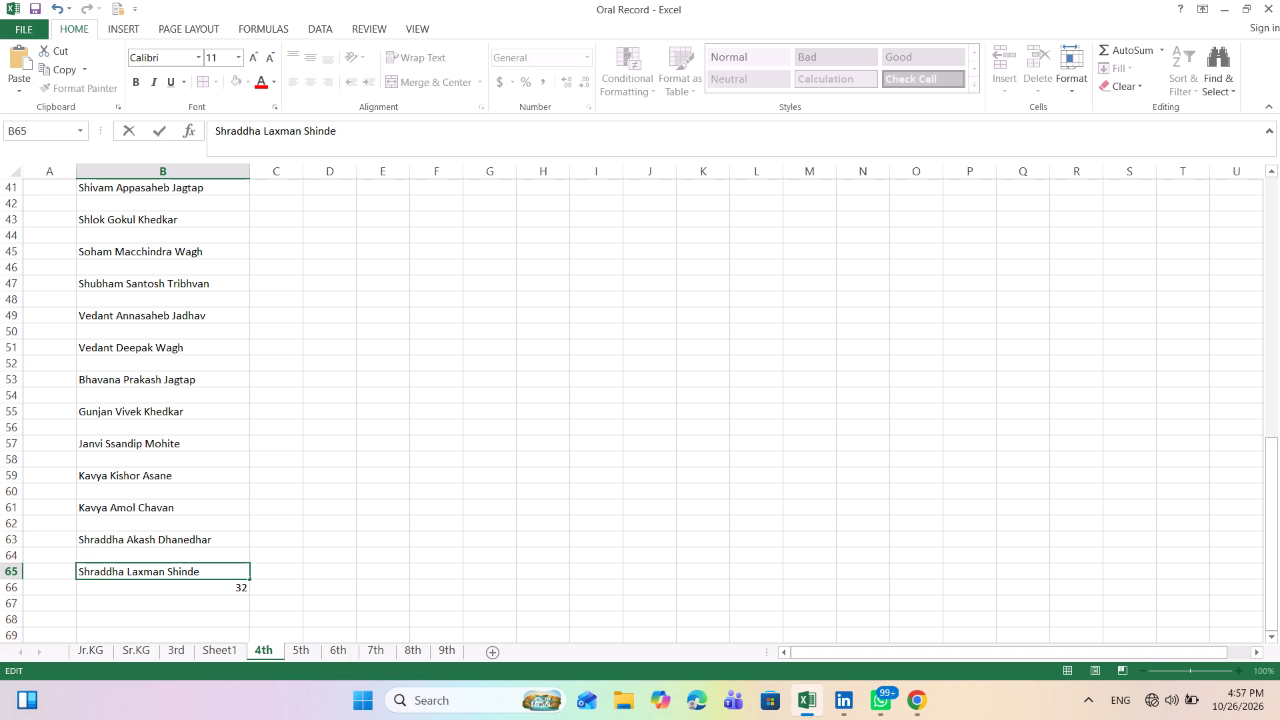
{"action": "left_click", "coordinate": [241, 589]}
{"action": "key", "text": "BackSpace"}
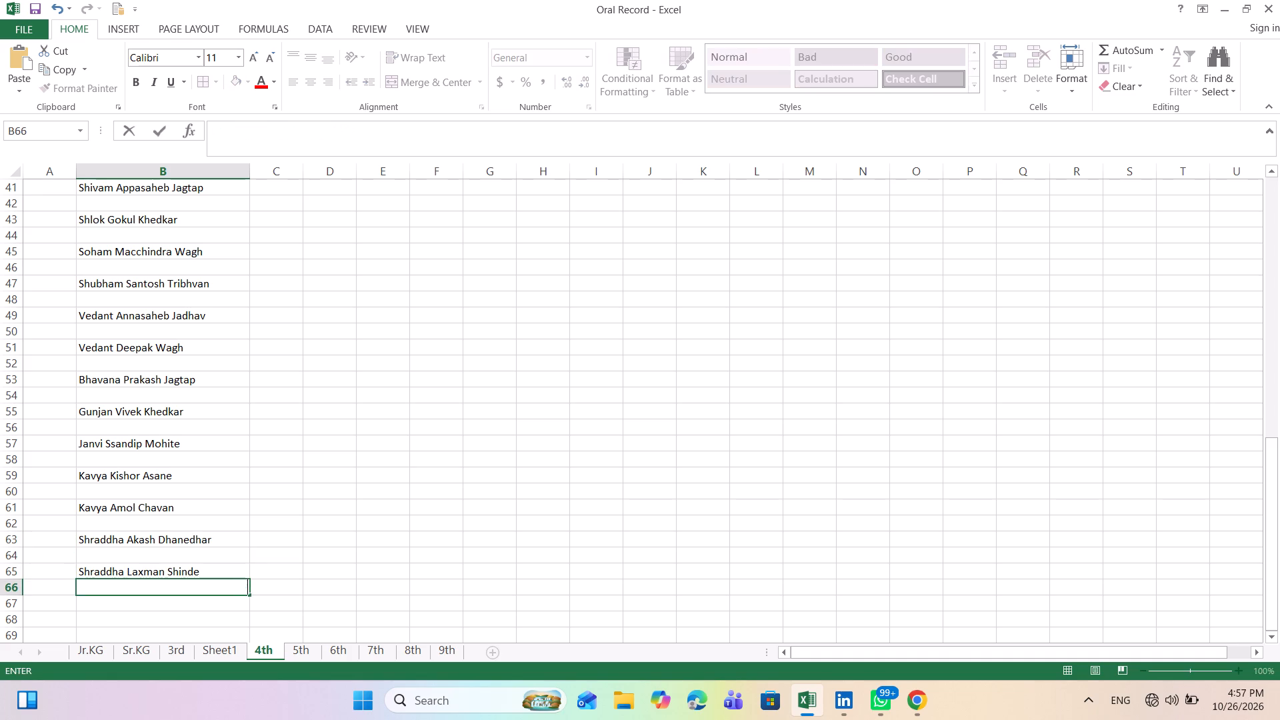
Delete the nameless sheet rows with roll numbers 4, 6 and 8 on the 4th sheet.
{"action": "scroll", "coordinate": [241, 589], "scroll_direction": "up", "scroll_amount": 12}
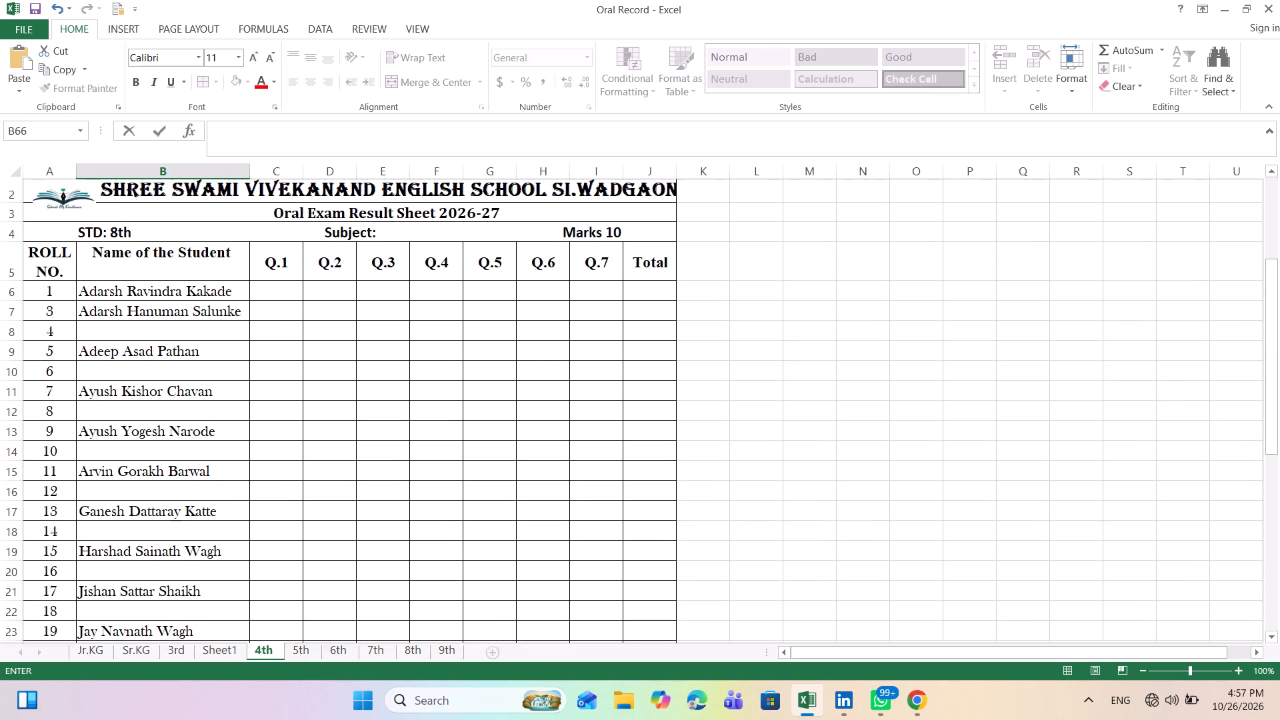
{"action": "left_click", "coordinate": [69, 335]}
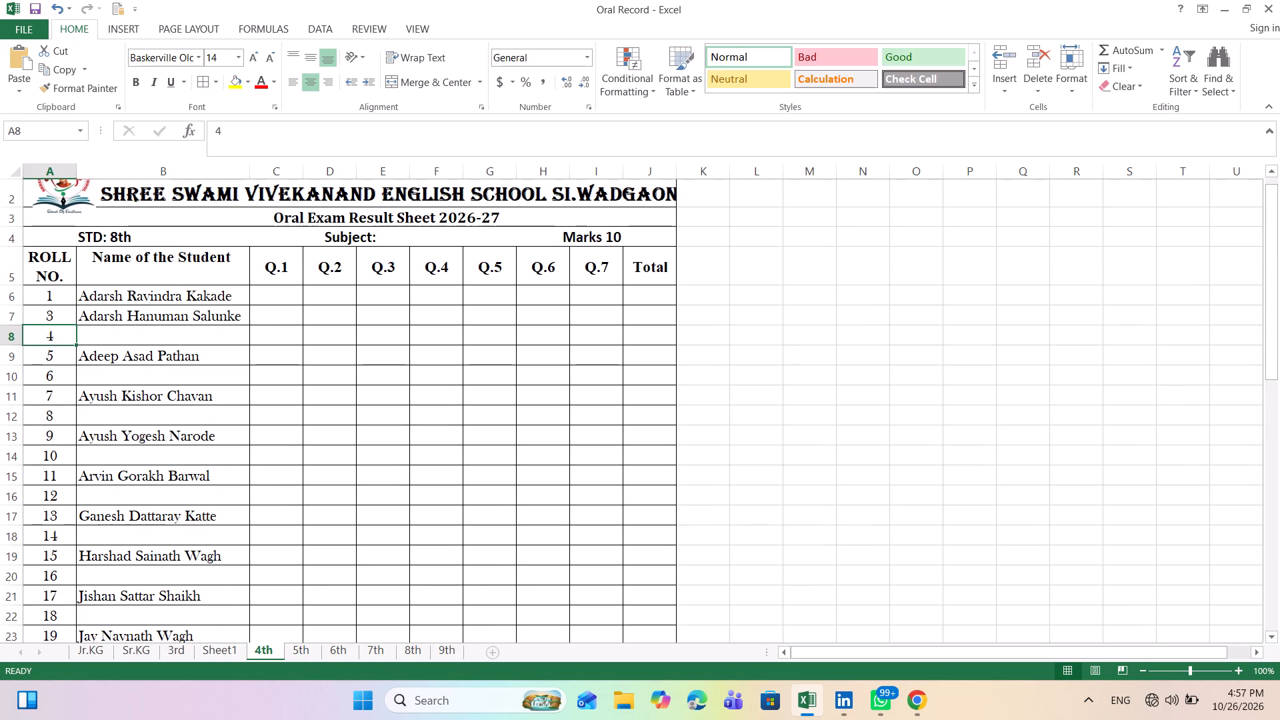
{"action": "left_click", "coordinate": [1038, 83]}
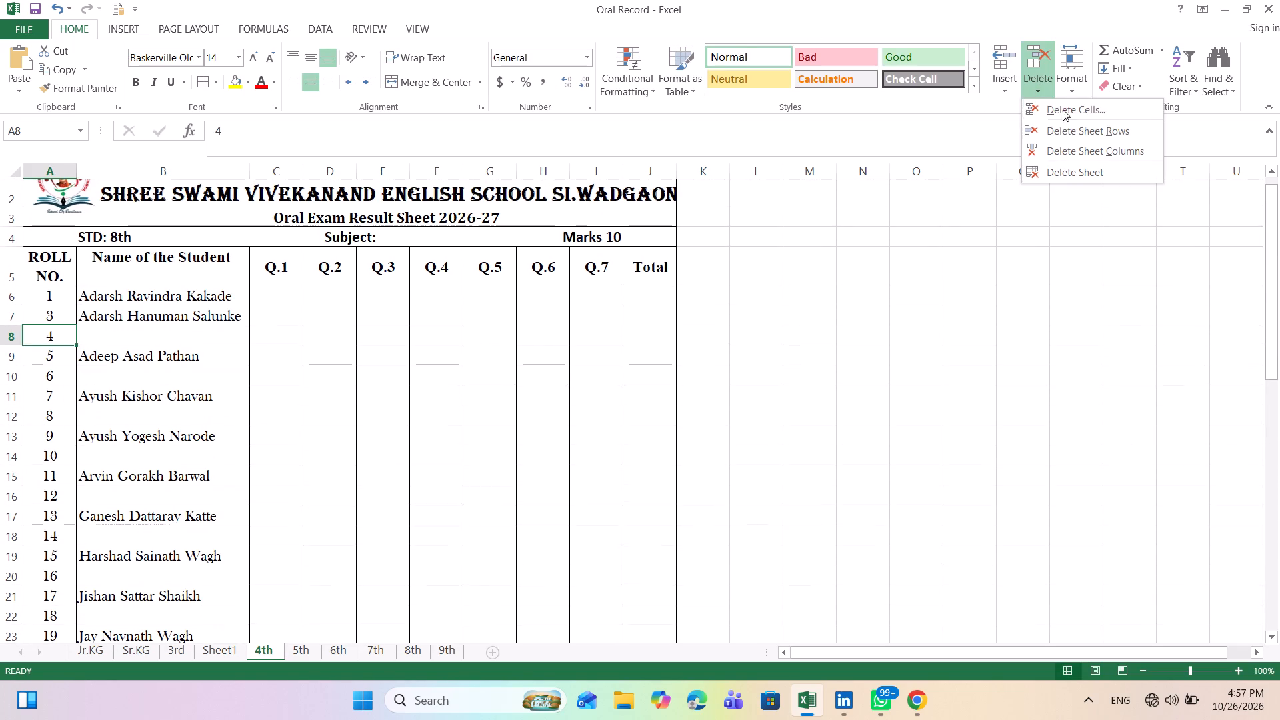
{"action": "left_click", "coordinate": [1075, 127]}
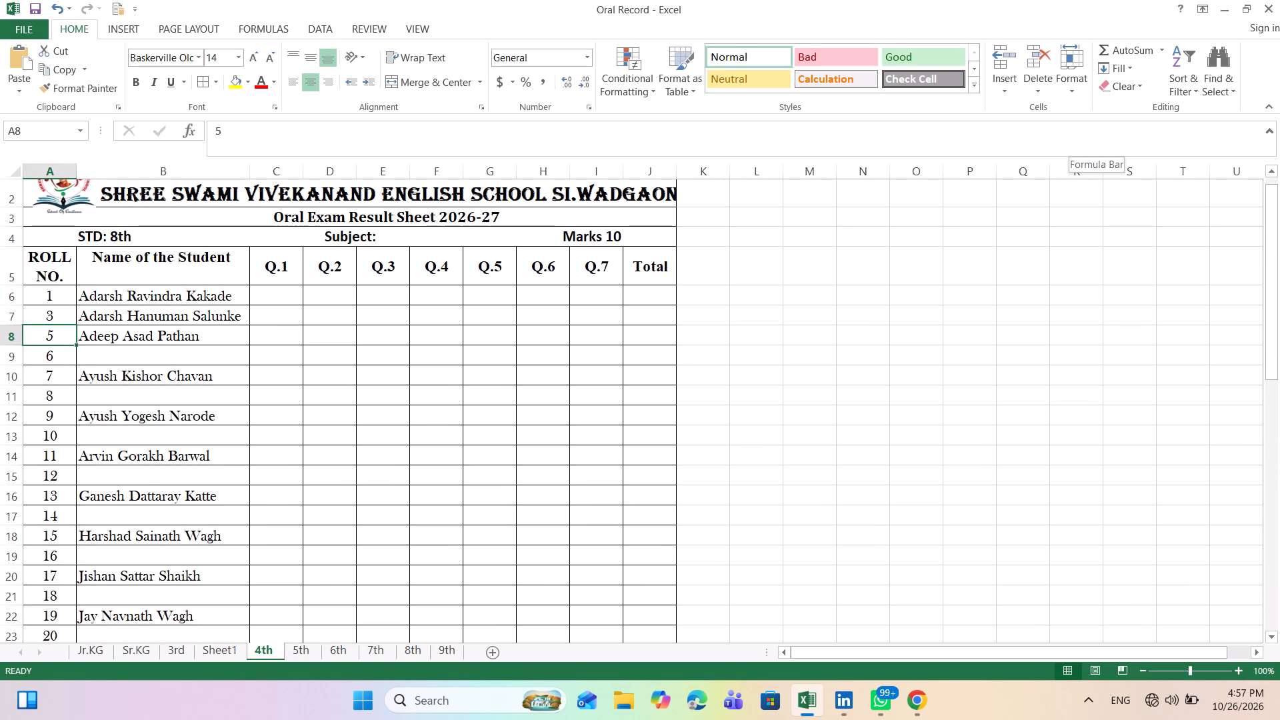
{"action": "key", "text": "Down"}
{"action": "left_click", "coordinate": [1039, 83]}
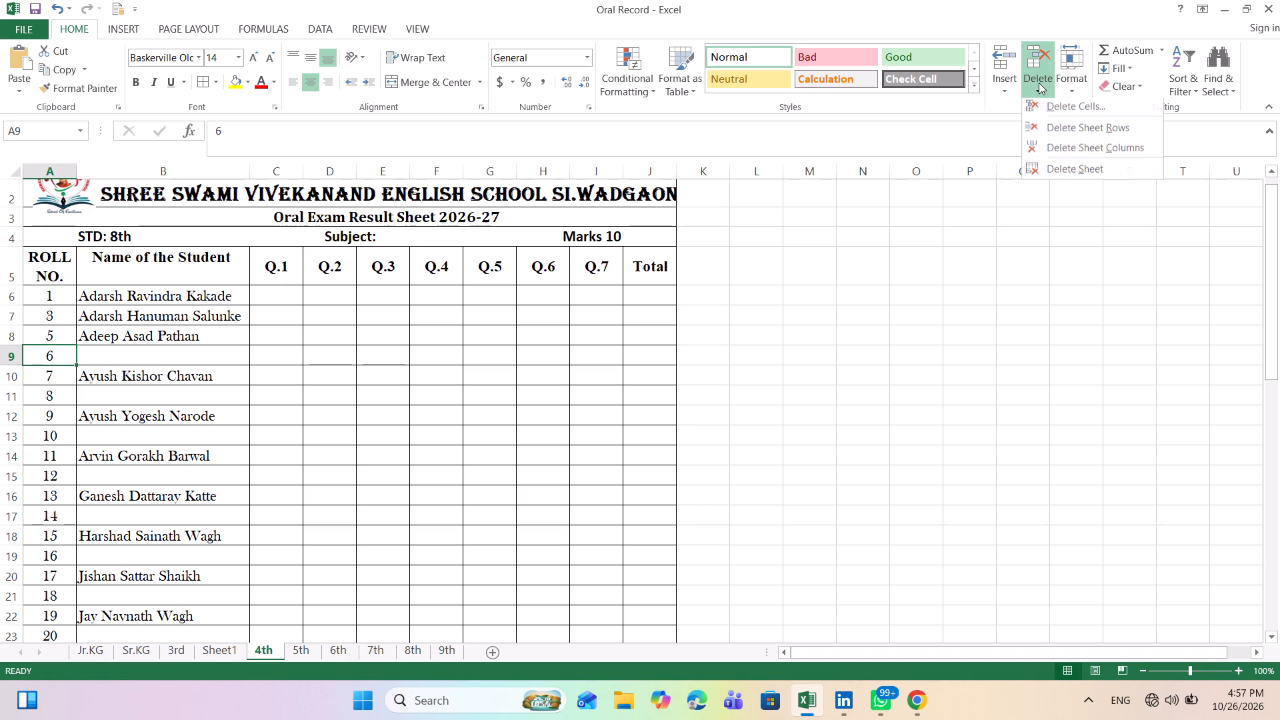
{"action": "left_click", "coordinate": [1055, 131]}
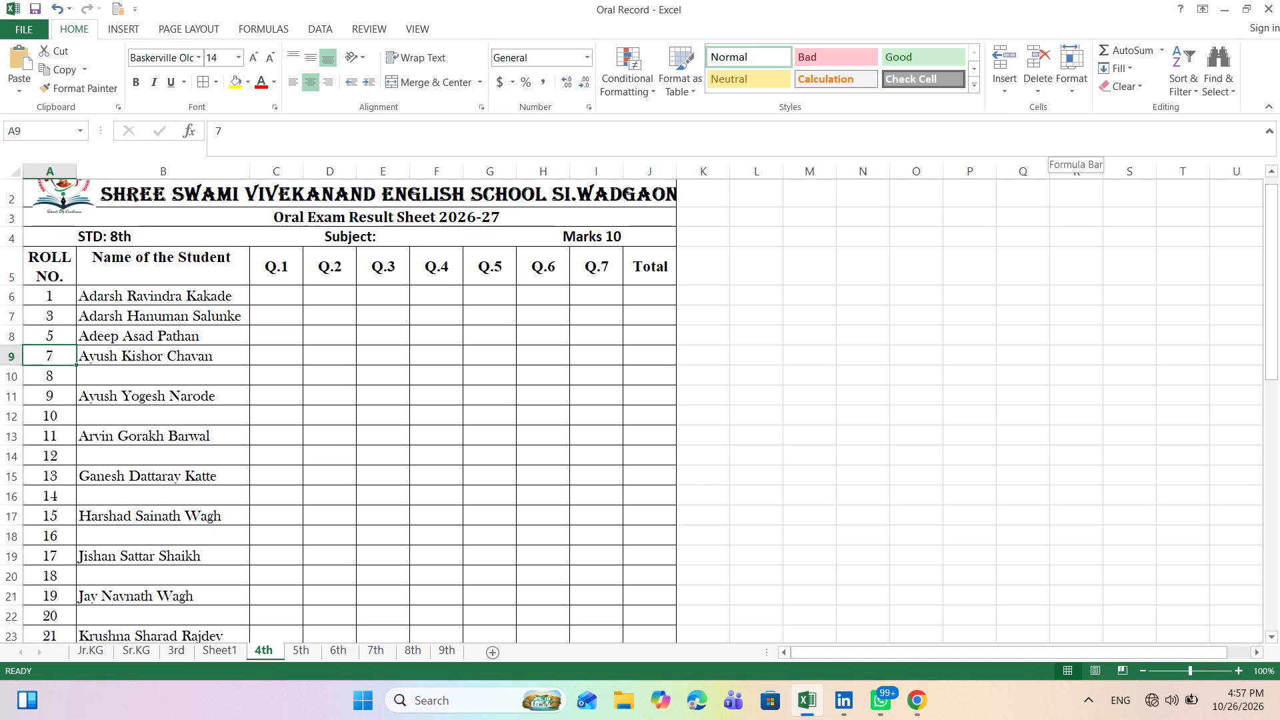
{"action": "key", "text": "Down"}
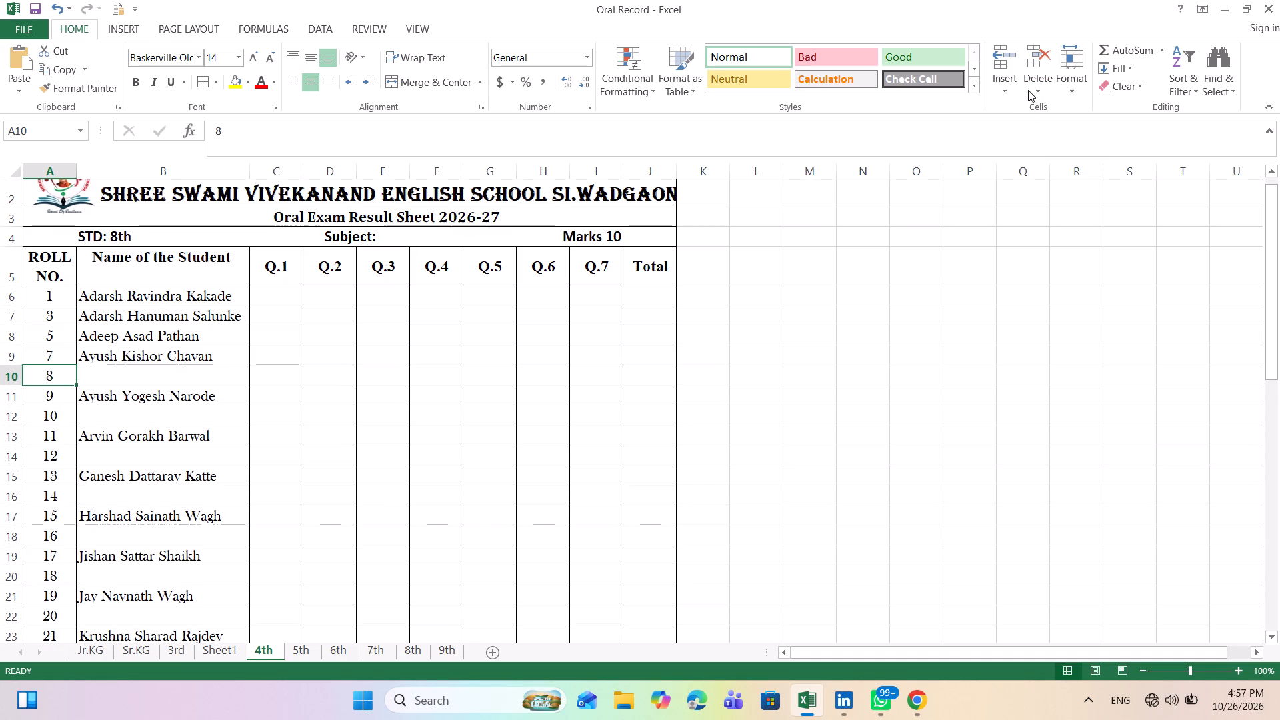
{"action": "left_click", "coordinate": [1033, 90]}
{"action": "left_click", "coordinate": [1042, 131]}
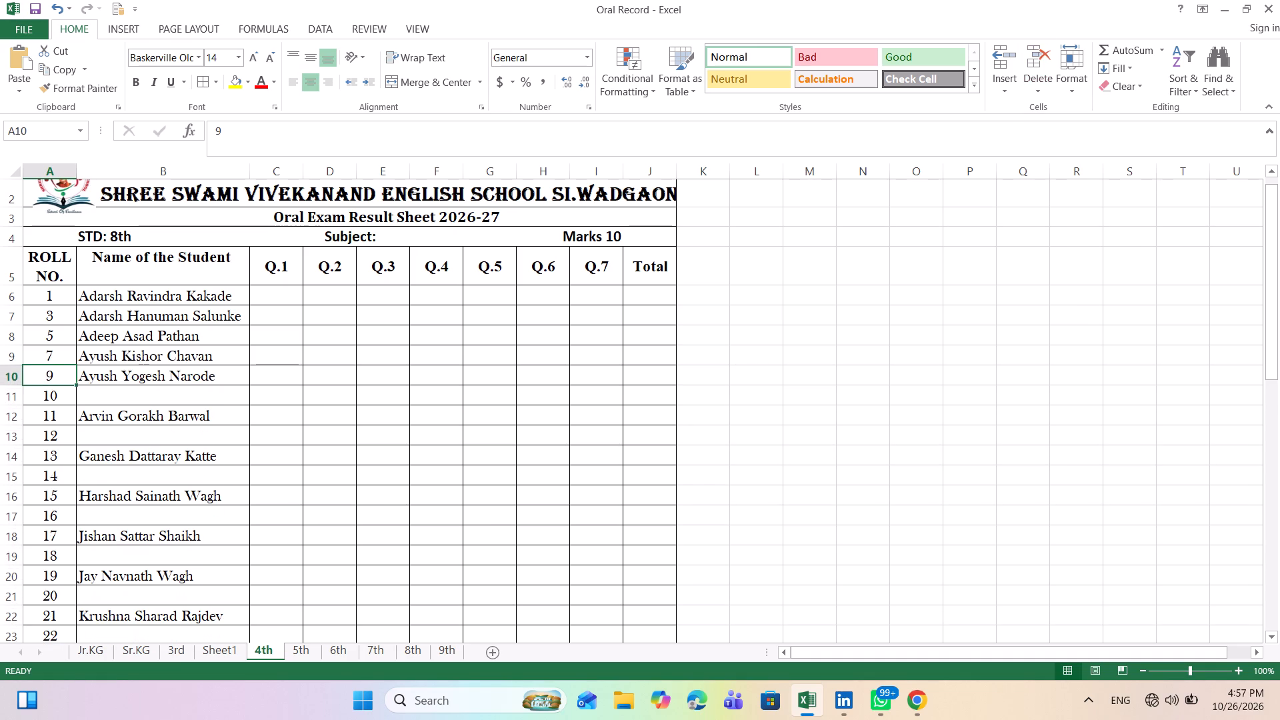
Delete the nameless sheet rows with roll numbers 10, 12 and 14.
{"action": "key", "text": "Down"}
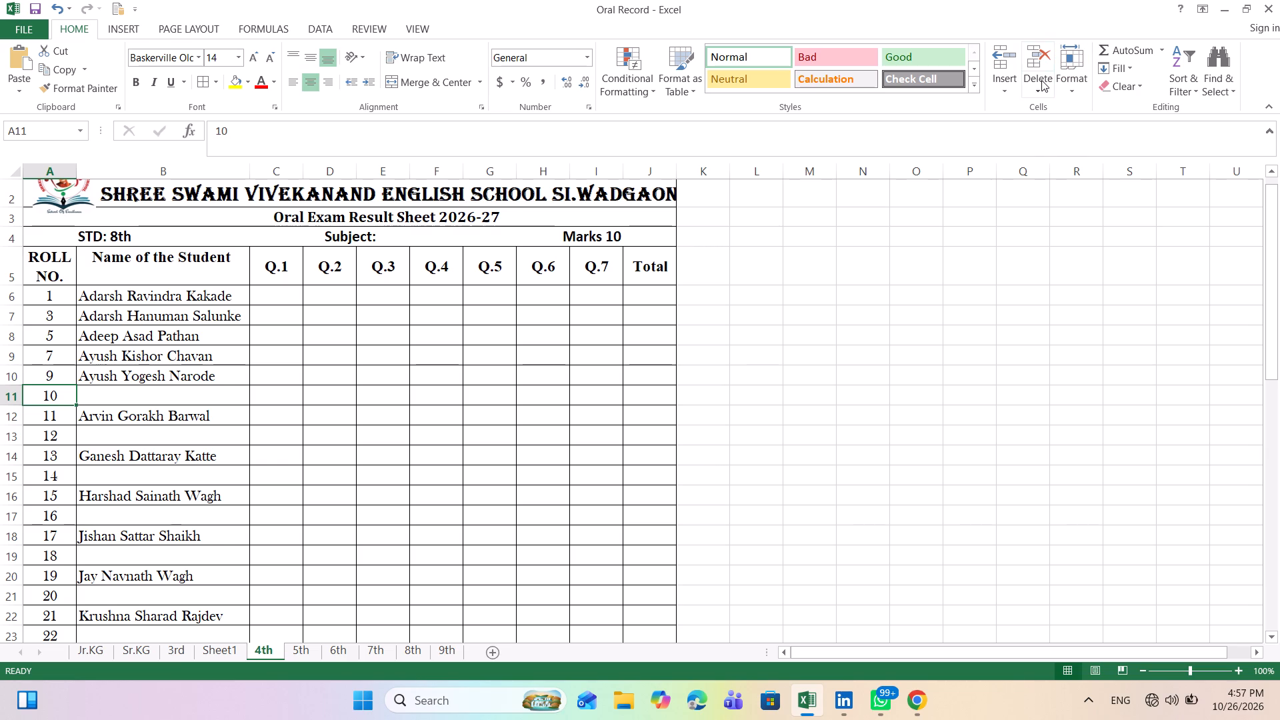
{"action": "left_click", "coordinate": [1041, 83]}
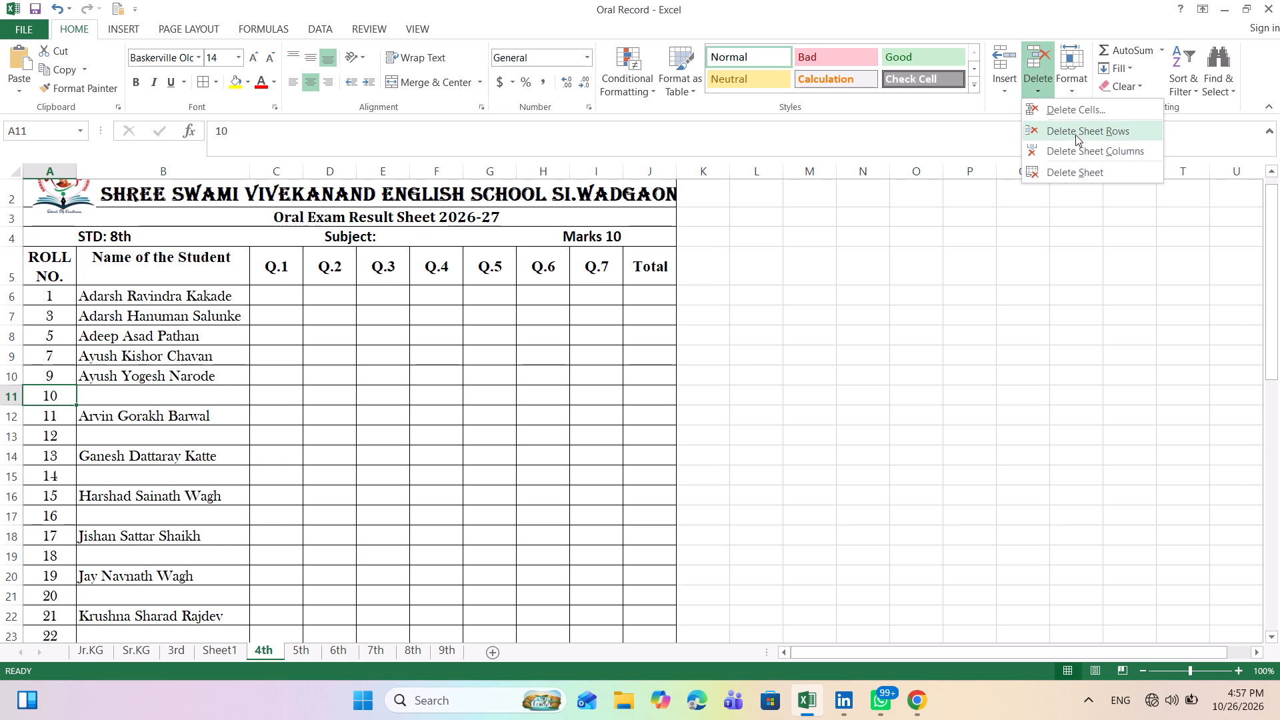
{"action": "left_click", "coordinate": [1075, 131]}
{"action": "key", "text": "Down"}
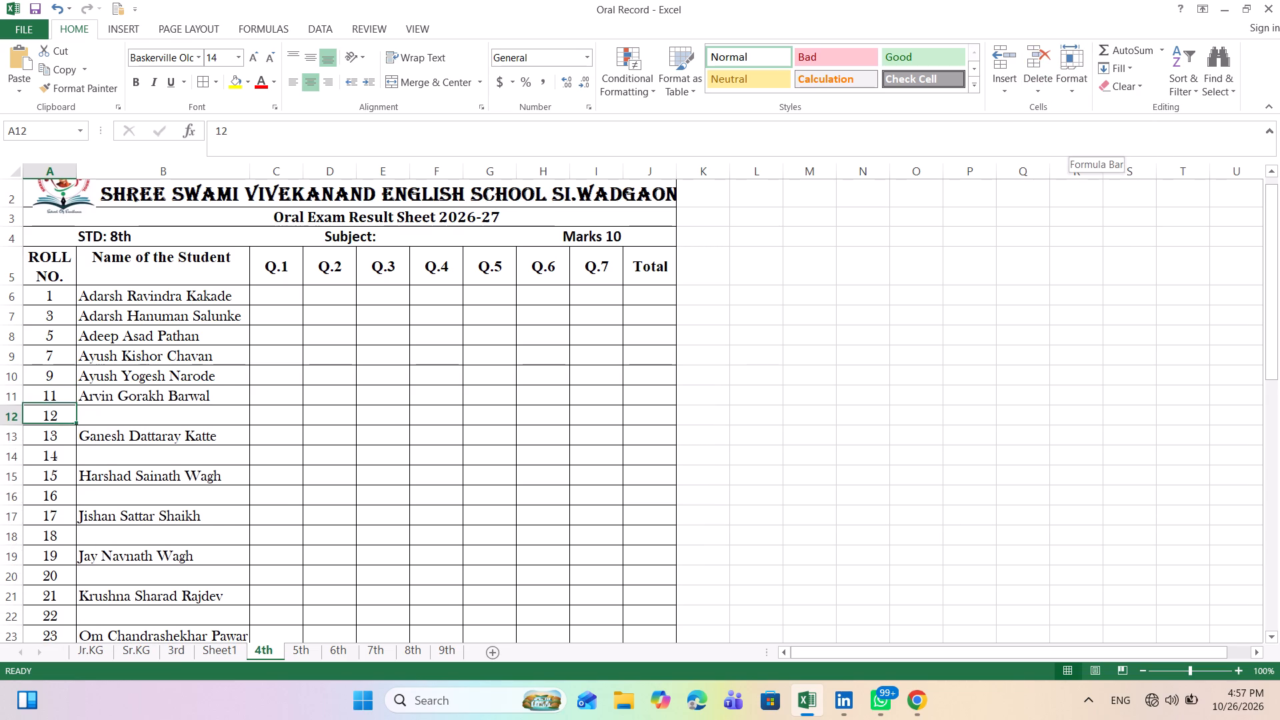
{"action": "left_click_drag", "start_coordinate": [1039, 88], "coordinate": [1052, 123]}
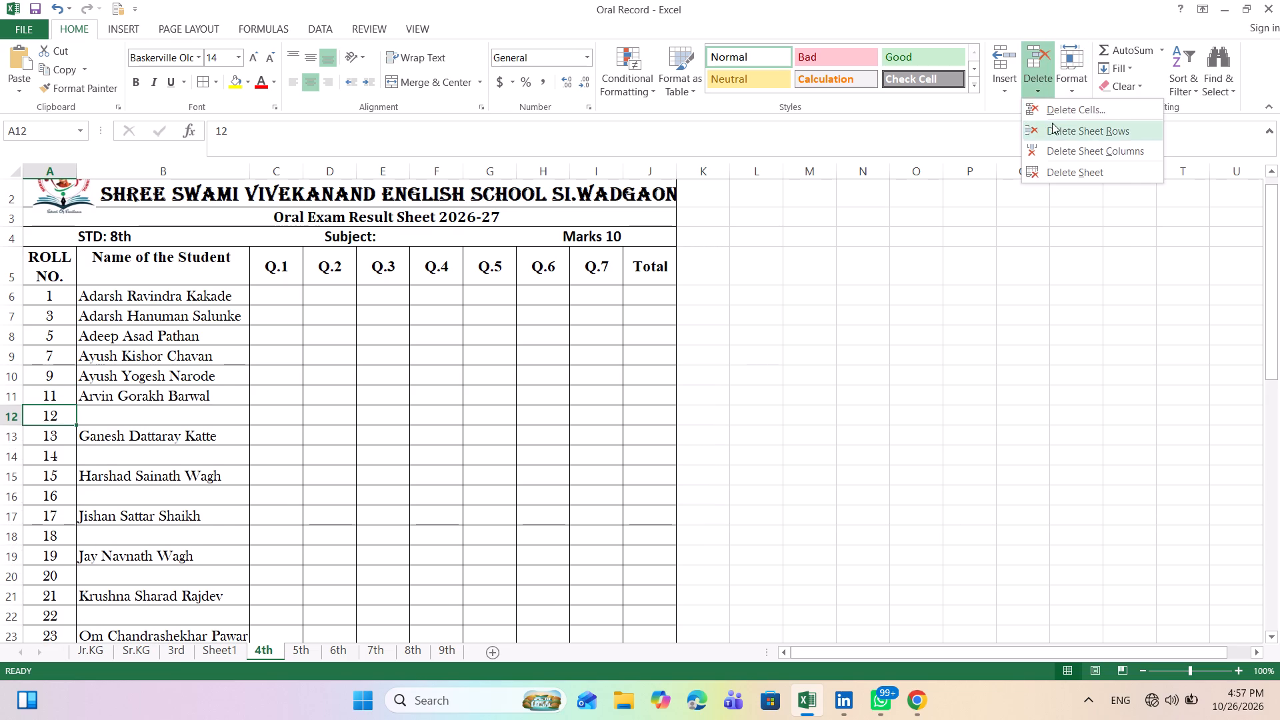
{"action": "left_click_drag", "start_coordinate": [1052, 123], "coordinate": [1055, 128]}
{"action": "left_click", "coordinate": [1055, 128]}
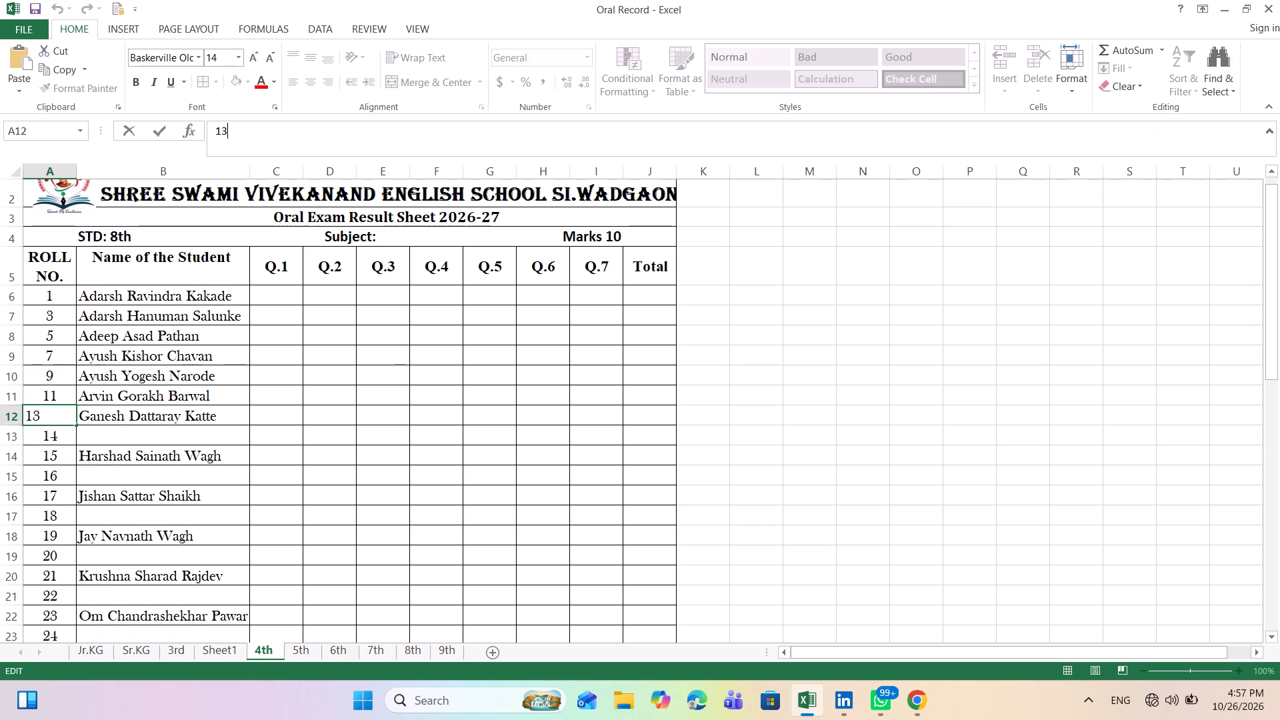
{"action": "left_click", "coordinate": [69, 441]}
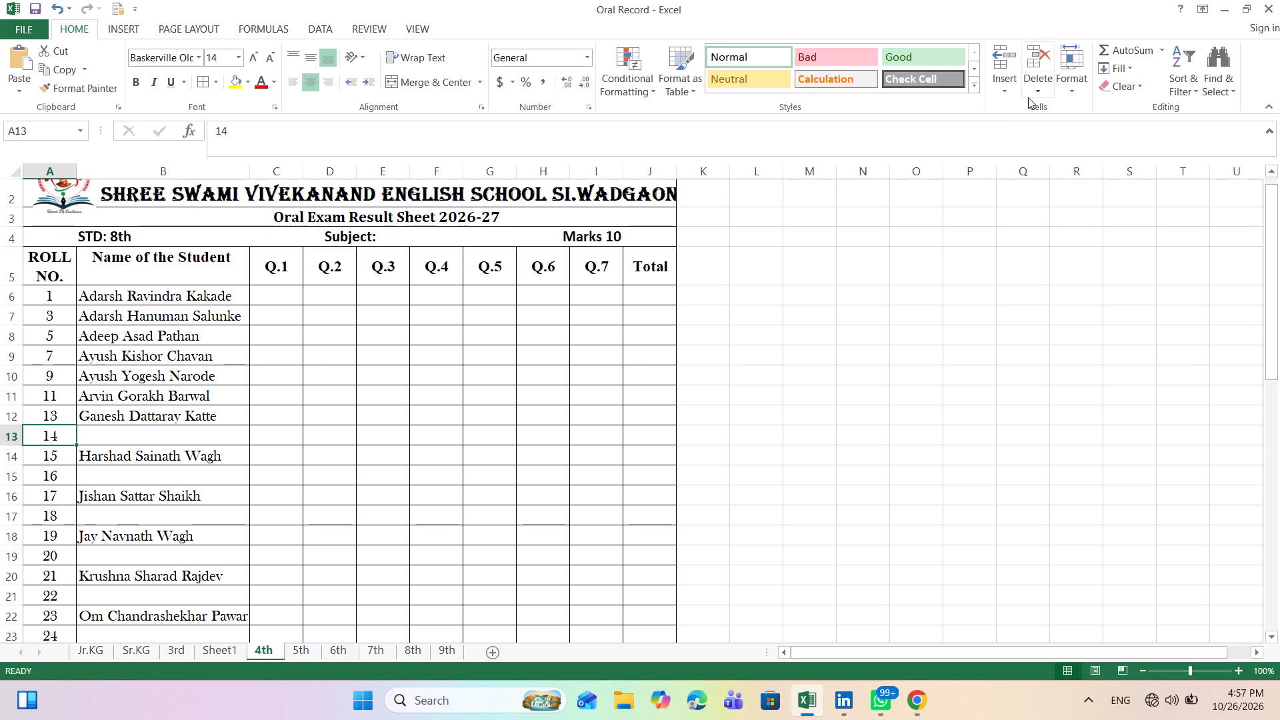
{"action": "left_click_drag", "start_coordinate": [1037, 90], "coordinate": [1061, 130]}
{"action": "left_click", "coordinate": [1061, 130]}
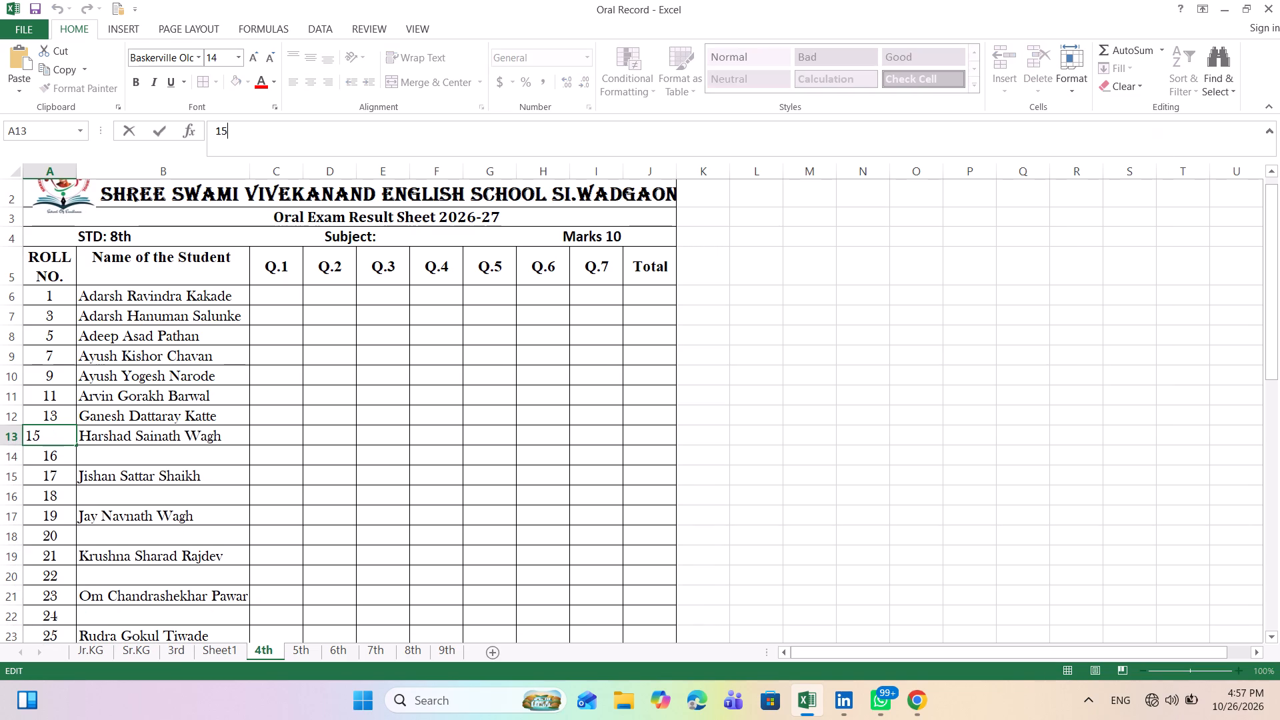
Delete the nameless sheet rows with roll numbers 16, 18 and 20.
{"action": "left_click", "coordinate": [72, 459]}
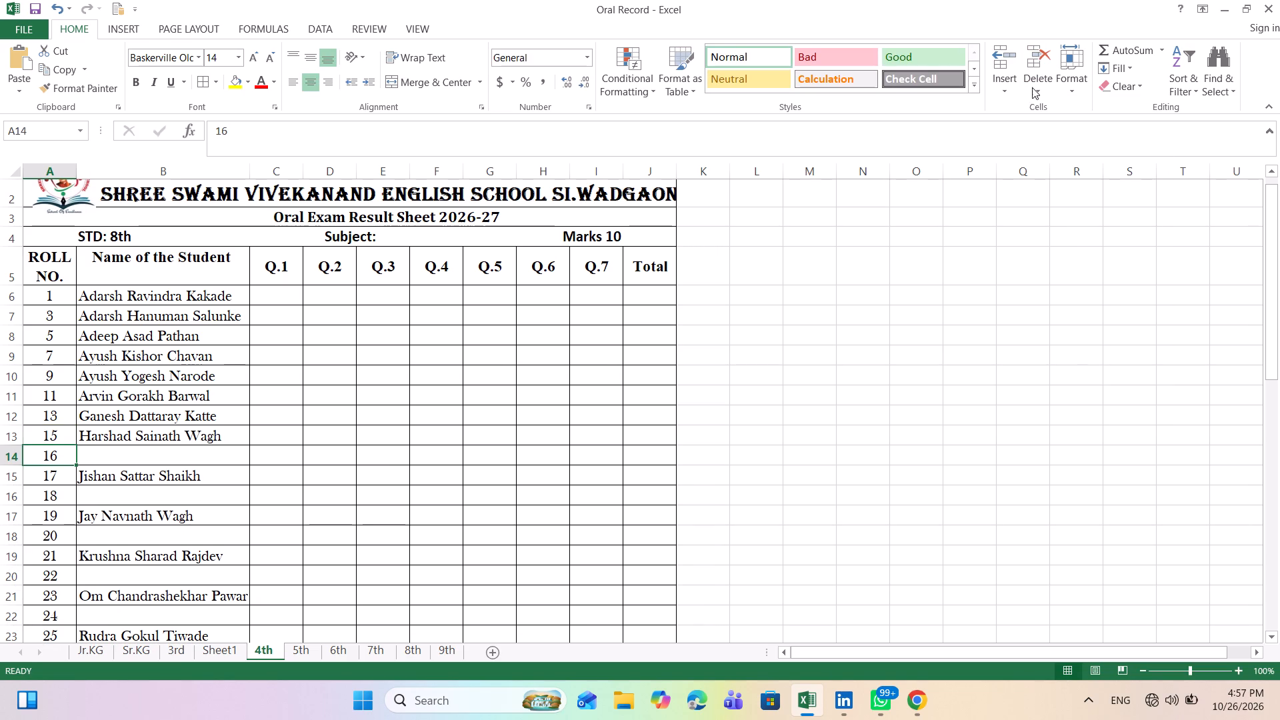
{"action": "left_click", "coordinate": [1032, 87]}
{"action": "left_click", "coordinate": [1059, 131]}
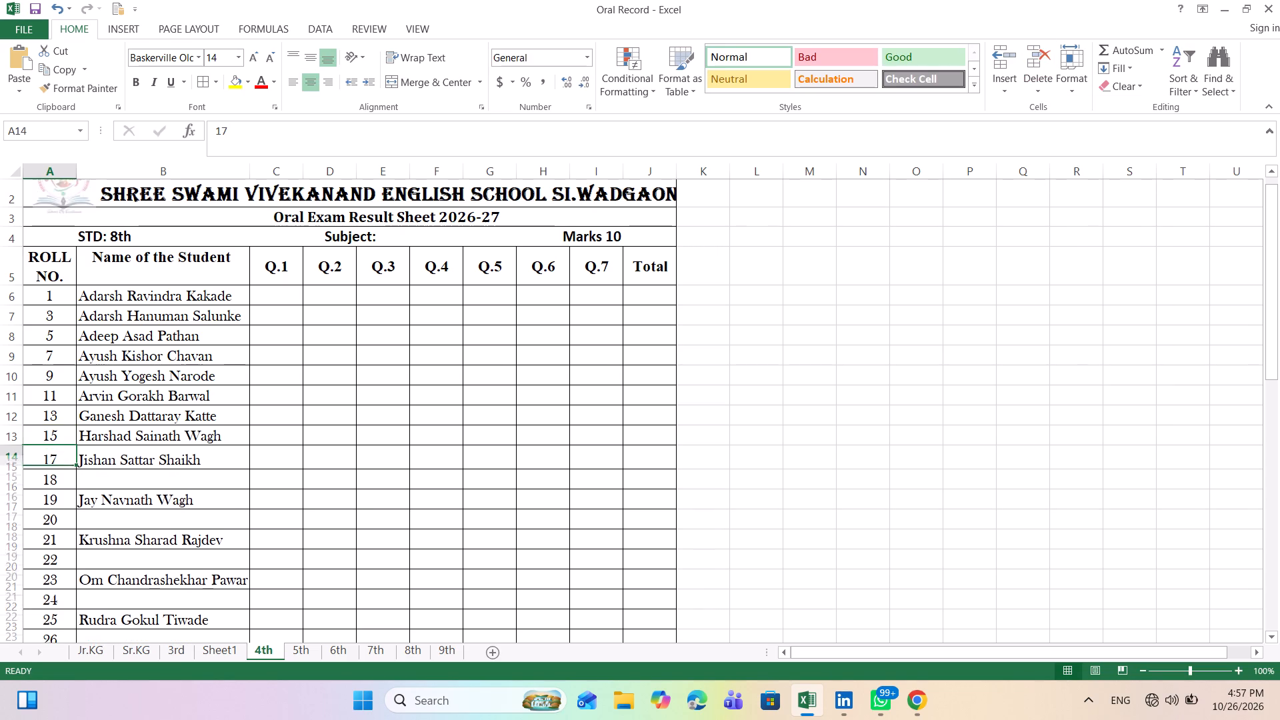
{"action": "key", "text": "Down"}
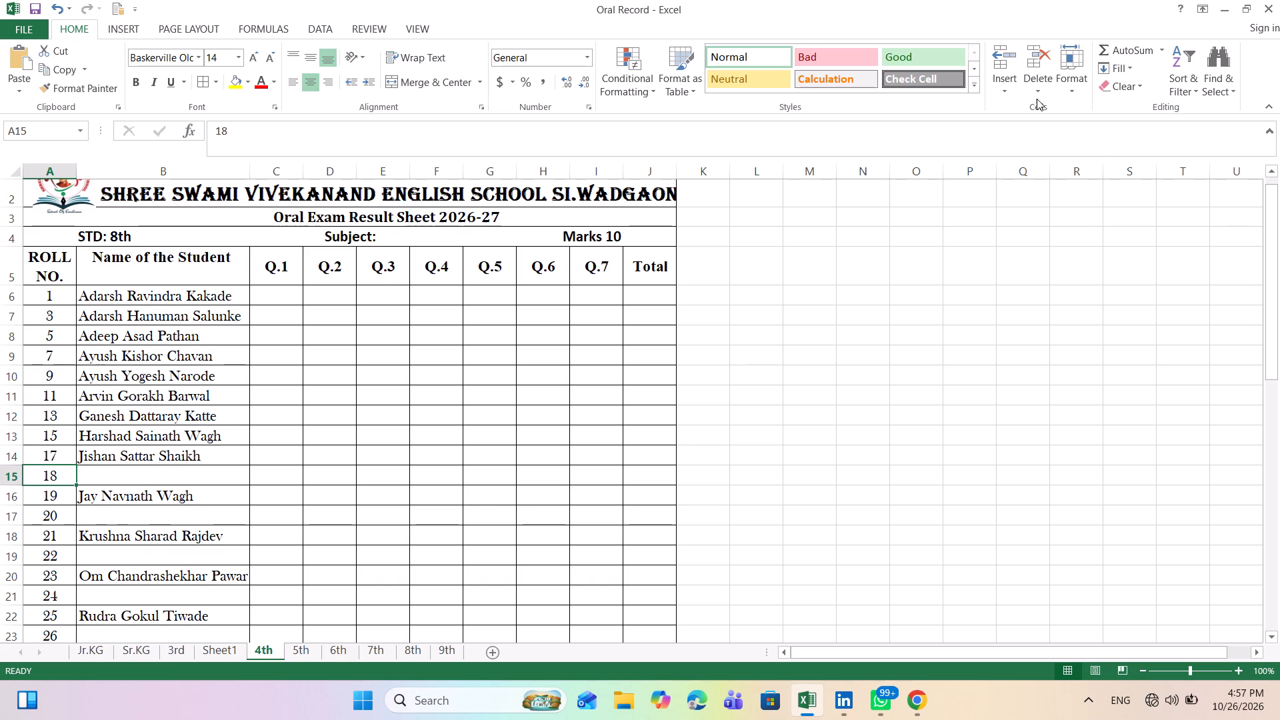
{"action": "left_click", "coordinate": [1035, 95]}
{"action": "left_click", "coordinate": [1057, 129]}
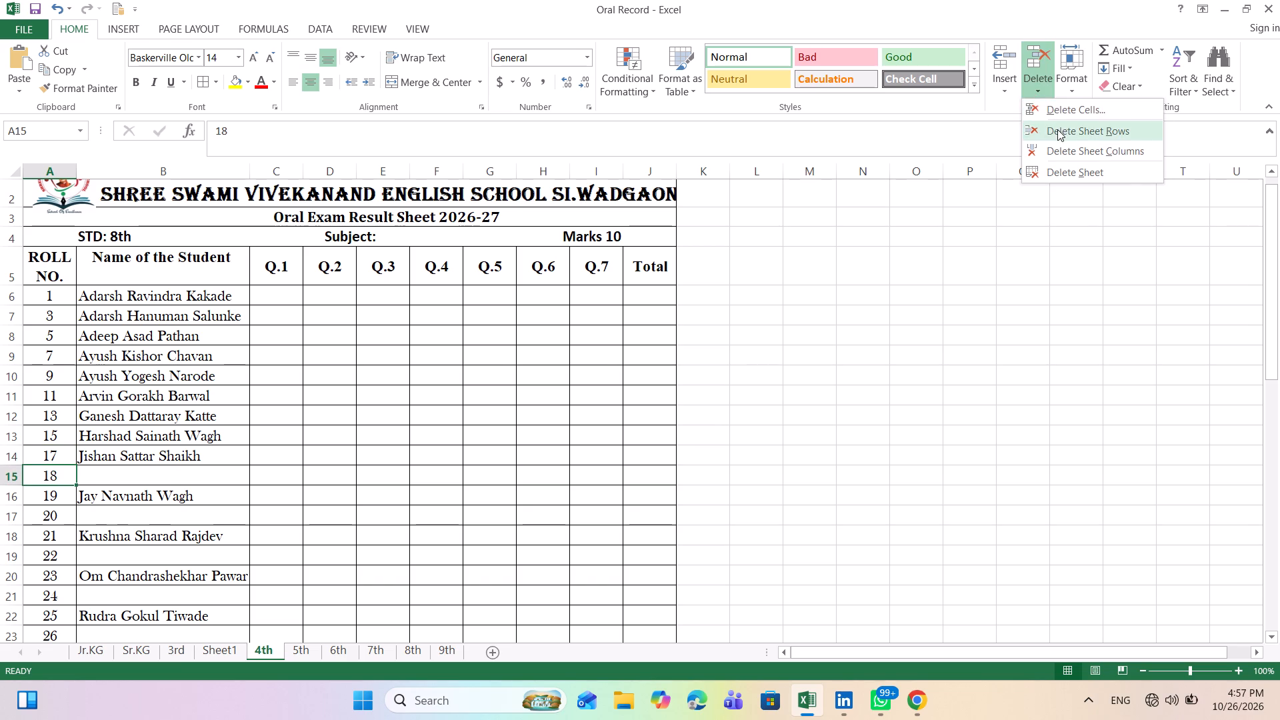
{"action": "key", "text": "Down"}
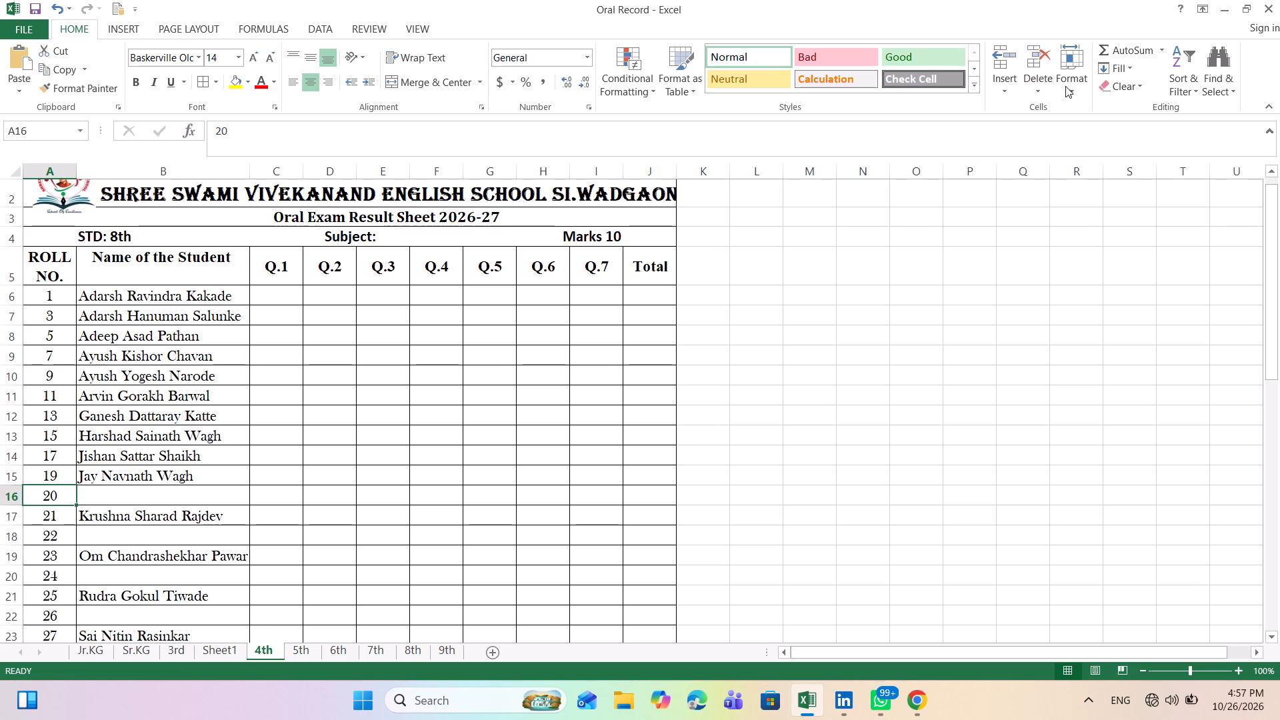
{"action": "left_click", "coordinate": [1039, 89]}
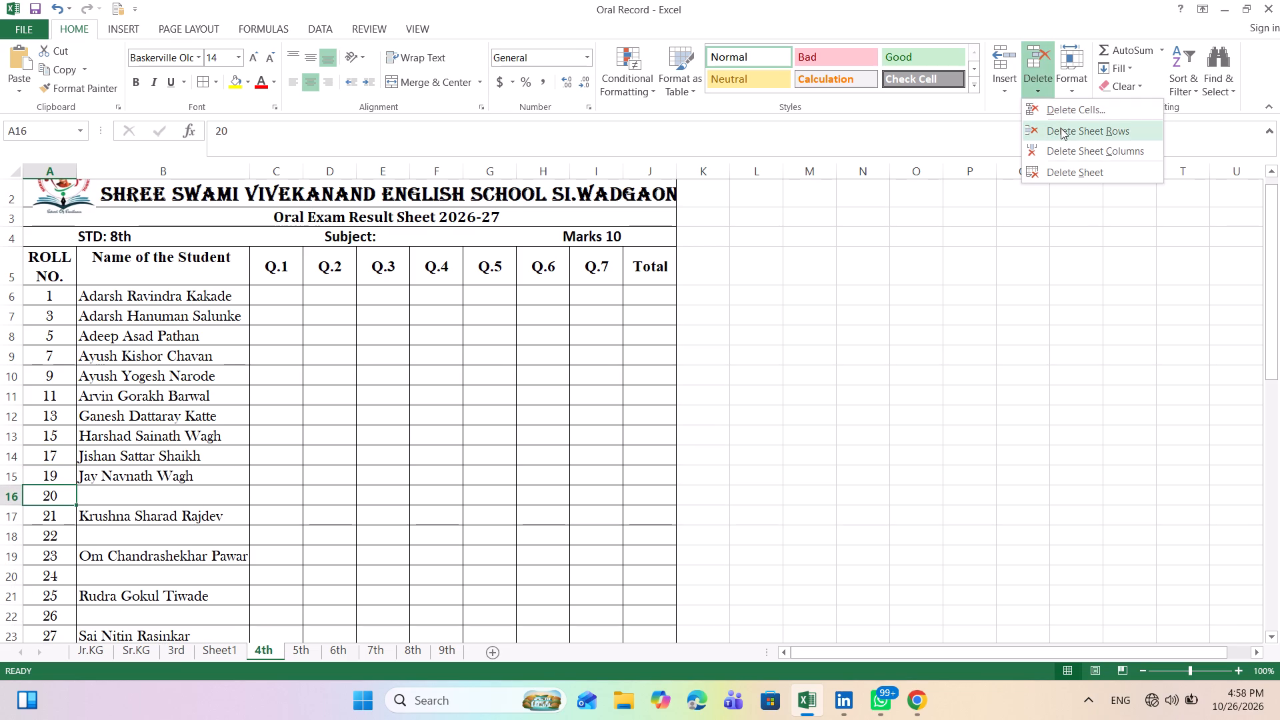
{"action": "left_click", "coordinate": [1061, 128]}
Delete the nameless sheet rows with roll numbers 22, 24 and 26.
{"action": "key", "text": "Down"}
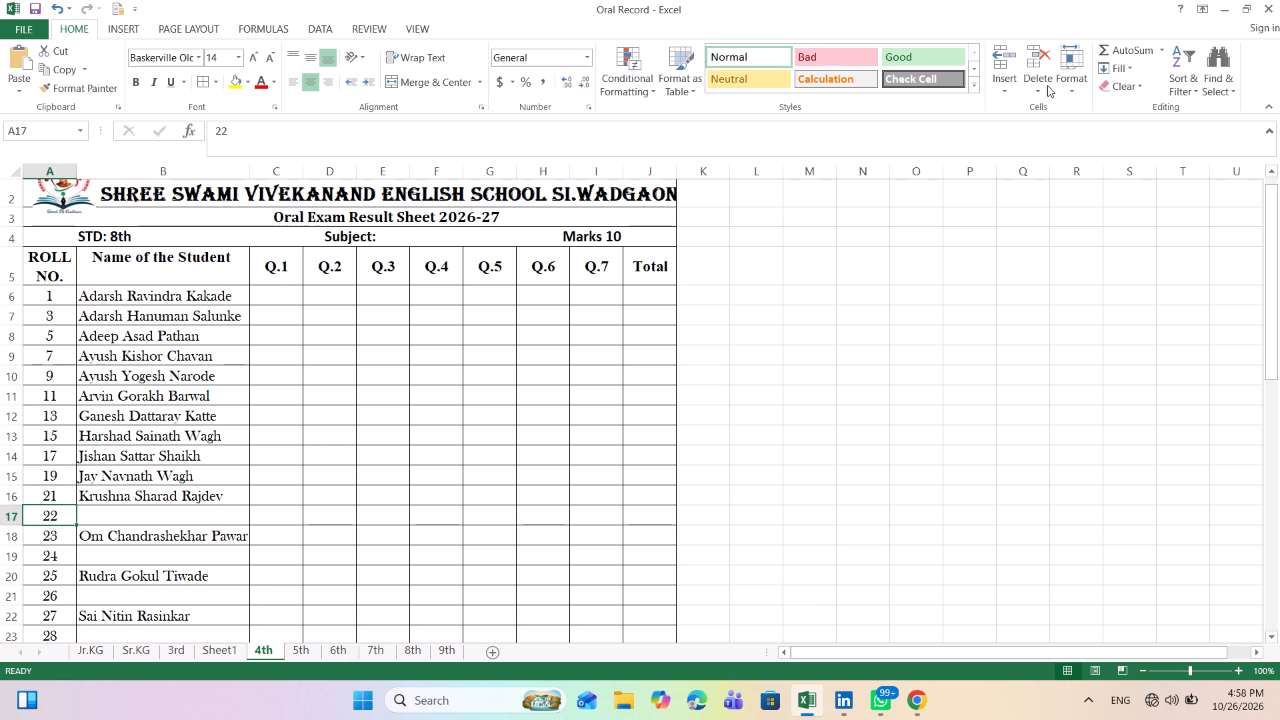
{"action": "left_click_drag", "start_coordinate": [1036, 91], "coordinate": [1053, 133]}
{"action": "left_click", "coordinate": [1053, 133]}
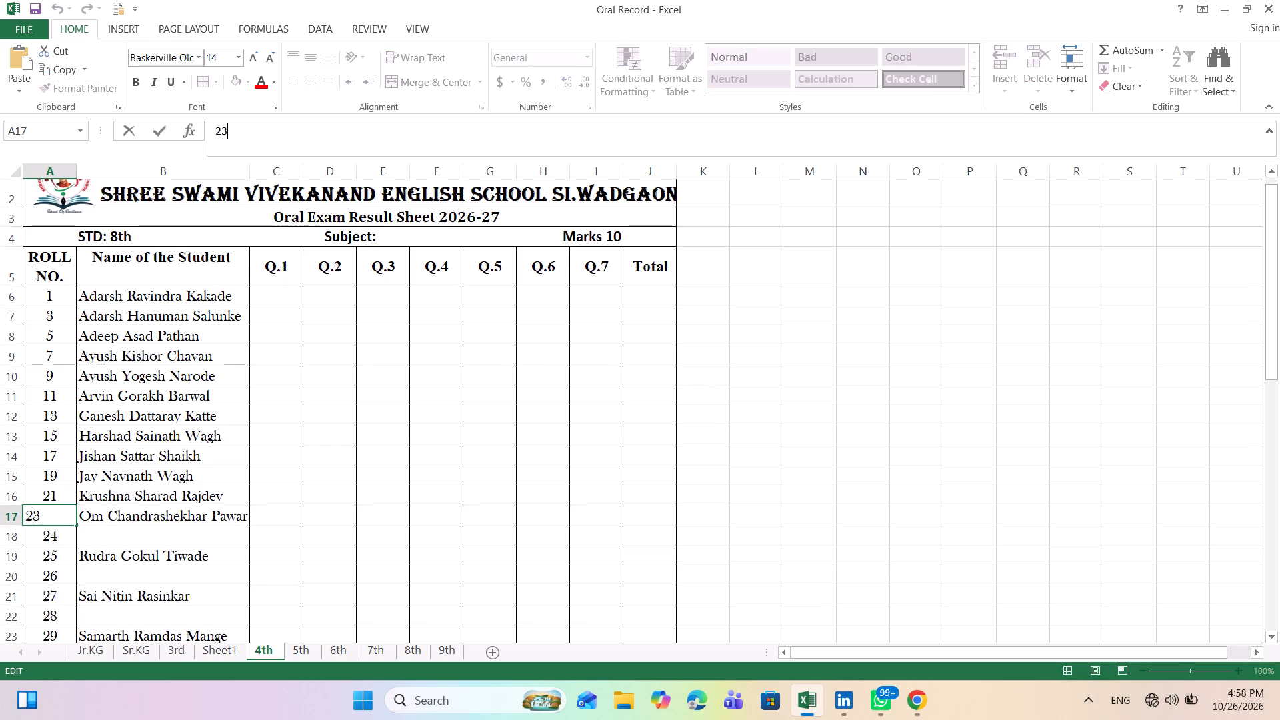
{"action": "left_click", "coordinate": [69, 538]}
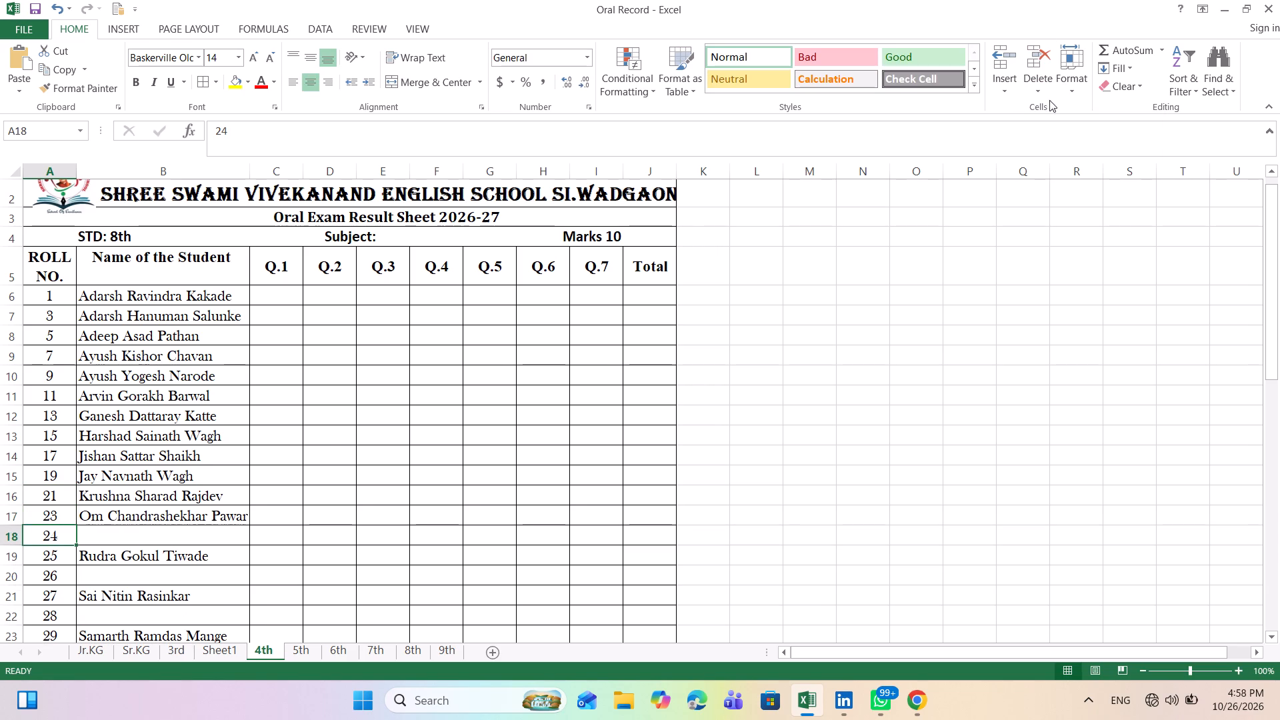
{"action": "left_click", "coordinate": [1033, 95]}
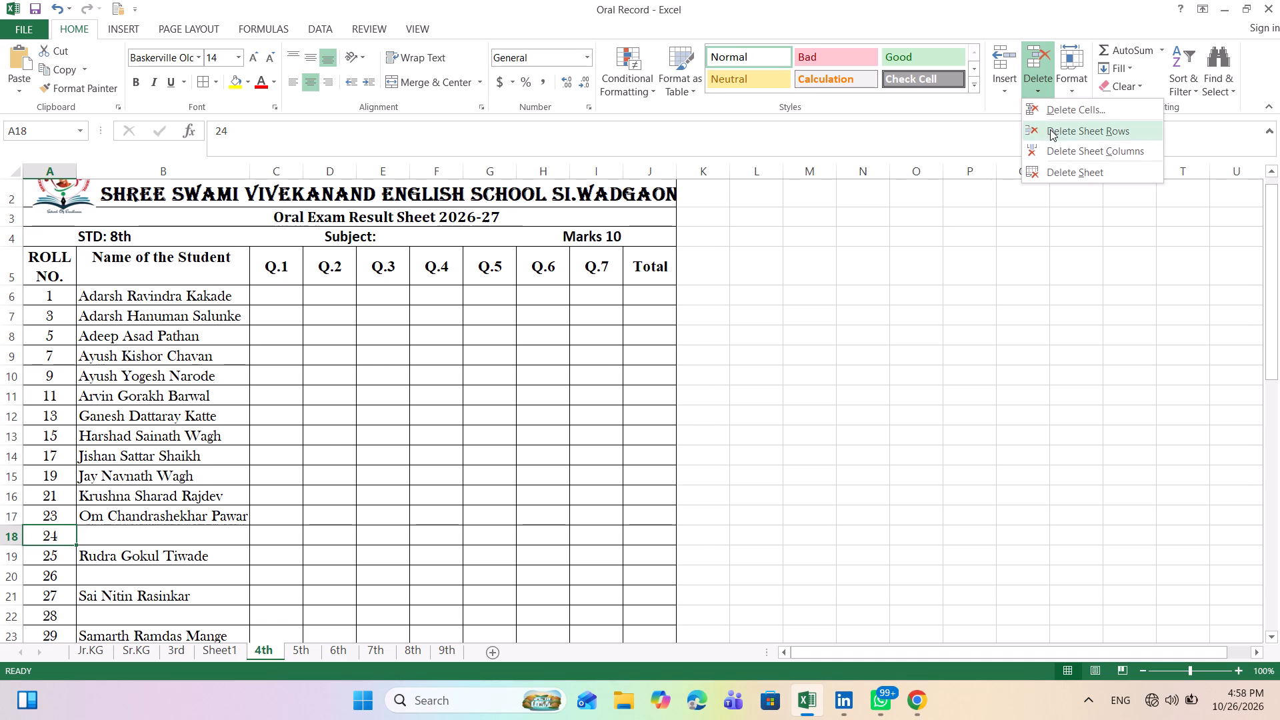
{"action": "left_click", "coordinate": [1050, 129]}
{"action": "key", "text": "Down"}
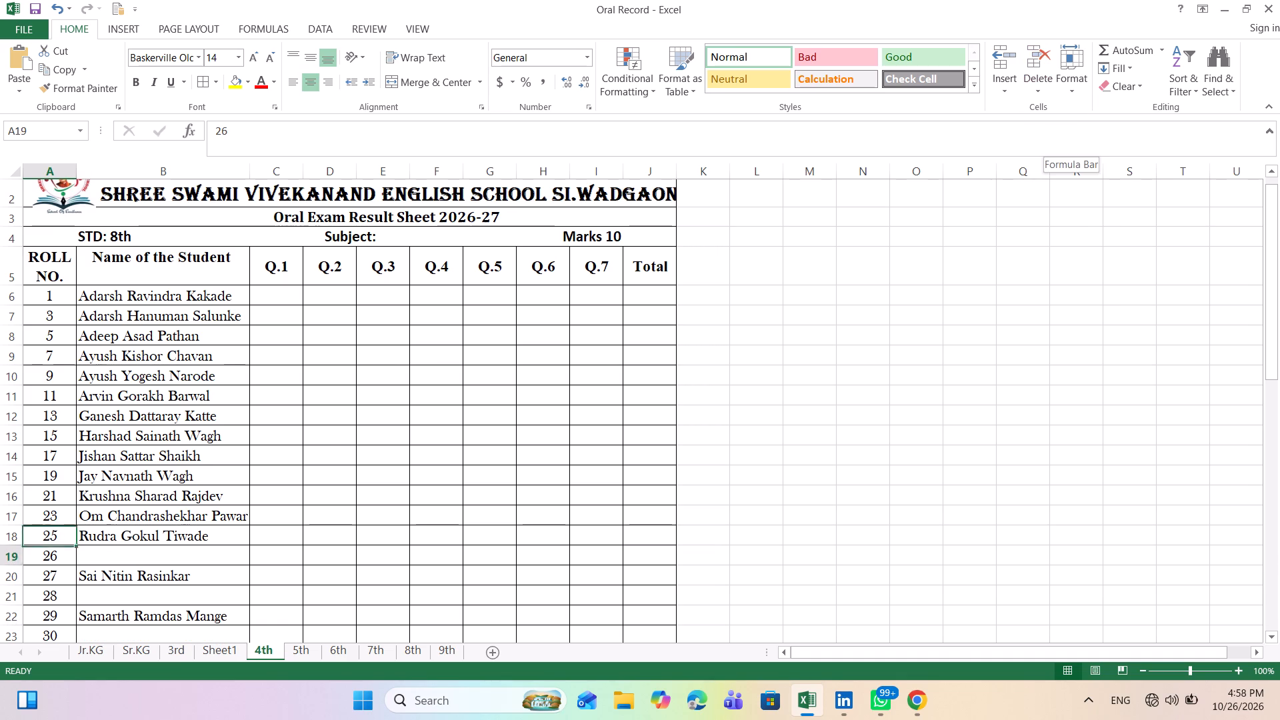
{"action": "left_click", "coordinate": [1037, 87]}
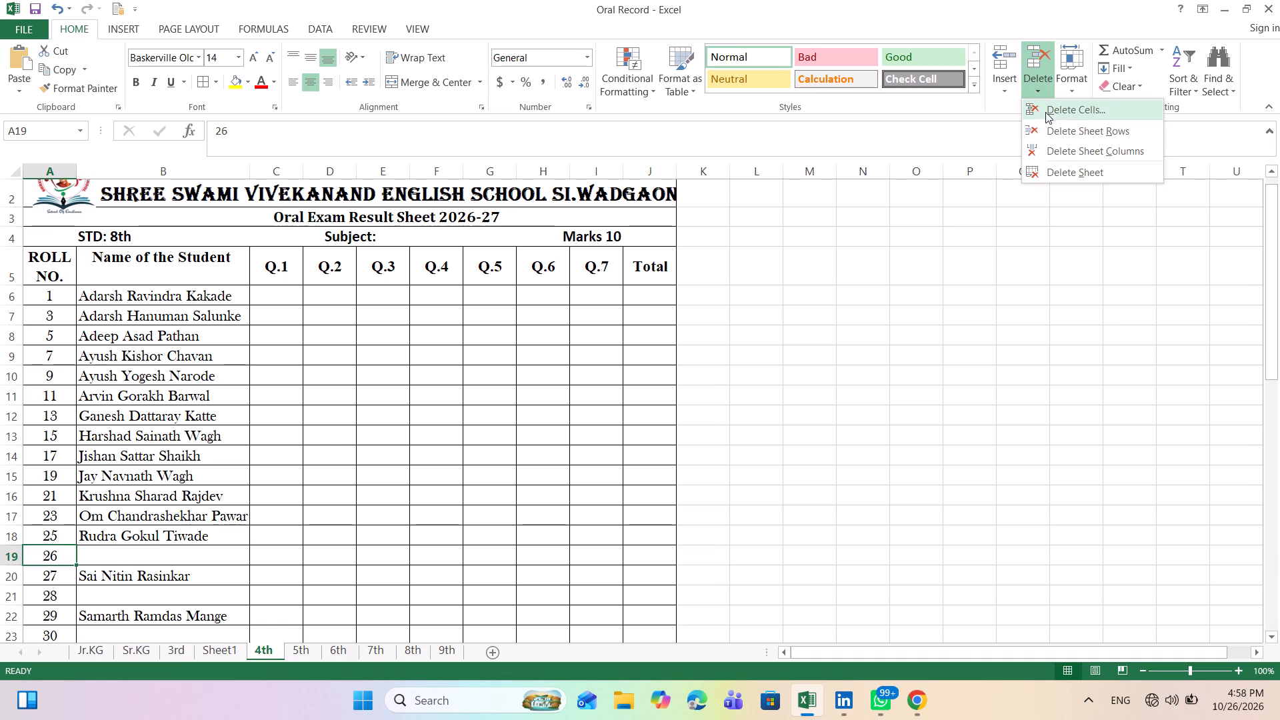
{"action": "left_click", "coordinate": [1053, 129]}
Delete the nameless sheet rows with roll numbers 28 and 30.
{"action": "key", "text": "Down"}
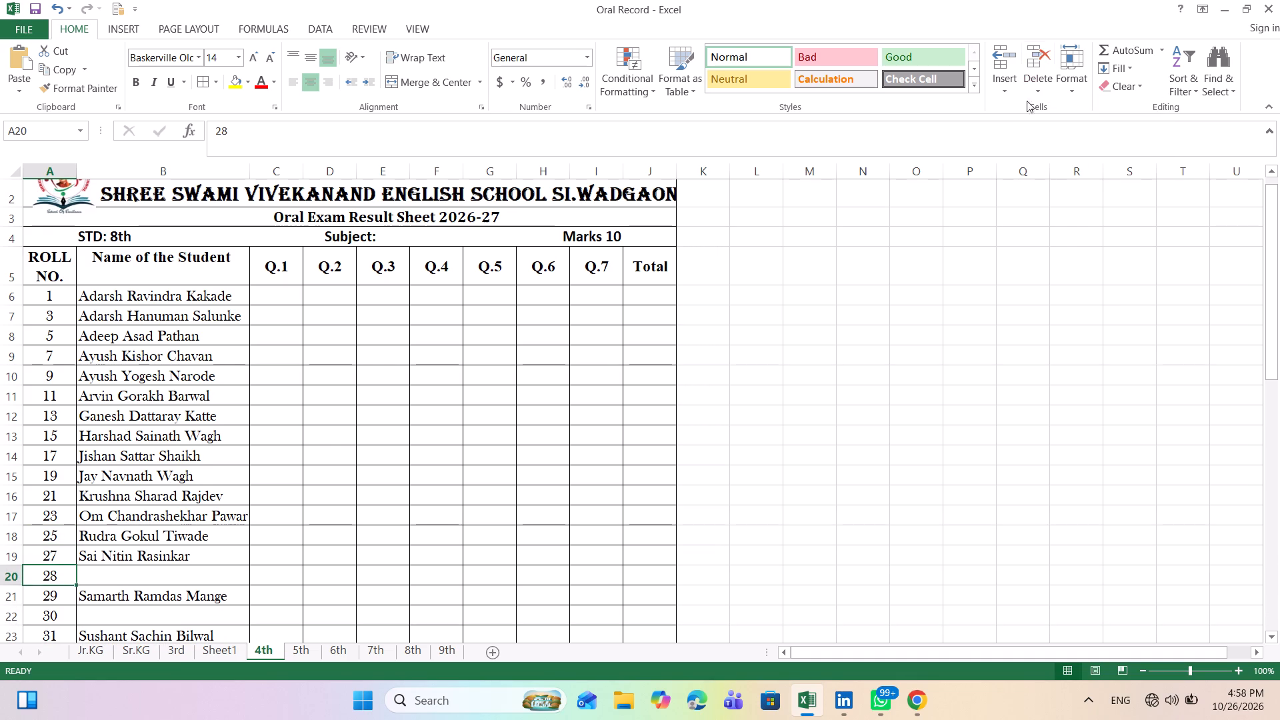
{"action": "left_click", "coordinate": [1038, 86]}
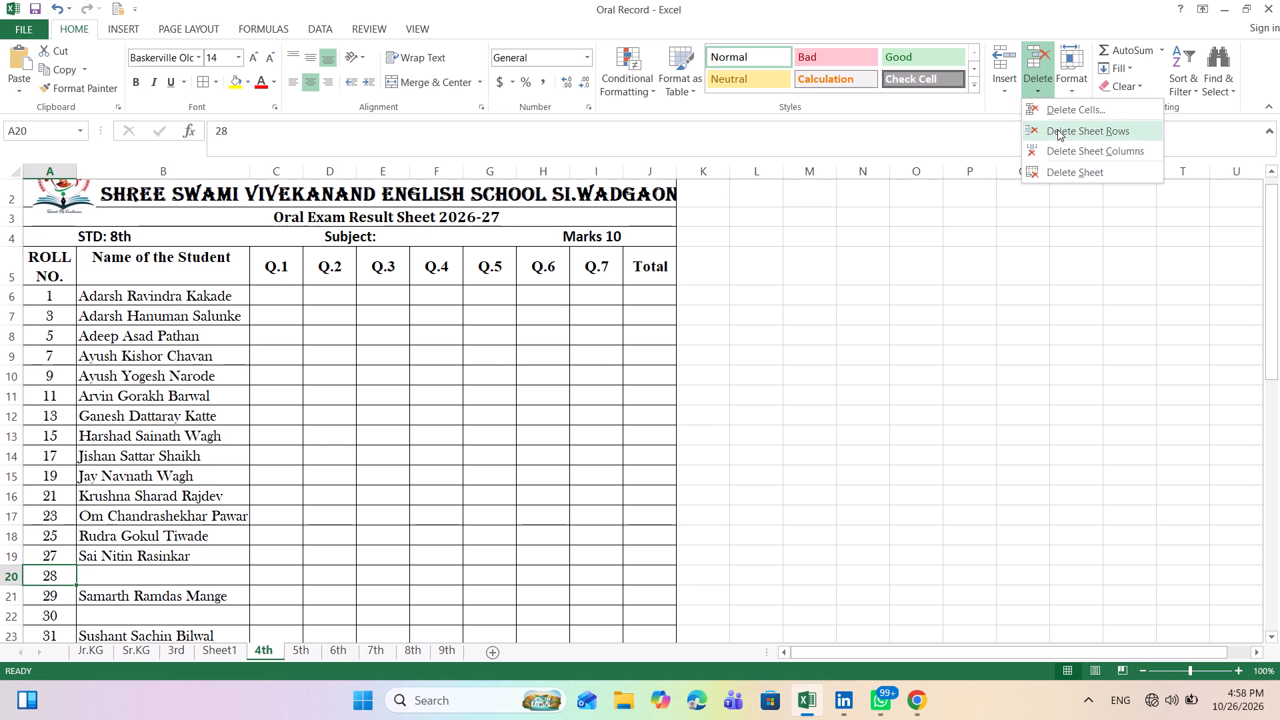
{"action": "left_click", "coordinate": [1058, 131]}
{"action": "key", "text": "Down"}
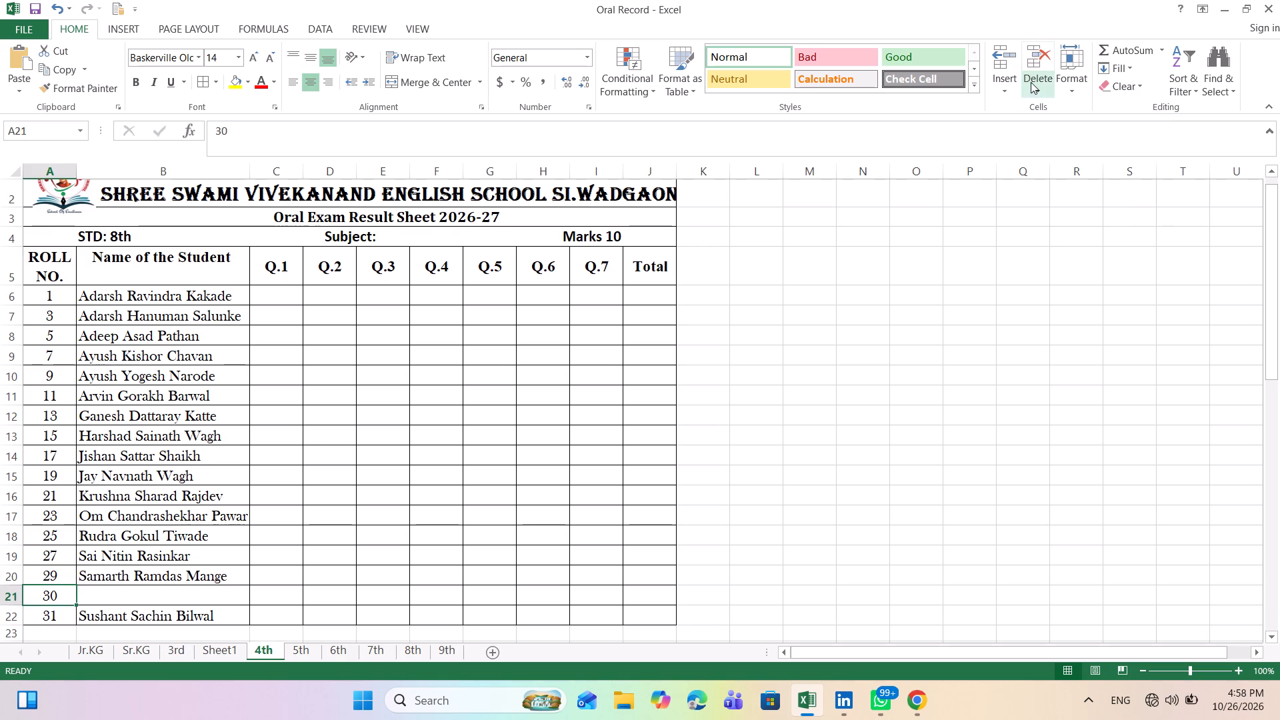
{"action": "left_click", "coordinate": [1039, 87]}
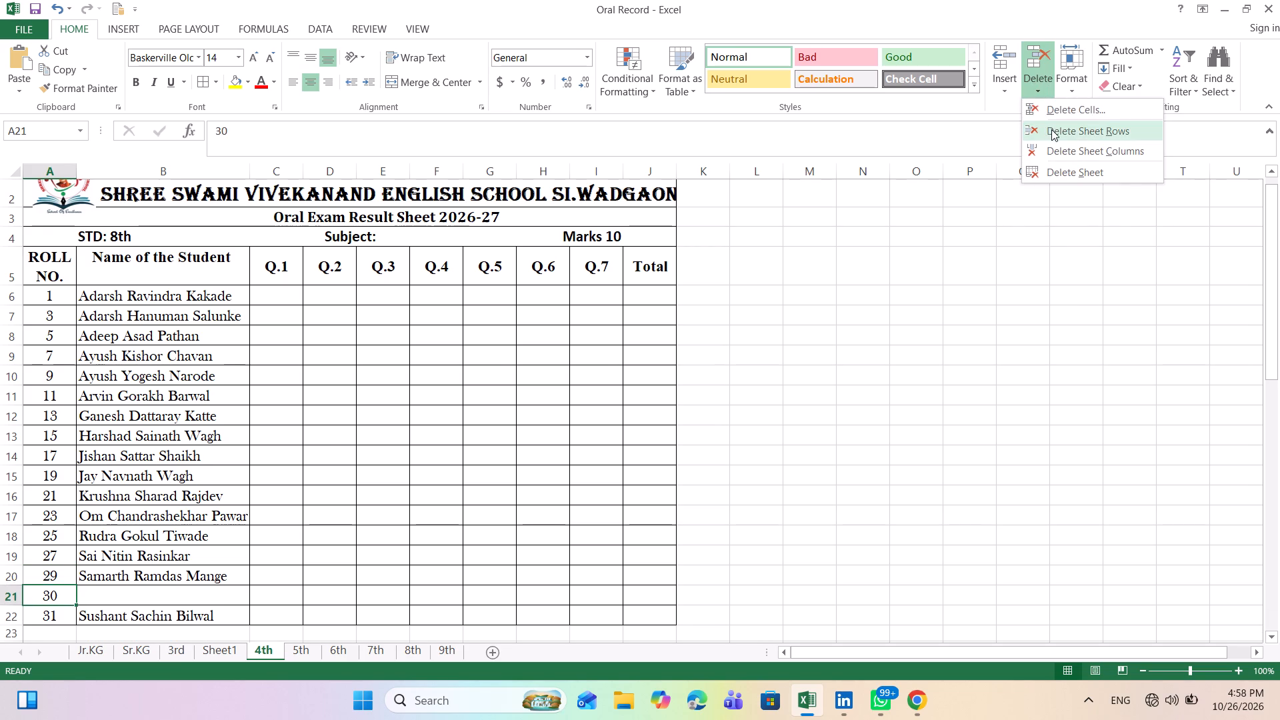
{"action": "left_click", "coordinate": [1051, 129]}
Delete the blank sheet rows between the student names one at a time, at row positions 22, 23 and 24.
{"action": "key", "text": "Down"}
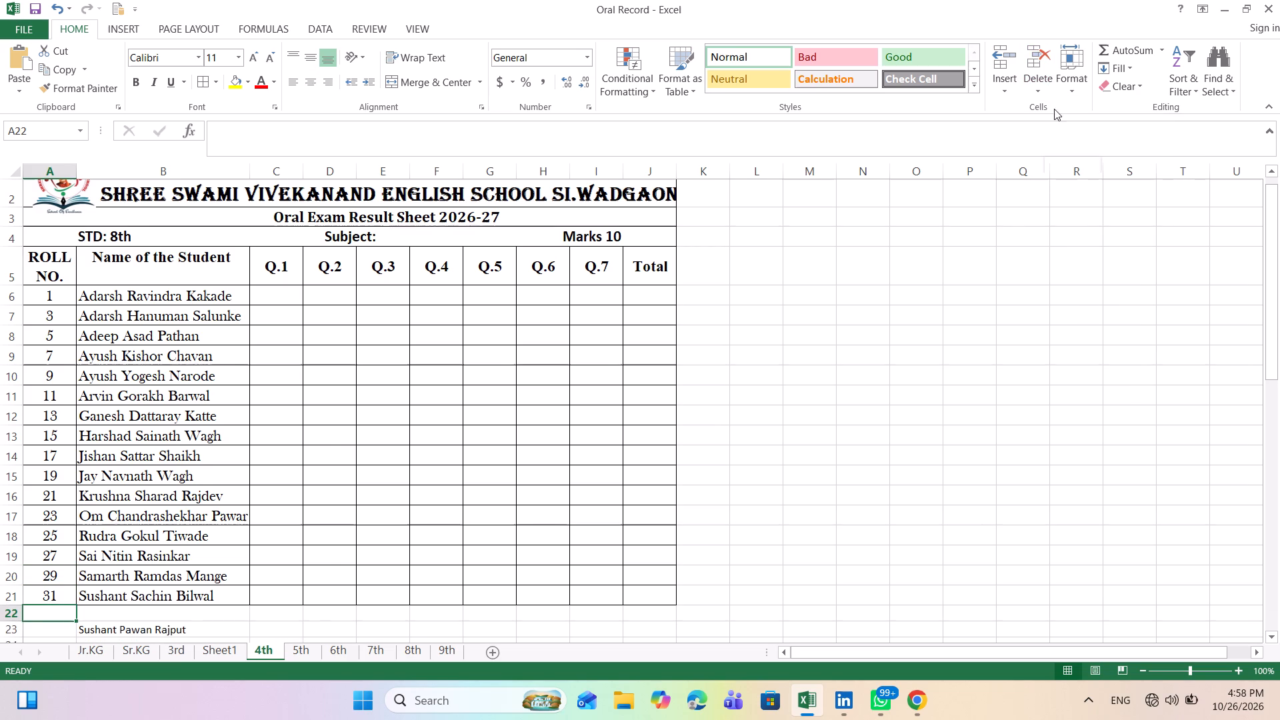
{"action": "left_click", "coordinate": [1037, 88]}
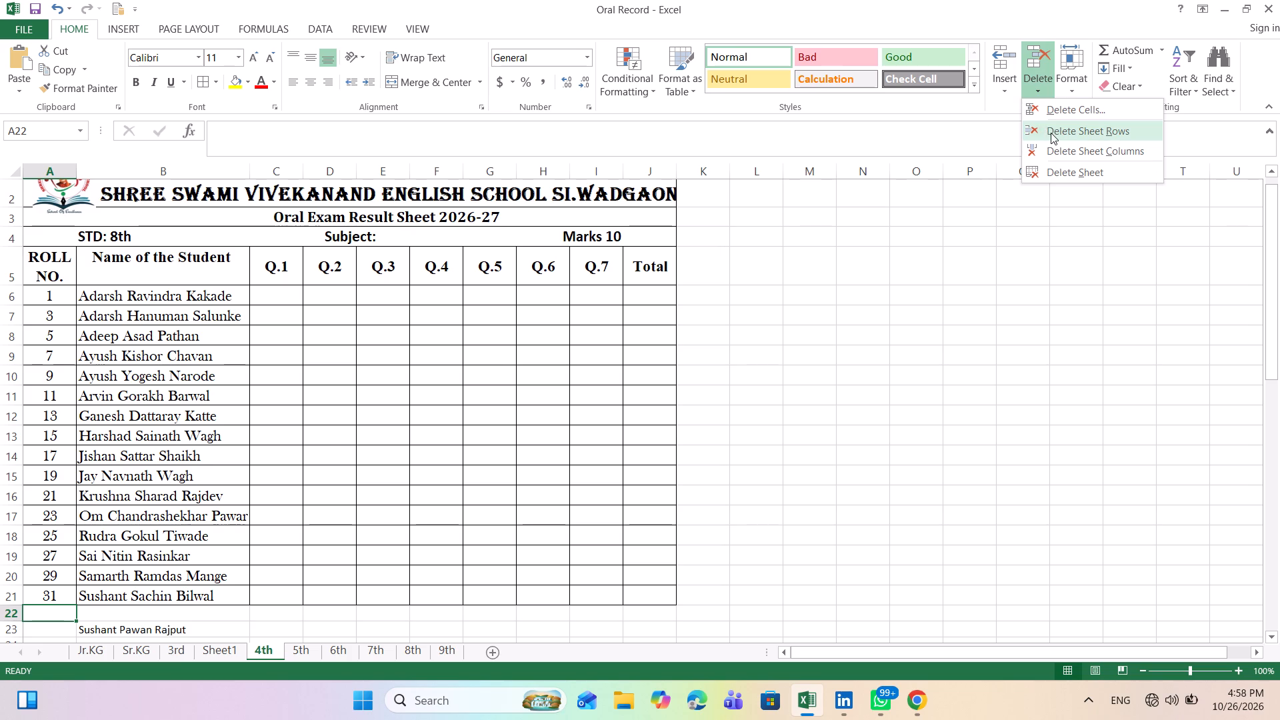
{"action": "left_click", "coordinate": [1054, 132]}
{"action": "key", "text": "Down"}
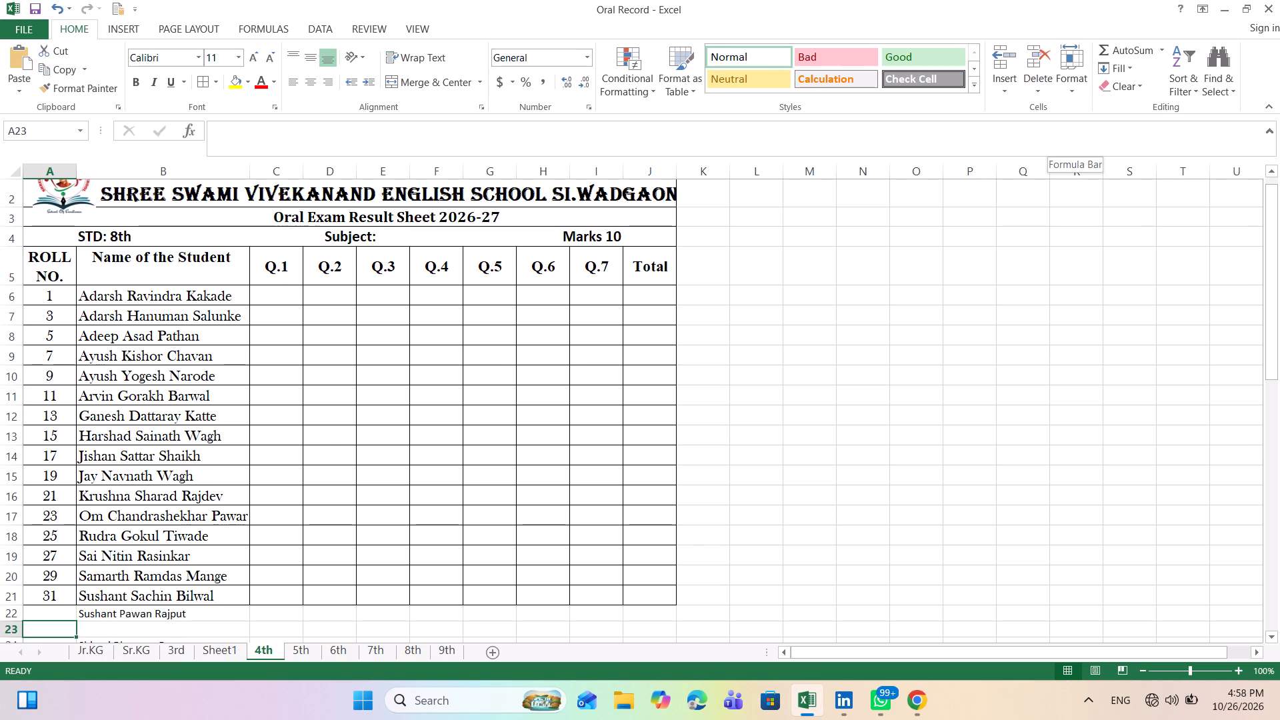
{"action": "left_click", "coordinate": [1037, 86]}
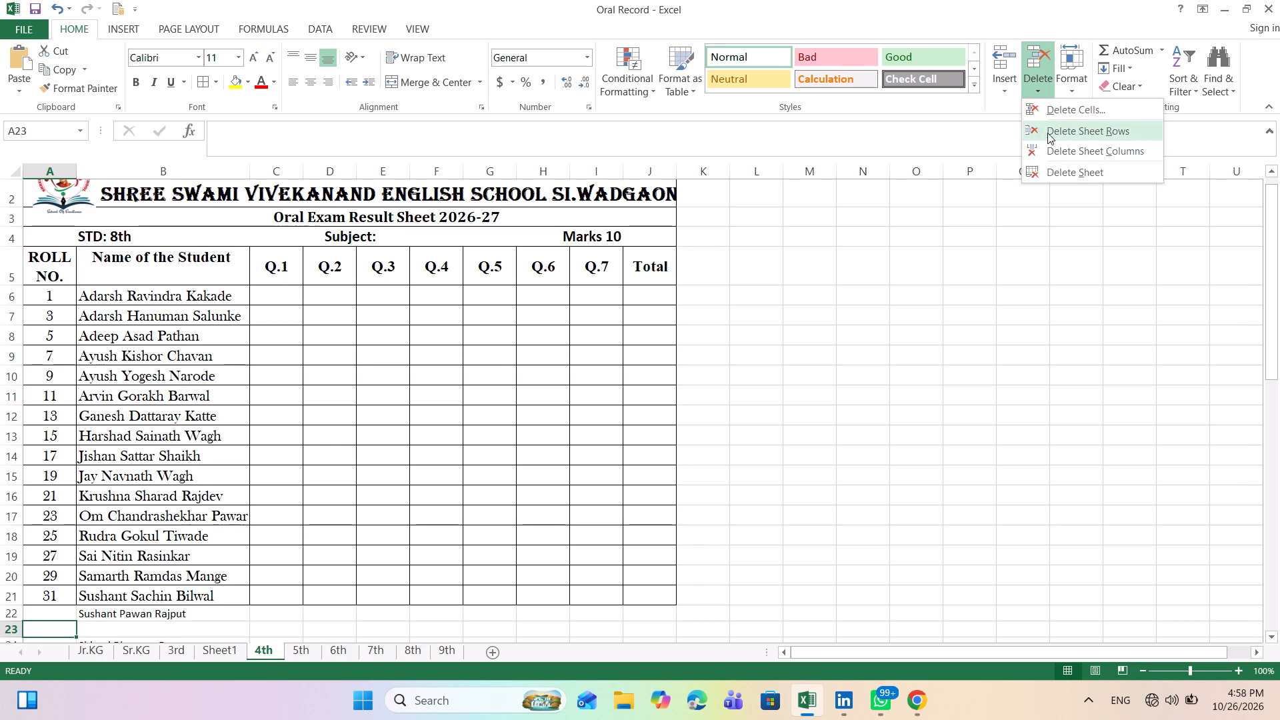
{"action": "left_click", "coordinate": [1055, 126]}
{"action": "scroll", "coordinate": [1055, 126], "scroll_direction": "down", "scroll_amount": 1}
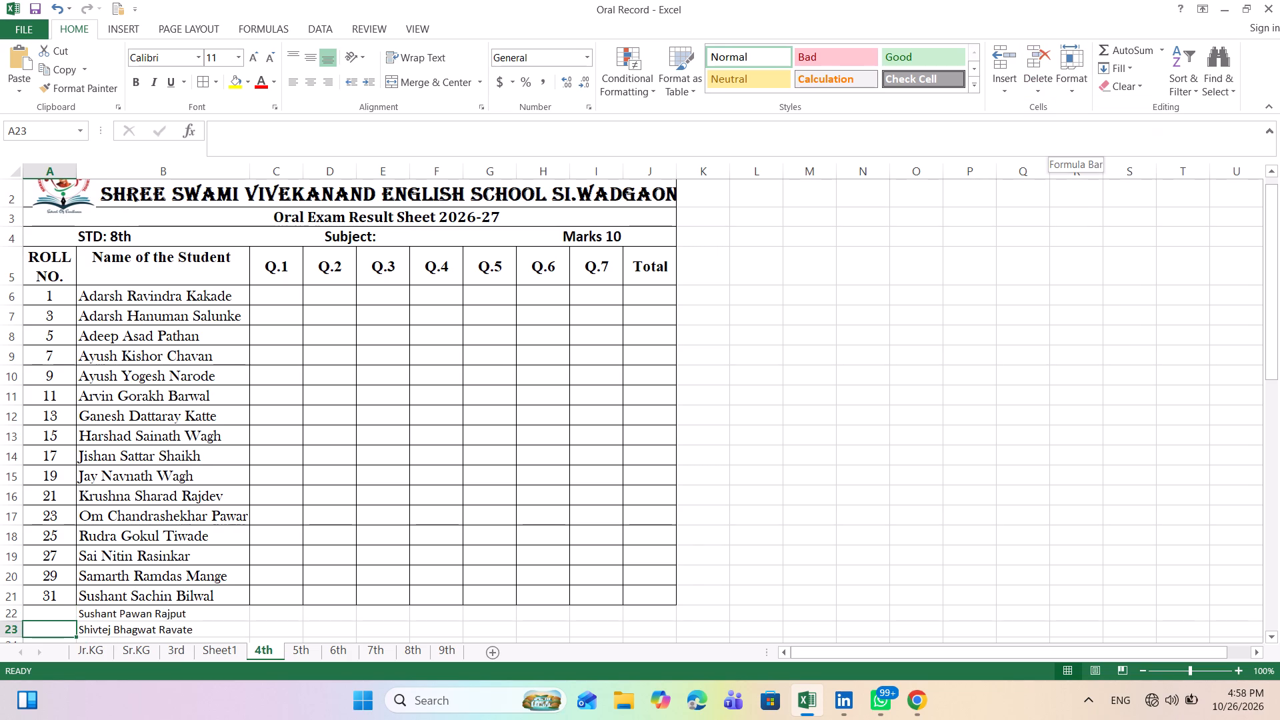
{"action": "scroll", "coordinate": [1055, 126], "scroll_direction": "down", "scroll_amount": 1}
{"action": "scroll", "coordinate": [574, 373], "scroll_direction": "down", "scroll_amount": 4}
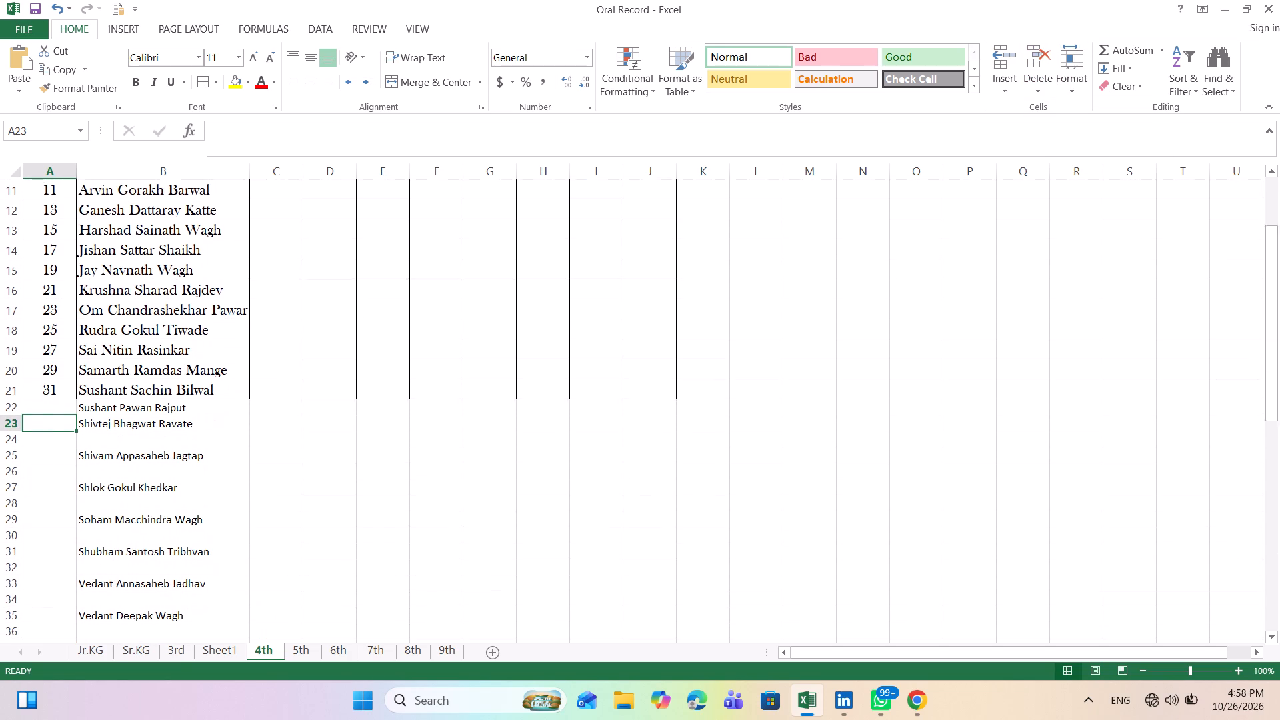
{"action": "key", "text": "Down"}
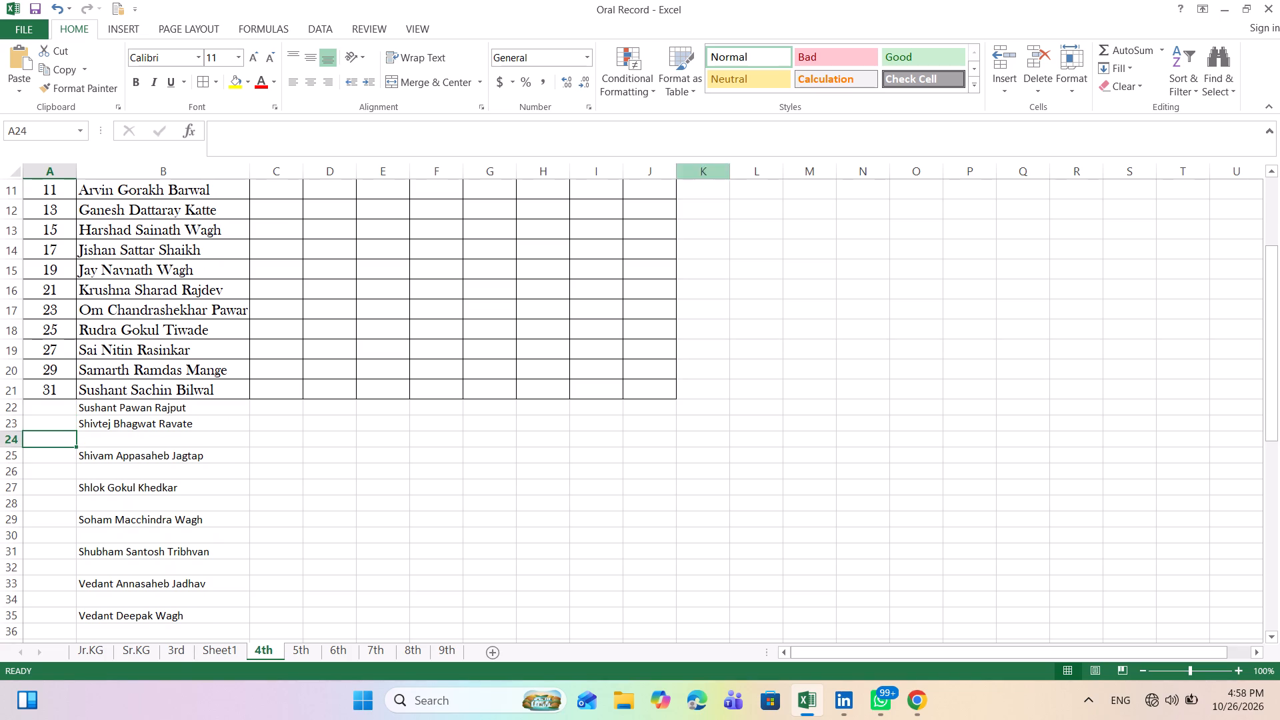
{"action": "left_click", "coordinate": [1034, 79]}
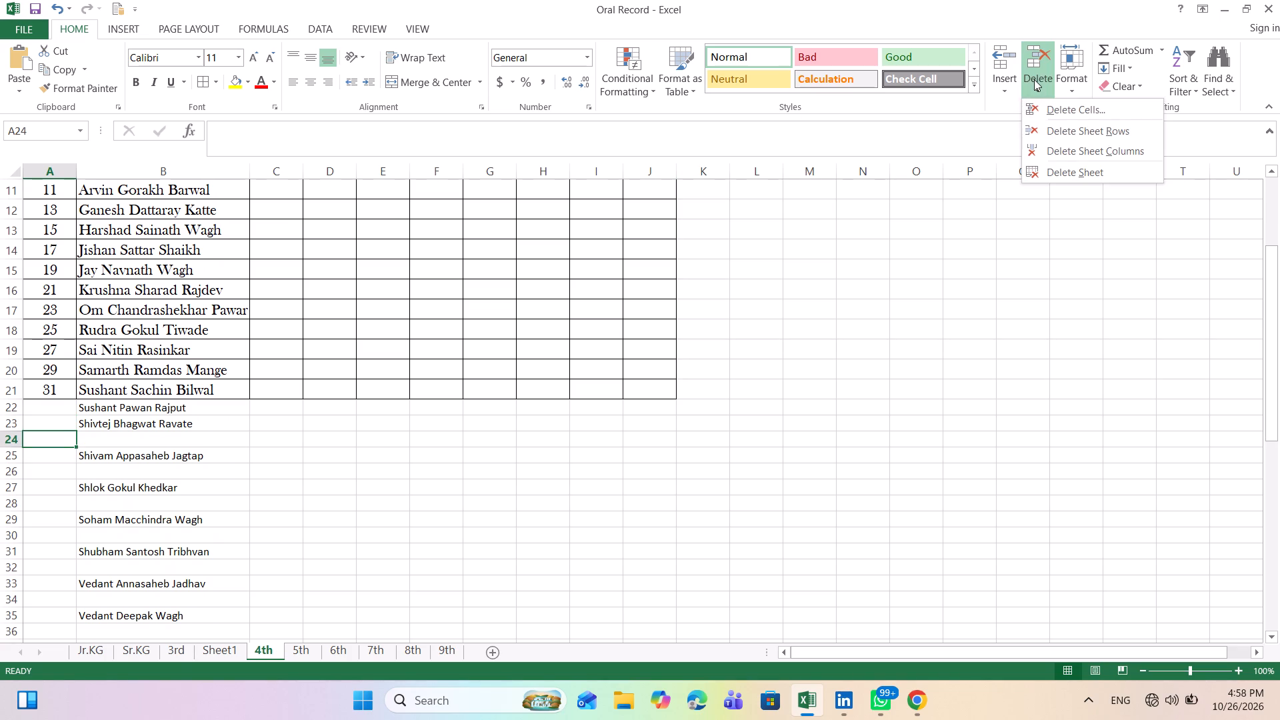
{"action": "left_click", "coordinate": [1069, 131]}
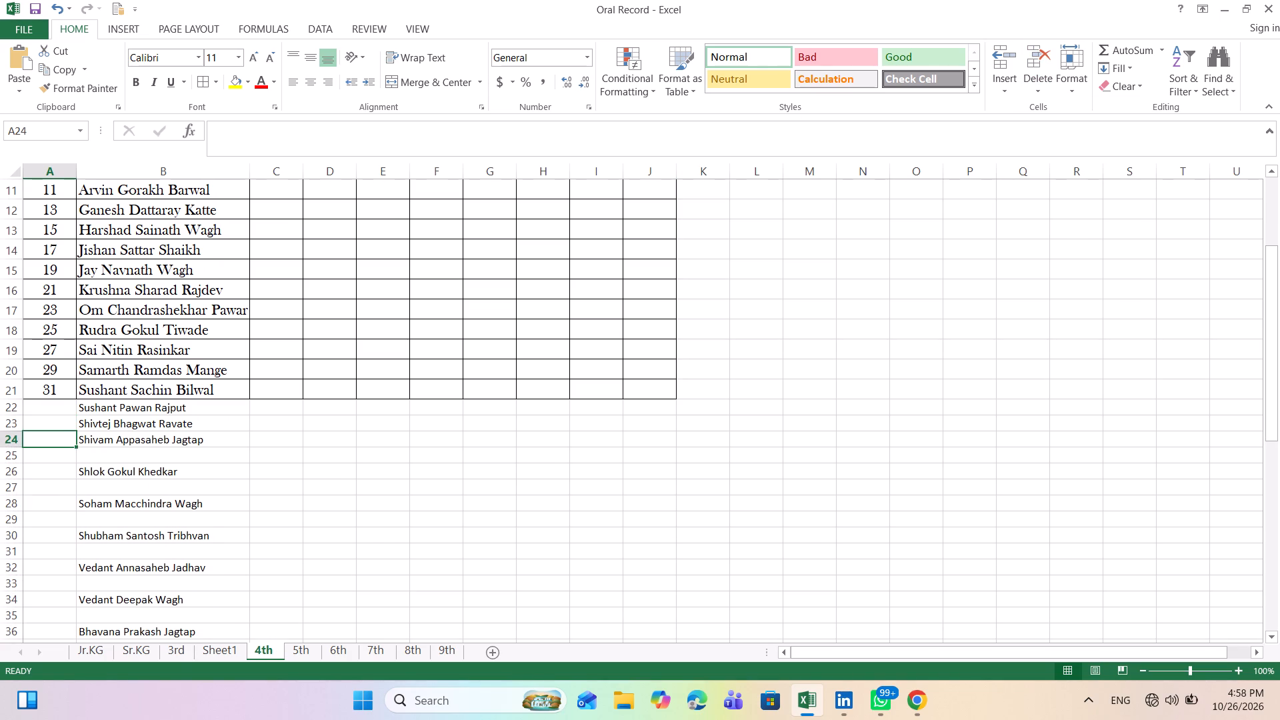
Delete the blank sheet rows between the following names one at a time, at row positions 25, 26 and 27.
{"action": "key", "text": "Down"}
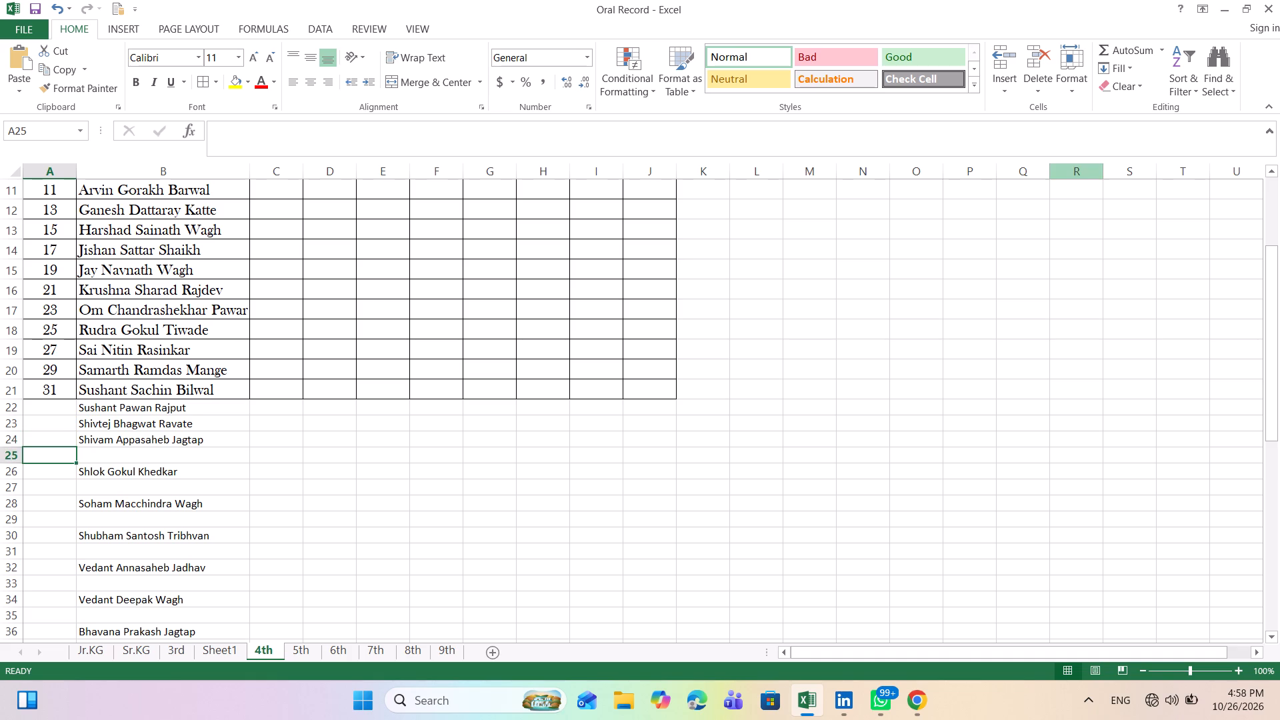
{"action": "left_click_drag", "start_coordinate": [1040, 90], "coordinate": [1073, 147]}
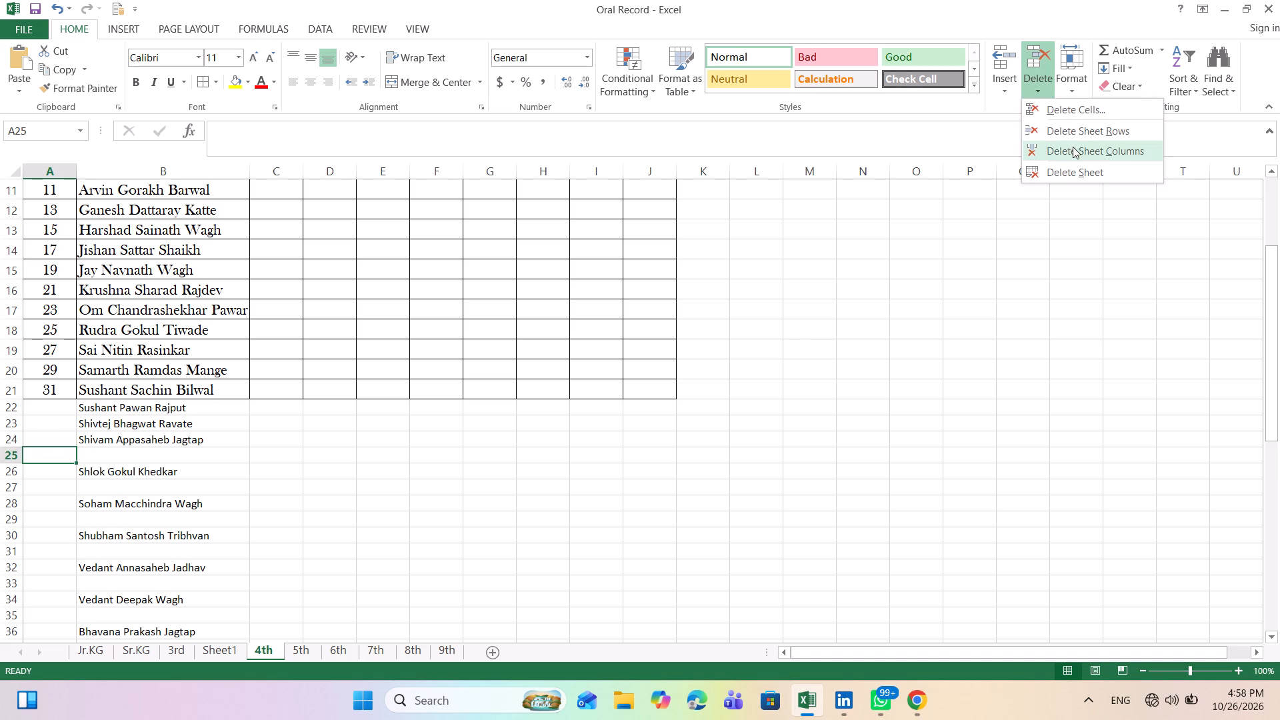
{"action": "left_click_drag", "start_coordinate": [1073, 147], "coordinate": [1077, 129]}
{"action": "left_click", "coordinate": [1077, 129]}
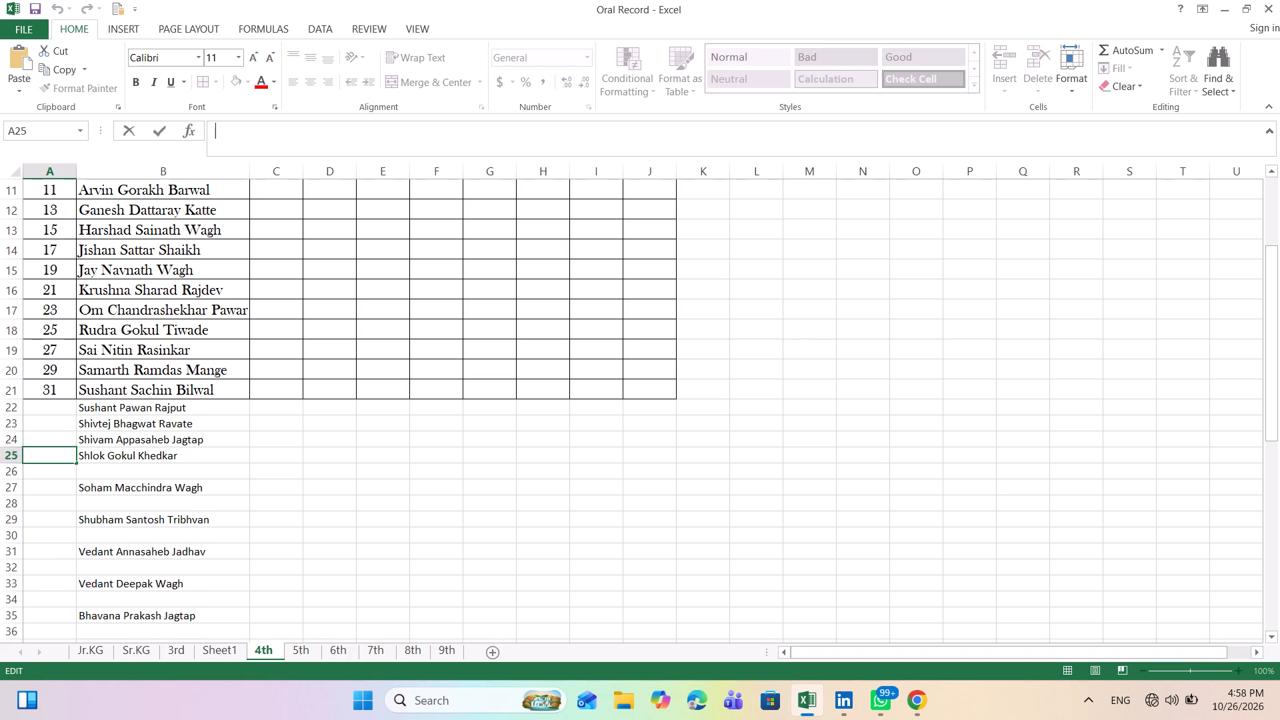
{"action": "left_click", "coordinate": [59, 476]}
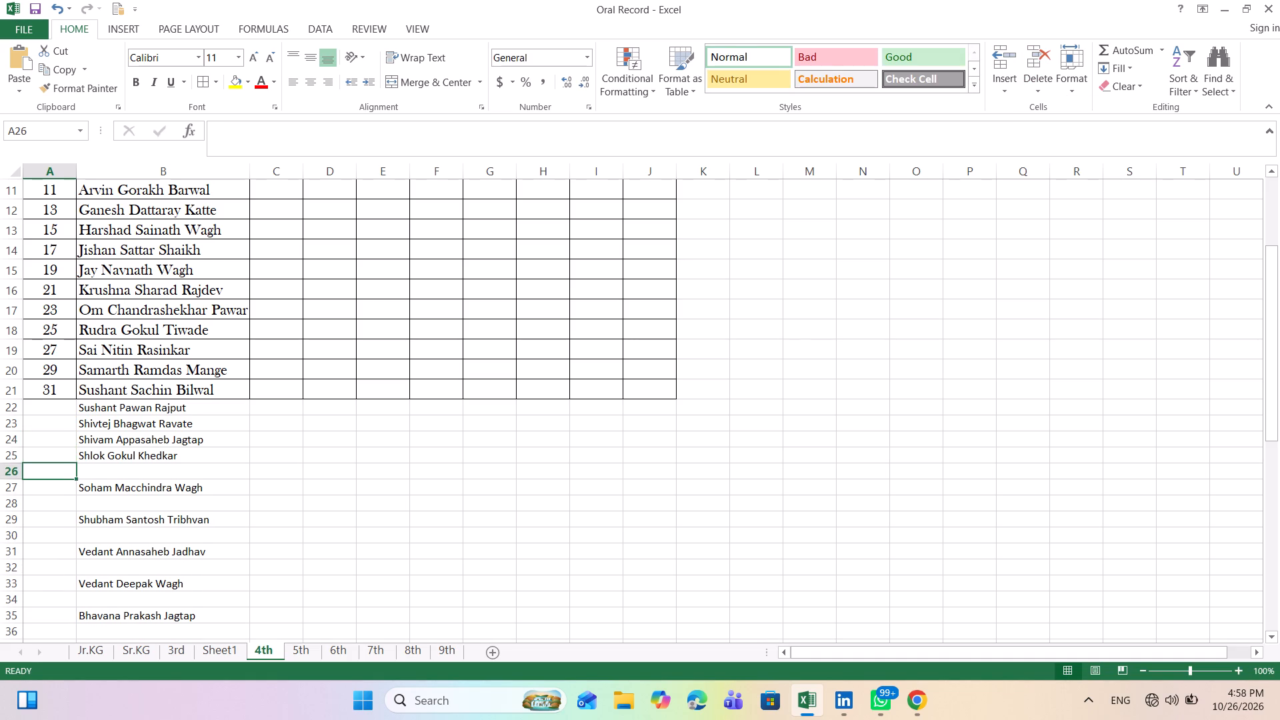
{"action": "left_click", "coordinate": [1037, 87]}
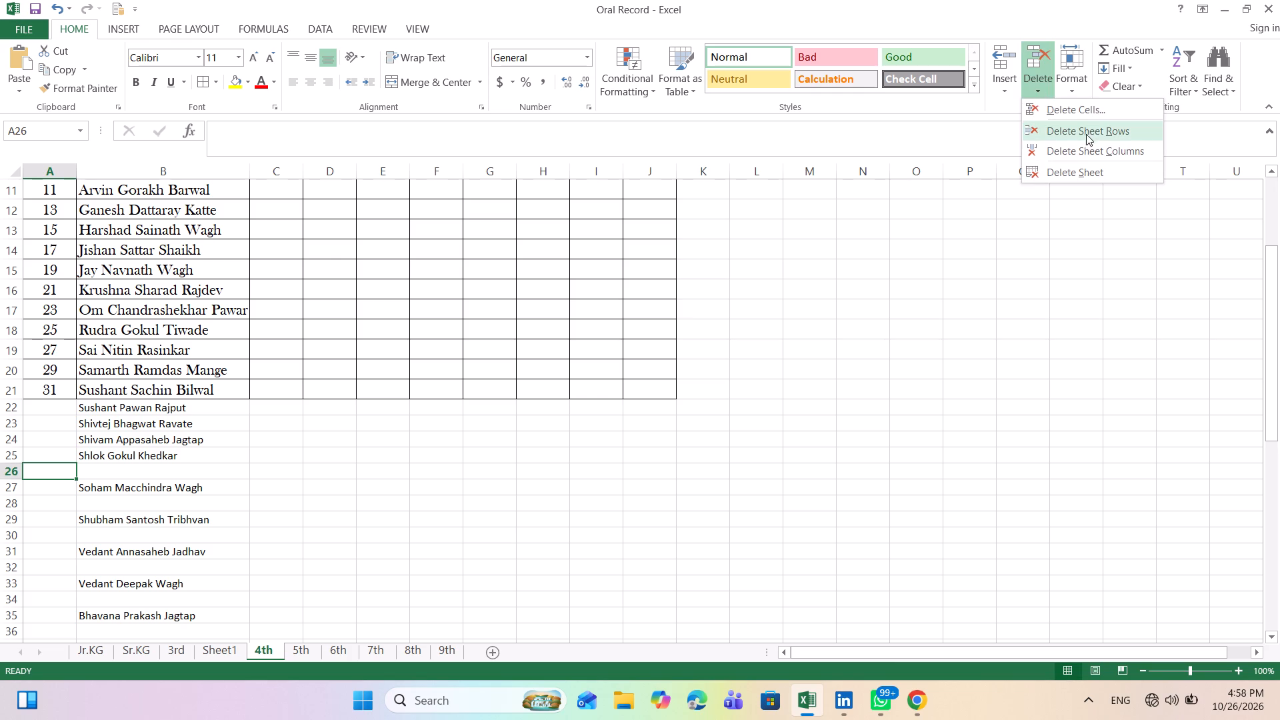
{"action": "left_click", "coordinate": [1089, 128]}
{"action": "key", "text": "Down"}
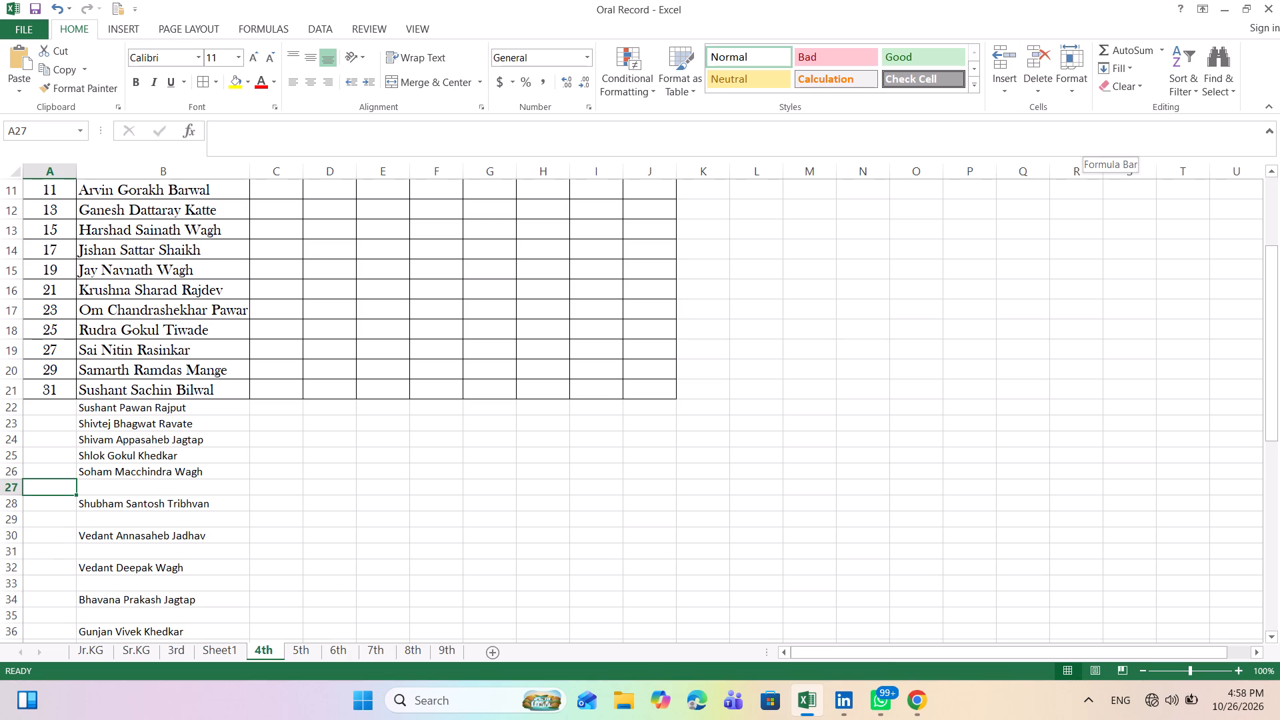
{"action": "left_click_drag", "start_coordinate": [1039, 89], "coordinate": [1062, 129]}
{"action": "left_click", "coordinate": [1062, 129]}
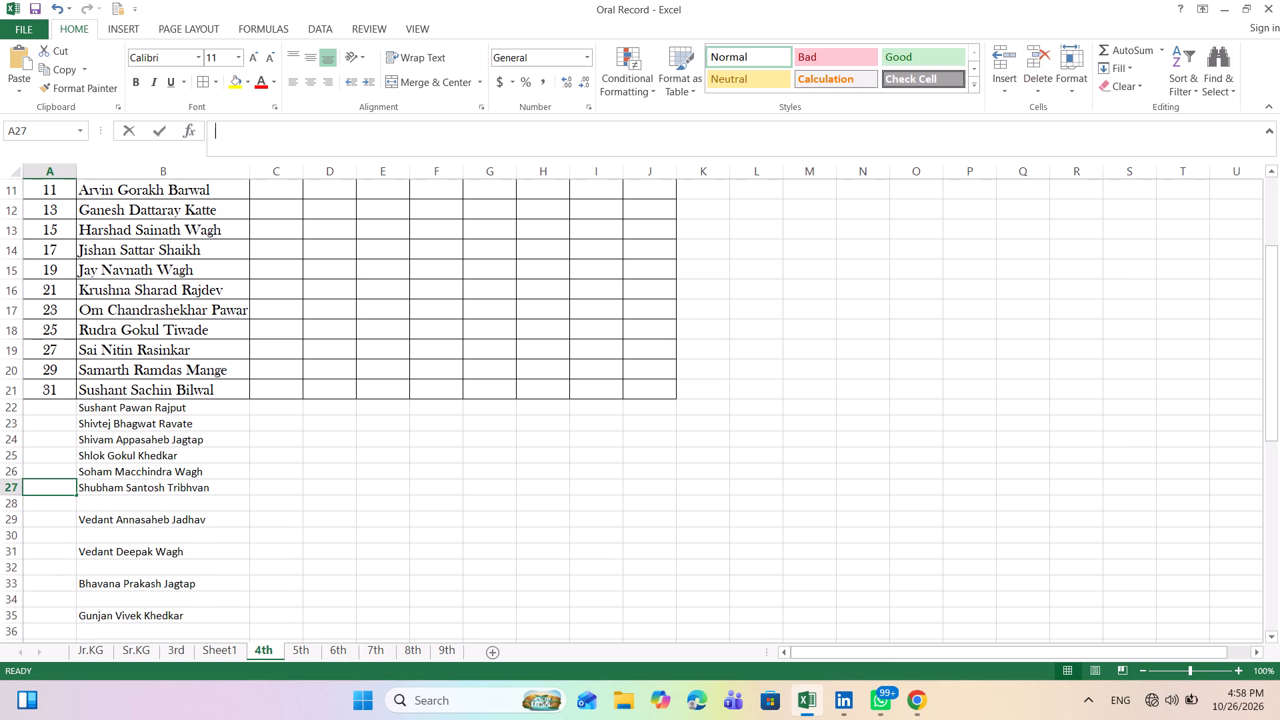
Delete the blank sheet rows between names one at a time, at row positions 28, 29 and 30.
{"action": "left_click", "coordinate": [60, 501]}
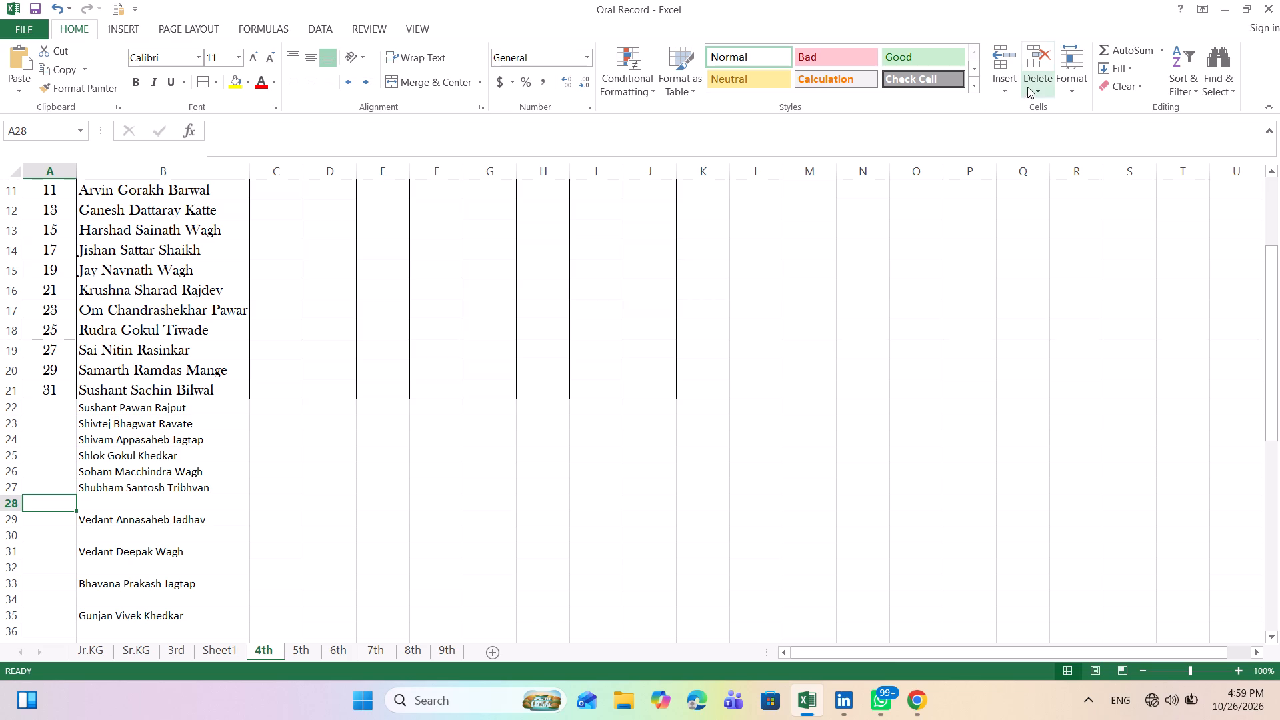
{"action": "left_click", "coordinate": [1041, 91]}
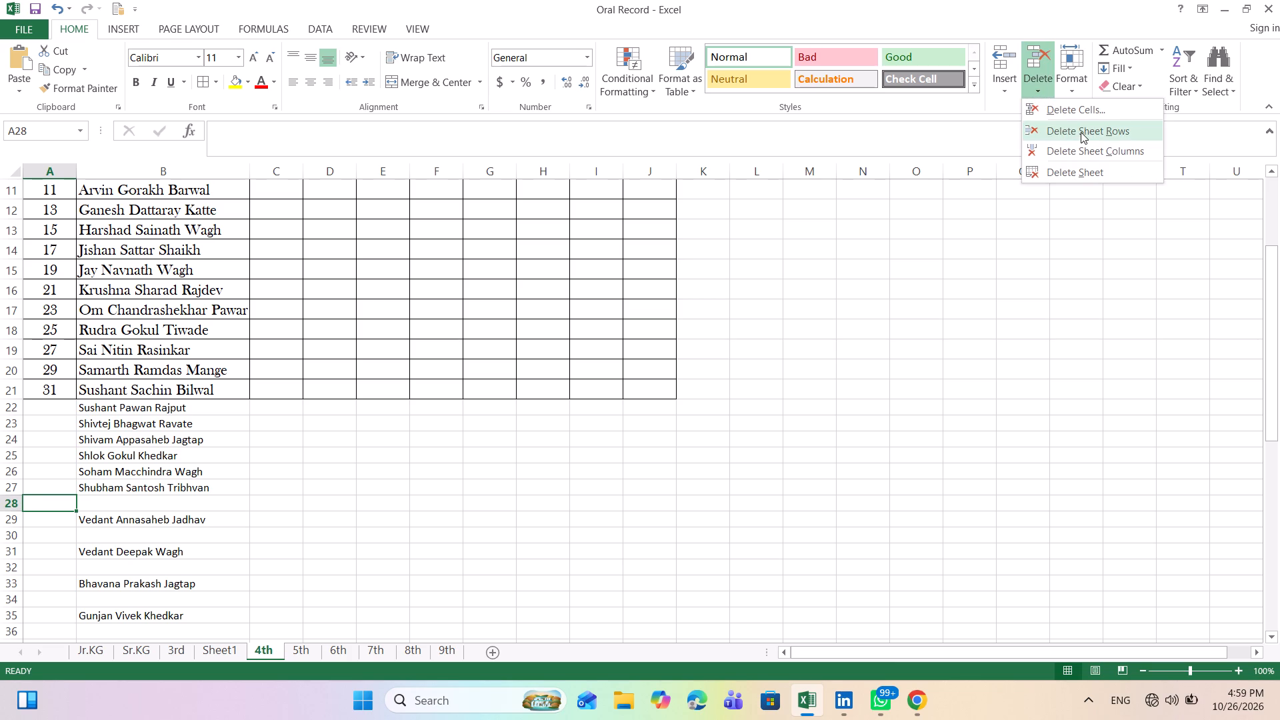
{"action": "left_click", "coordinate": [1081, 132]}
{"action": "key", "text": "Down"}
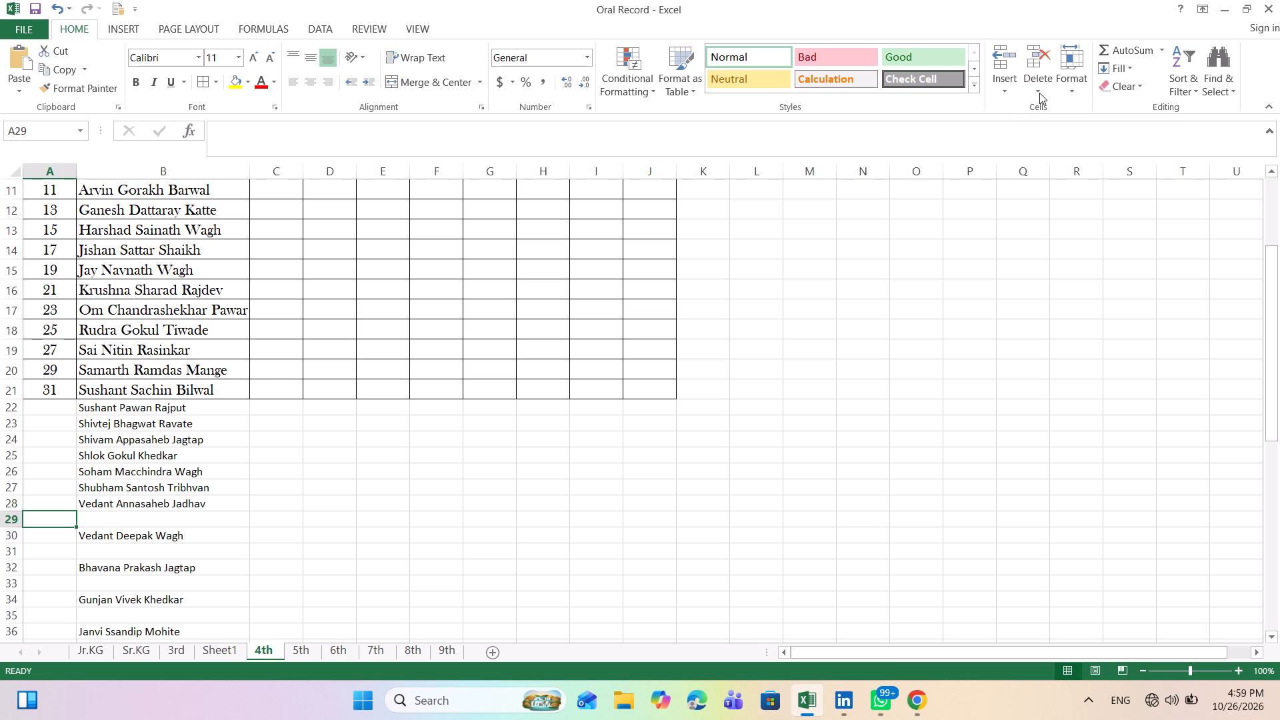
{"action": "left_click", "coordinate": [1039, 93]}
{"action": "left_click", "coordinate": [1060, 130]}
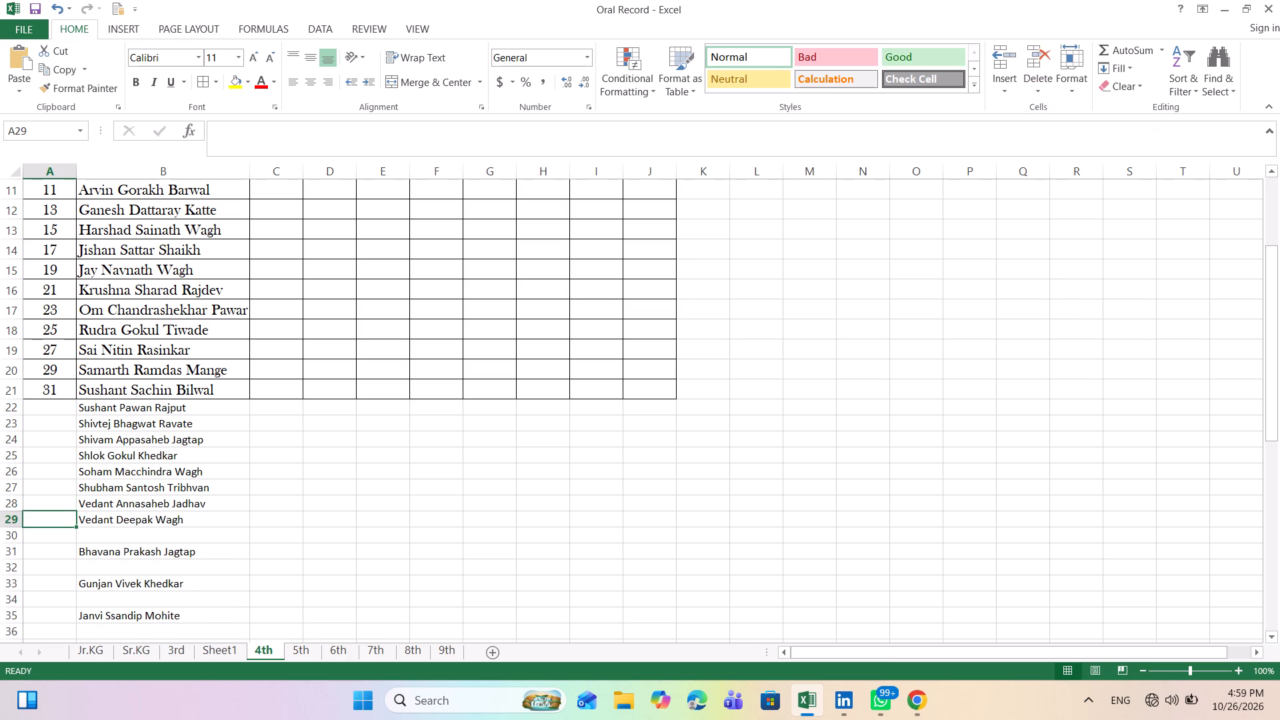
{"action": "key", "text": "Down"}
{"action": "left_click", "coordinate": [1033, 88]}
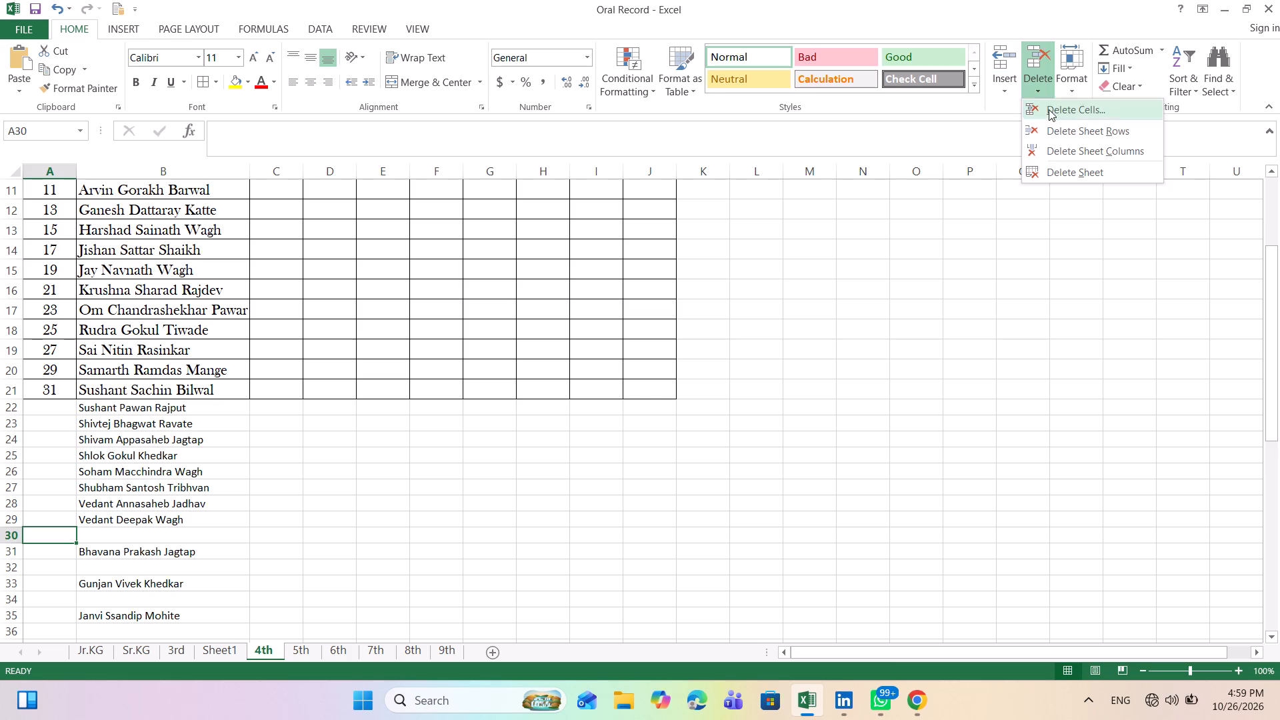
{"action": "left_click", "coordinate": [1061, 131]}
Delete the blank sheet rows between names one at a time, at row positions 31, 32 and 33.
{"action": "key", "text": "Down"}
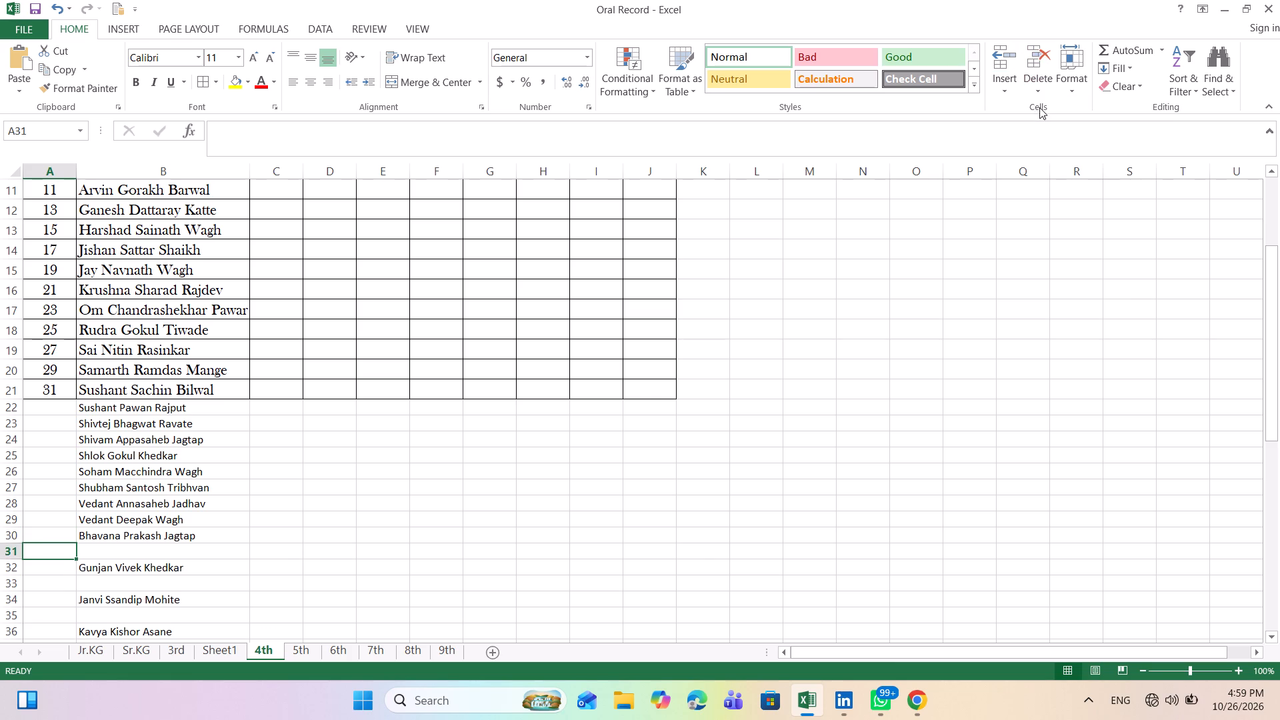
{"action": "left_click", "coordinate": [1038, 91]}
{"action": "left_click", "coordinate": [1060, 125]}
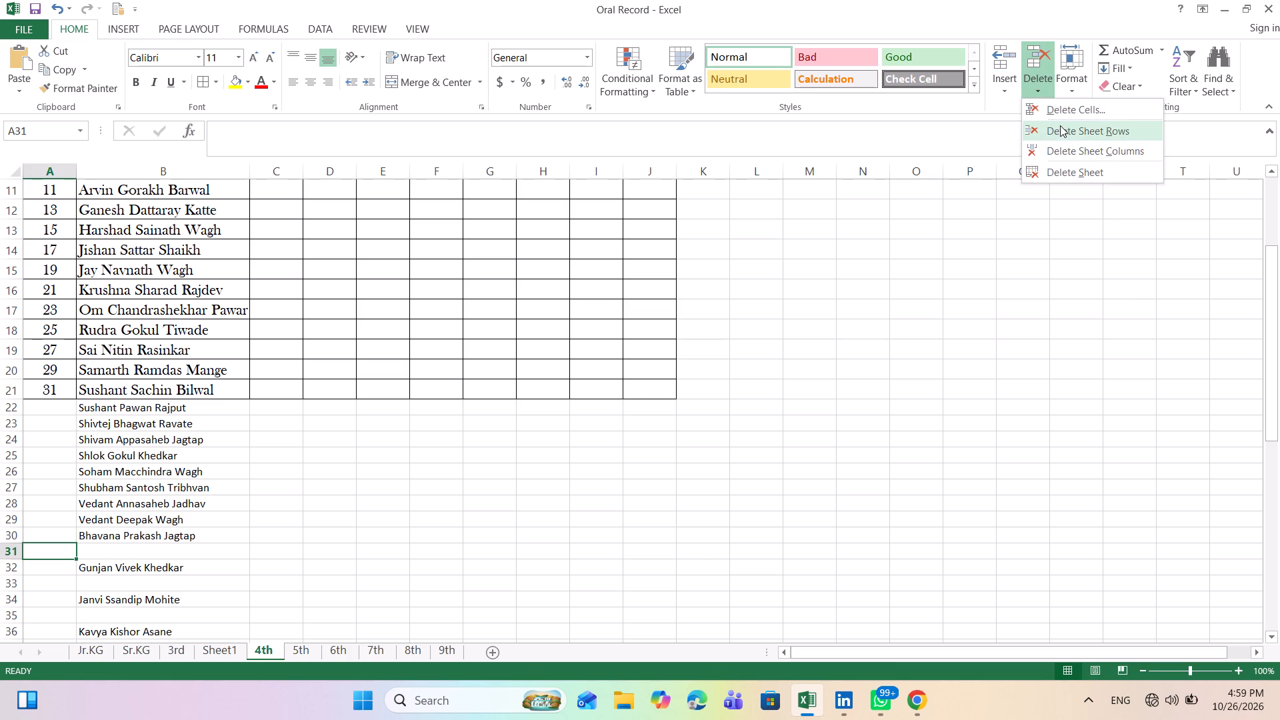
{"action": "key", "text": "Down"}
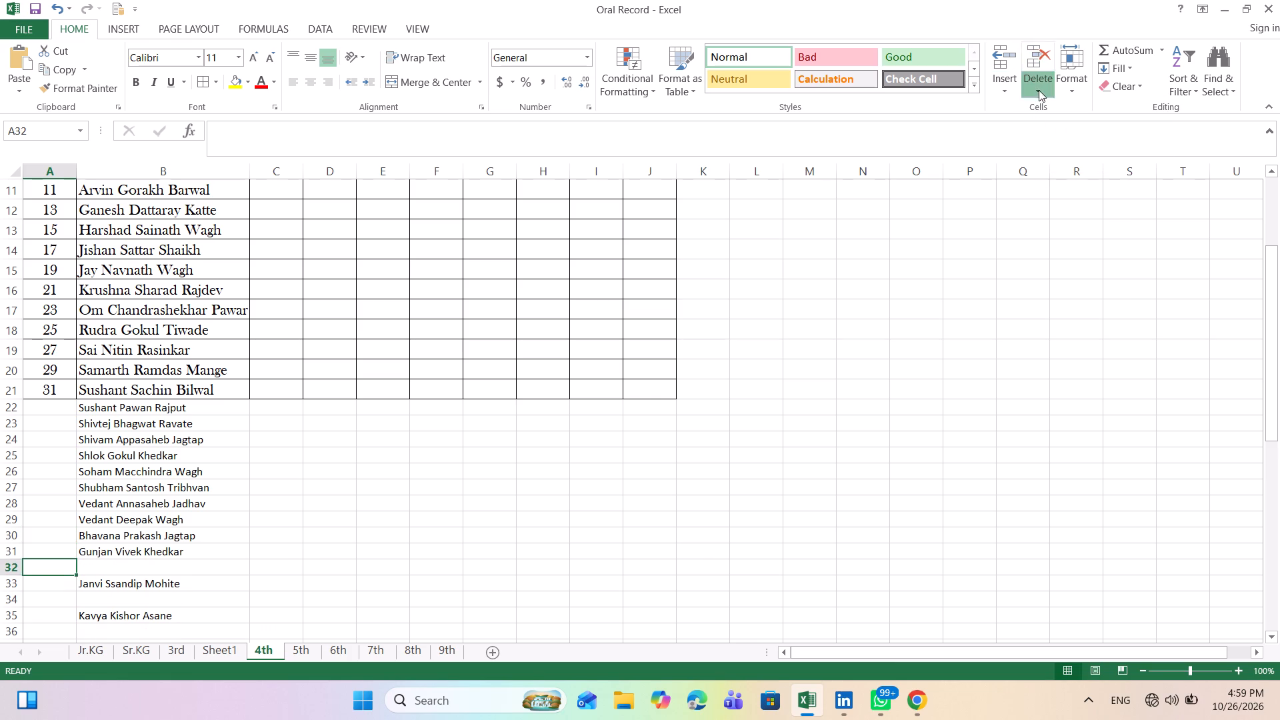
{"action": "left_click", "coordinate": [1039, 90]}
{"action": "left_click", "coordinate": [1045, 133]}
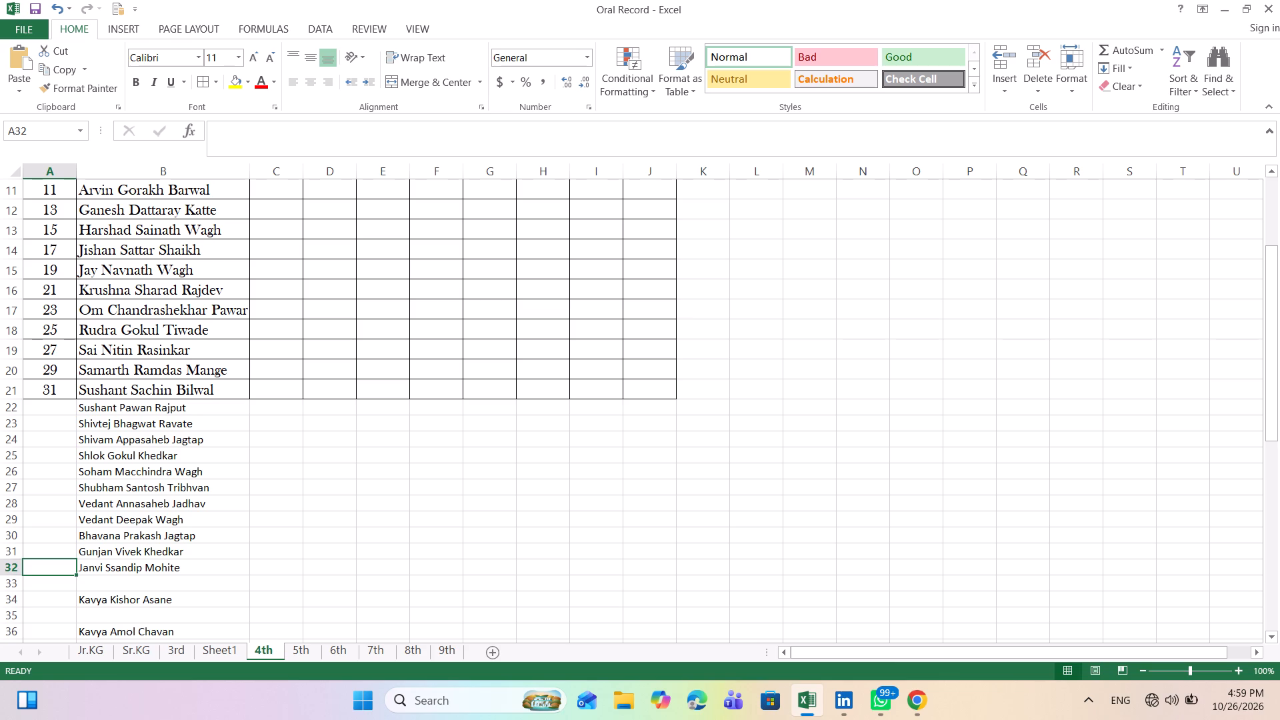
{"action": "key", "text": "Down"}
{"action": "left_click_drag", "start_coordinate": [1035, 89], "coordinate": [1045, 115]}
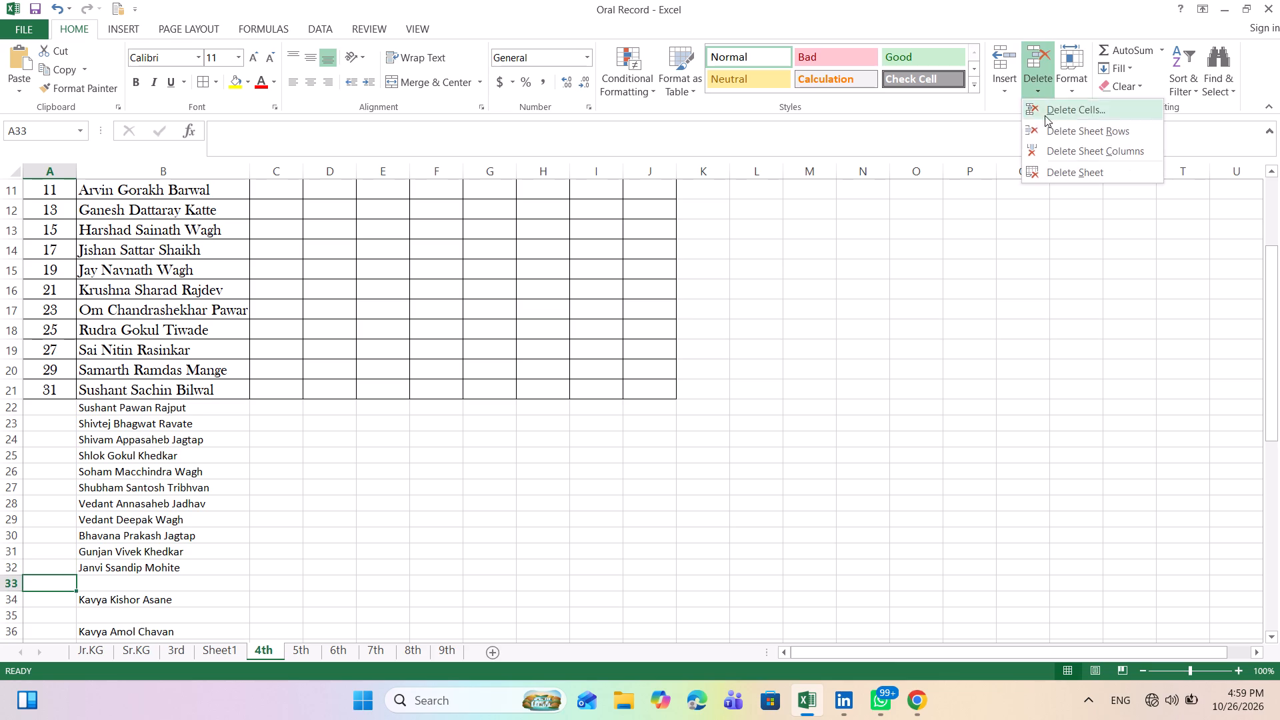
{"action": "left_click_drag", "start_coordinate": [1045, 115], "coordinate": [1054, 137]}
{"action": "left_click", "coordinate": [1054, 137]}
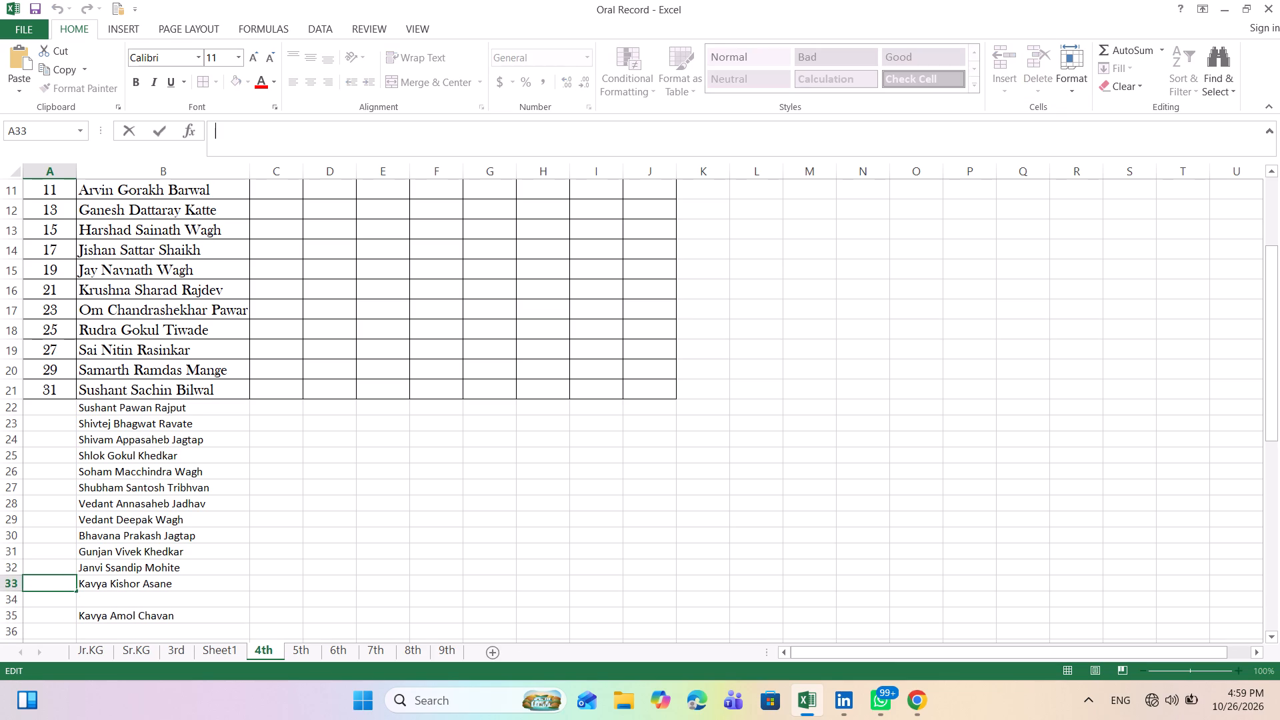
Delete the last blank sheet rows between names one at a time, at row positions 34, 35 and 36.
{"action": "scroll", "coordinate": [95, 584], "scroll_direction": "down", "scroll_amount": 5}
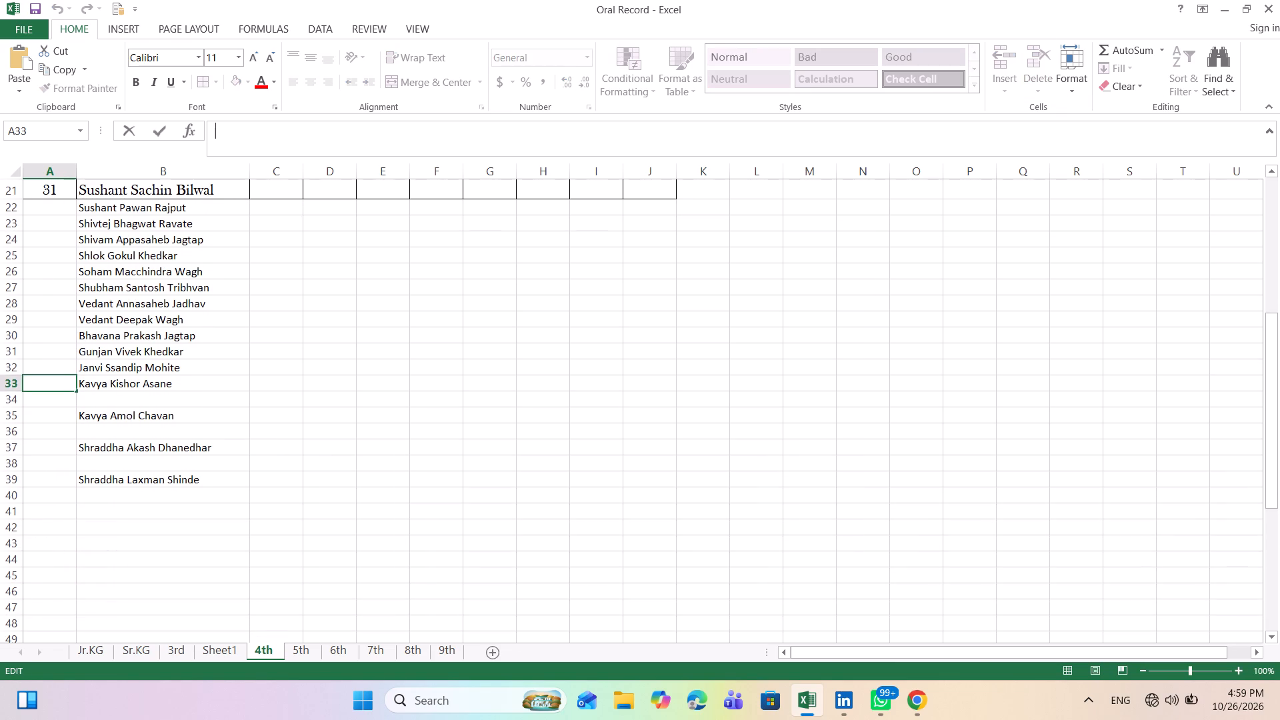
{"action": "left_click", "coordinate": [61, 400]}
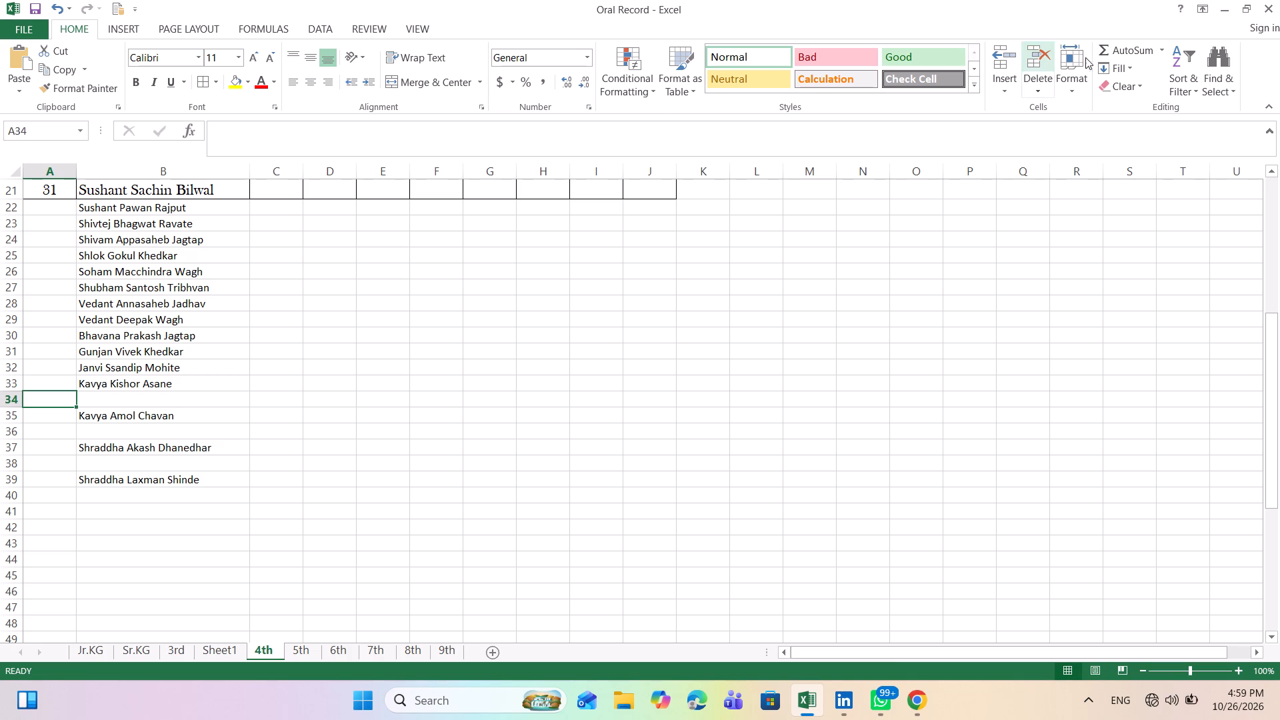
{"action": "left_click", "coordinate": [1032, 89]}
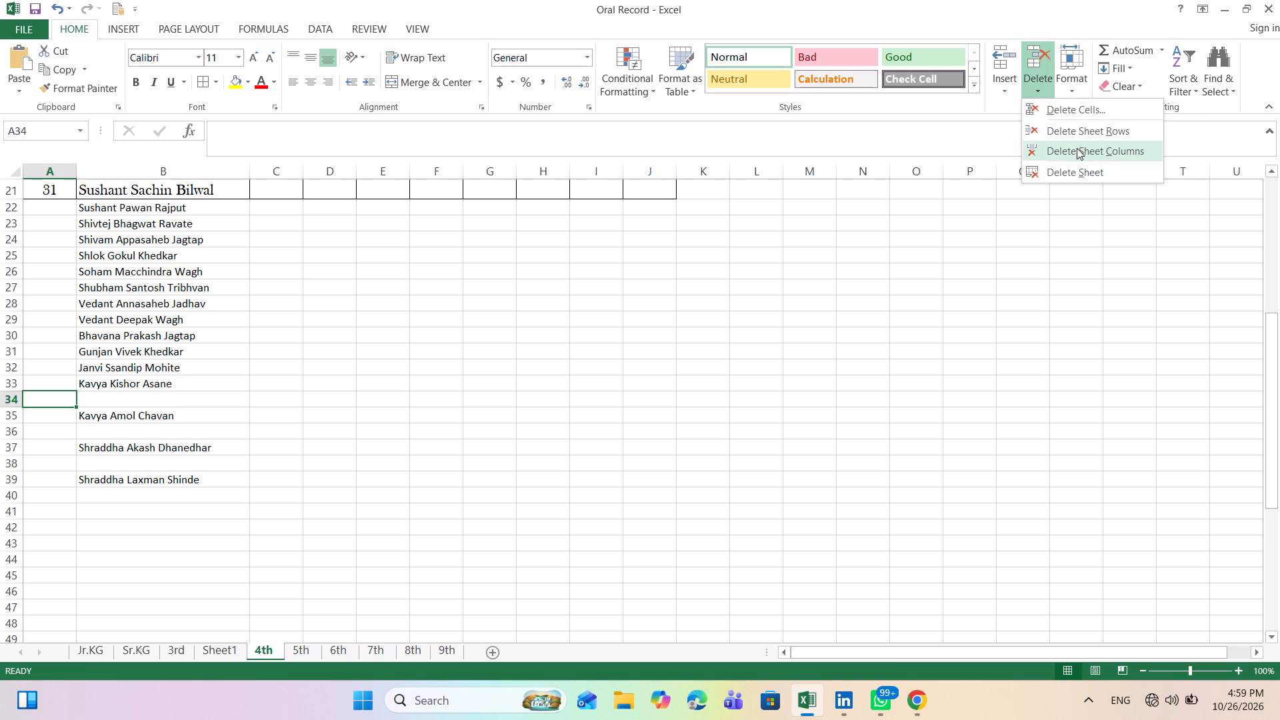
{"action": "left_click", "coordinate": [1077, 131]}
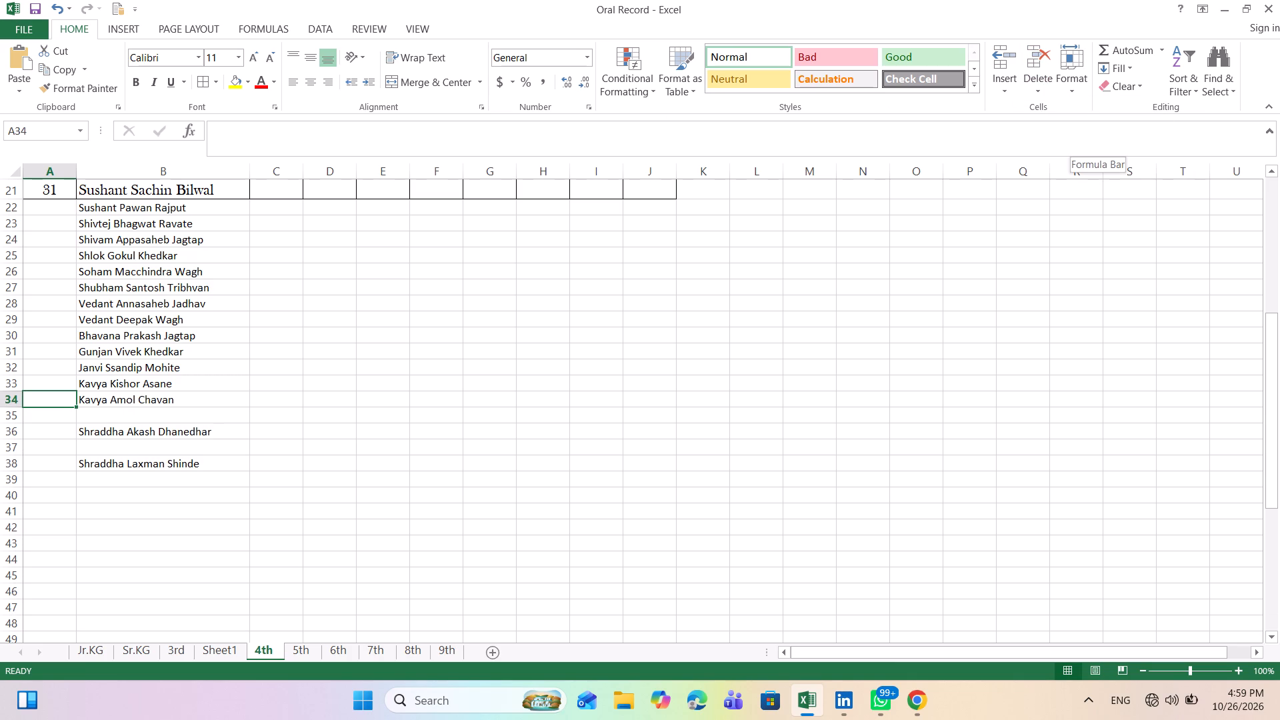
{"action": "key", "text": "Down"}
{"action": "left_click", "coordinate": [1041, 89]}
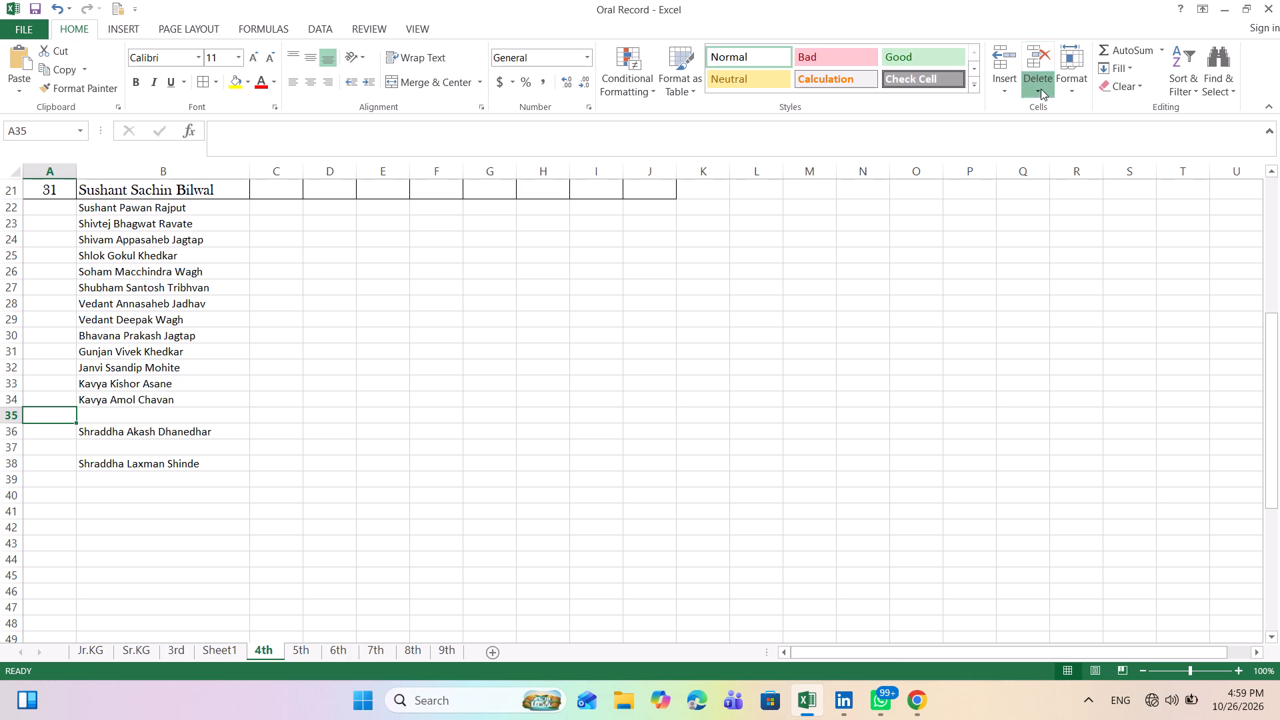
{"action": "left_click", "coordinate": [1066, 132]}
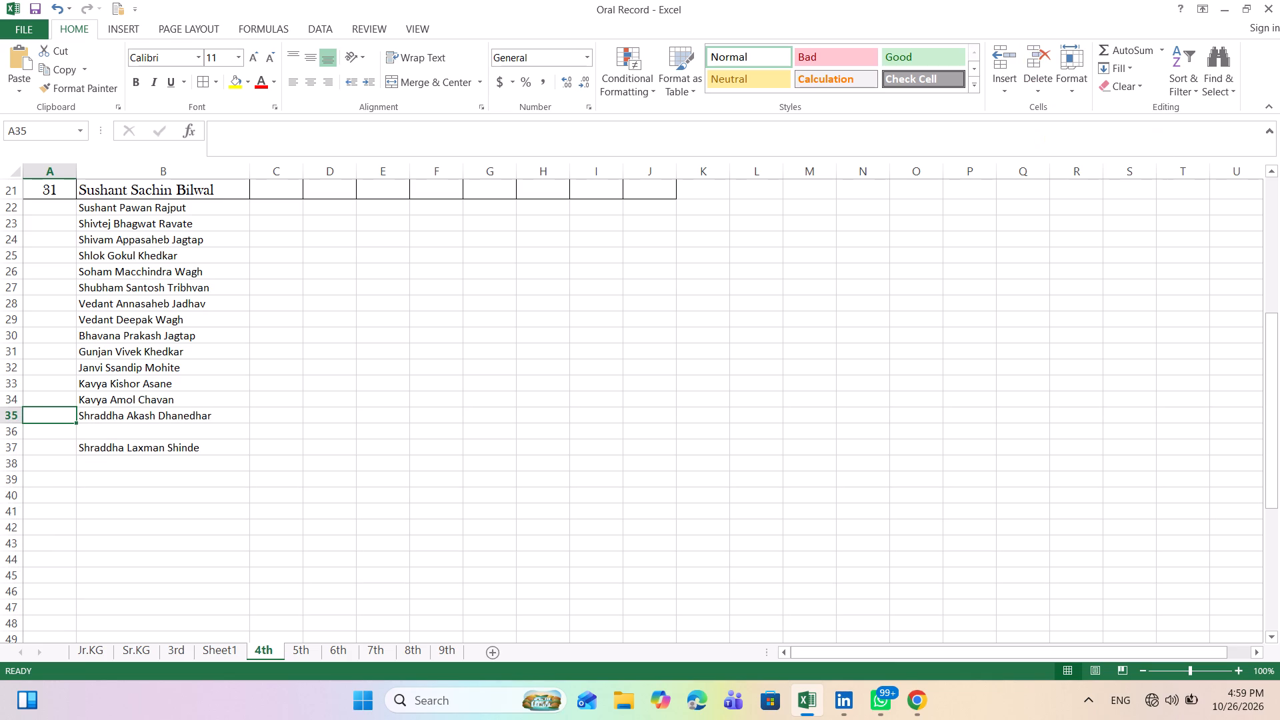
{"action": "key", "text": "Down"}
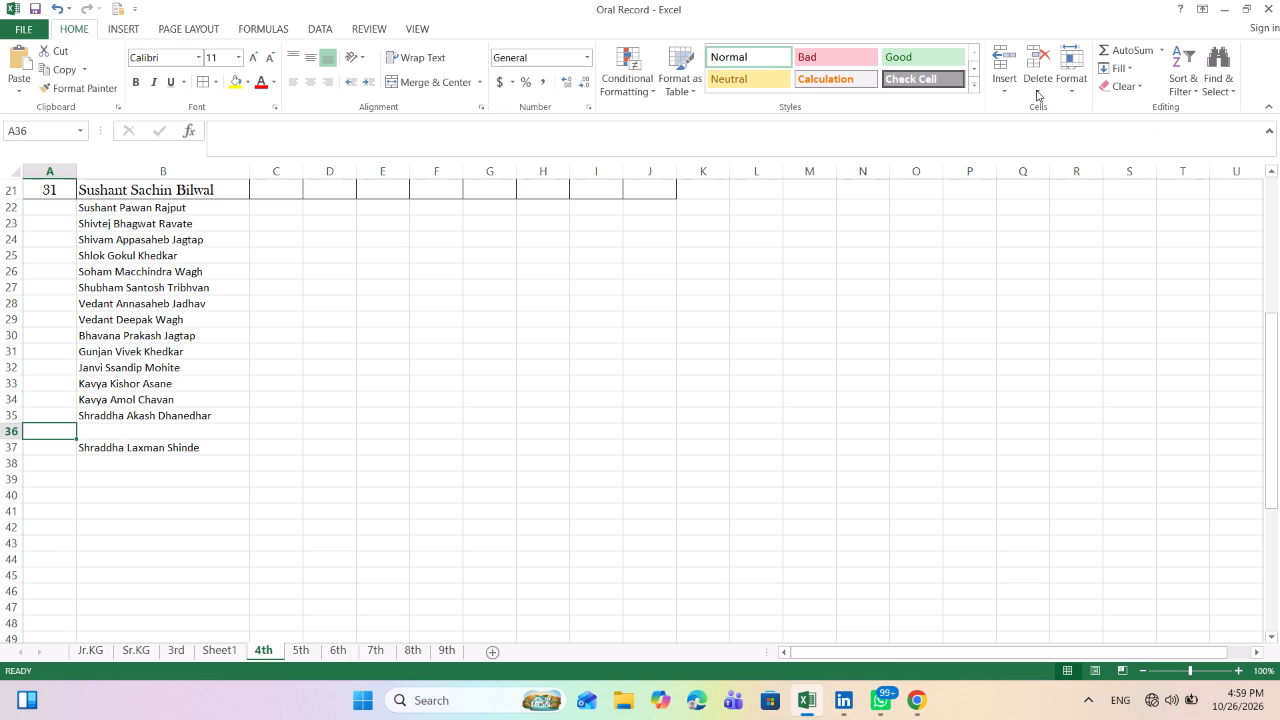
{"action": "left_click", "coordinate": [1036, 89]}
{"action": "left_click", "coordinate": [1062, 131]}
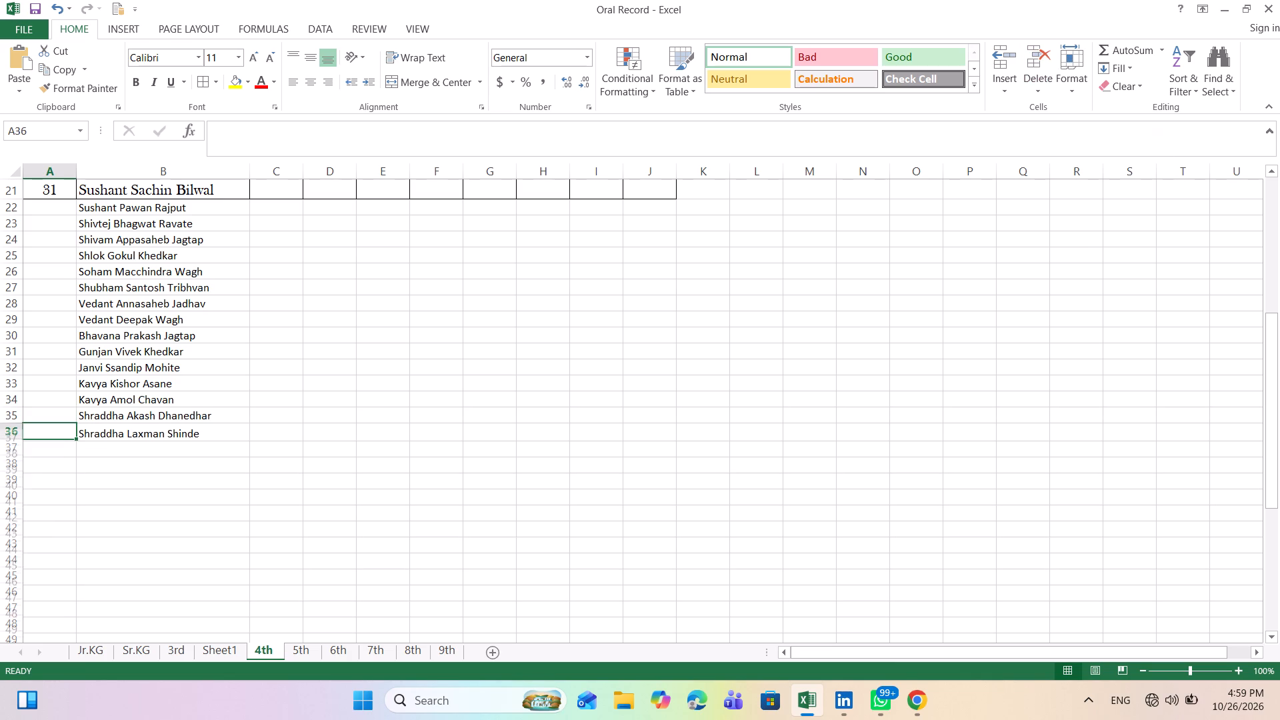
Clear the odd-numbered roll numbers from A7 to A21 on the 4th sheet, keeping roll number 1.
{"action": "scroll", "coordinate": [290, 341], "scroll_direction": "up", "scroll_amount": 4}
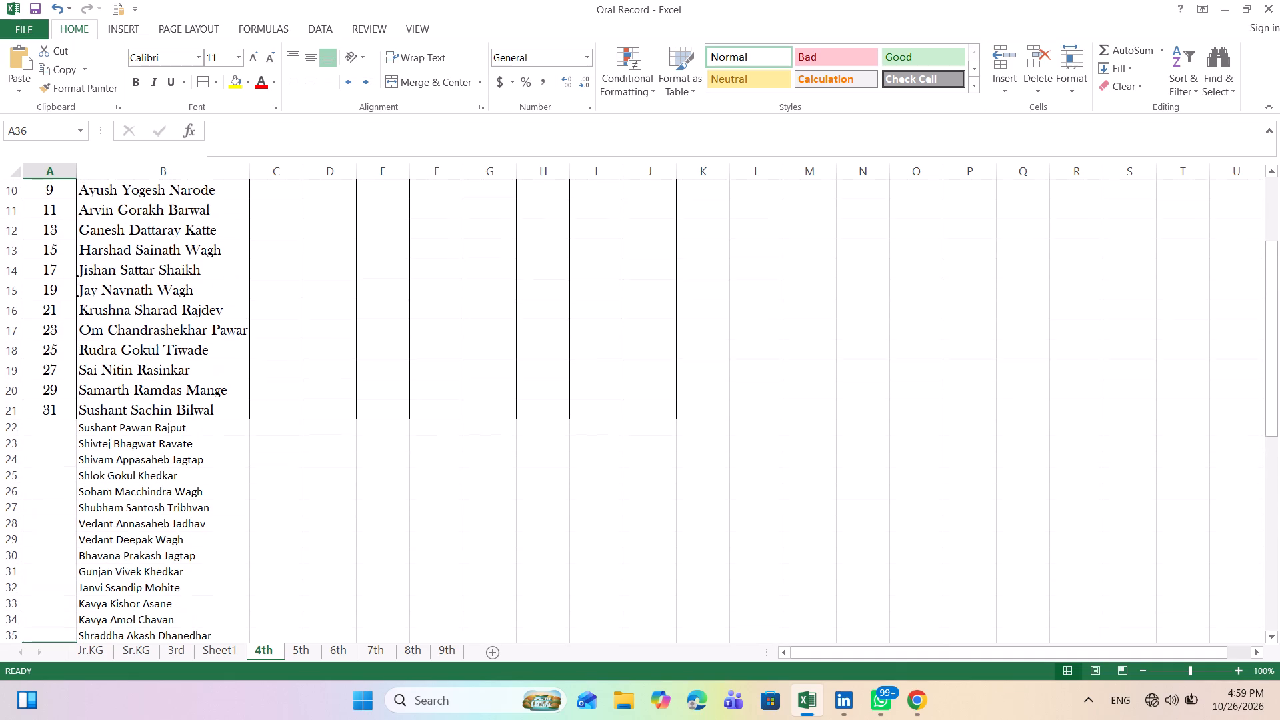
{"action": "scroll", "coordinate": [161, 304], "scroll_direction": "up", "scroll_amount": 4}
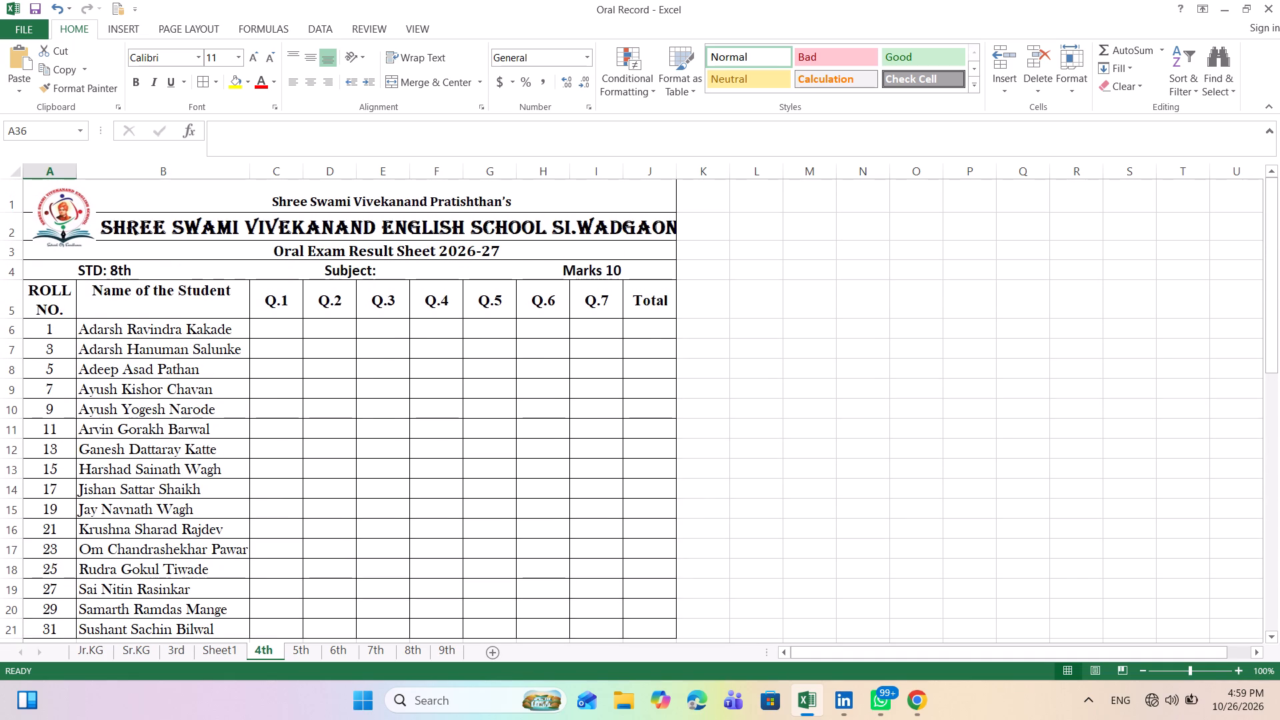
{"action": "left_click", "coordinate": [57, 357]}
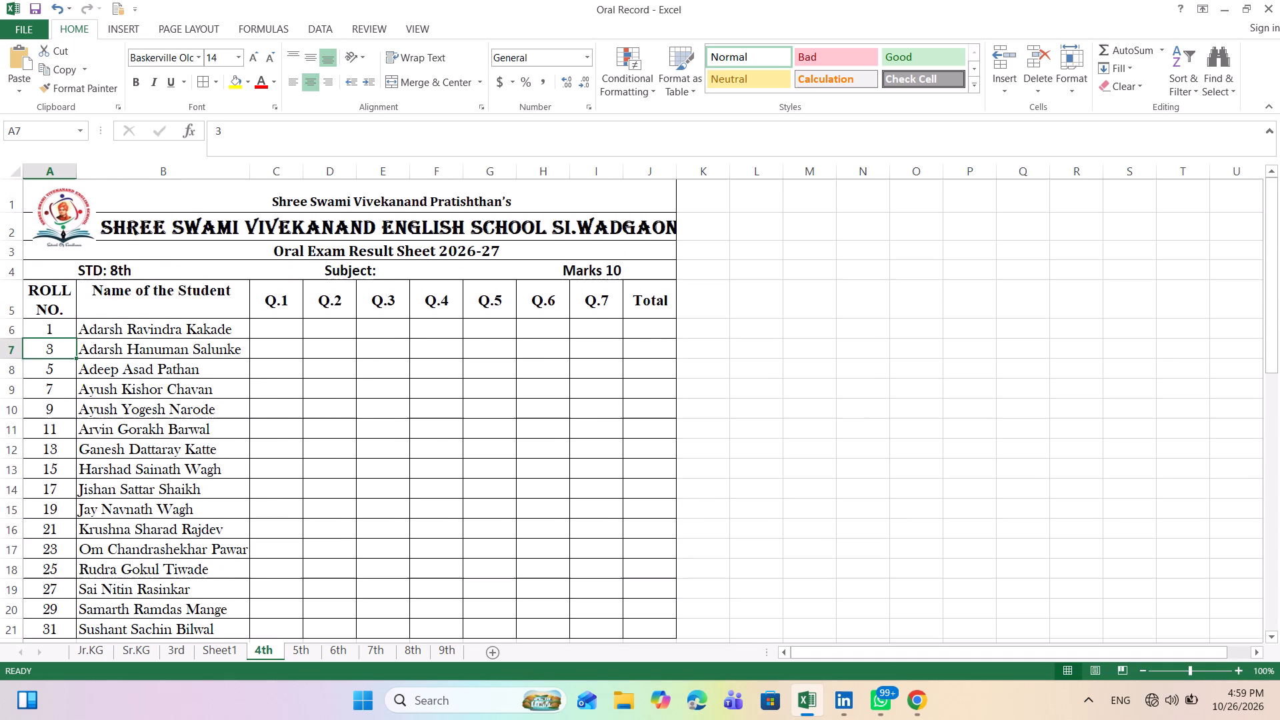
{"action": "left_click_drag", "start_coordinate": [55, 351], "coordinate": [71, 556]}
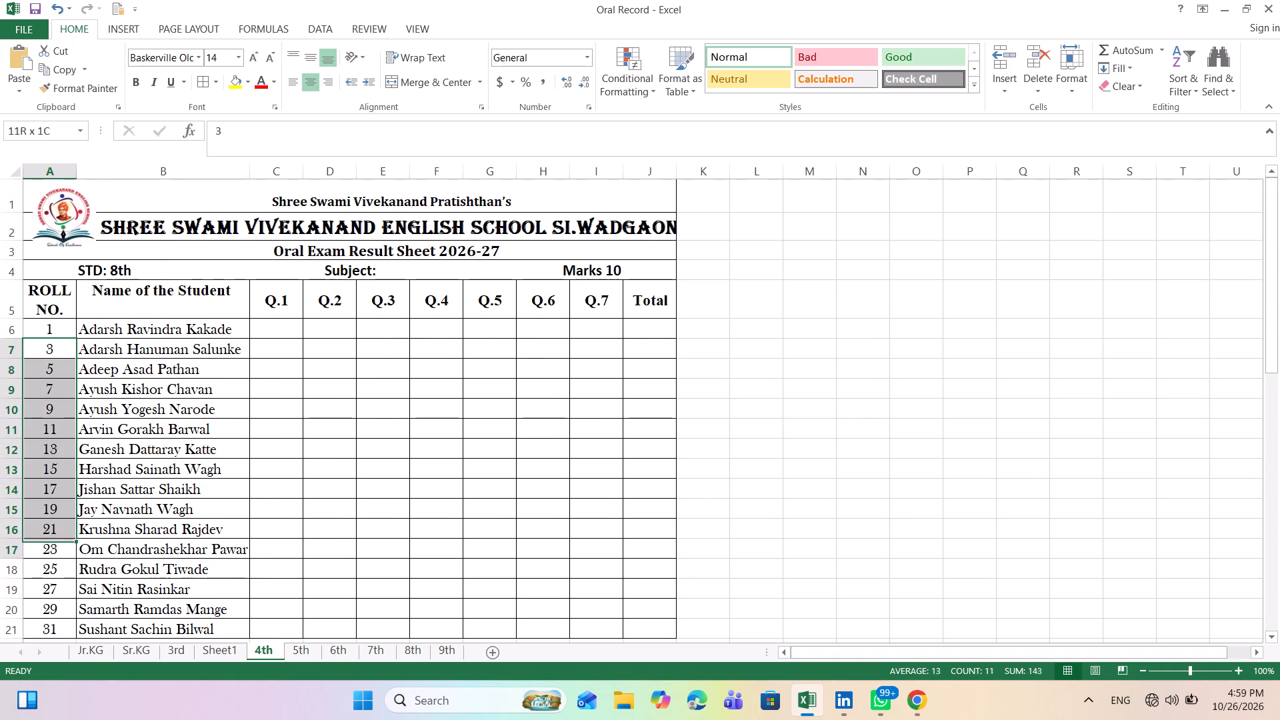
{"action": "left_click_drag", "start_coordinate": [71, 556], "coordinate": [52, 483]}
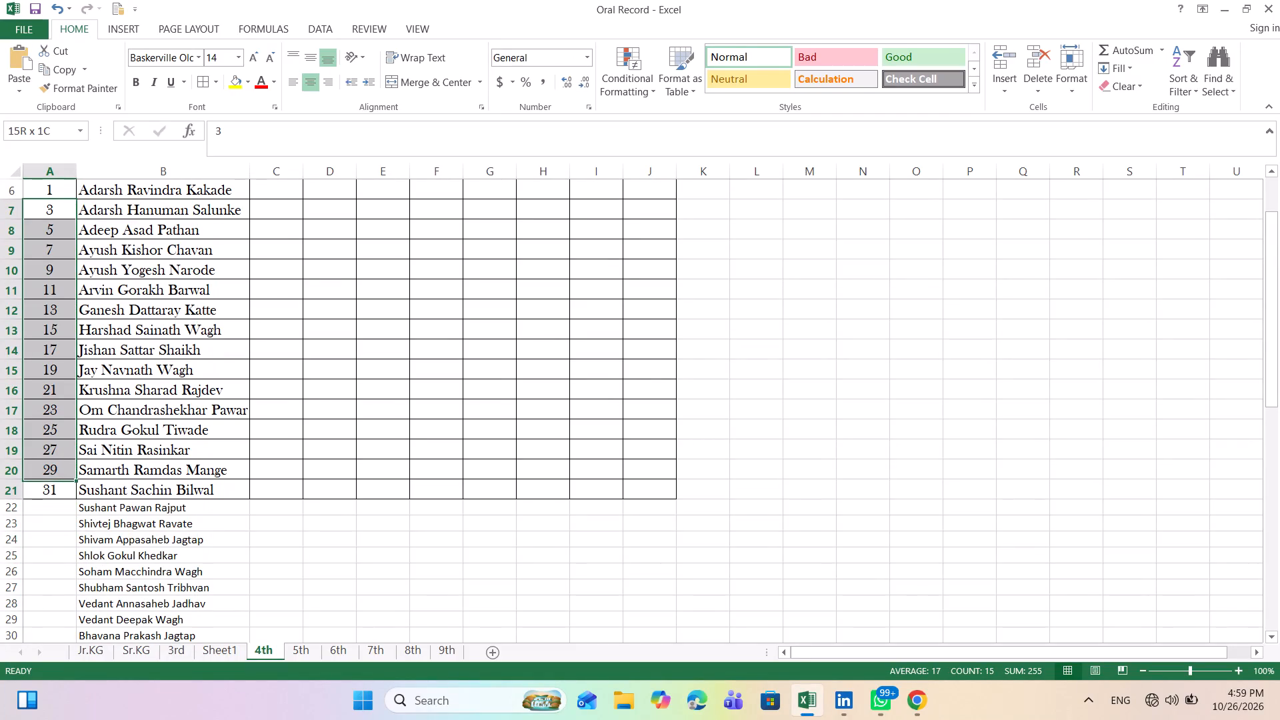
{"action": "left_click_drag", "start_coordinate": [52, 483], "coordinate": [53, 491]}
{"action": "key", "text": "Delete"}
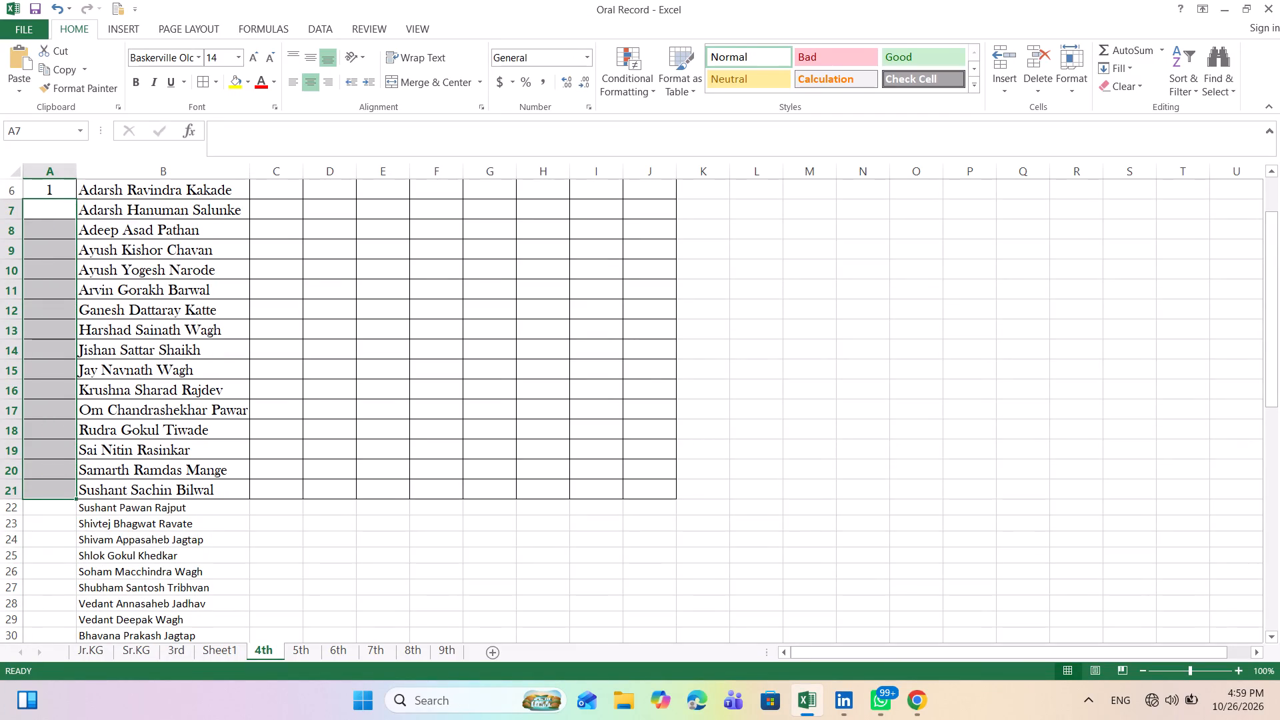
Enter roll numbers 2 to 5 in consecutive cells A7 to A10.
{"action": "left_click", "coordinate": [54, 209]}
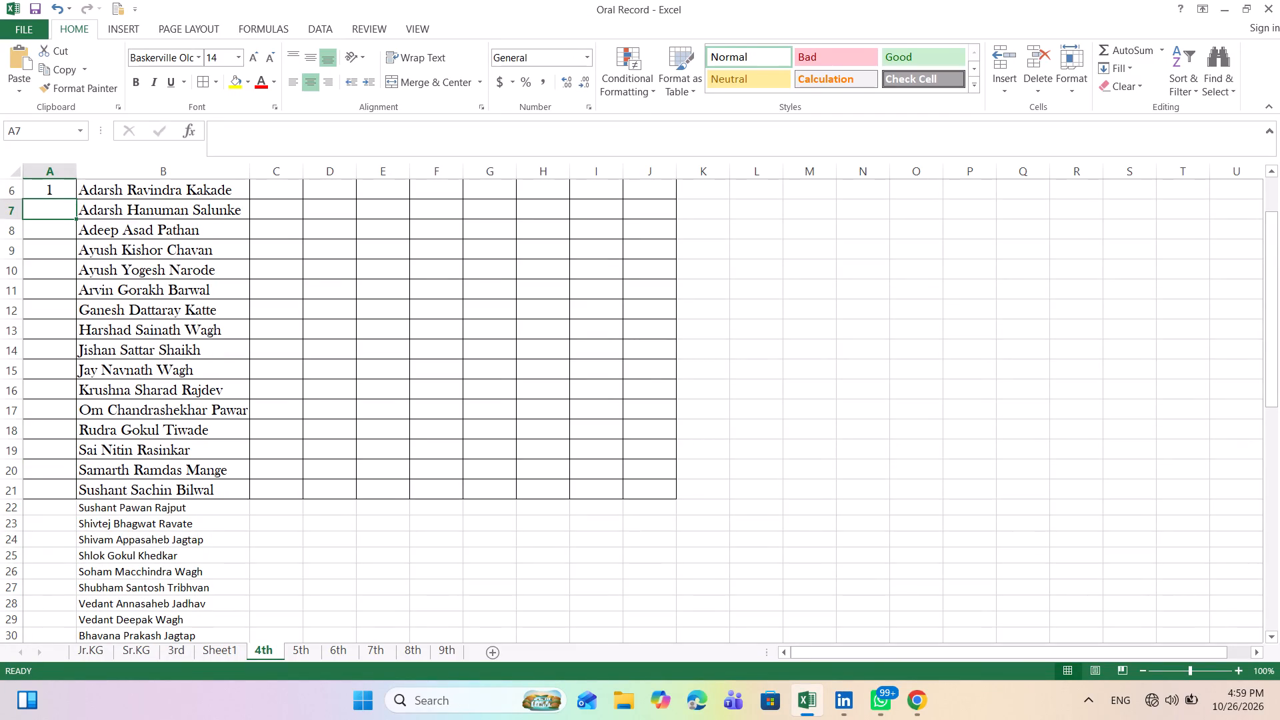
{"action": "key", "text": "2"}
{"action": "key", "text": "Down"}
{"action": "key", "text": "3"}
{"action": "key", "text": "Down"}
{"action": "key", "text": "4"}
{"action": "key", "text": "Down"}
{"action": "key", "text": "5"}
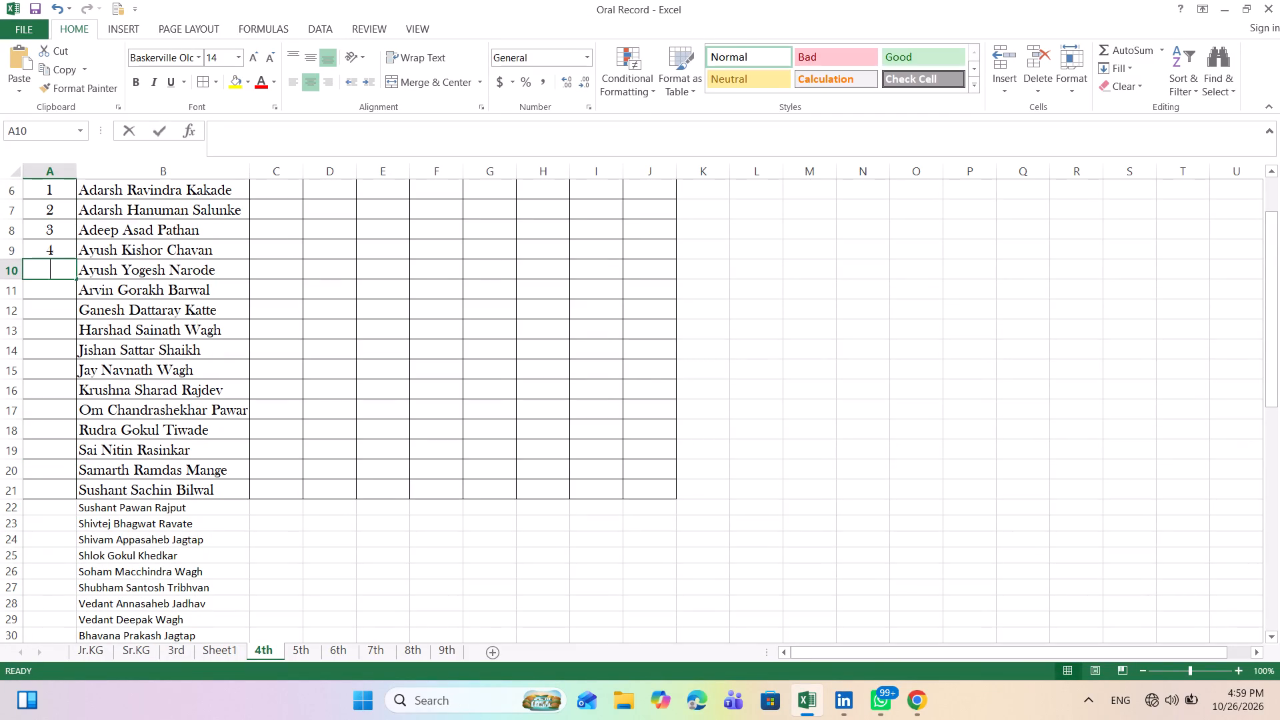
{"action": "key", "text": "Down"}
Continue the roll number column with 6 to 9 in cells A11 to A14.
{"action": "key", "text": "6"}
{"action": "key", "text": "Down"}
{"action": "key", "text": "7"}
{"action": "key", "text": "Down"}
{"action": "key", "text": "8"}
{"action": "key", "text": "Down"}
{"action": "key", "text": "9"}
{"action": "key", "text": "Down"}
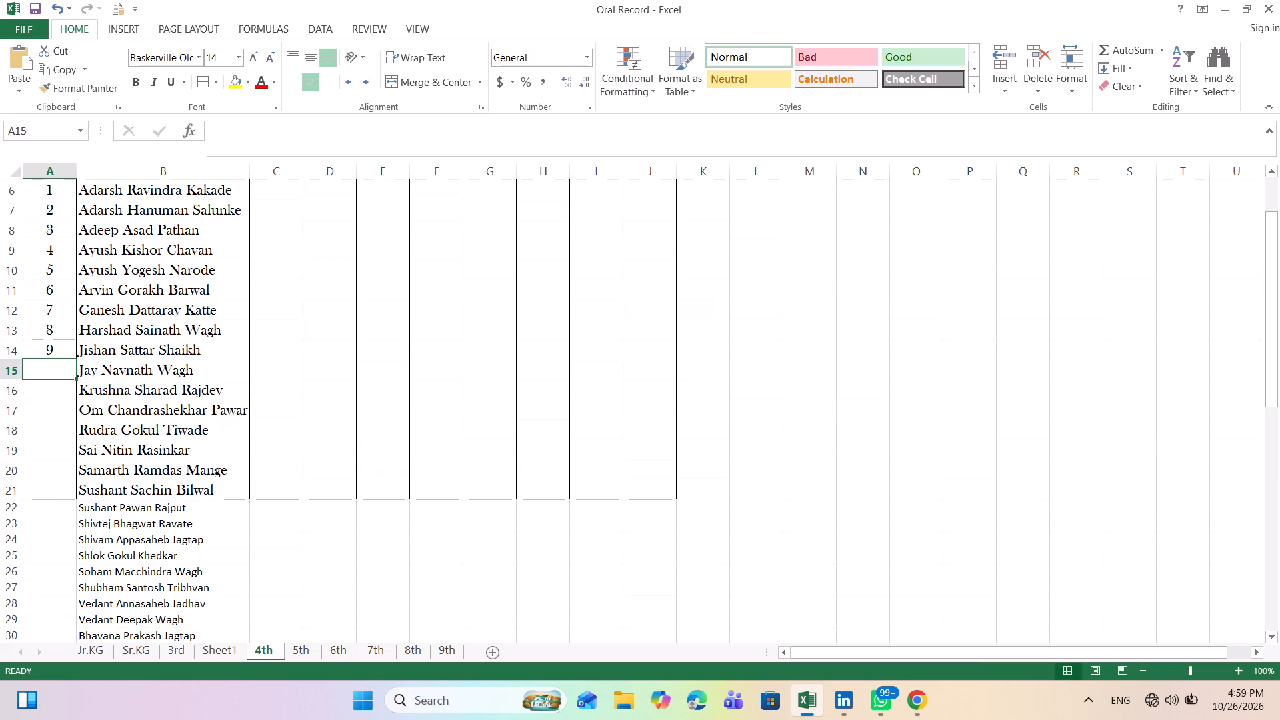
Enter roll numbers 10 to 16 in cells A15 to A21, through the last bordered row of the table.
{"action": "type", "text": "10"}
{"action": "key", "text": "Down"}
{"action": "type", "text": "11"}
{"action": "key", "text": "Down"}
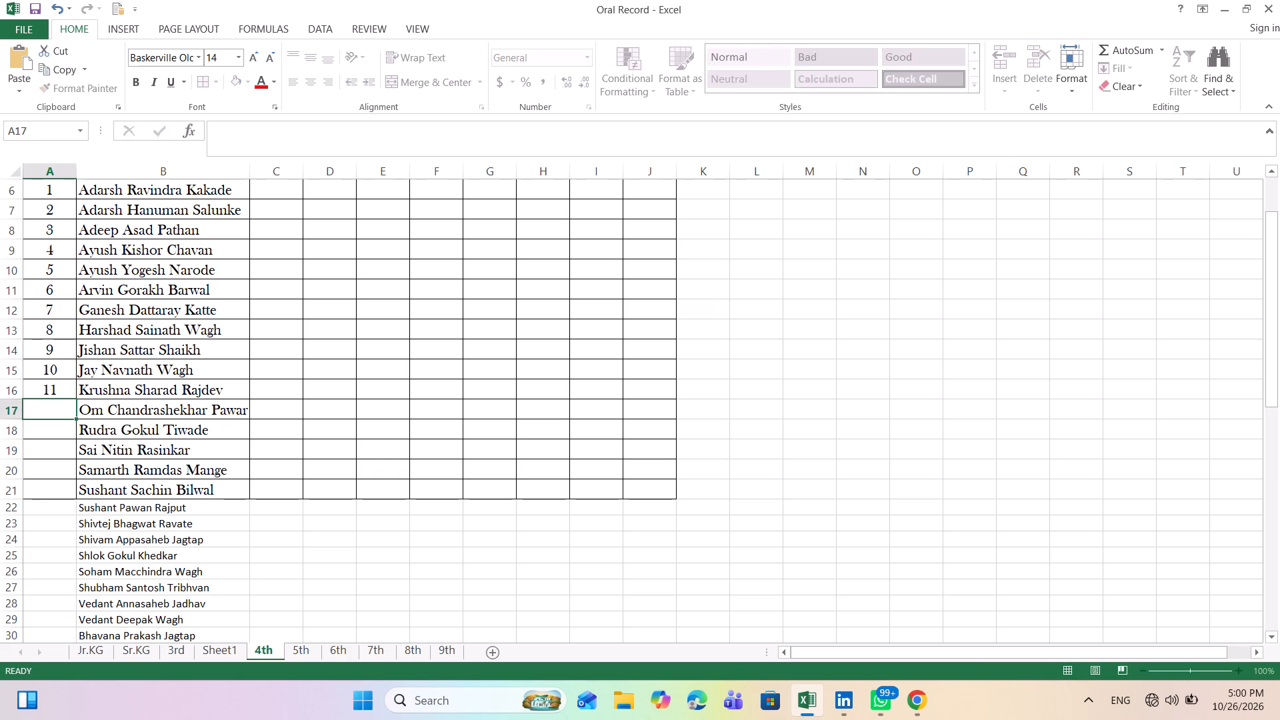
{"action": "type", "text": "12"}
{"action": "key", "text": "Down"}
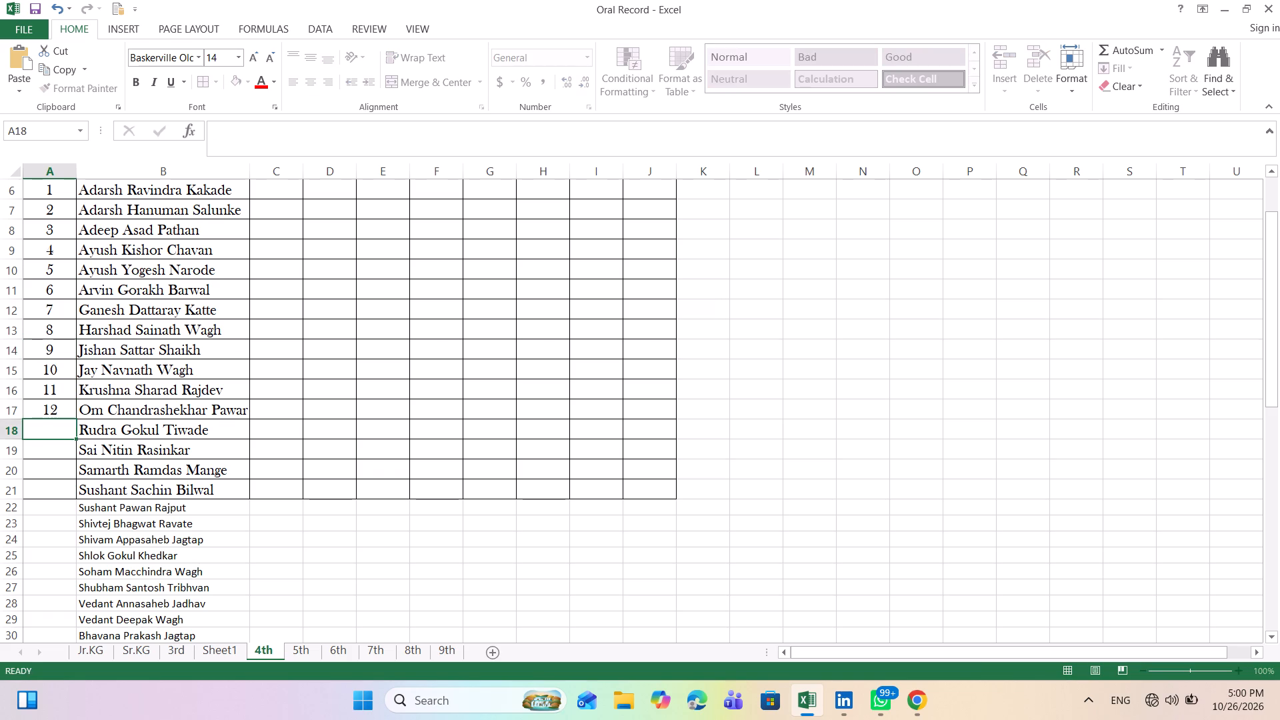
{"action": "type", "text": "13"}
{"action": "key", "text": "Down"}
{"action": "type", "text": "14"}
{"action": "key", "text": "Down"}
{"action": "type", "text": "15"}
{"action": "key", "text": "Down"}
{"action": "type", "text": "16"}
{"action": "key", "text": "Down"}
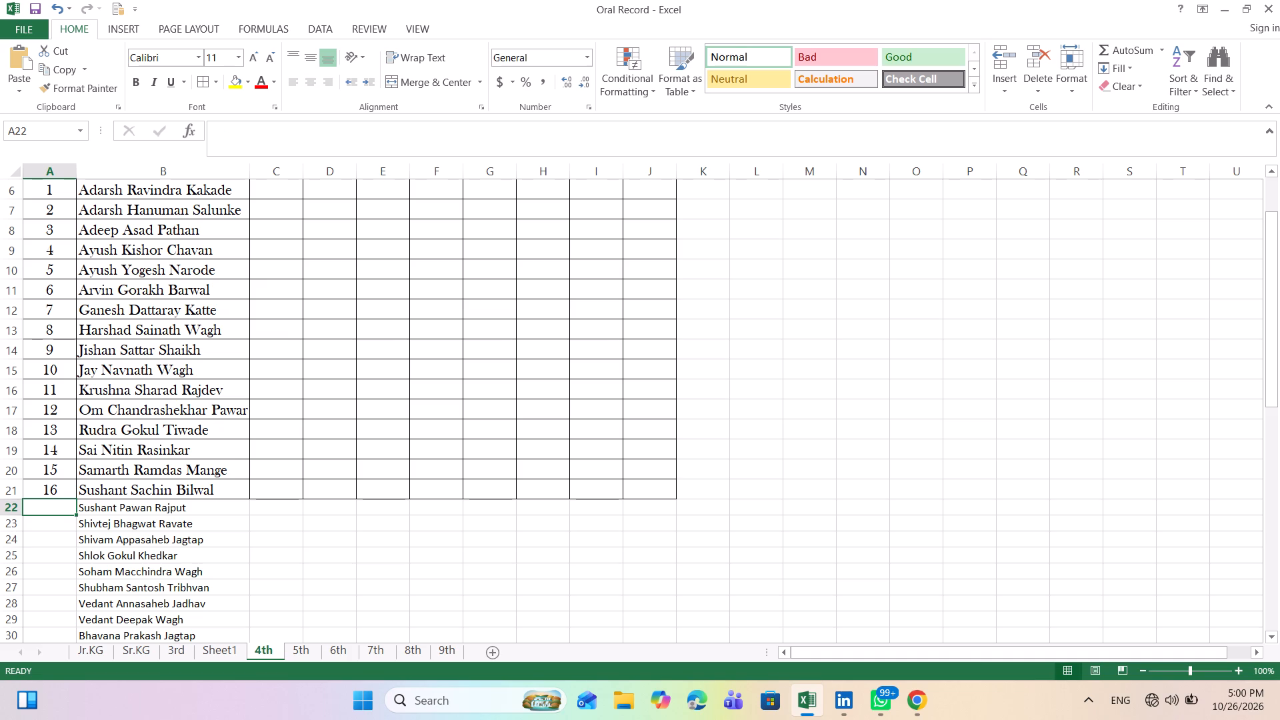
Number the first unformatted names below the bordered table 17 to 21, in cells A22 to A26.
{"action": "key", "text": "1"}
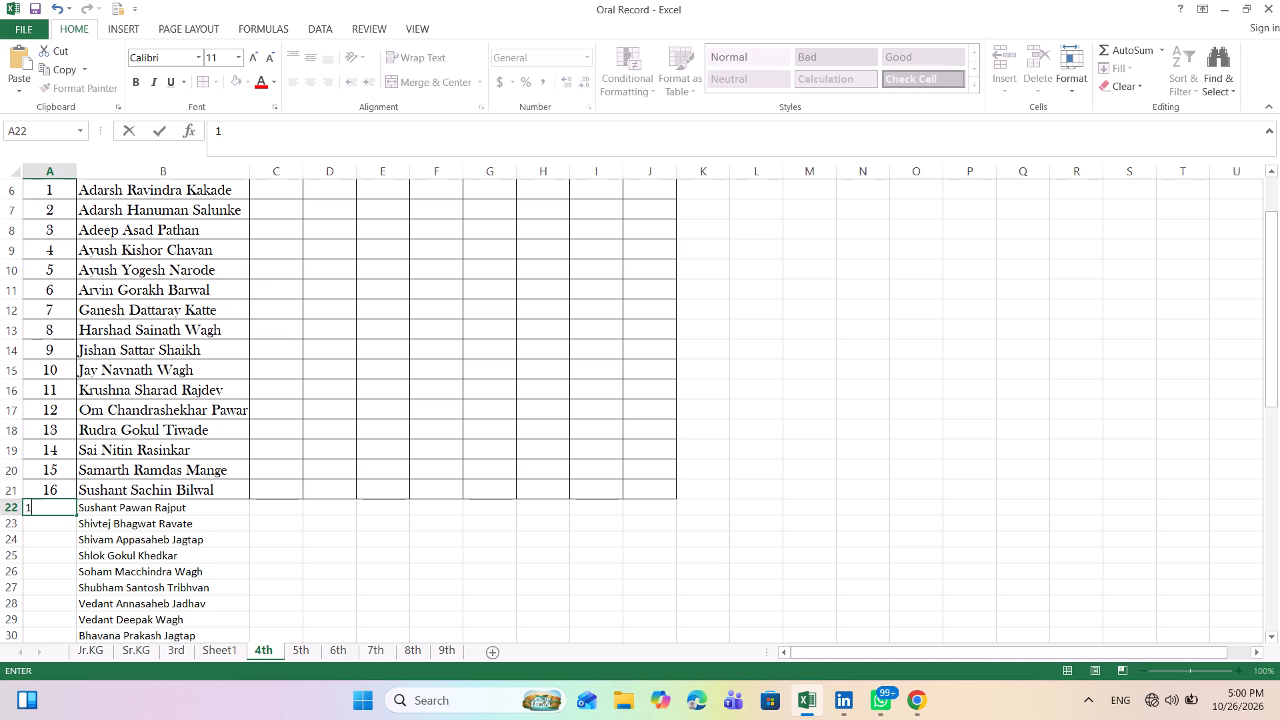
{"action": "key", "text": "7"}
{"action": "key", "text": "Down"}
{"action": "type", "text": "18"}
{"action": "key", "text": "Down"}
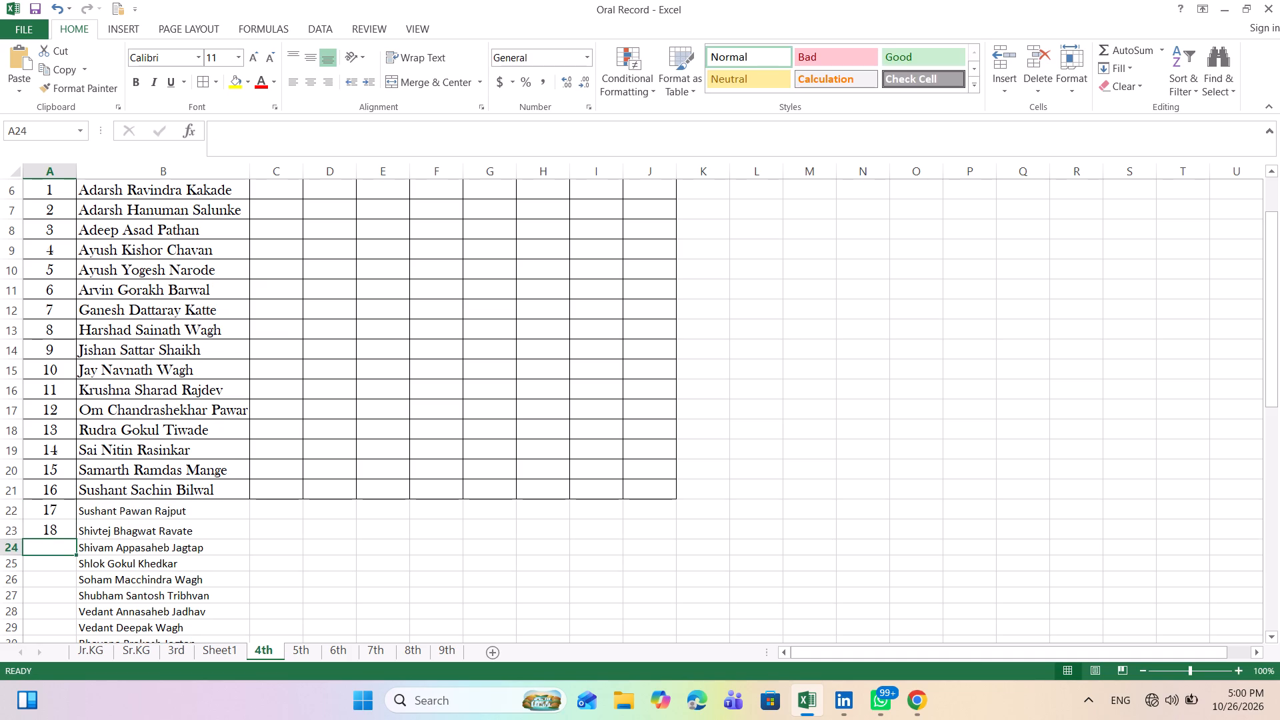
{"action": "type", "text": "19"}
{"action": "key", "text": "Down"}
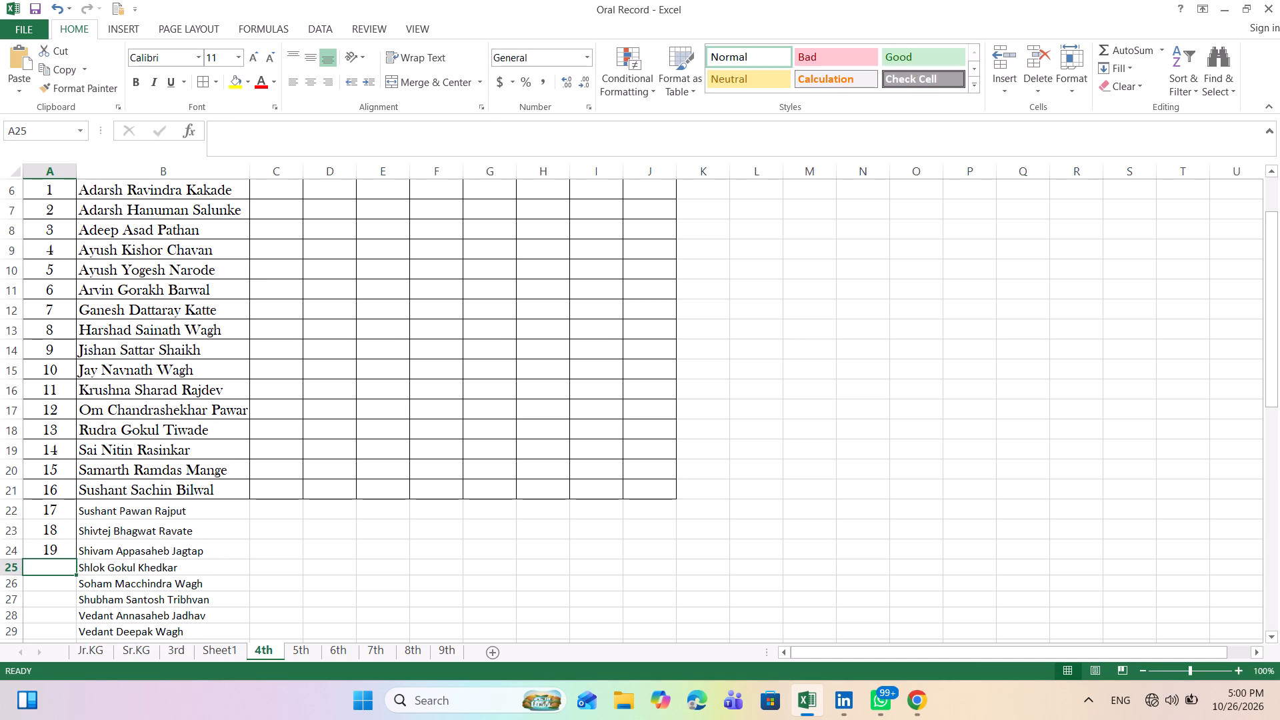
{"action": "type", "text": "20"}
{"action": "key", "text": "Down"}
{"action": "type", "text": "21"}
{"action": "key", "text": "Down"}
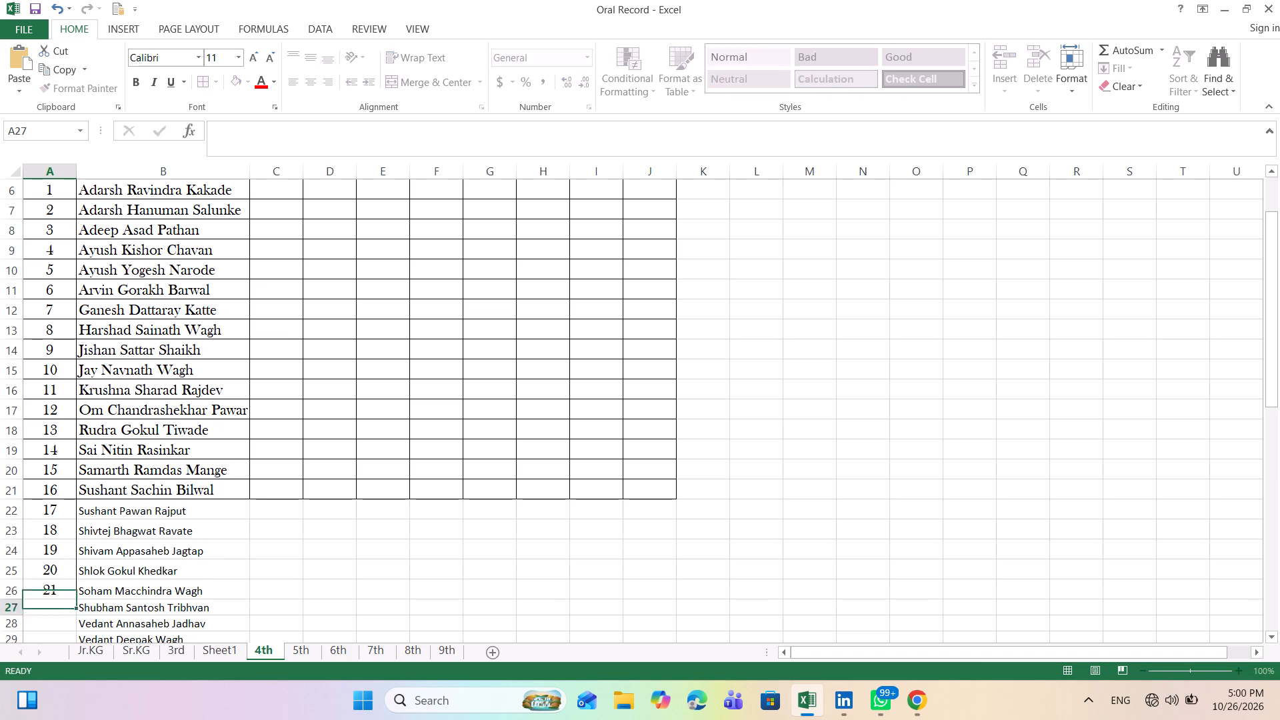
Enter roll numbers 22 to 26 in cells A27 to A31.
{"action": "type", "text": "22"}
{"action": "key", "text": "Down"}
{"action": "type", "text": "23"}
{"action": "key", "text": "Down"}
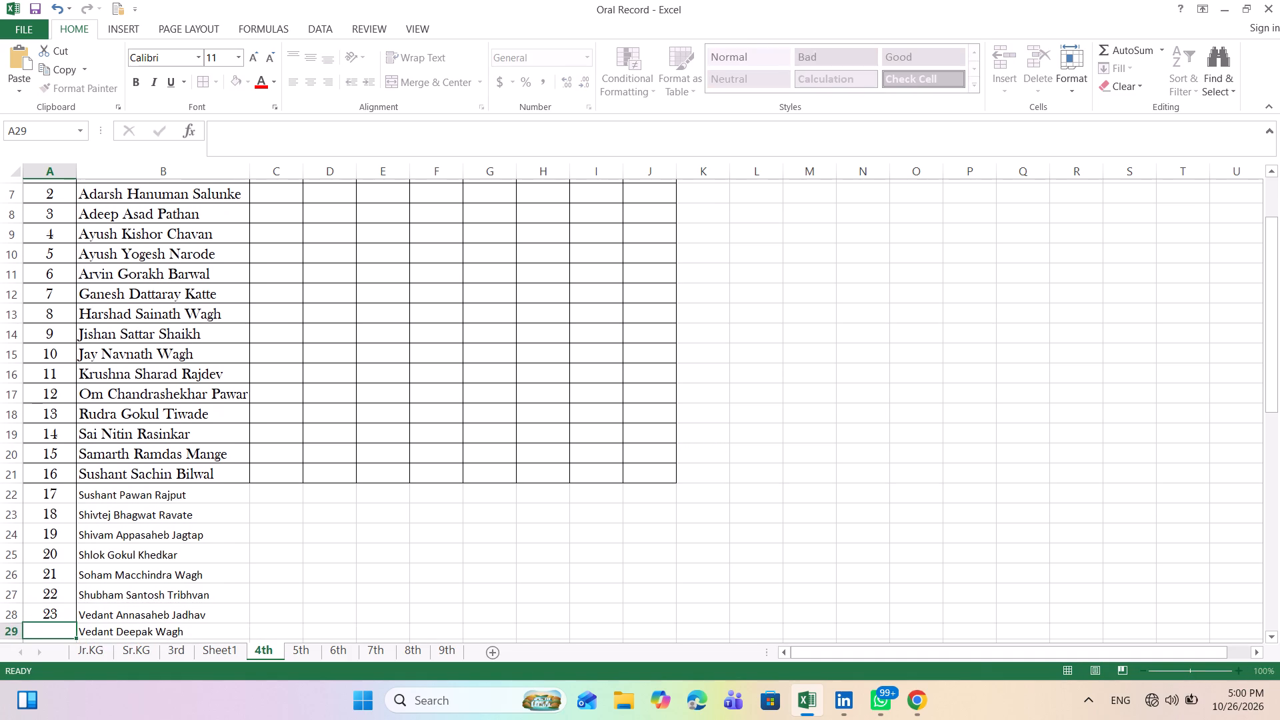
{"action": "type", "text": "24"}
{"action": "key", "text": "Down"}
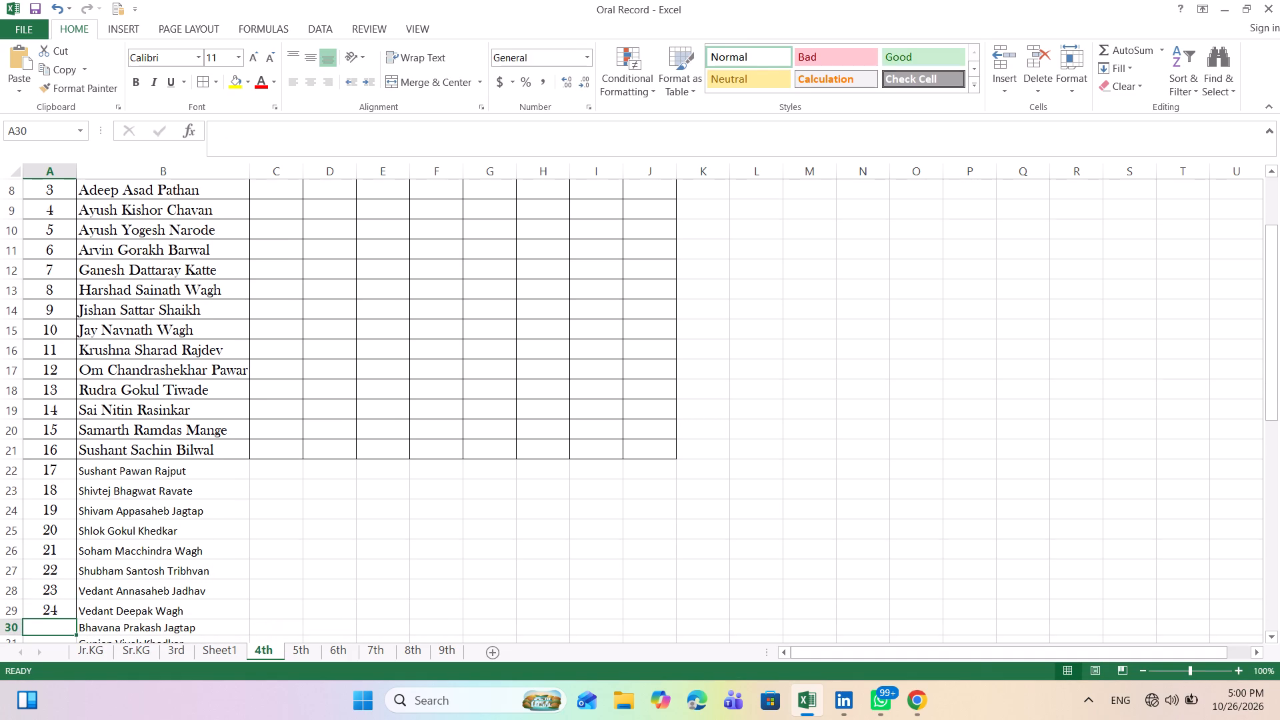
{"action": "type", "text": "25"}
{"action": "key", "text": "Down"}
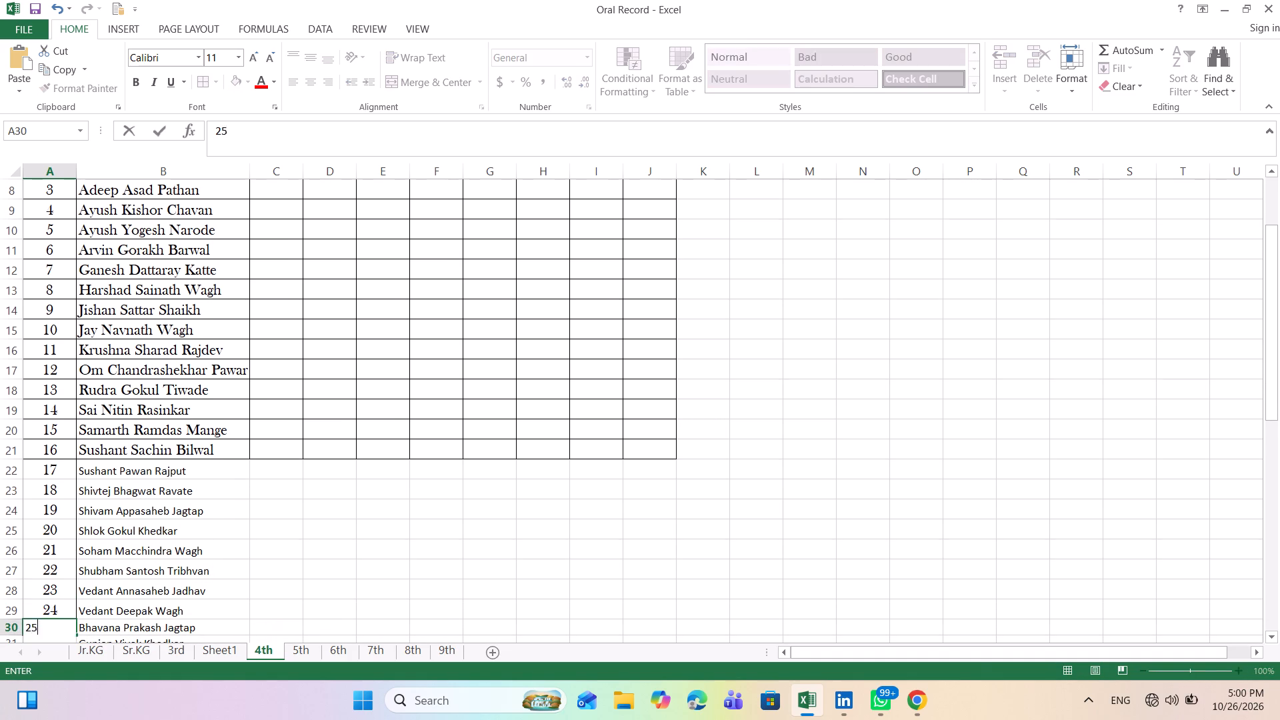
{"action": "type", "text": "26"}
{"action": "key", "text": "Down"}
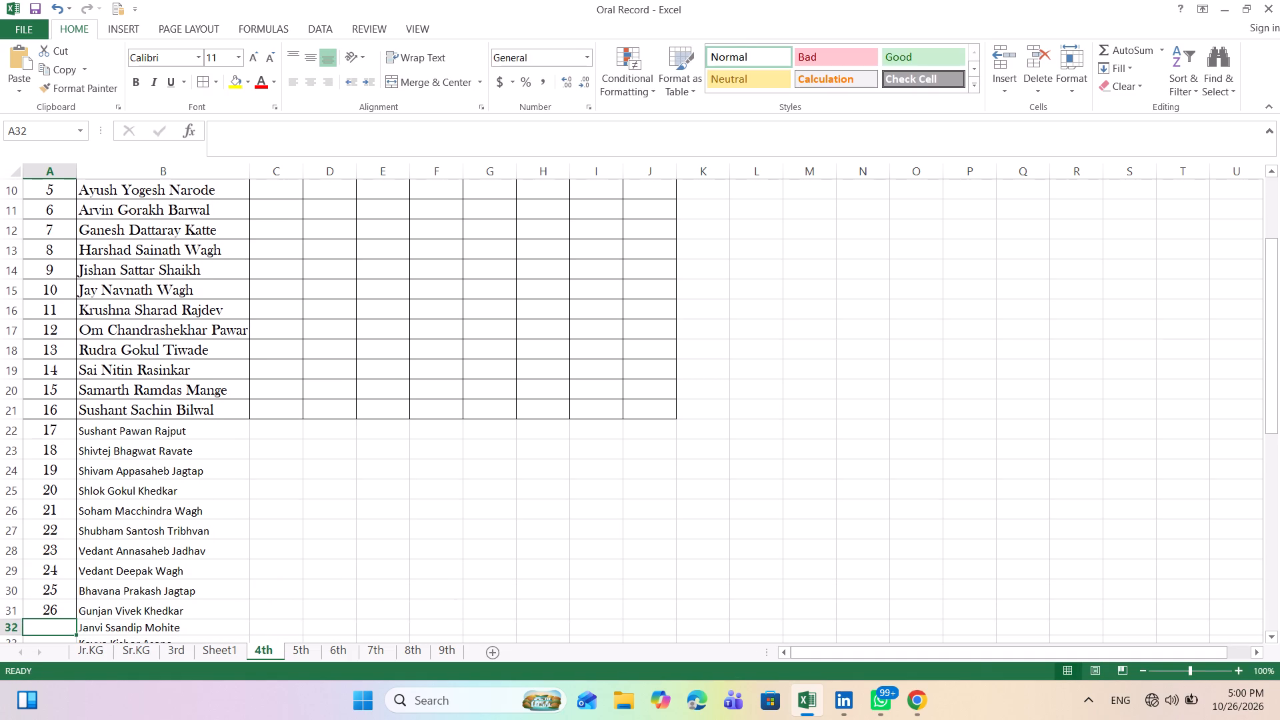
Enter roll numbers 27 to 31 in cells A32 to A36, through the last student name.
{"action": "type", "text": "27"}
{"action": "key", "text": "Down"}
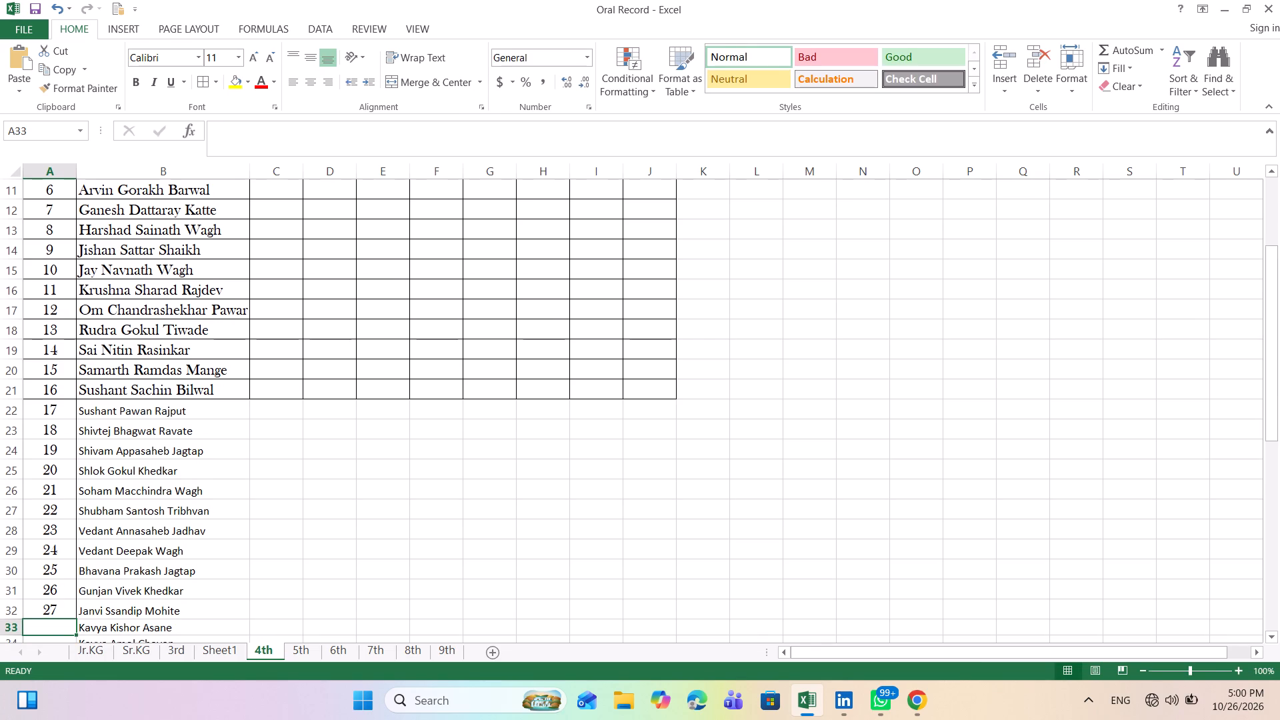
{"action": "type", "text": "28"}
{"action": "key", "text": "Down"}
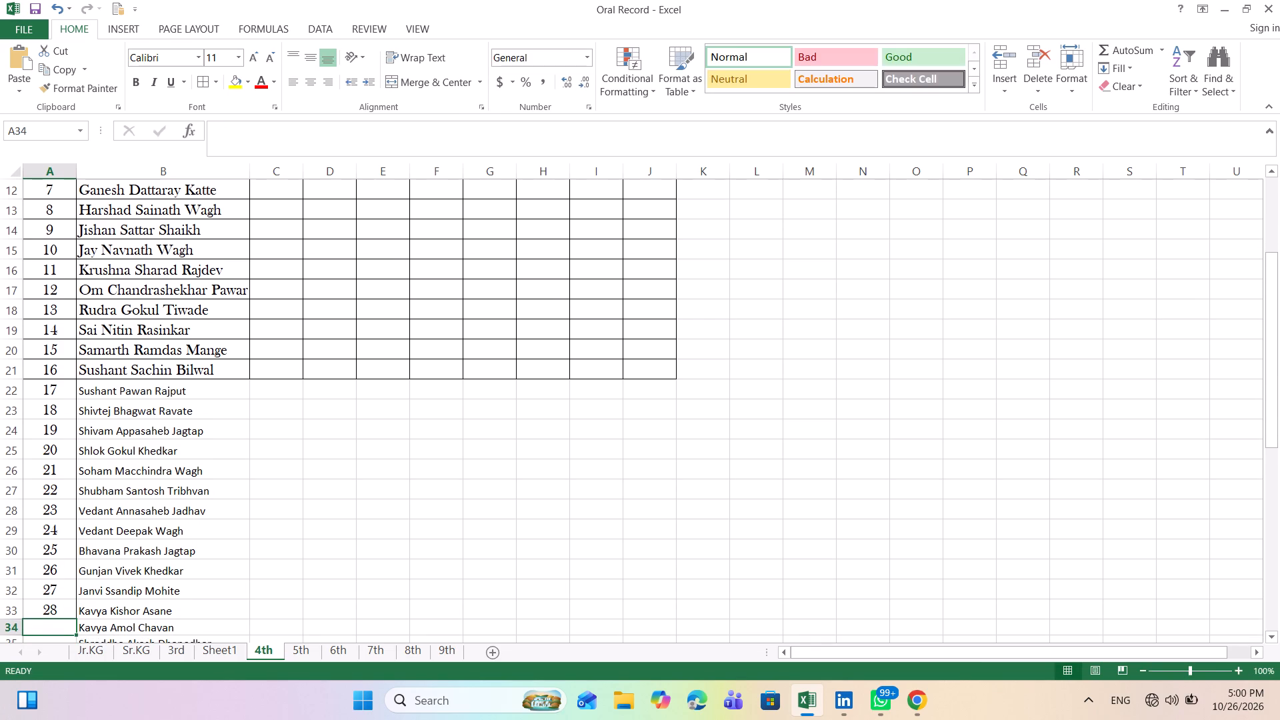
{"action": "type", "text": "29"}
{"action": "key", "text": "Down"}
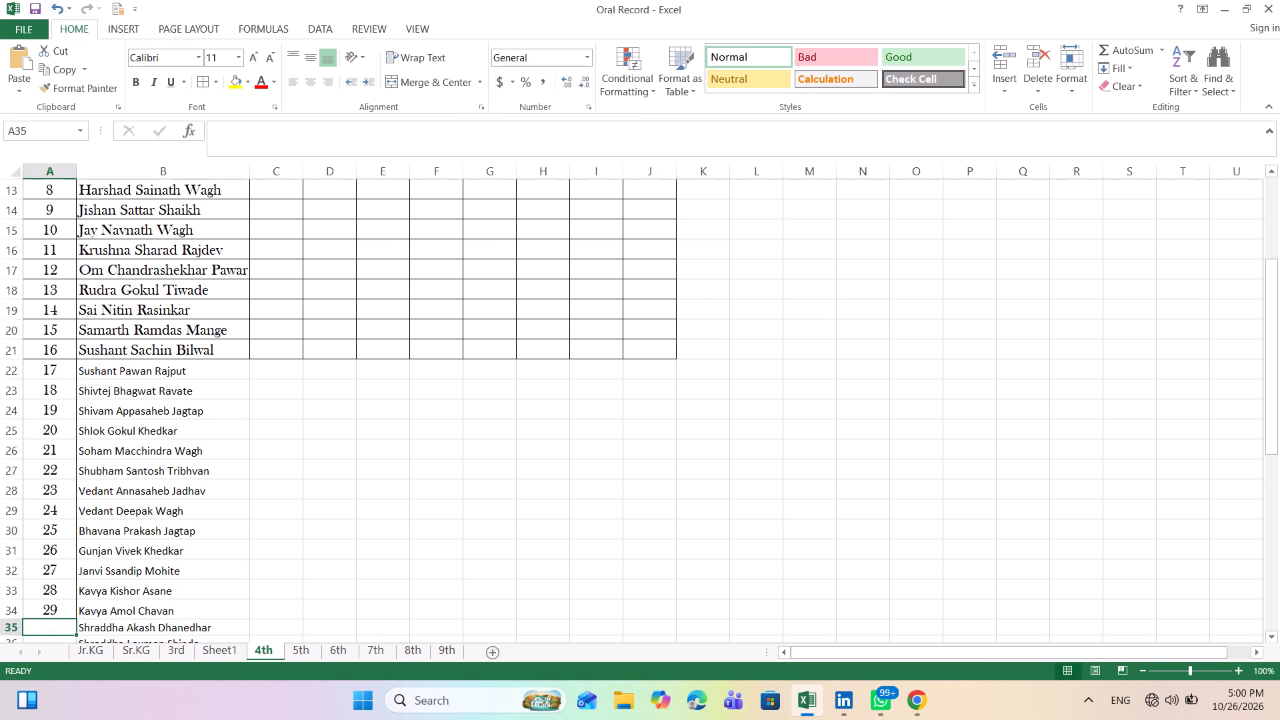
{"action": "type", "text": "30"}
{"action": "key", "text": "Down"}
{"action": "type", "text": "31"}
{"action": "key", "text": "Down"}
Set the font size of the roll numbers and names in A22:B36 to 14.
{"action": "scroll", "coordinate": [54, 209], "scroll_direction": "down", "scroll_amount": 1}
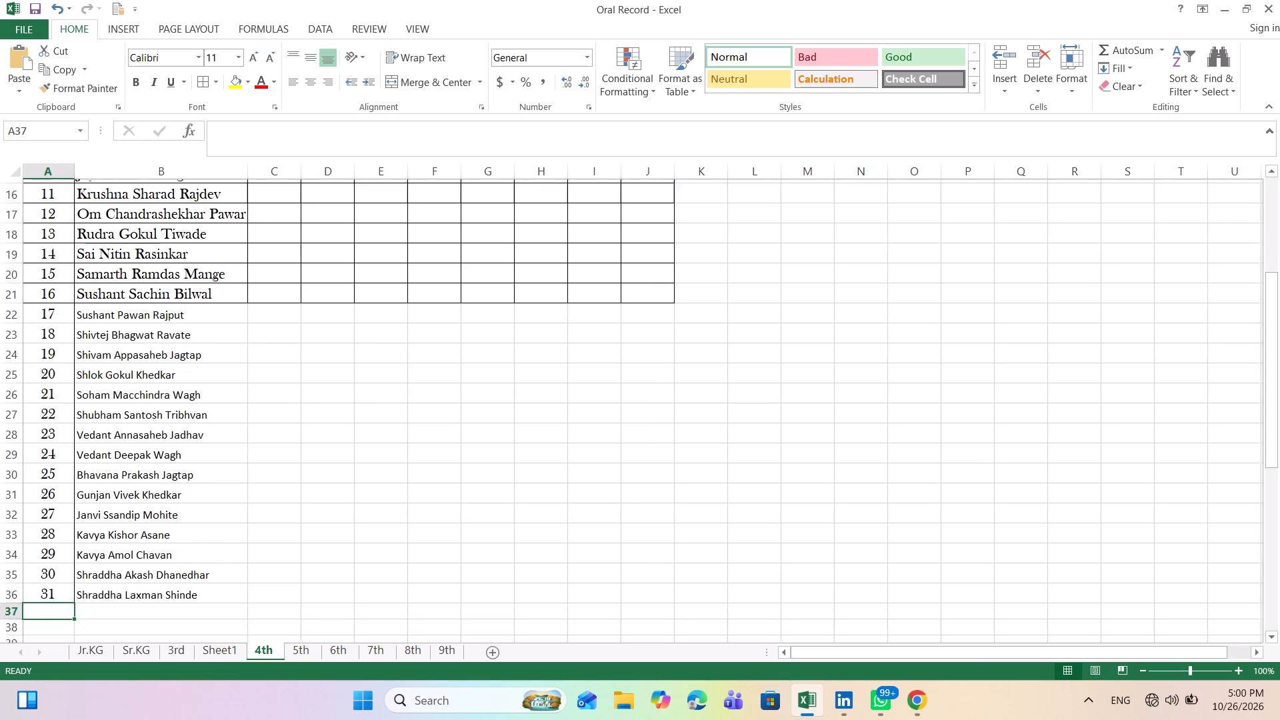
{"action": "scroll", "coordinate": [54, 209], "scroll_direction": "down", "scroll_amount": 1}
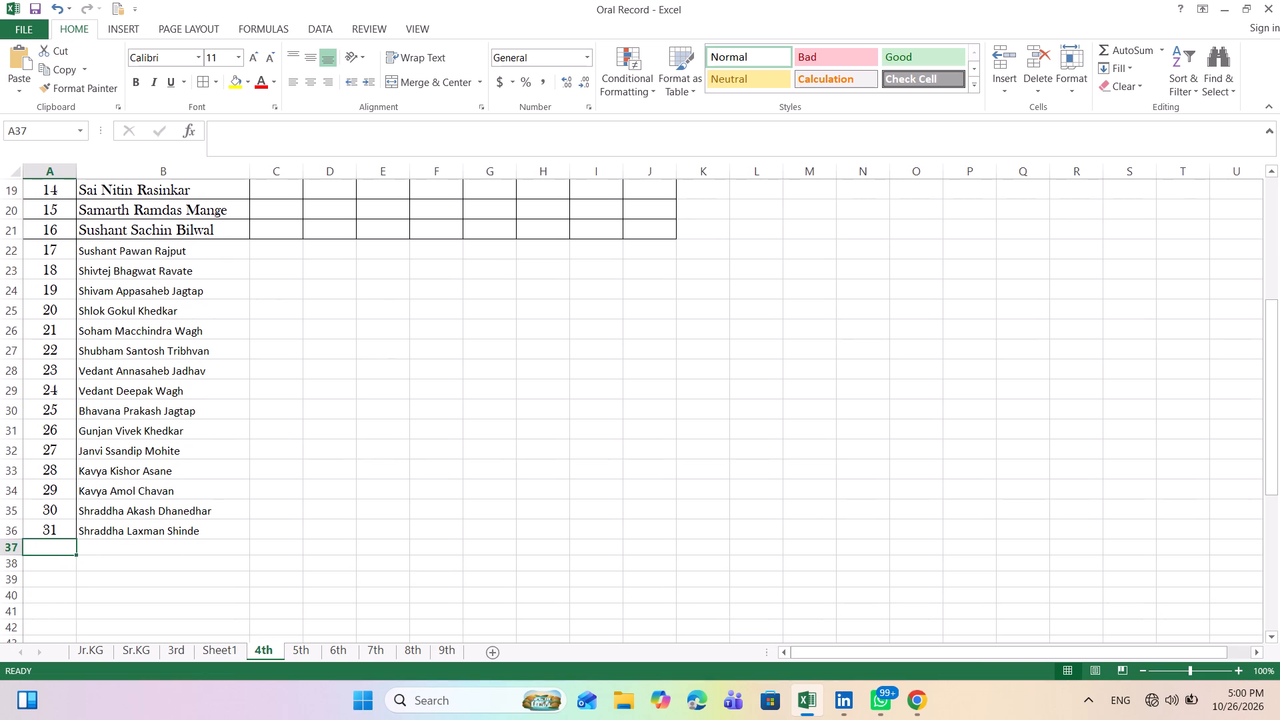
{"action": "left_click", "coordinate": [53, 233]}
{"action": "left_click_drag", "start_coordinate": [56, 253], "coordinate": [103, 257]}
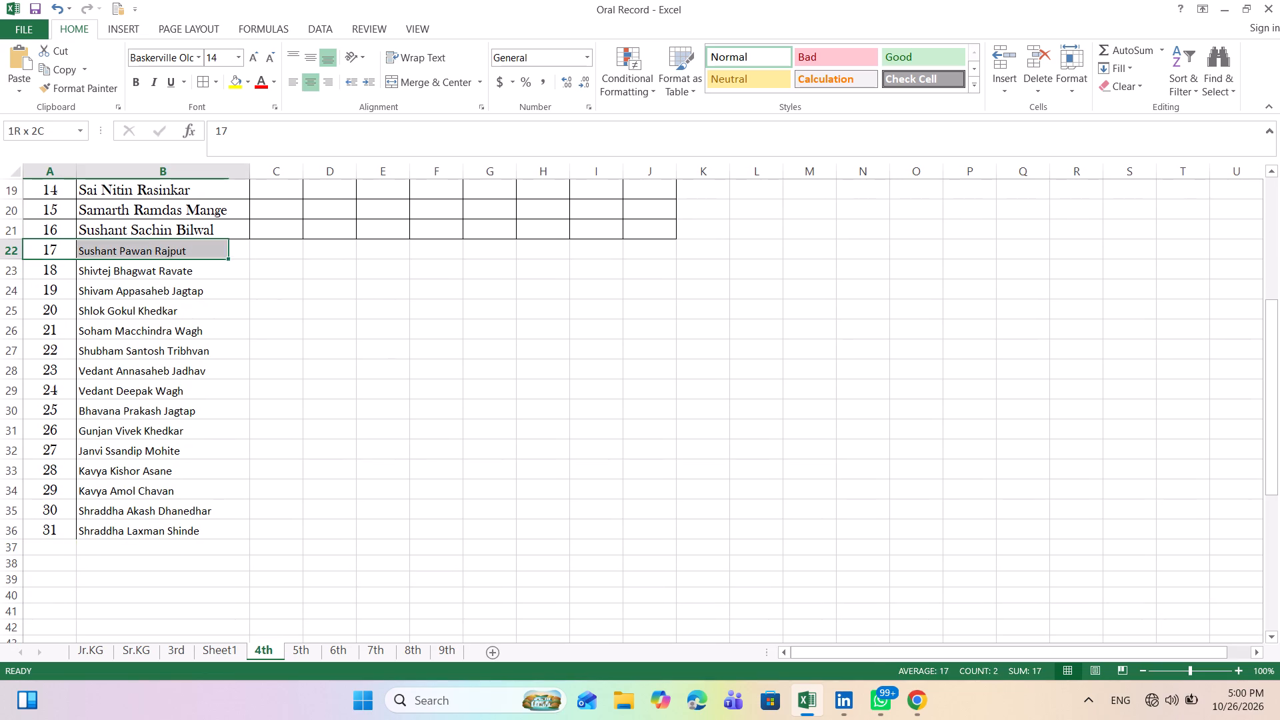
{"action": "left_click_drag", "start_coordinate": [103, 257], "coordinate": [194, 531]}
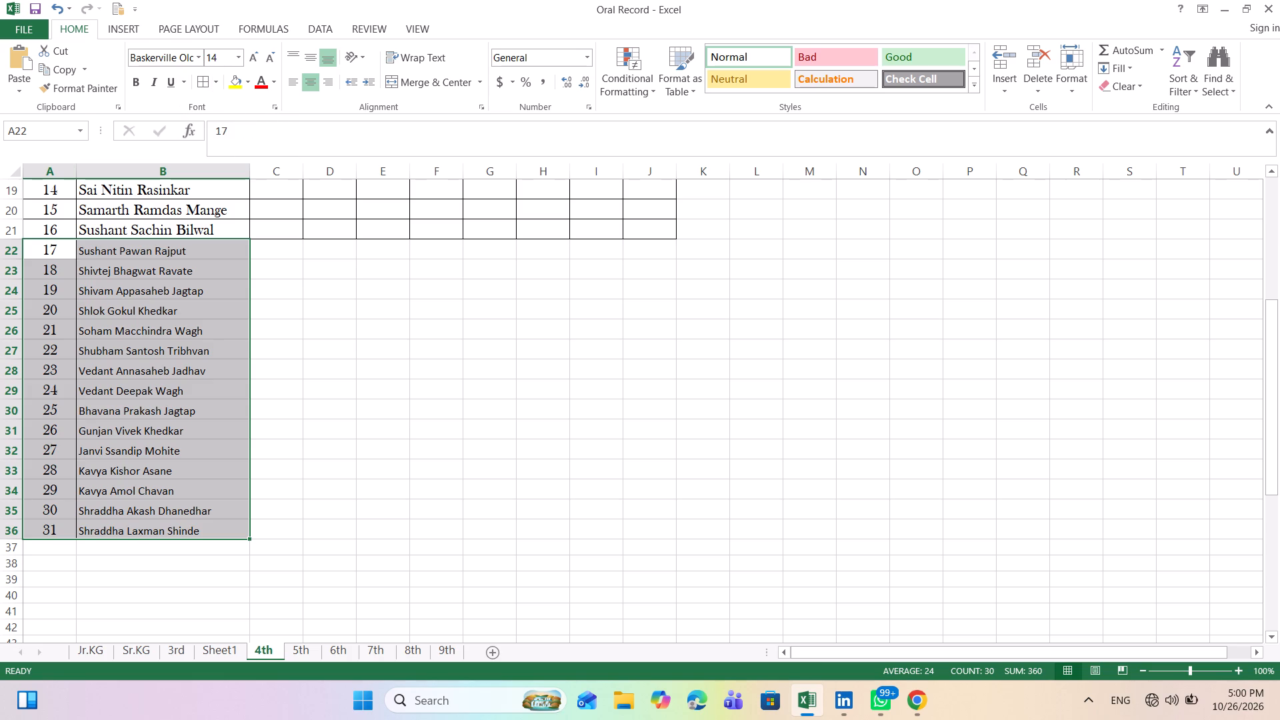
{"action": "left_click", "coordinate": [106, 213]}
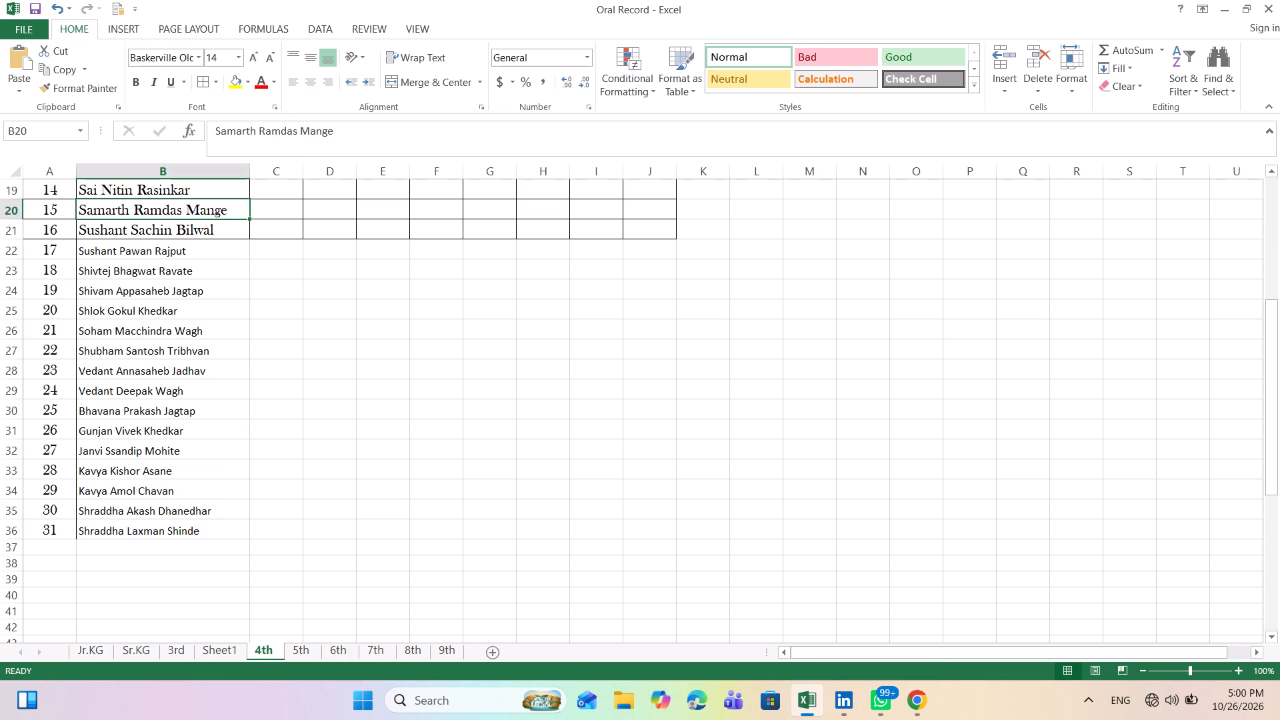
{"action": "left_click", "coordinate": [54, 252]}
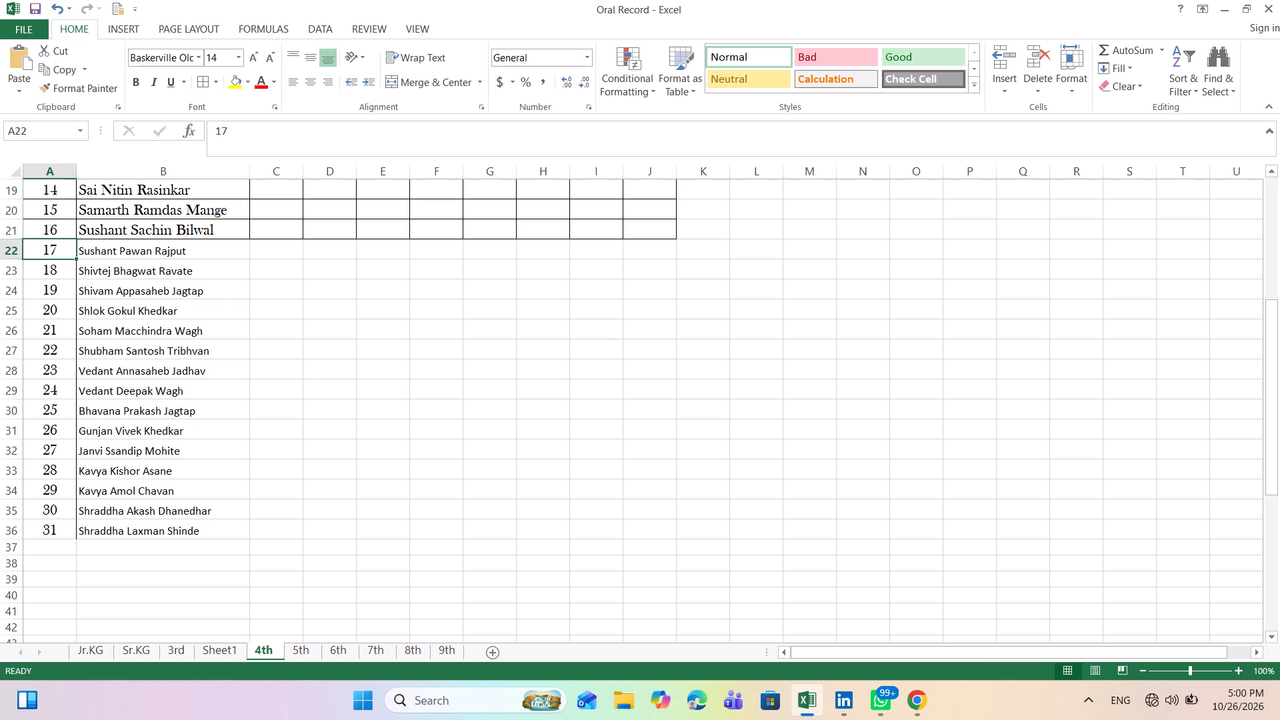
{"action": "left_click_drag", "start_coordinate": [54, 252], "coordinate": [145, 570]}
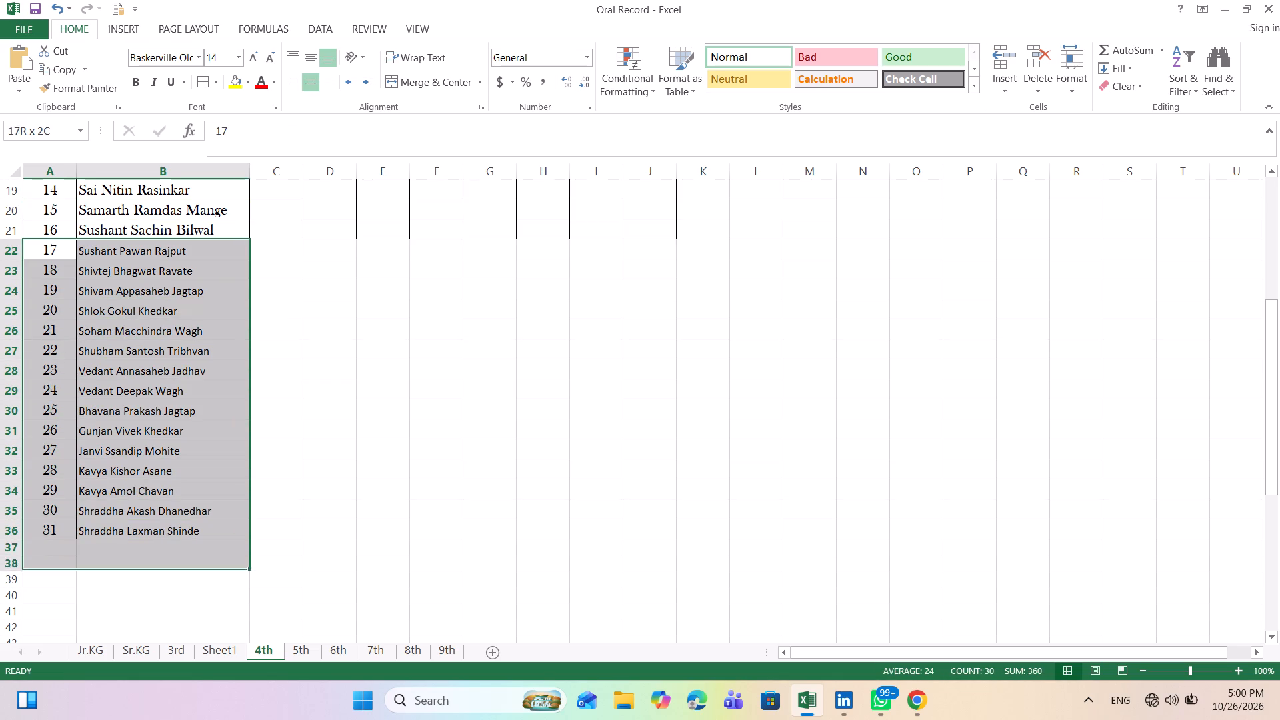
{"action": "left_click_drag", "start_coordinate": [145, 570], "coordinate": [150, 531]}
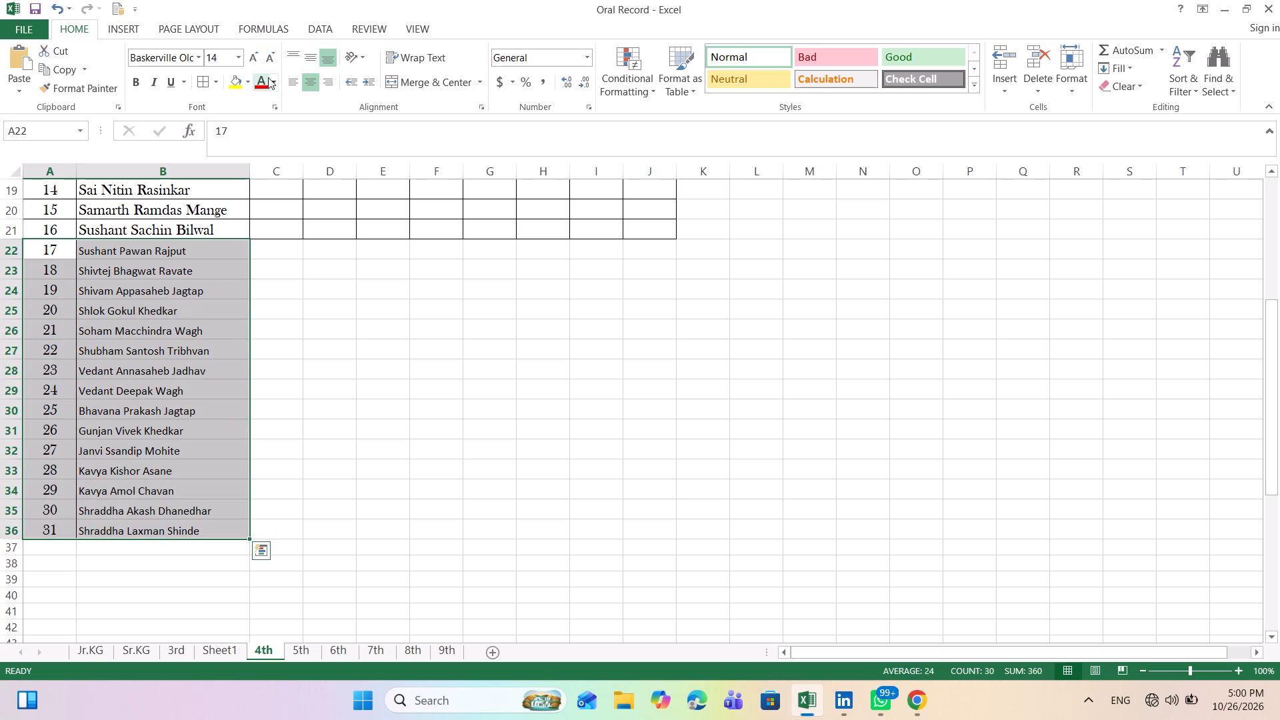
{"action": "left_click", "coordinate": [241, 56]}
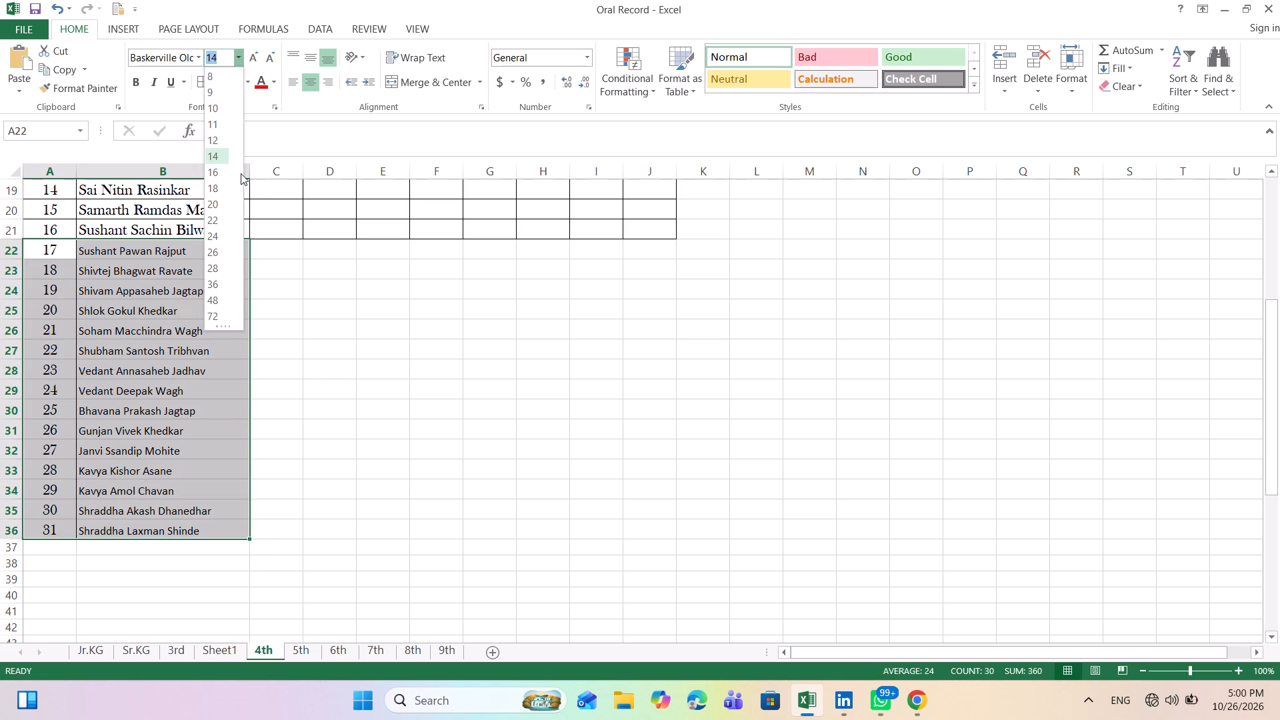
{"action": "left_click", "coordinate": [221, 151]}
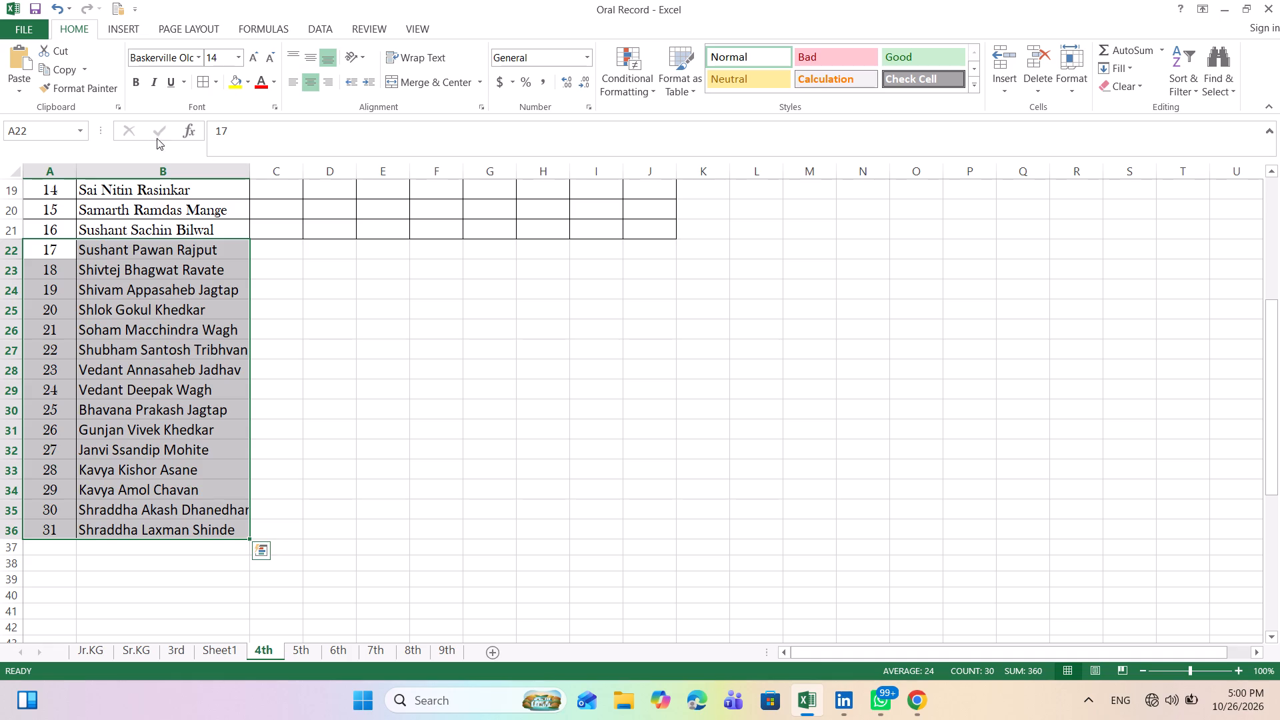
Change the font of the roll numbers and names in A22:B36 to Baskerville Old Face.
{"action": "left_click", "coordinate": [199, 57]}
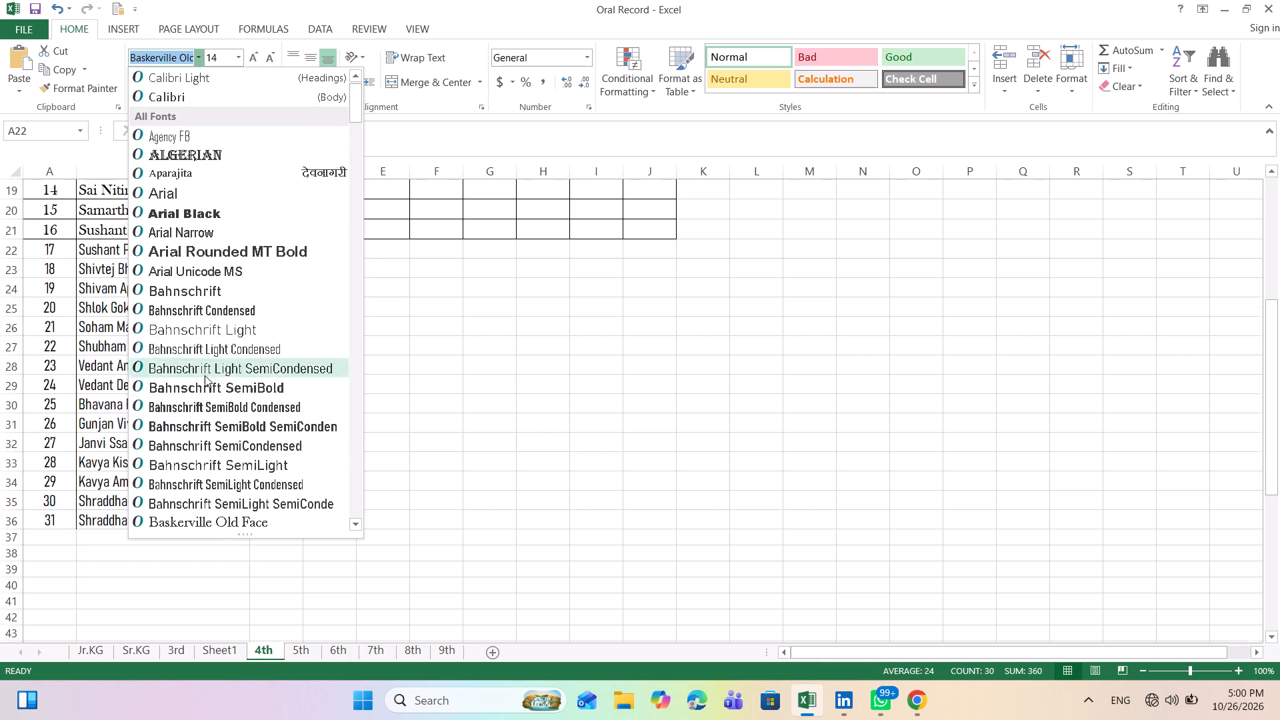
{"action": "scroll", "coordinate": [197, 448], "scroll_direction": "down", "scroll_amount": 1}
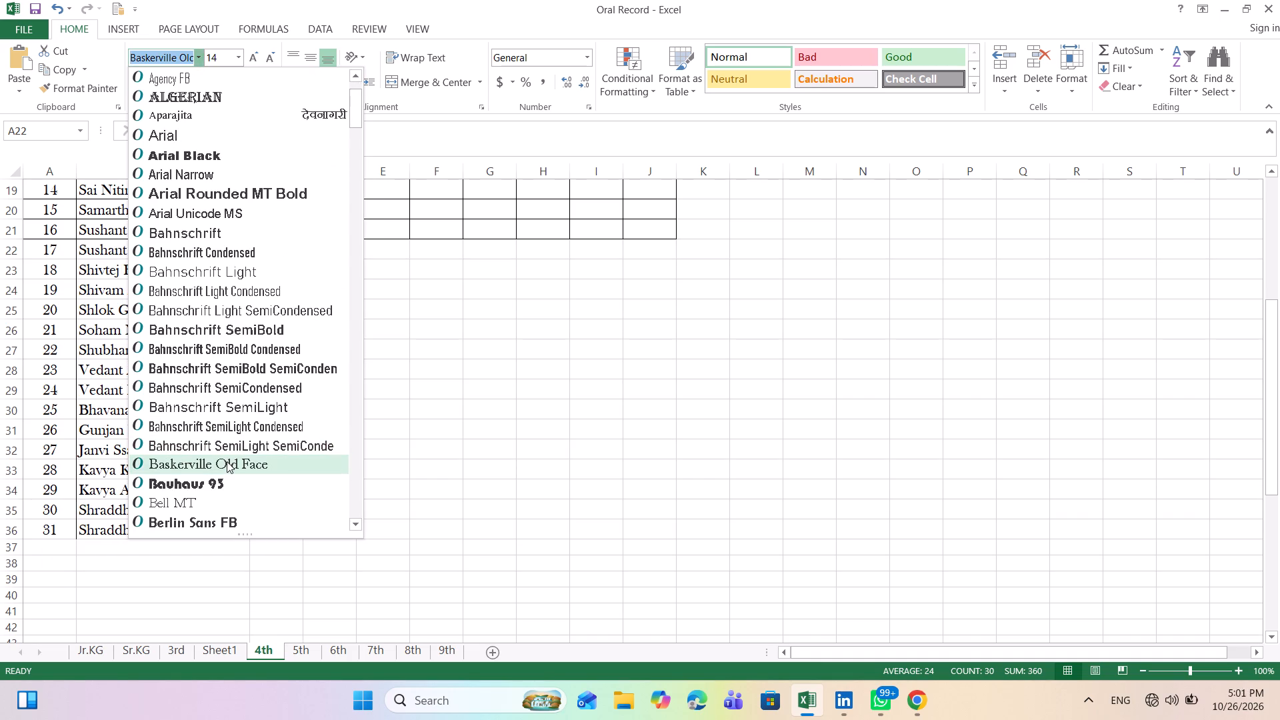
{"action": "left_click", "coordinate": [227, 461]}
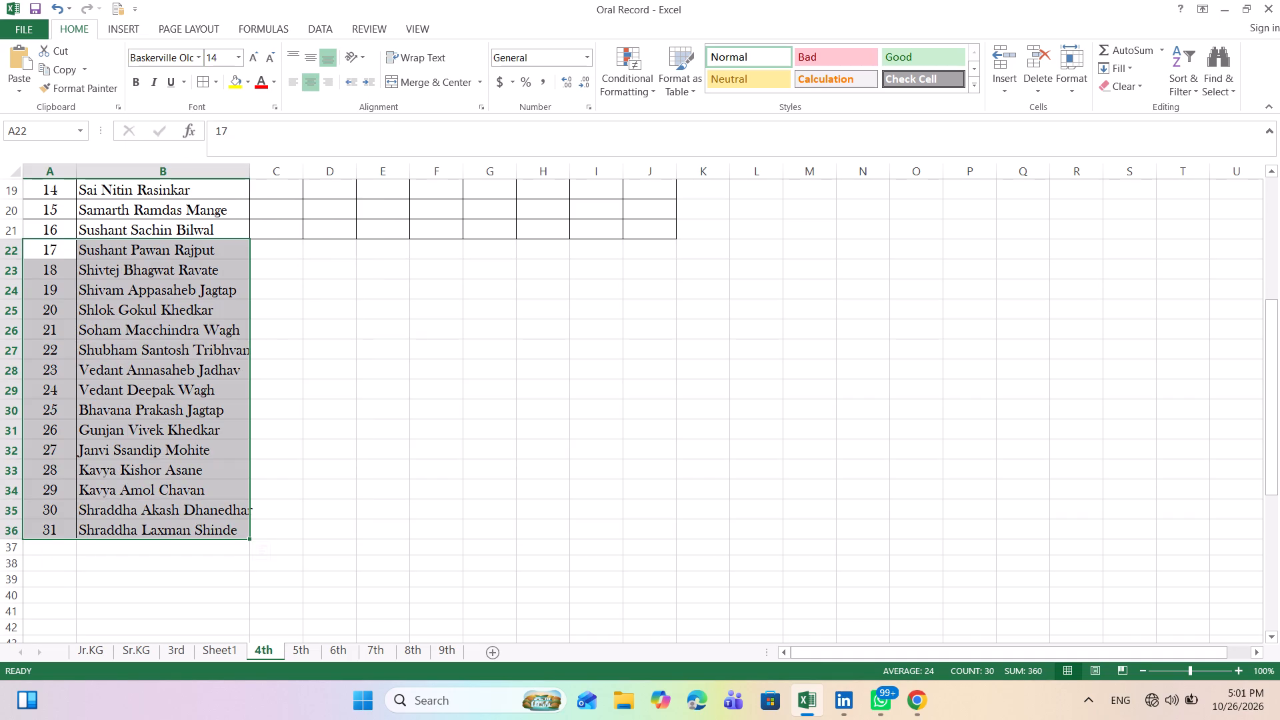
{"action": "left_click", "coordinate": [369, 338]}
Widen the student name column B slightly so that the longest names fit within it.
{"action": "scroll", "coordinate": [269, 315], "scroll_direction": "up", "scroll_amount": 3}
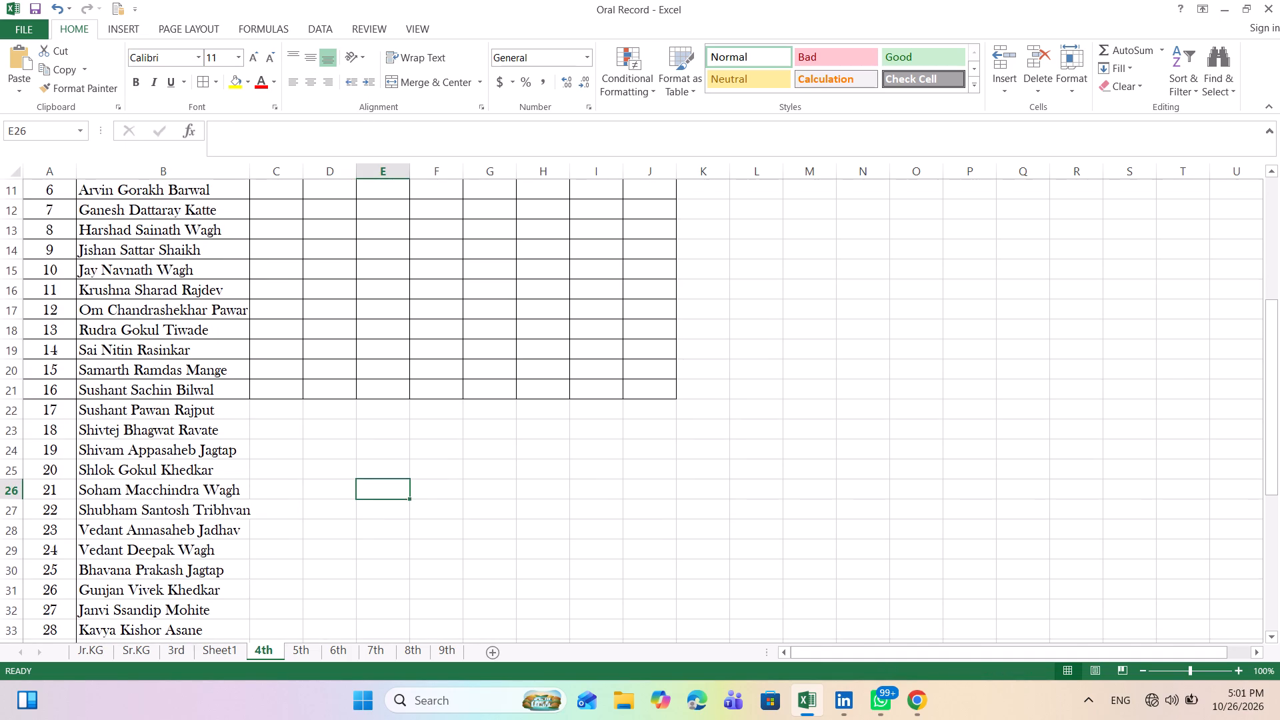
{"action": "scroll", "coordinate": [269, 315], "scroll_direction": "up", "scroll_amount": 5}
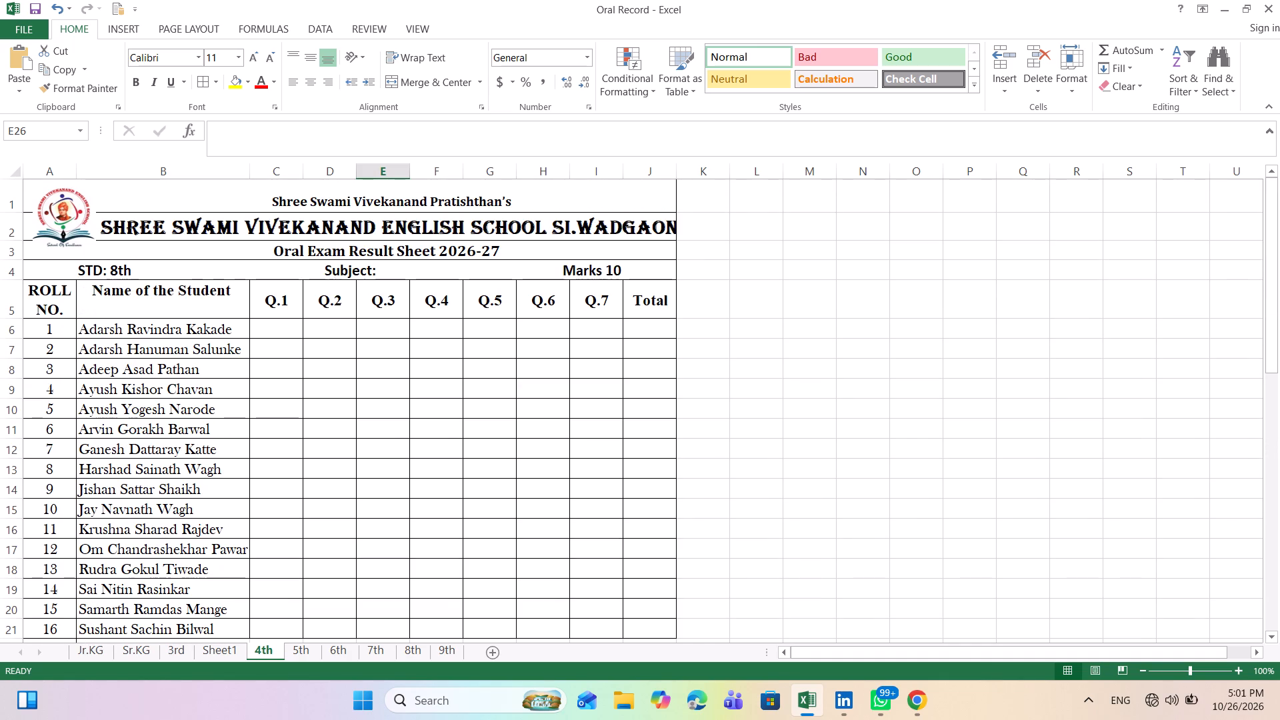
{"action": "left_click_drag", "start_coordinate": [250, 174], "coordinate": [262, 175]}
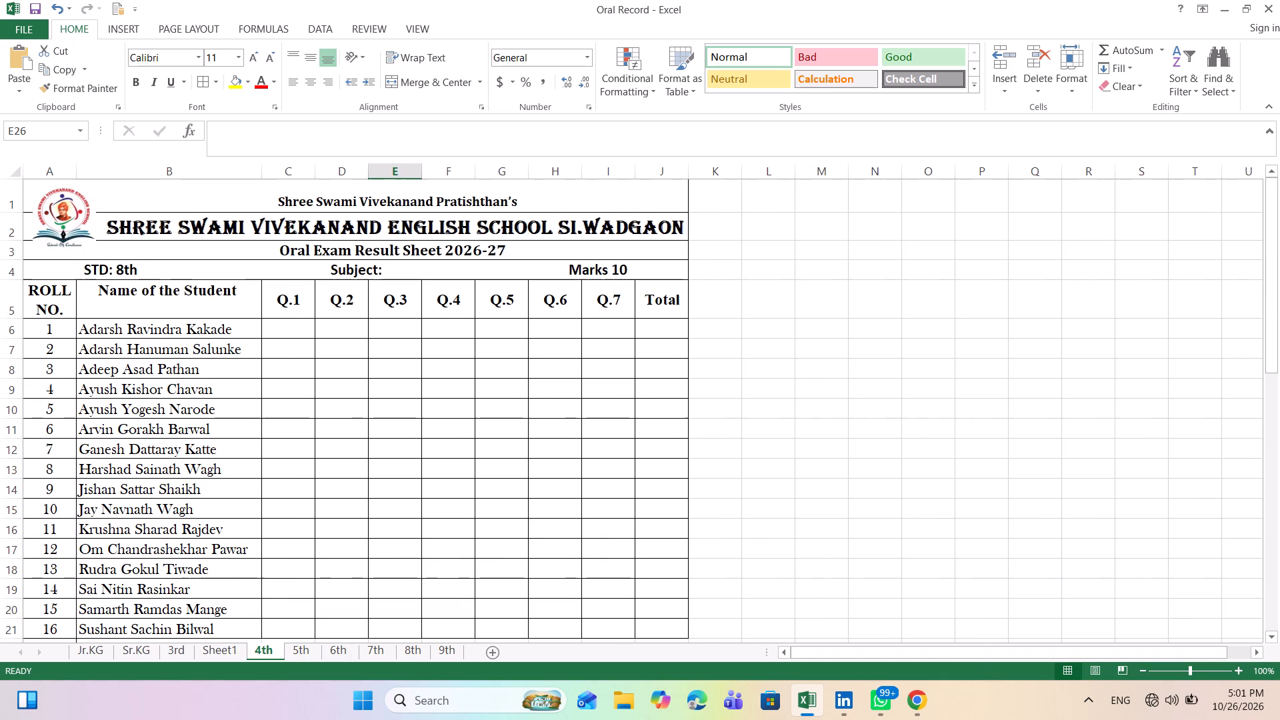
Select the added student rows across all table columns, from roll number 17 to 31, A22:J36.
{"action": "scroll", "coordinate": [262, 175], "scroll_direction": "down", "scroll_amount": 1}
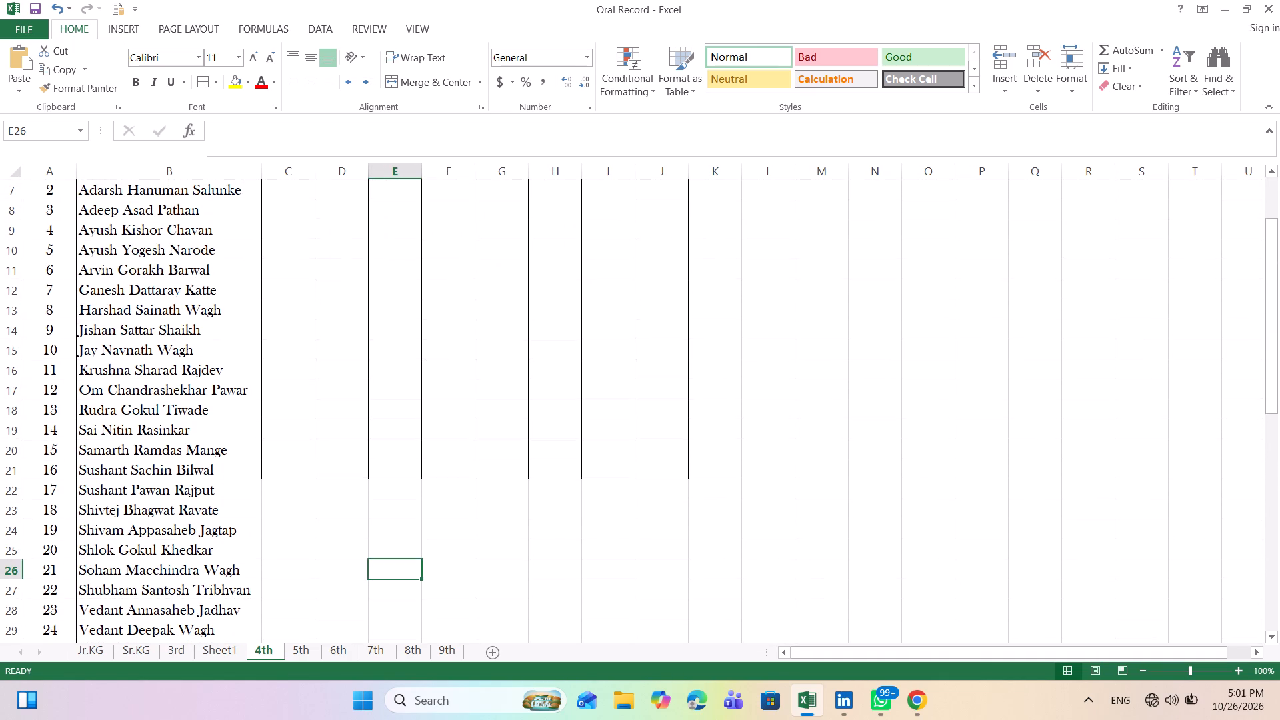
{"action": "scroll", "coordinate": [175, 533], "scroll_direction": "down", "scroll_amount": 2}
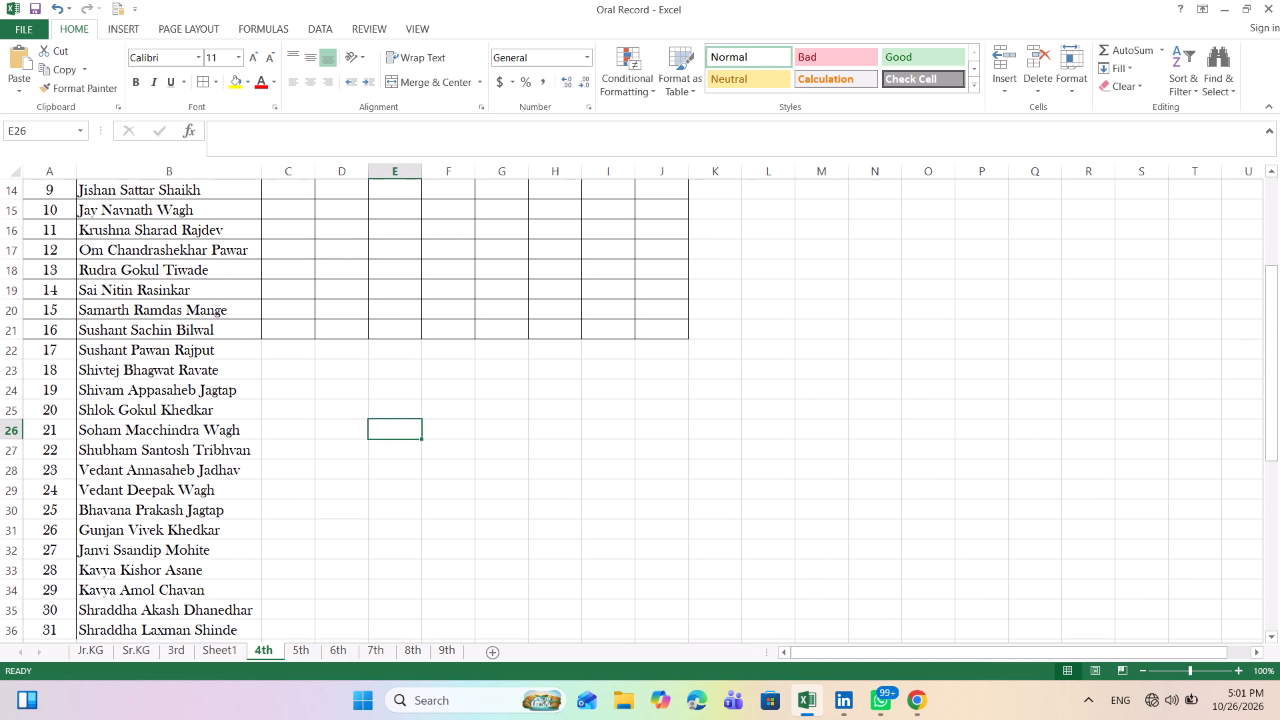
{"action": "left_click_drag", "start_coordinate": [48, 351], "coordinate": [575, 385]}
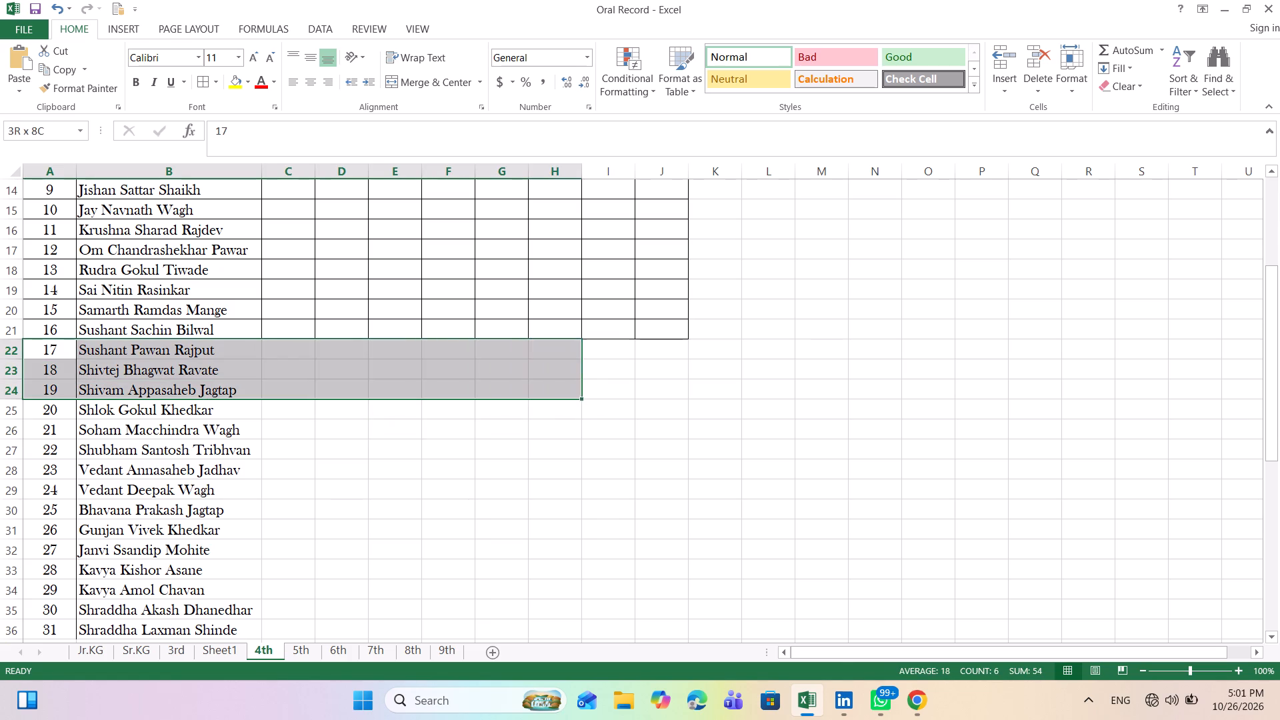
{"action": "left_click_drag", "start_coordinate": [575, 385], "coordinate": [643, 585]}
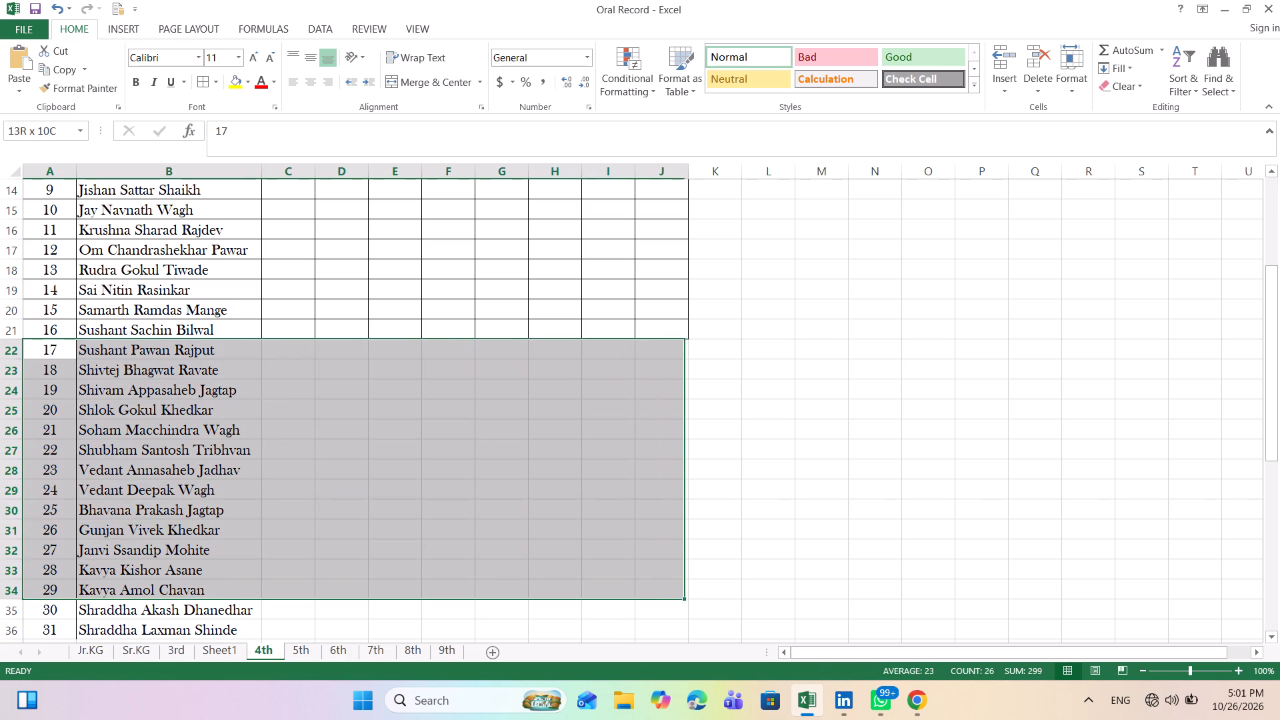
{"action": "left_click_drag", "start_coordinate": [643, 585], "coordinate": [642, 625]}
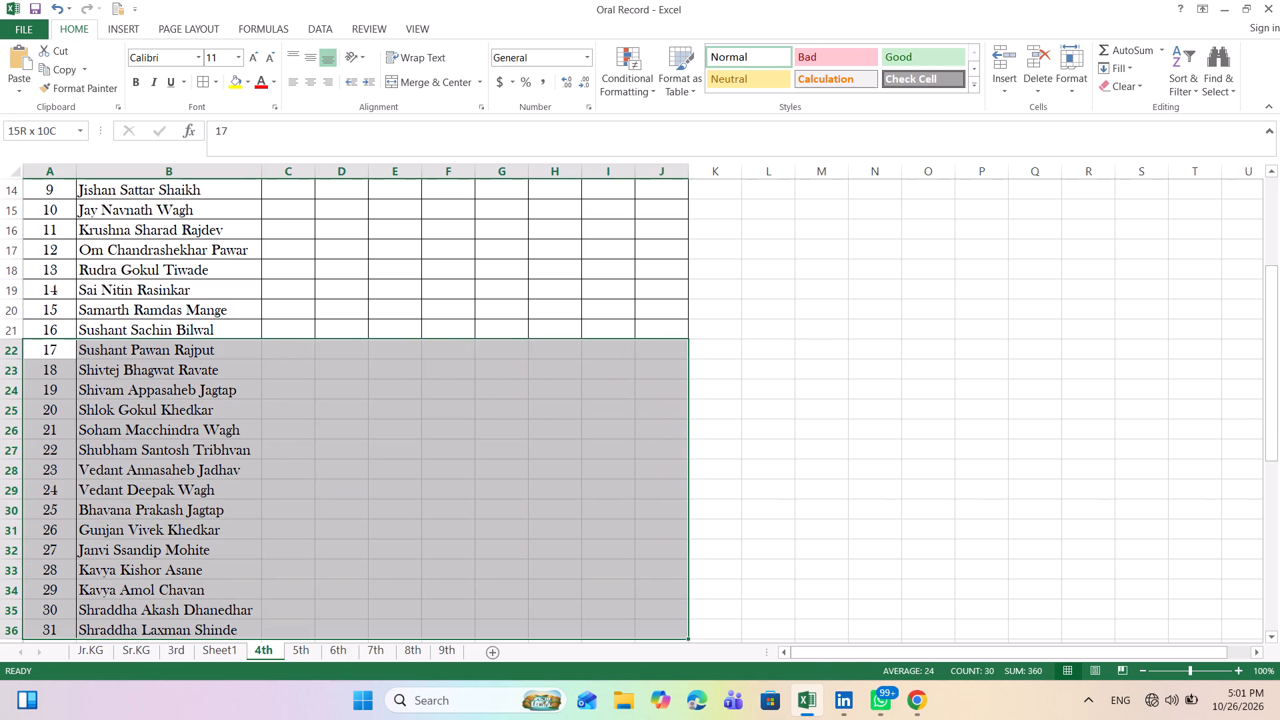
{"action": "left_click_drag", "start_coordinate": [642, 625], "coordinate": [639, 650]}
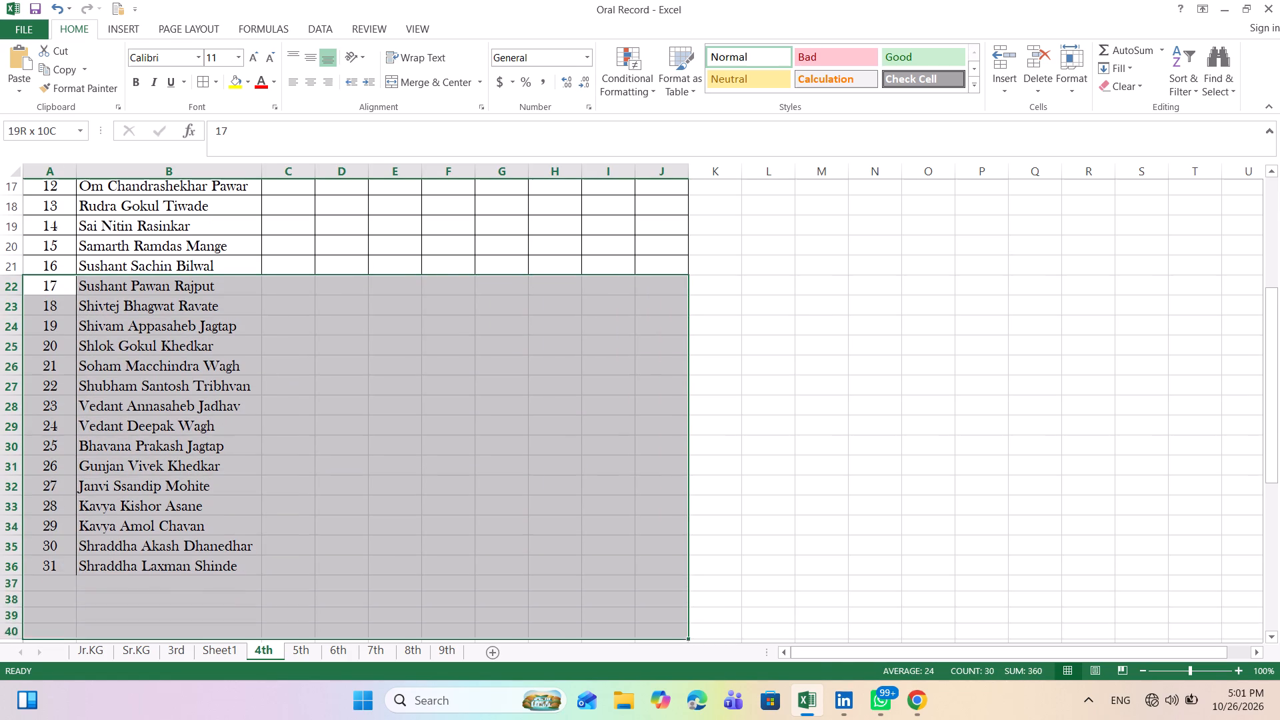
{"action": "left_click_drag", "start_coordinate": [639, 650], "coordinate": [657, 549]}
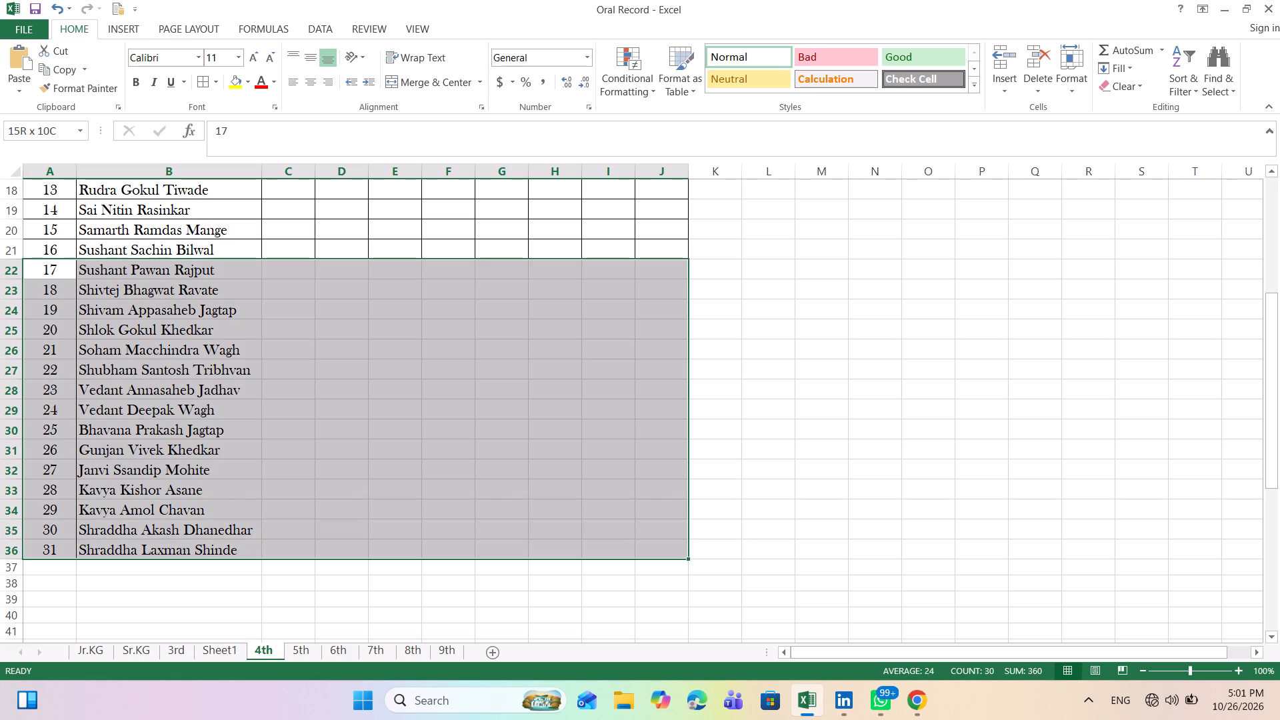
Apply all borders to the added student rows A22:J36 on the 4th sheet.
{"action": "left_click_drag", "start_coordinate": [657, 549], "coordinate": [657, 549]}
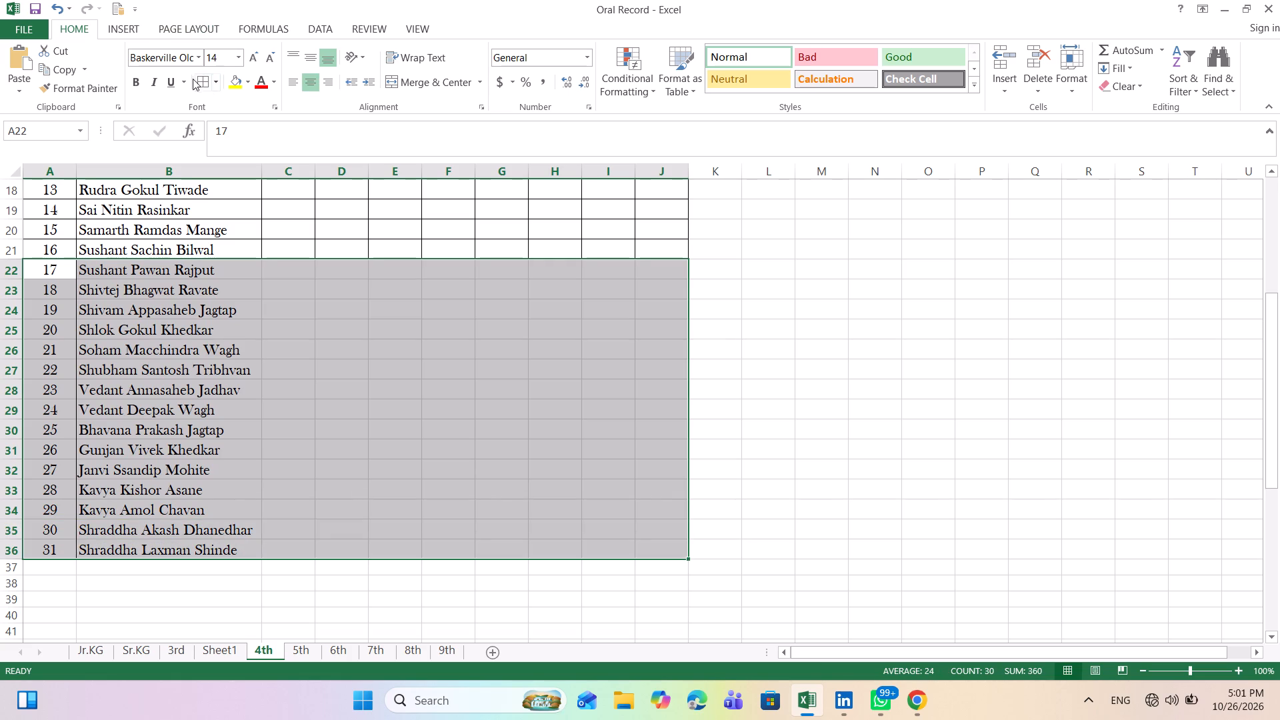
{"action": "left_click", "coordinate": [205, 81]}
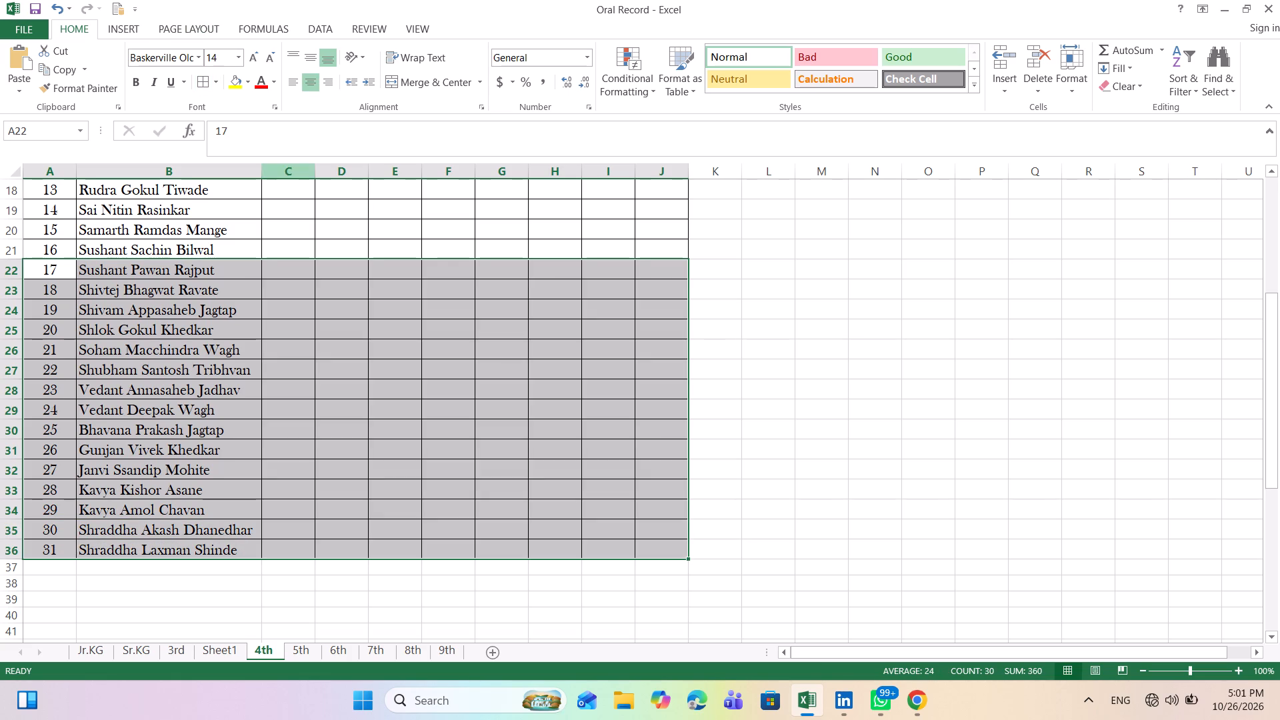
{"action": "scroll", "coordinate": [393, 297], "scroll_direction": "up", "scroll_amount": 2}
{"action": "left_click", "coordinate": [393, 297]}
{"action": "scroll", "coordinate": [393, 297], "scroll_direction": "up", "scroll_amount": 3}
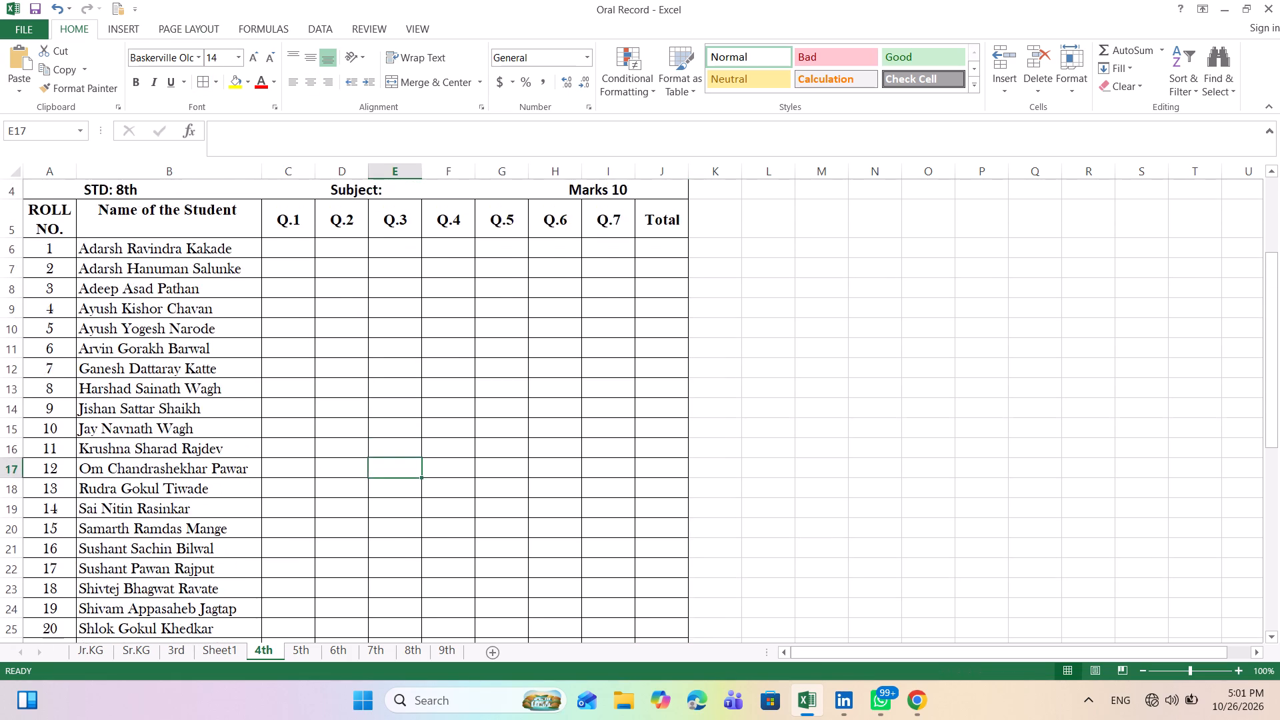
{"action": "scroll", "coordinate": [393, 297], "scroll_direction": "up", "scroll_amount": 3}
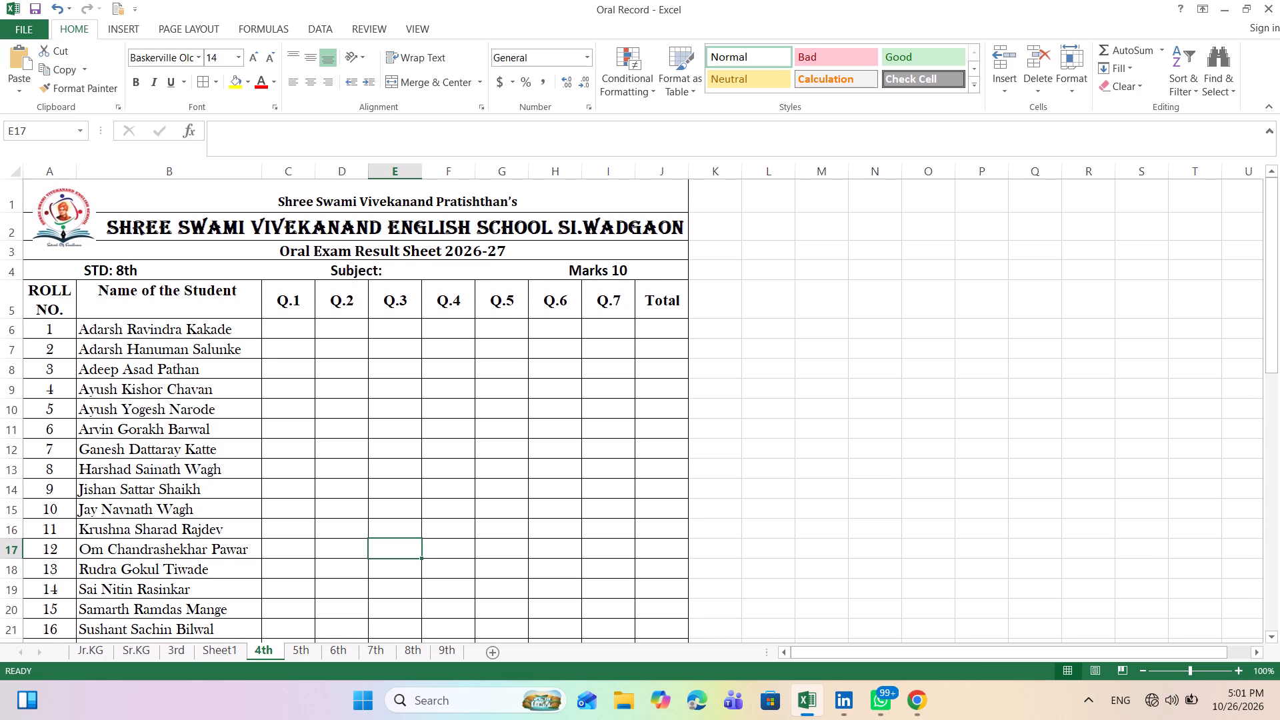
Delete the empty Sheet1 worksheet from the workbook.
{"action": "left_click", "coordinate": [221, 648]}
{"action": "right_click", "coordinate": [221, 648]}
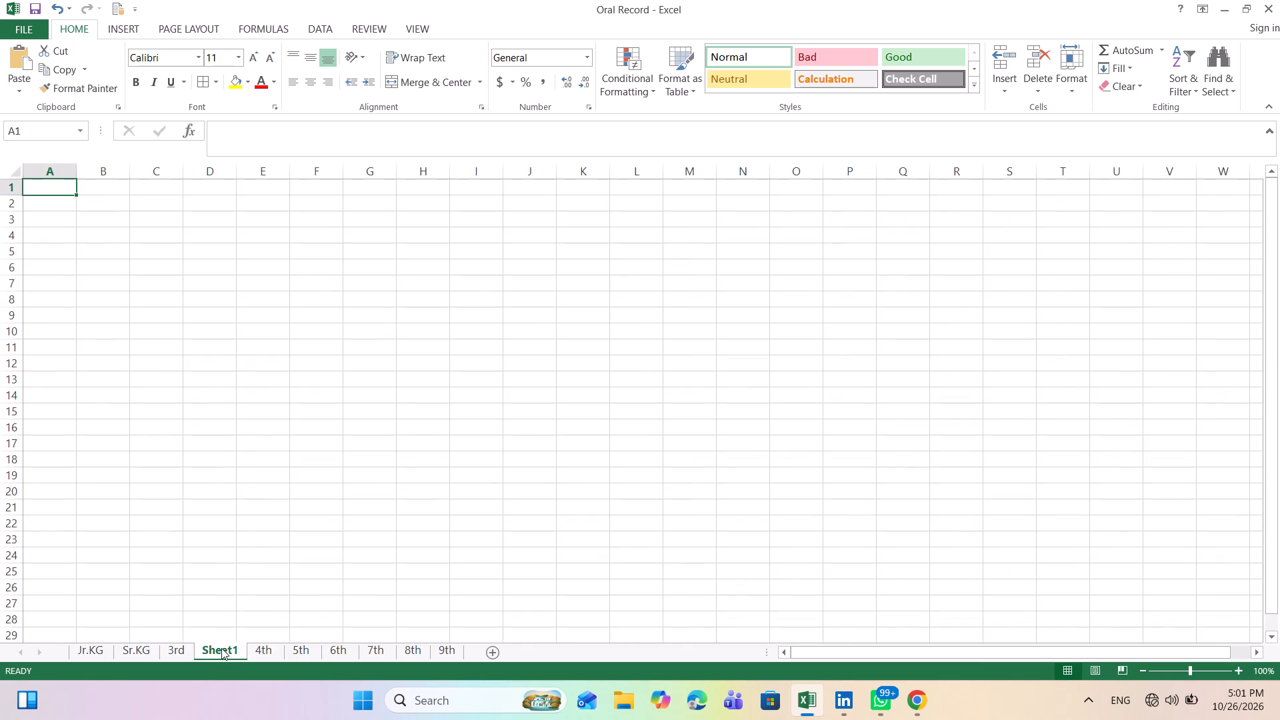
{"action": "left_click", "coordinate": [280, 473]}
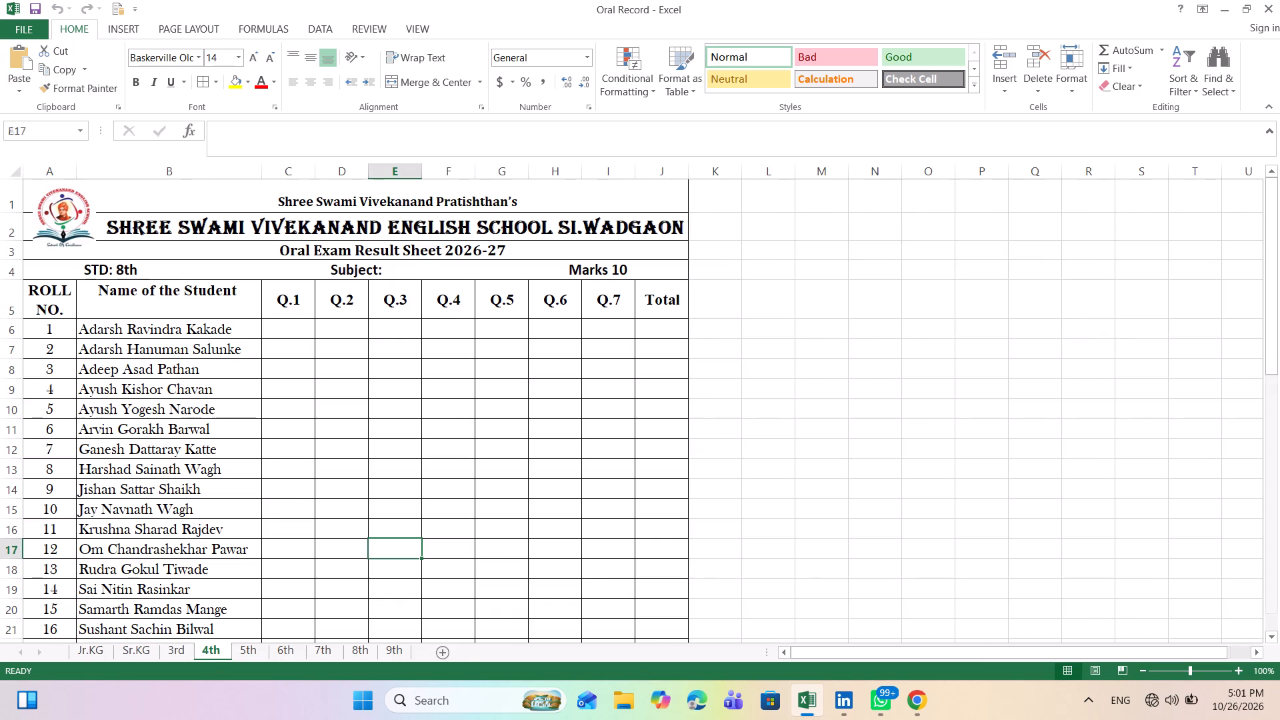
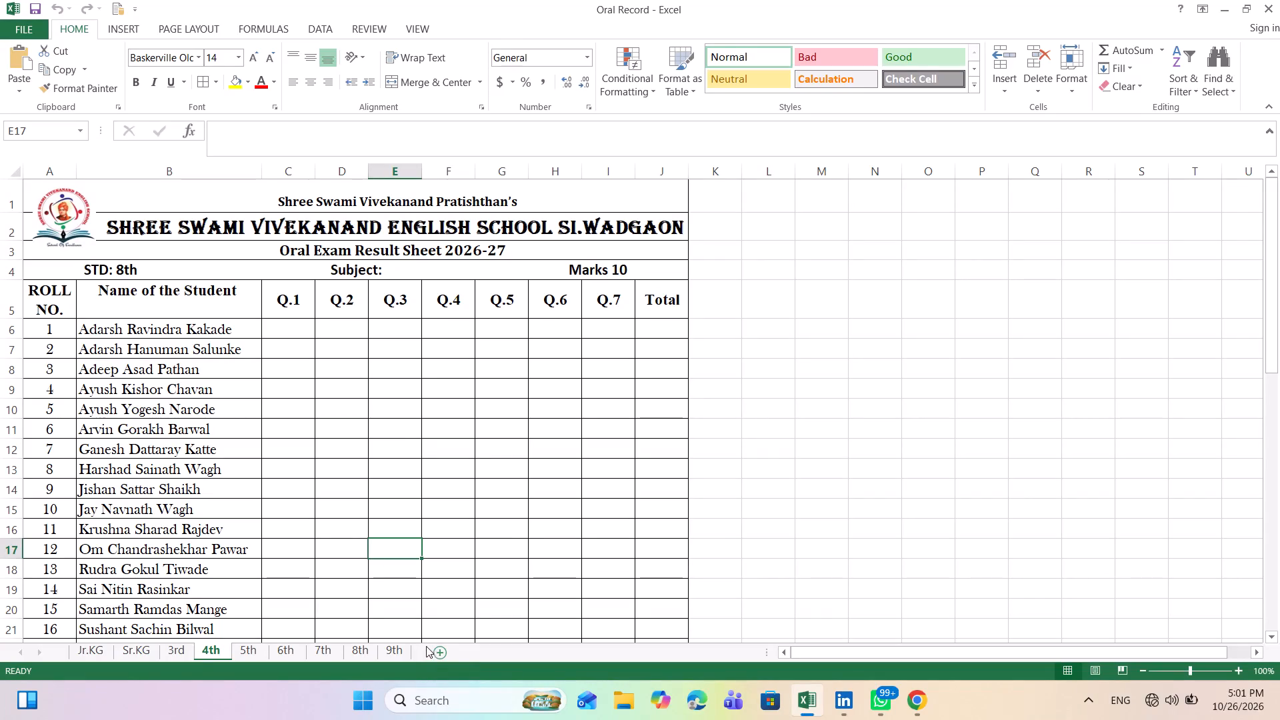
Add a new blank worksheet after the 9th sheet and paste the copied student name list into it starting at cell B6.
{"action": "left_click", "coordinate": [400, 649]}
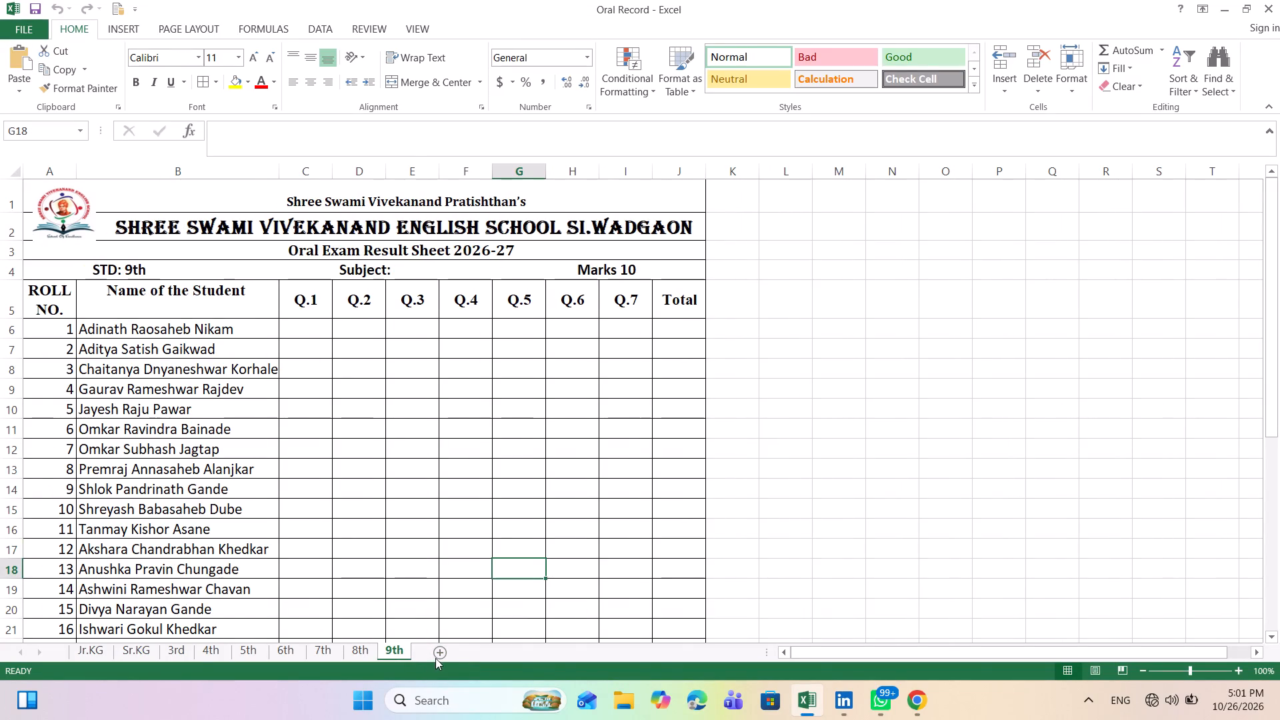
{"action": "left_click", "coordinate": [439, 655]}
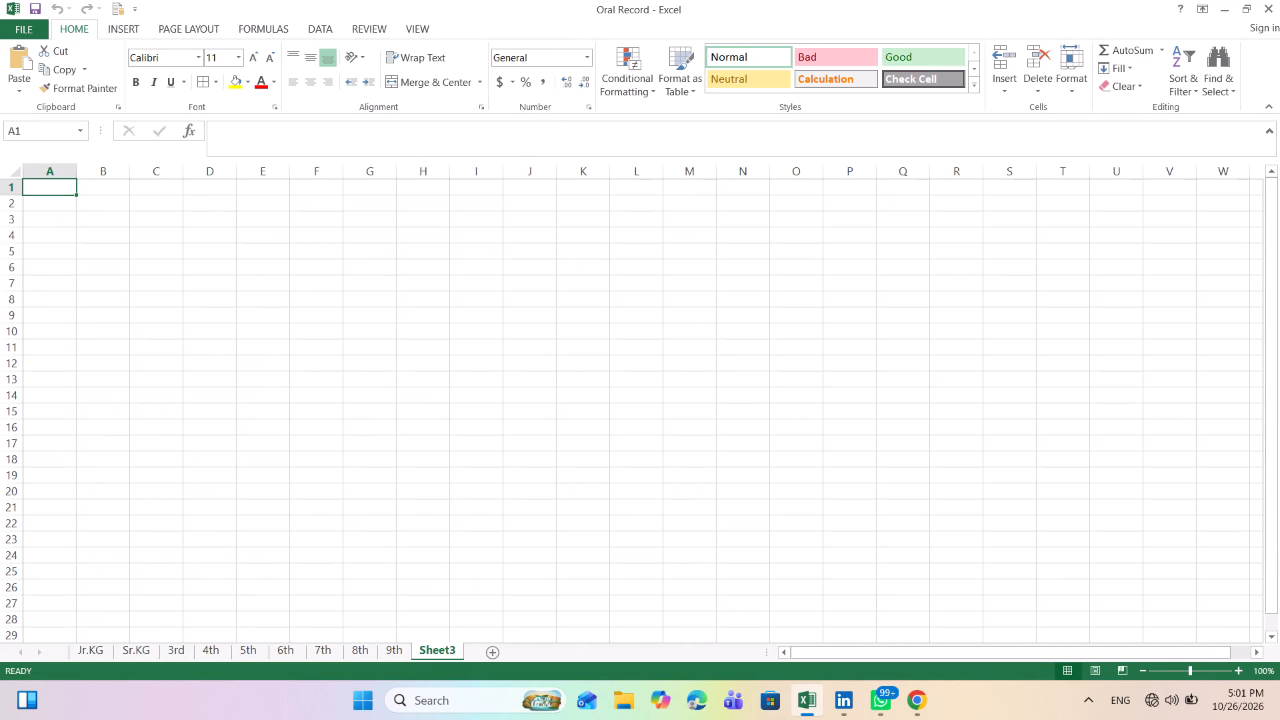
{"action": "left_click", "coordinate": [44, 268]}
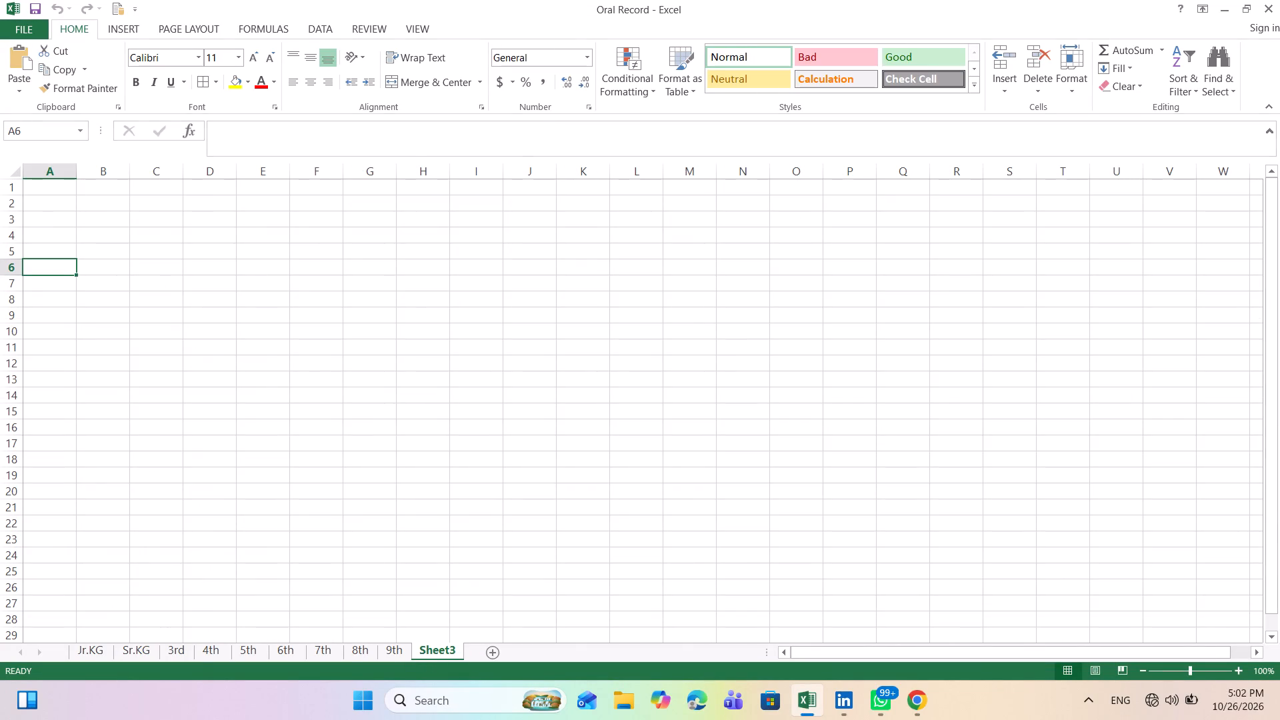
{"action": "left_click", "coordinate": [103, 269]}
{"action": "key", "text": "ctrl+v"}
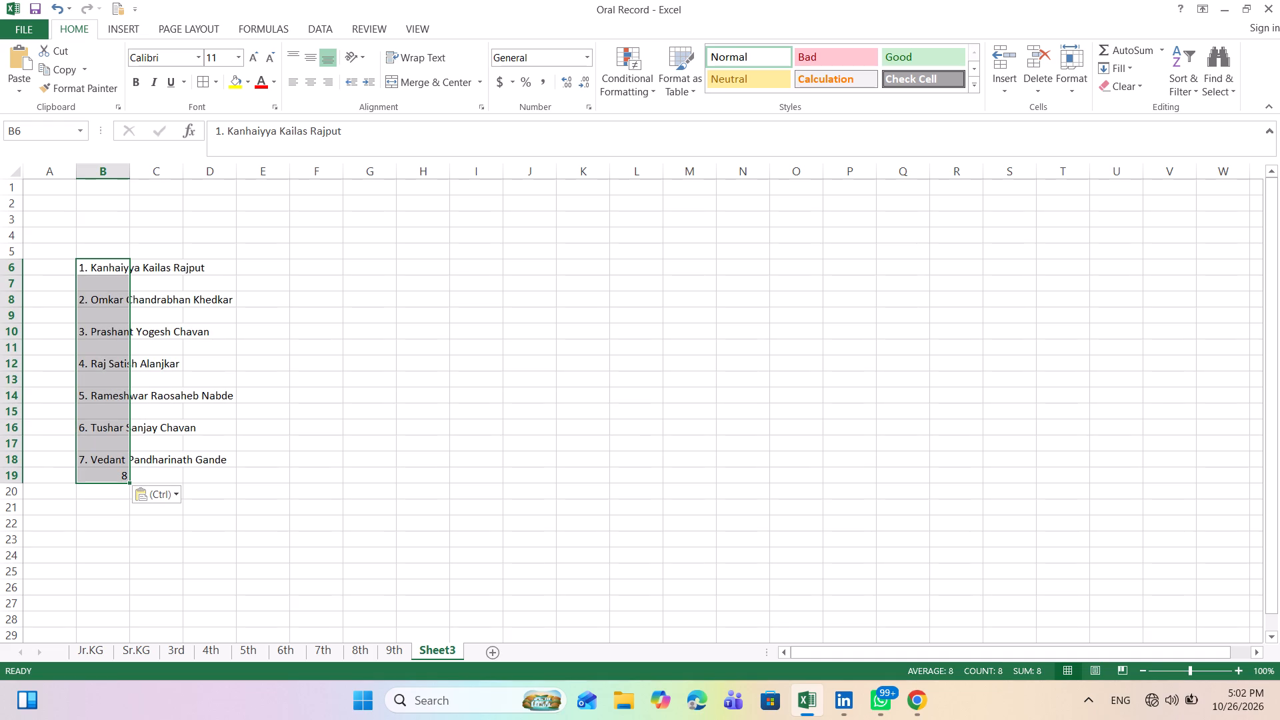
Copy the school heading and table header, A1:J5, from the 9th sheet to cell A1 of Sheet3.
{"action": "left_click", "coordinate": [398, 652]}
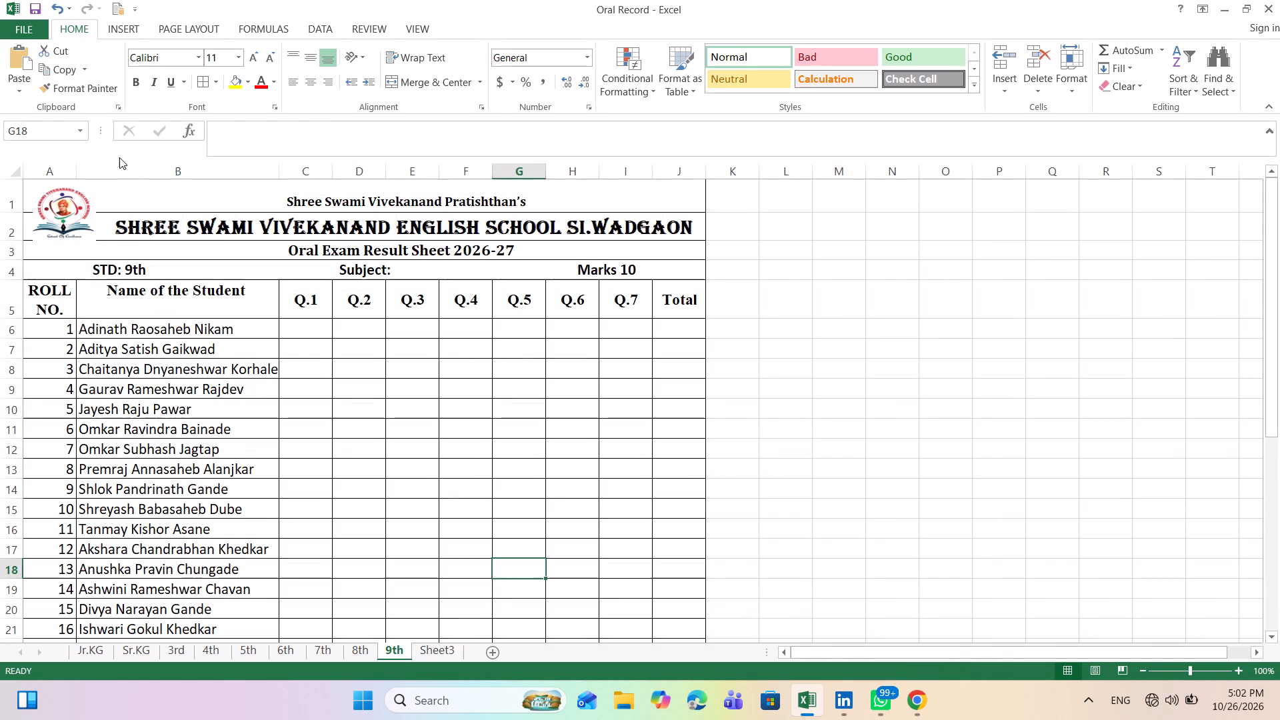
{"action": "left_click_drag", "start_coordinate": [189, 200], "coordinate": [211, 282]}
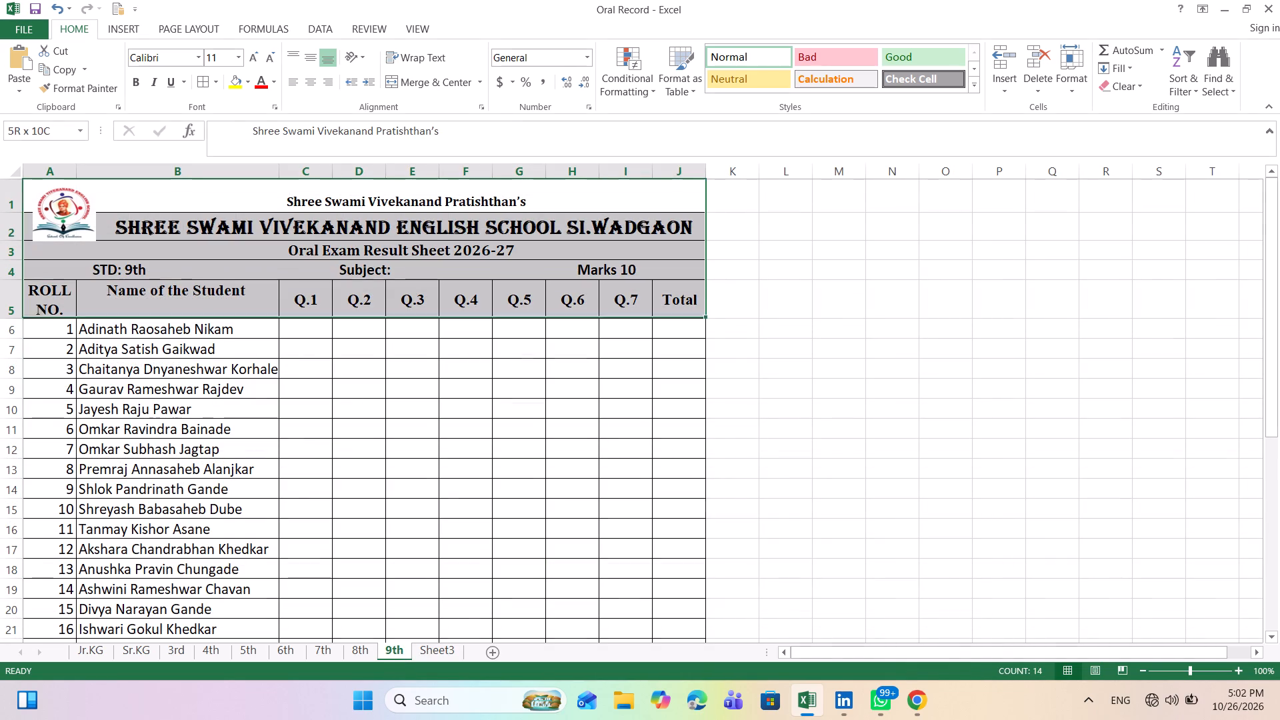
{"action": "left_click_drag", "start_coordinate": [211, 282], "coordinate": [212, 289]}
{"action": "key", "text": "ctrl+c"}
{"action": "key", "text": "ctrl+c"}
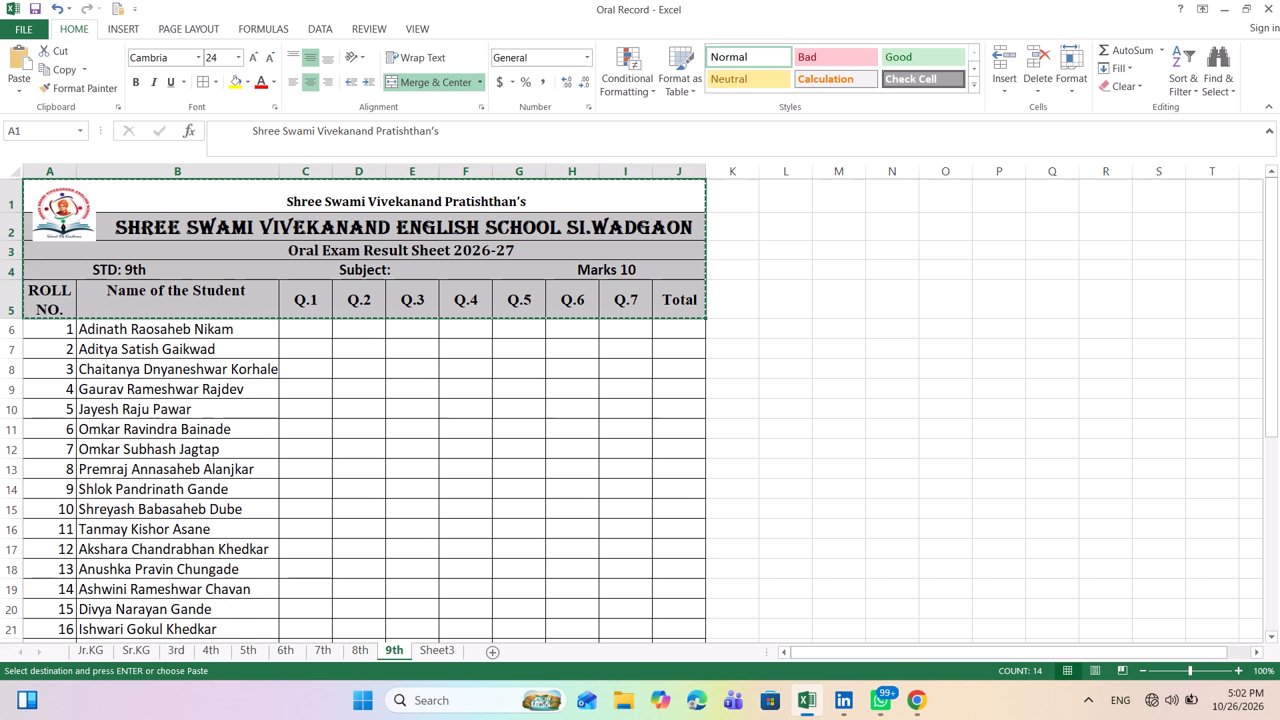
{"action": "left_click", "coordinate": [446, 649]}
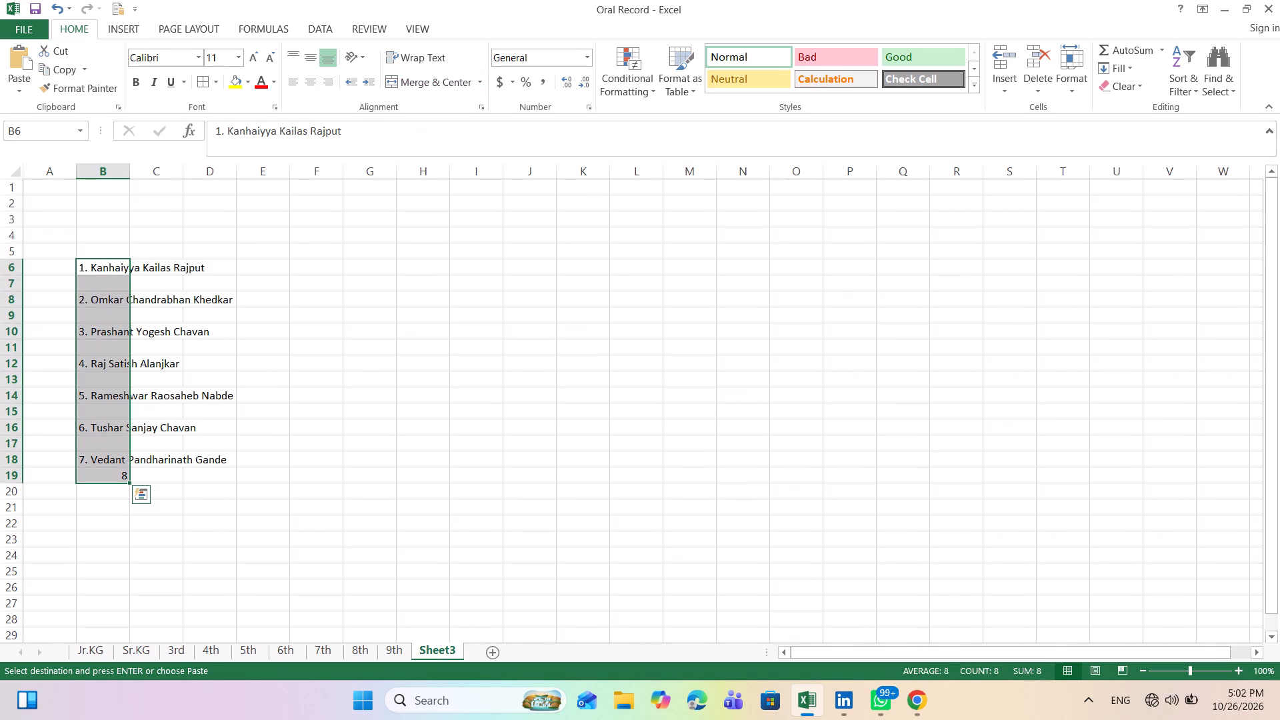
{"action": "left_click", "coordinate": [44, 185]}
{"action": "key", "text": "ctrl+v"}
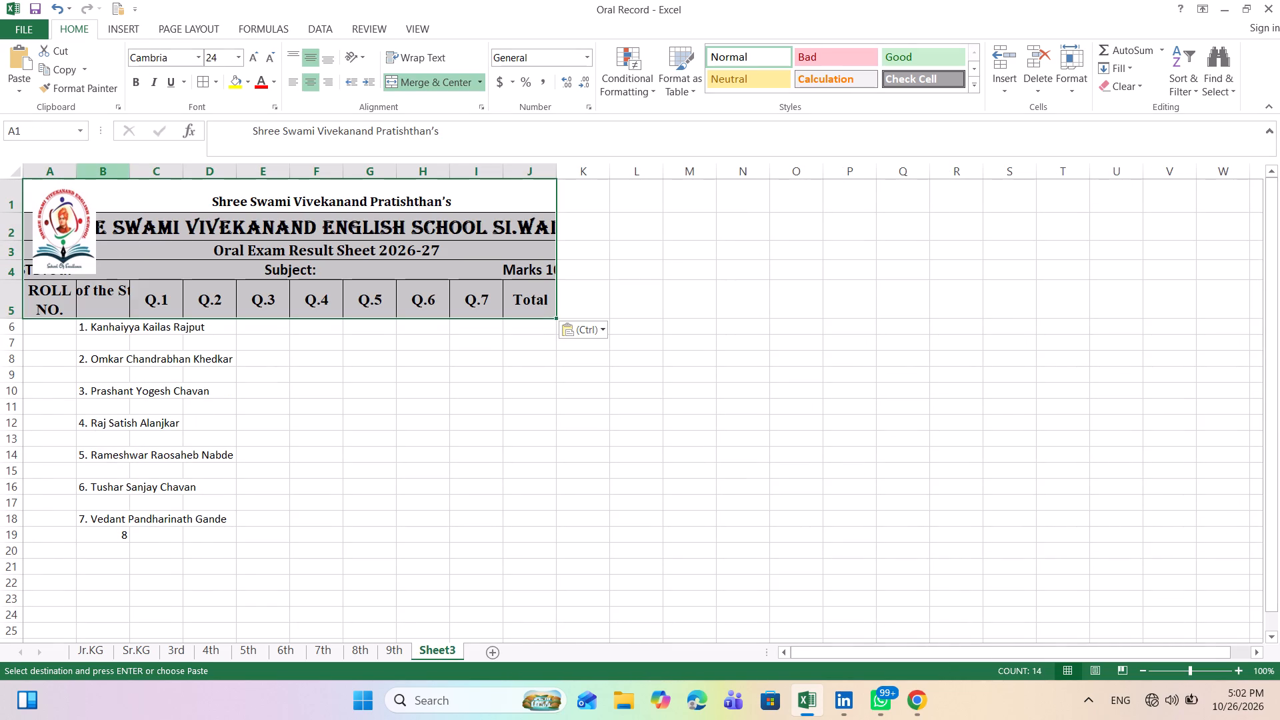
Widen column B on Sheet3 so that the longest student names fit within it.
{"action": "left_click_drag", "start_coordinate": [129, 175], "coordinate": [237, 183]}
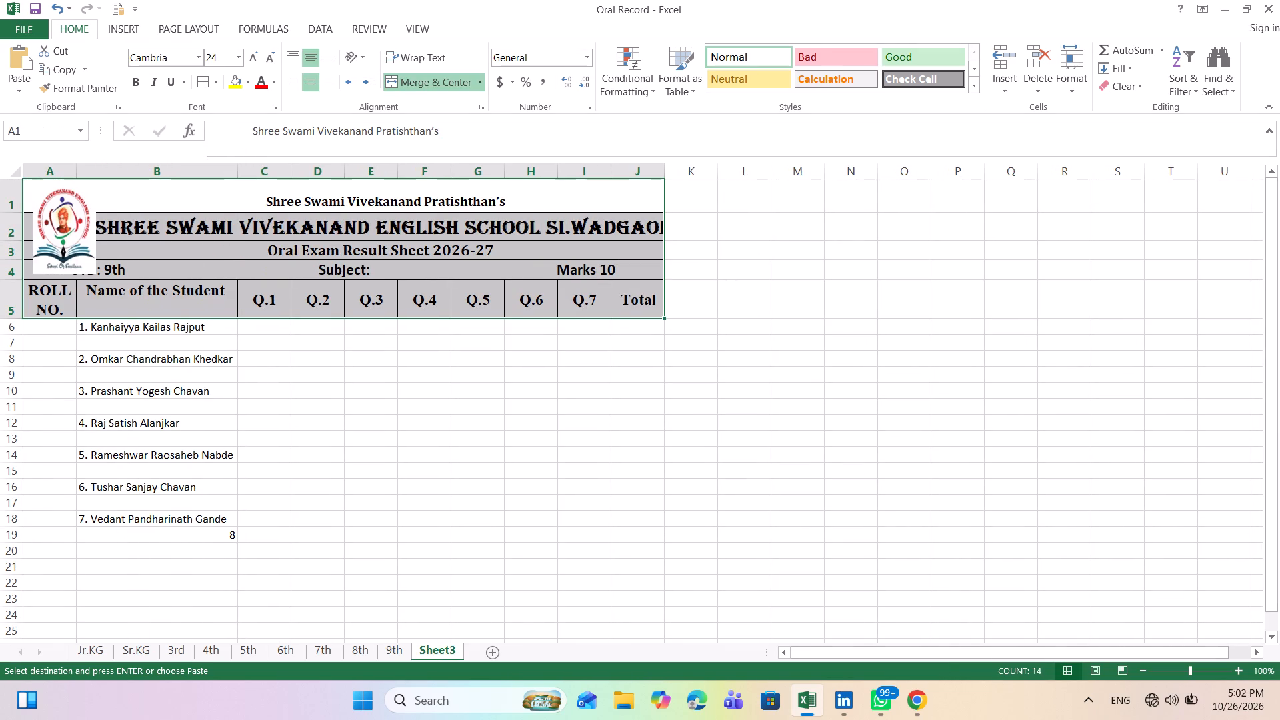
Reduce the height of the pasted school logo so that it ends above the STD line in row 4.
{"action": "left_click", "coordinate": [57, 215]}
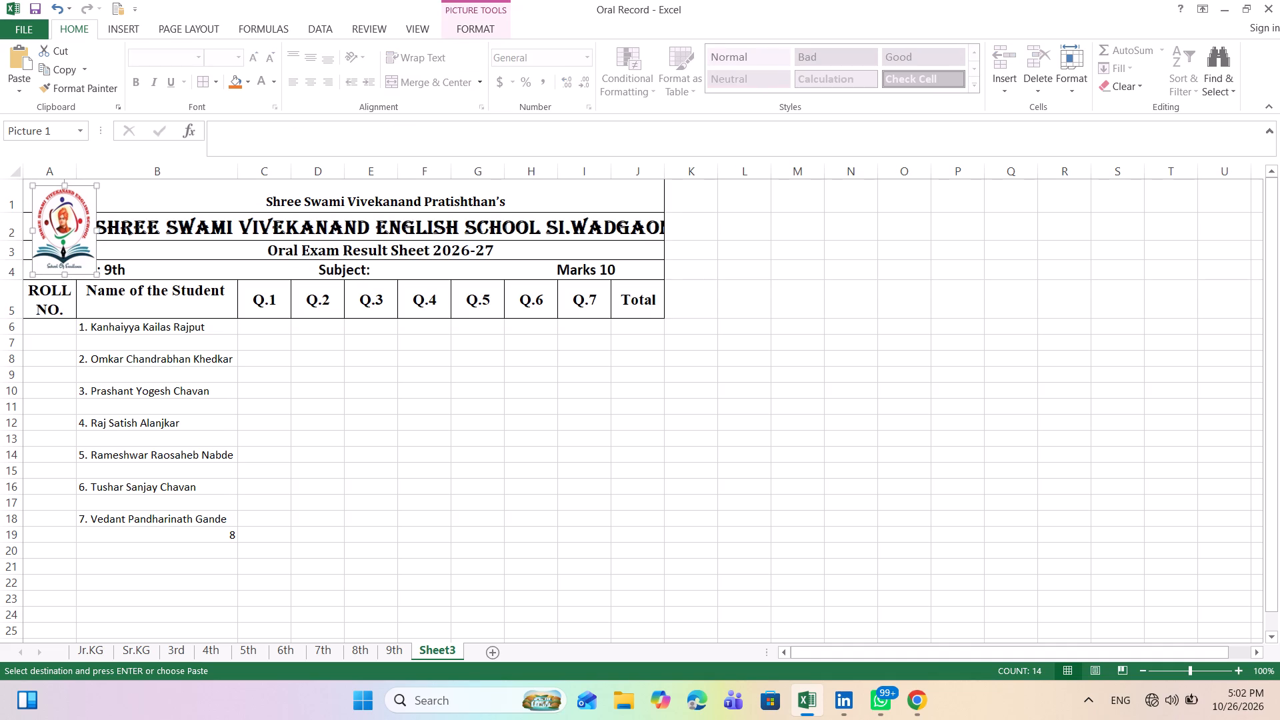
{"action": "left_click_drag", "start_coordinate": [66, 277], "coordinate": [63, 255]}
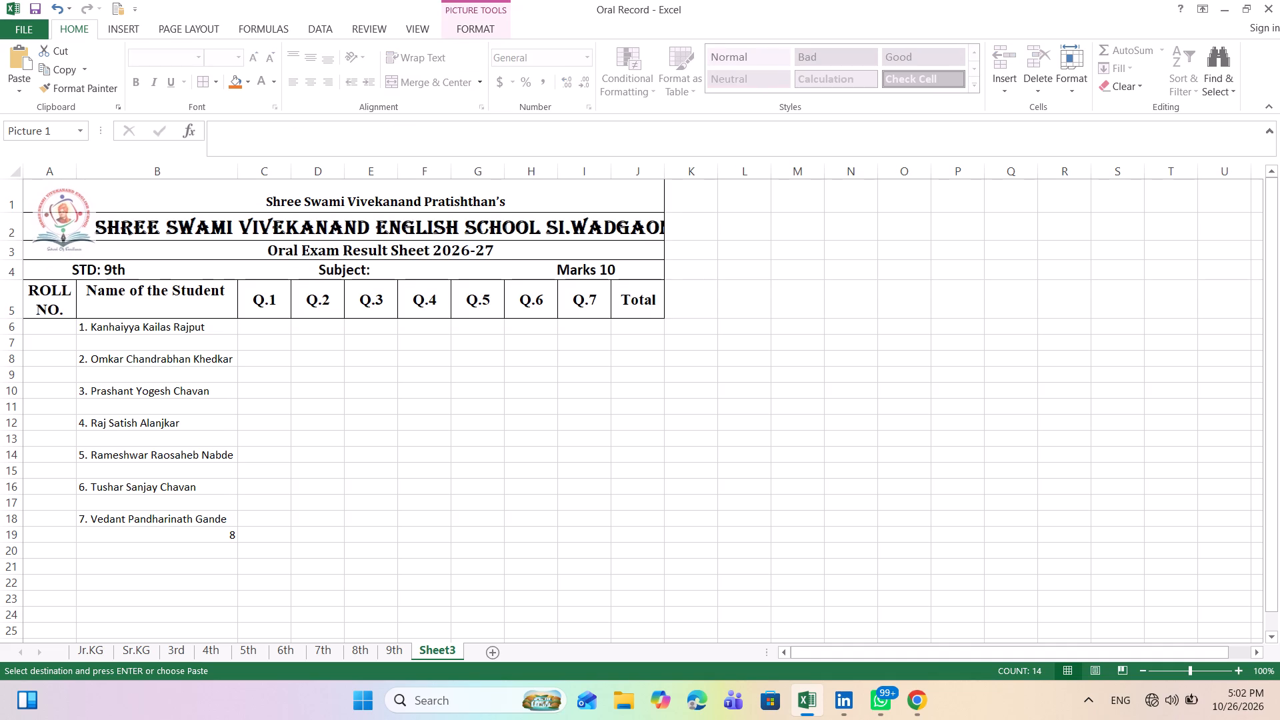
{"action": "left_click_drag", "start_coordinate": [63, 255], "coordinate": [62, 252]}
{"action": "left_click", "coordinate": [372, 394]}
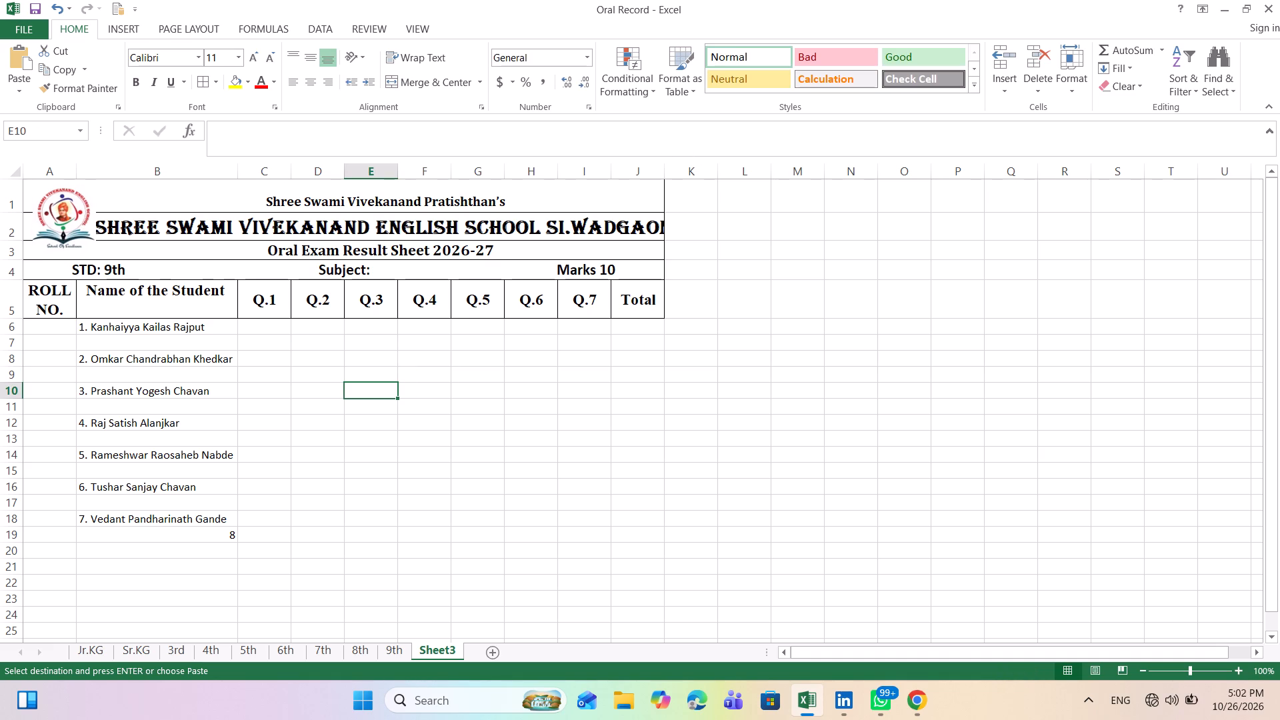
Widen the Total column J so that the full school name fits within the merged heading.
{"action": "left_click_drag", "start_coordinate": [662, 176], "coordinate": [687, 178]}
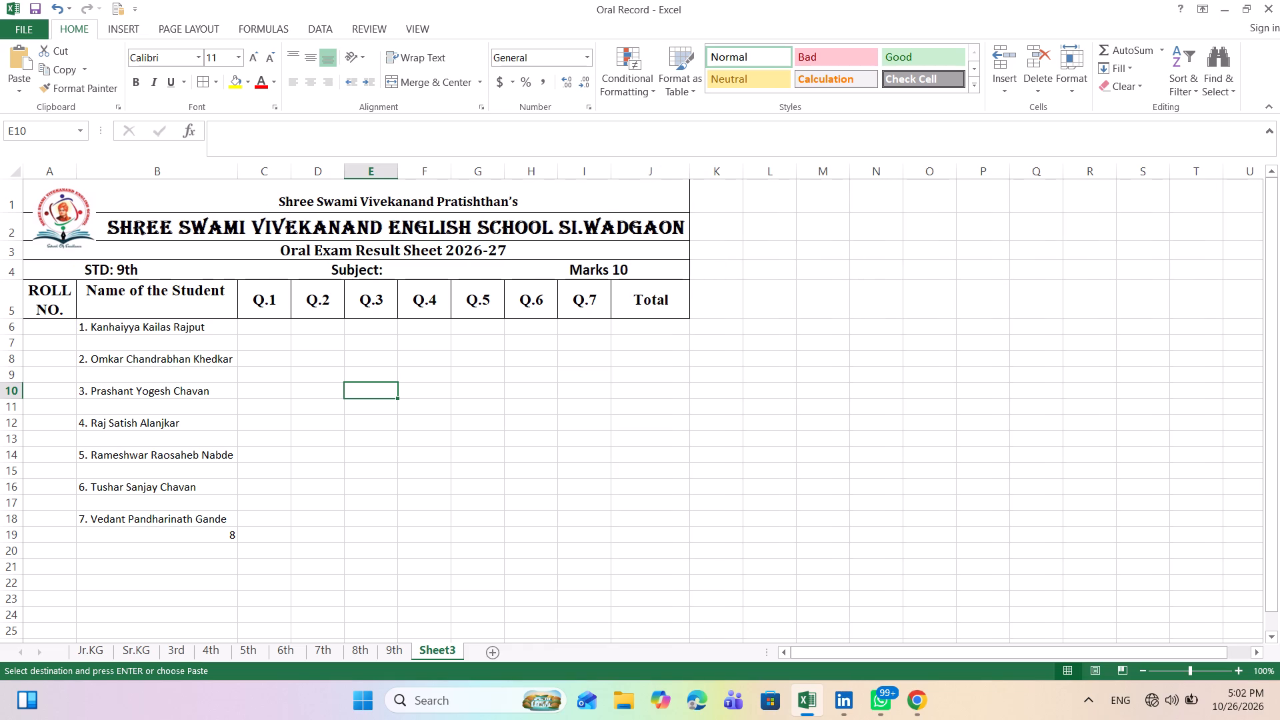
Remove the leading numbers 1., 2. and 3. from the student names in B6, B8 and B10.
{"action": "double_click", "coordinate": [89, 327]}
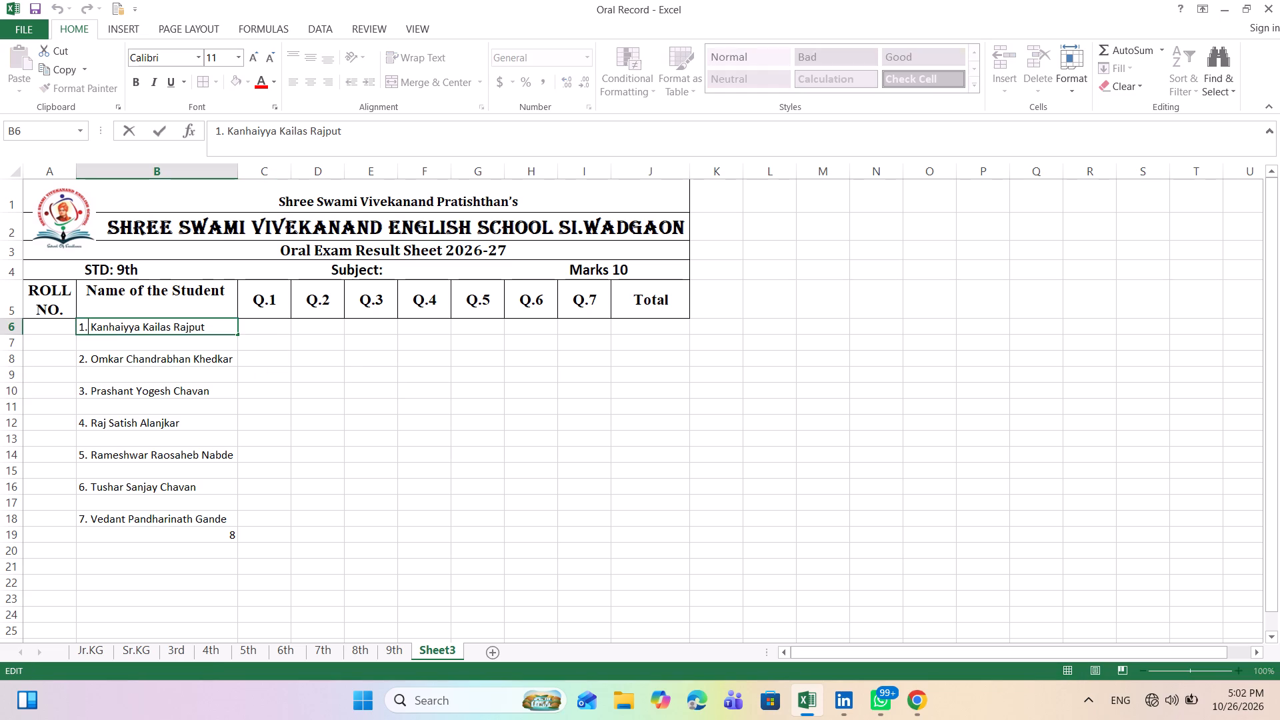
{"action": "key", "text": "BackSpace"}
{"action": "key", "text": "BackSpace"}
{"action": "key", "text": "BackSpace"}
{"action": "left_click", "coordinate": [89, 327]}
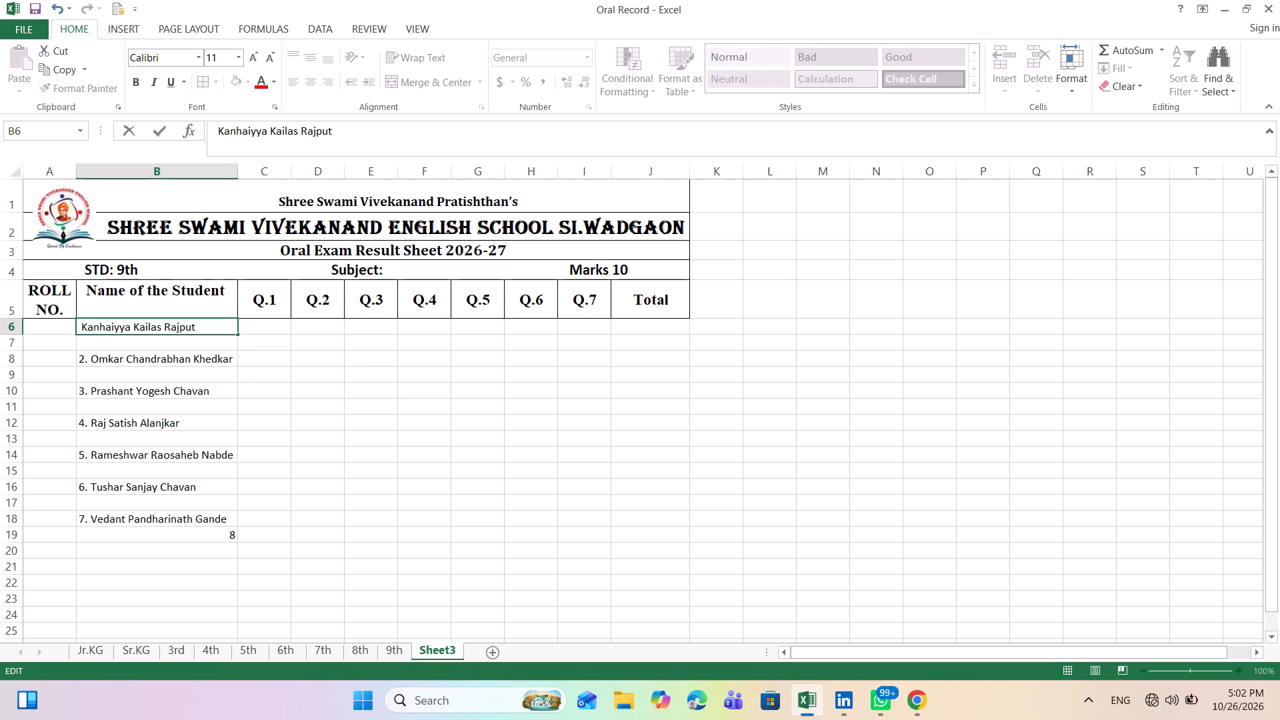
{"action": "key", "text": "Right"}
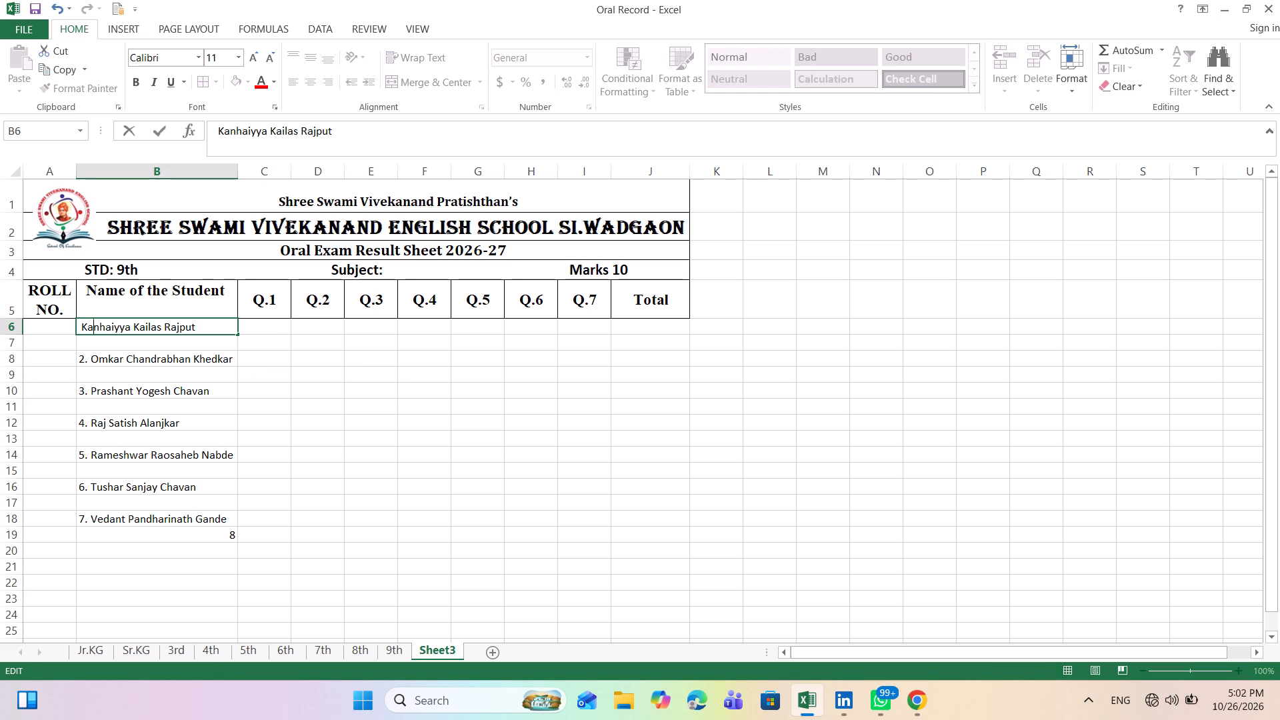
{"action": "double_click", "coordinate": [92, 359]}
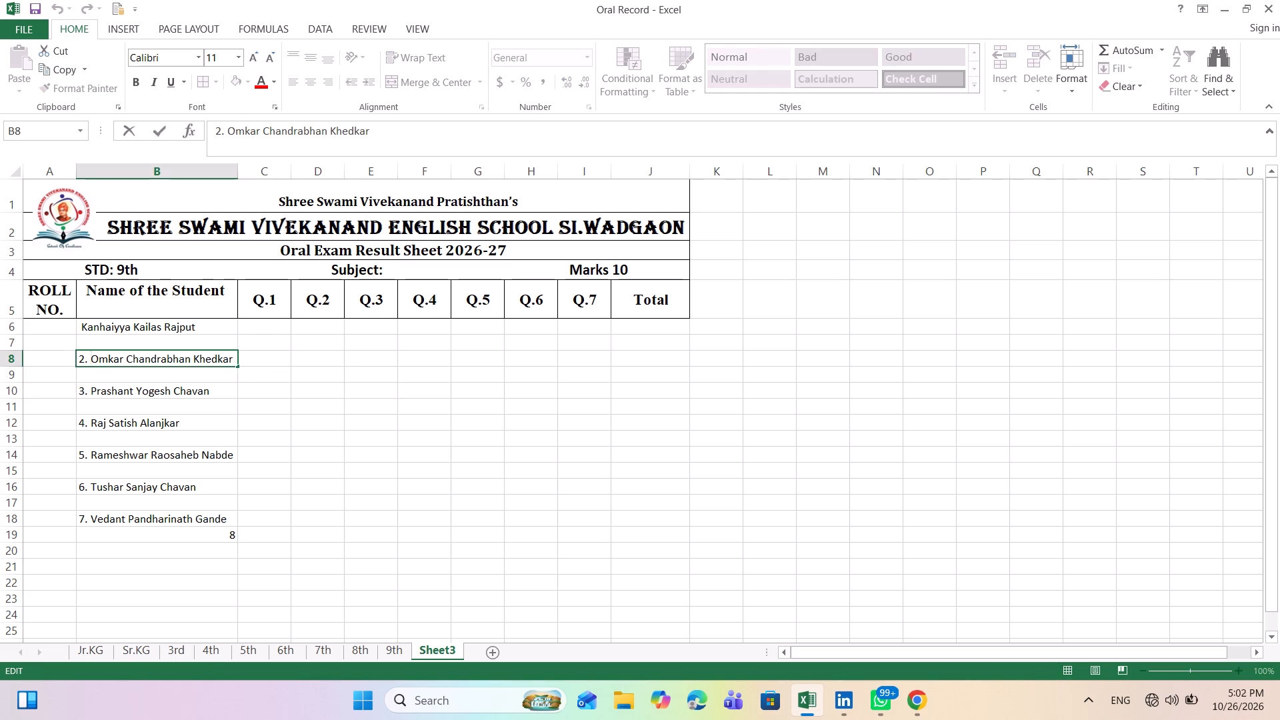
{"action": "key", "text": "BackSpace"}
{"action": "key", "text": "BackSpace"}
{"action": "key", "text": "BackSpace"}
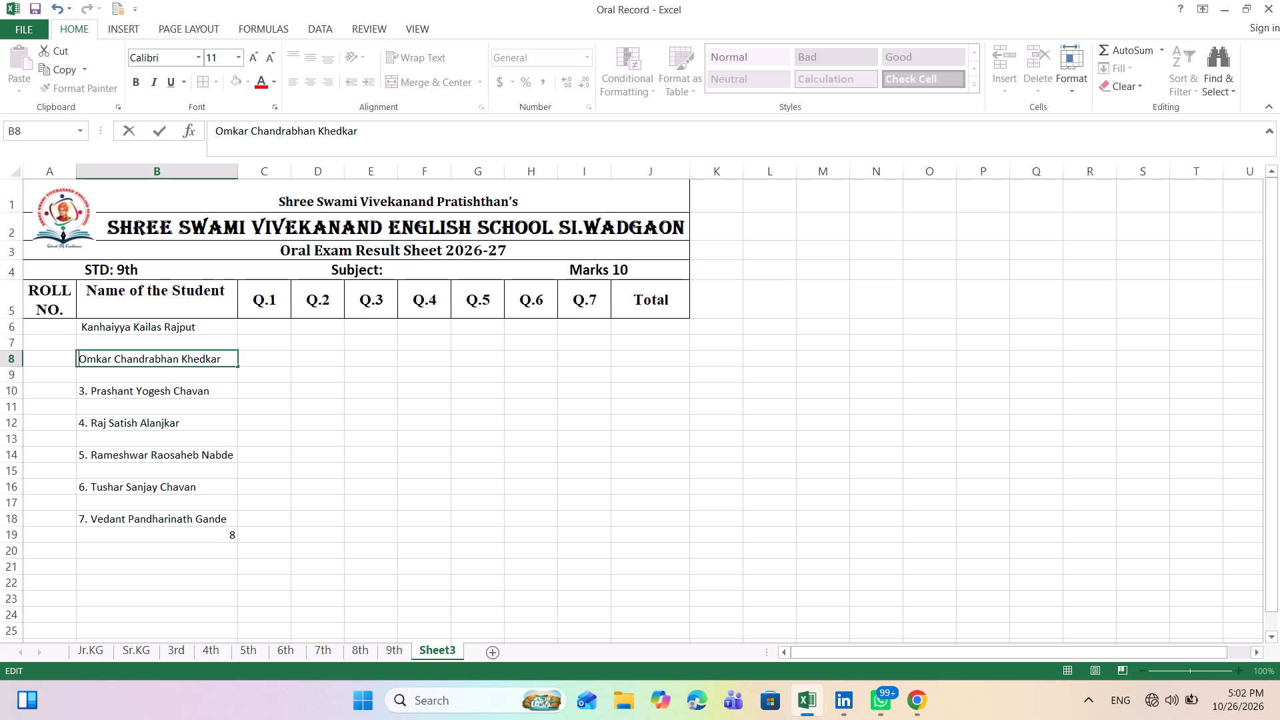
{"action": "double_click", "coordinate": [91, 391]}
{"action": "key", "text": "BackSpace"}
{"action": "key", "text": "BackSpace"}
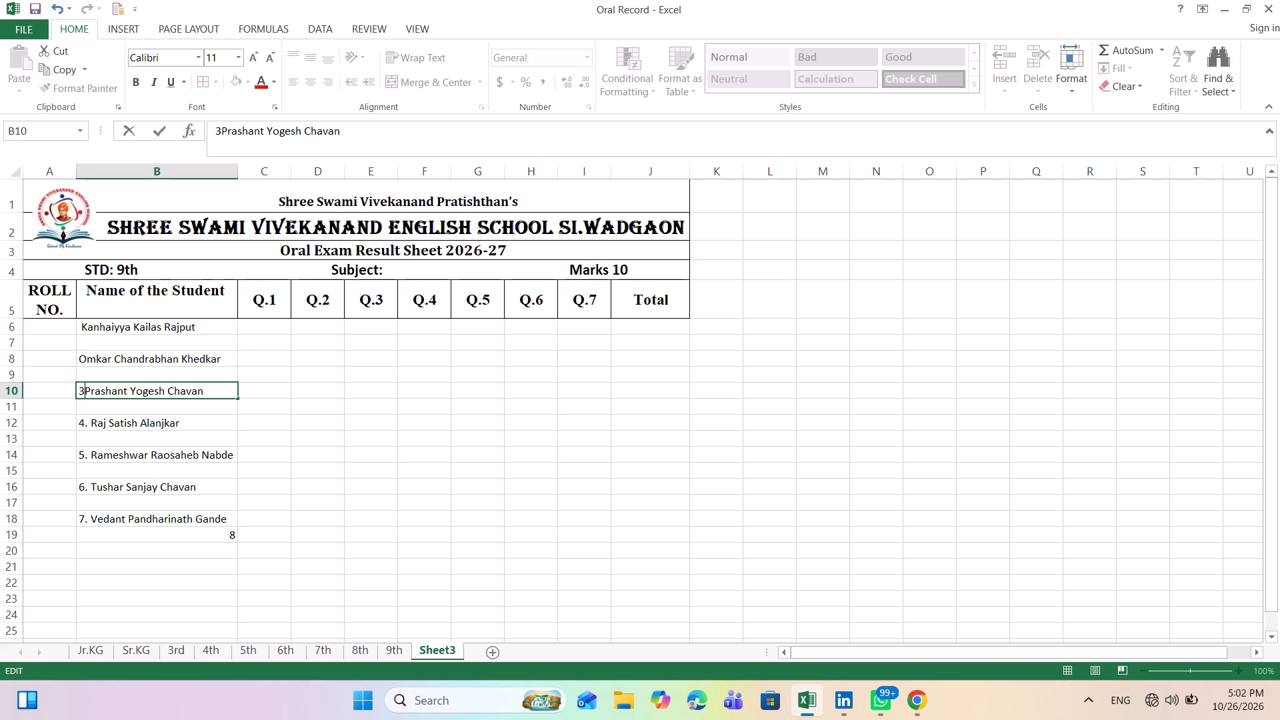
{"action": "key", "text": "BackSpace"}
Remove the leading numbers 4. to 7. from the student names in B12, B14, B16 and B18.
{"action": "double_click", "coordinate": [94, 426]}
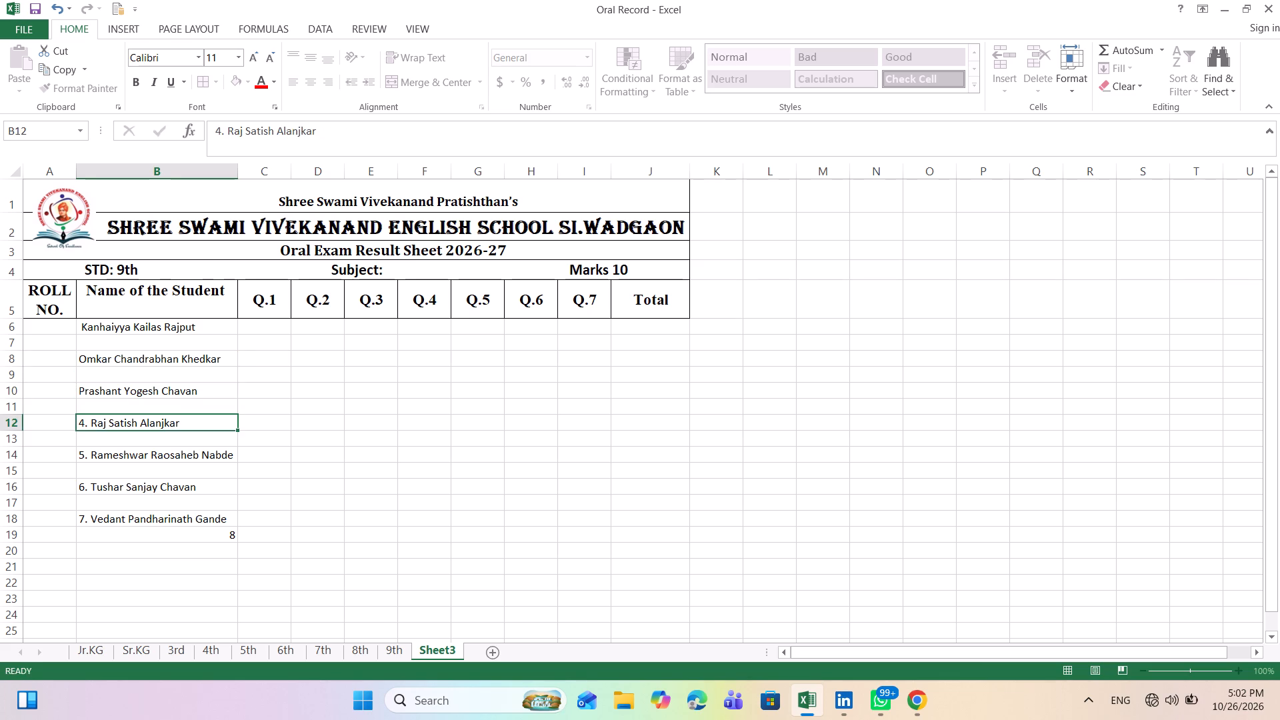
{"action": "key", "text": "BackSpace"}
{"action": "key", "text": "BackSpace"}
{"action": "key", "text": "BackSpace"}
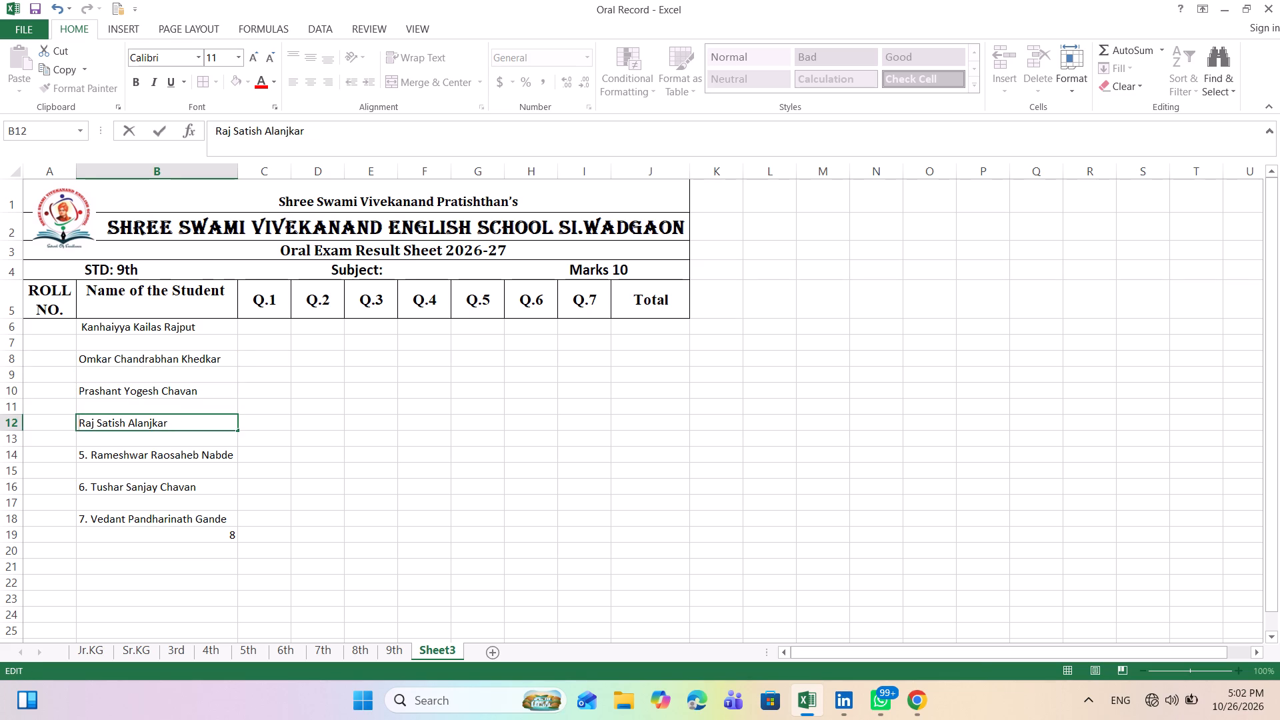
{"action": "double_click", "coordinate": [91, 458]}
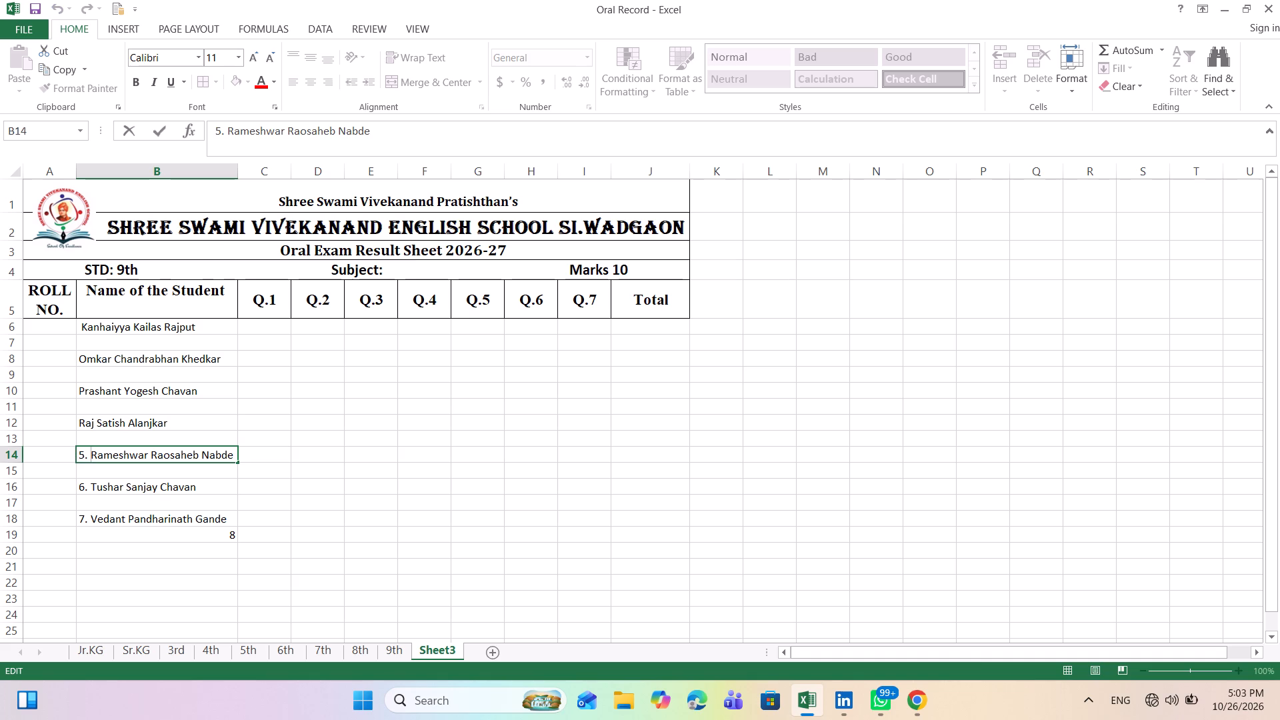
{"action": "key", "text": "BackSpace"}
{"action": "key", "text": "BackSpace"}
{"action": "key", "text": "BackSpace"}
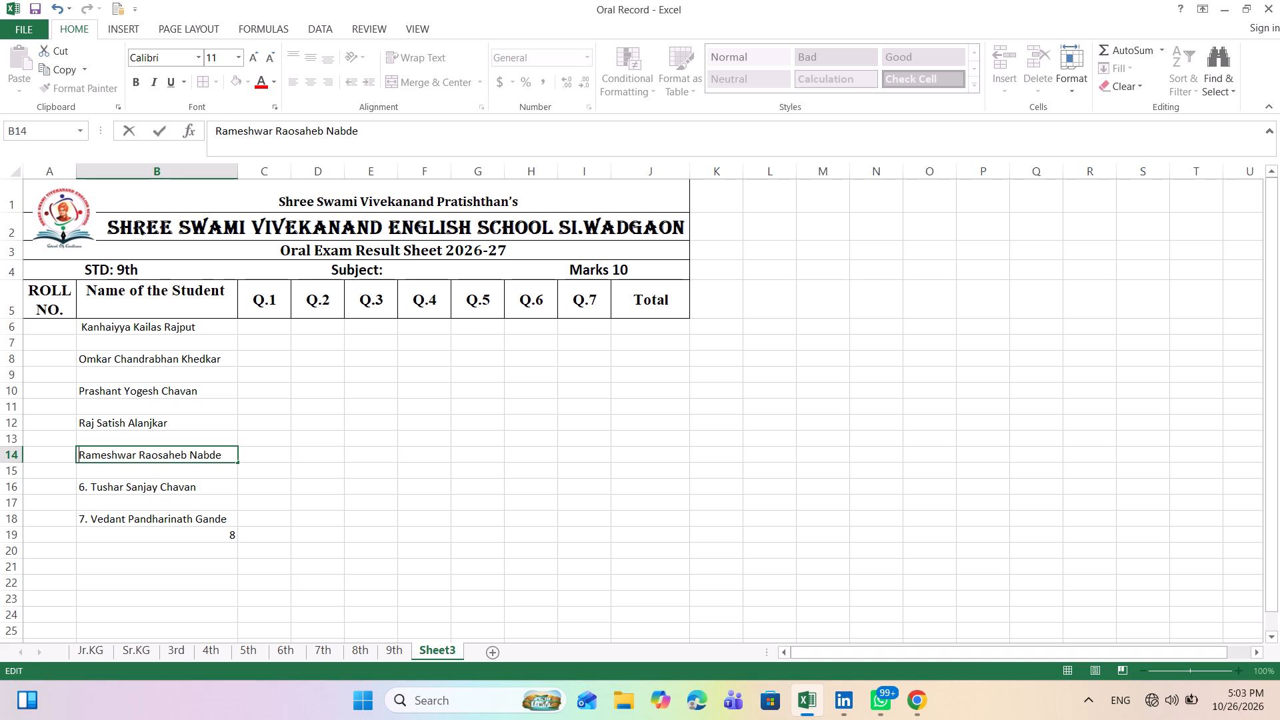
{"action": "double_click", "coordinate": [90, 487]}
{"action": "key", "text": "BackSpace"}
{"action": "key", "text": "BackSpace"}
{"action": "key", "text": "BackSpace"}
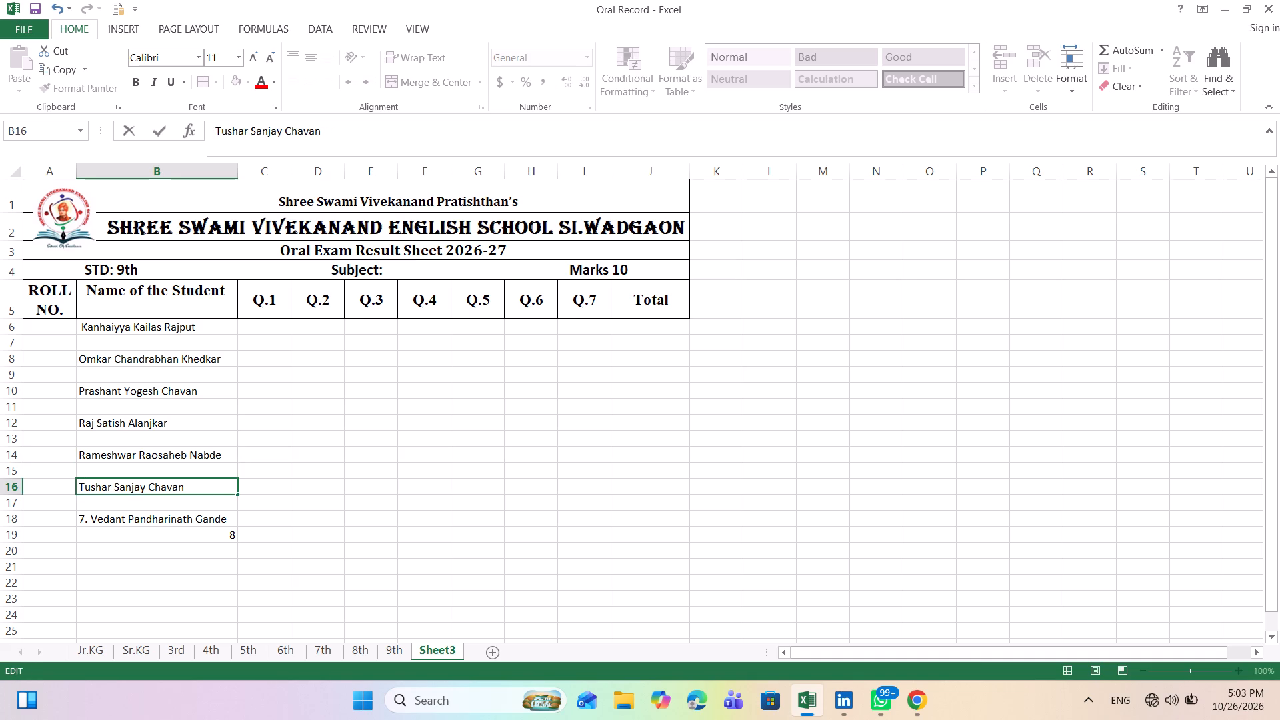
{"action": "double_click", "coordinate": [94, 520]}
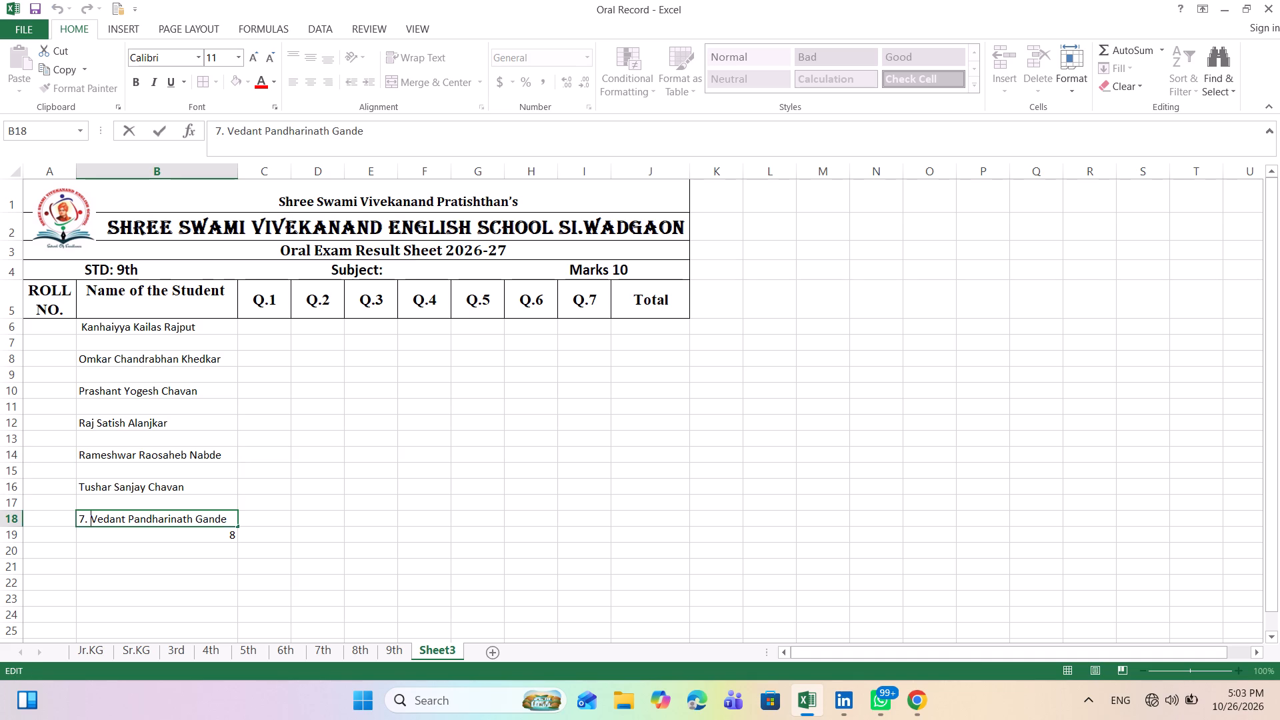
{"action": "key", "text": "BackSpace"}
{"action": "key", "text": "BackSpace"}
{"action": "key", "text": "BackSpace"}
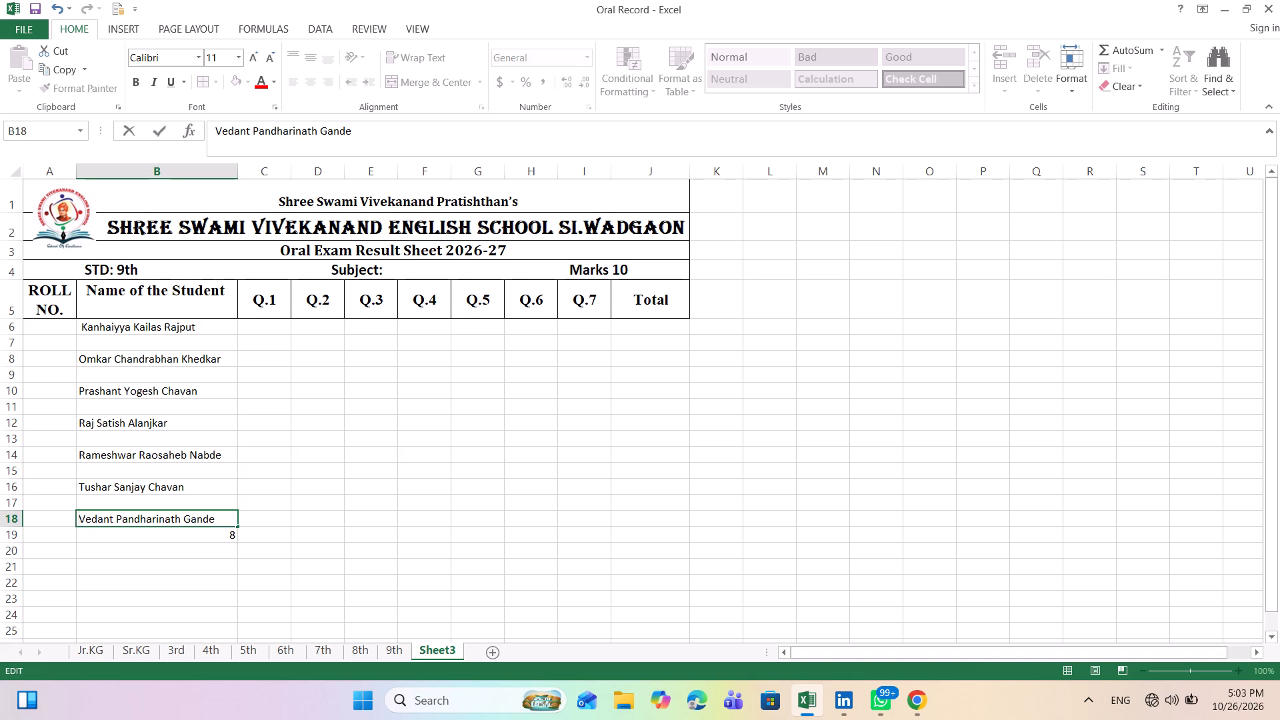
Delete the three empty sheet rows that separate the first four student names, starting with row 7.
{"action": "left_click", "coordinate": [53, 344]}
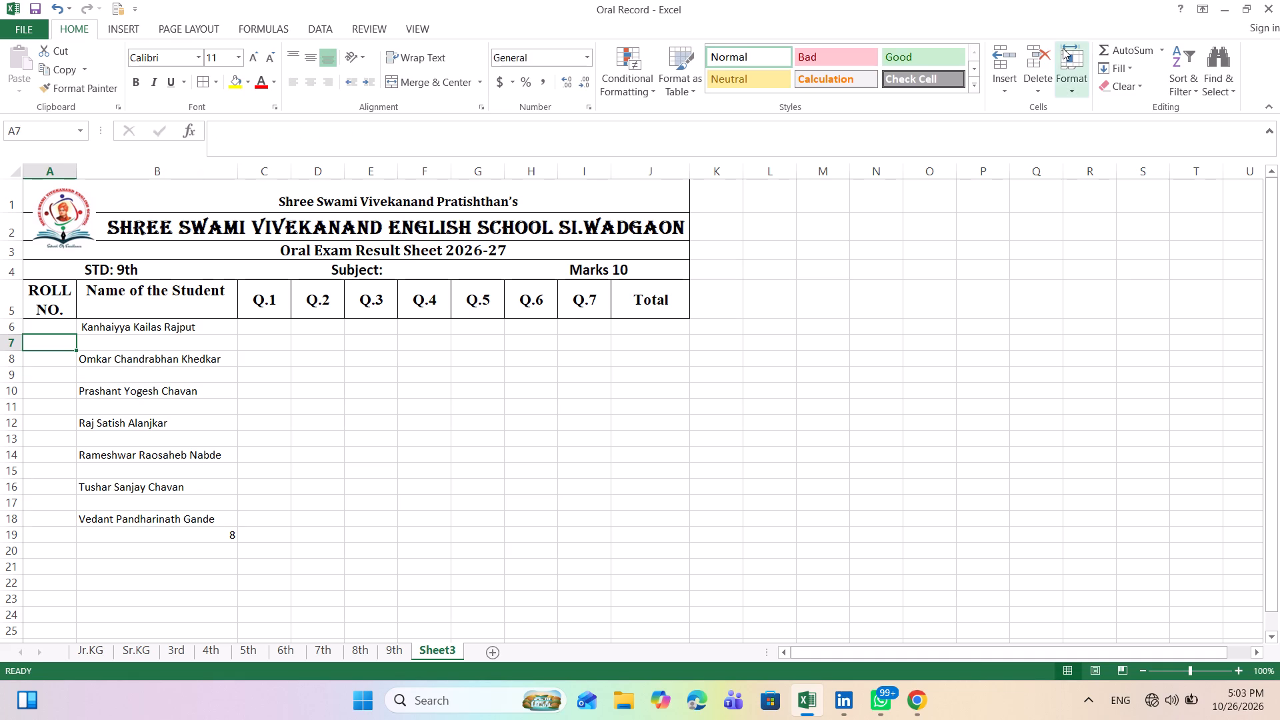
{"action": "left_click", "coordinate": [1038, 87]}
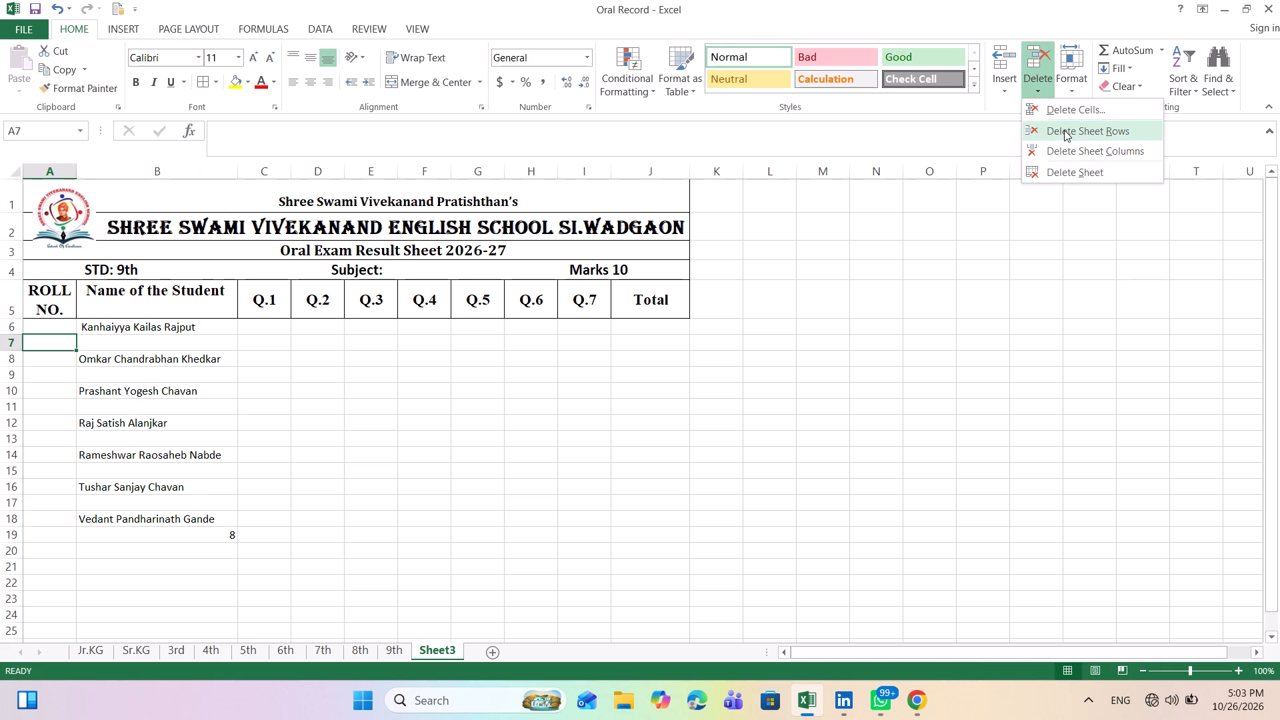
{"action": "left_click", "coordinate": [1064, 130]}
{"action": "key", "text": "Down"}
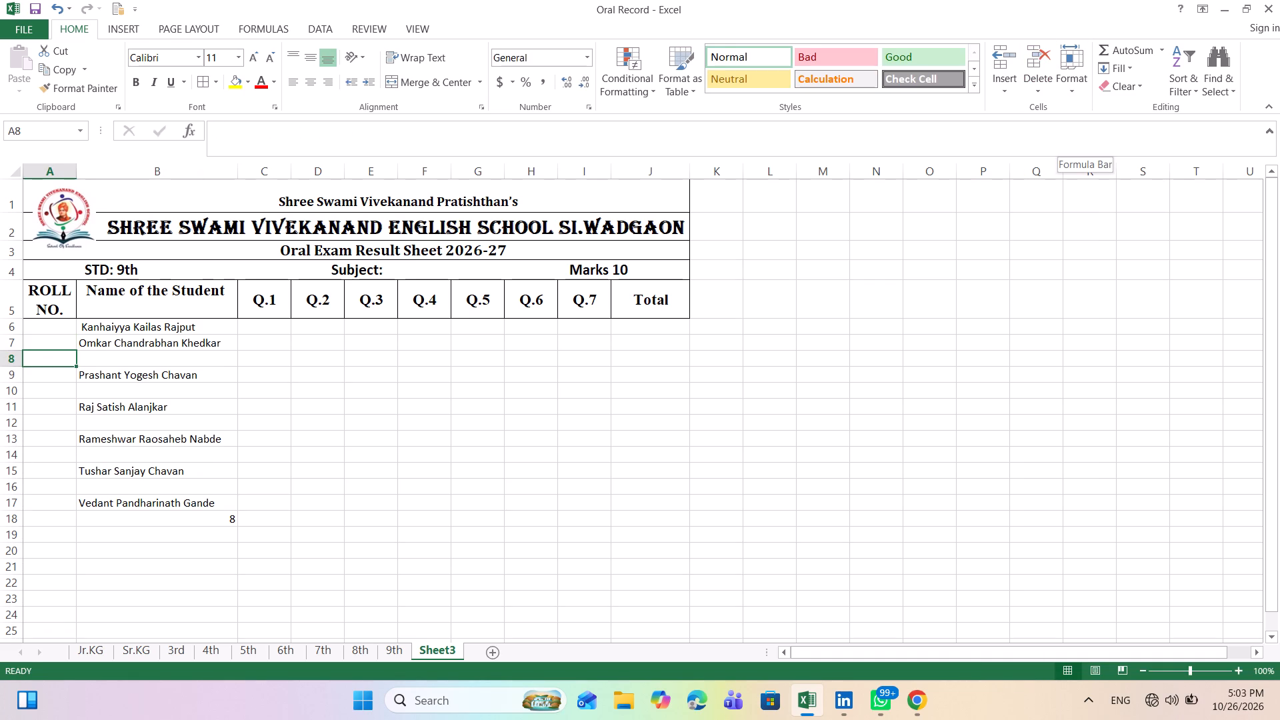
{"action": "left_click", "coordinate": [1041, 87]}
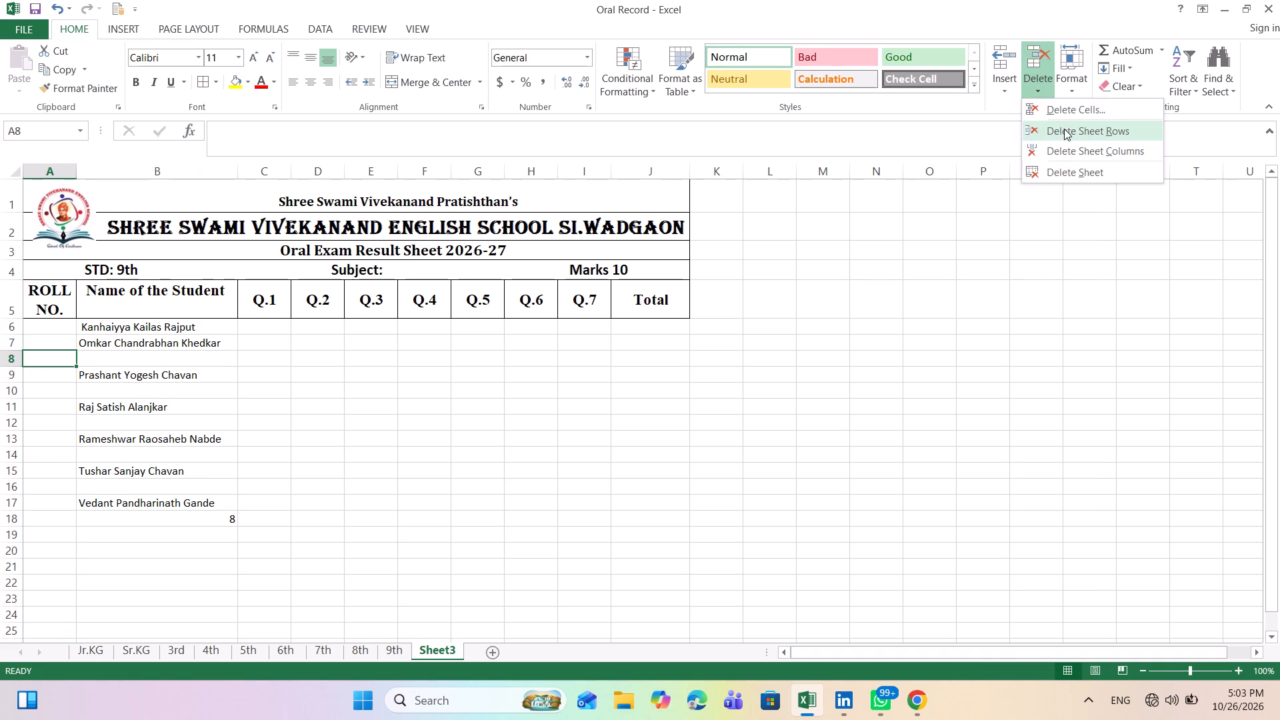
{"action": "left_click", "coordinate": [1064, 129]}
{"action": "key", "text": "Down"}
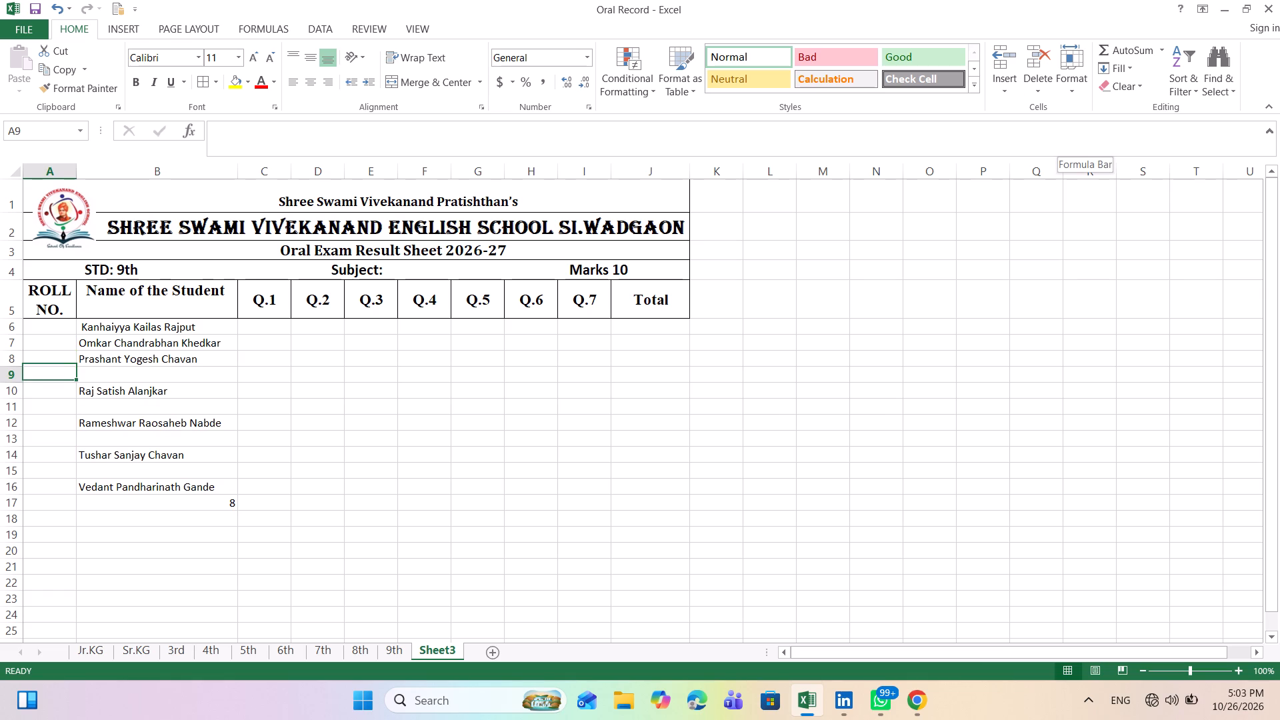
{"action": "left_click", "coordinate": [1037, 86]}
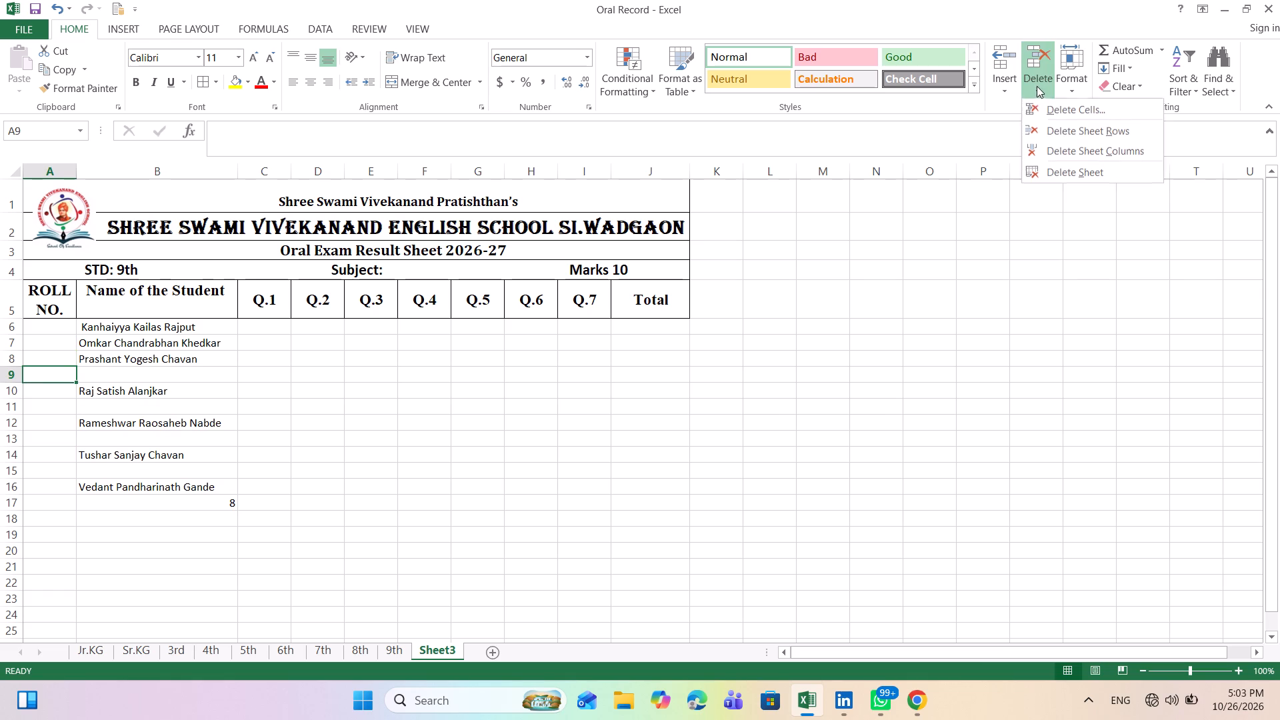
{"action": "left_click", "coordinate": [1058, 127]}
Delete the remaining three empty sheet rows between the last four student names, at rows 10, 11 and 12.
{"action": "key", "text": "Down"}
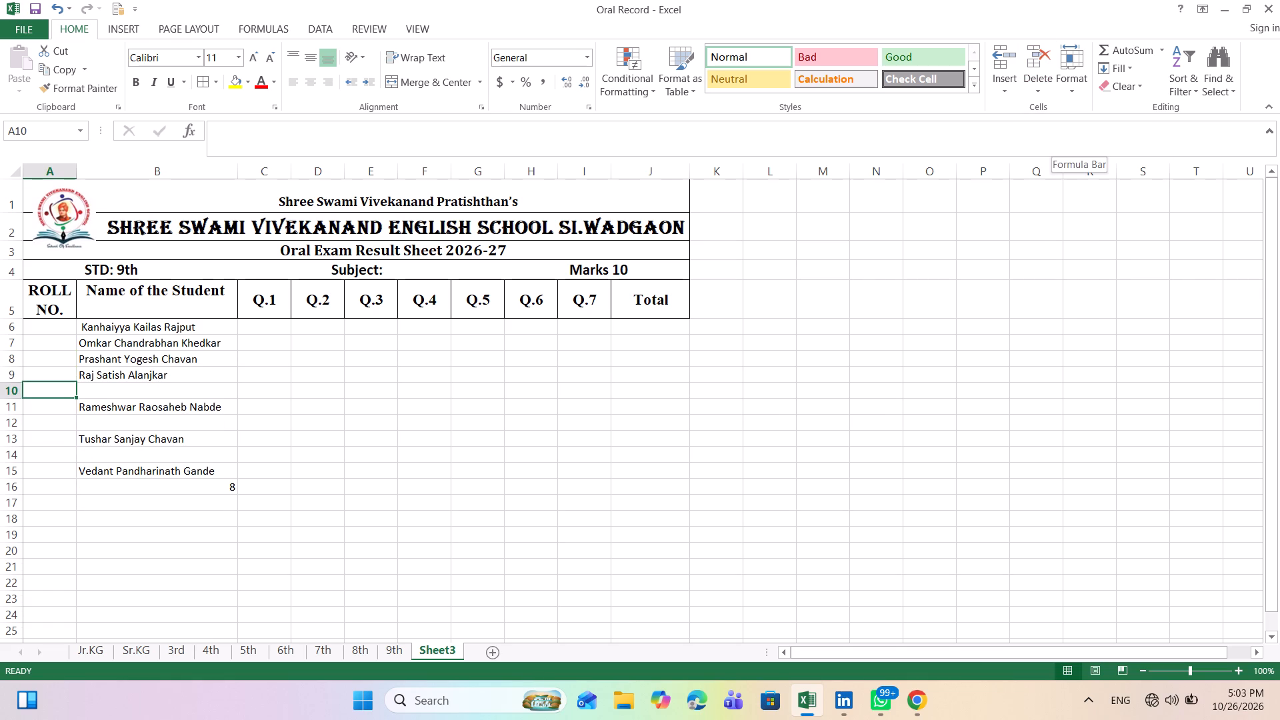
{"action": "left_click", "coordinate": [1035, 84]}
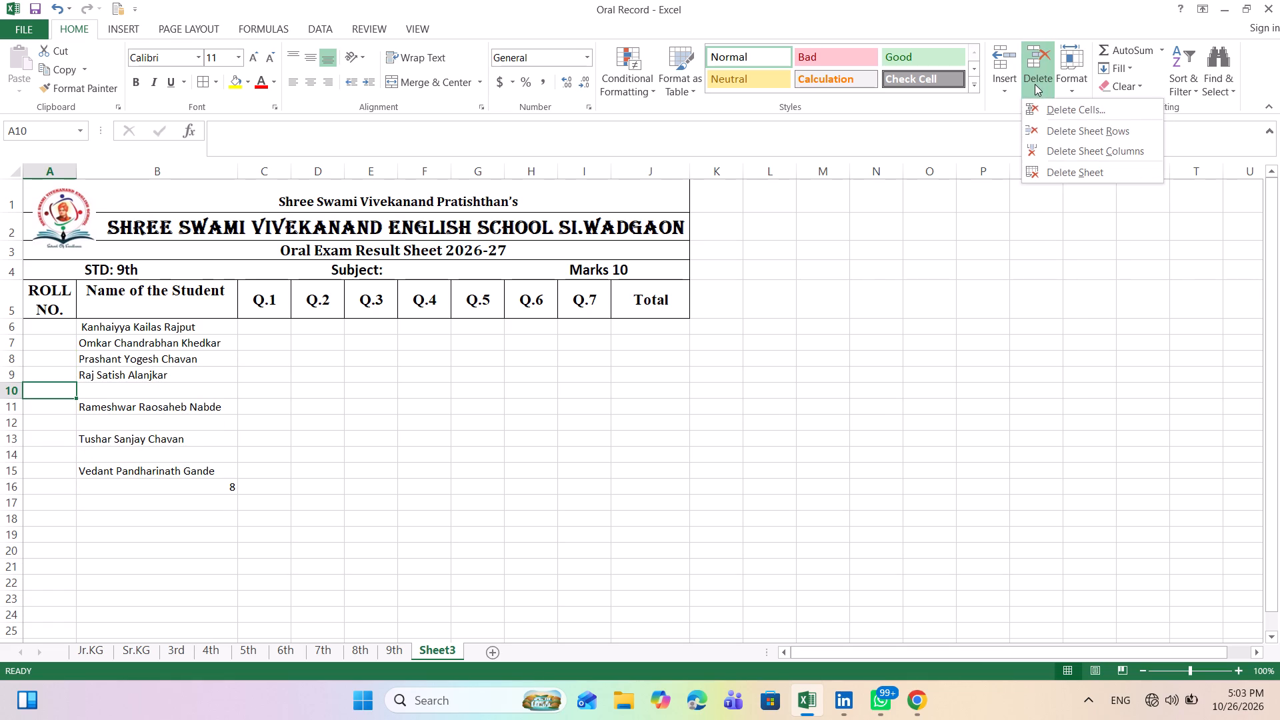
{"action": "left_click", "coordinate": [1063, 129]}
{"action": "key", "text": "Down"}
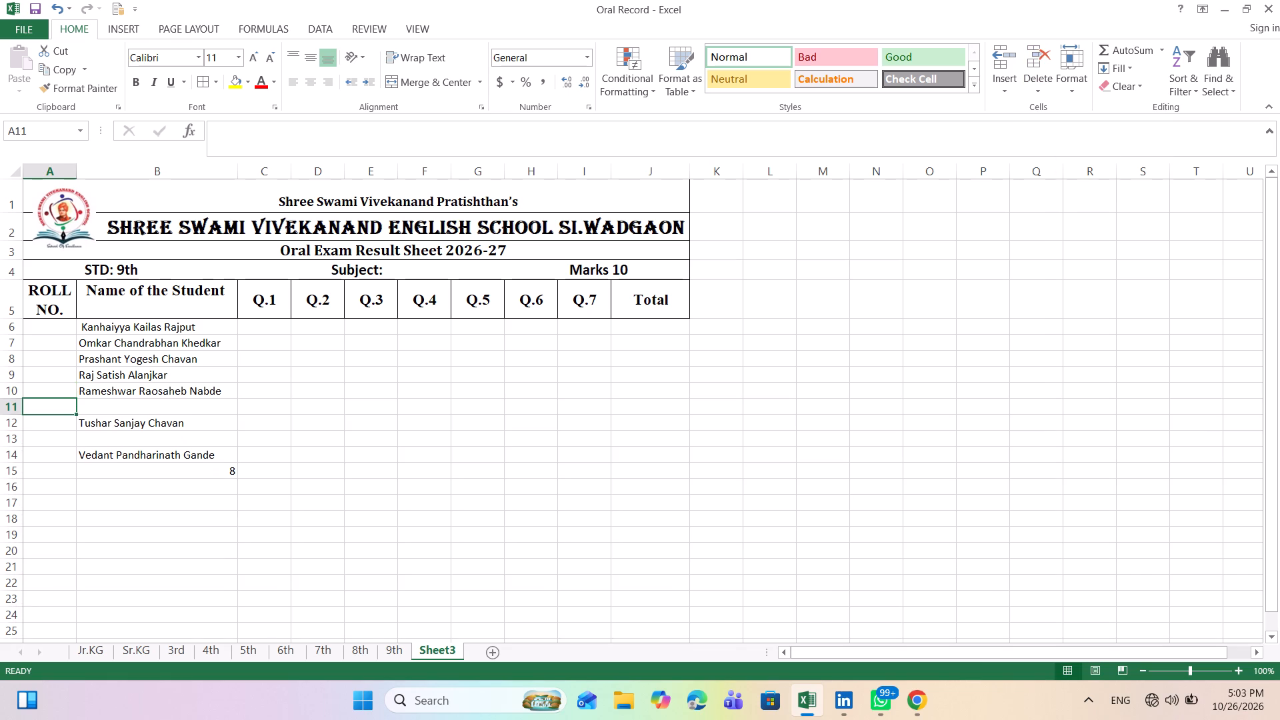
{"action": "left_click", "coordinate": [1034, 87]}
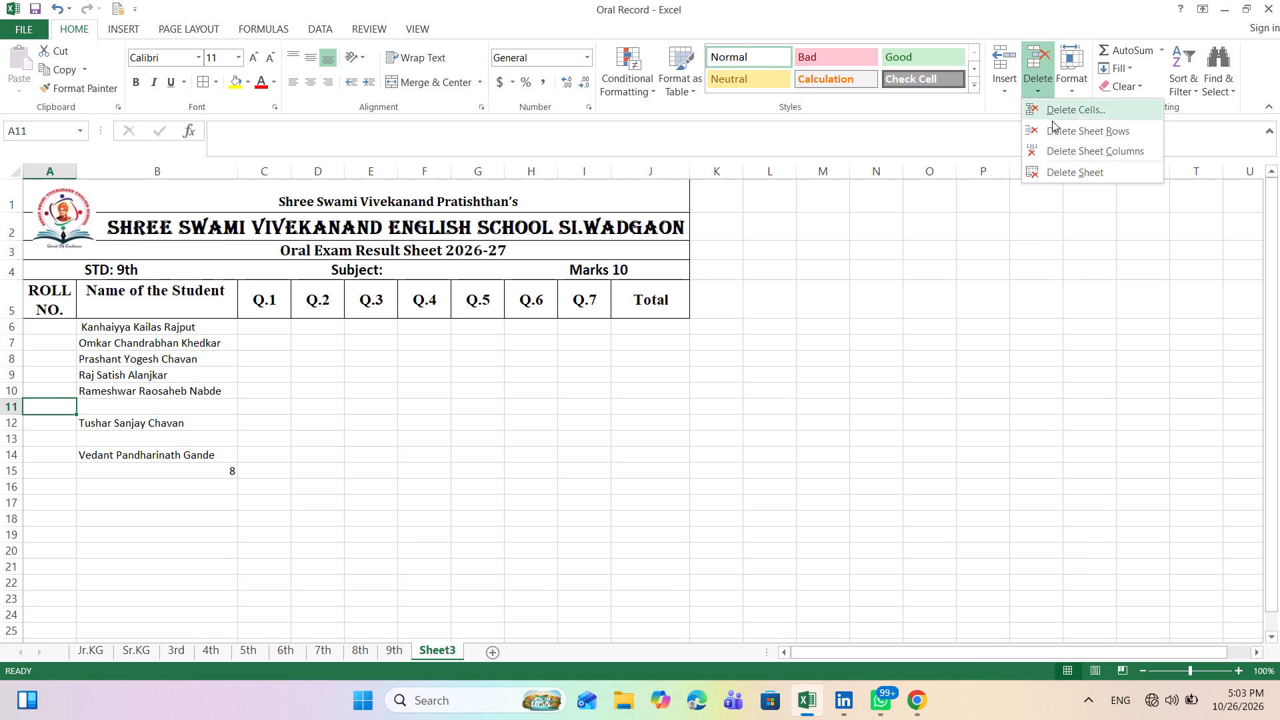
{"action": "left_click", "coordinate": [1053, 127]}
{"action": "key", "text": "Down"}
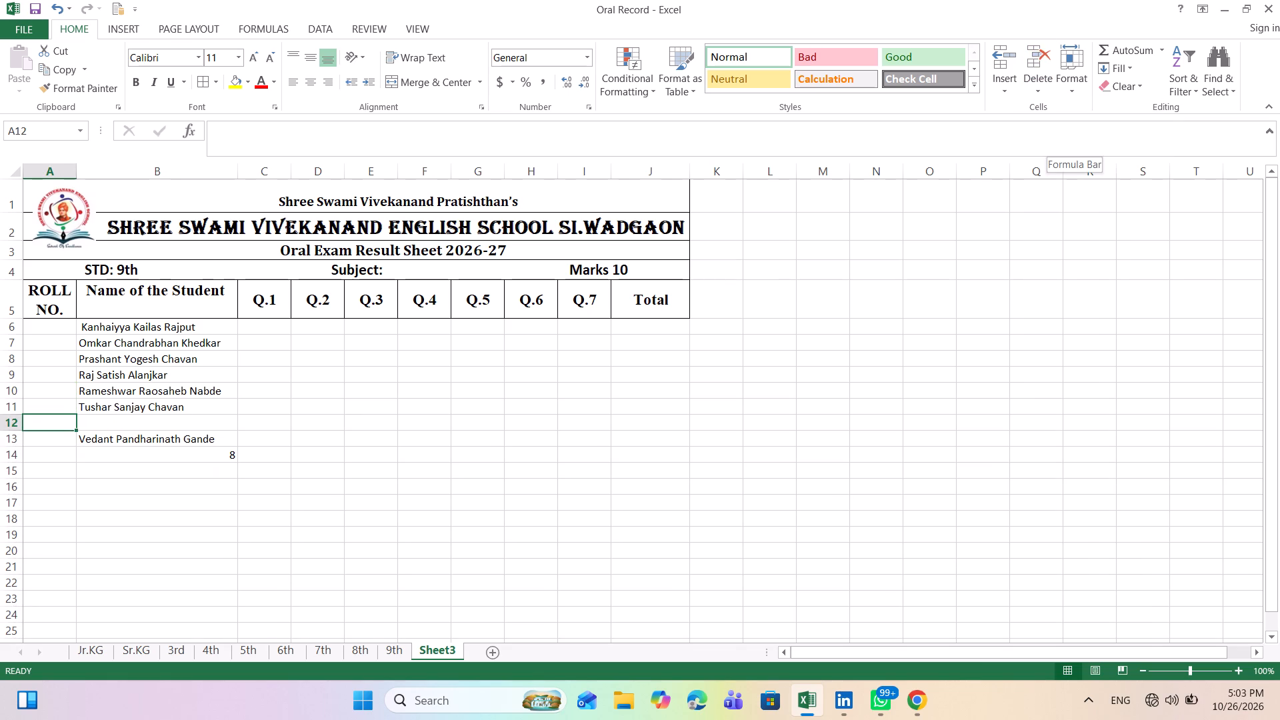
{"action": "left_click", "coordinate": [1037, 79]}
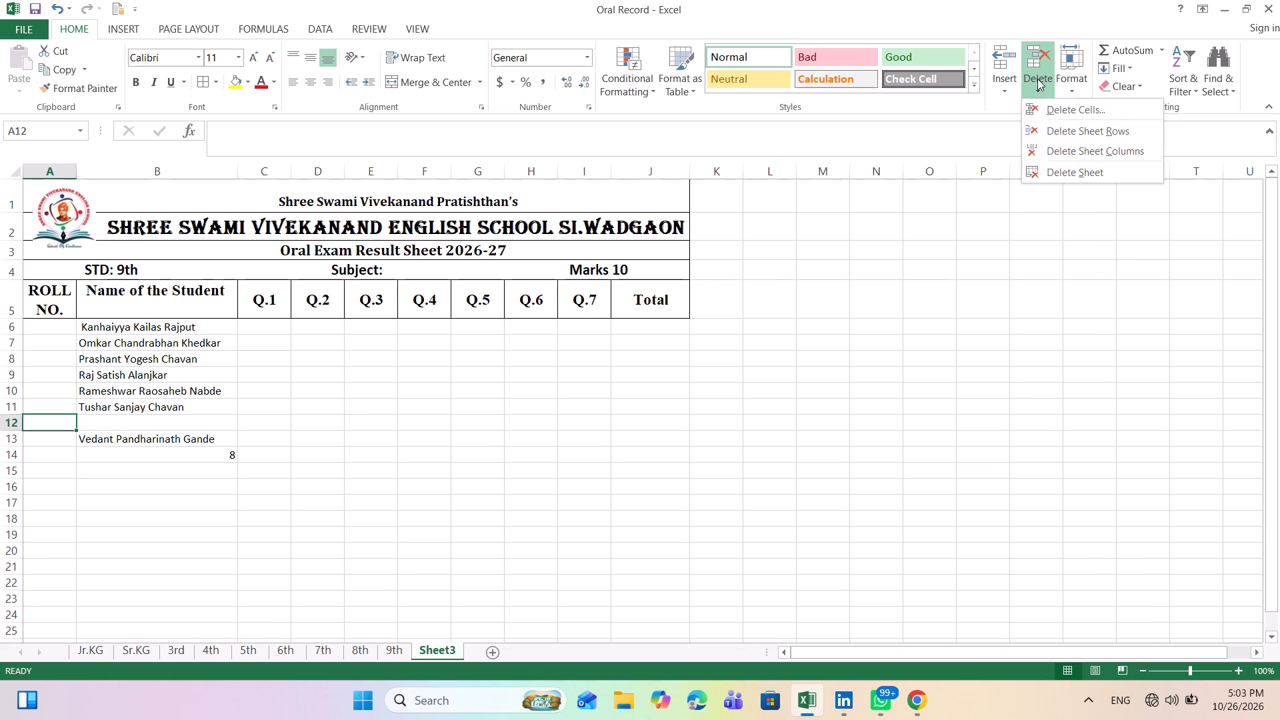
{"action": "left_click", "coordinate": [1057, 127]}
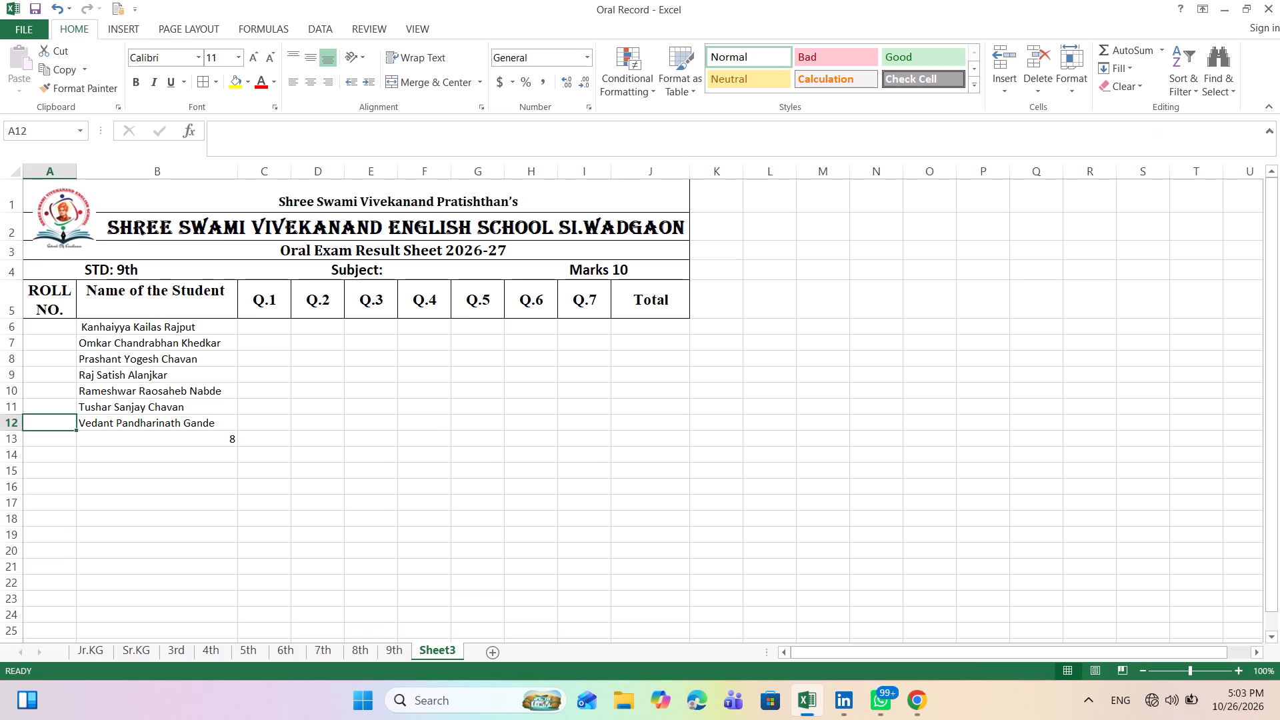
Enter the roll numbers 1 to 7 in A6 to A12 beside the student names.
{"action": "left_click", "coordinate": [56, 326]}
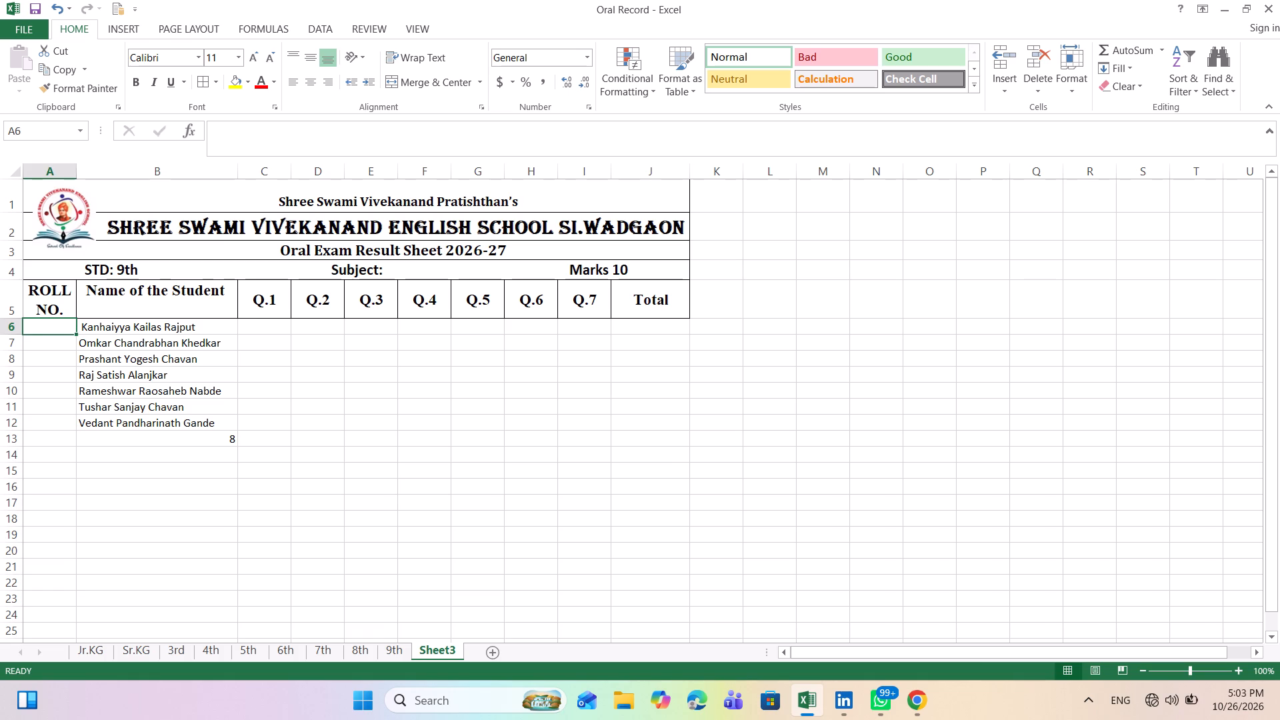
{"action": "key", "text": "1"}
{"action": "key", "text": "Down"}
{"action": "key", "text": "2"}
{"action": "key", "text": "Down"}
{"action": "key", "text": "3"}
{"action": "key", "text": "Down"}
{"action": "key", "text": "4"}
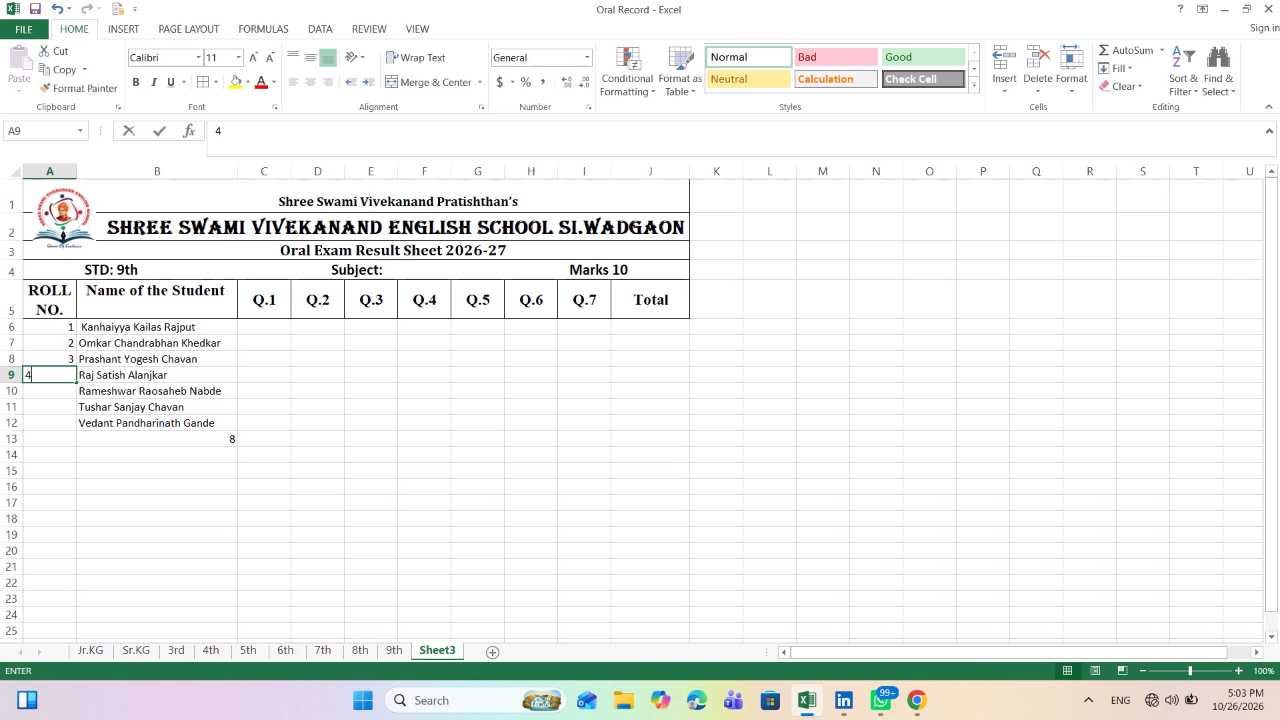
{"action": "key", "text": "Down"}
{"action": "key", "text": "5"}
{"action": "key", "text": "Down"}
{"action": "key", "text": "6"}
{"action": "key", "text": "Down"}
{"action": "key", "text": "7"}
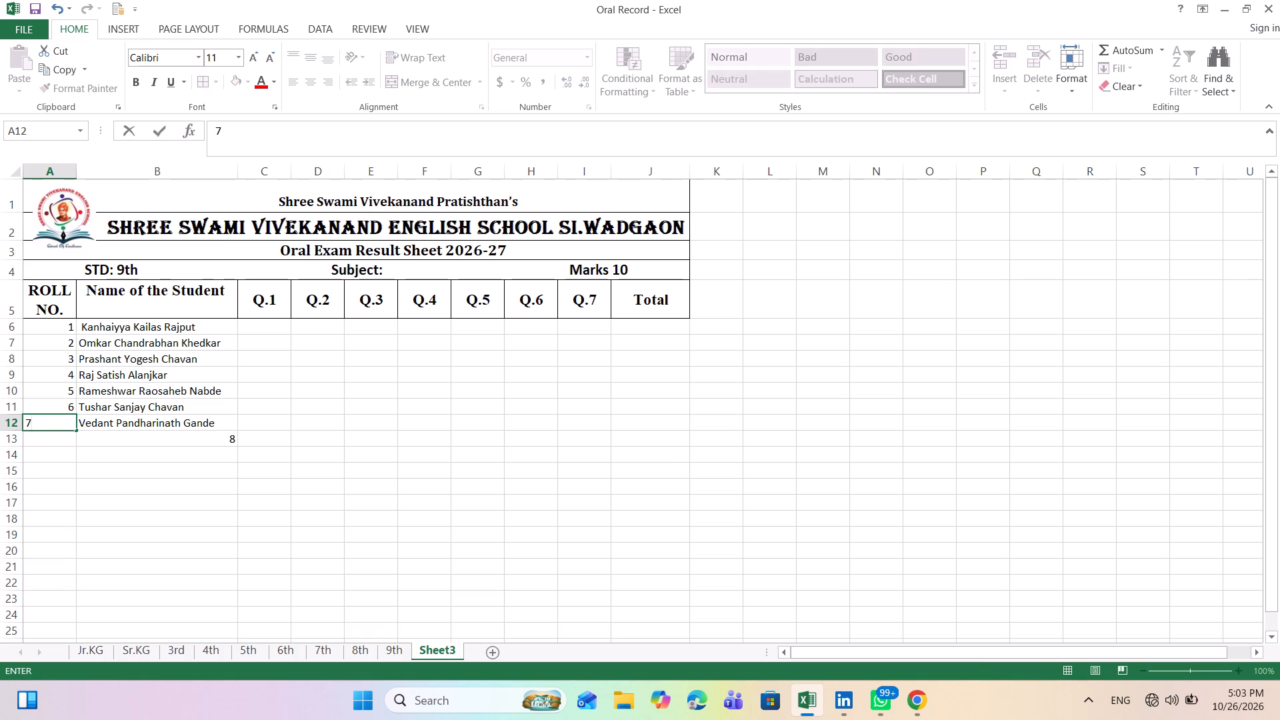
{"action": "key", "text": "Down"}
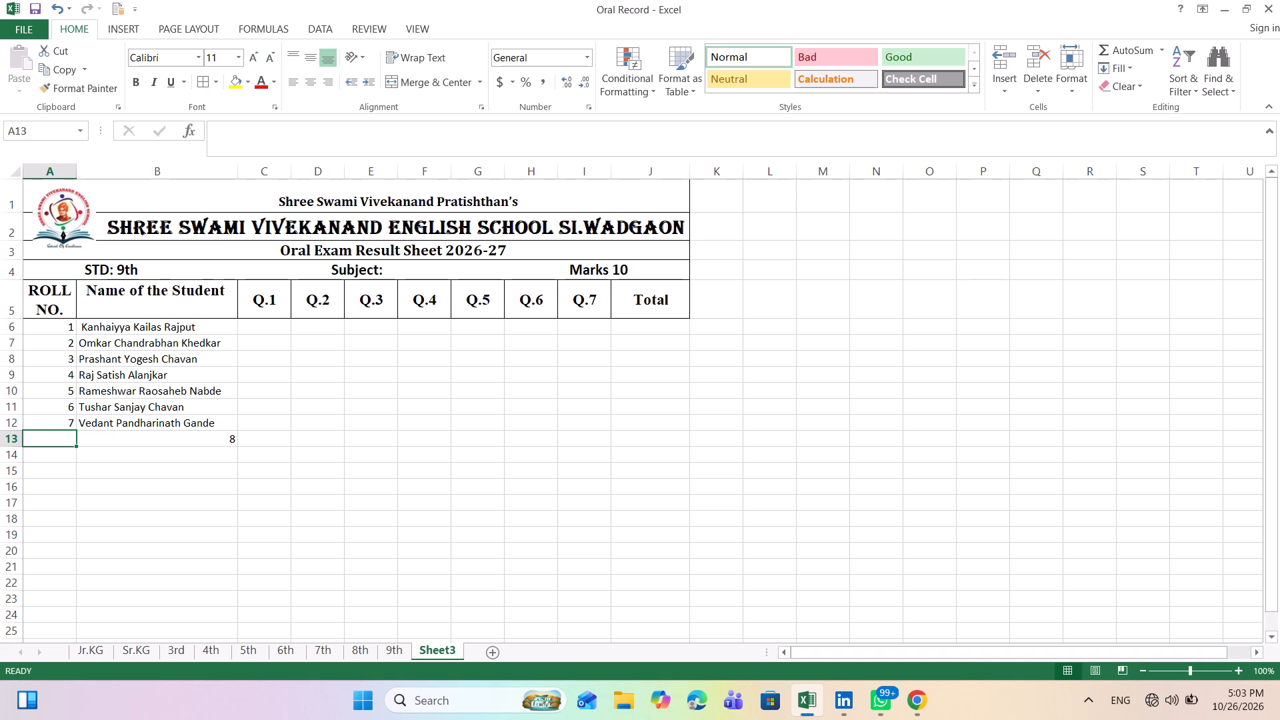
Format the roll numbers and student names in A6:B12 with font size 14 and the Baskerville Old Face font.
{"action": "left_click_drag", "start_coordinate": [54, 326], "coordinate": [61, 406]}
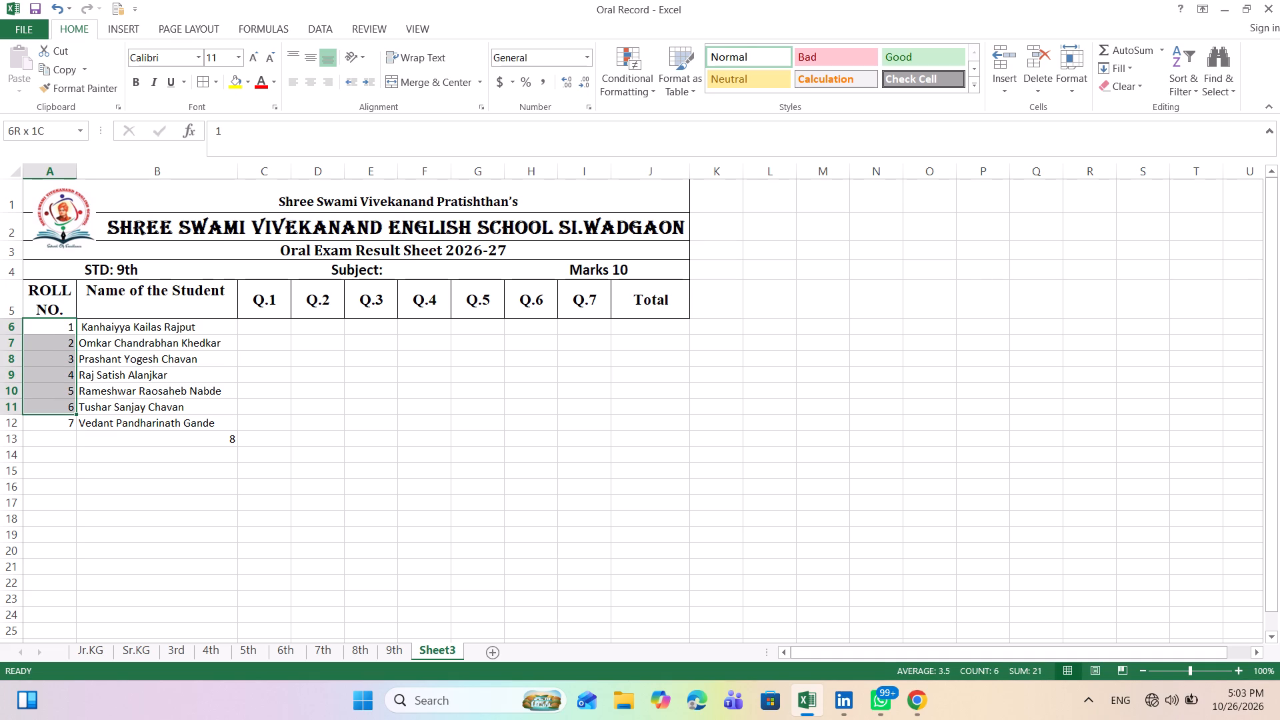
{"action": "left_click_drag", "start_coordinate": [61, 406], "coordinate": [149, 425]}
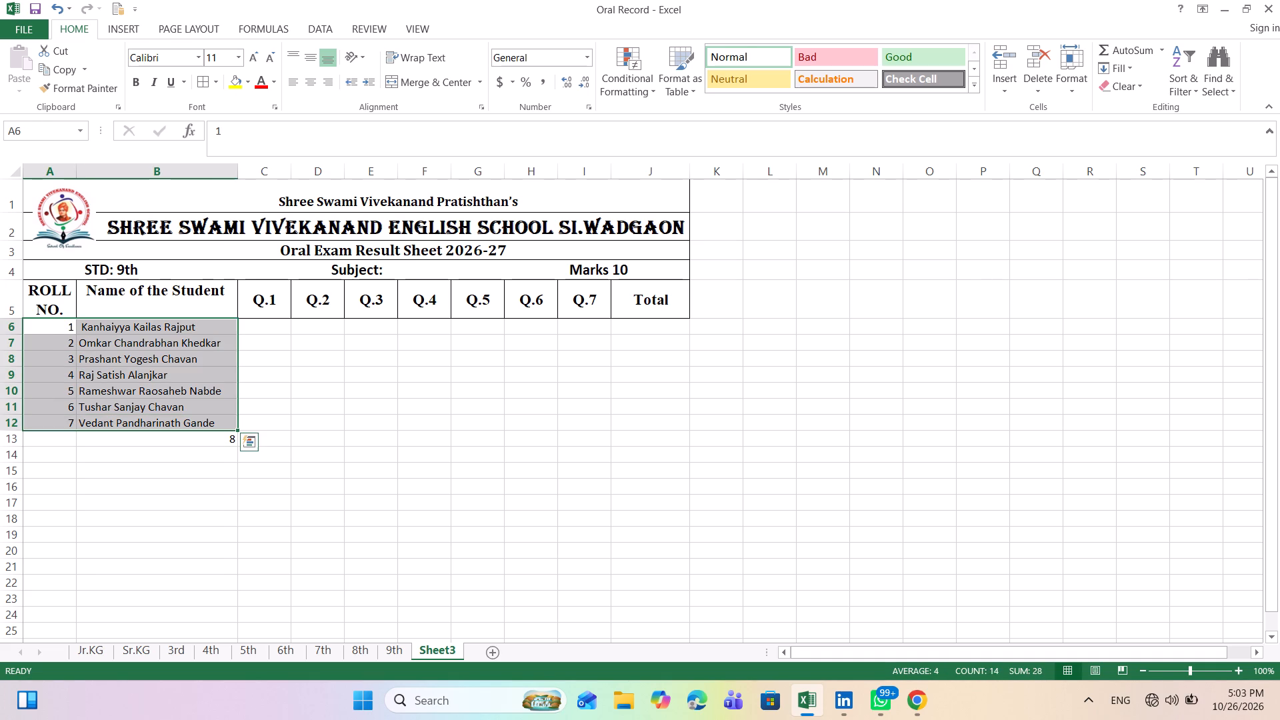
{"action": "left_click", "coordinate": [311, 79]}
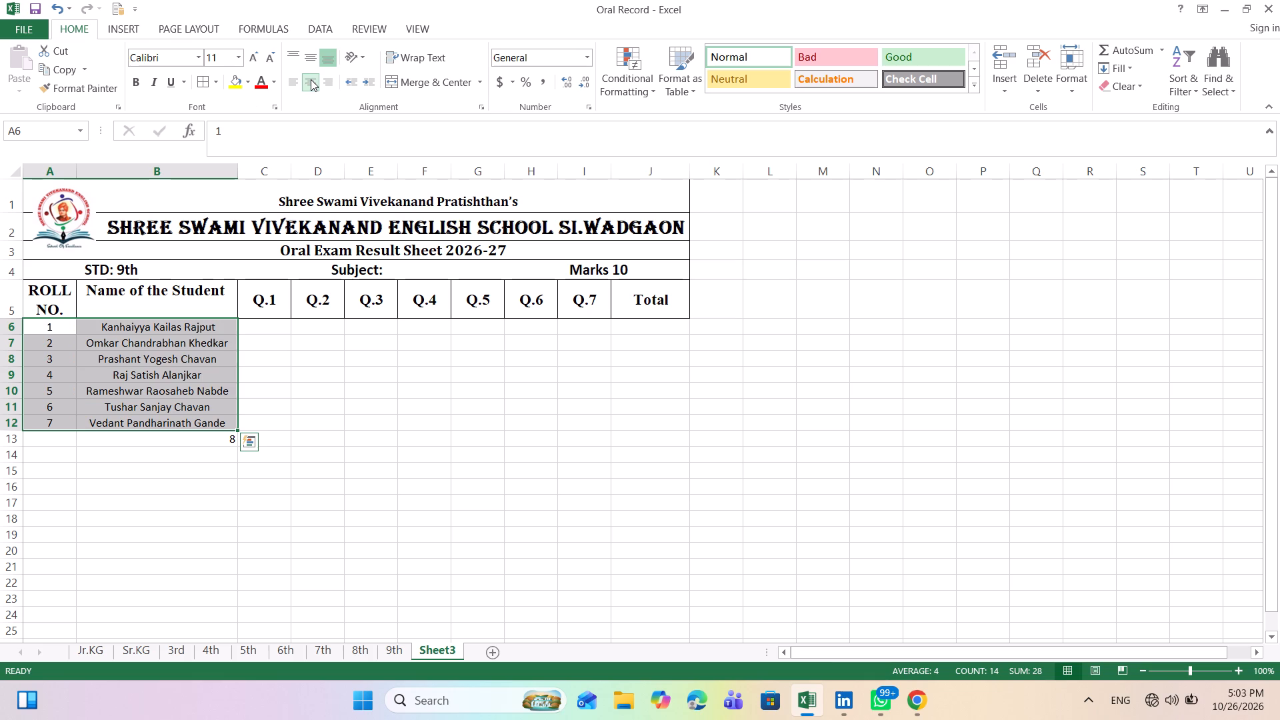
{"action": "left_click", "coordinate": [311, 79]}
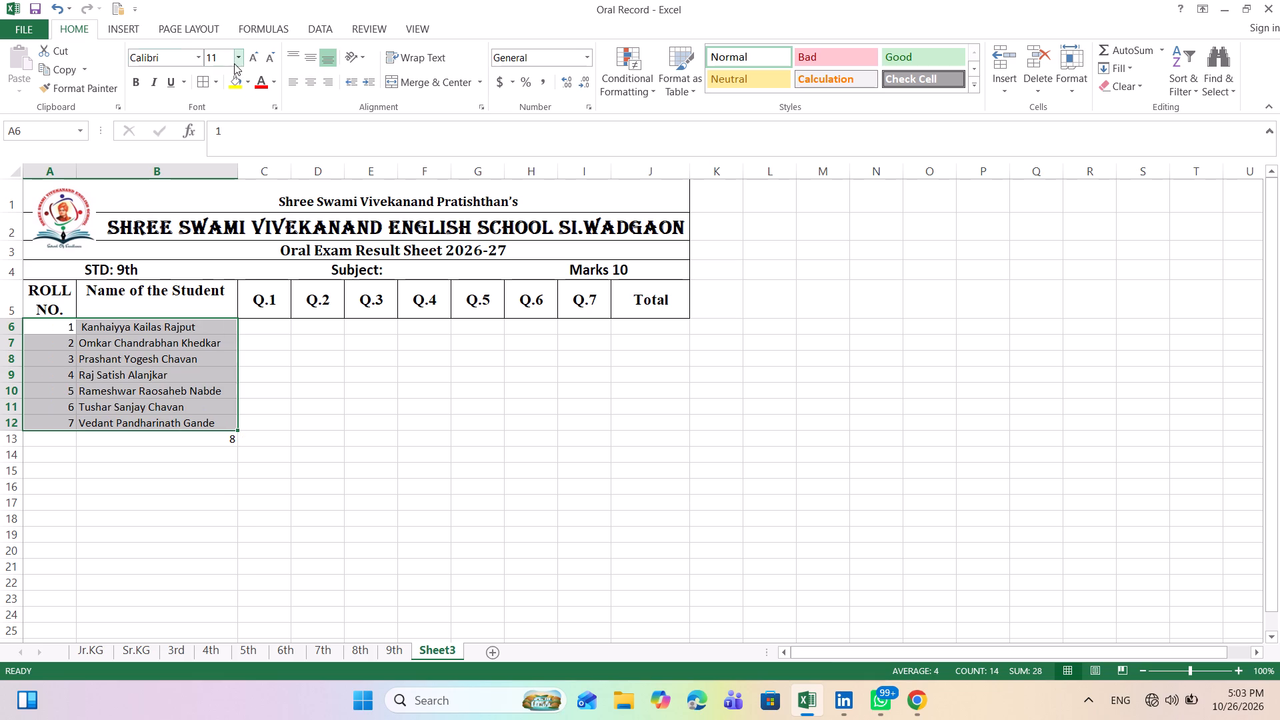
{"action": "left_click", "coordinate": [233, 55]}
{"action": "left_click", "coordinate": [240, 60]}
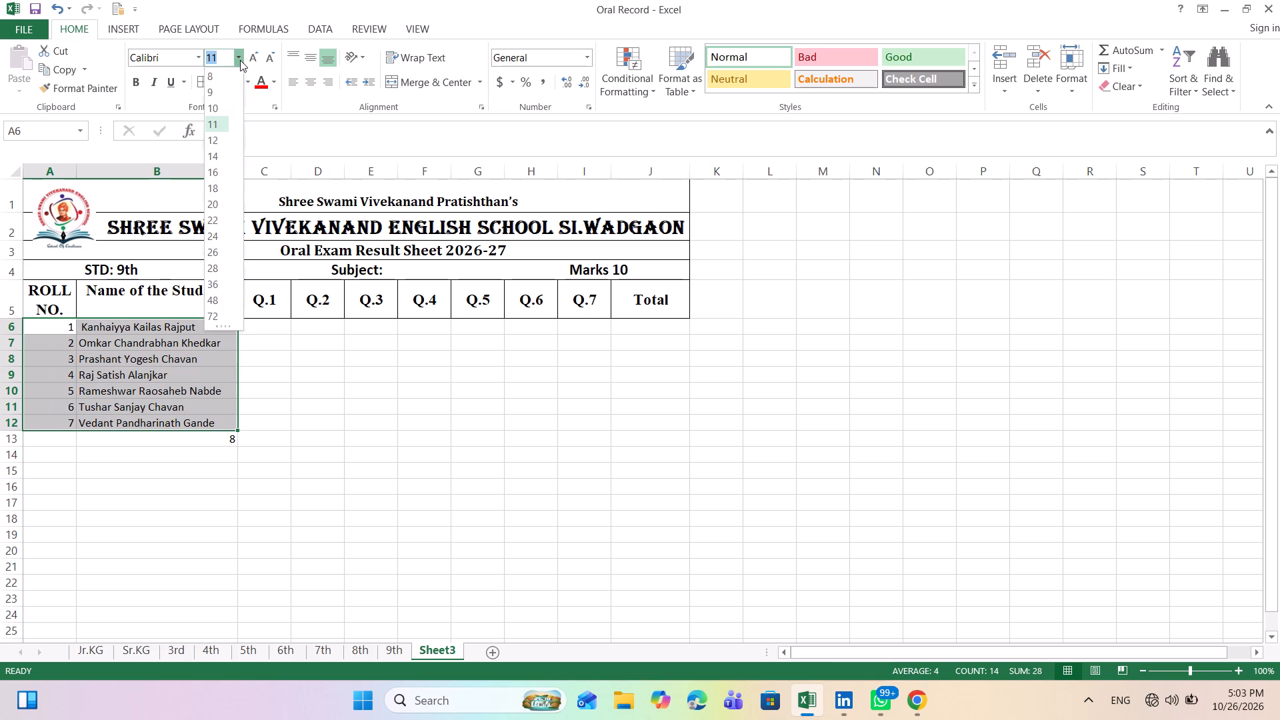
{"action": "left_click", "coordinate": [218, 155]}
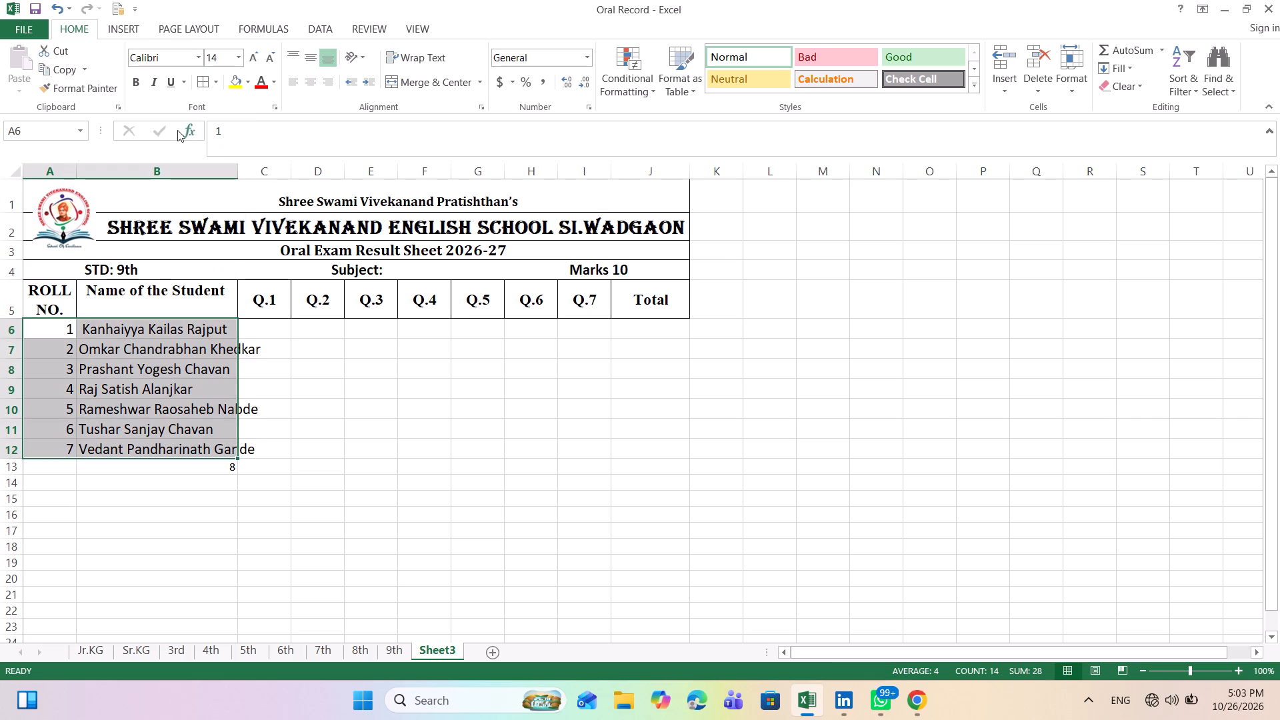
{"action": "left_click", "coordinate": [198, 55]}
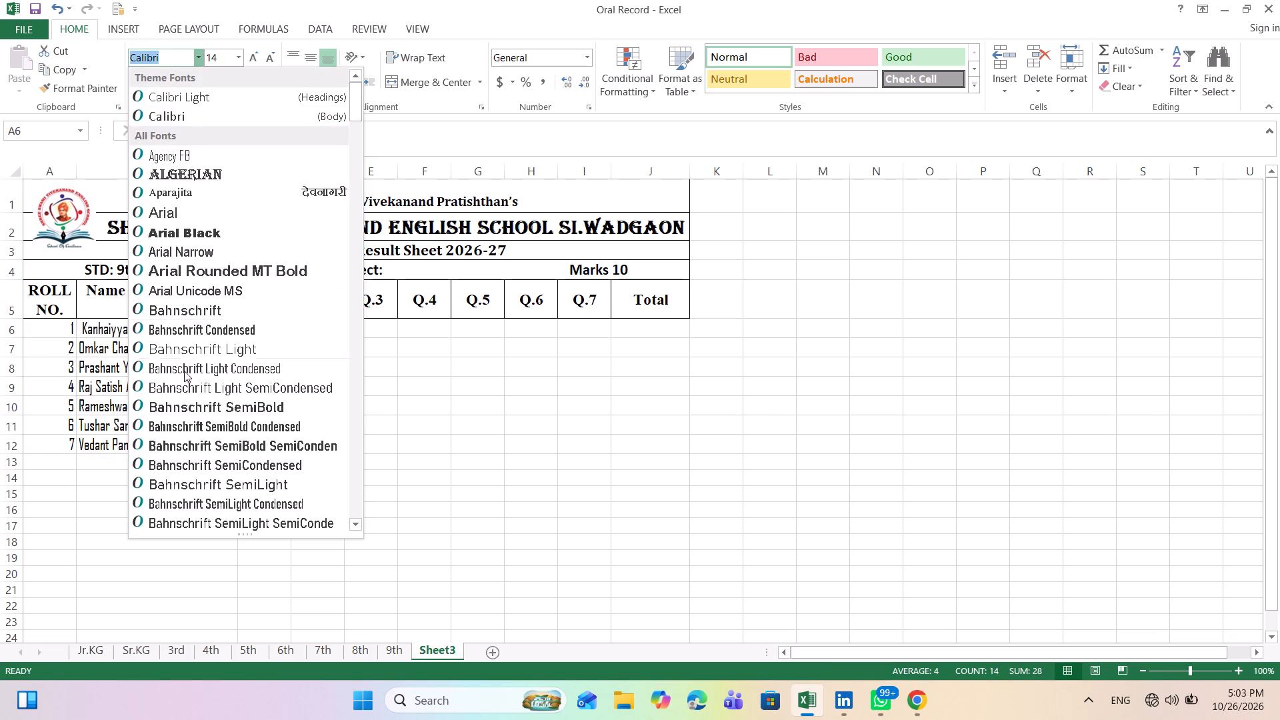
{"action": "scroll", "coordinate": [233, 484], "scroll_direction": "down", "scroll_amount": 1}
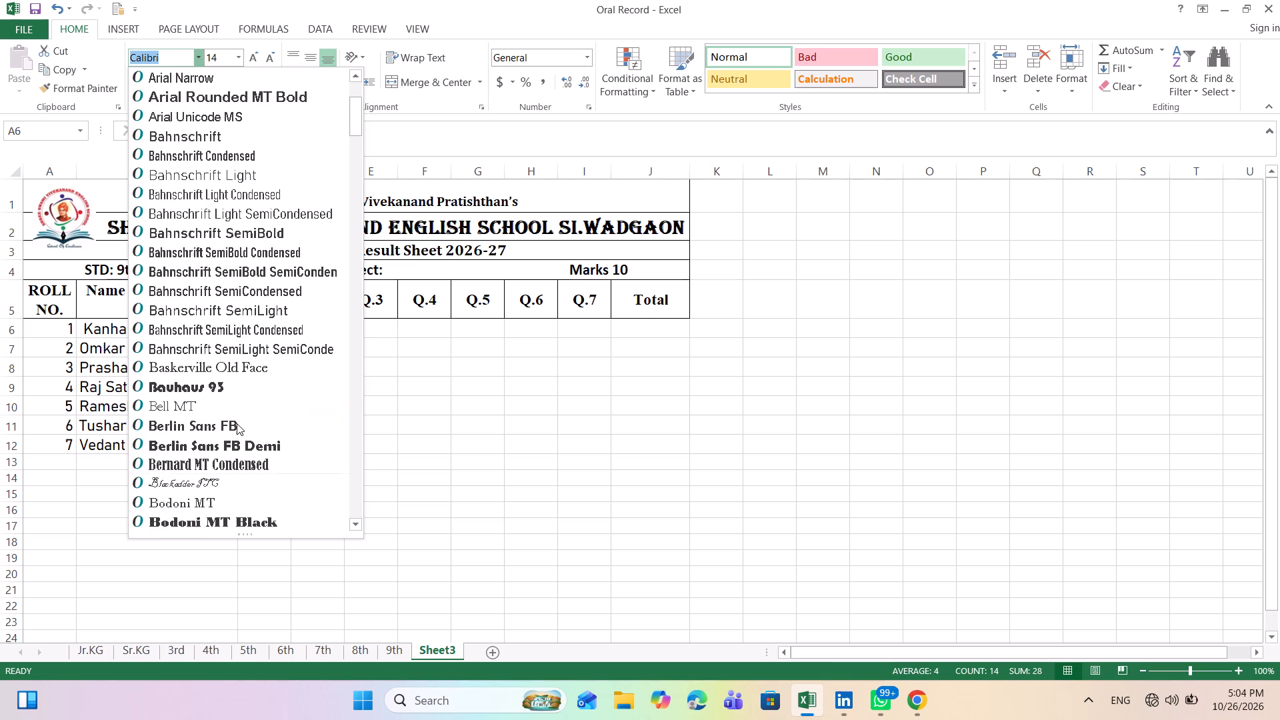
{"action": "left_click", "coordinate": [242, 372]}
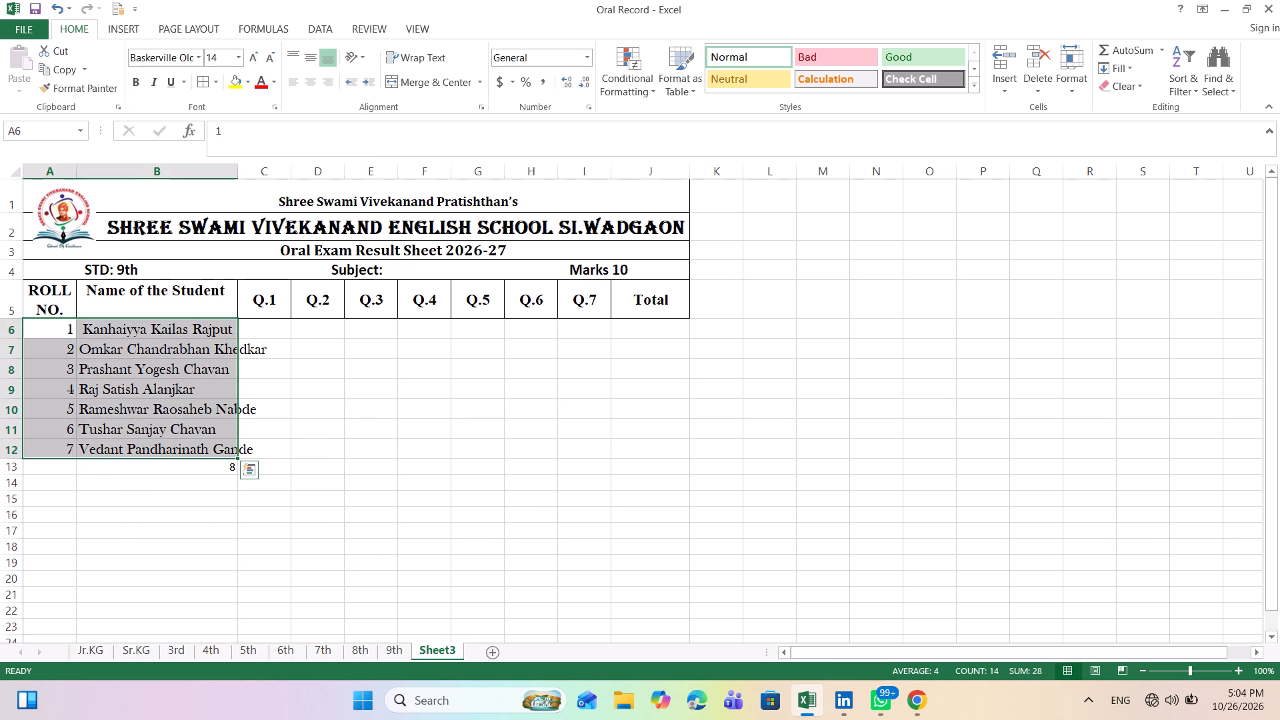
Centre the roll numbers in A6:A12 horizontally.
{"action": "left_click", "coordinate": [115, 361]}
{"action": "left_click_drag", "start_coordinate": [61, 329], "coordinate": [65, 347]}
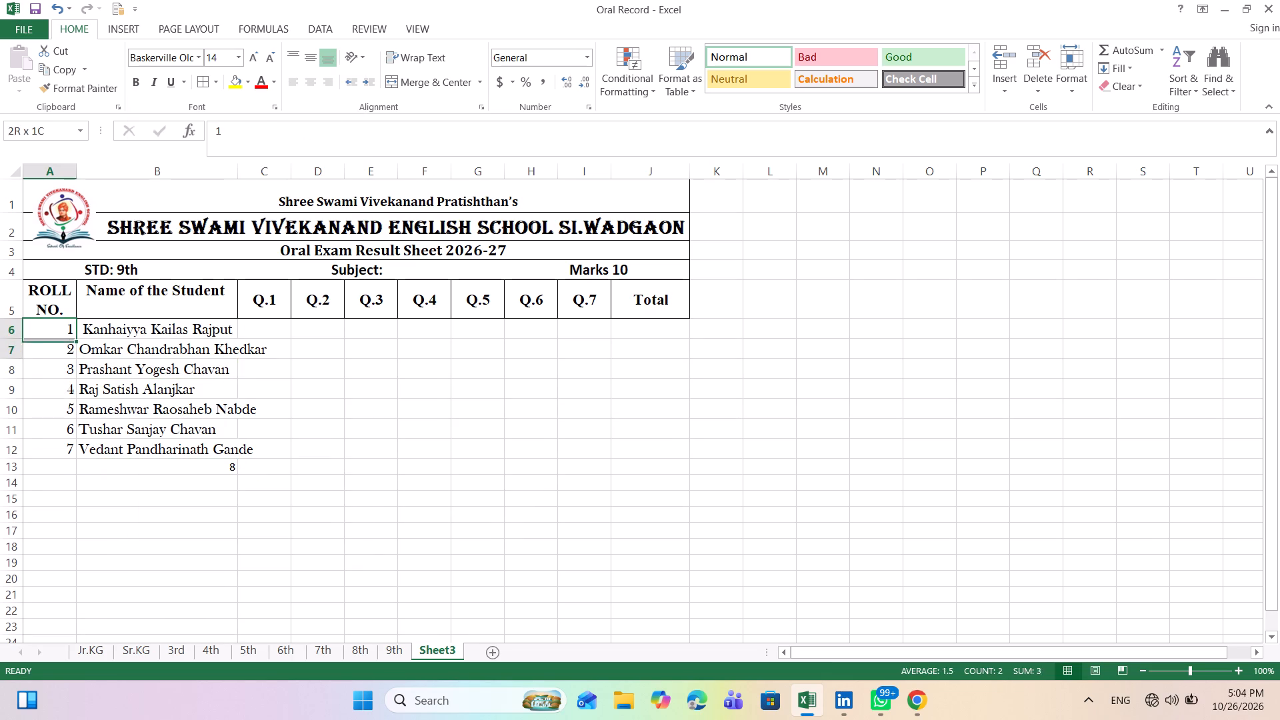
{"action": "left_click_drag", "start_coordinate": [65, 347], "coordinate": [65, 439]}
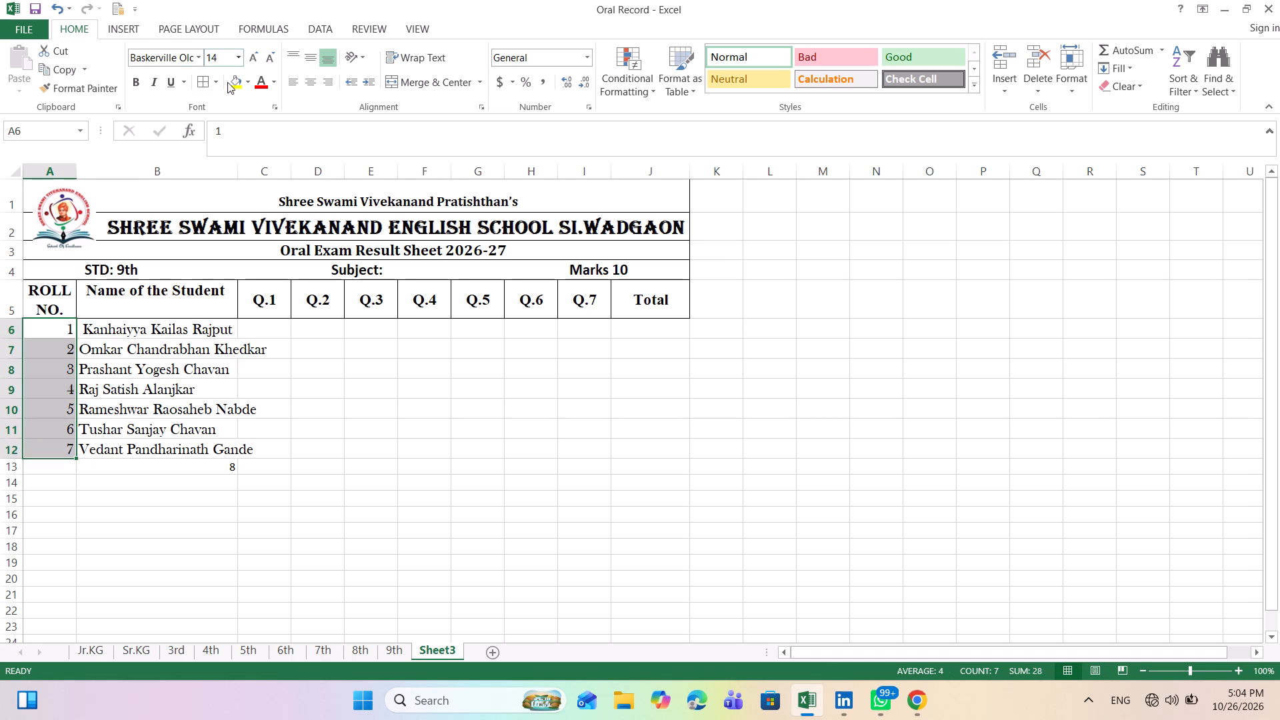
{"action": "left_click", "coordinate": [309, 77]}
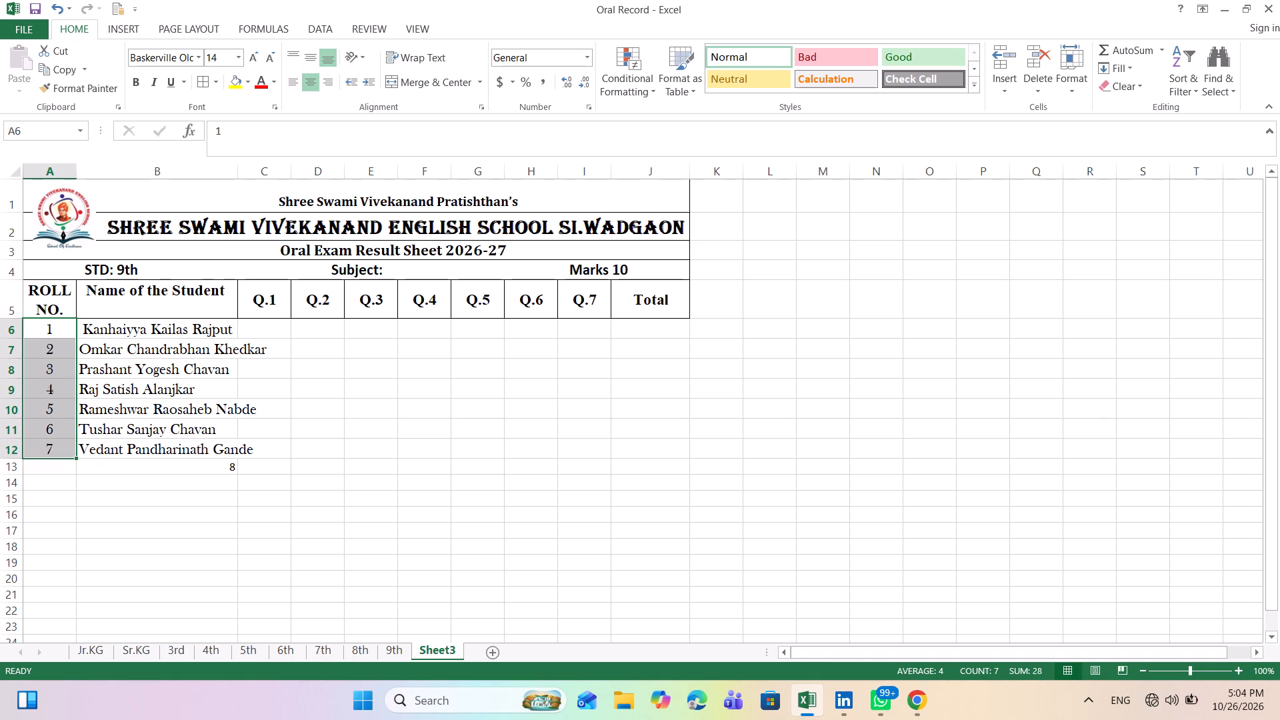
Narrow the roll number column A to about 6.5 and widen the student name column B to about 30.
{"action": "left_click", "coordinate": [133, 323]}
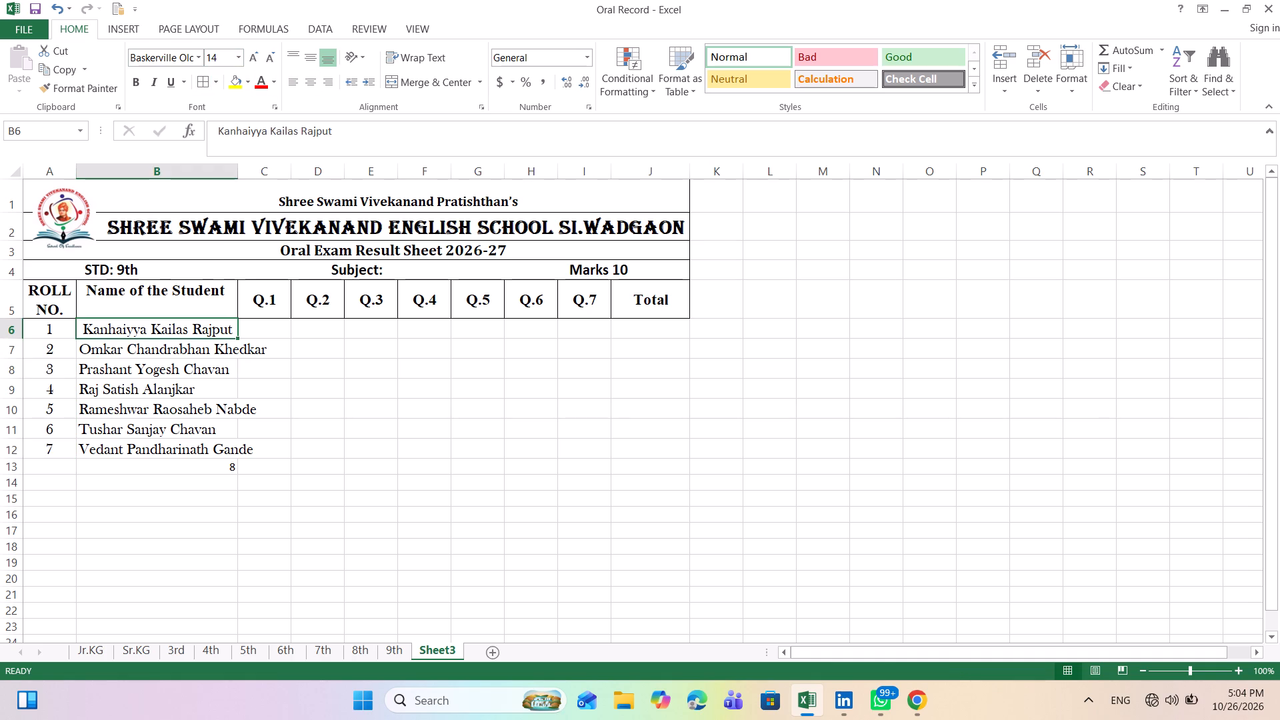
{"action": "left_click_drag", "start_coordinate": [77, 174], "coordinate": [67, 174]}
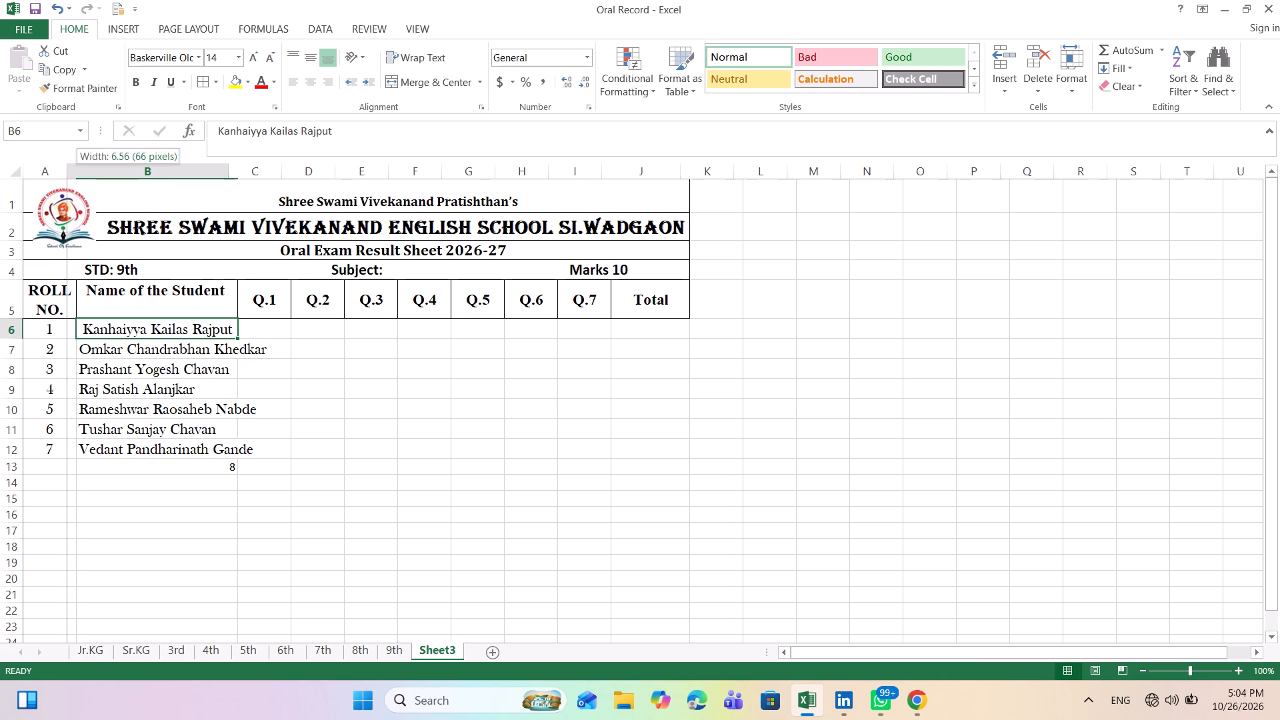
{"action": "left_click_drag", "start_coordinate": [67, 174], "coordinate": [65, 174]}
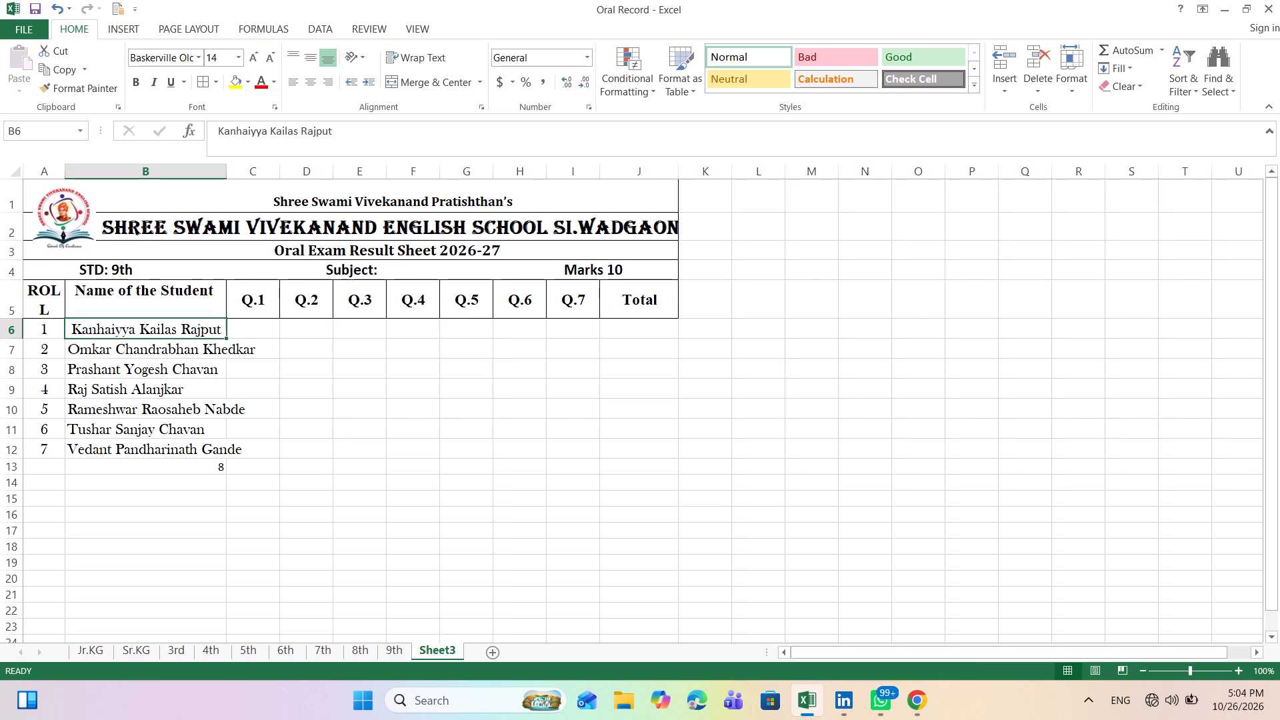
{"action": "left_click_drag", "start_coordinate": [225, 169], "coordinate": [248, 171]}
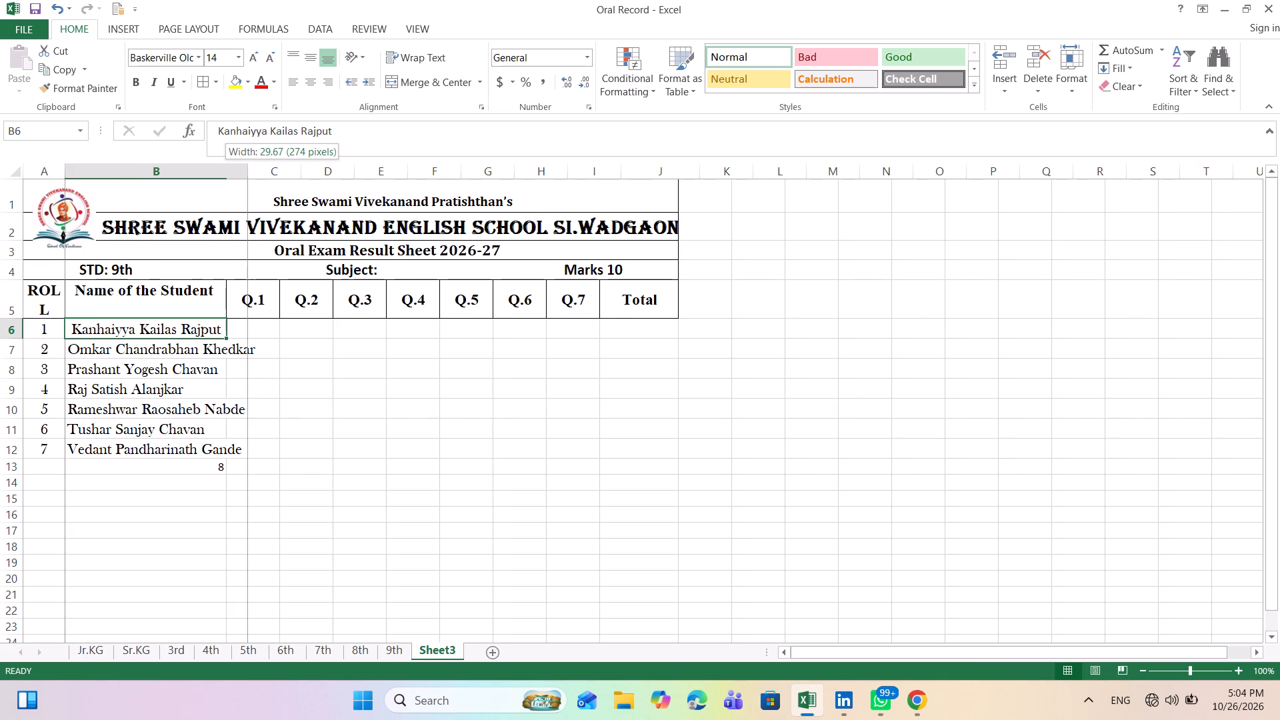
{"action": "left_click_drag", "start_coordinate": [248, 171], "coordinate": [252, 173]}
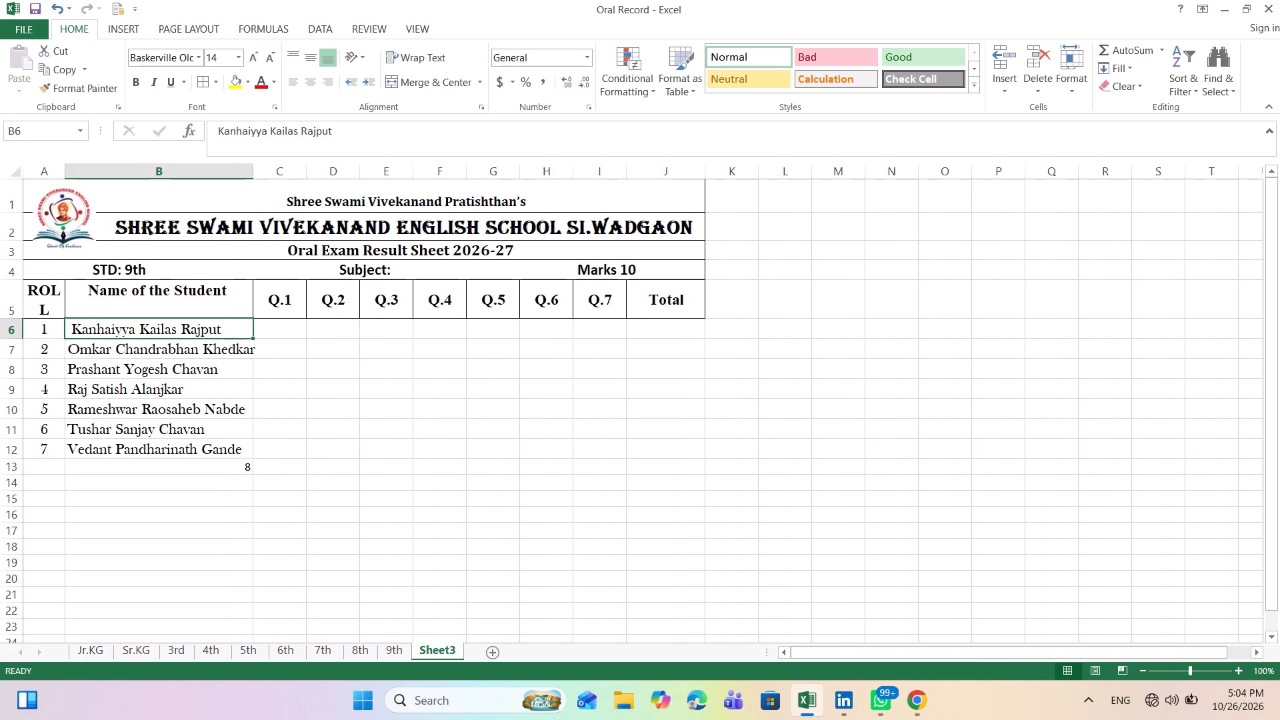
Clear the stray 8 from cell B13 below the student names.
{"action": "left_click", "coordinate": [225, 469]}
{"action": "key", "text": "BackSpace"}
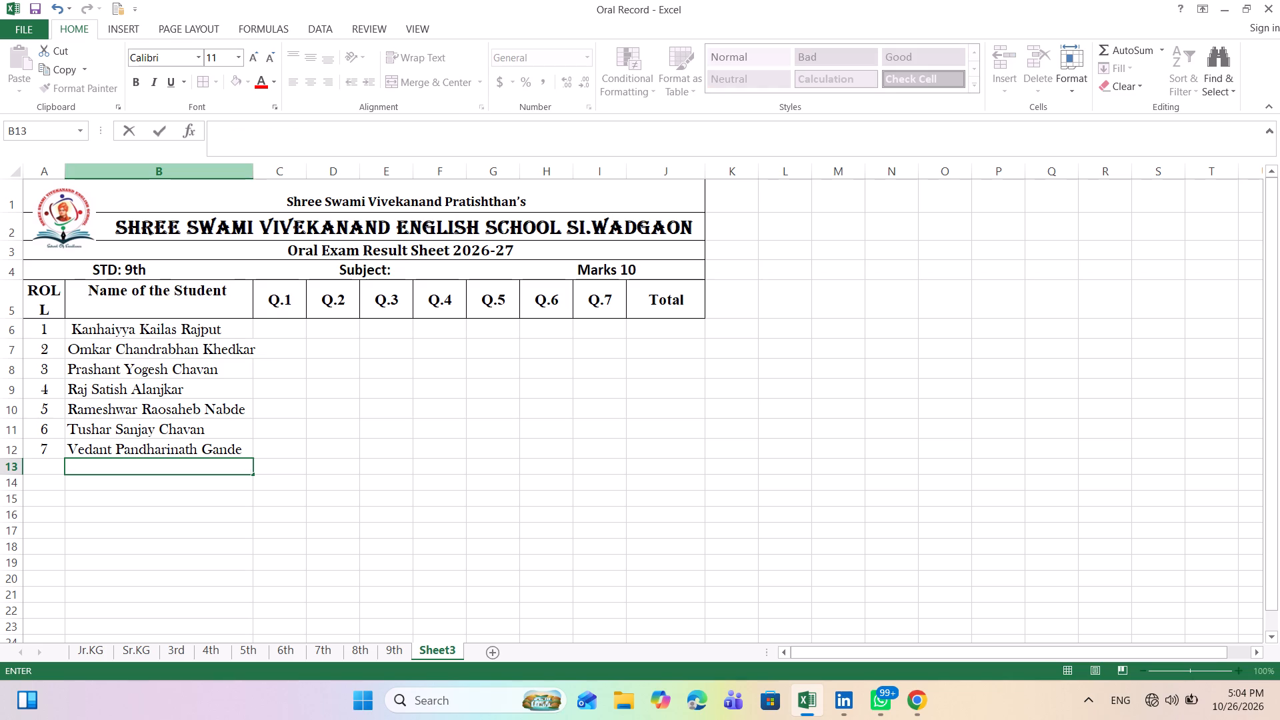
Widen column B slightly more so that the longest student name in row 7 fits inside it.
{"action": "left_click_drag", "start_coordinate": [254, 189], "coordinate": [253, 175]}
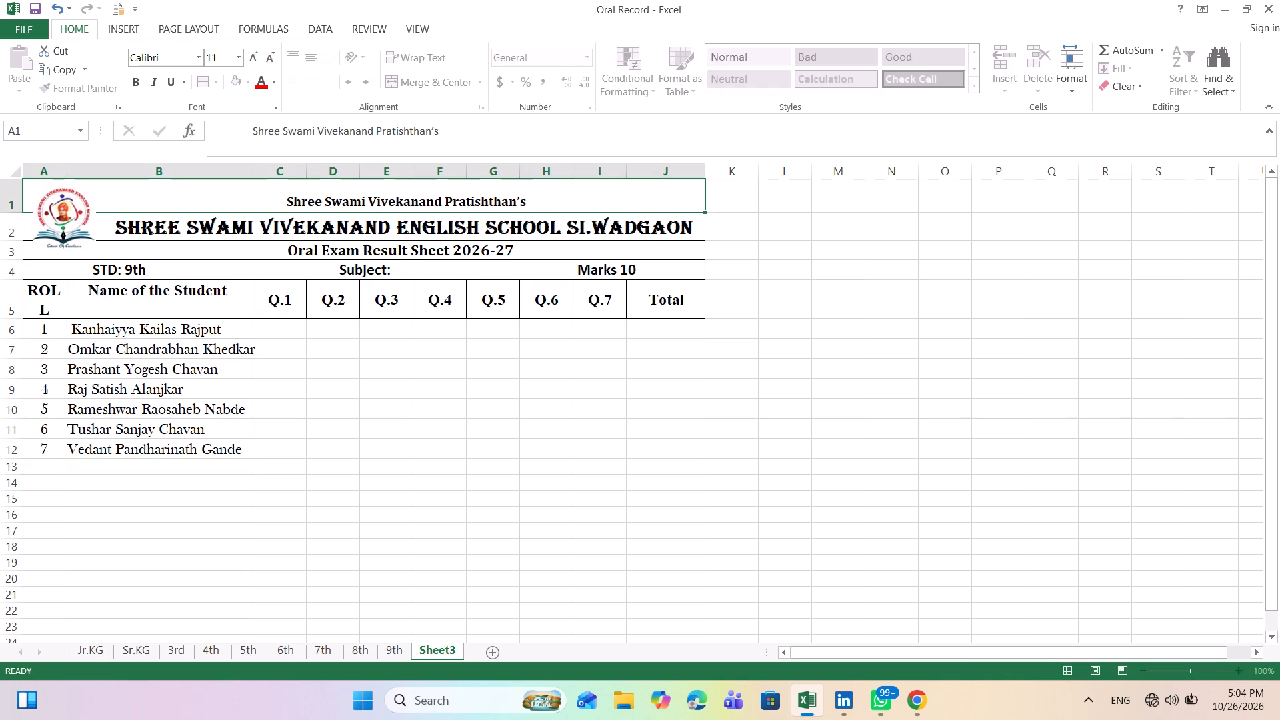
{"action": "left_click_drag", "start_coordinate": [253, 175], "coordinate": [257, 176]}
{"action": "left_click", "coordinate": [257, 176]}
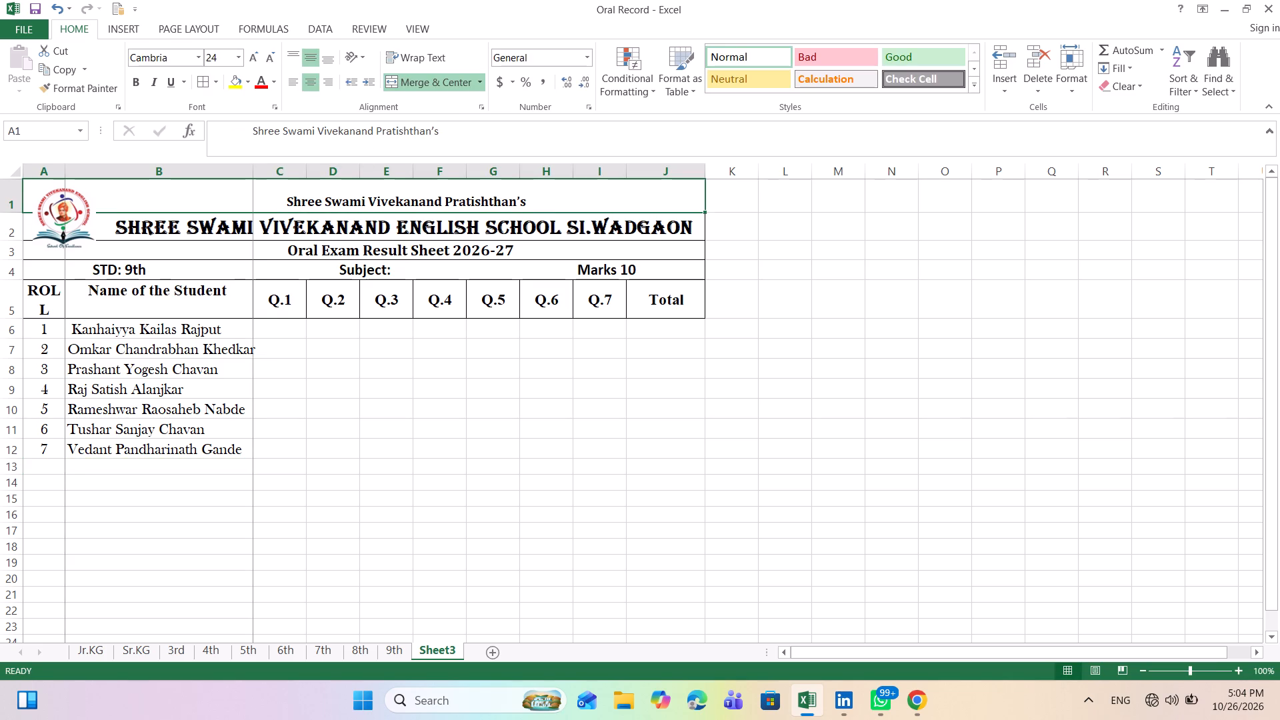
{"action": "left_click", "coordinate": [253, 176]}
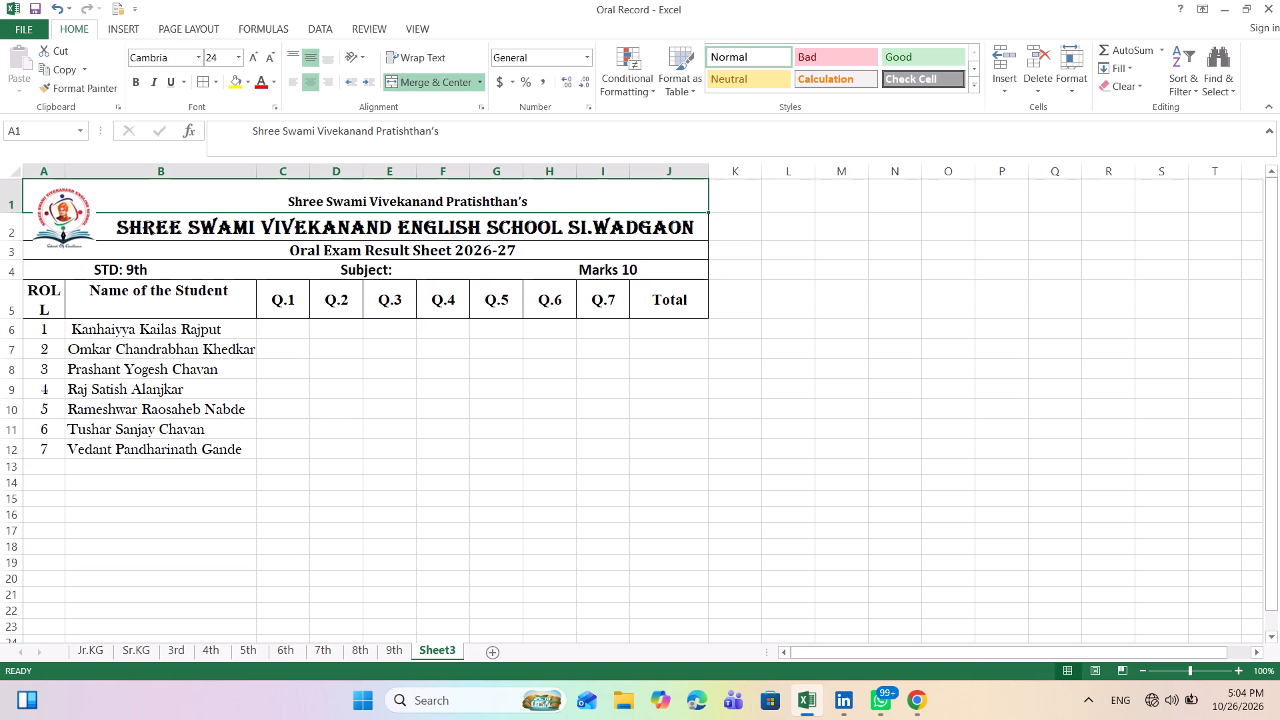
Narrow the Q.1, Q.2 and Q.3 columns (C, D and E) slightly.
{"action": "left_click_drag", "start_coordinate": [310, 171], "coordinate": [299, 171]}
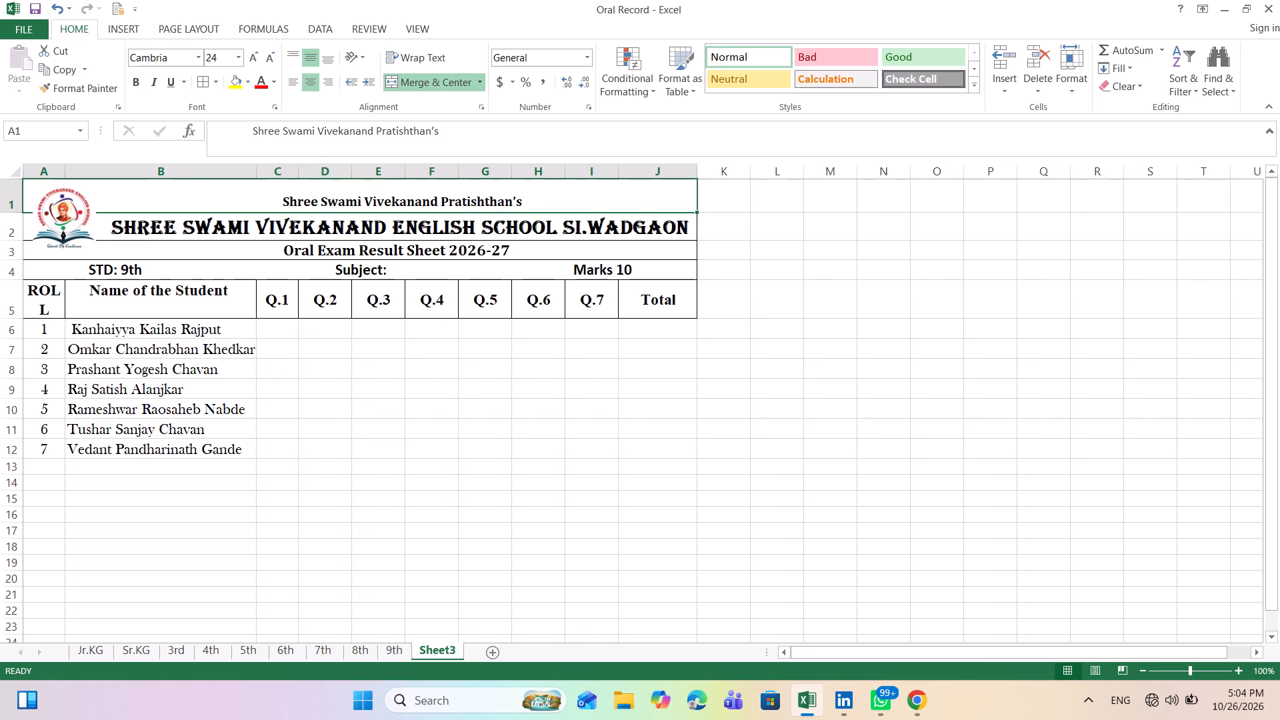
{"action": "left_click_drag", "start_coordinate": [353, 175], "coordinate": [343, 175]}
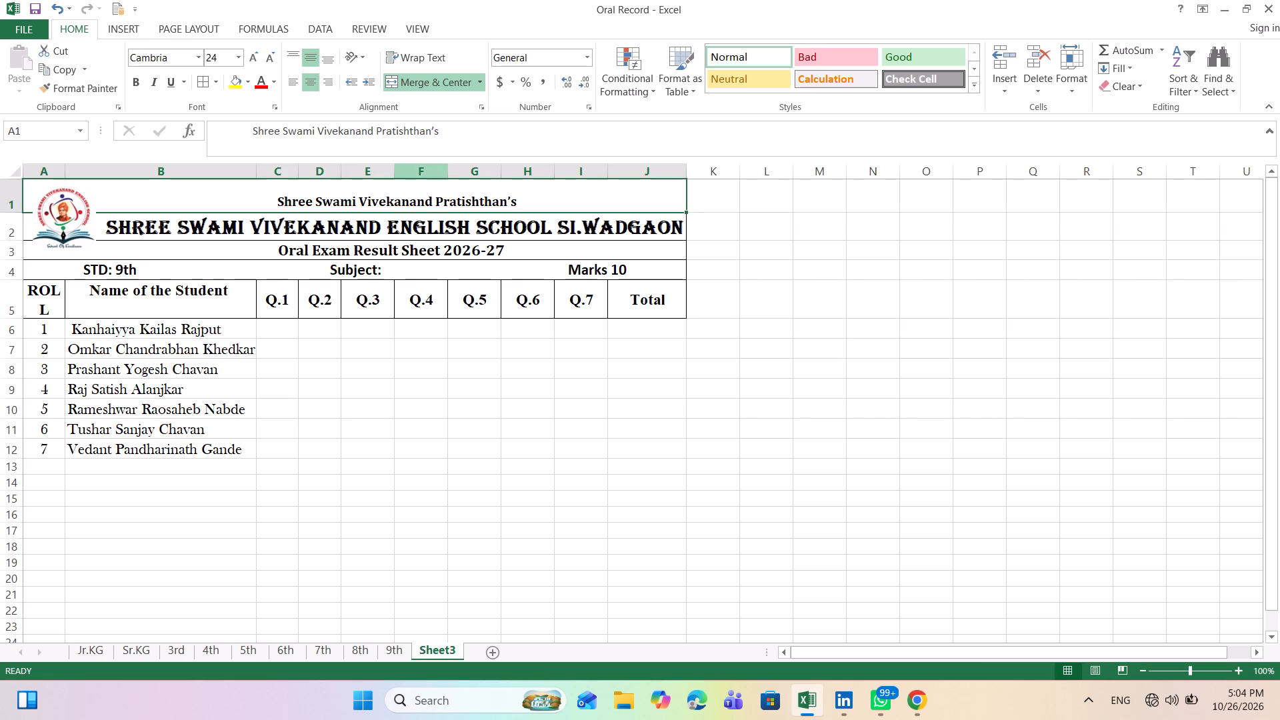
{"action": "left_click_drag", "start_coordinate": [395, 173], "coordinate": [388, 173]}
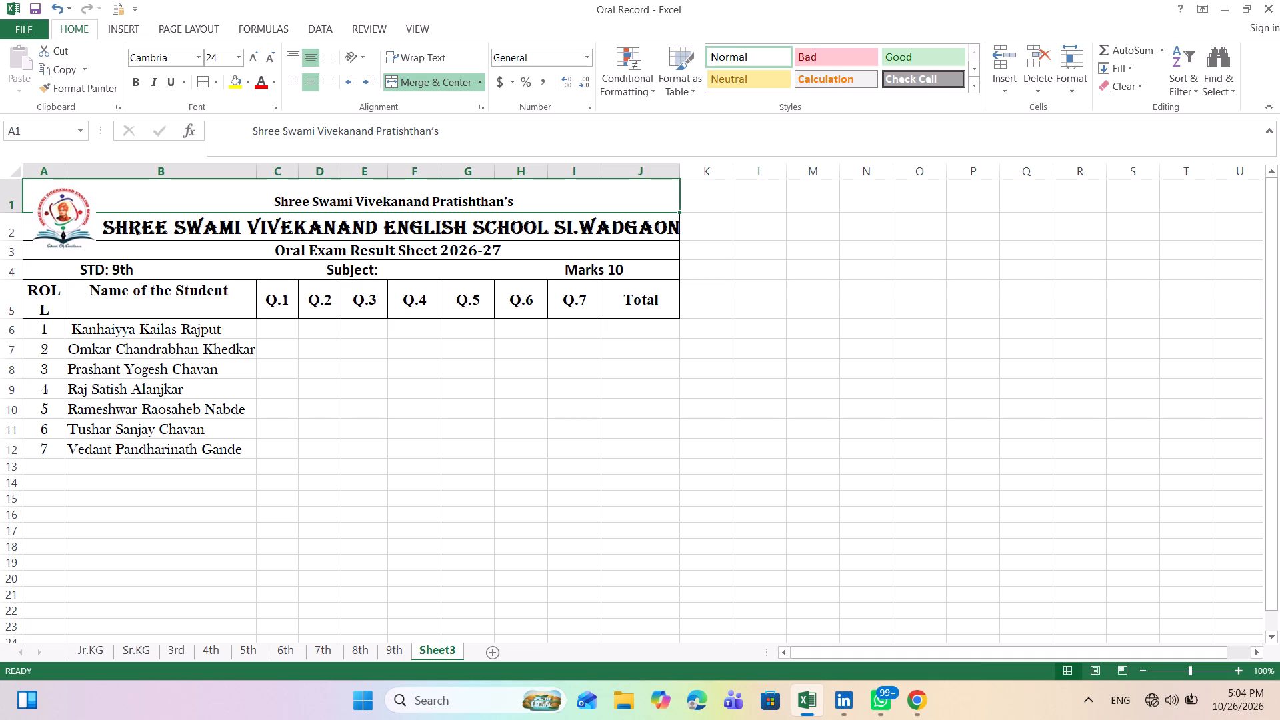
Widen column A slightly so that the ROLL NO. heading fits without breaking the word ROLL.
{"action": "left_click_drag", "start_coordinate": [65, 168], "coordinate": [75, 168]}
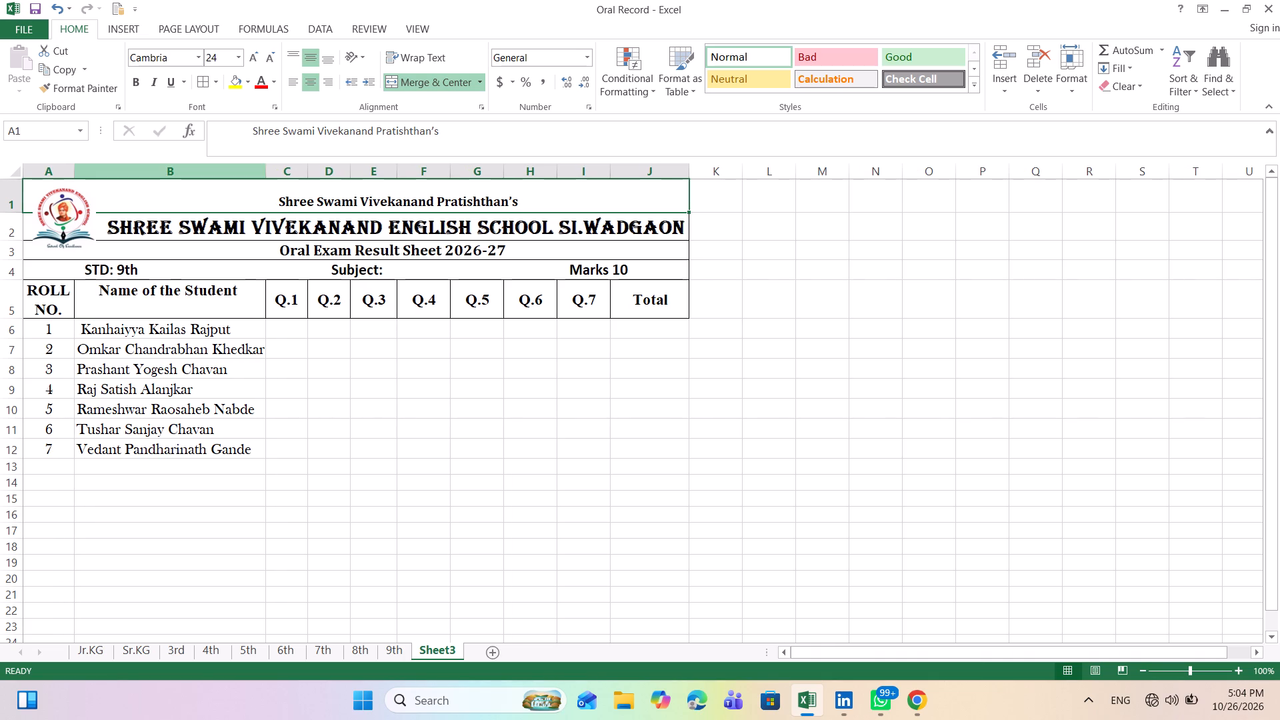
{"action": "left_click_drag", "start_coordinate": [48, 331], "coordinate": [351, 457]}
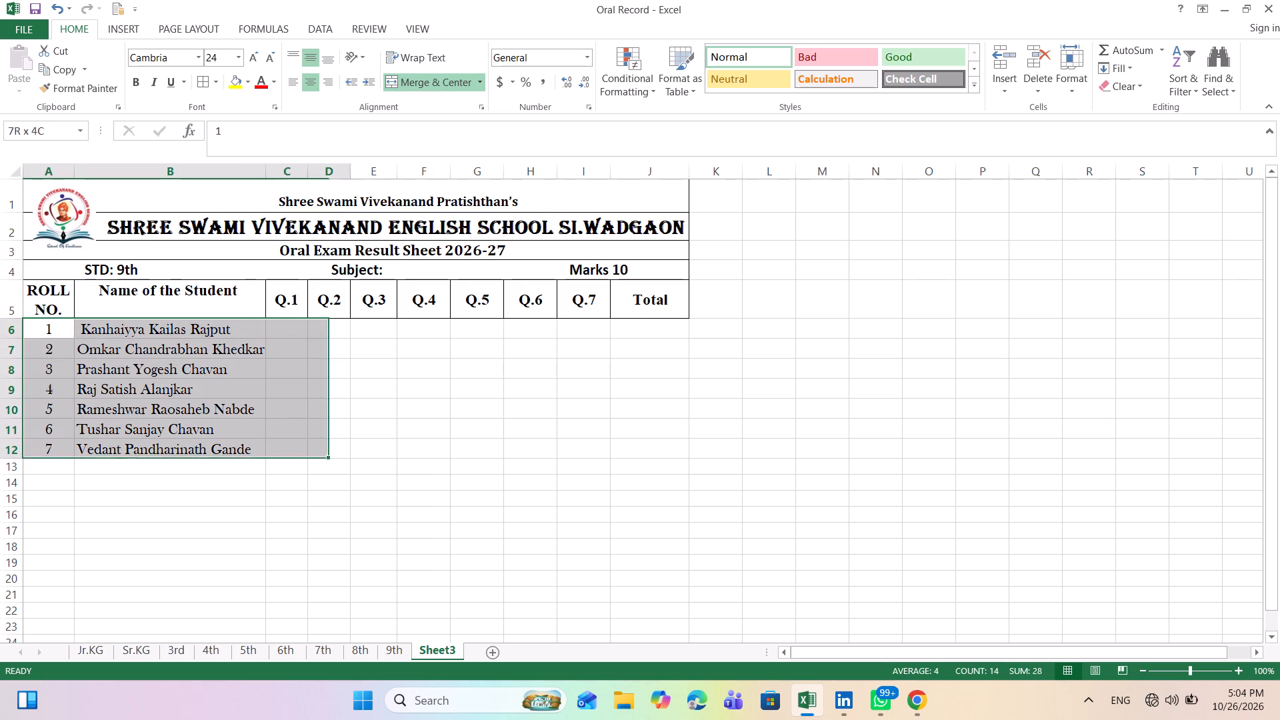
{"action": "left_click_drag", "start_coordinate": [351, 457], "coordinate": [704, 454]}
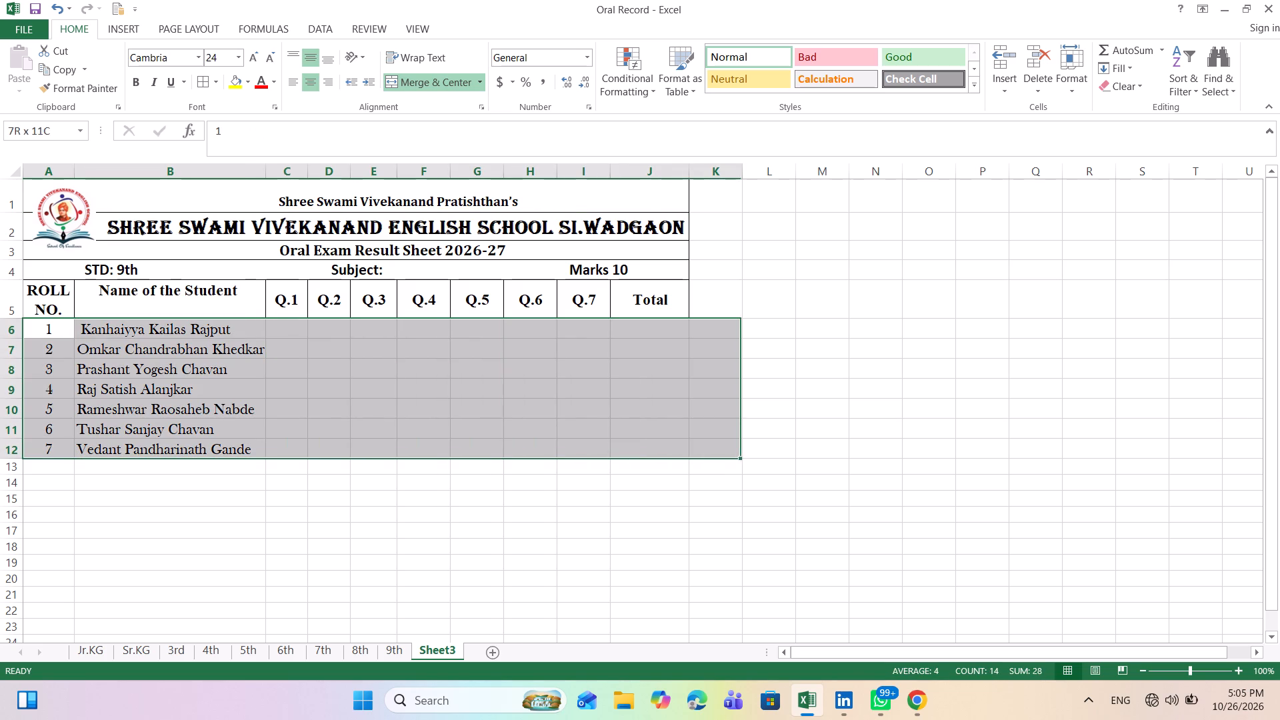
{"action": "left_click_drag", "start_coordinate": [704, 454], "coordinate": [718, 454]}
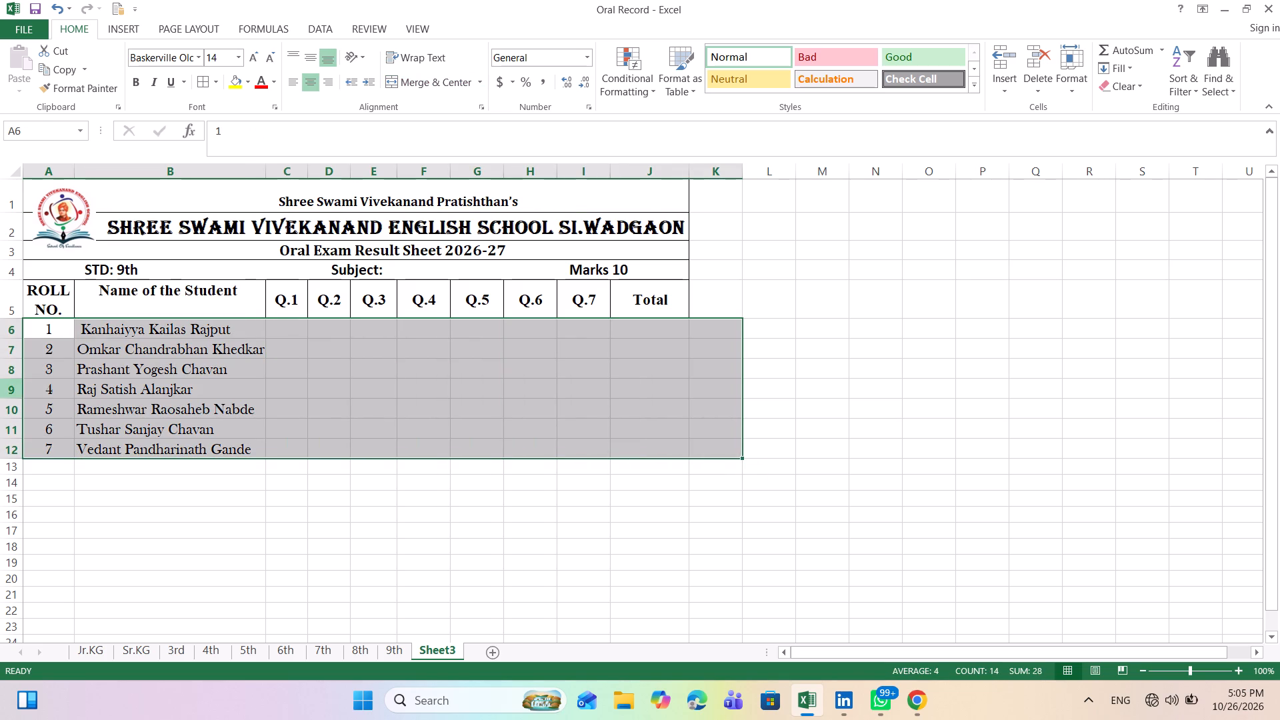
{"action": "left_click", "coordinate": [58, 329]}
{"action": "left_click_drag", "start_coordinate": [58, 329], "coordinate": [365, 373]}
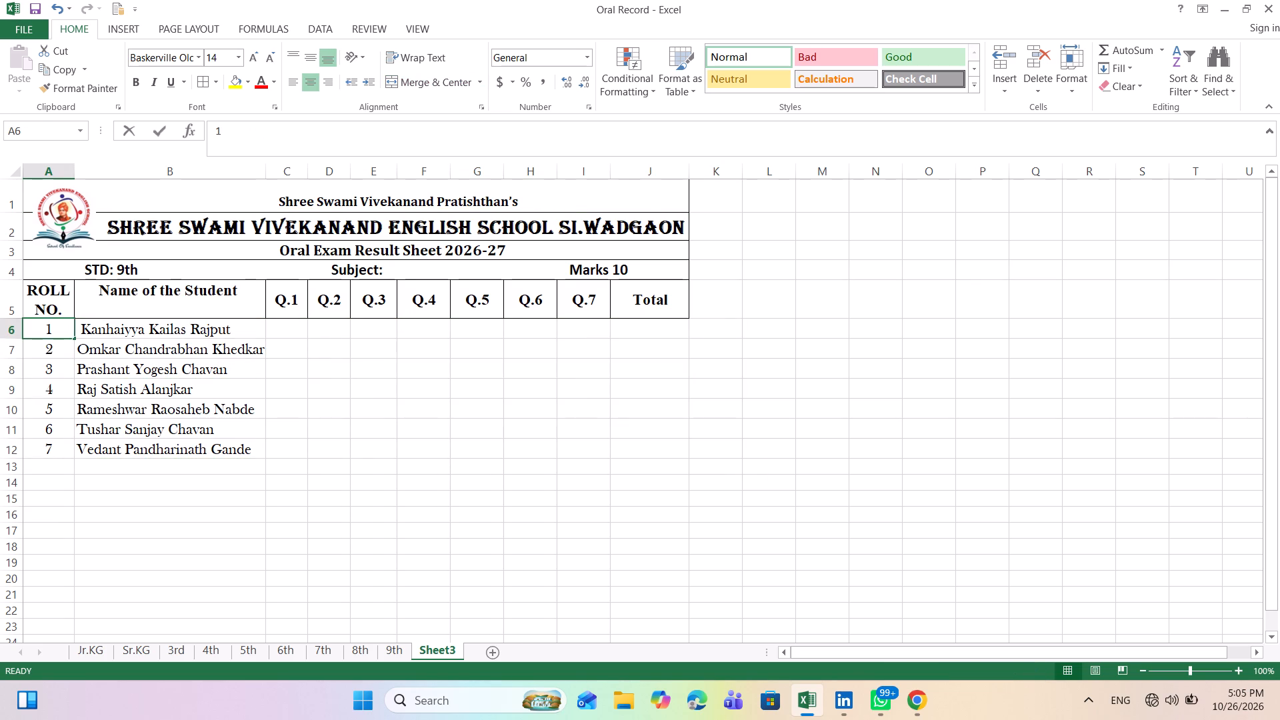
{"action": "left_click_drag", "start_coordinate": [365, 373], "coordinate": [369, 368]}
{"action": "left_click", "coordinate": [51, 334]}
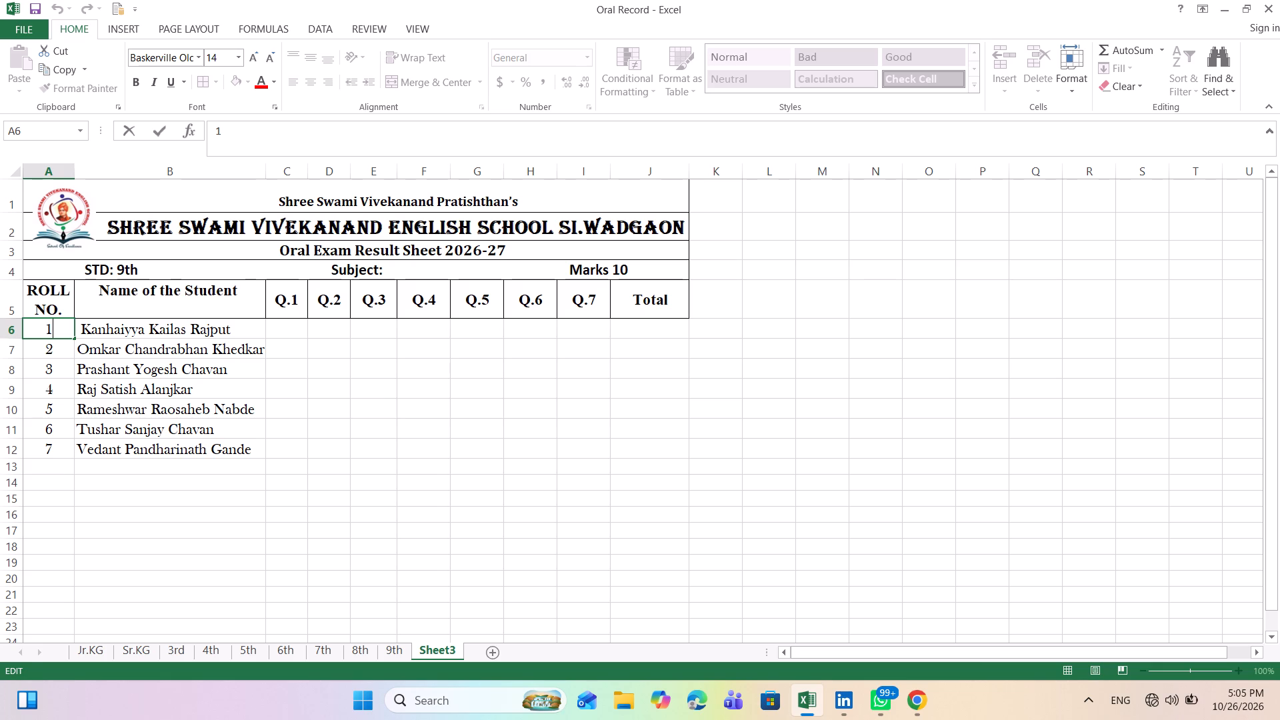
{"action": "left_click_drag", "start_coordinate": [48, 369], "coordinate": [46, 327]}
Apply all borders to the student rows A6:J12, from the roll number column through the Total column.
{"action": "left_click", "coordinate": [46, 327]}
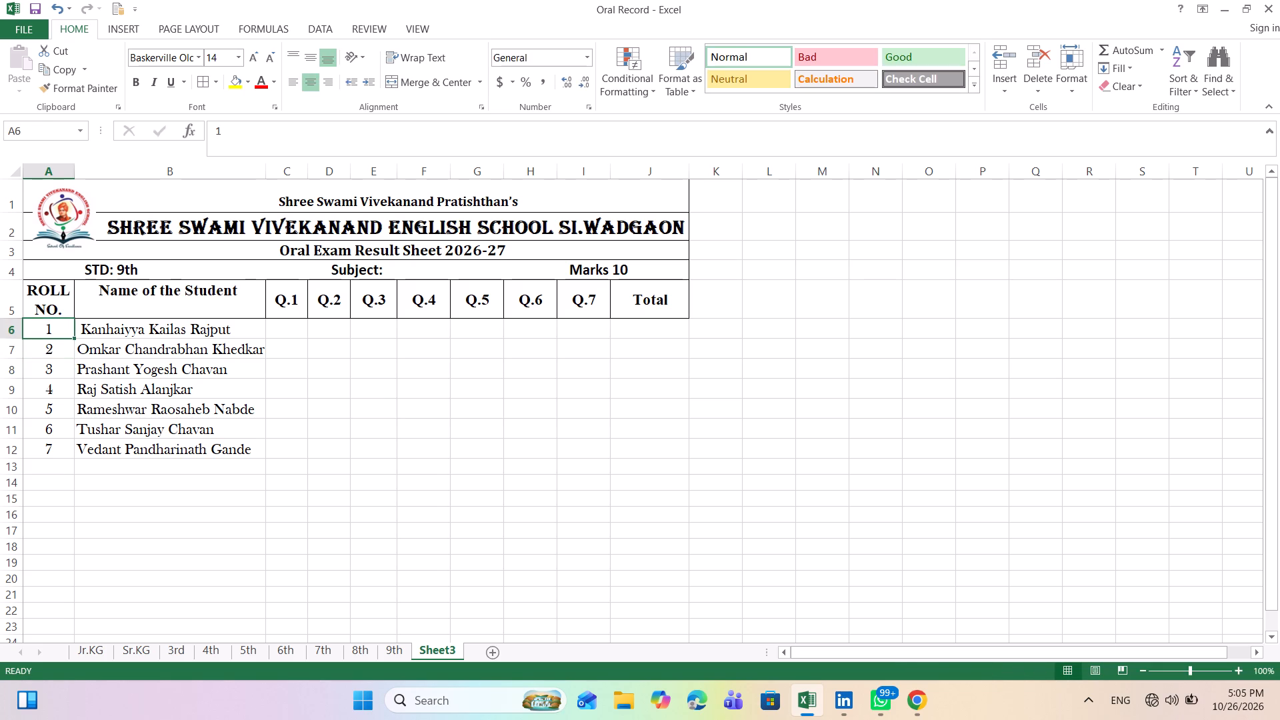
{"action": "left_click_drag", "start_coordinate": [46, 327], "coordinate": [601, 375]}
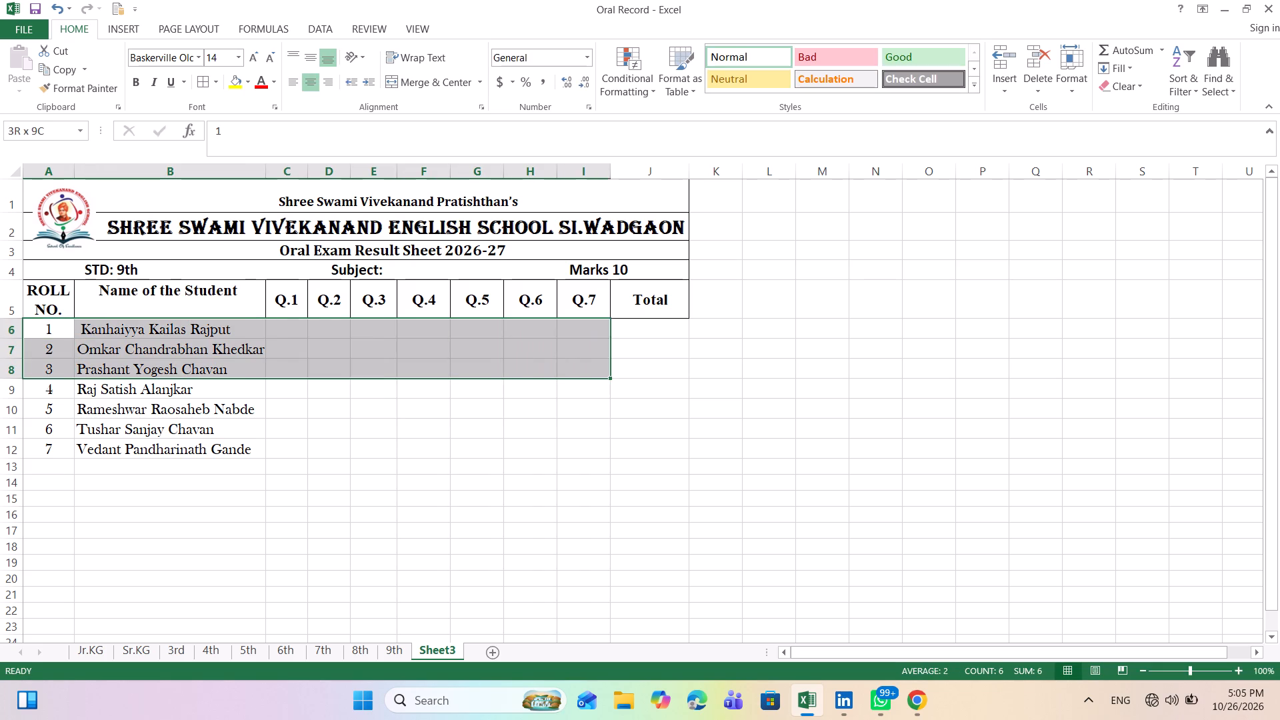
{"action": "left_click_drag", "start_coordinate": [601, 375], "coordinate": [682, 452]}
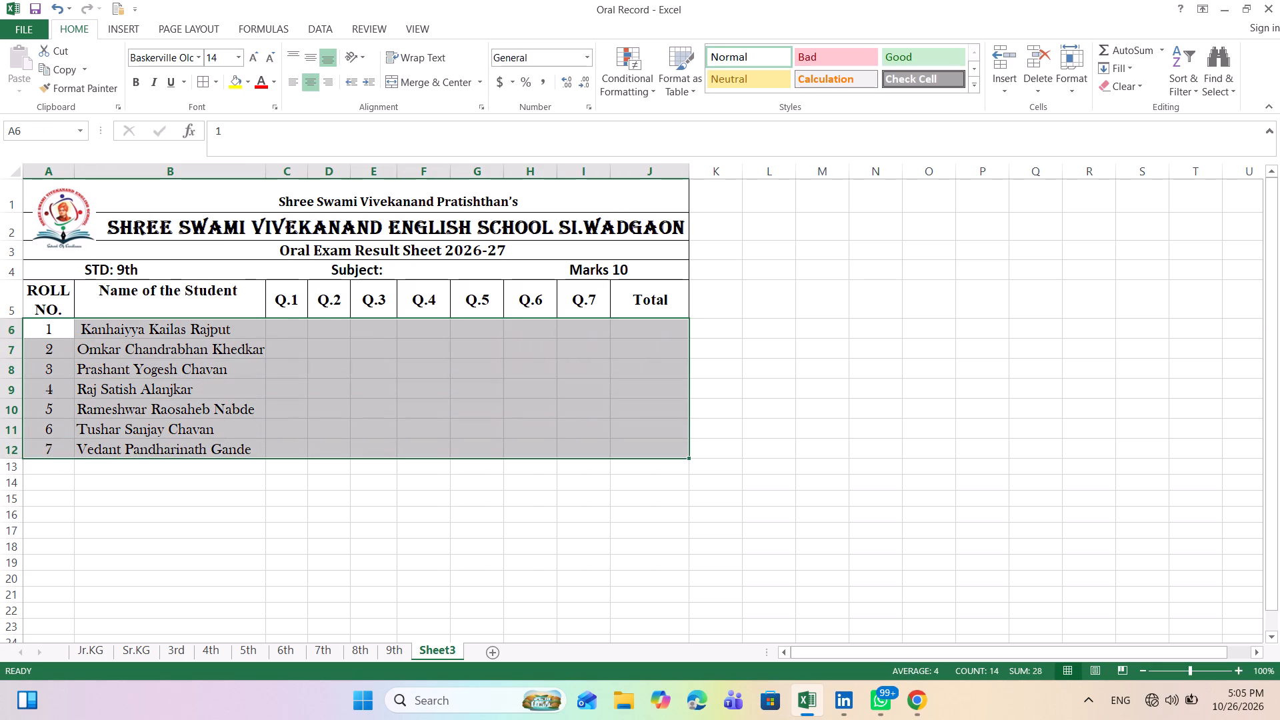
{"action": "left_click", "coordinate": [203, 77]}
{"action": "left_click", "coordinate": [348, 519]}
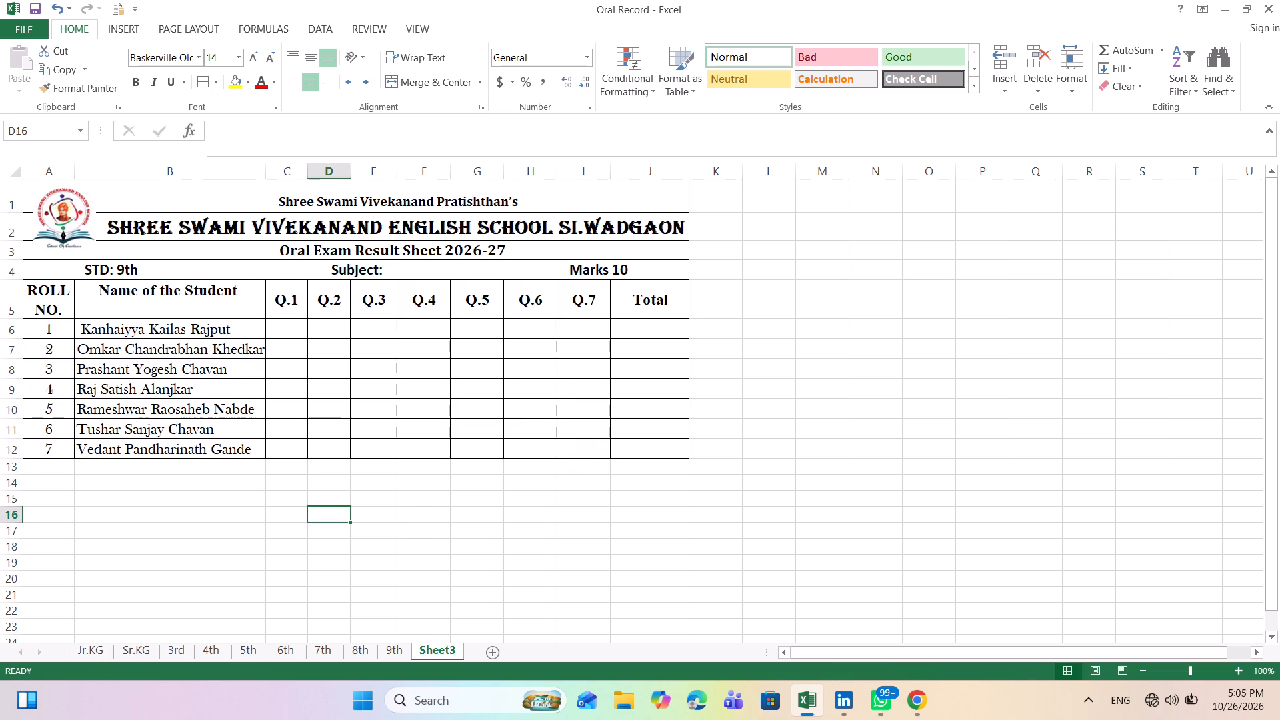
Rename the Sheet3 worksheet as 10th.
{"action": "double_click", "coordinate": [437, 652]}
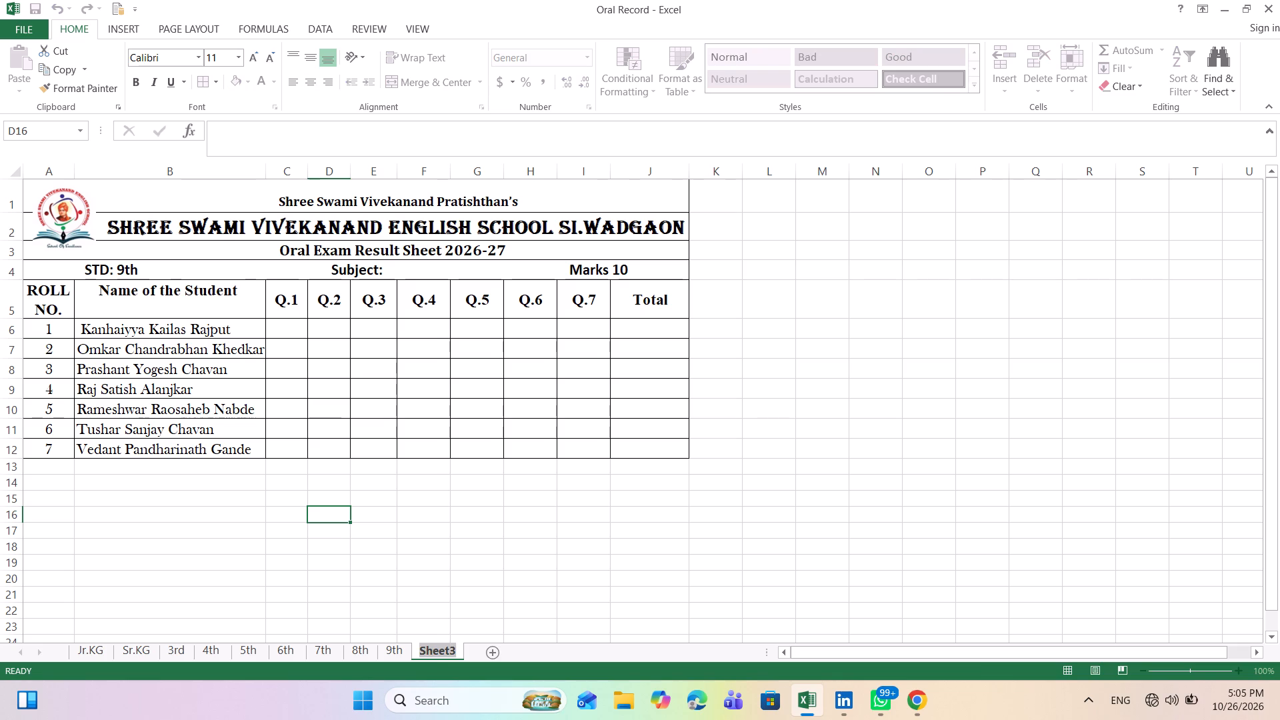
{"action": "key", "text": "BackSpace"}
{"action": "type", "text": "10"}
{"action": "type", "text": "th"}
{"action": "left_click", "coordinate": [514, 618]}
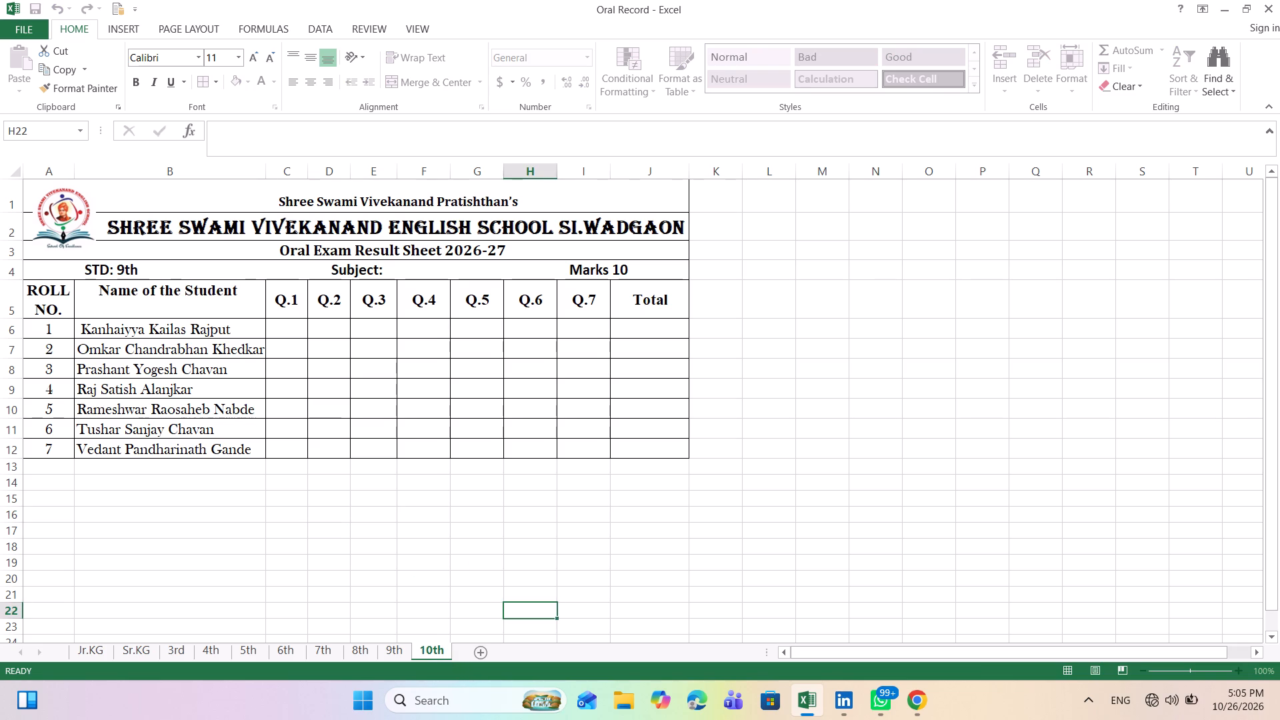
Save the workbook.
{"action": "left_click", "coordinate": [28, 16]}
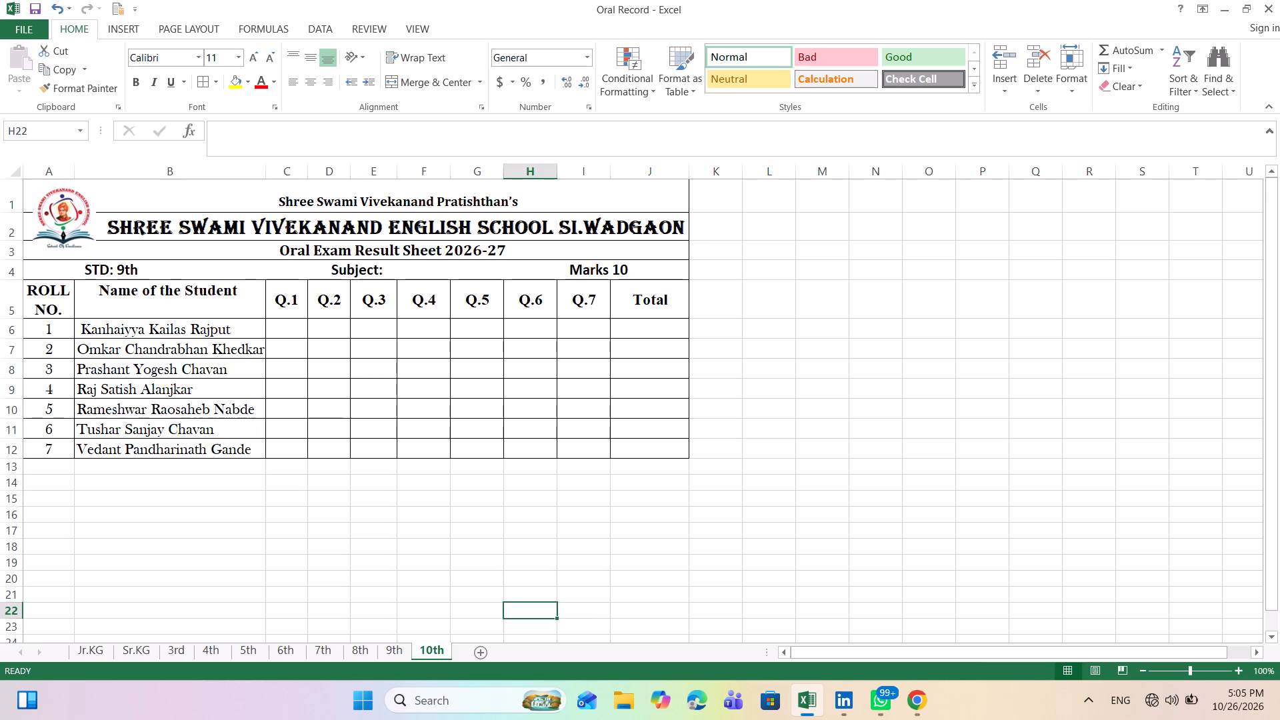
{"action": "left_click", "coordinate": [156, 463]}
Save the 10th sheet to the Desktop as a PDF named Oral Record 10th and look through its pages.
{"action": "left_click", "coordinate": [25, 31]}
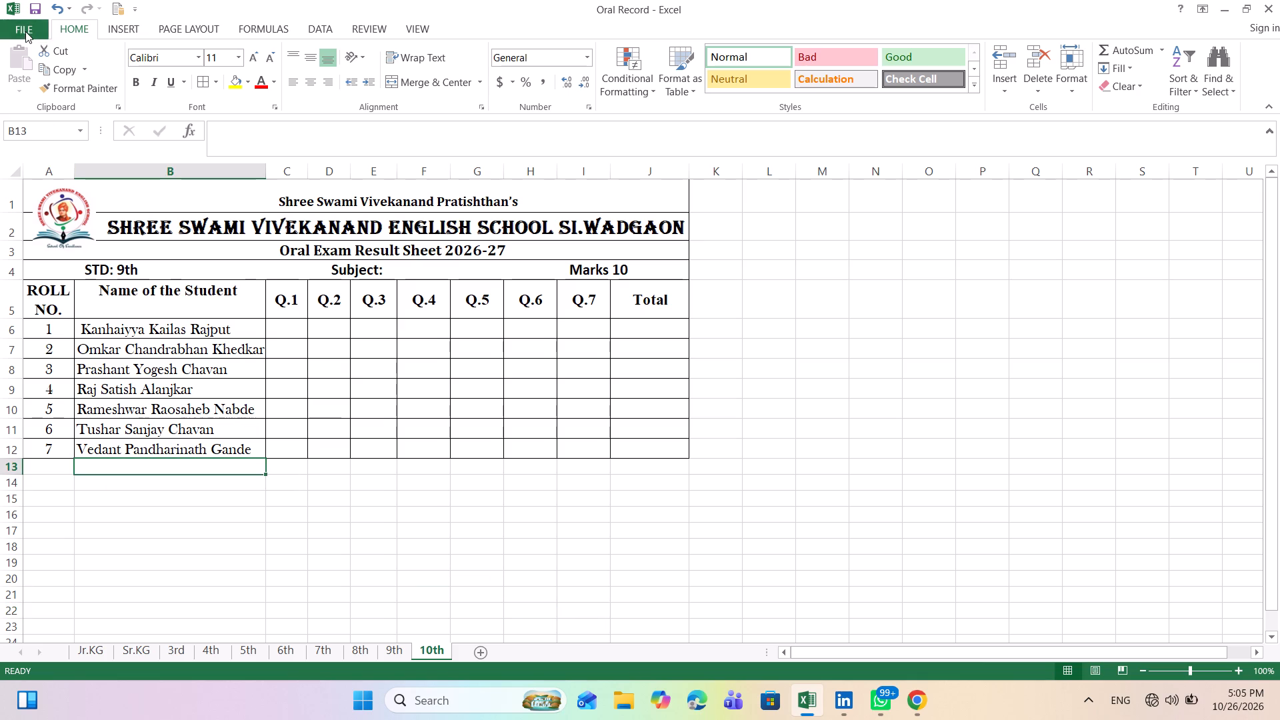
{"action": "left_click", "coordinate": [49, 173]}
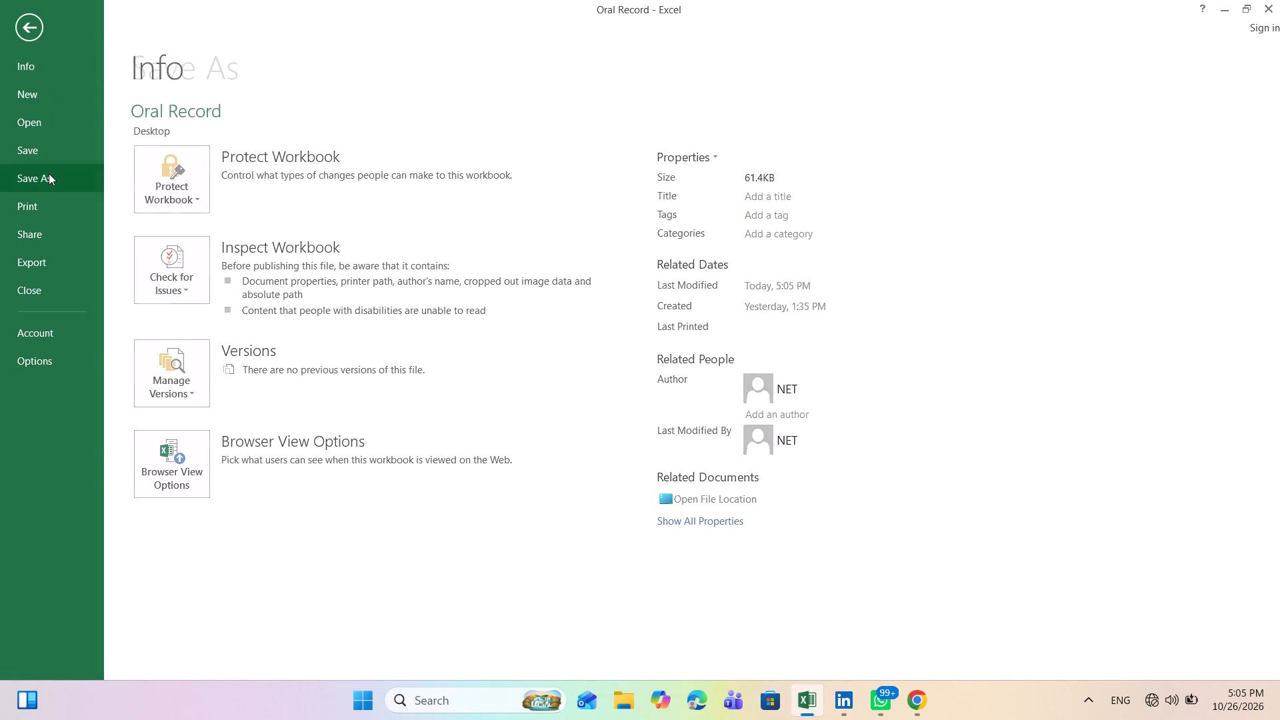
{"action": "left_click", "coordinate": [443, 172]}
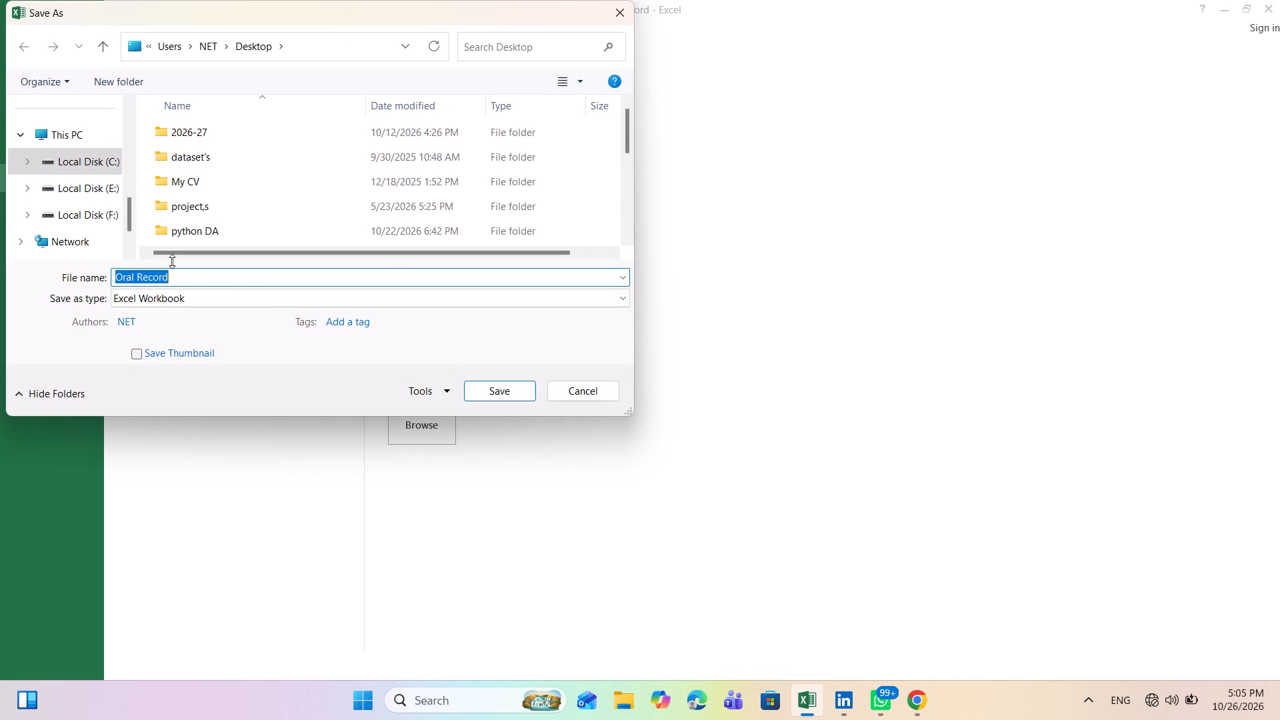
{"action": "left_click", "coordinate": [181, 273]}
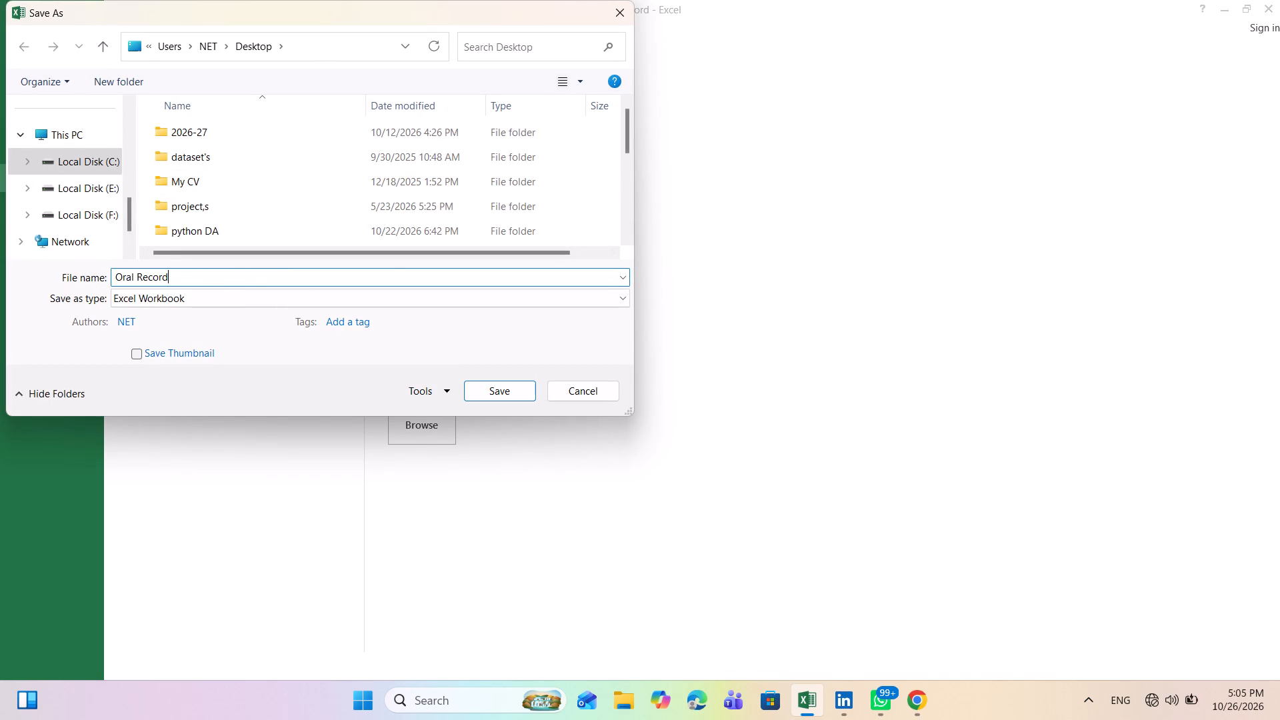
{"action": "key", "text": "space"}
{"action": "type", "text": "10"}
{"action": "type", "text": "th"}
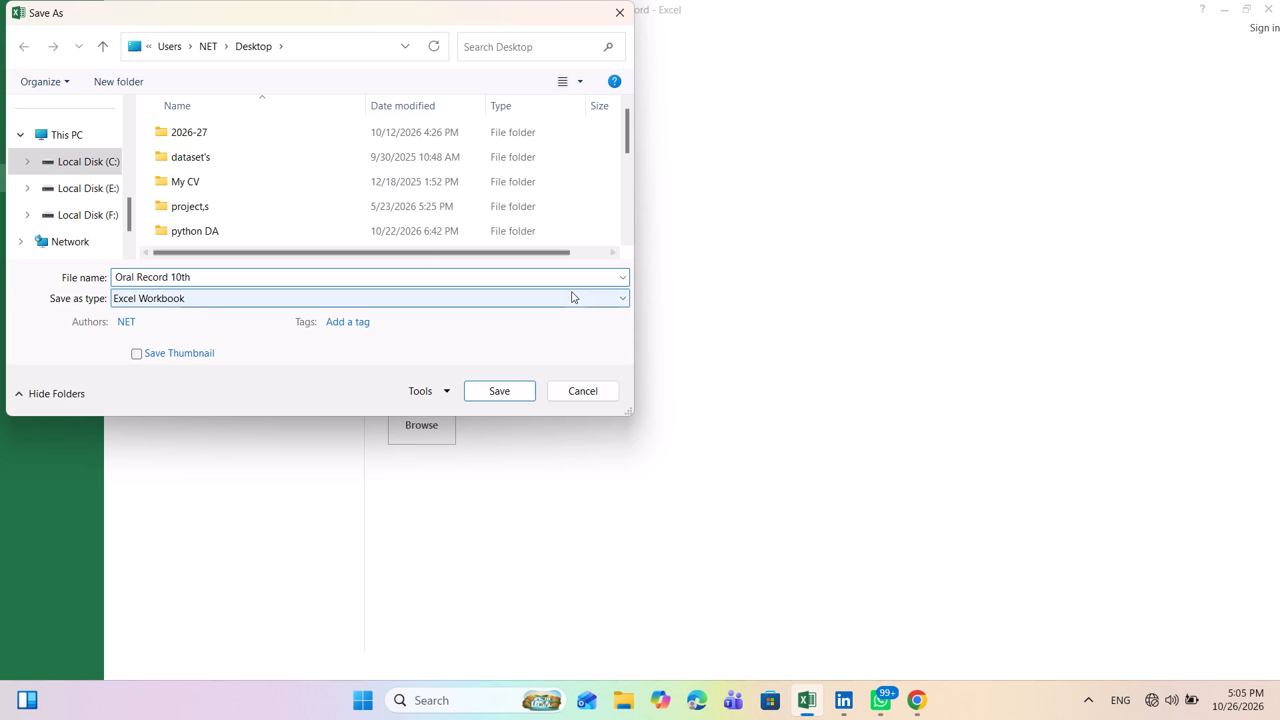
{"action": "left_click", "coordinate": [627, 295]}
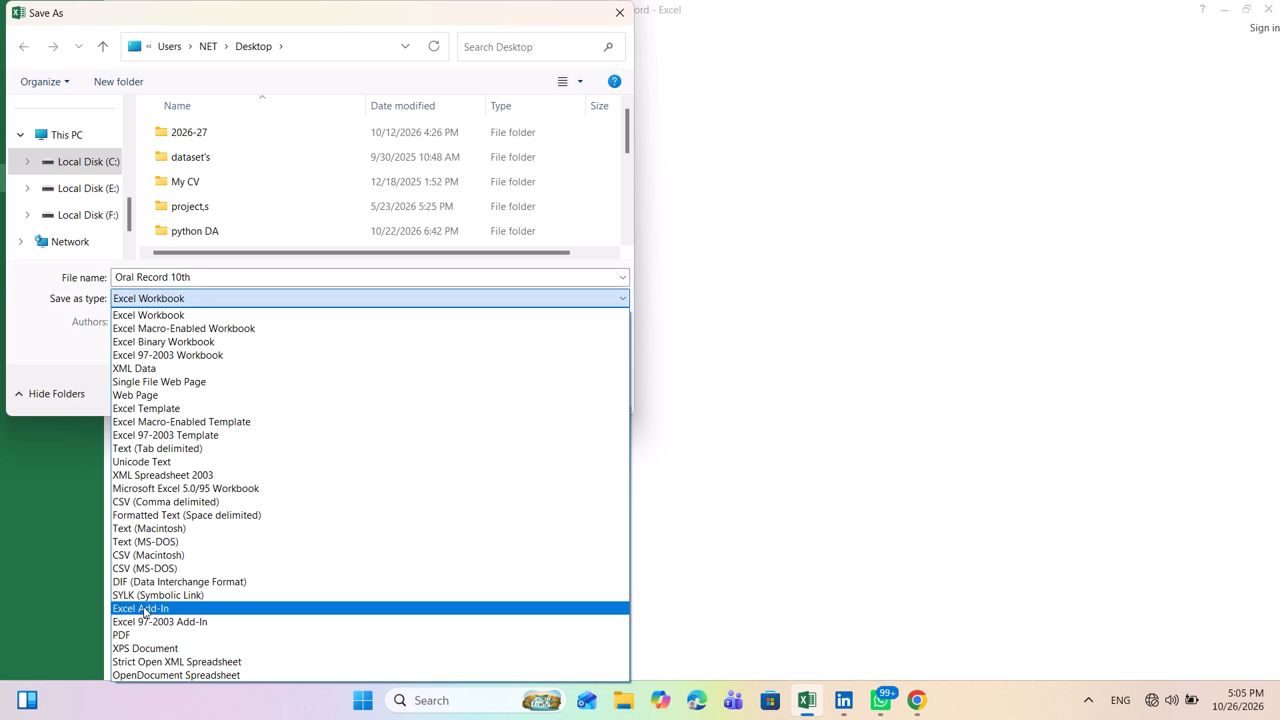
{"action": "left_click", "coordinate": [138, 633]}
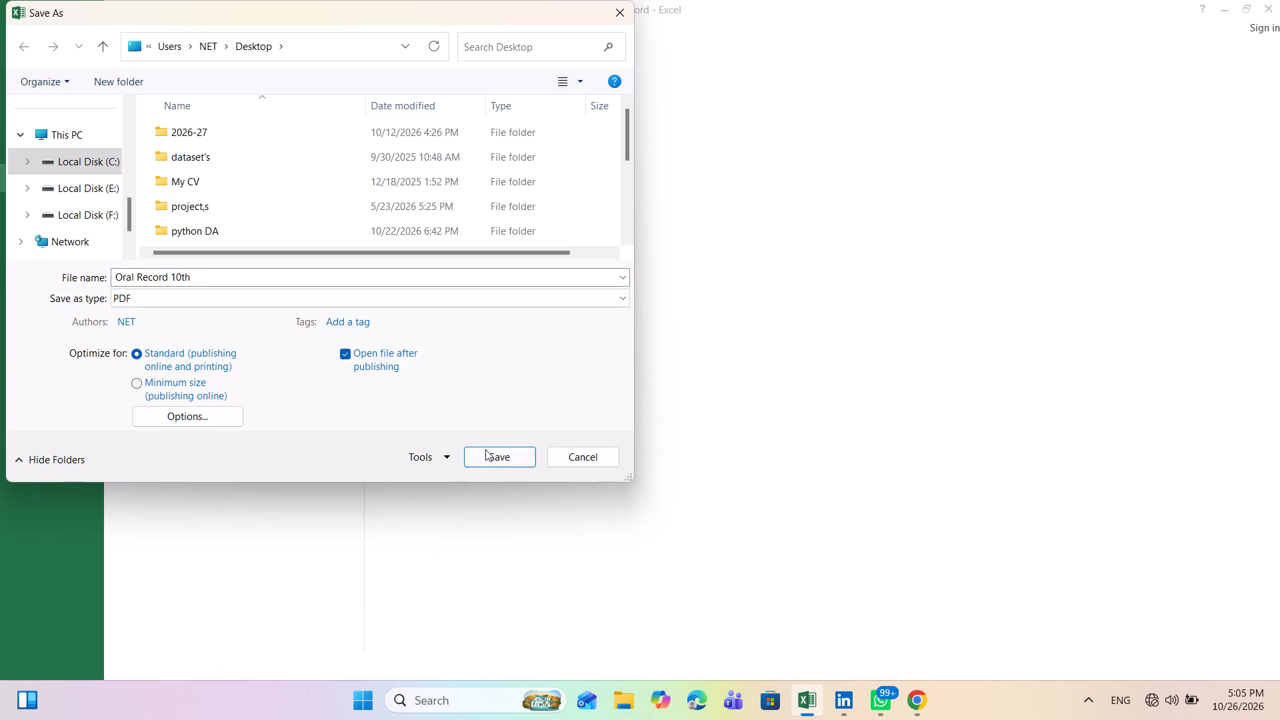
{"action": "left_click", "coordinate": [501, 458]}
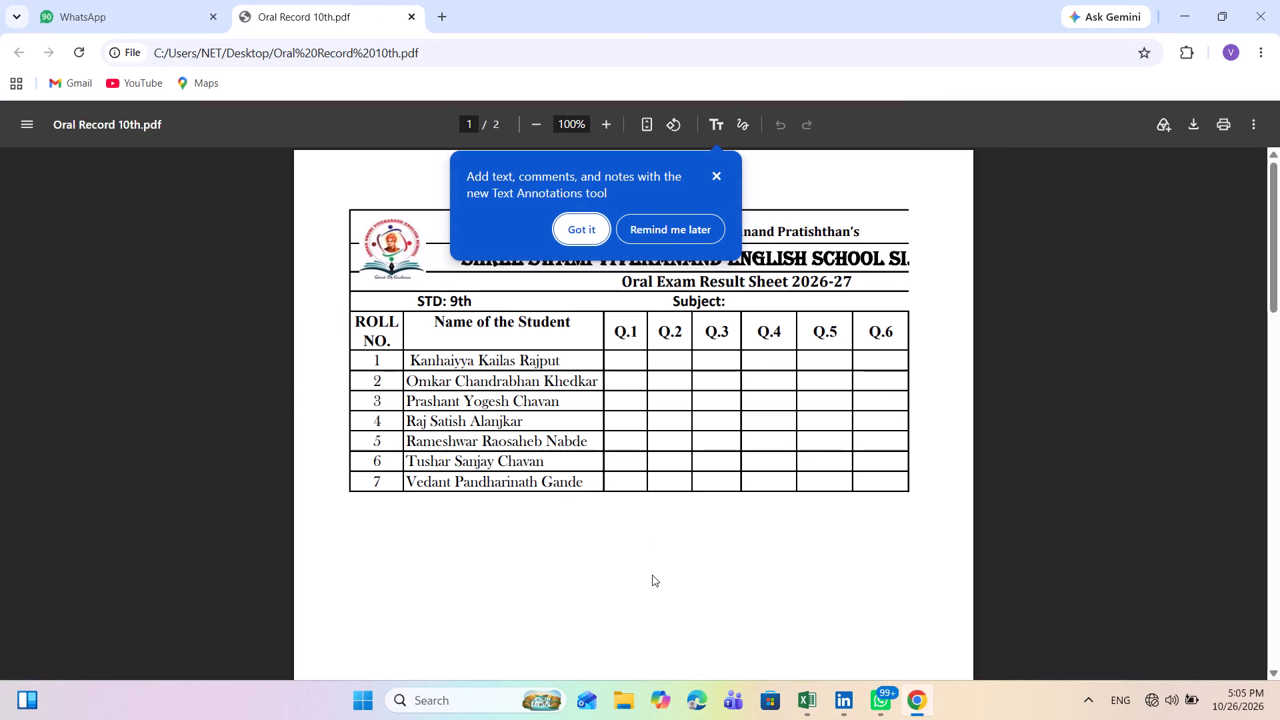
{"action": "scroll", "coordinate": [652, 575], "scroll_direction": "down", "scroll_amount": 11}
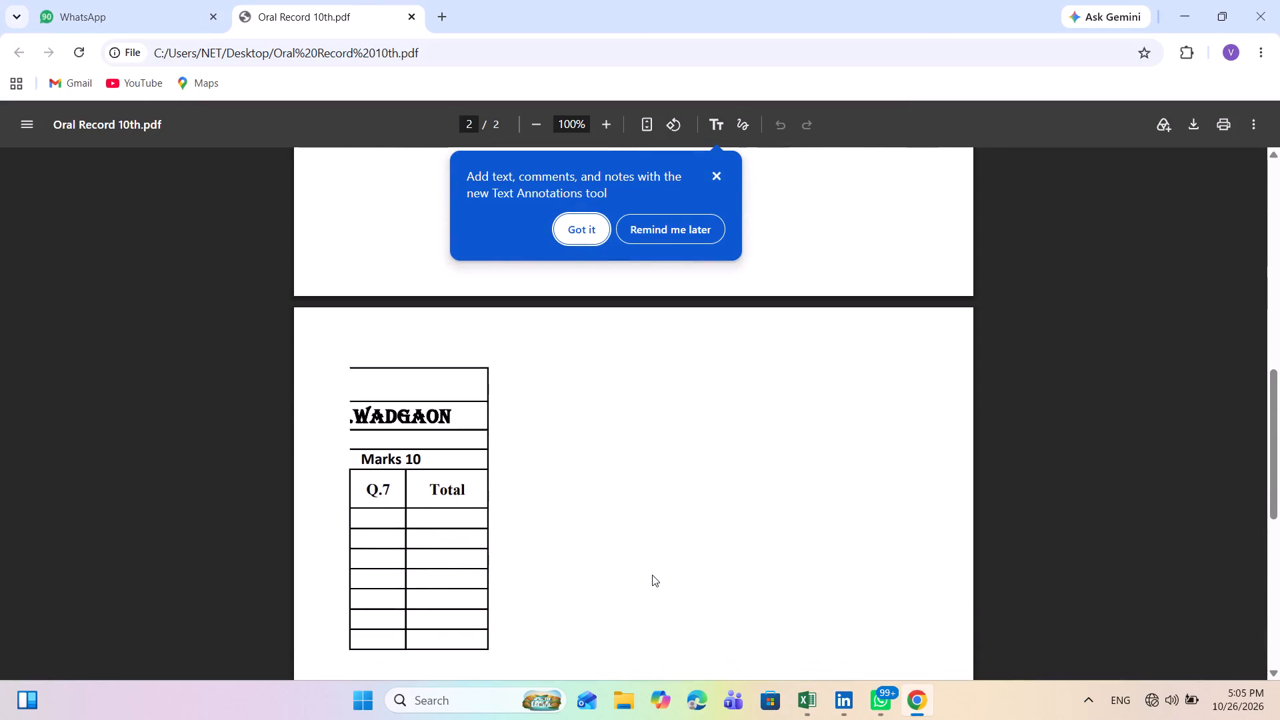
{"action": "scroll", "coordinate": [652, 575], "scroll_direction": "up", "scroll_amount": 8}
{"action": "left_click", "coordinate": [652, 575]}
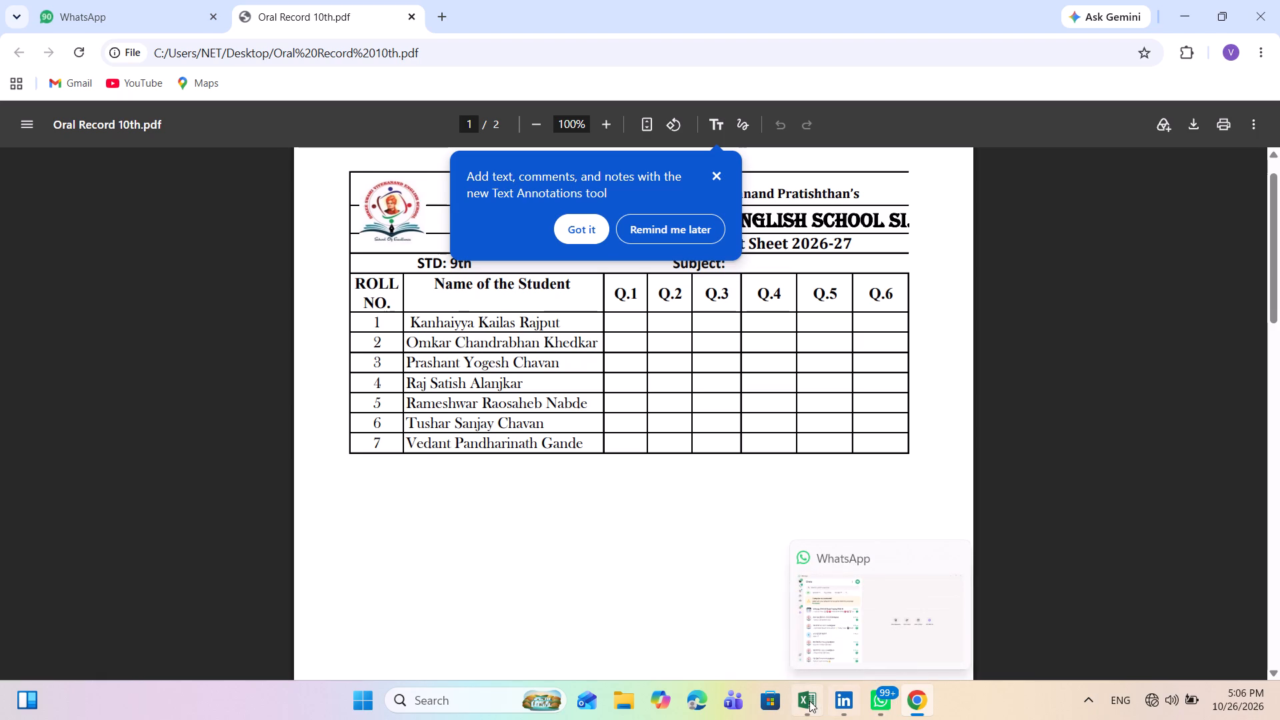
Switch back to the Excel workbook and set the school name heading in row 2 to font size 14.
{"action": "left_click", "coordinate": [809, 615]}
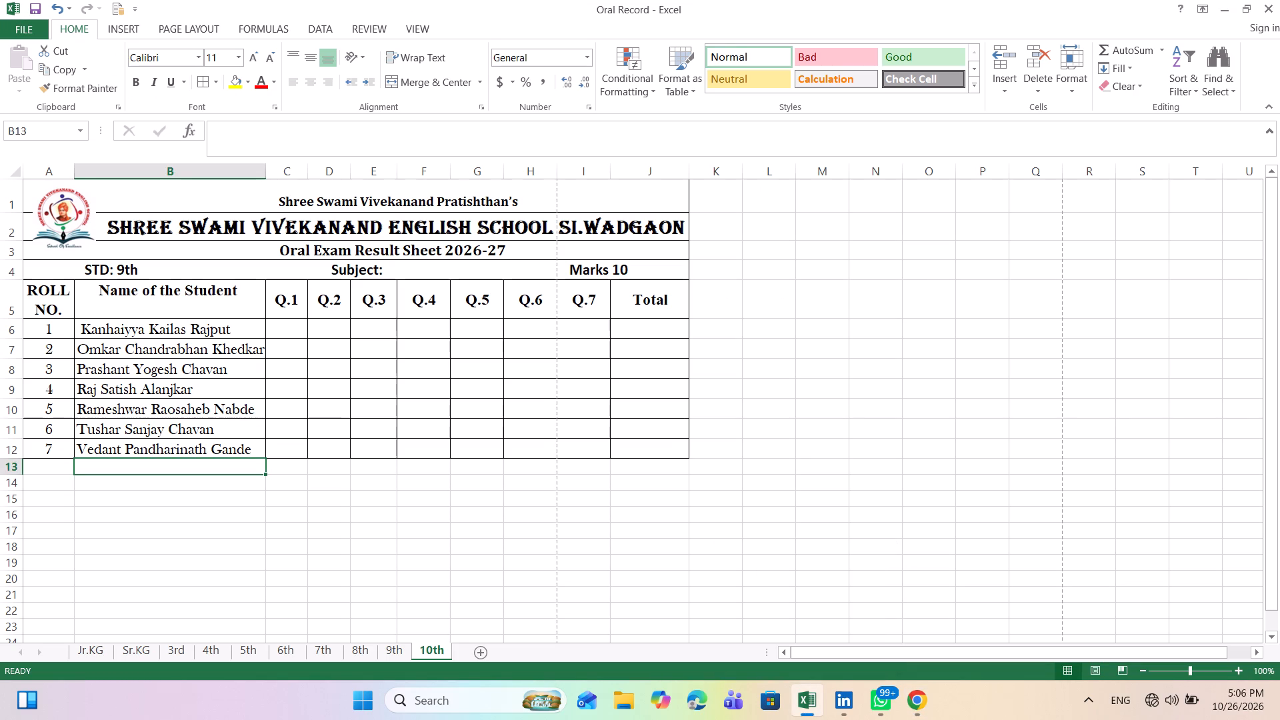
{"action": "left_click", "coordinate": [143, 229]}
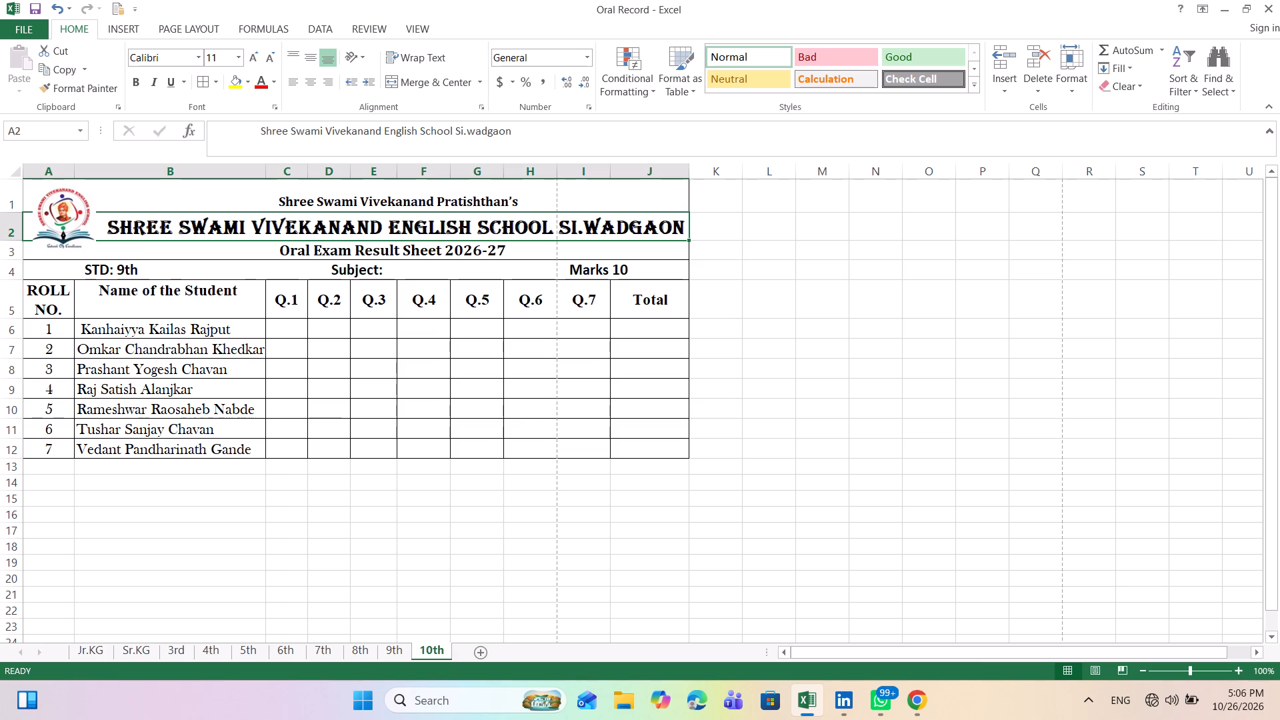
{"action": "left_click", "coordinate": [112, 229]}
{"action": "left_click_drag", "start_coordinate": [112, 229], "coordinate": [307, 239]}
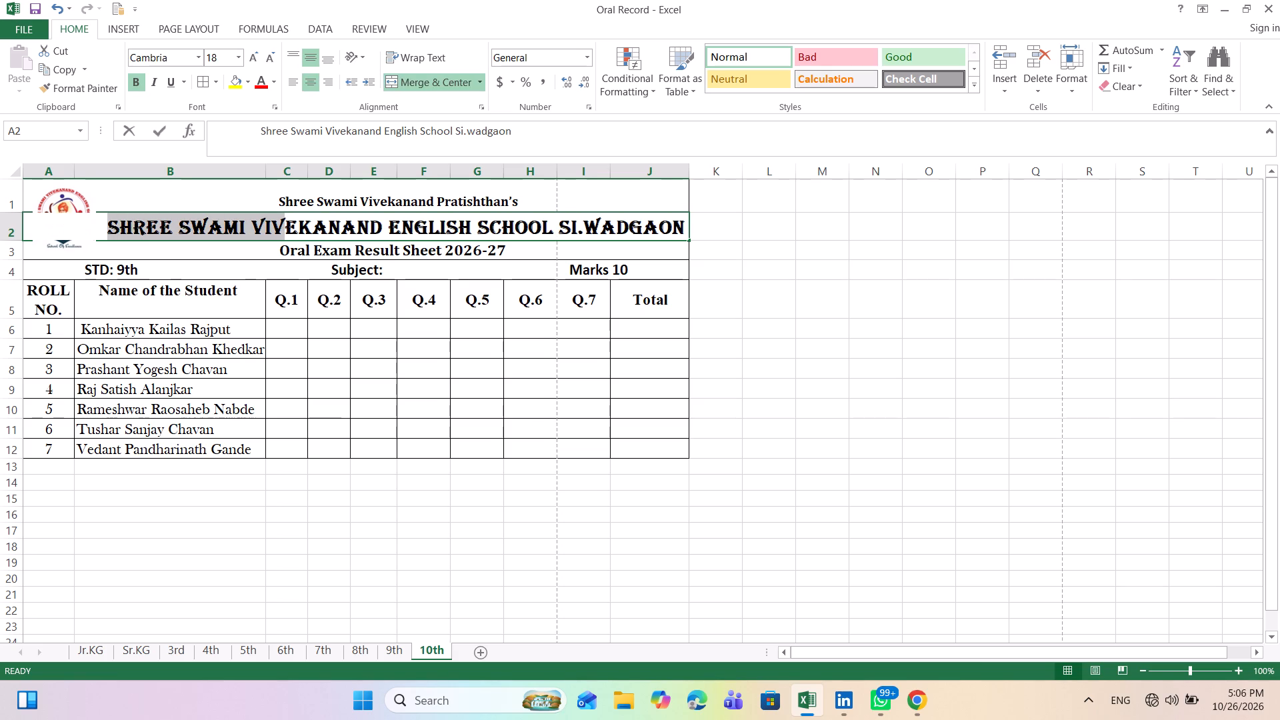
{"action": "left_click_drag", "start_coordinate": [307, 239], "coordinate": [693, 234]}
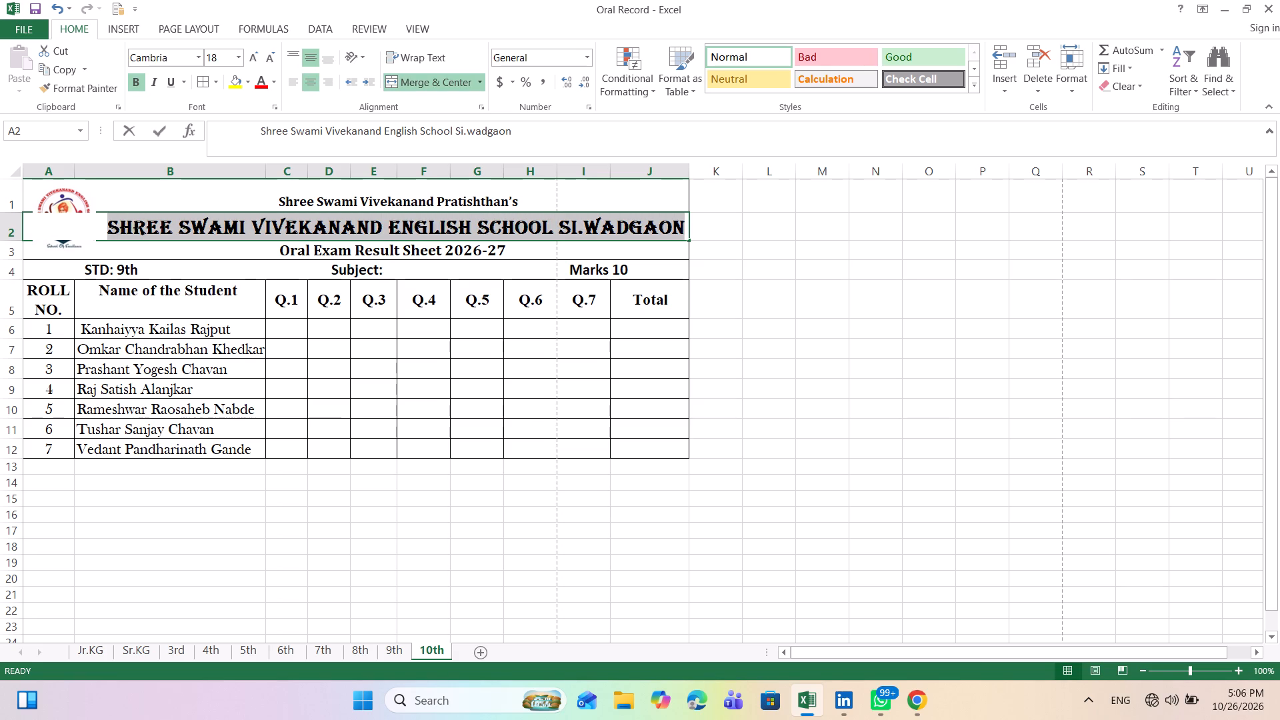
{"action": "left_click_drag", "start_coordinate": [693, 234], "coordinate": [732, 232]}
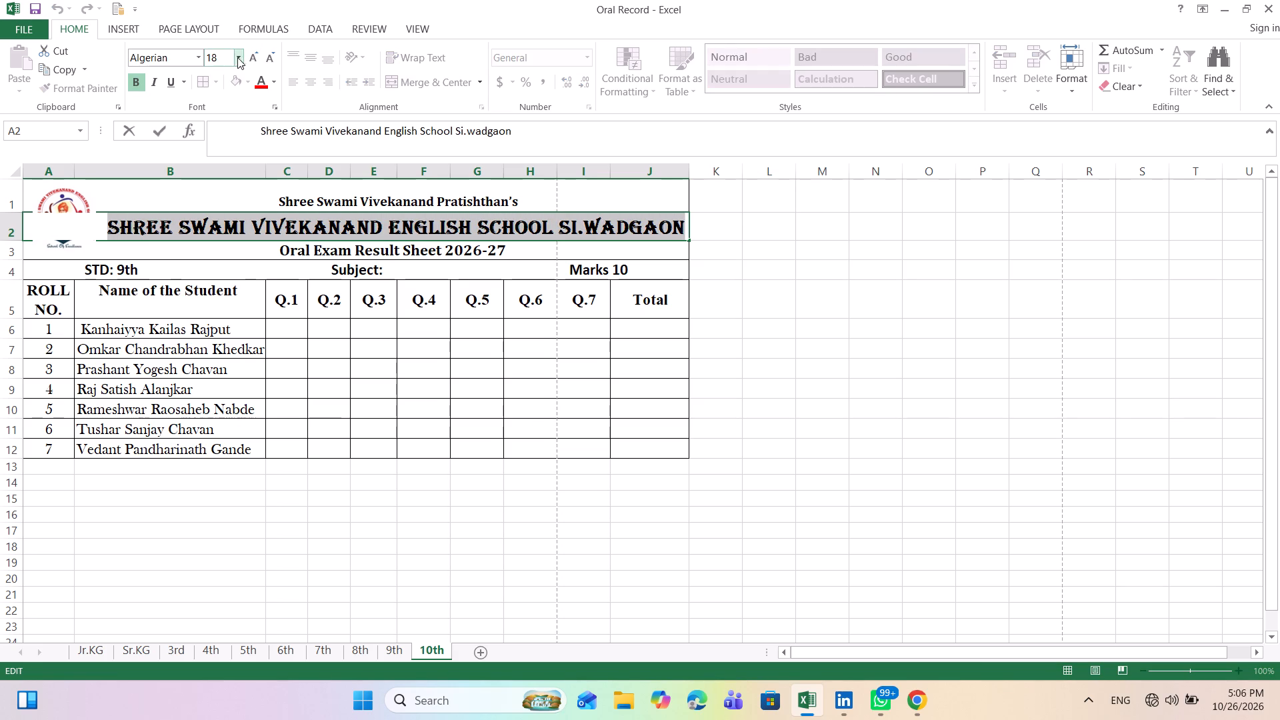
{"action": "left_click", "coordinate": [240, 57]}
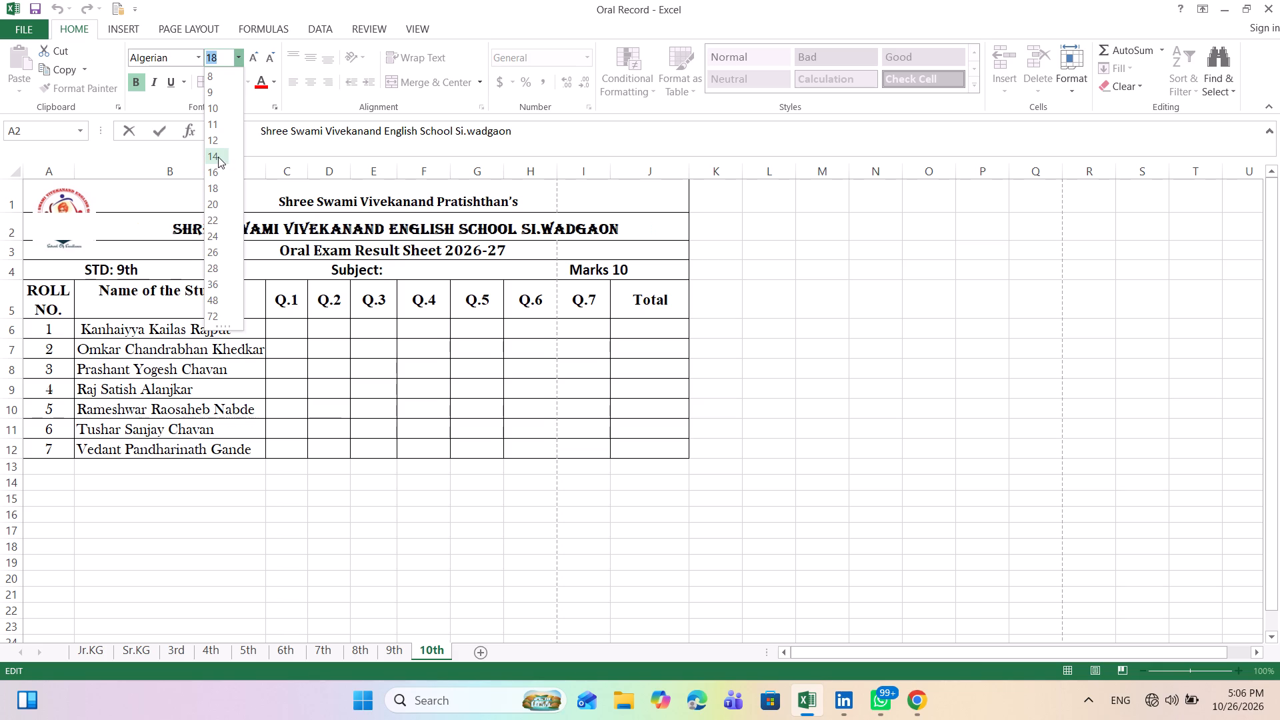
{"action": "left_click", "coordinate": [219, 157]}
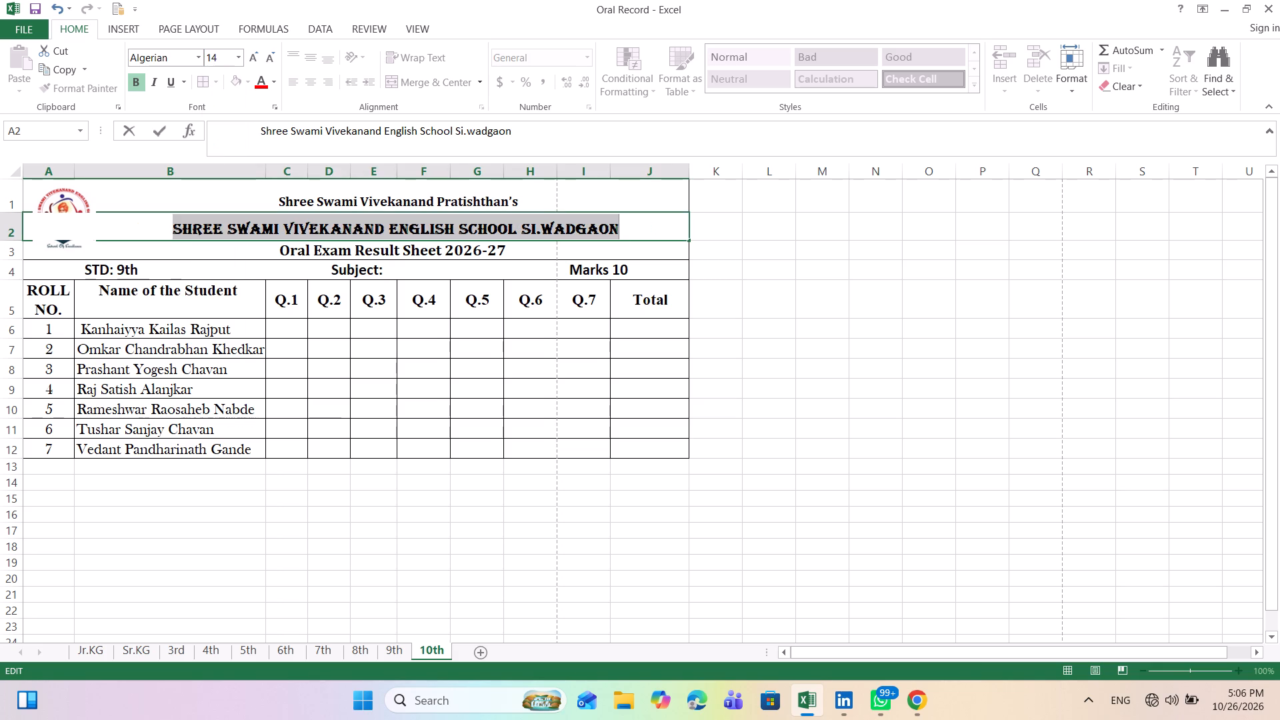
{"action": "left_click", "coordinate": [152, 243]}
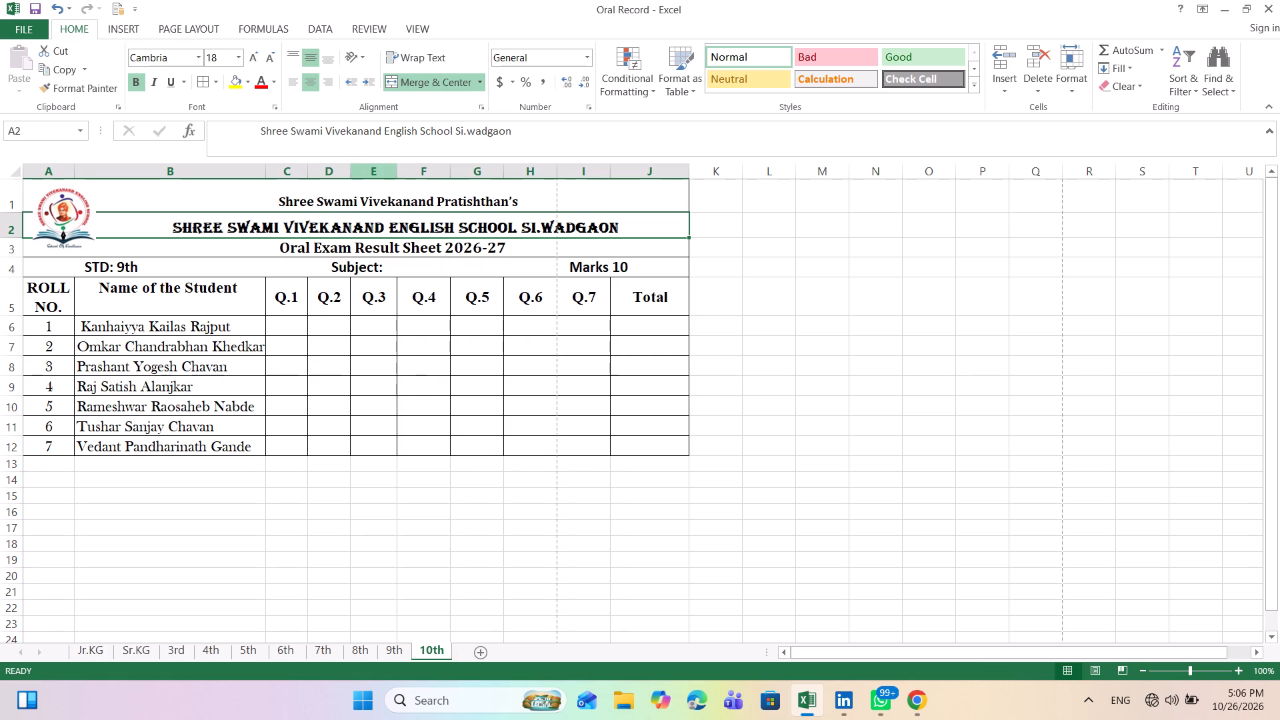
Narrow the Q.3 through Q.7 columns and the Total column of the 10th sheet's table.
{"action": "left_click_drag", "start_coordinate": [397, 175], "coordinate": [385, 175]}
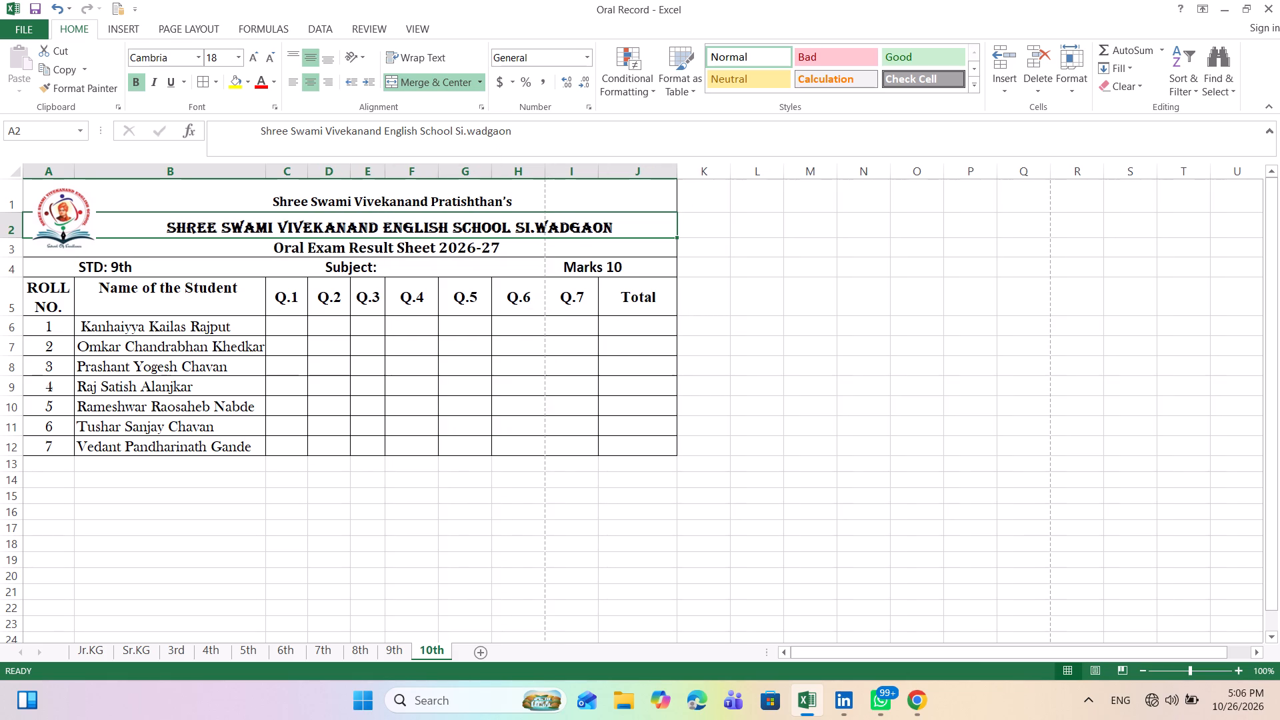
{"action": "left_click_drag", "start_coordinate": [439, 175], "coordinate": [426, 175]}
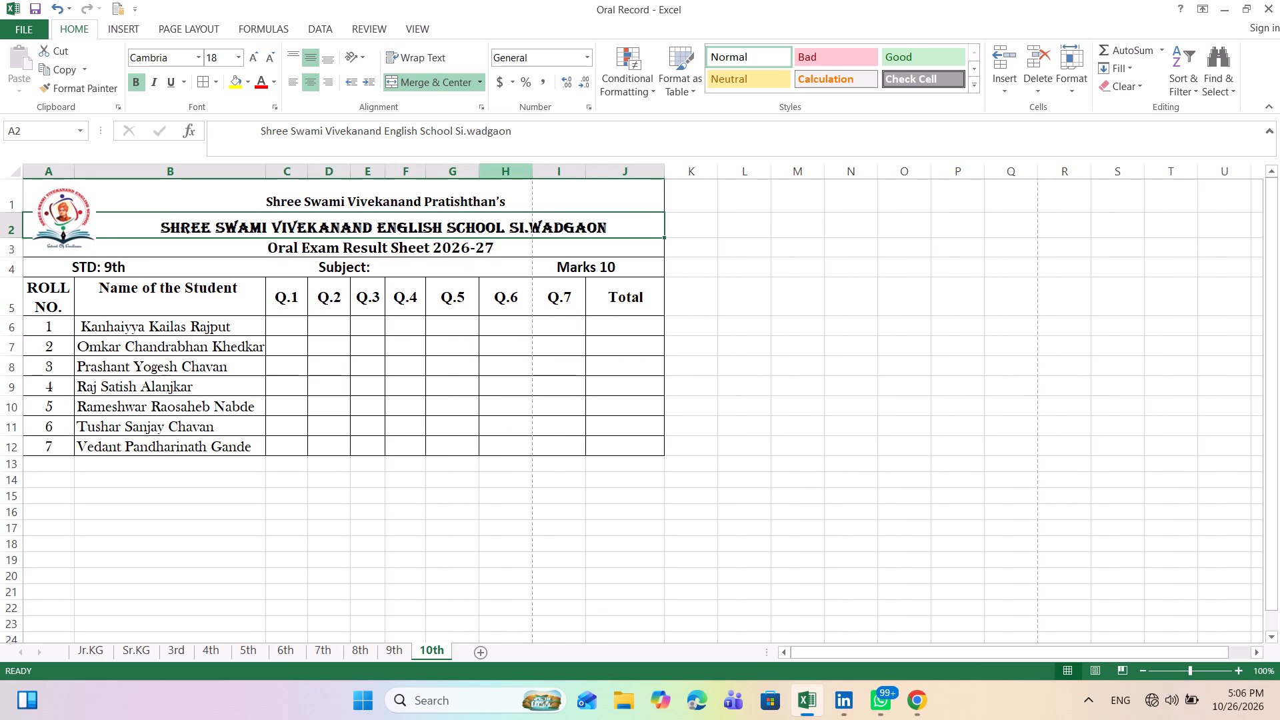
{"action": "left_click_drag", "start_coordinate": [479, 175], "coordinate": [470, 175]}
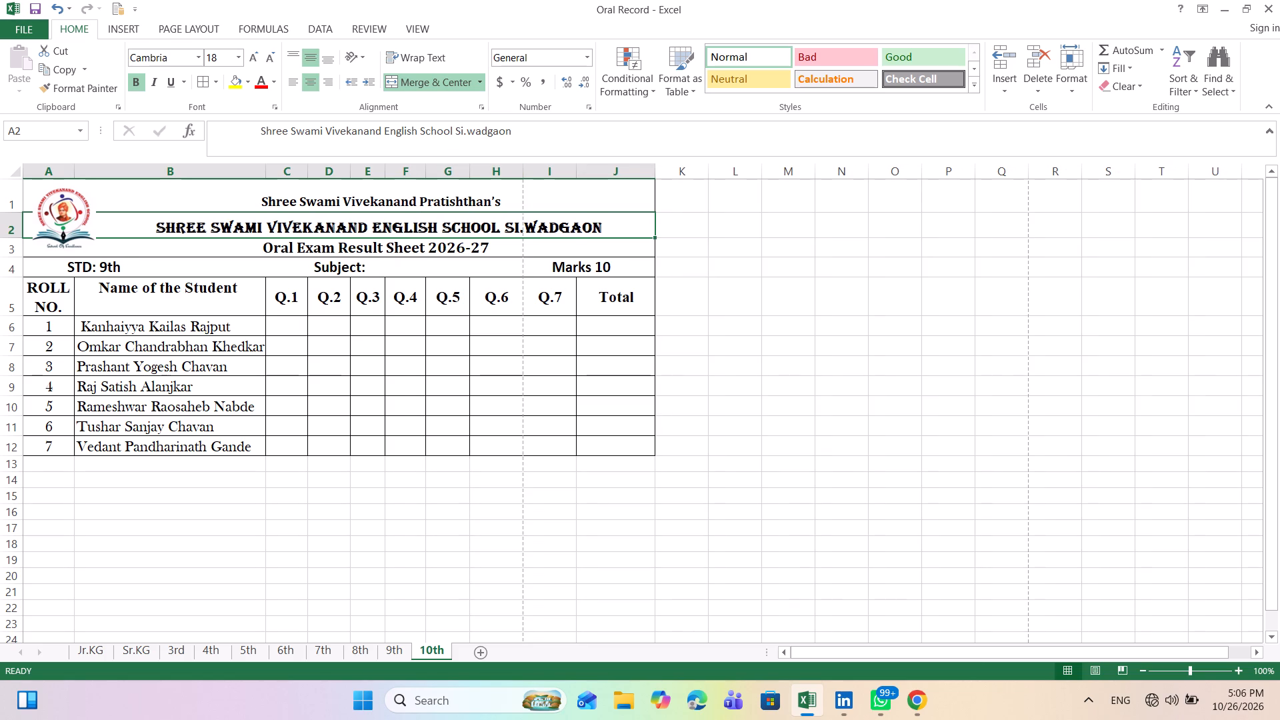
{"action": "left_click_drag", "start_coordinate": [523, 177], "coordinate": [510, 176]}
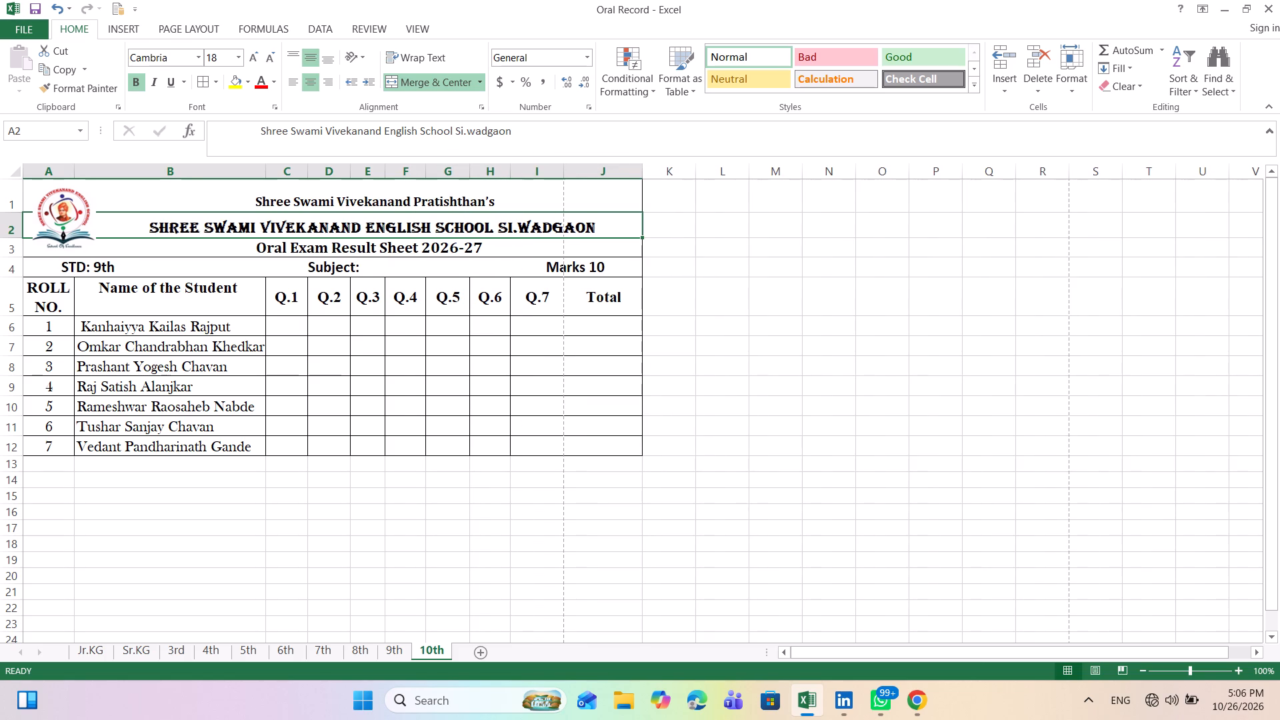
{"action": "left_click_drag", "start_coordinate": [563, 173], "coordinate": [549, 173]}
{"action": "left_click_drag", "start_coordinate": [627, 174], "coordinate": [597, 174]}
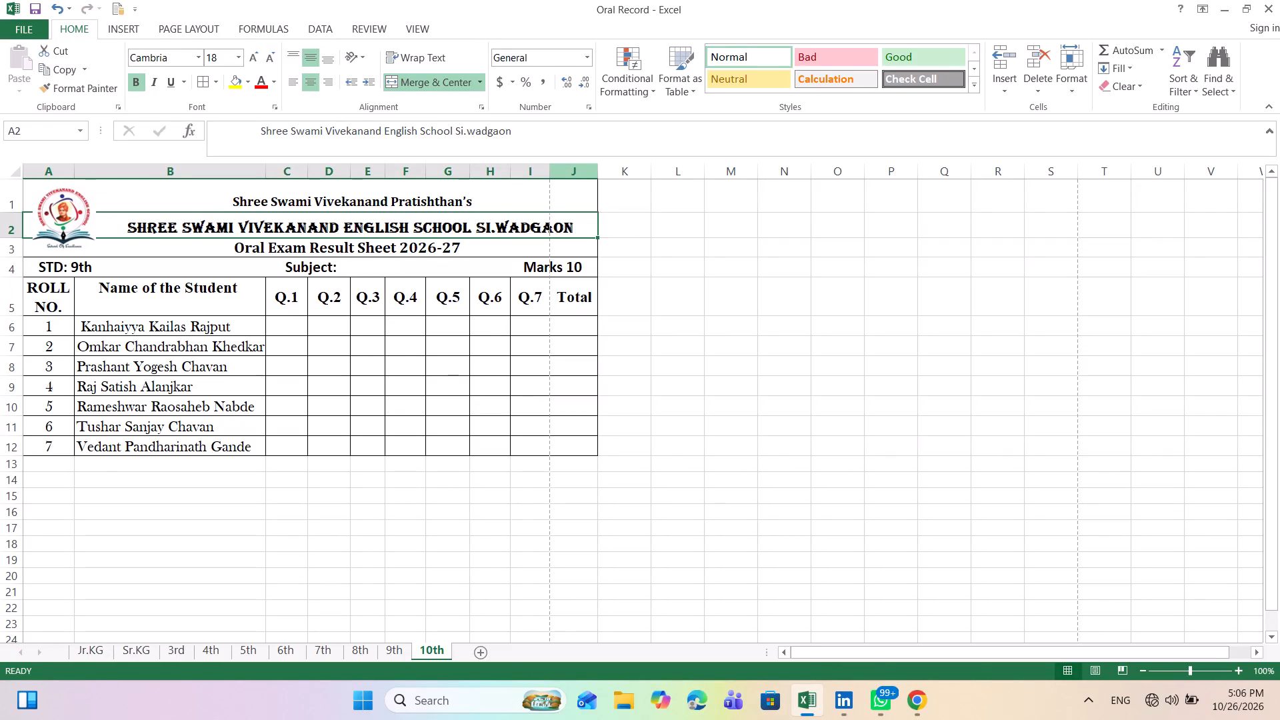
Narrow the Q.1 and Q.2 columns, and tighten Q.3 through Total further so the table fits within one page width.
{"action": "left_click_drag", "start_coordinate": [307, 174], "coordinate": [300, 173]}
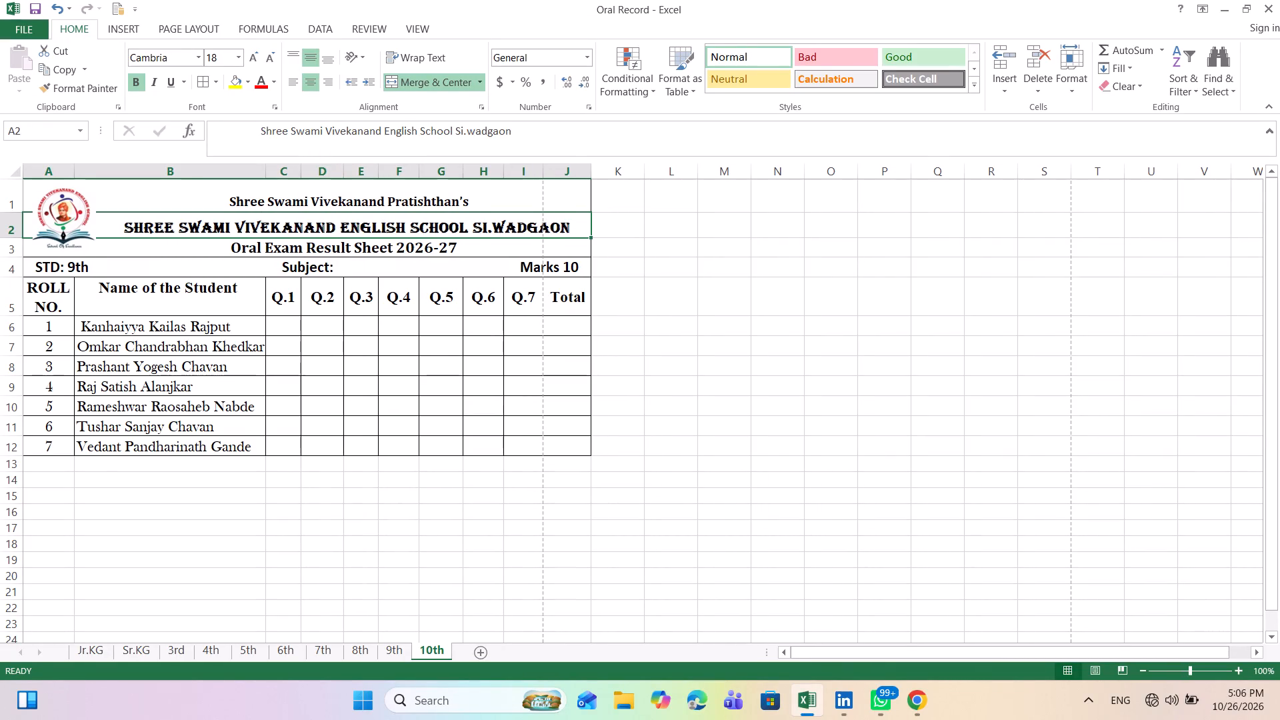
{"action": "left_click_drag", "start_coordinate": [345, 169], "coordinate": [335, 169]}
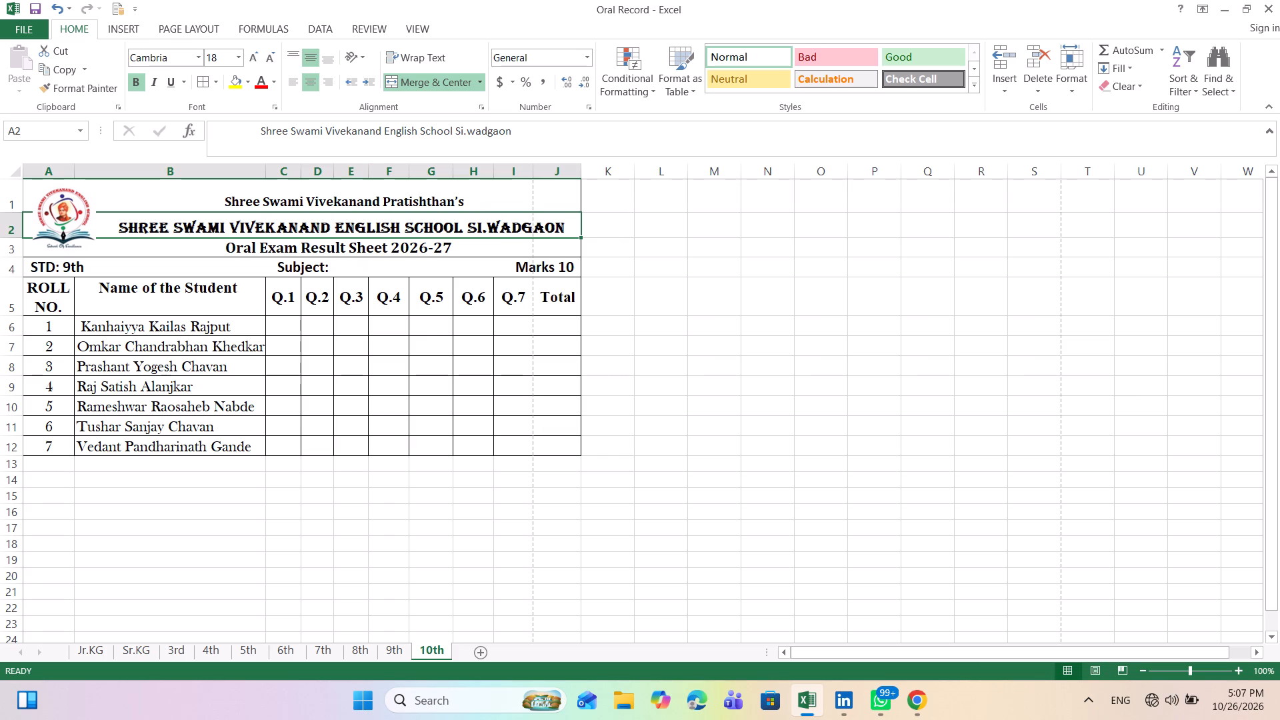
{"action": "left_click_drag", "start_coordinate": [369, 177], "coordinate": [361, 177]}
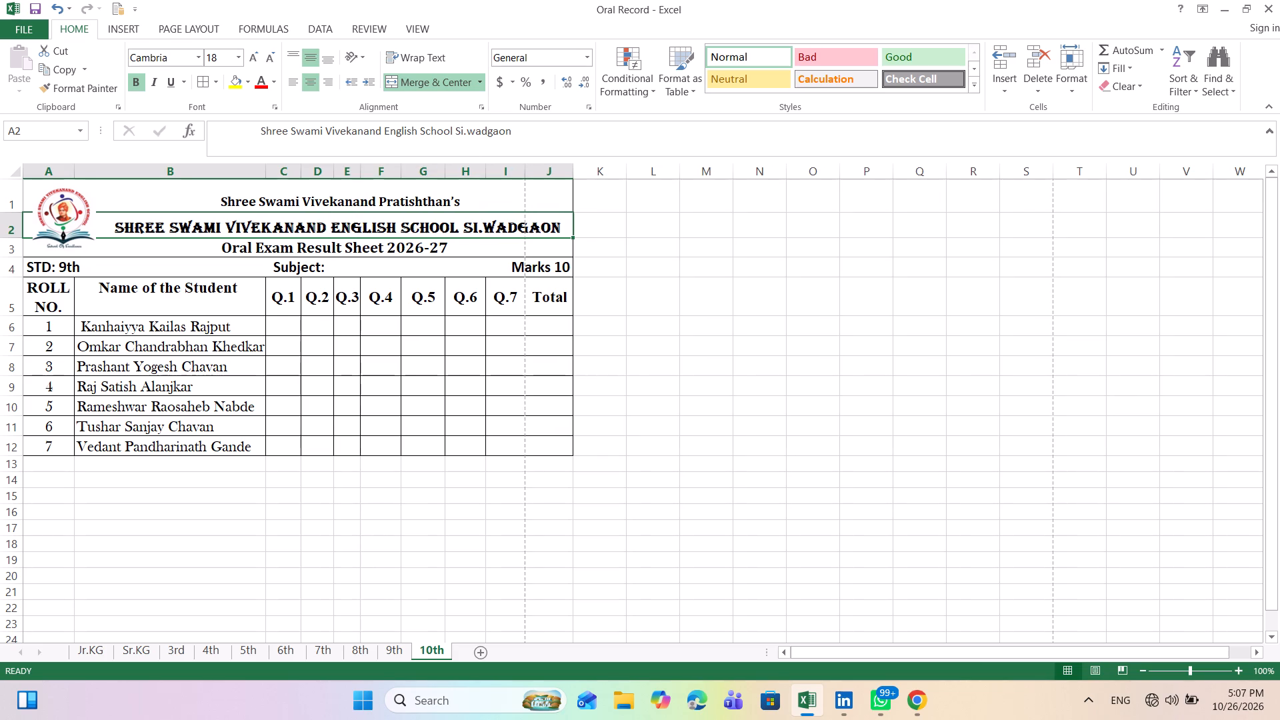
{"action": "left_click_drag", "start_coordinate": [404, 173], "coordinate": [395, 173]}
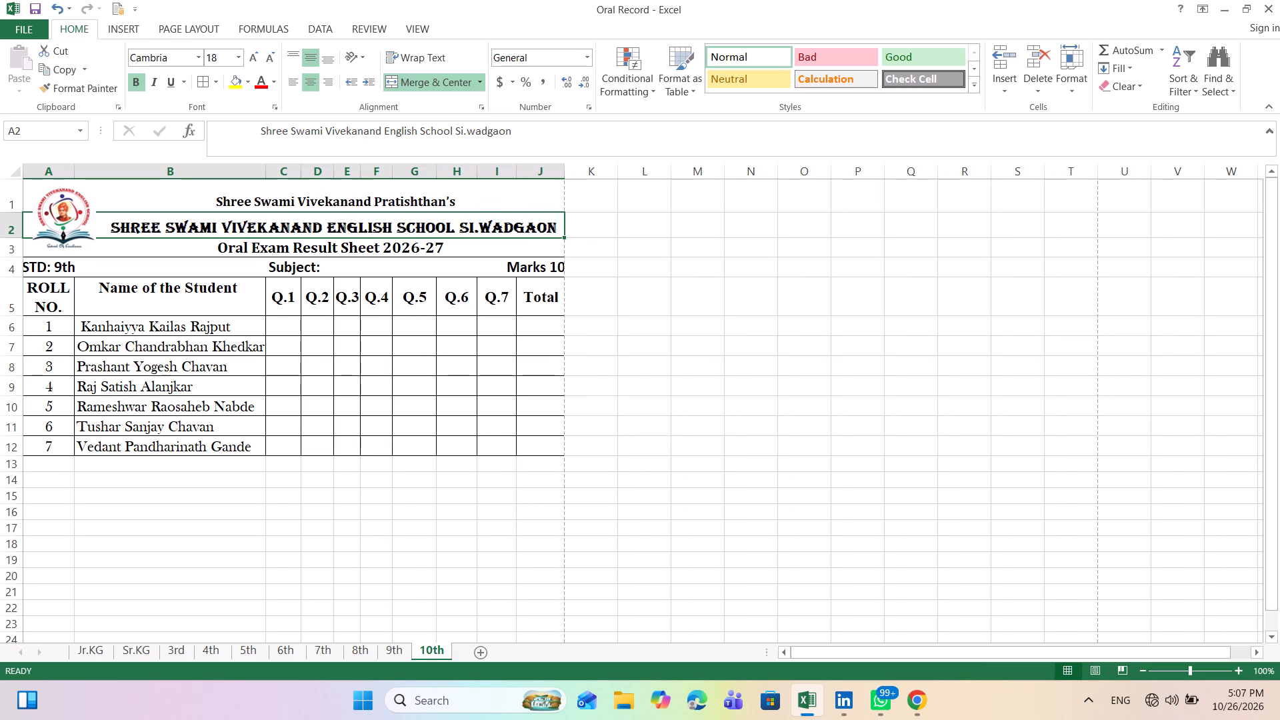
{"action": "left_click_drag", "start_coordinate": [437, 177], "coordinate": [435, 177]}
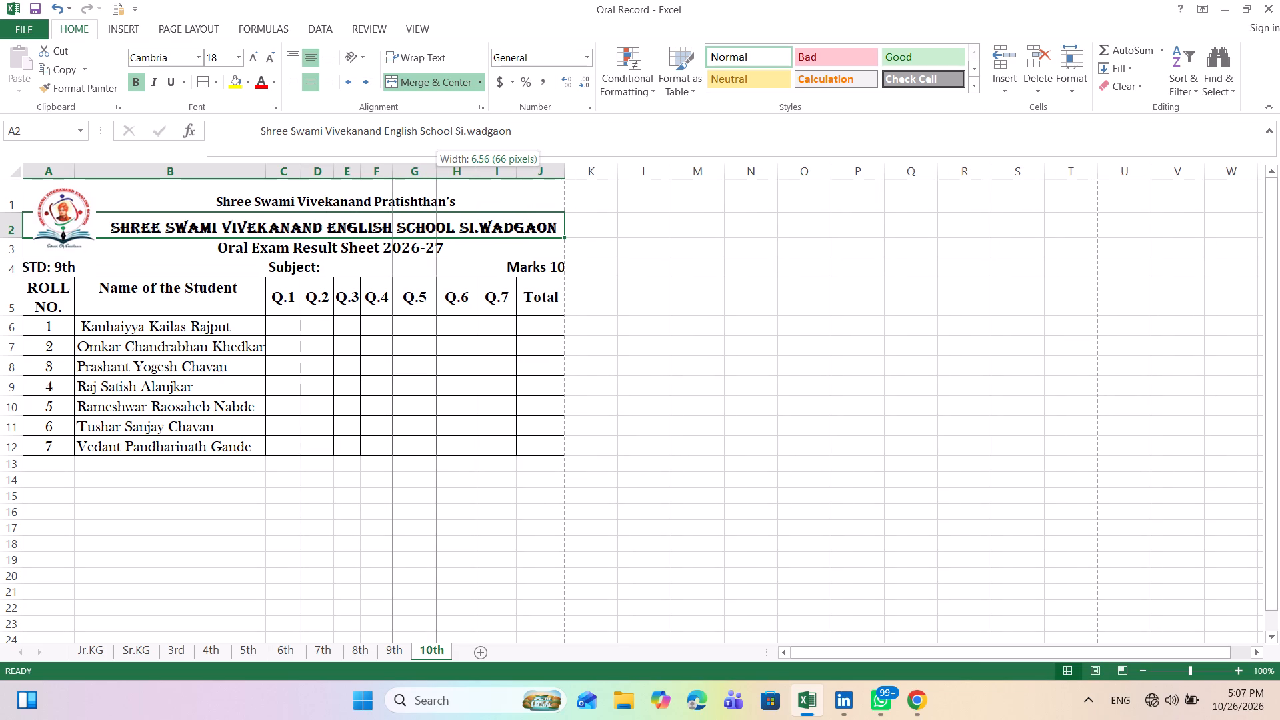
{"action": "left_click_drag", "start_coordinate": [435, 177], "coordinate": [429, 177]}
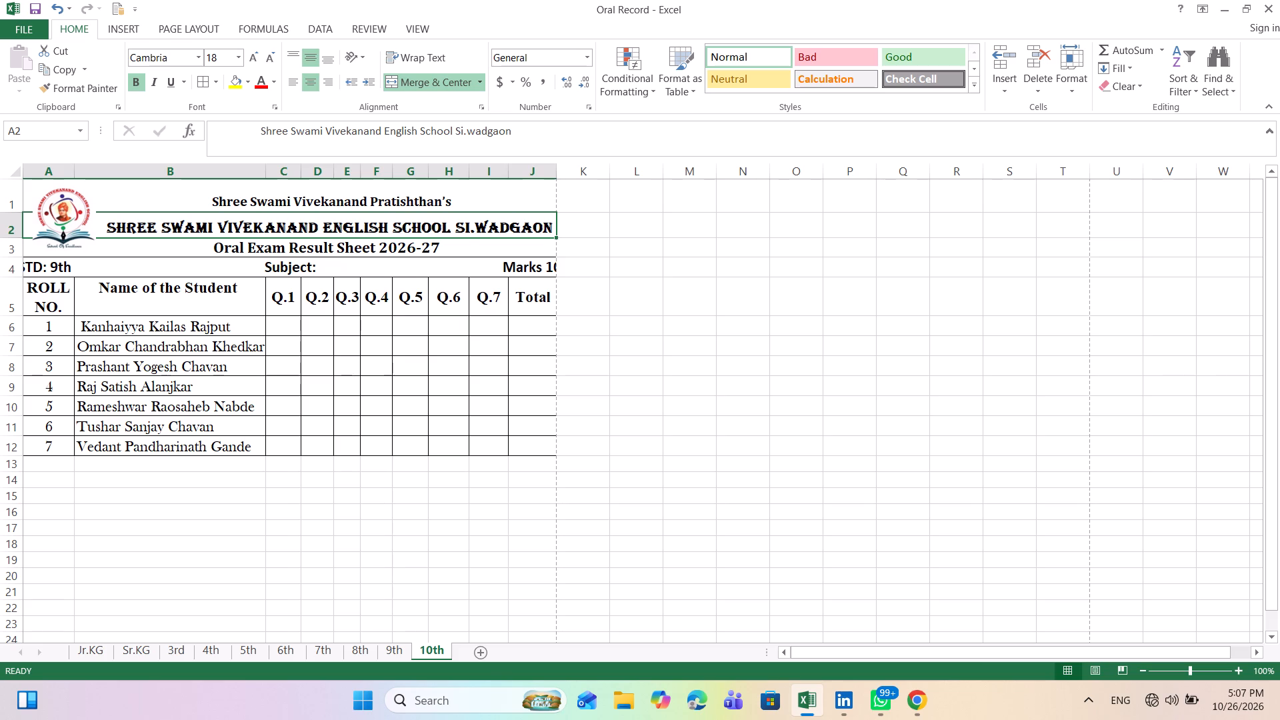
{"action": "left_click", "coordinate": [469, 174]}
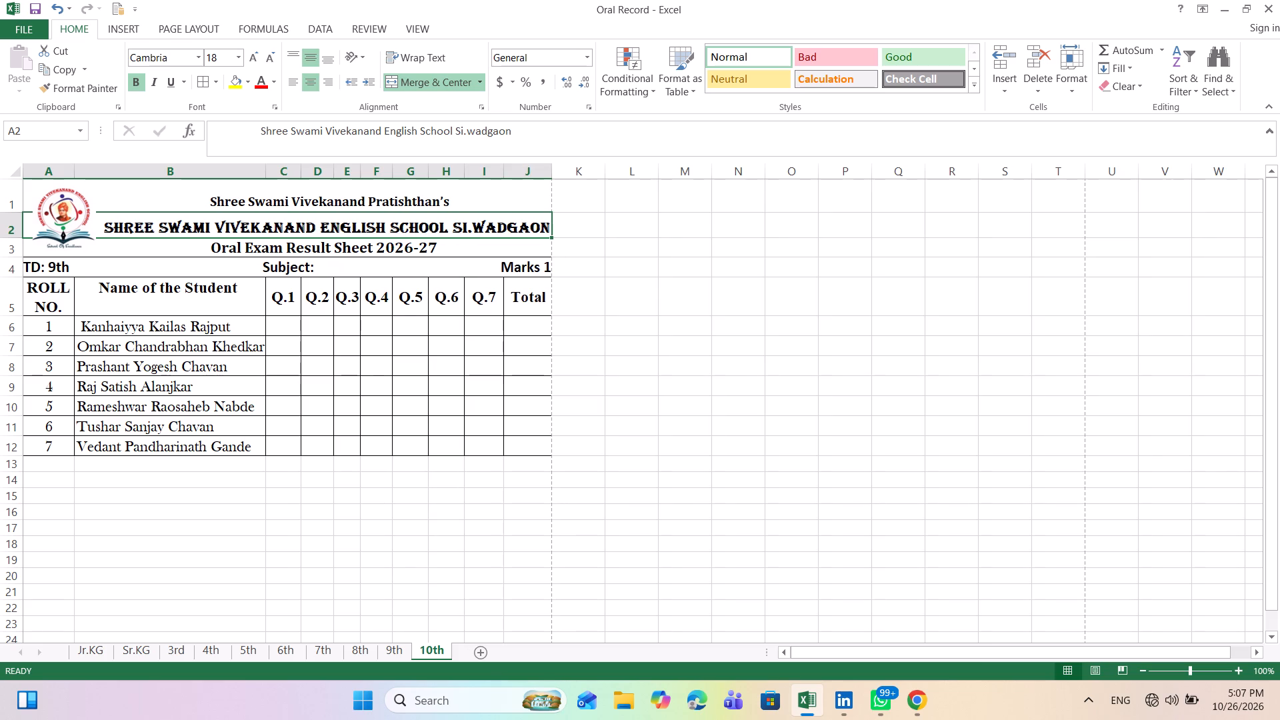
{"action": "left_click", "coordinate": [505, 175]}
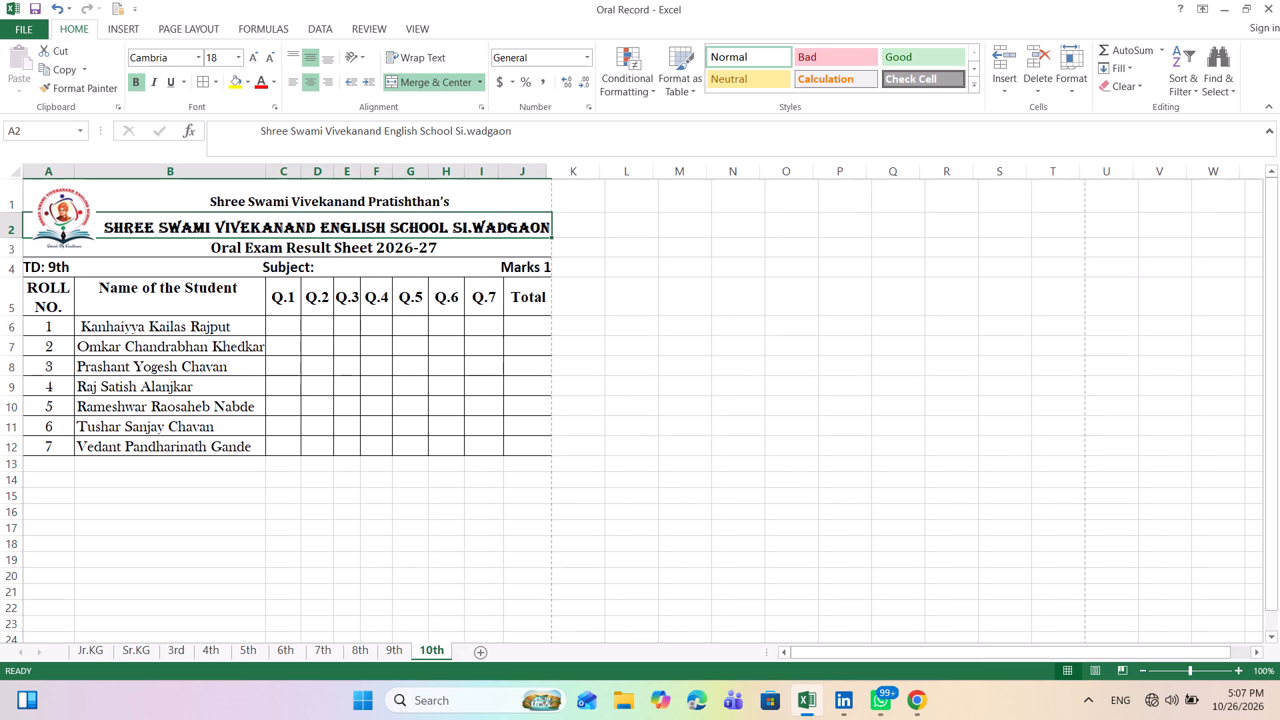
{"action": "left_click", "coordinate": [547, 173]}
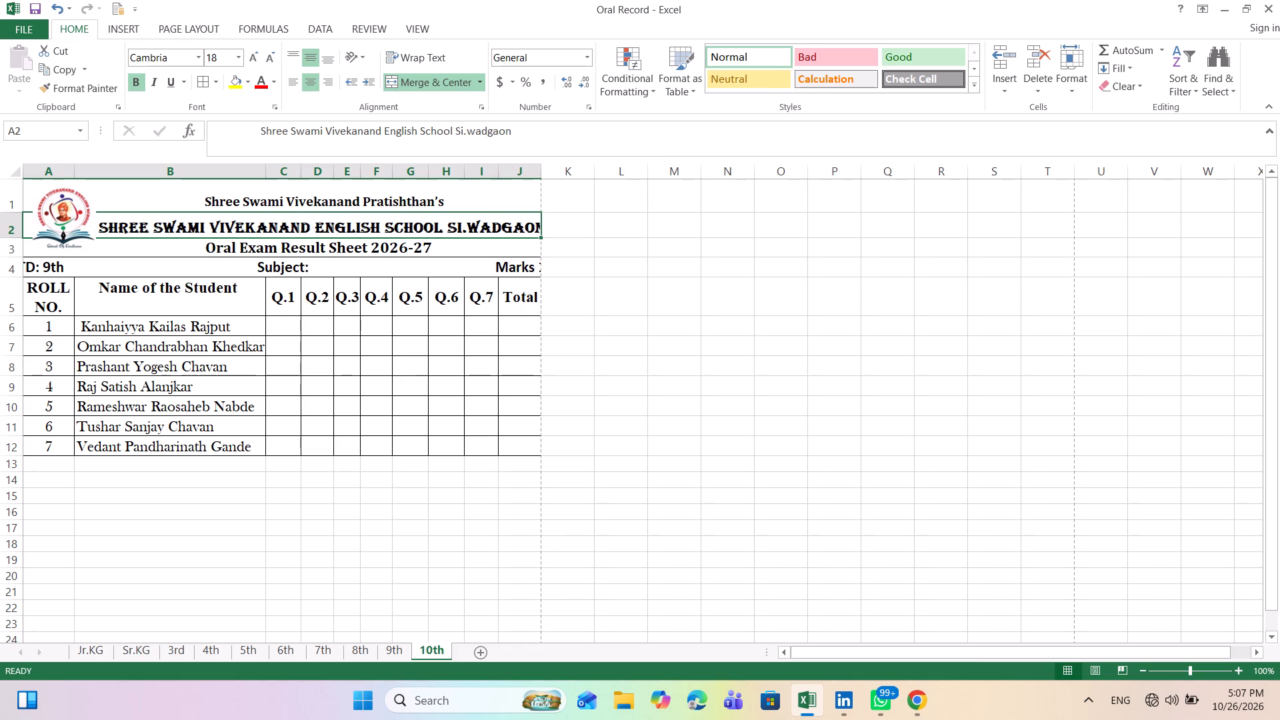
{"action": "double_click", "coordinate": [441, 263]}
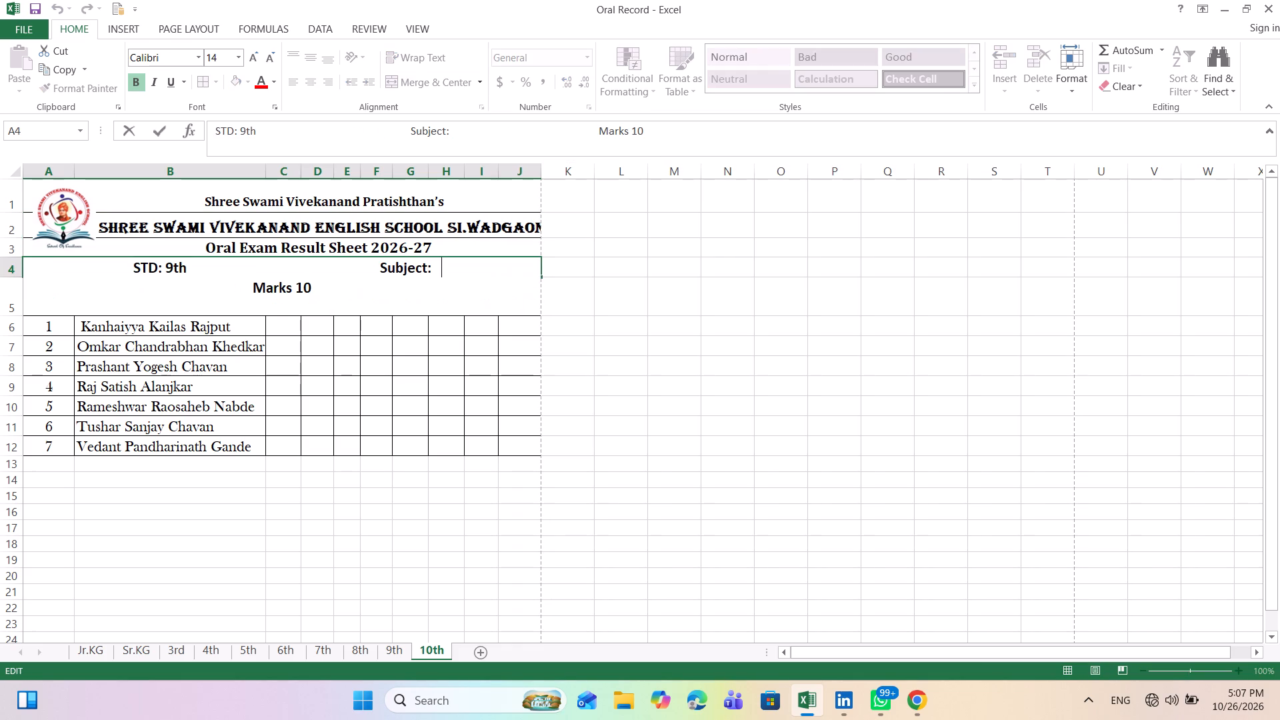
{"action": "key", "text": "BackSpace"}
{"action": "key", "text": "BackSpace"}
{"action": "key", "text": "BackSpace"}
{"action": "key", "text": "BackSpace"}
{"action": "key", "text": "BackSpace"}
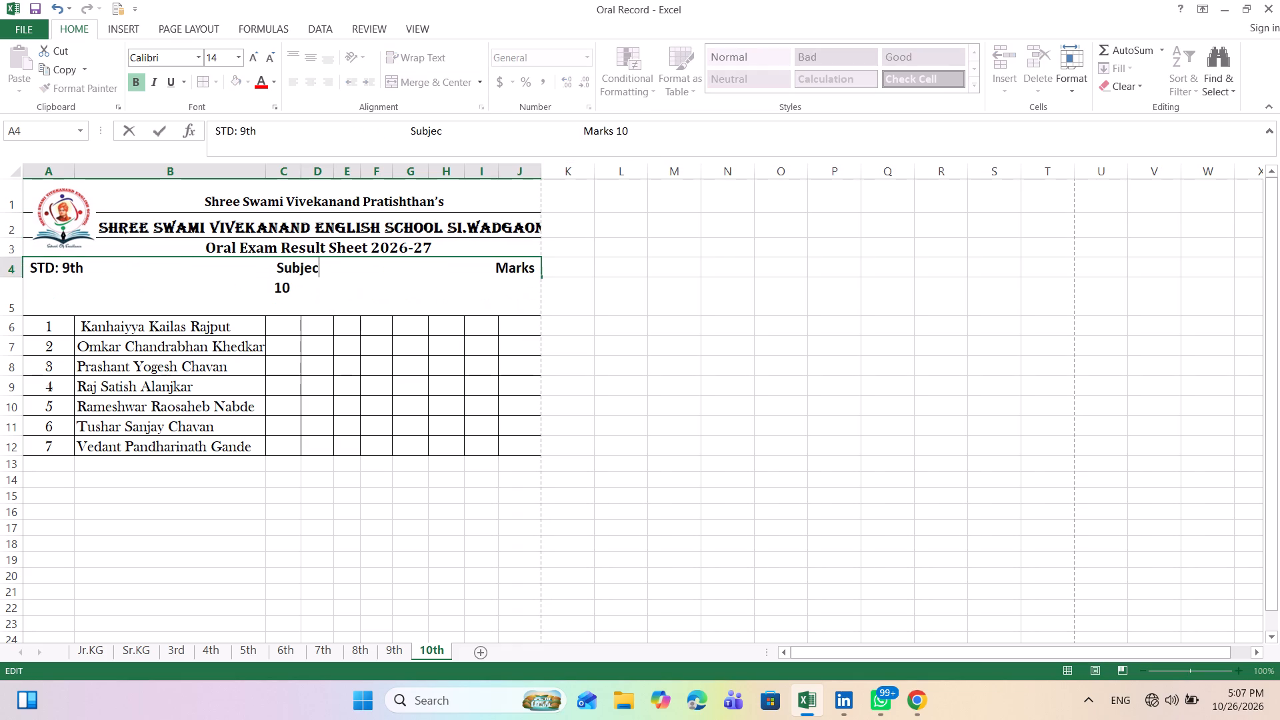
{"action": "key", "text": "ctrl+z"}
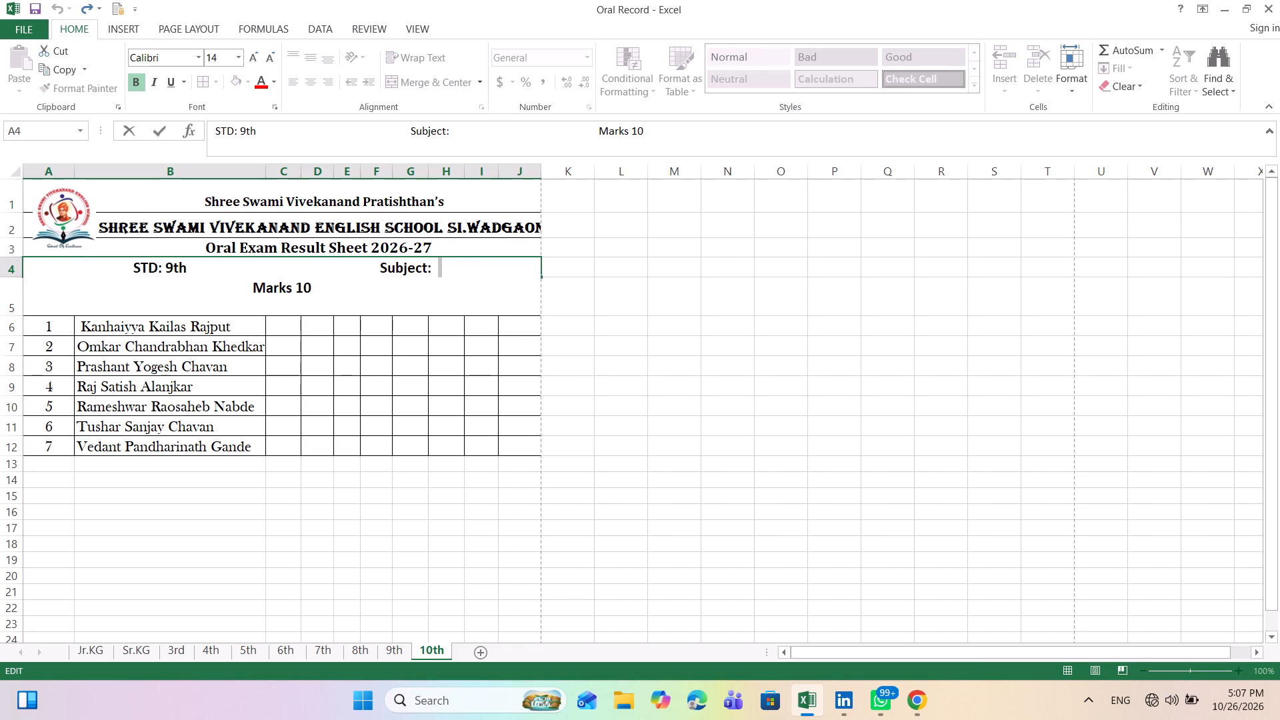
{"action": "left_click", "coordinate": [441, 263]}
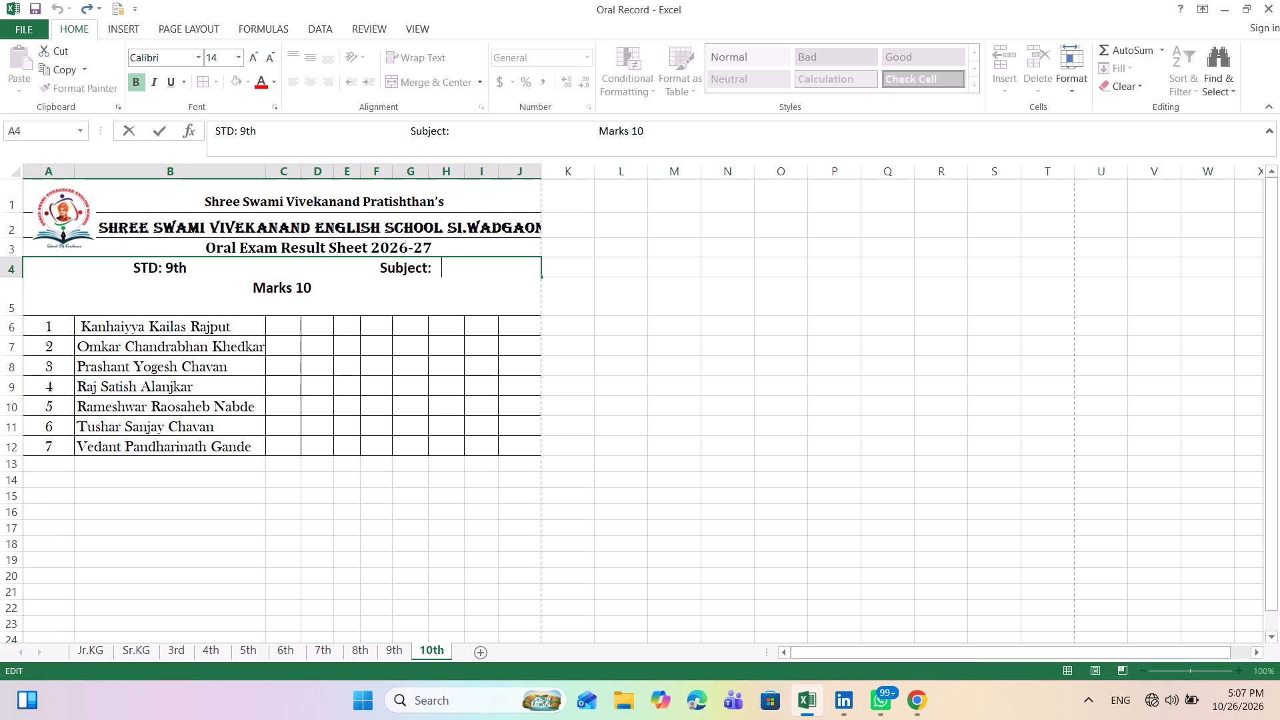
Delete extra spaces between "STD: 9th" and "Subject:" in row 4 so the line fits the narrowed table.
{"action": "double_click", "coordinate": [300, 267]}
{"action": "key", "text": "BackSpace"}
{"action": "key", "text": "BackSpace"}
{"action": "key", "text": "BackSpace"}
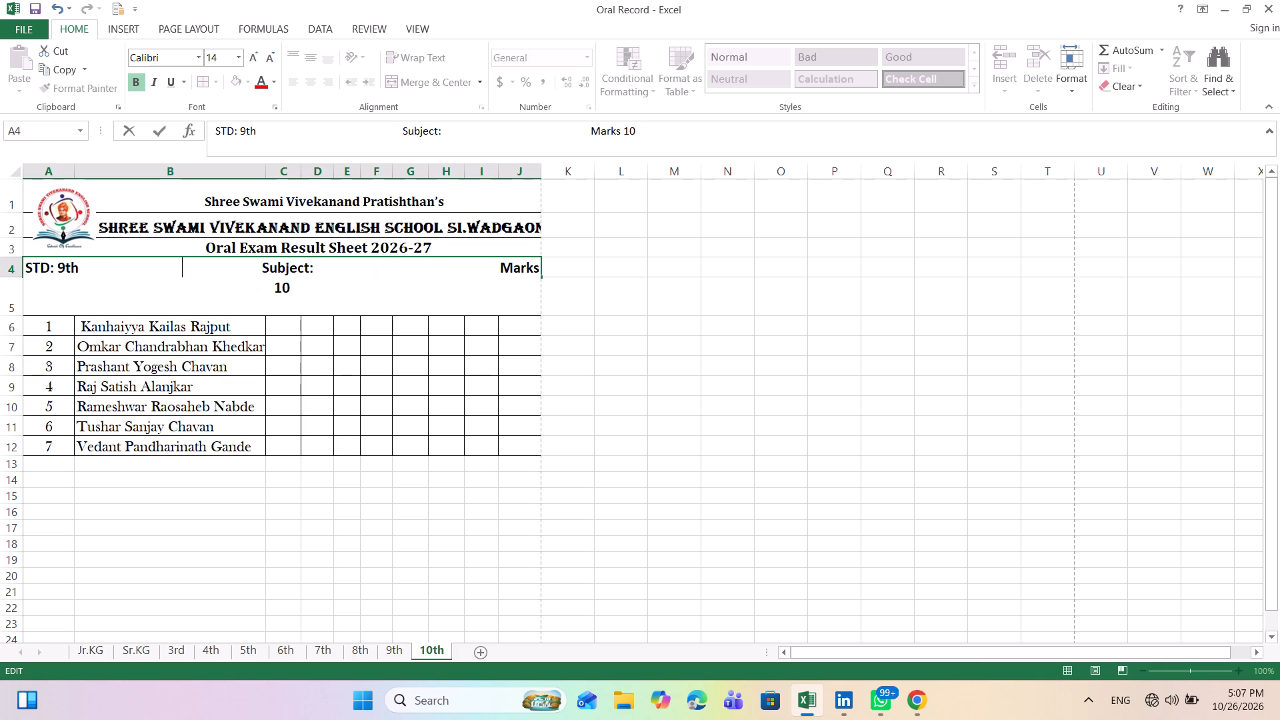
{"action": "key", "text": "BackSpace"}
{"action": "key", "text": "BackSpace"}
{"action": "key", "text": "BackSpace"}
{"action": "key", "text": "BackSpace"}
{"action": "key", "text": "BackSpace"}
{"action": "key", "text": "BackSpace"}
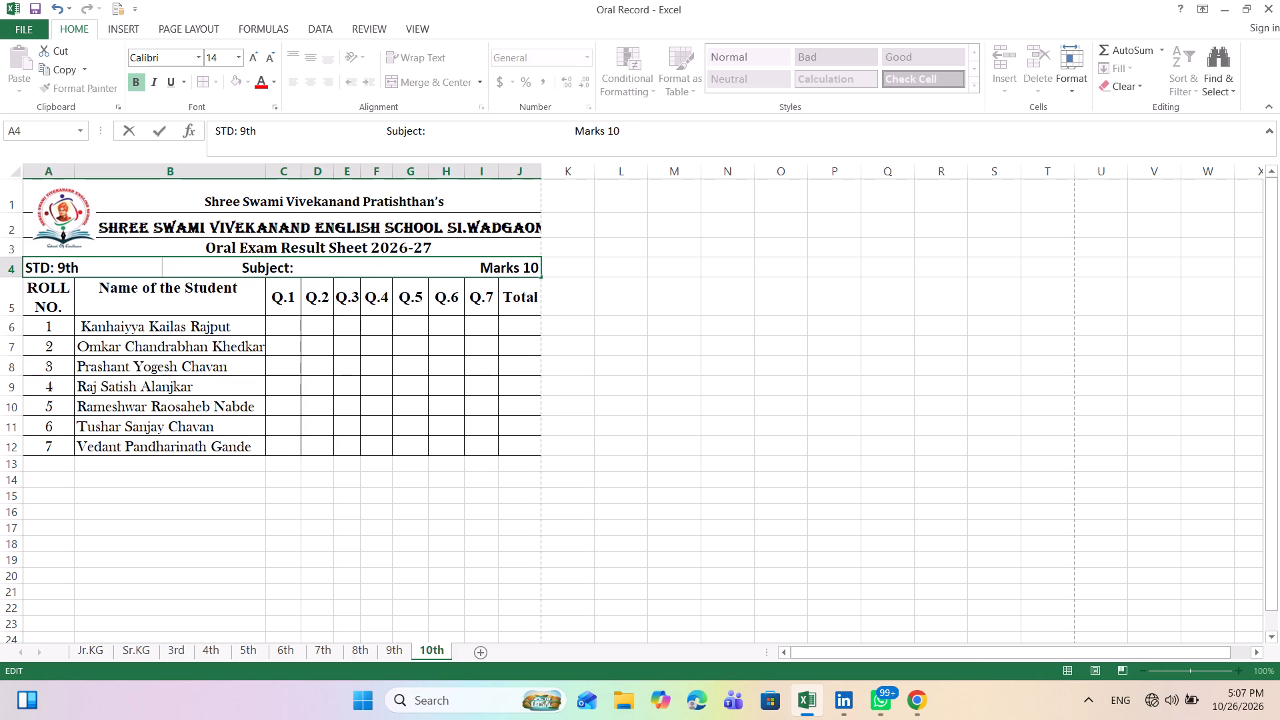
{"action": "key", "text": "BackSpace"}
{"action": "key", "text": "BackSpace"}
{"action": "key", "text": "BackSpace"}
{"action": "key", "text": "BackSpace"}
{"action": "key", "text": "BackSpace"}
{"action": "key", "text": "BackSpace"}
{"action": "key", "text": "BackSpace"}
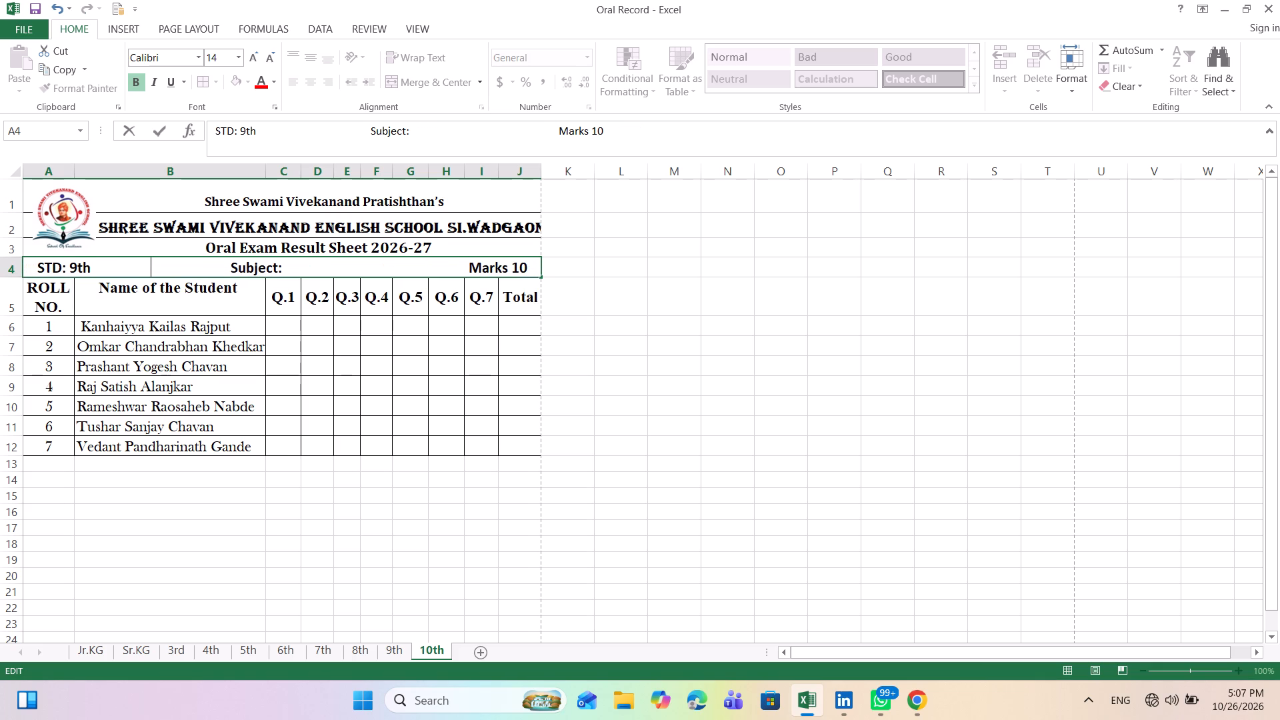
{"action": "key", "text": "BackSpace"}
{"action": "key", "text": "BackSpace"}
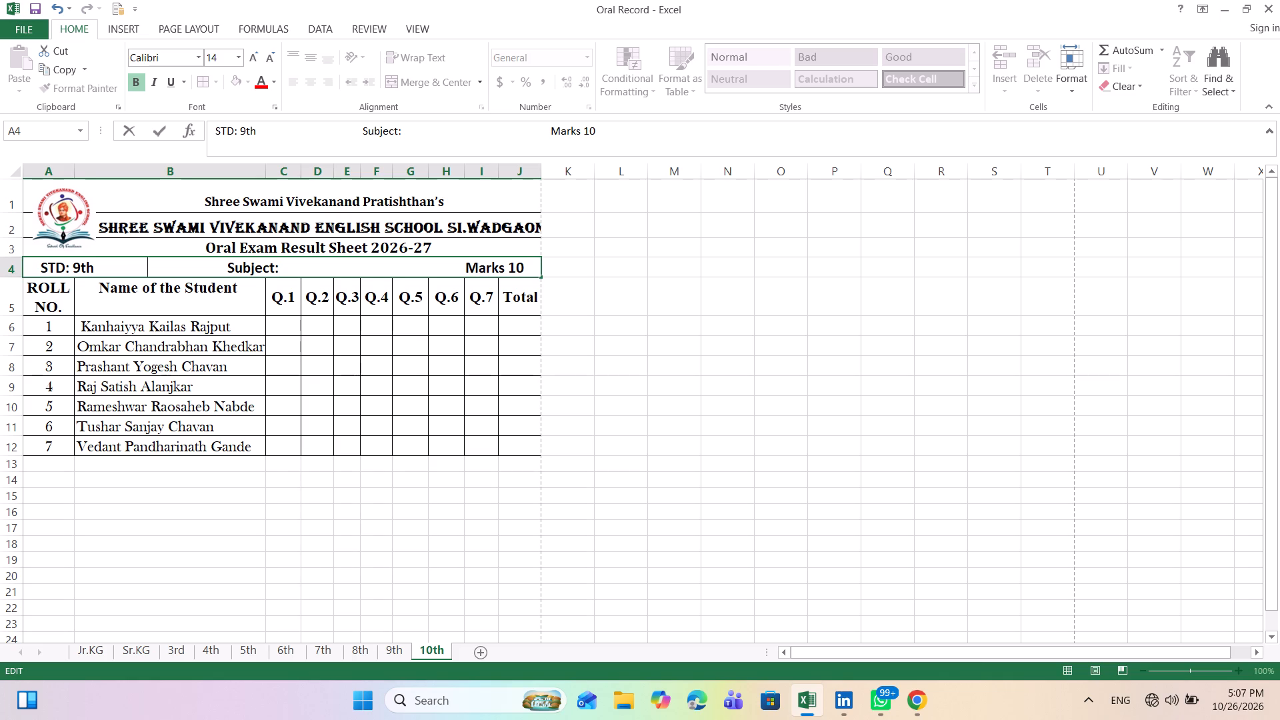
Delete some of the spaces between "Subject:" and "Marks 10" in row 4.
{"action": "left_click", "coordinate": [355, 264]}
{"action": "key", "text": "BackSpace"}
{"action": "key", "text": "BackSpace"}
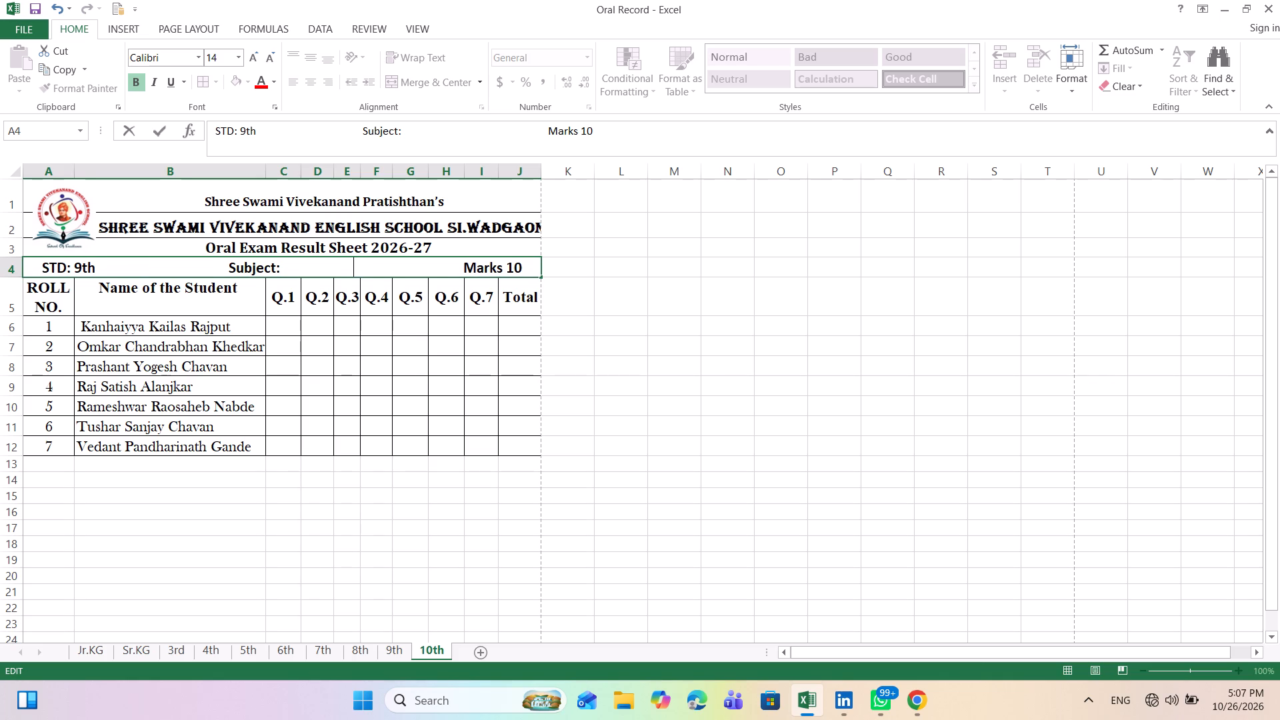
{"action": "key", "text": "BackSpace"}
{"action": "key", "text": "BackSpace"}
{"action": "key", "text": "BackSpace"}
{"action": "key", "text": "BackSpace"}
{"action": "key", "text": "BackSpace"}
{"action": "key", "text": "BackSpace"}
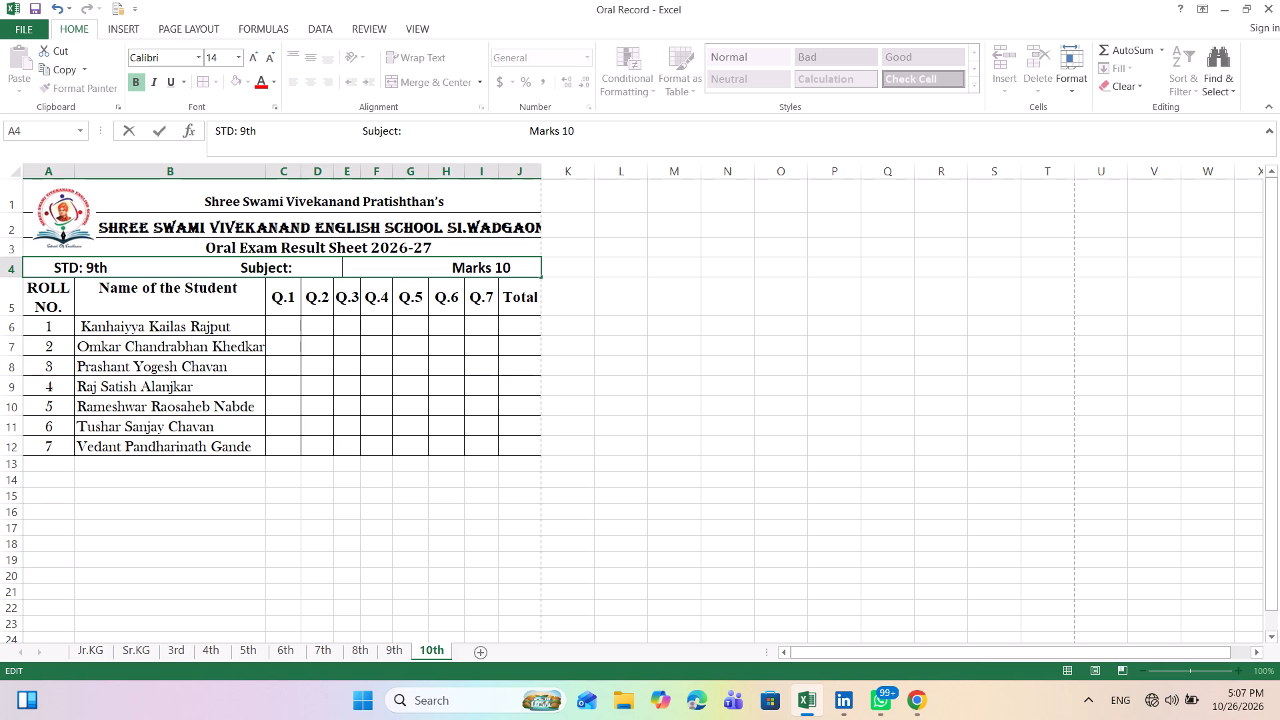
Narrow the Total column J slightly more.
{"action": "left_click", "coordinate": [546, 175]}
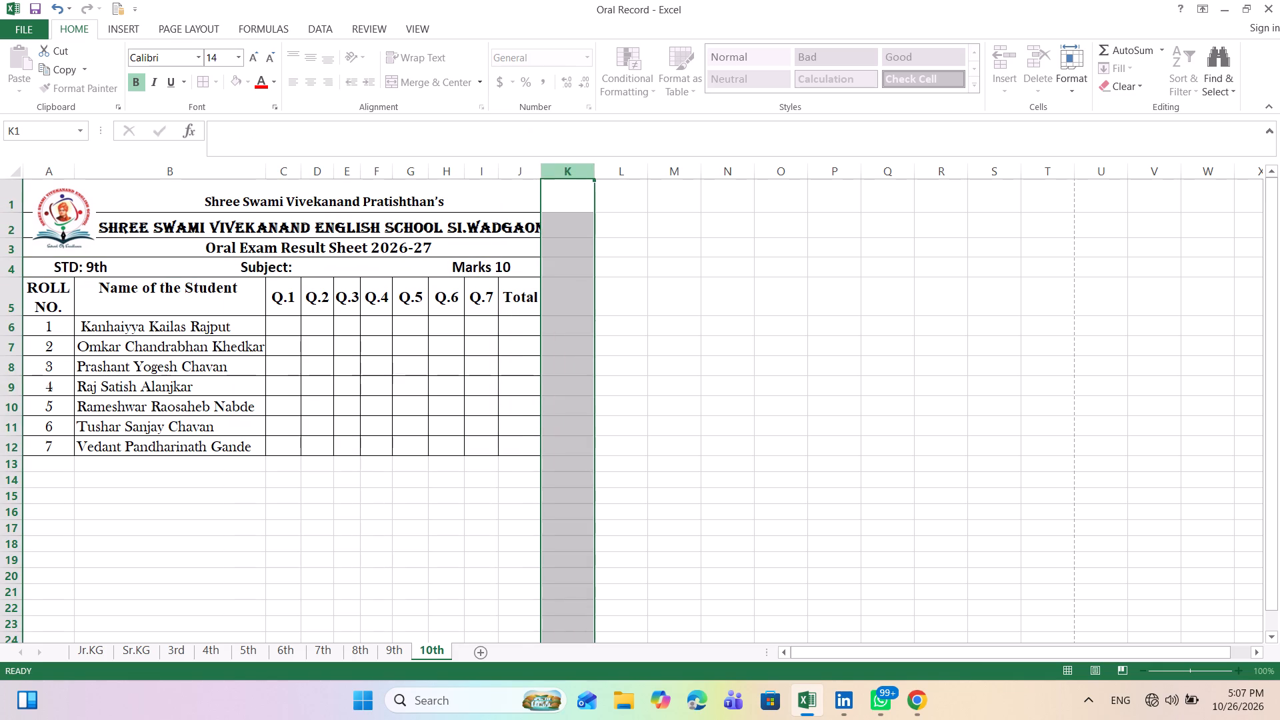
{"action": "left_click", "coordinate": [526, 175]}
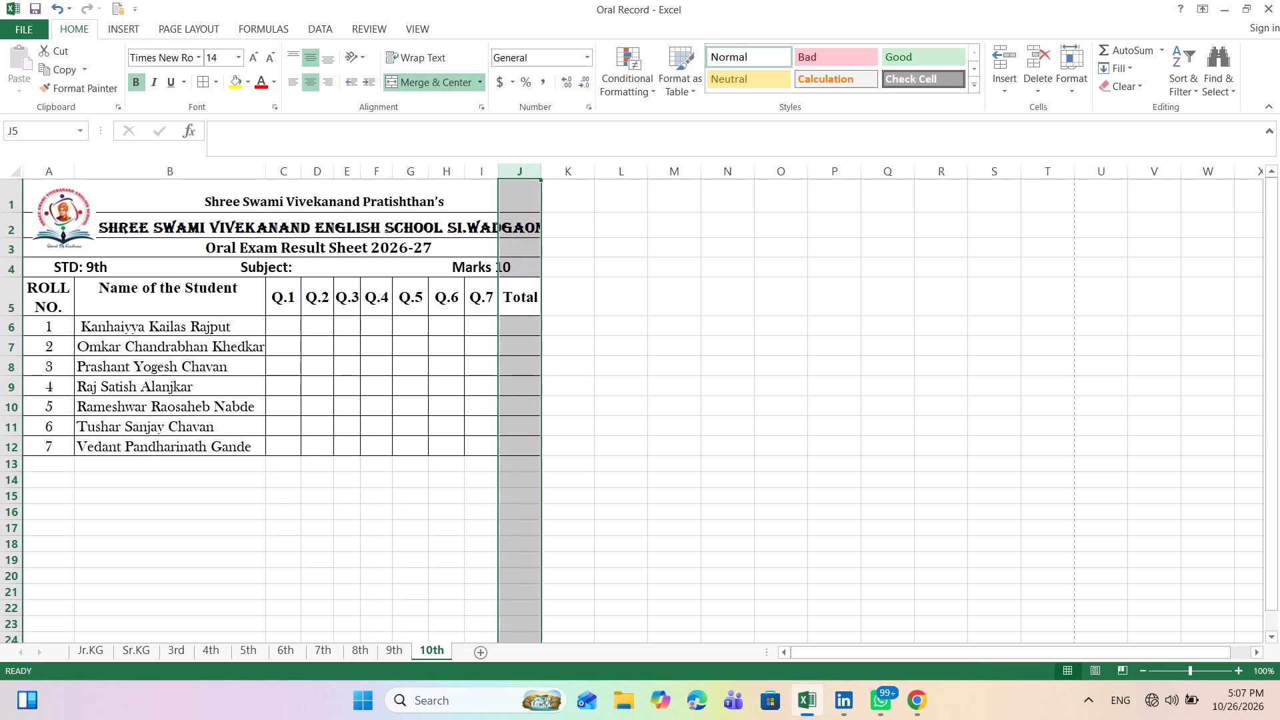
{"action": "left_click", "coordinate": [541, 167]}
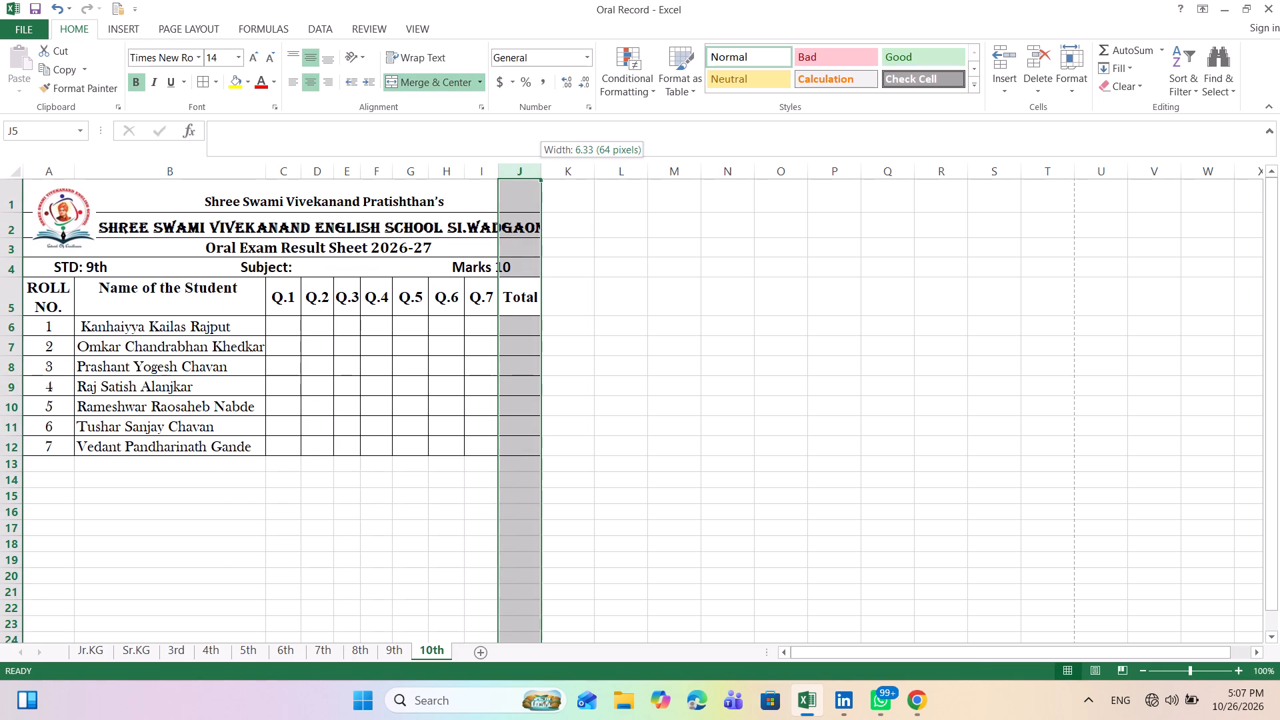
Reduce the row 2 school name heading, "Shree Swami Vivekanand English School Si.wadgaon", to font size 12.
{"action": "left_click", "coordinate": [357, 508]}
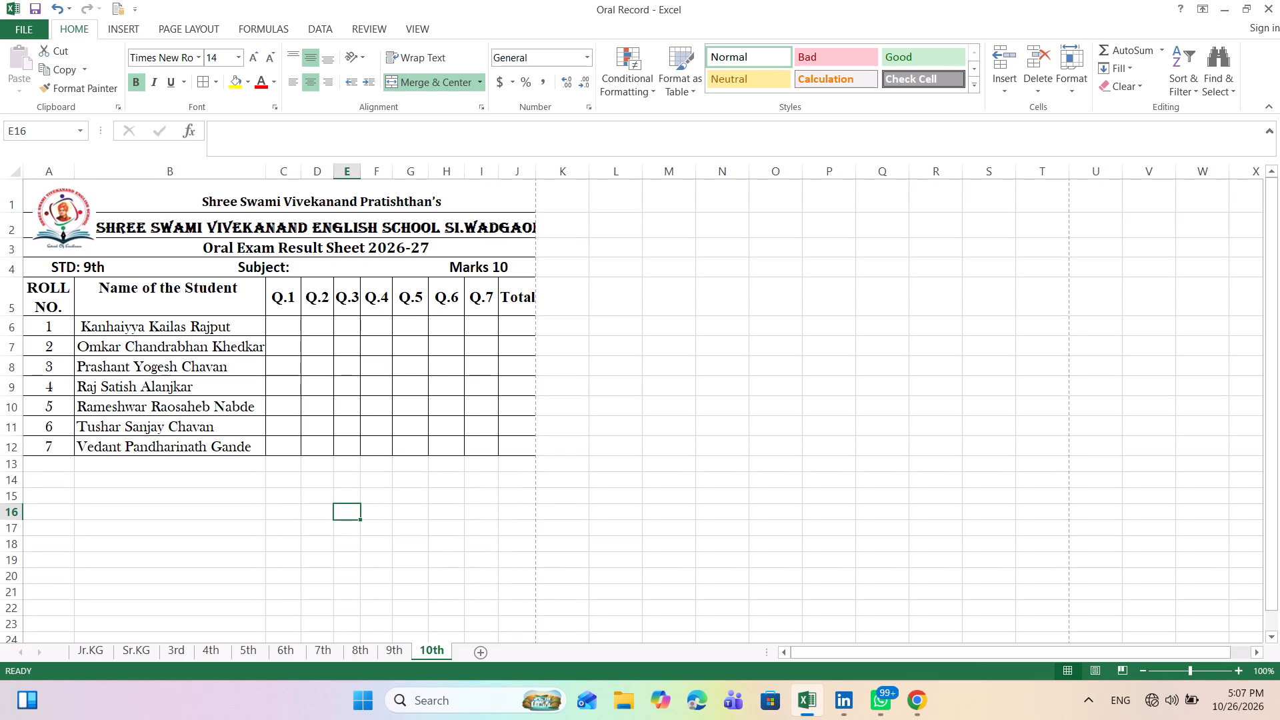
{"action": "left_click", "coordinate": [109, 226]}
{"action": "left_click_drag", "start_coordinate": [107, 227], "coordinate": [175, 226]}
{"action": "double_click", "coordinate": [101, 229]}
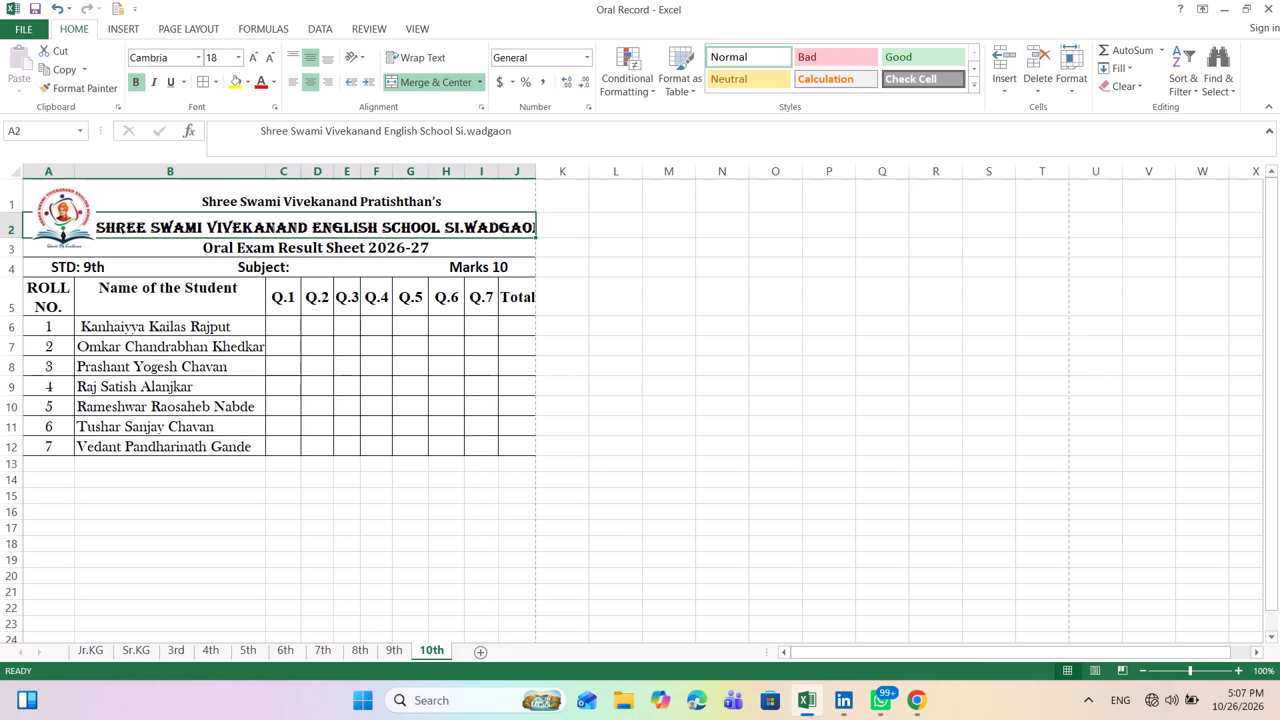
{"action": "double_click", "coordinate": [116, 229]}
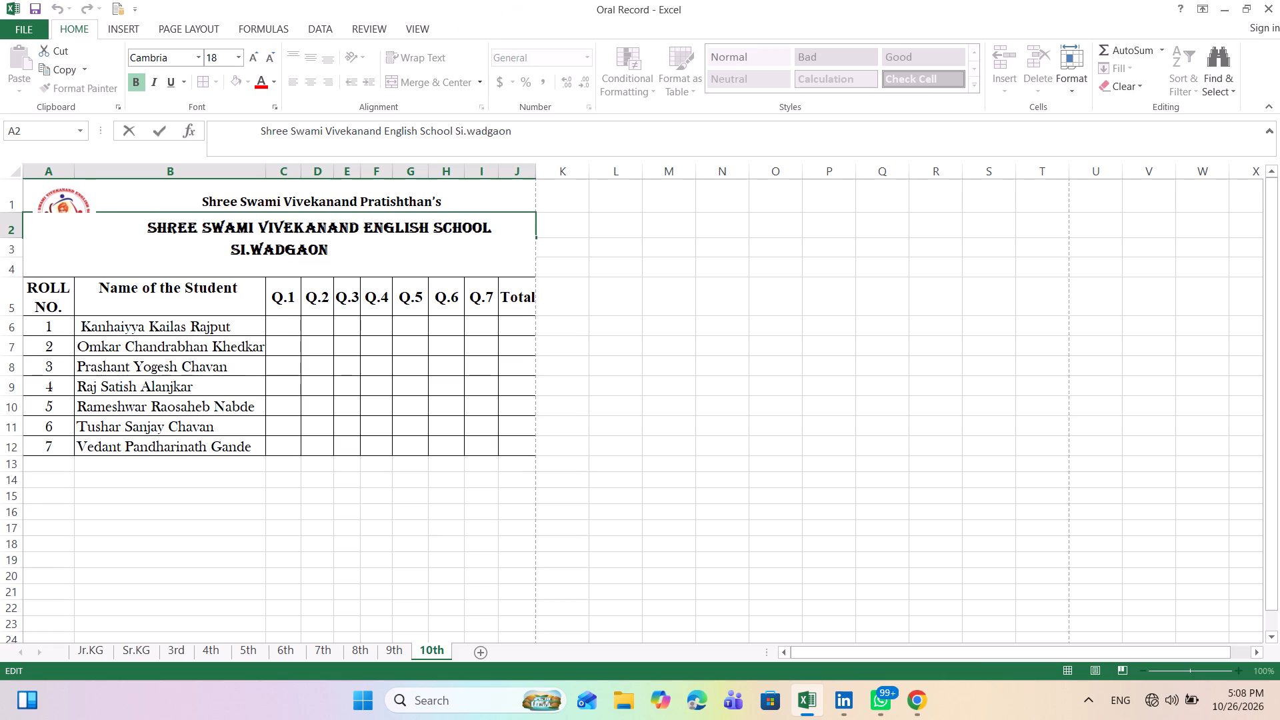
{"action": "left_click_drag", "start_coordinate": [147, 229], "coordinate": [332, 257]}
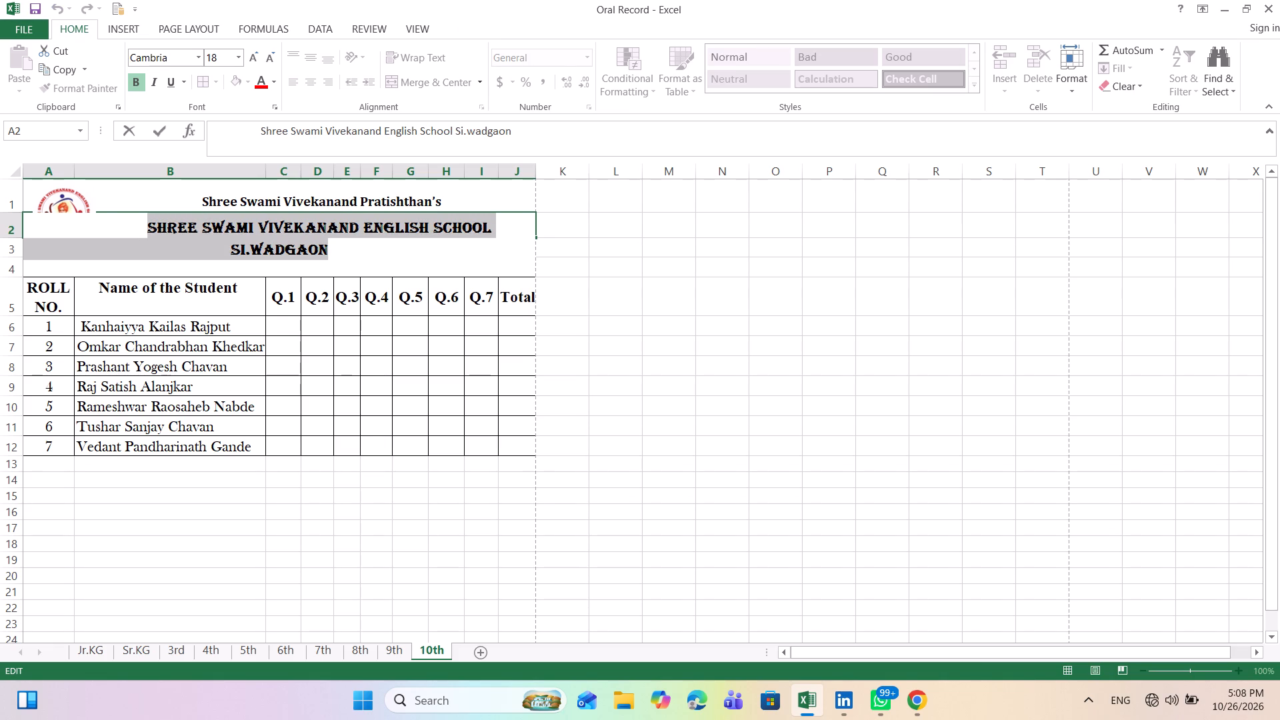
{"action": "left_click_drag", "start_coordinate": [332, 257], "coordinate": [339, 257]}
{"action": "left_click", "coordinate": [240, 53]}
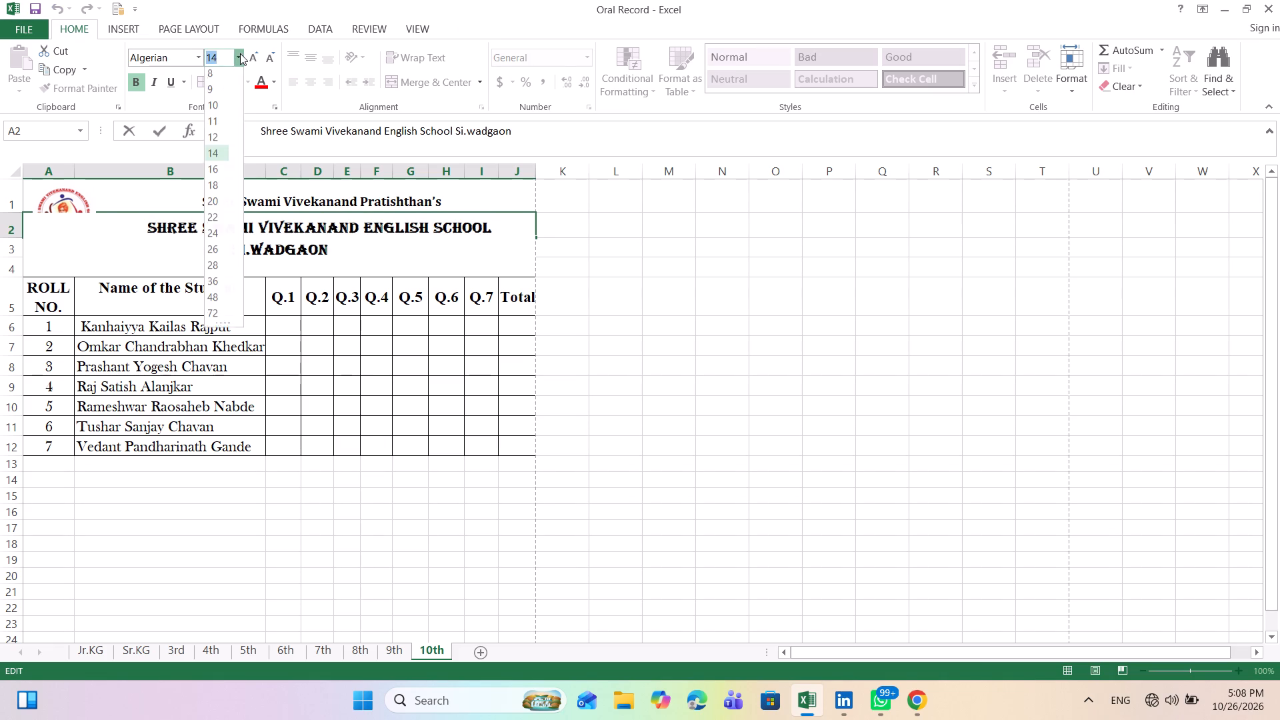
{"action": "left_click", "coordinate": [217, 142]}
{"action": "left_click", "coordinate": [333, 514]}
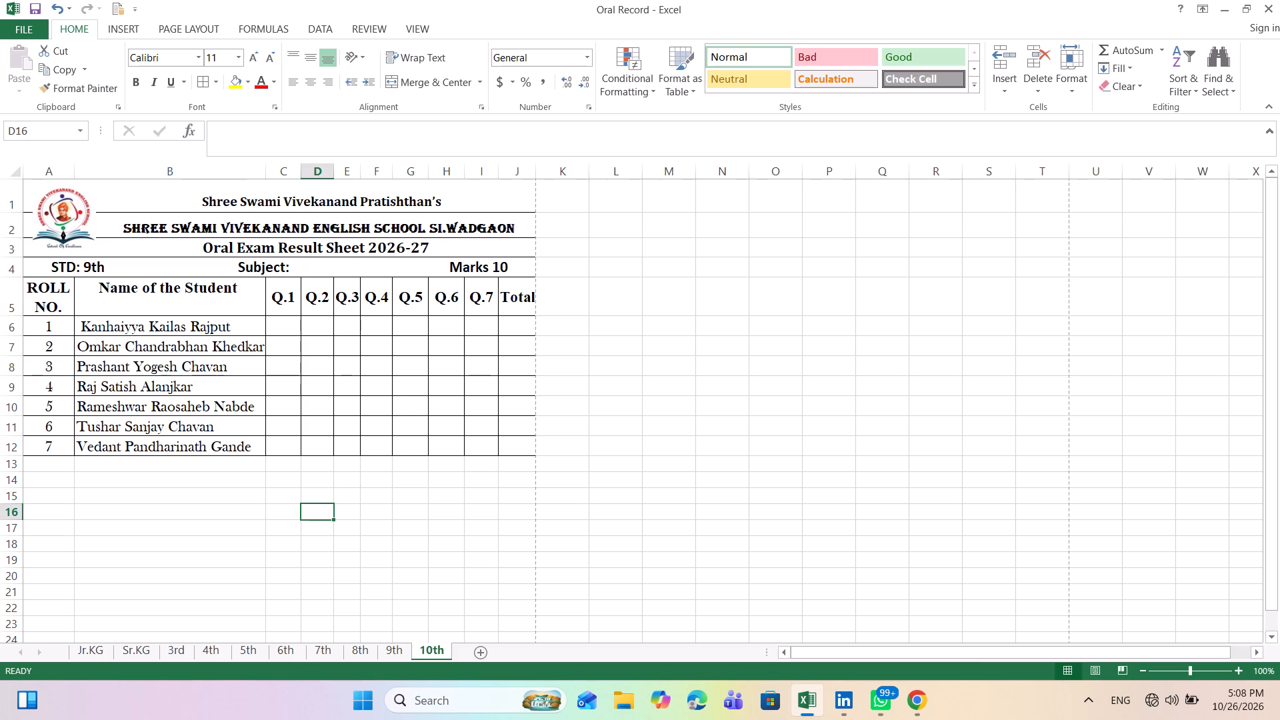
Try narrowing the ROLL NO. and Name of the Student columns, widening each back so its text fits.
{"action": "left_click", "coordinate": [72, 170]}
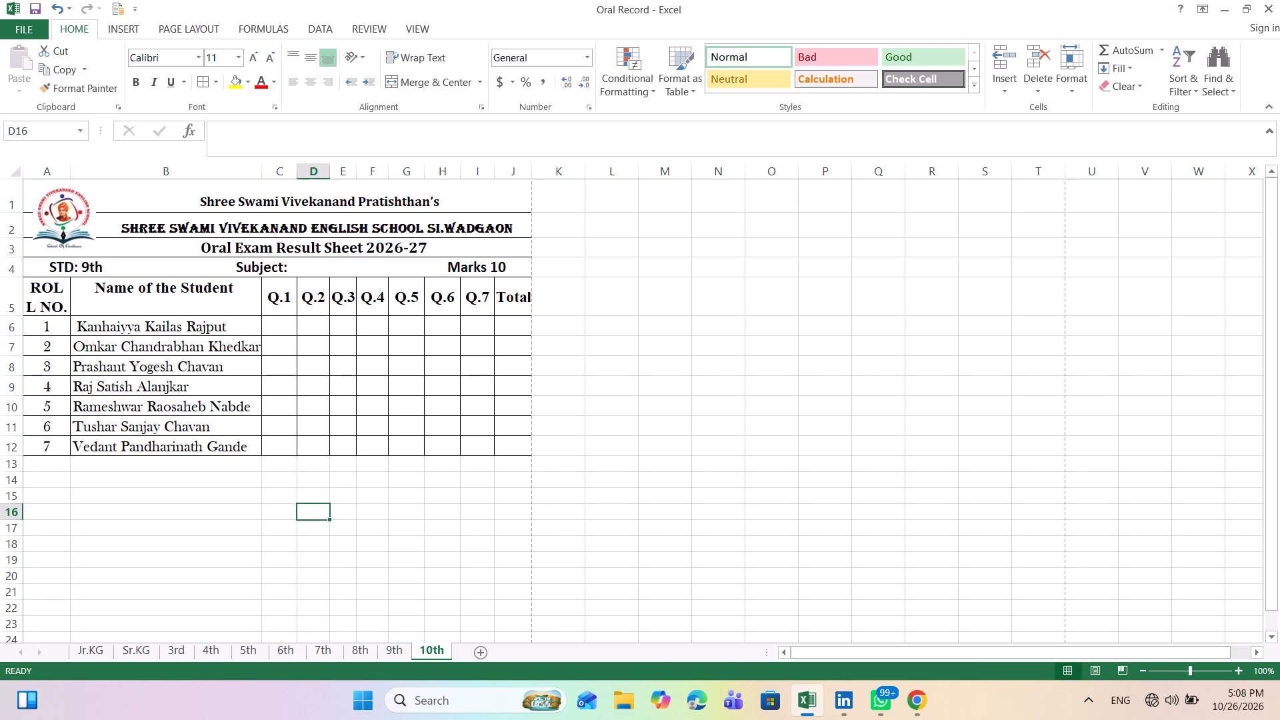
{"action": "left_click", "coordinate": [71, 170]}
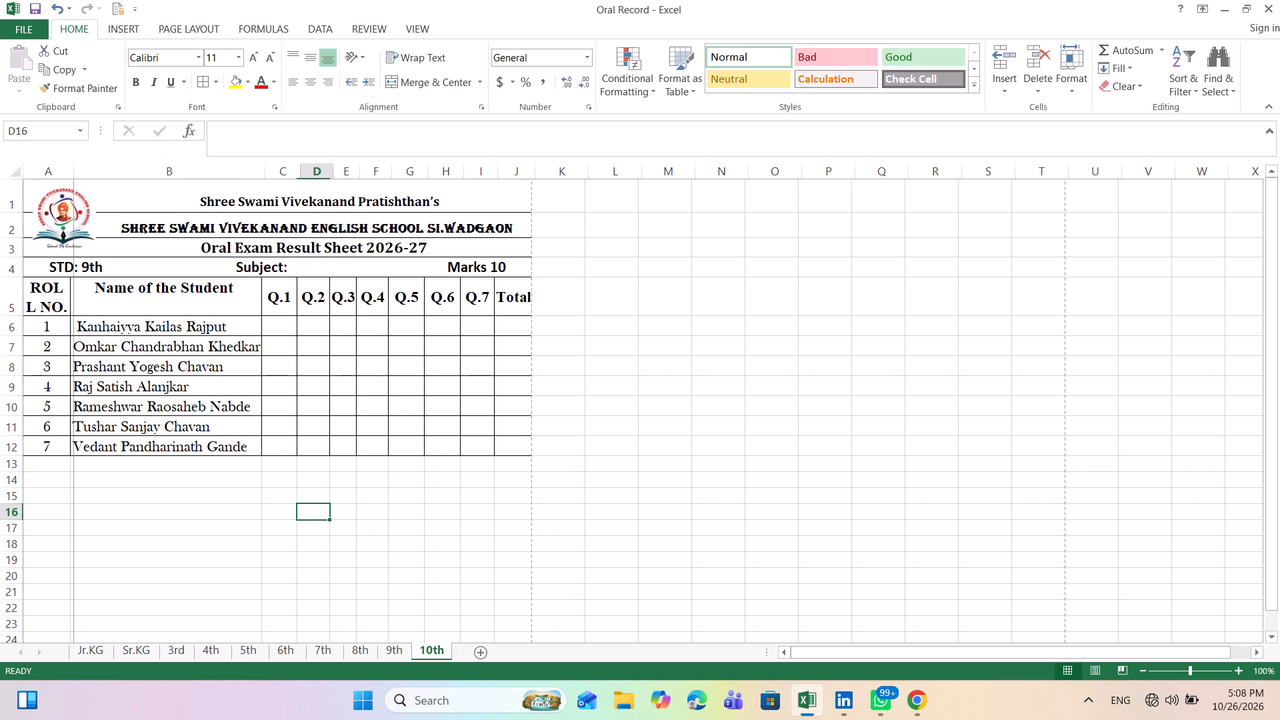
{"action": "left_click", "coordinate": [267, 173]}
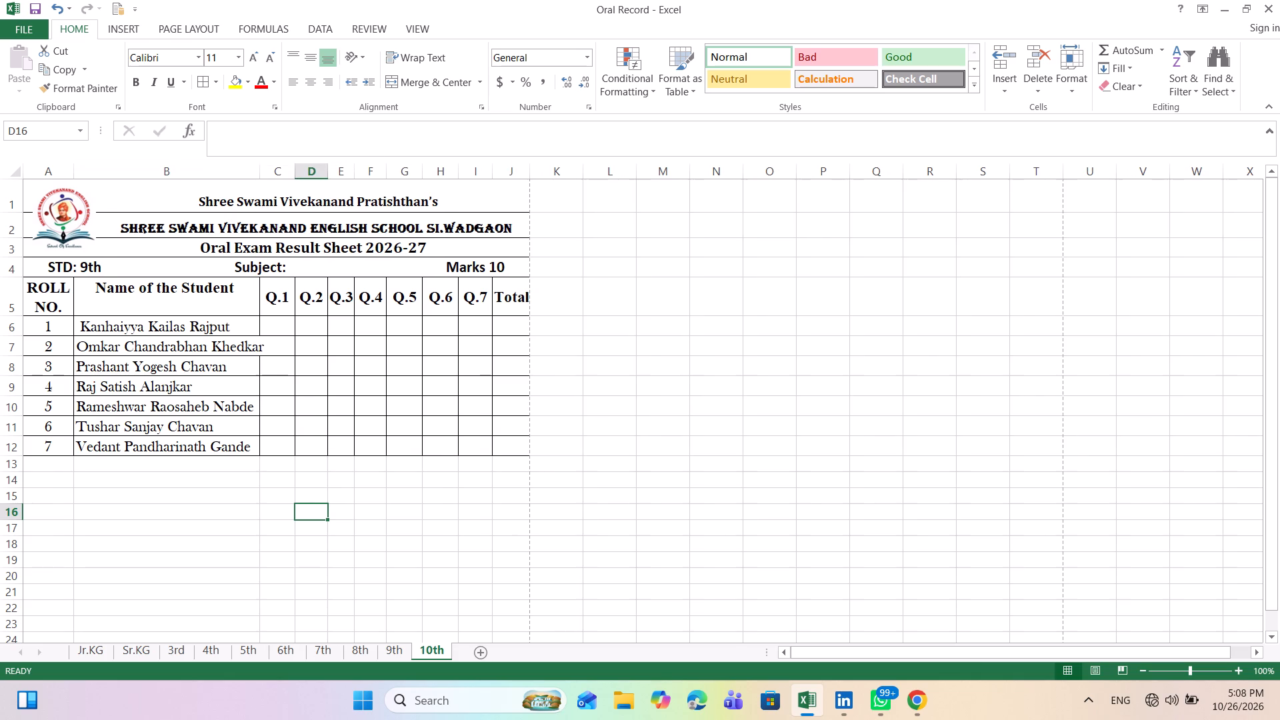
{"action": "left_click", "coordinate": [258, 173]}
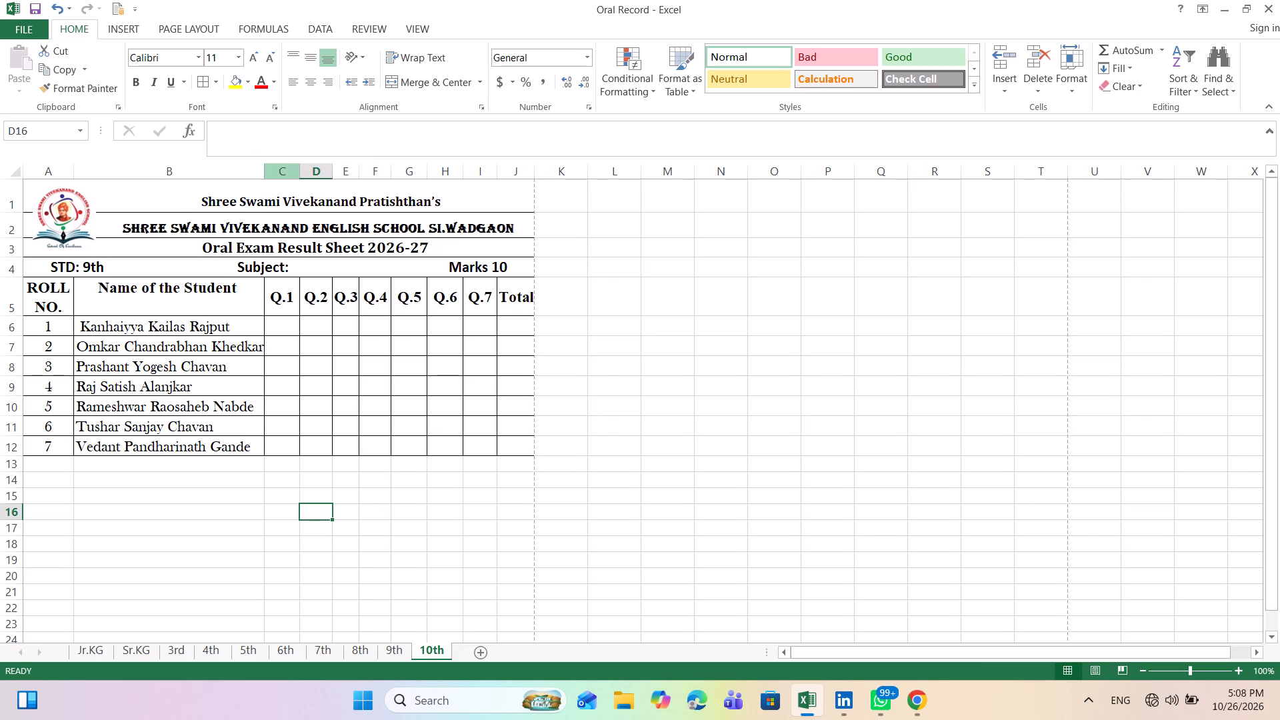
Narrow the Q.1, Q.2, Q.4, Q.5, Q.6 and Q.7 columns slightly so the whole table fits inside the page break.
{"action": "left_click", "coordinate": [535, 171]}
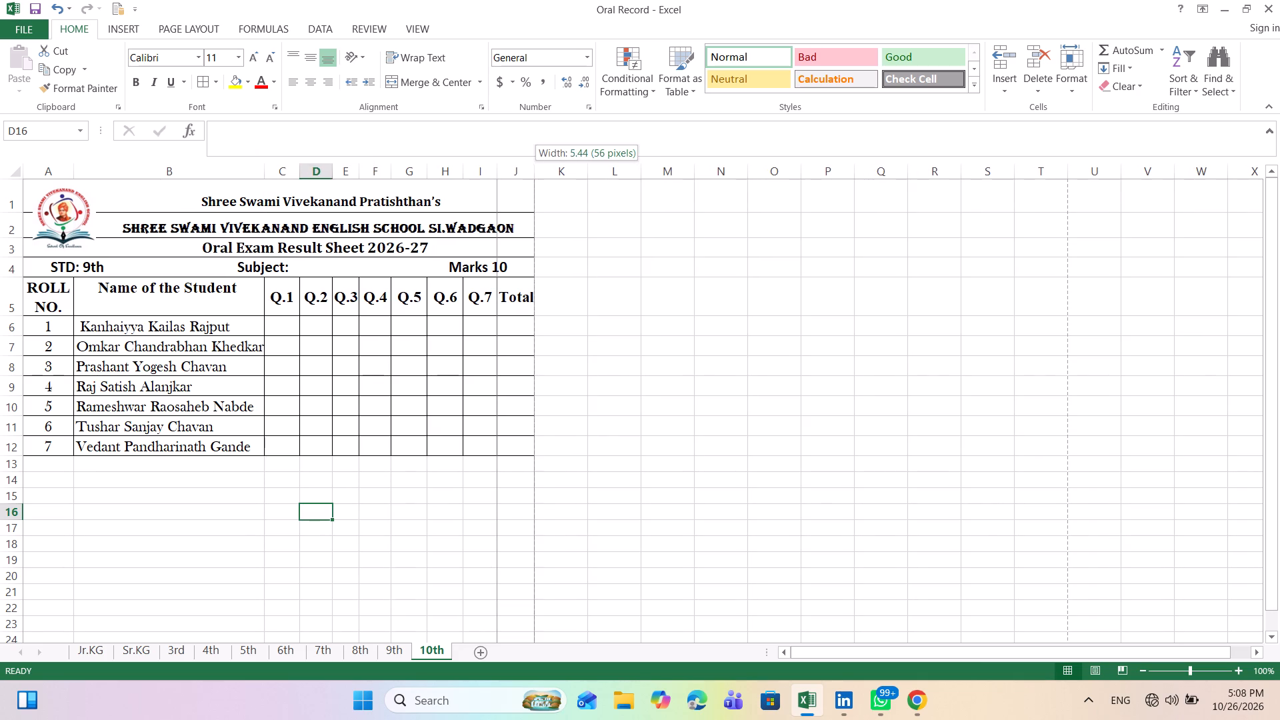
{"action": "left_click", "coordinate": [499, 173]}
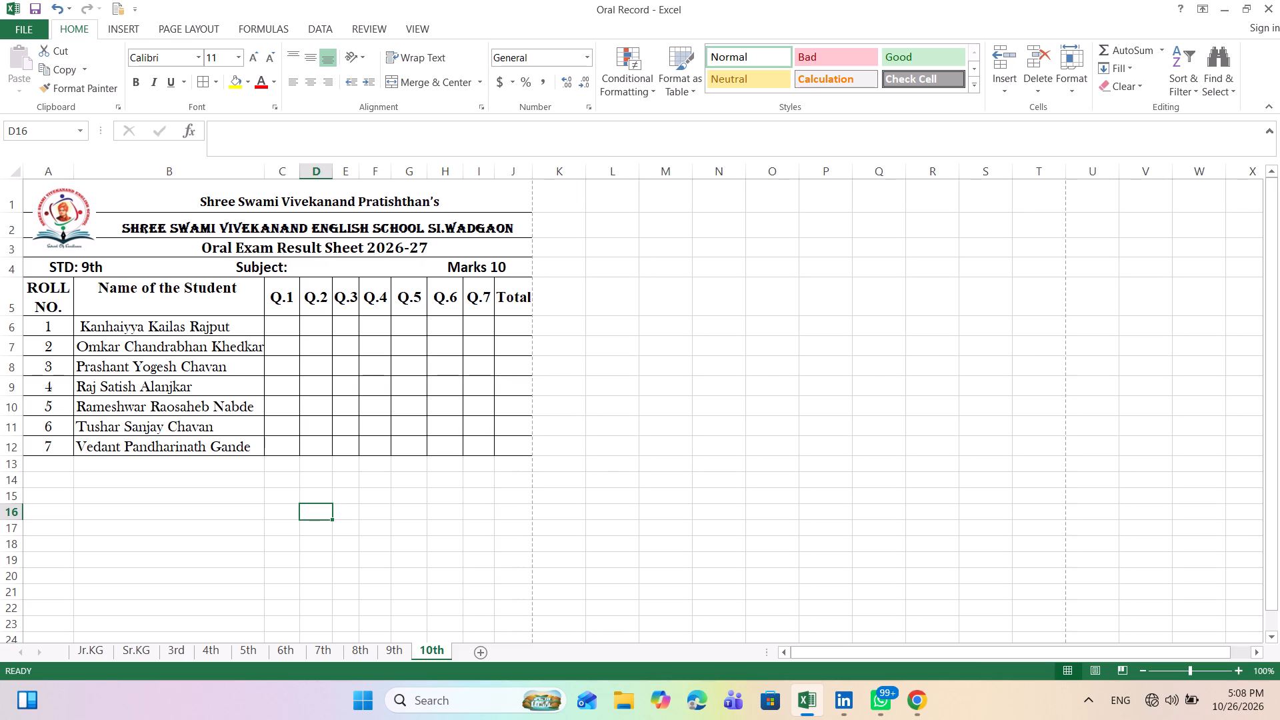
{"action": "left_click", "coordinate": [463, 174]}
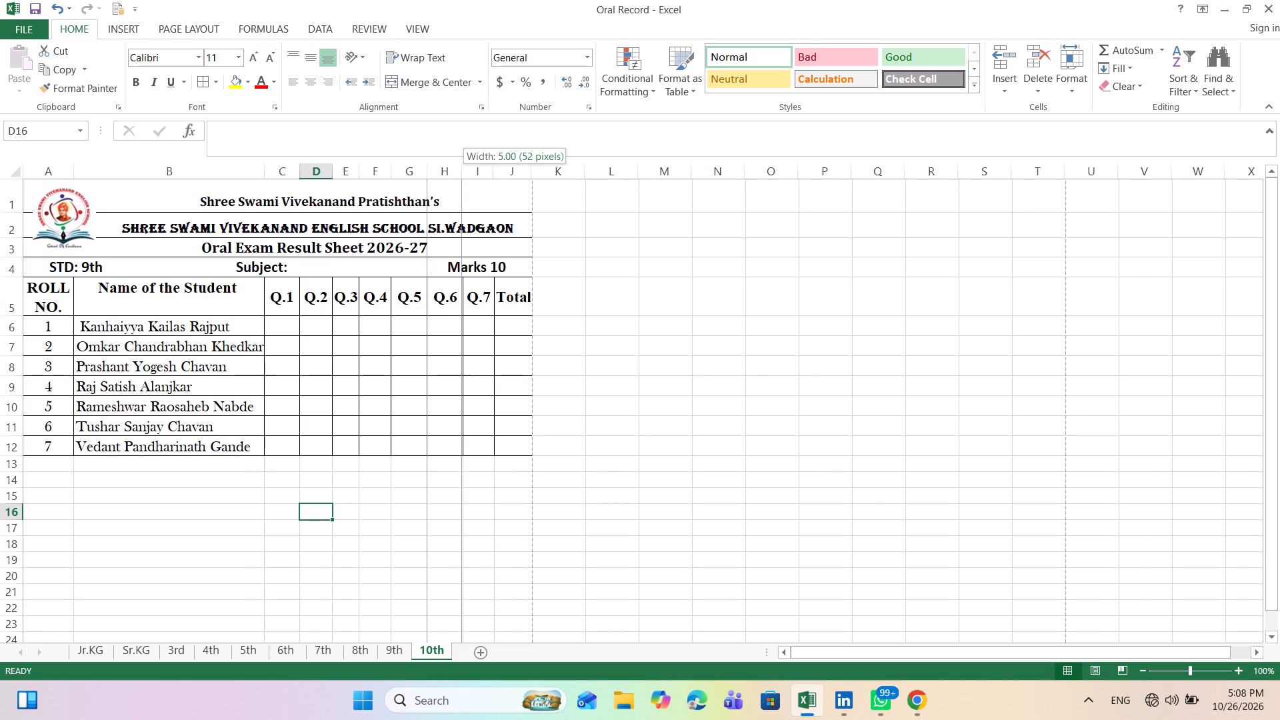
{"action": "left_click", "coordinate": [425, 177]}
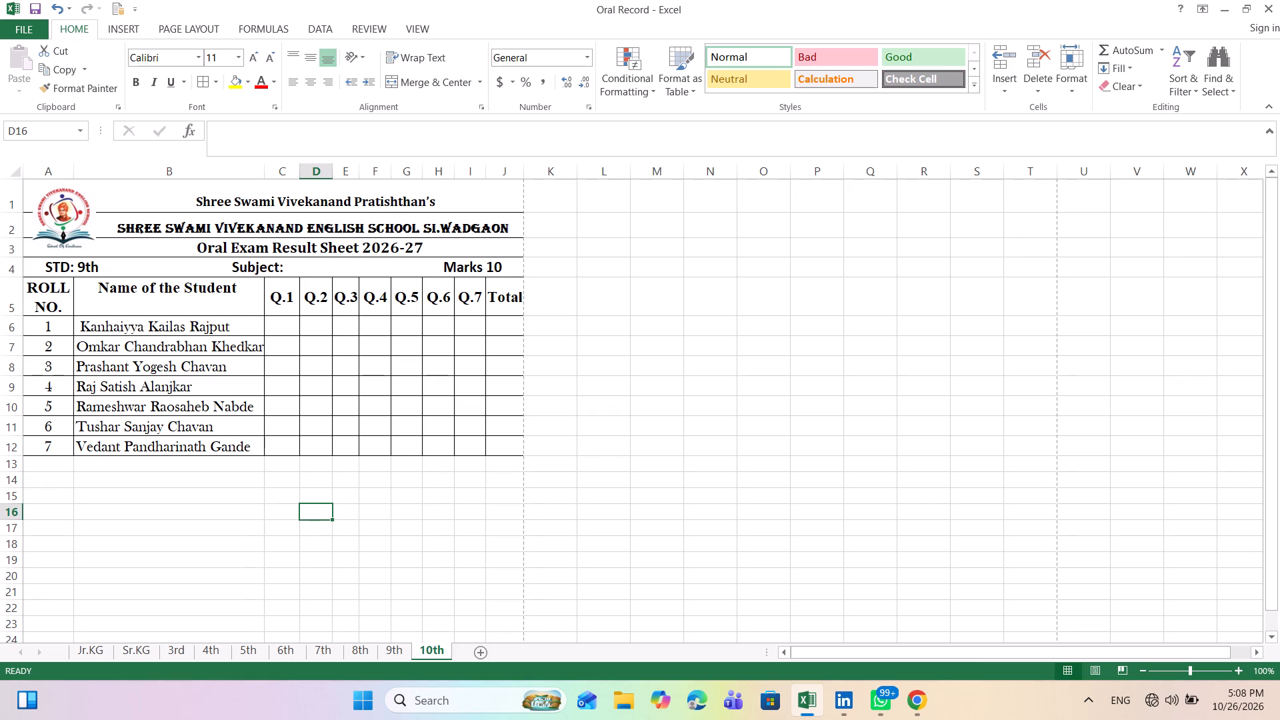
{"action": "left_click", "coordinate": [303, 175]}
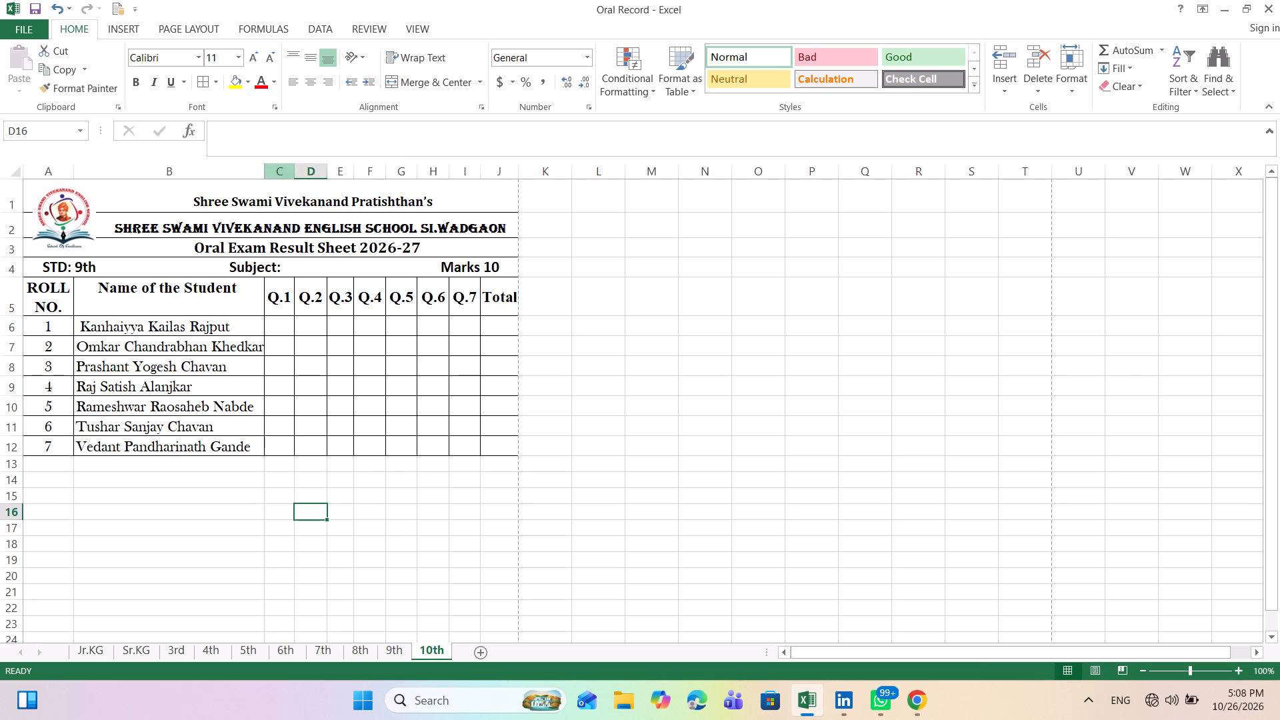
{"action": "left_click", "coordinate": [327, 173]}
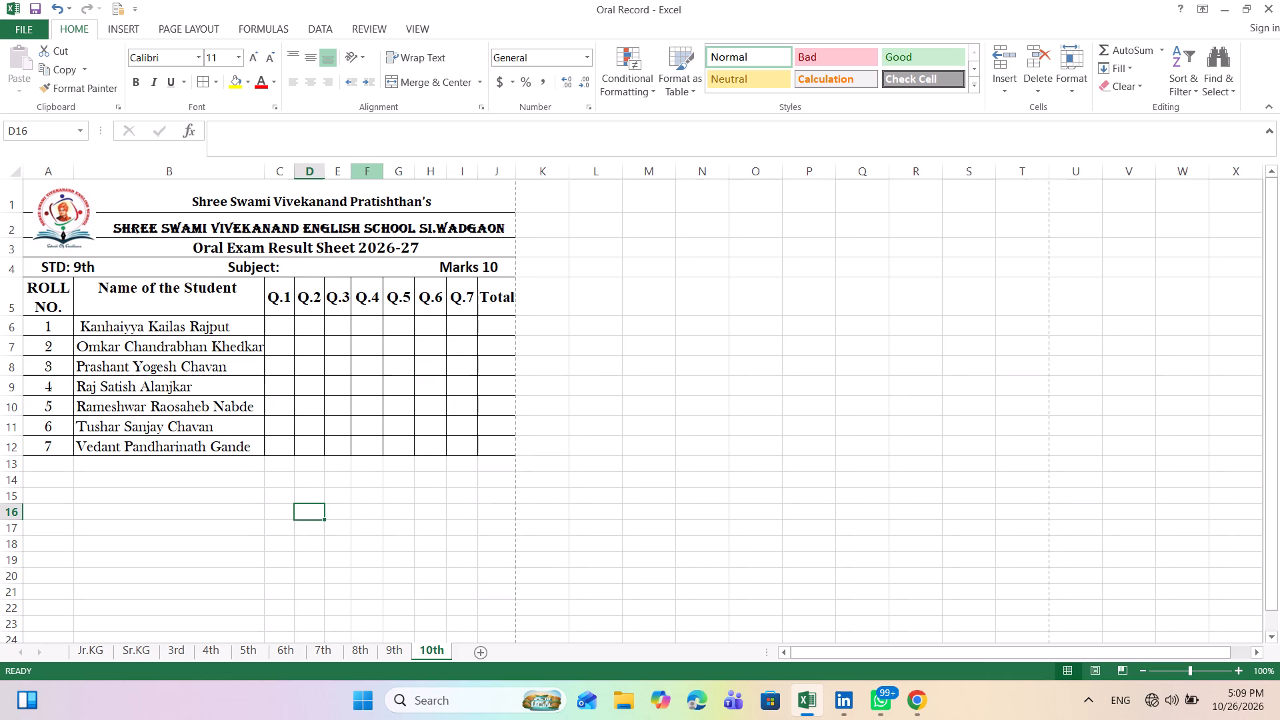
{"action": "left_click", "coordinate": [385, 176]}
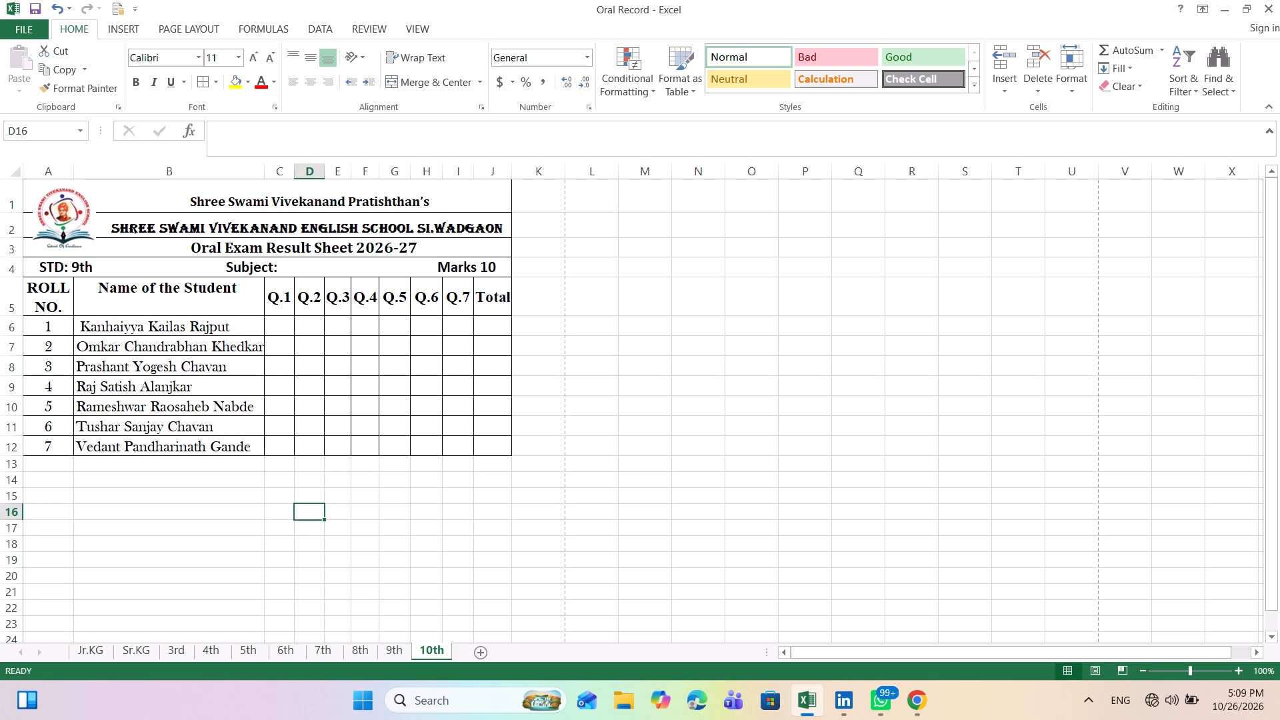
Adjust the Total column's width until its heading just fits and the table stays within the page break.
{"action": "left_click_drag", "start_coordinate": [512, 171], "coordinate": [527, 172]}
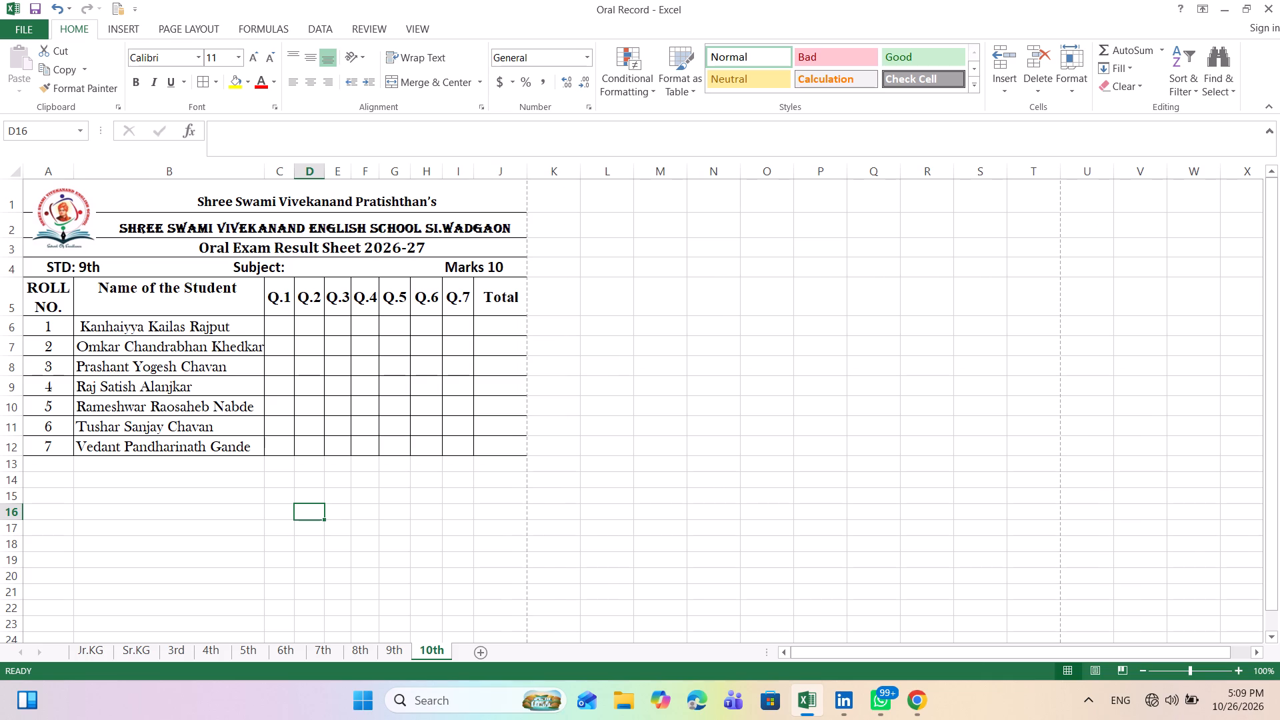
{"action": "left_click", "coordinate": [526, 171]}
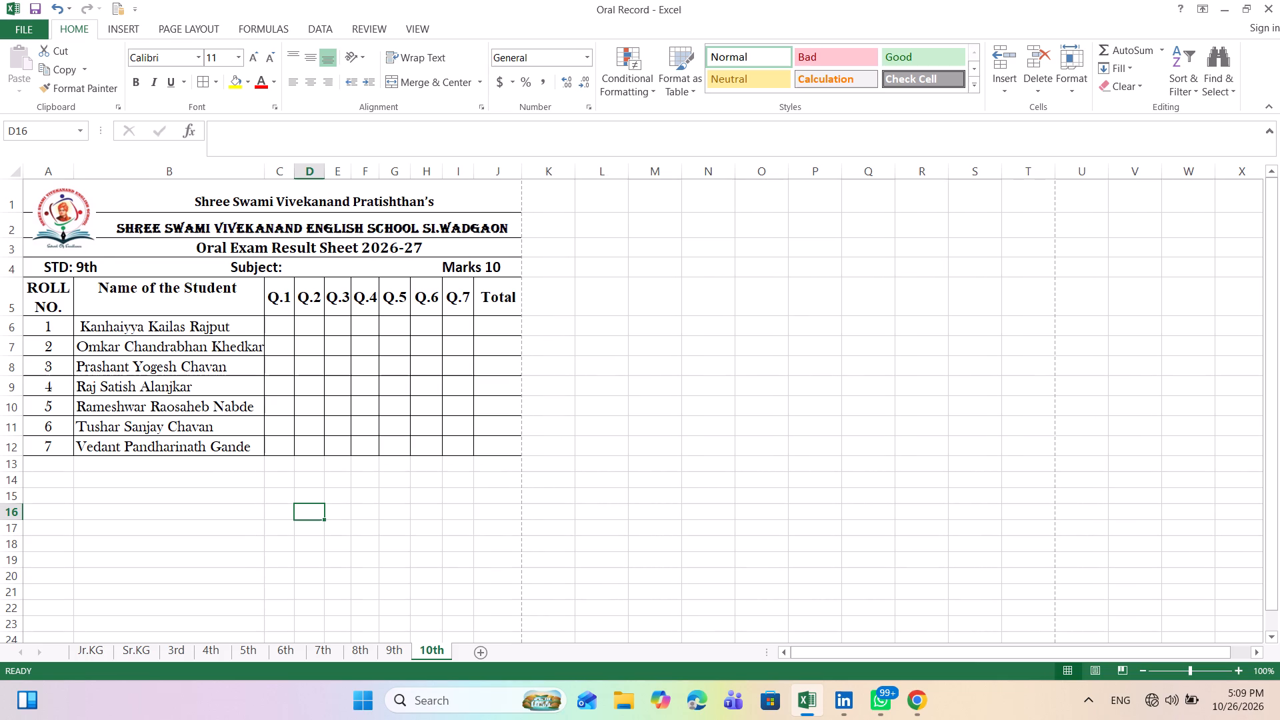
{"action": "left_click", "coordinate": [521, 171]}
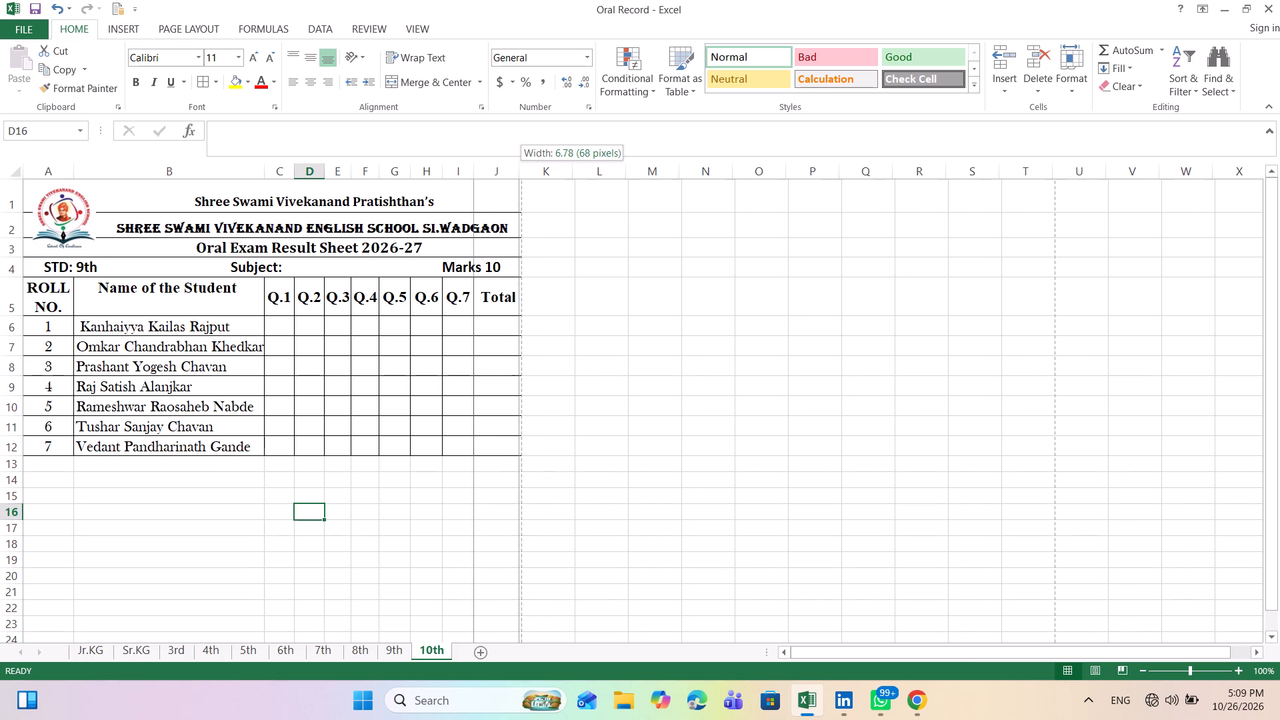
{"action": "left_click", "coordinate": [517, 171]}
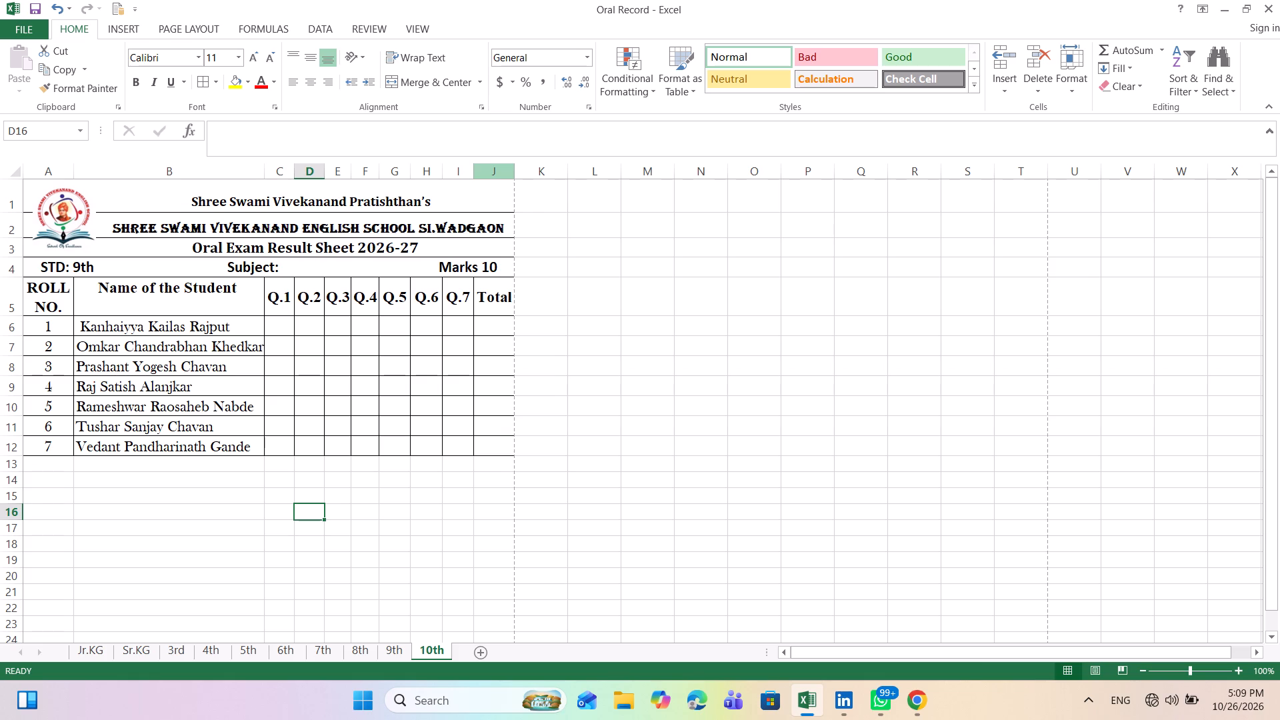
{"action": "left_click_drag", "start_coordinate": [515, 167], "coordinate": [505, 167]}
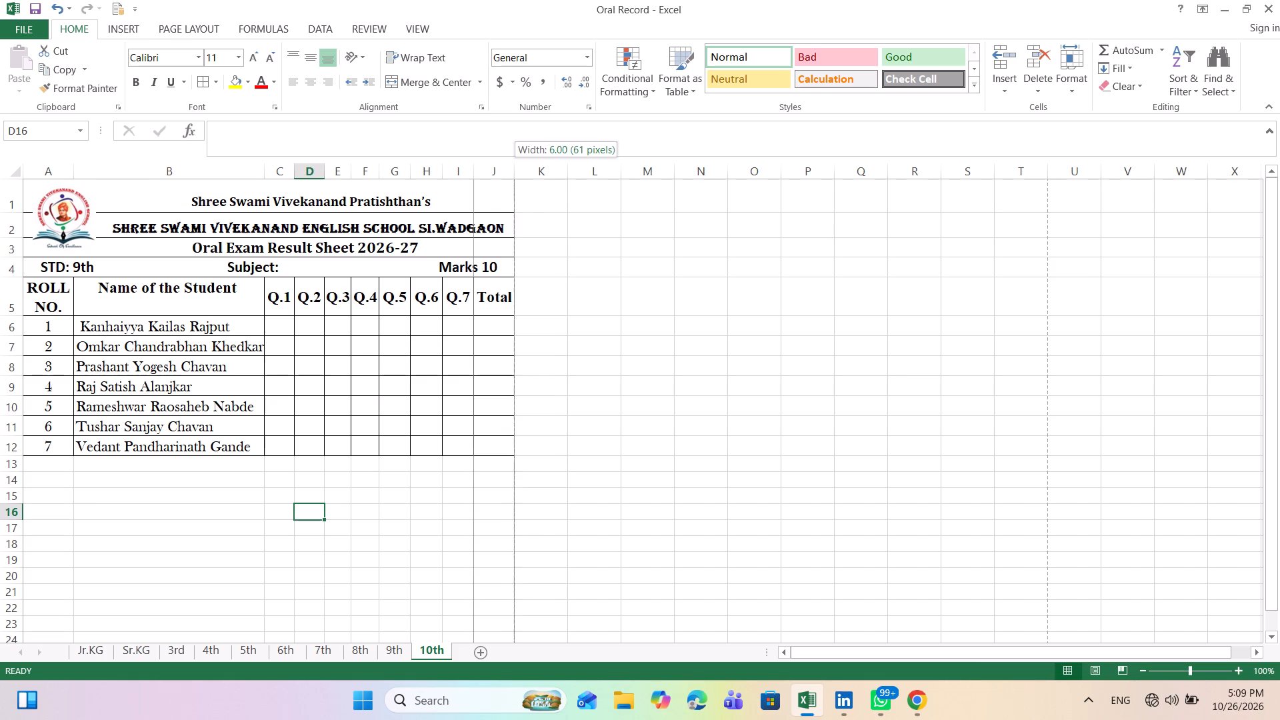
{"action": "left_click_drag", "start_coordinate": [505, 167], "coordinate": [499, 167]}
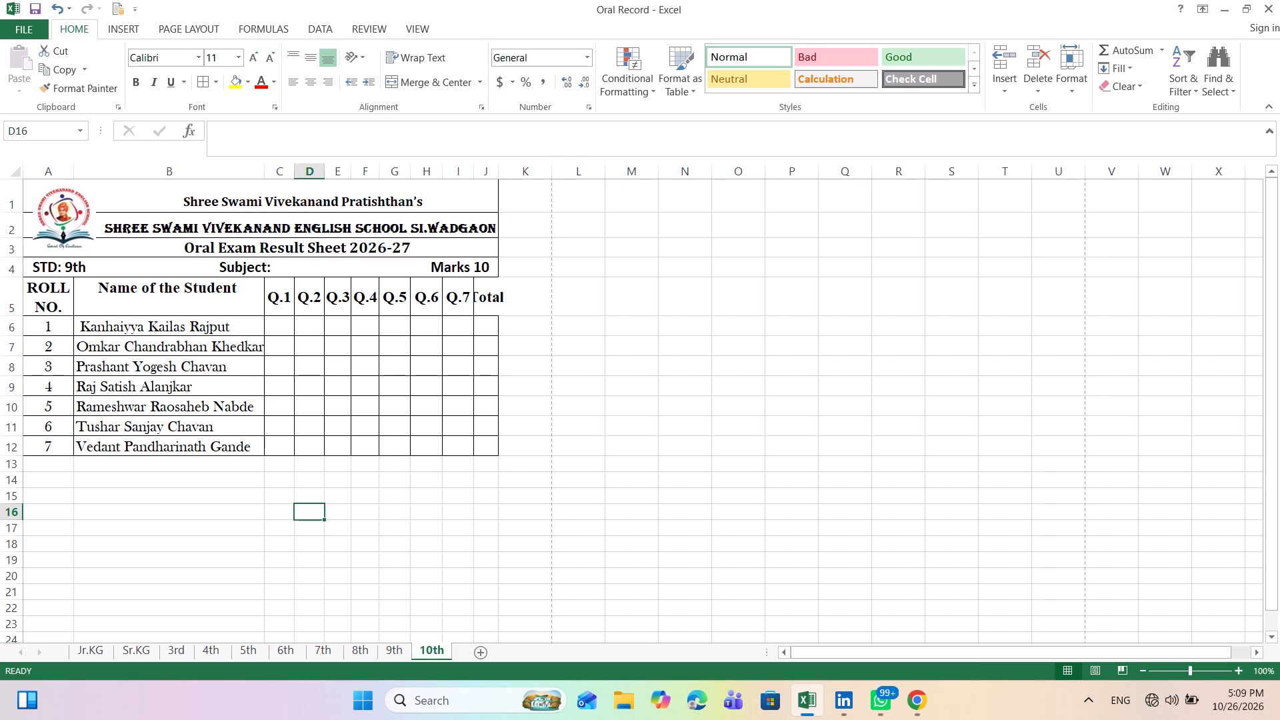
{"action": "left_click_drag", "start_coordinate": [497, 171], "coordinate": [508, 171]}
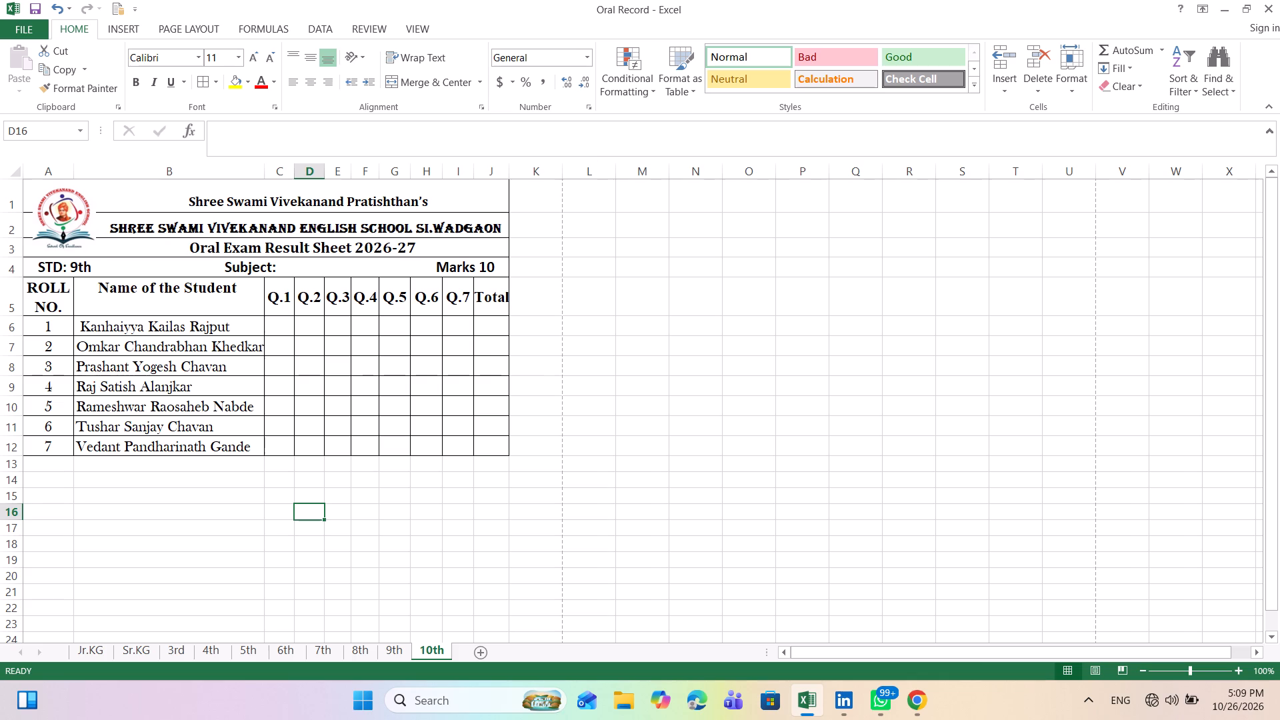
Save the Oral Record workbook.
{"action": "key", "text": "ctrl+s"}
Export the 10th sheet to the Desktop as a PDF named "Oral Record 10th std" and check its page layout.
{"action": "left_click", "coordinate": [24, 25]}
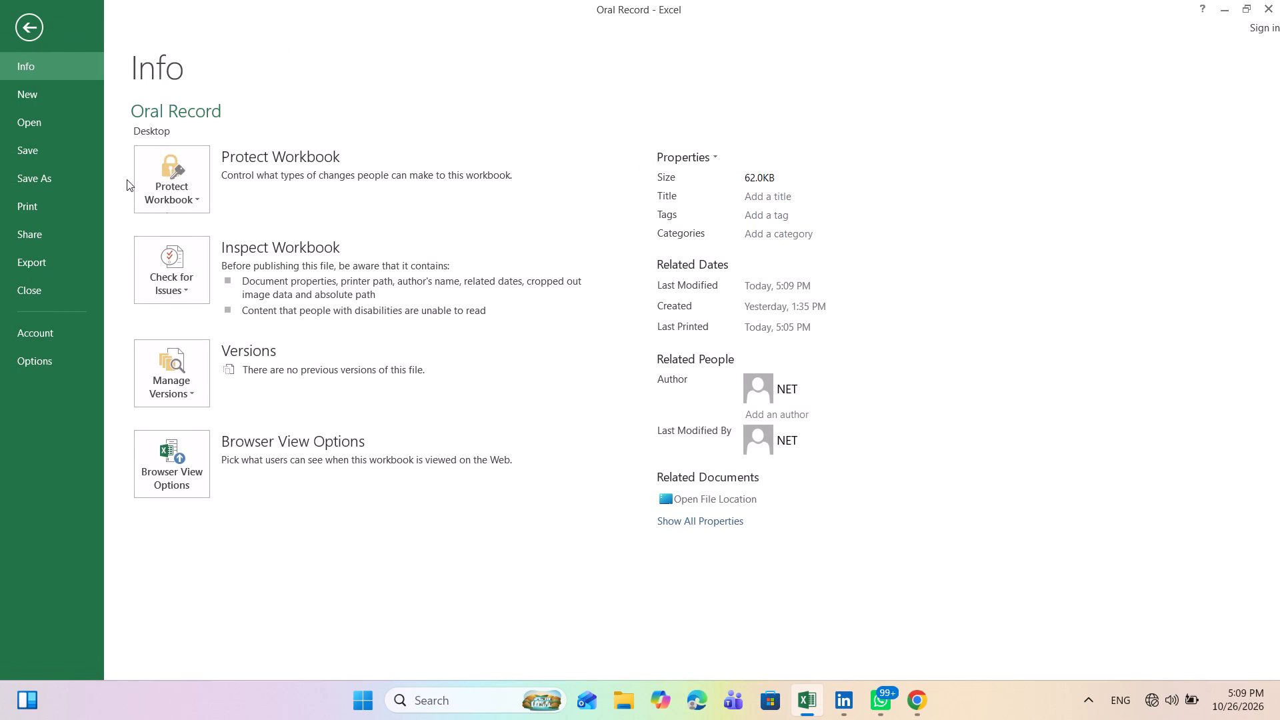
{"action": "left_click", "coordinate": [50, 176]}
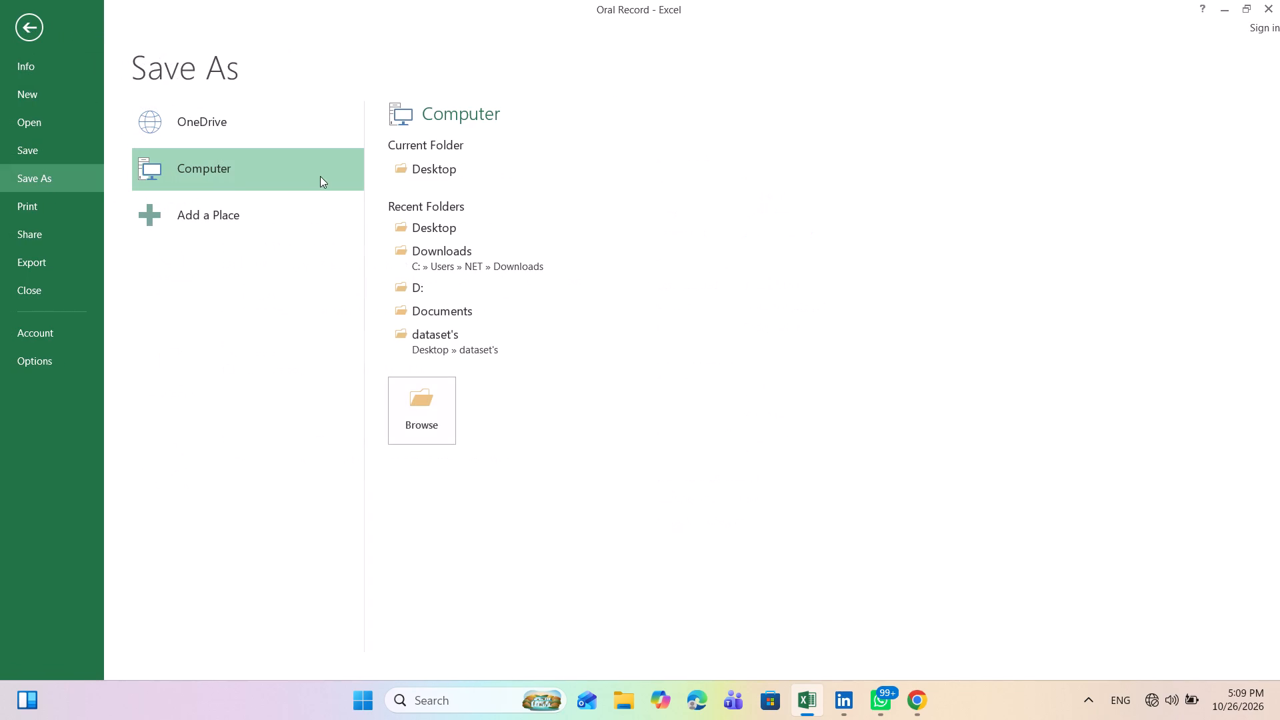
{"action": "left_click", "coordinate": [473, 171]}
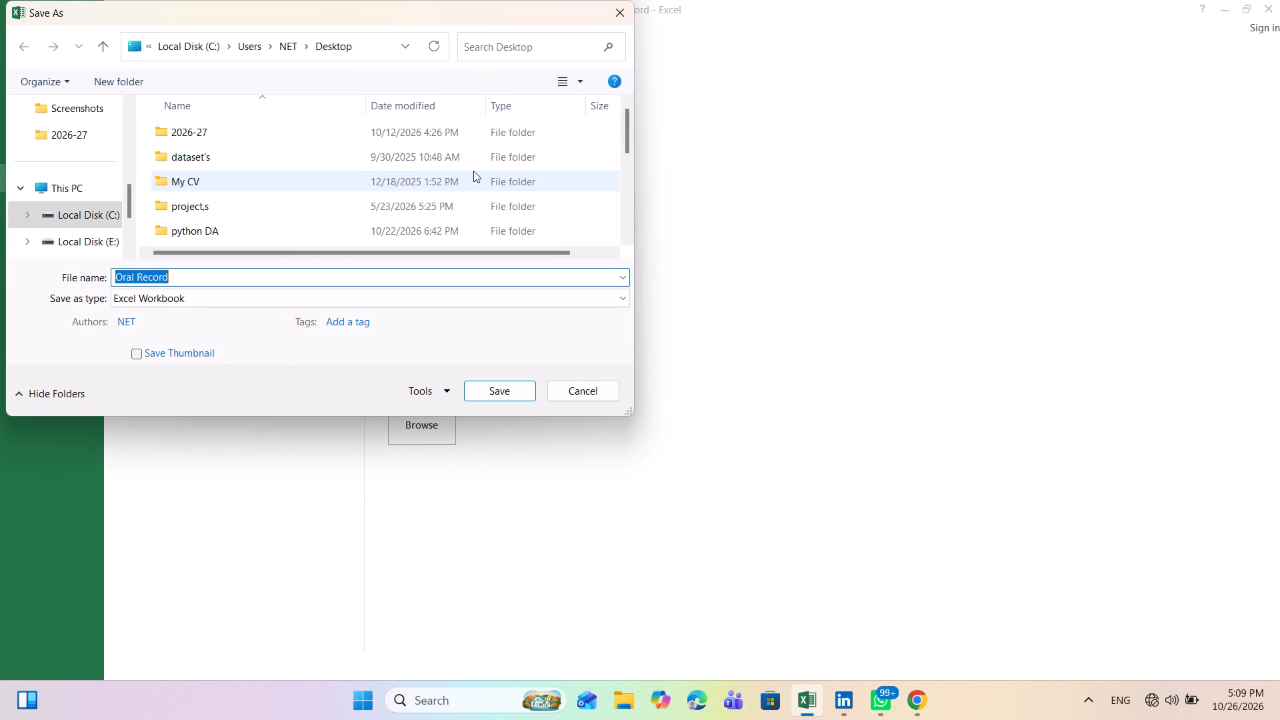
{"action": "left_click", "coordinate": [188, 282]}
{"action": "key", "text": "space"}
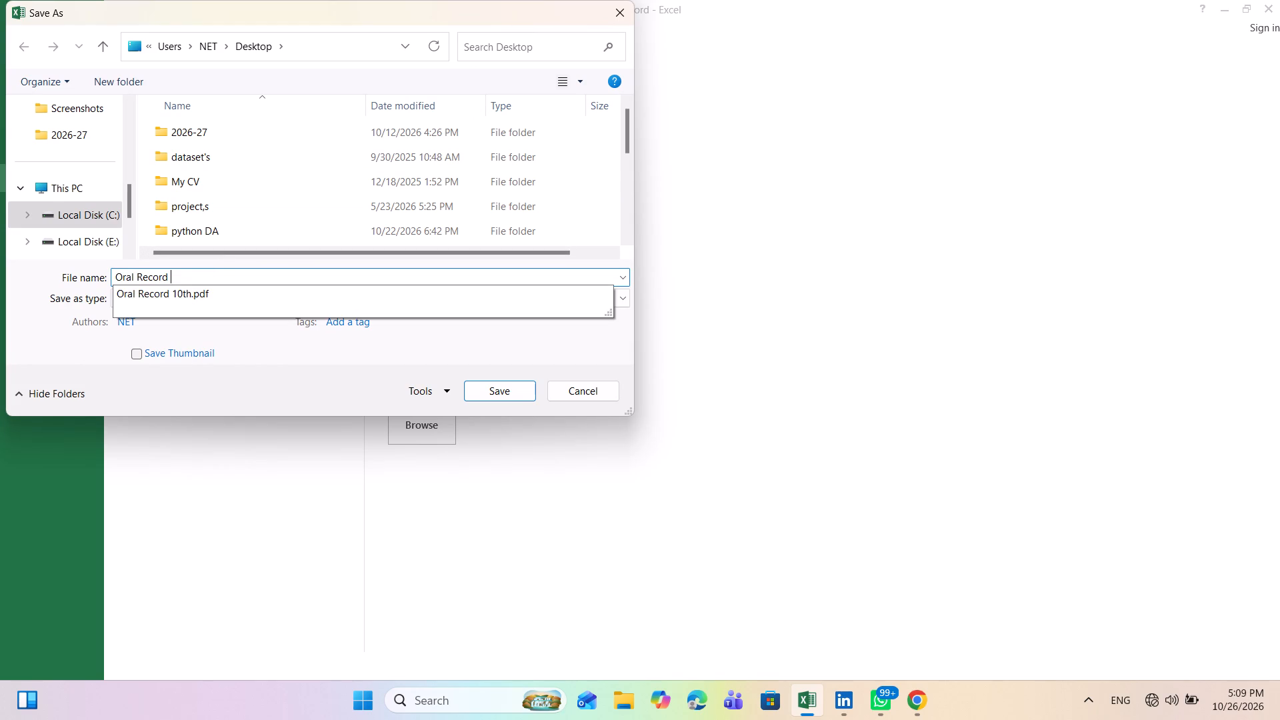
{"action": "type", "text": "10"}
{"action": "key", "text": "space"}
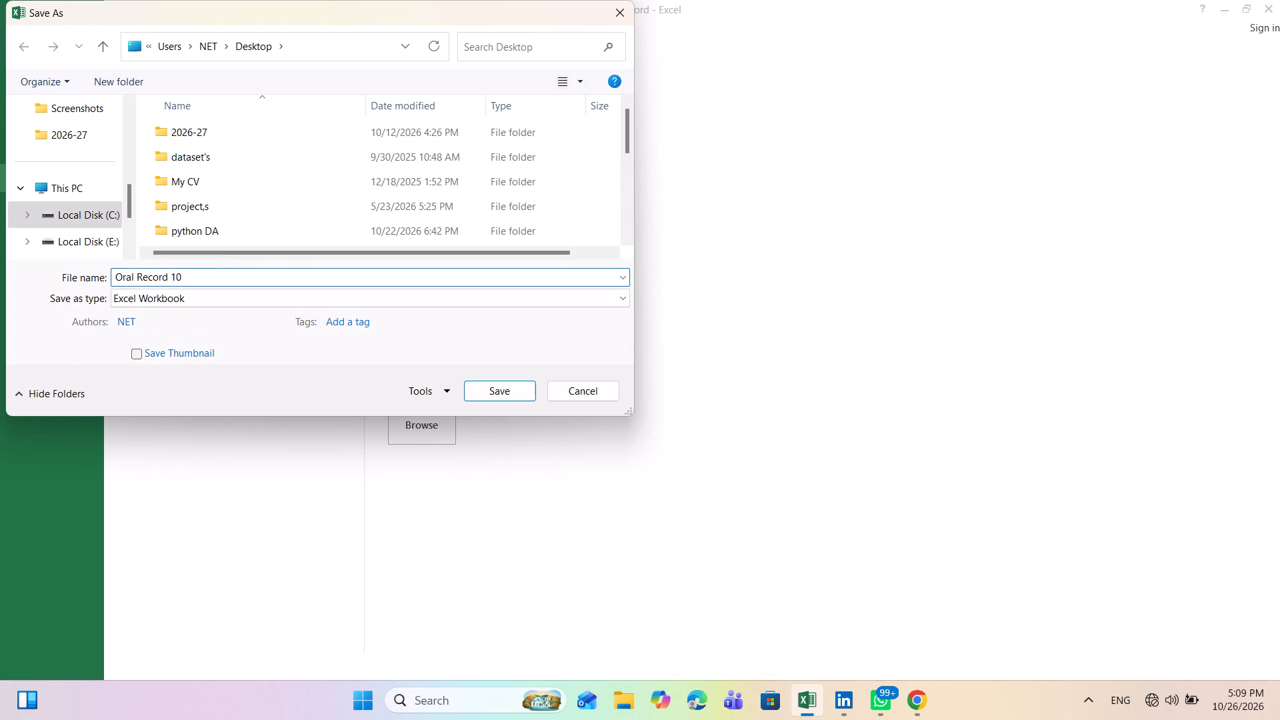
{"action": "key", "text": "BackSpace"}
{"action": "type", "text": "th std"}
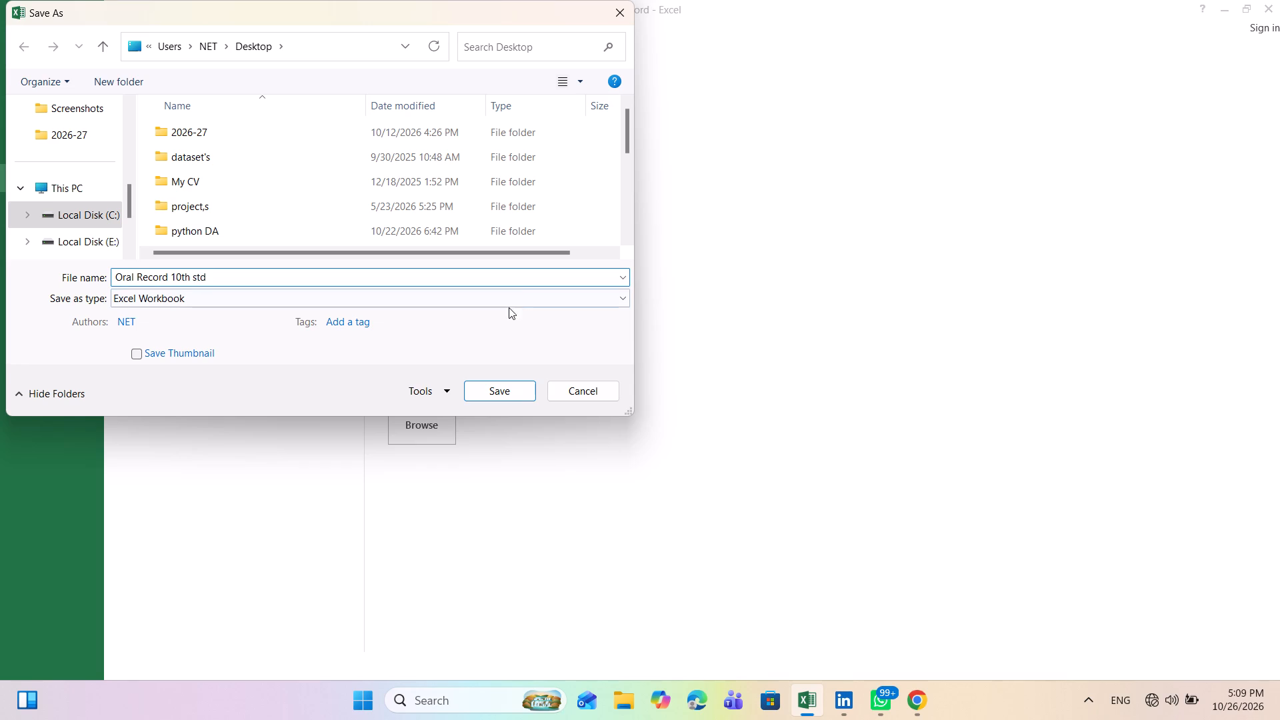
{"action": "left_click", "coordinate": [623, 297]}
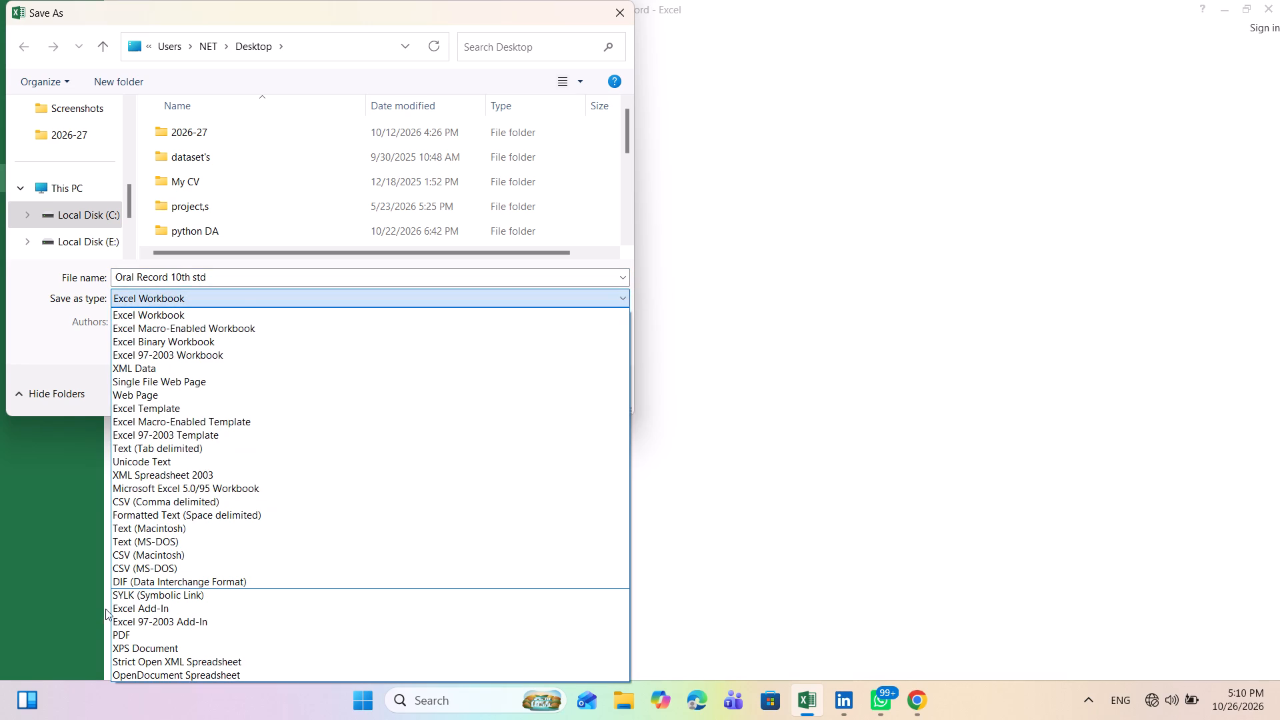
{"action": "left_click", "coordinate": [130, 635]}
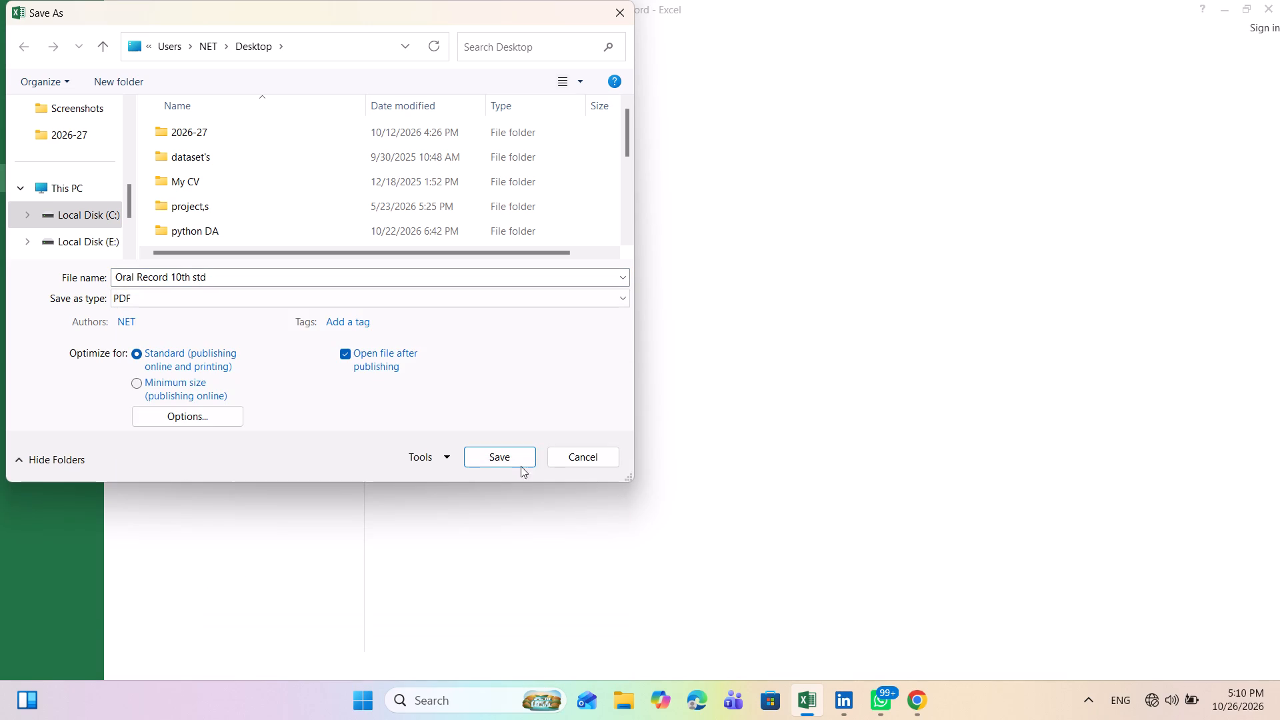
{"action": "left_click", "coordinate": [513, 455]}
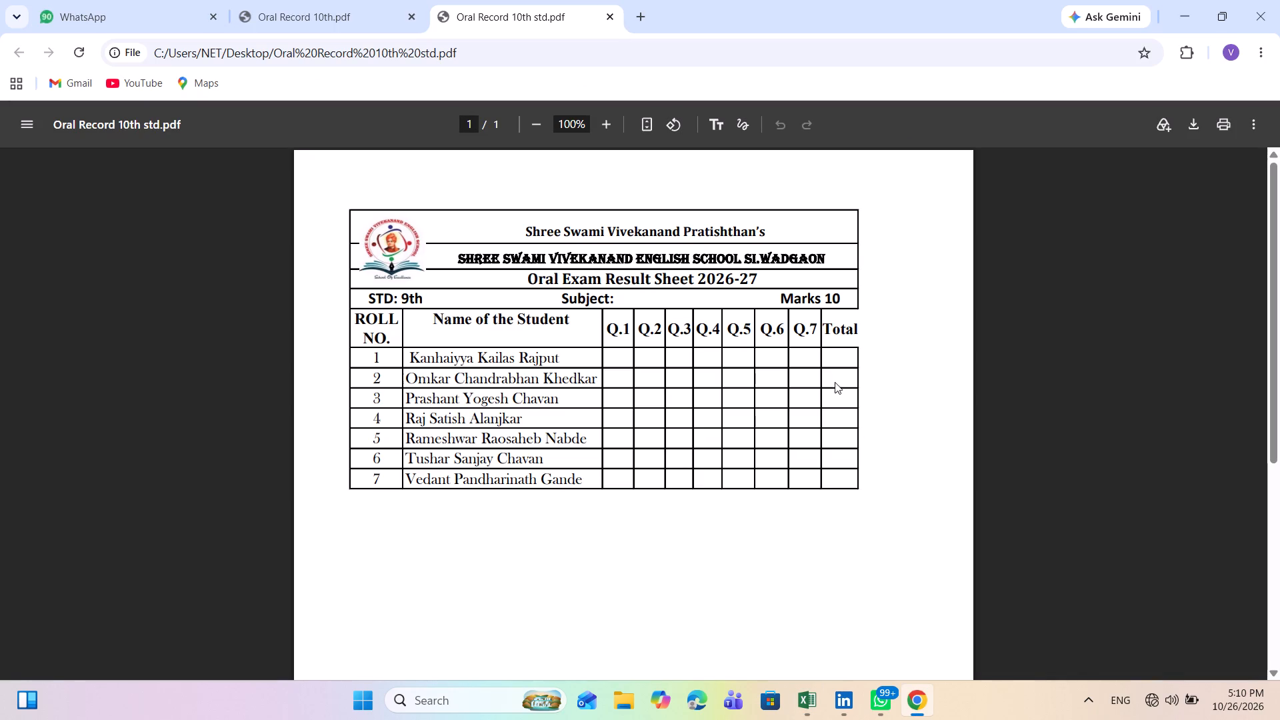
{"action": "left_click", "coordinate": [857, 324]}
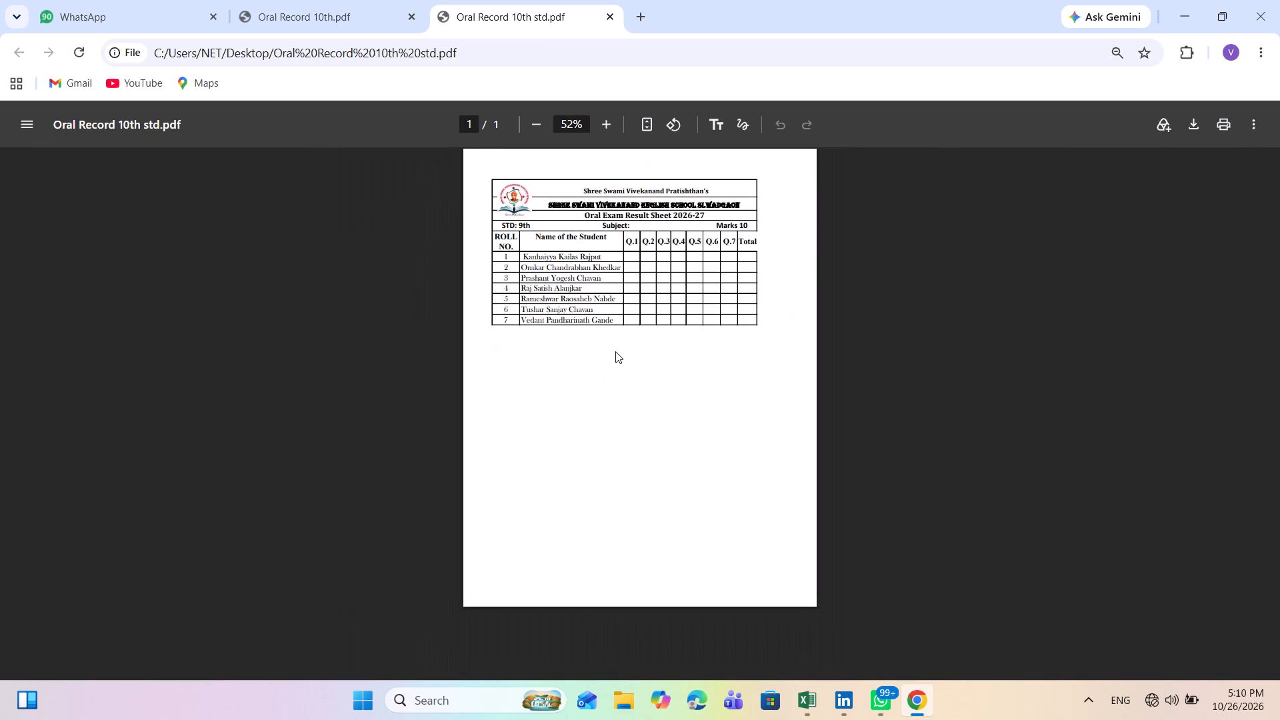
{"action": "scroll", "coordinate": [615, 351], "scroll_direction": "up", "scroll_amount": 3}
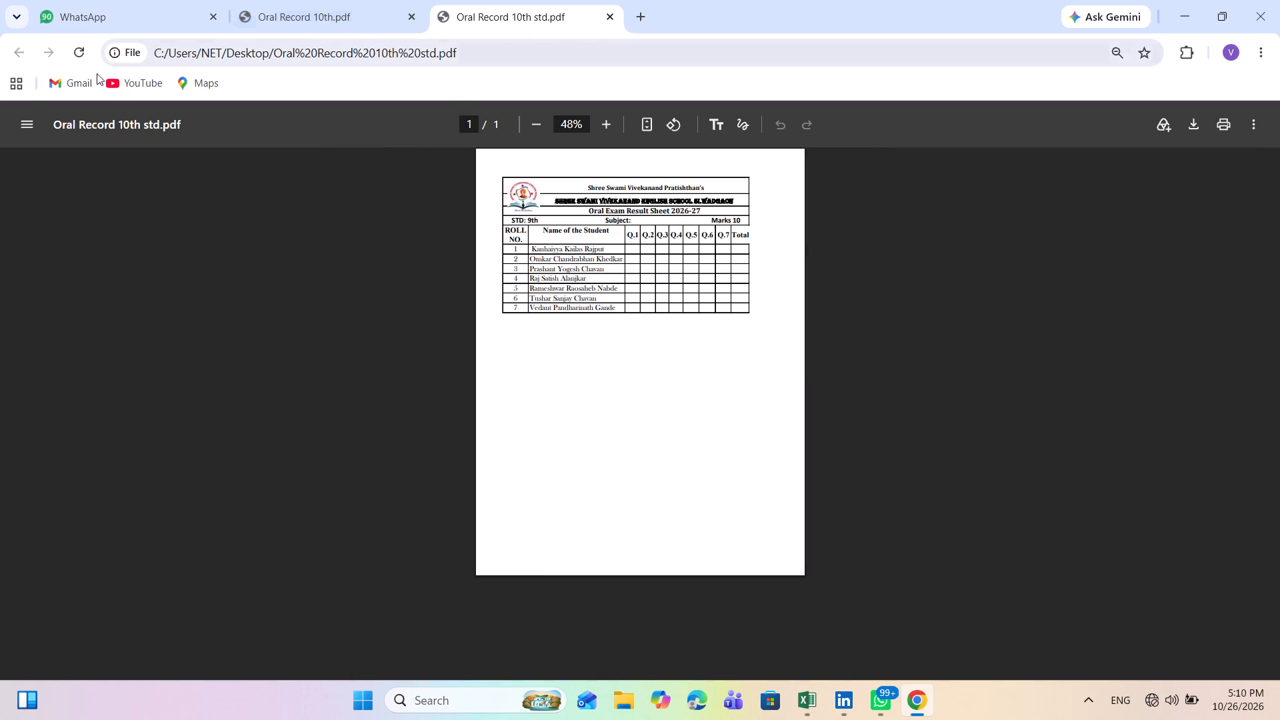
Switch to File Explorer and open a new window for browsing the computer's files.
{"action": "left_click", "coordinate": [621, 704]}
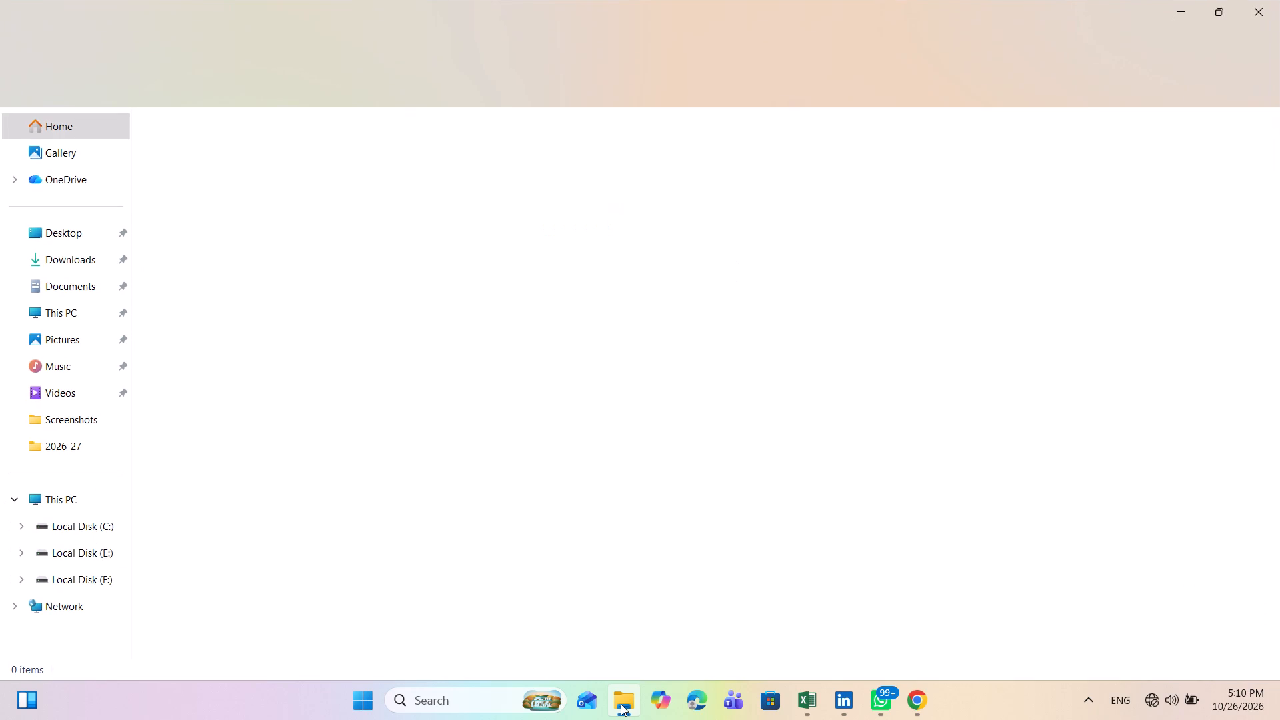
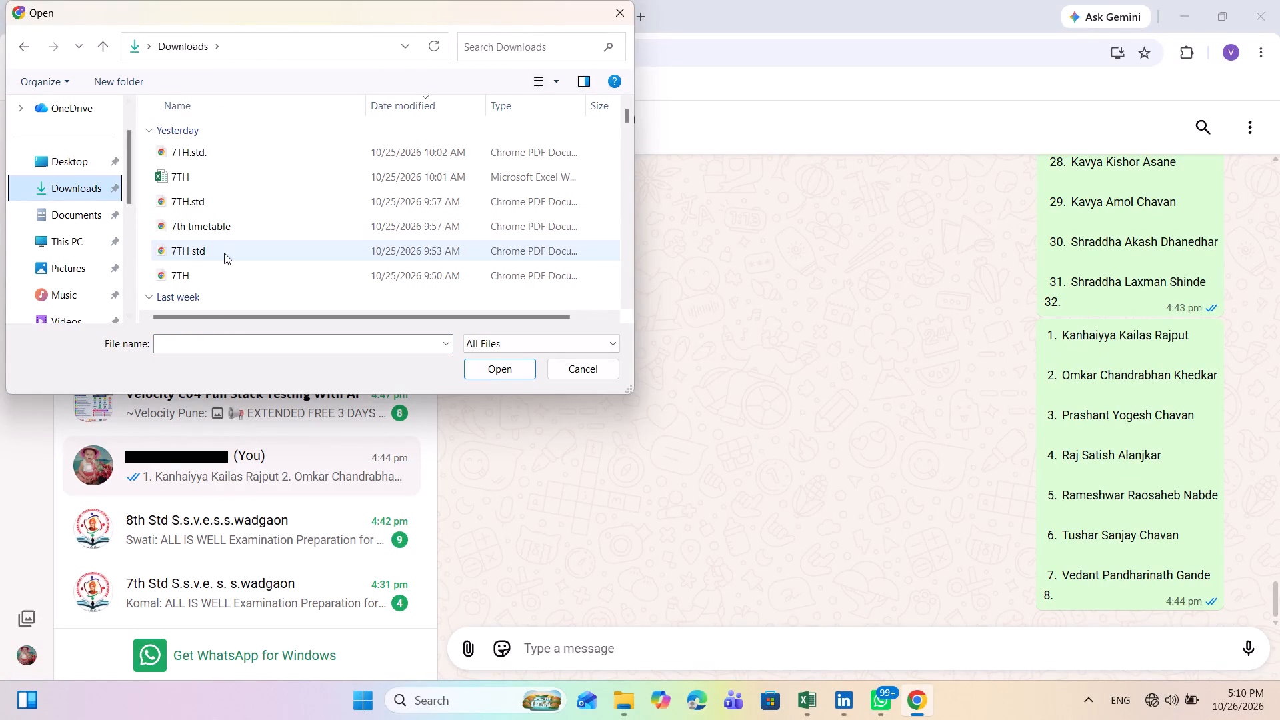
Browse to the Desktop folder in the file picker and locate the Oral Record 10th class PDF for attaching to the chat.
{"action": "scroll", "coordinate": [224, 253], "scroll_direction": "up", "scroll_amount": 2}
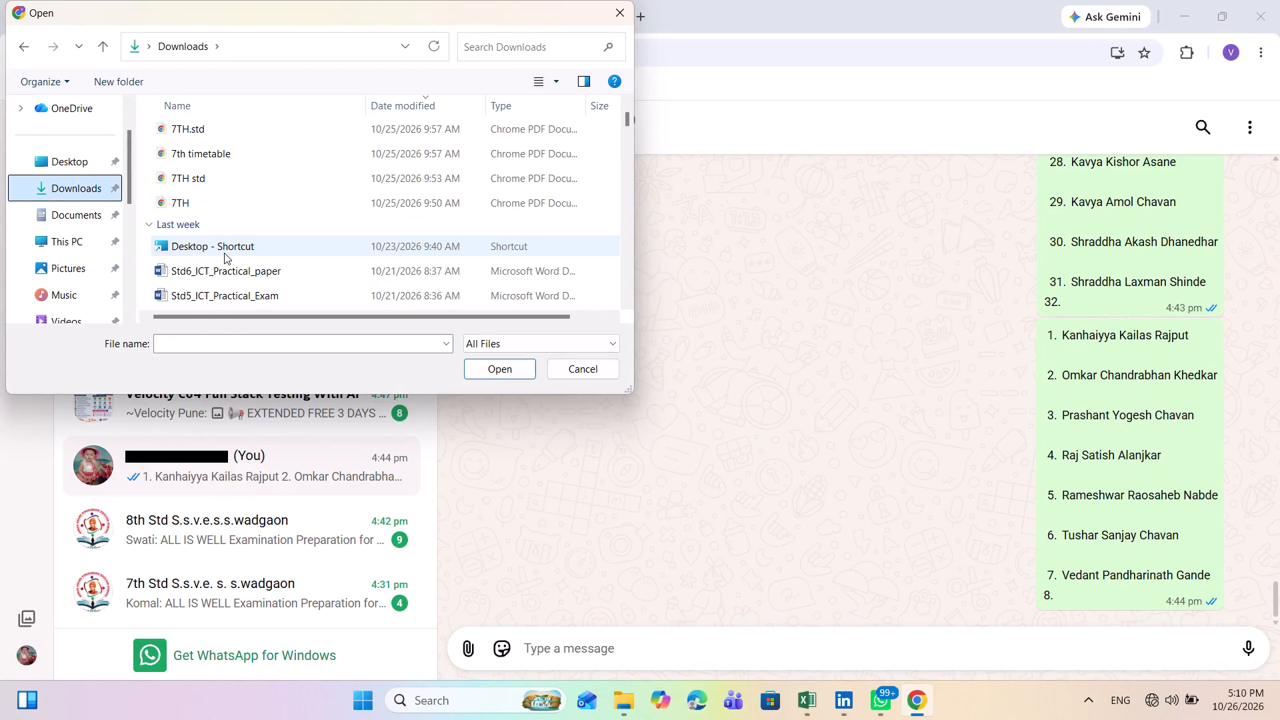
{"action": "left_click", "coordinate": [75, 212]}
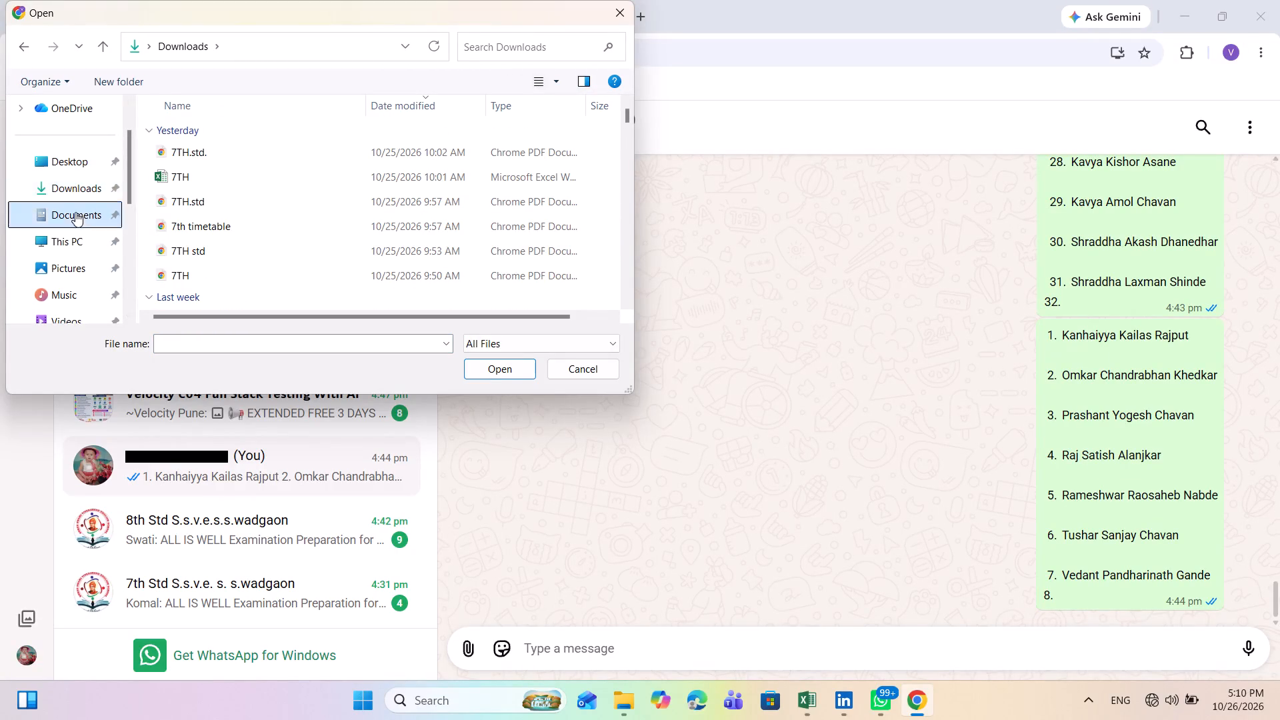
{"action": "left_click", "coordinate": [81, 161]}
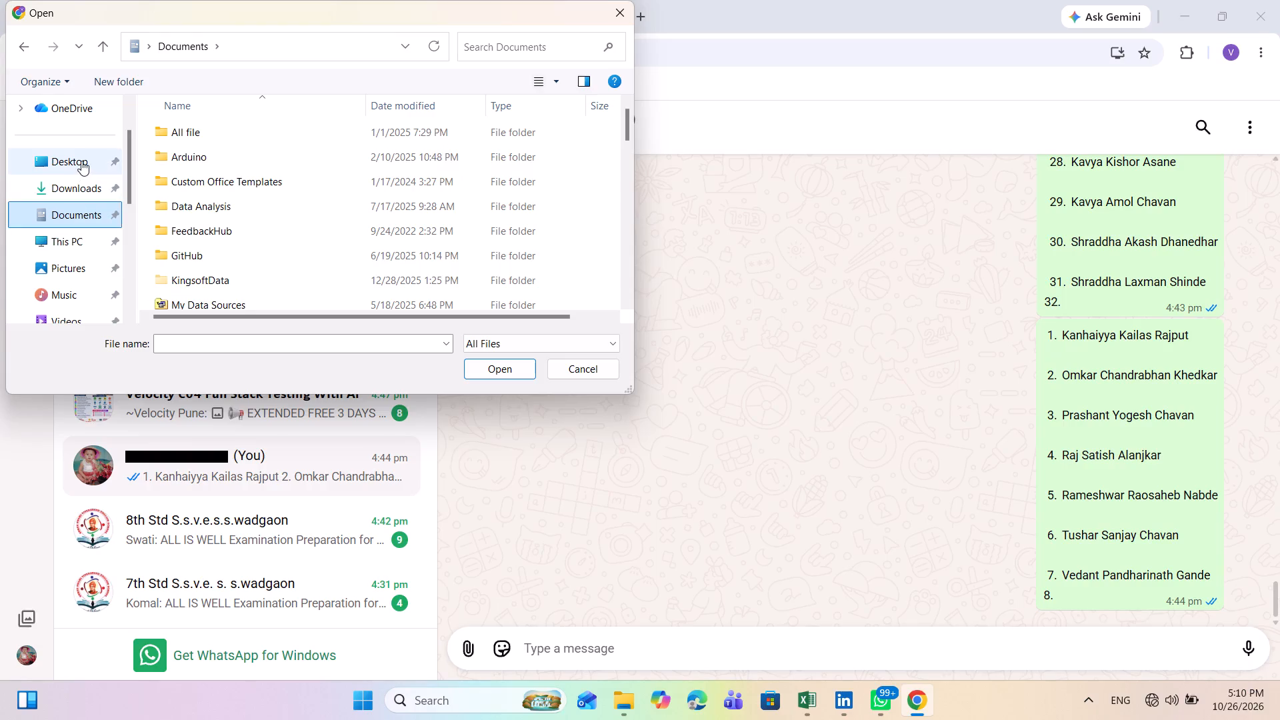
{"action": "scroll", "coordinate": [247, 239], "scroll_direction": "down", "scroll_amount": 3}
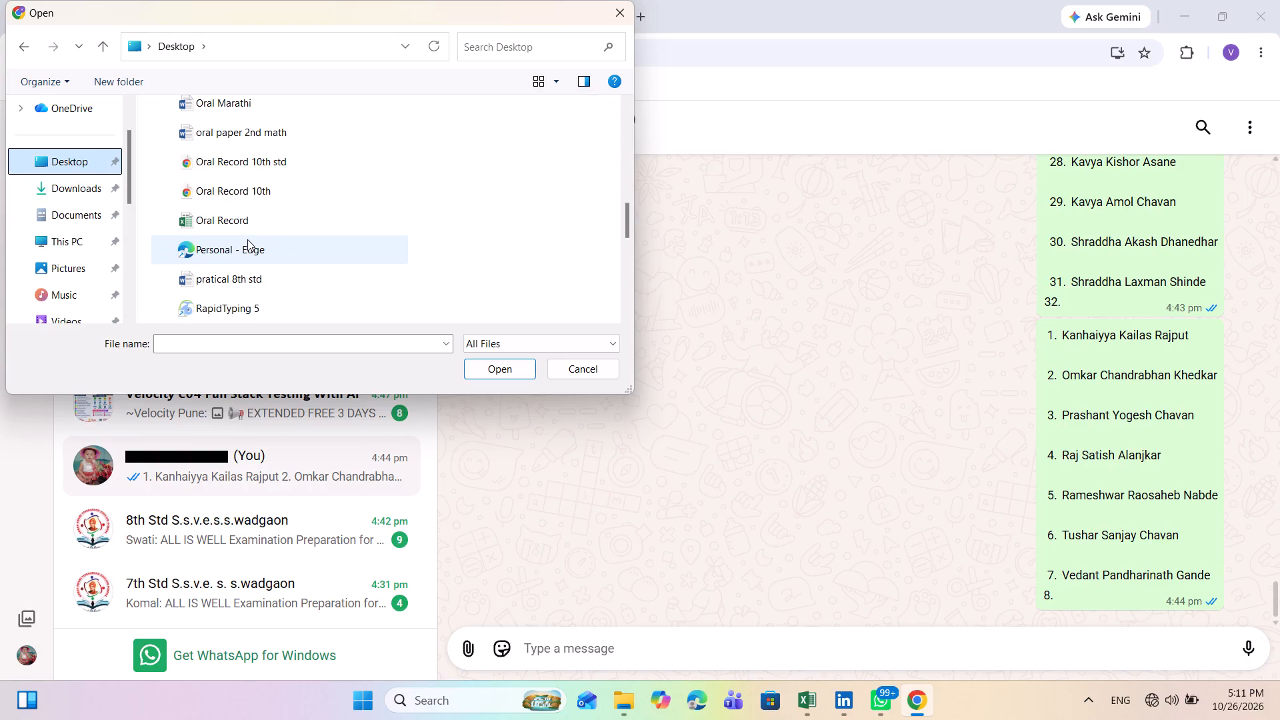
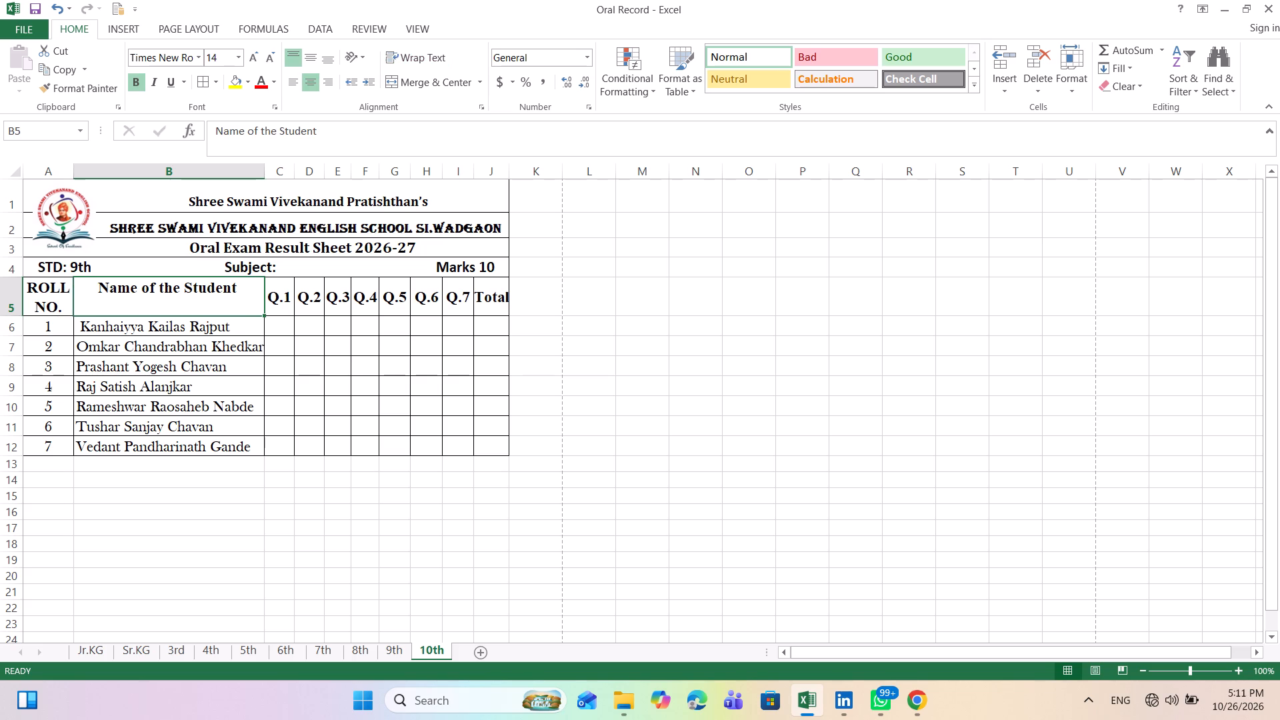
Select the ROLL NO. heading cell in the 10th sheet's result table.
{"action": "left_click", "coordinate": [51, 296]}
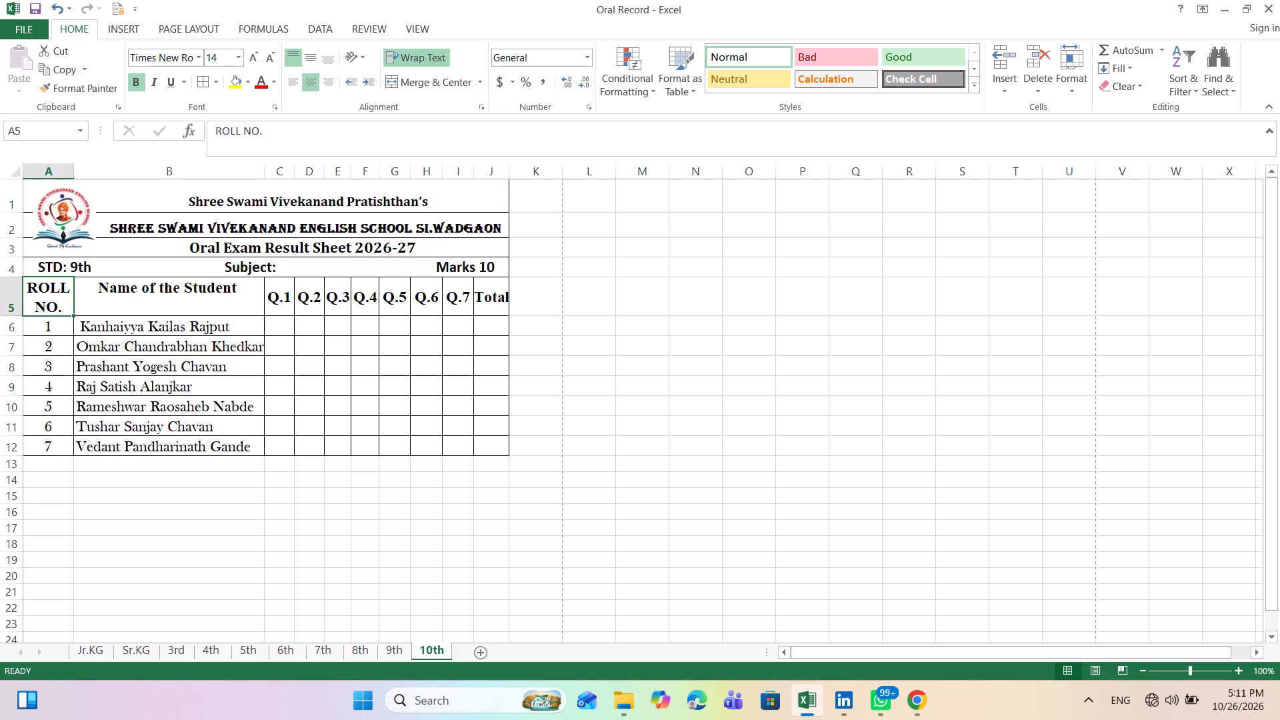
On the 9th sheet, centre the roll numbers 1 to 21 horizontally in their column.
{"action": "left_click", "coordinate": [395, 653]}
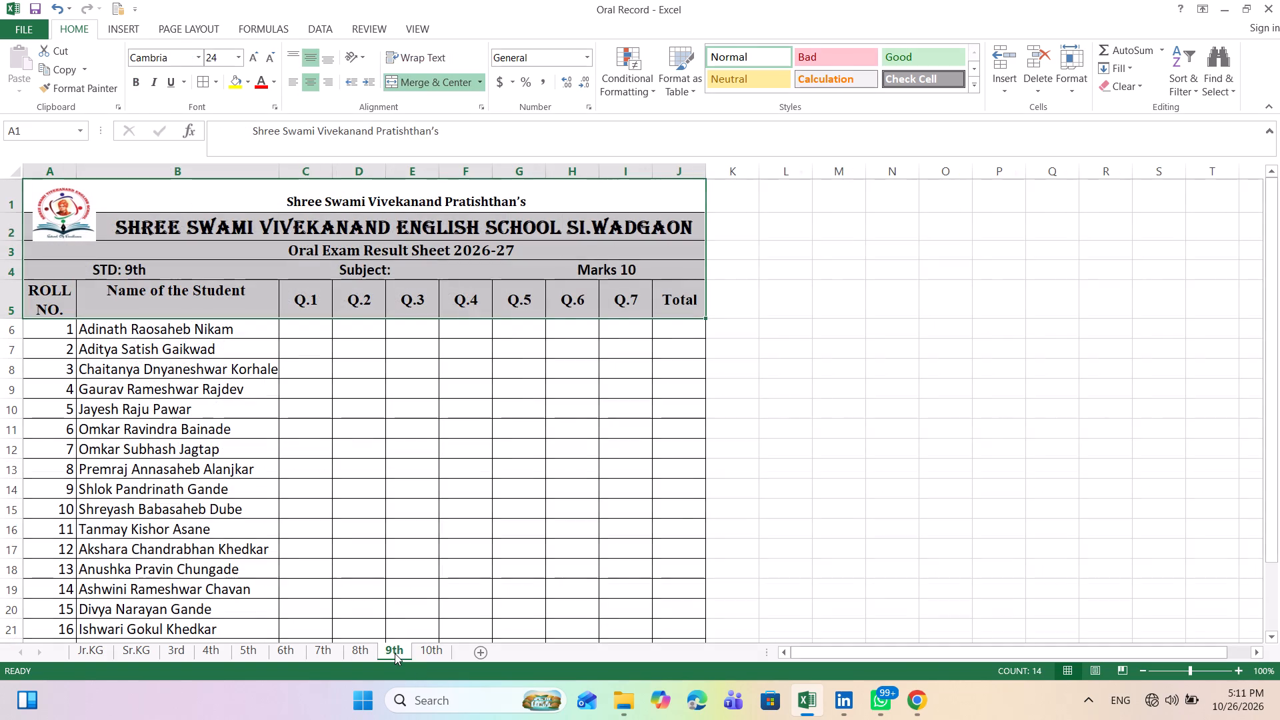
{"action": "left_click", "coordinate": [499, 475]}
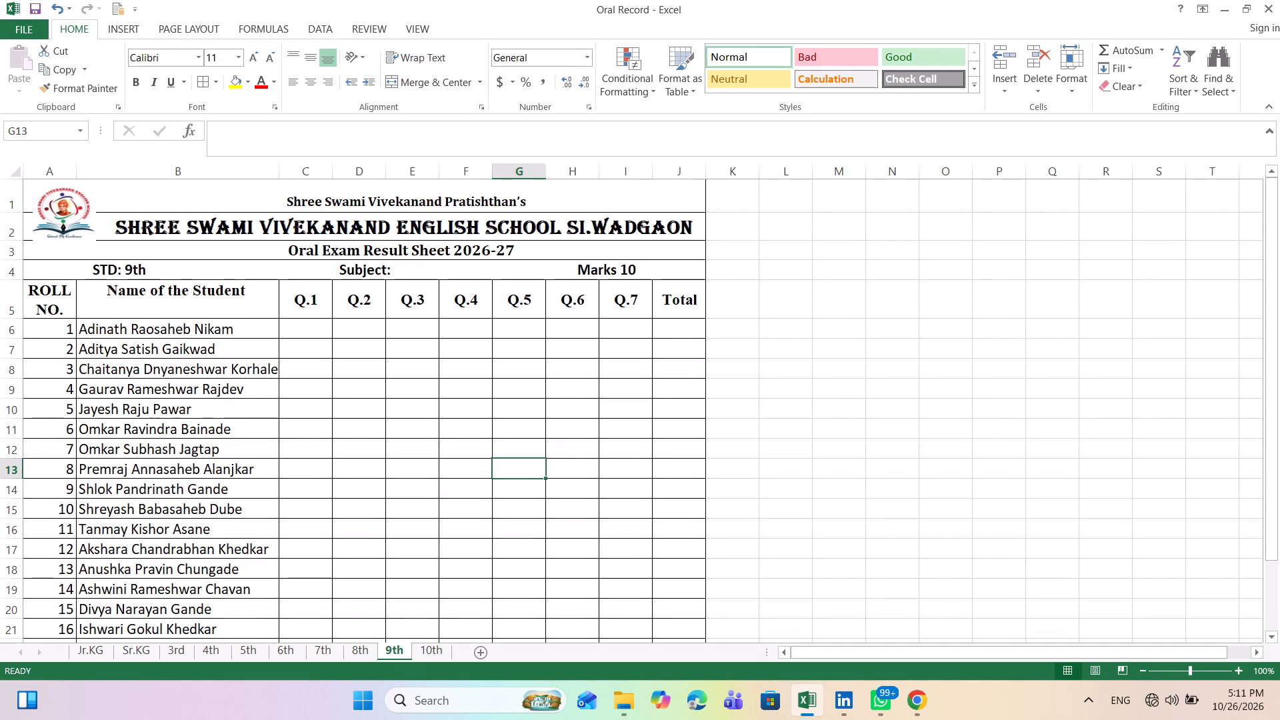
{"action": "left_click_drag", "start_coordinate": [57, 329], "coordinate": [61, 649]}
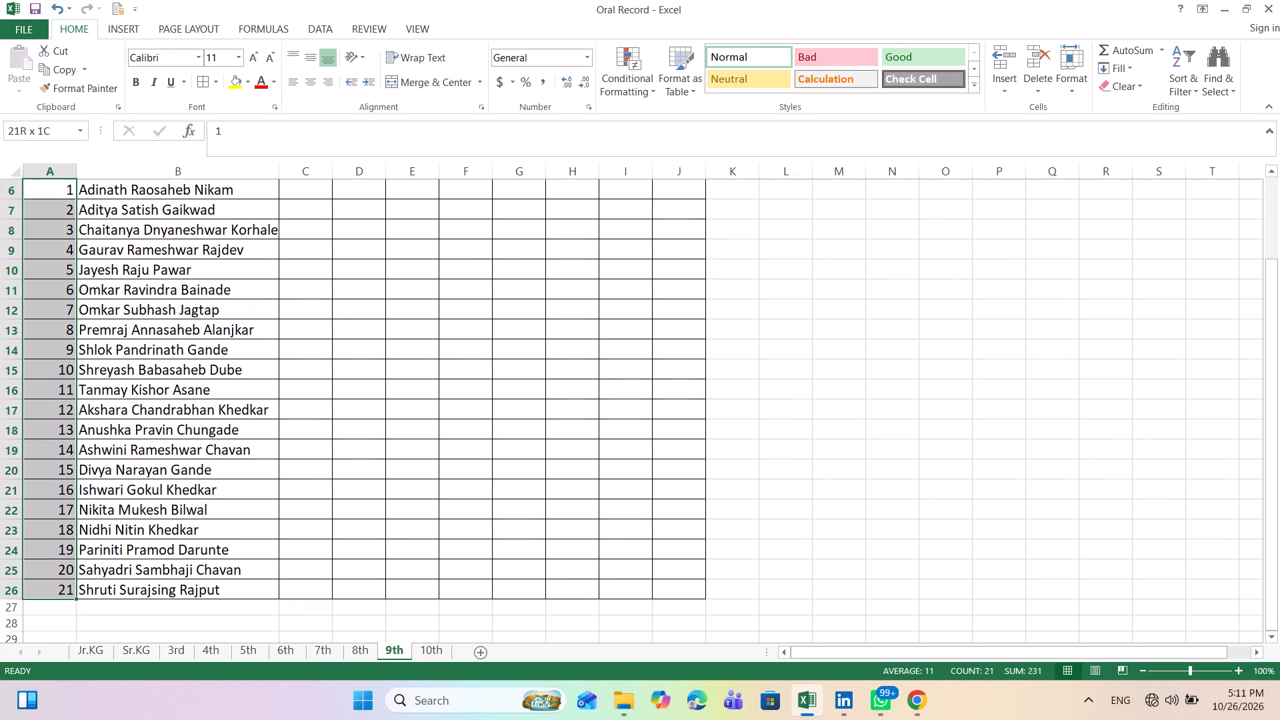
{"action": "left_click_drag", "start_coordinate": [61, 649], "coordinate": [65, 592]}
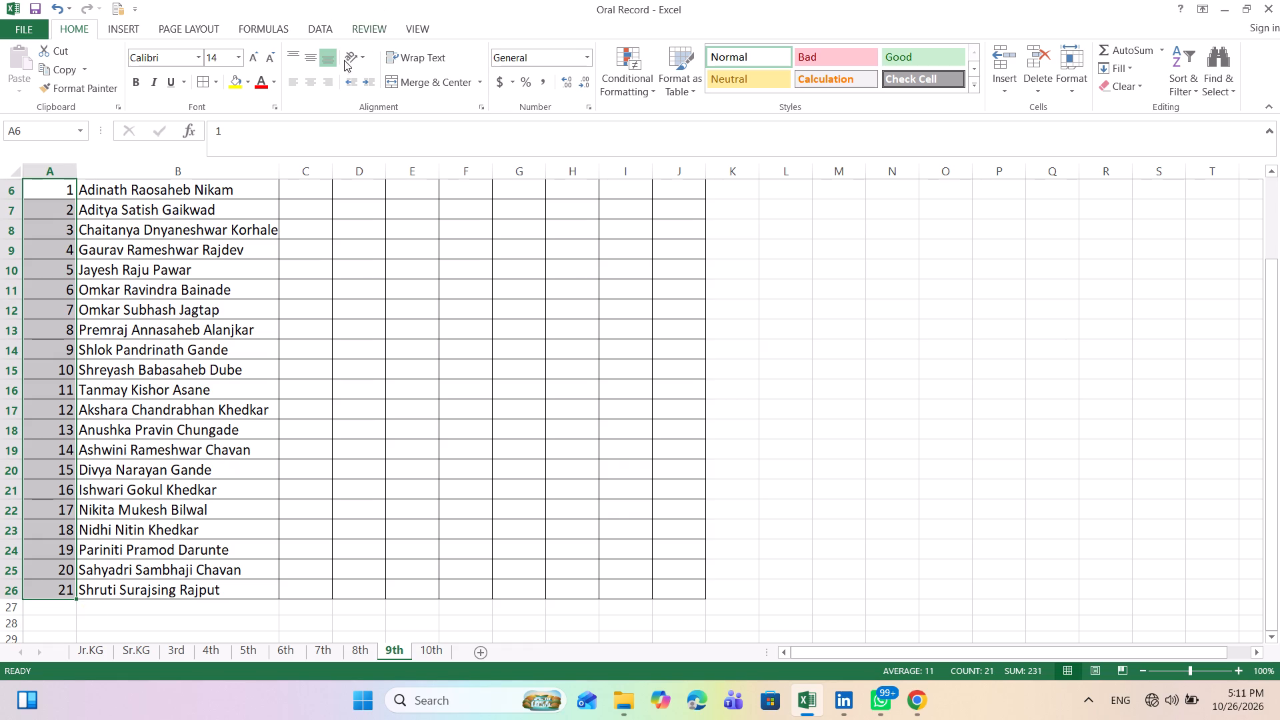
{"action": "left_click", "coordinate": [311, 82]}
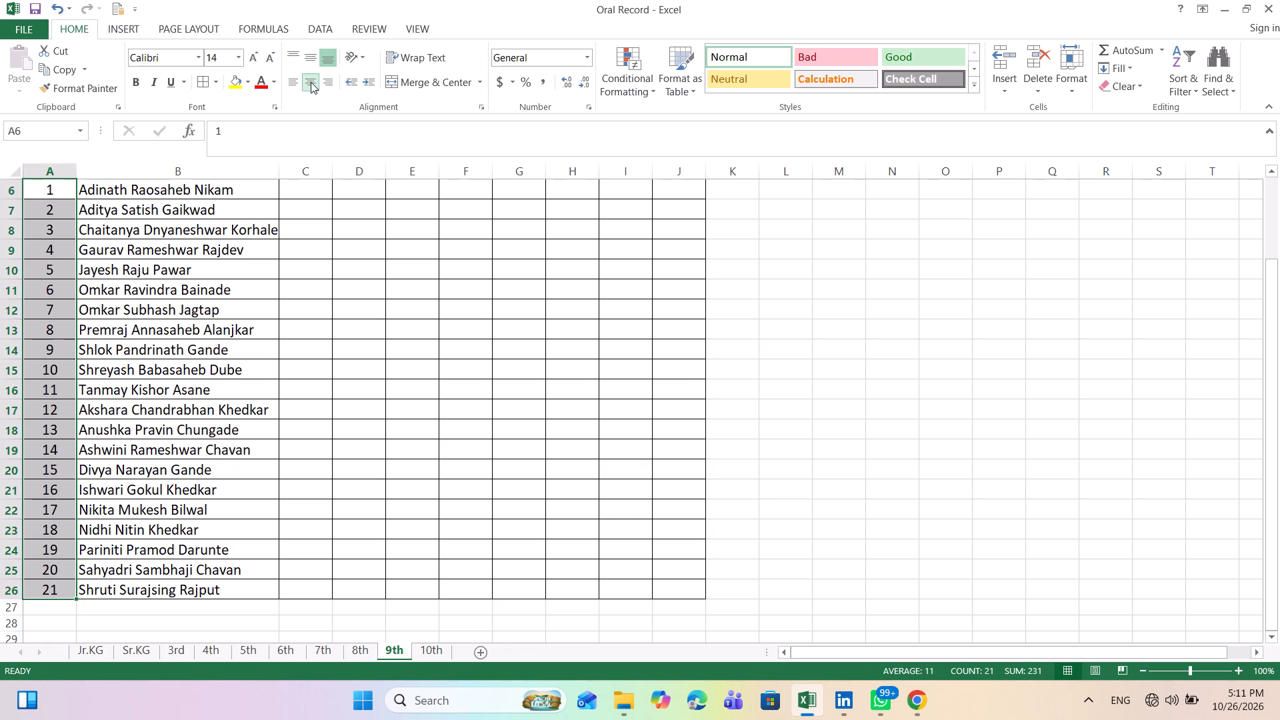
{"action": "scroll", "coordinate": [311, 82], "scroll_direction": "up", "scroll_amount": 2}
{"action": "left_click", "coordinate": [281, 277]}
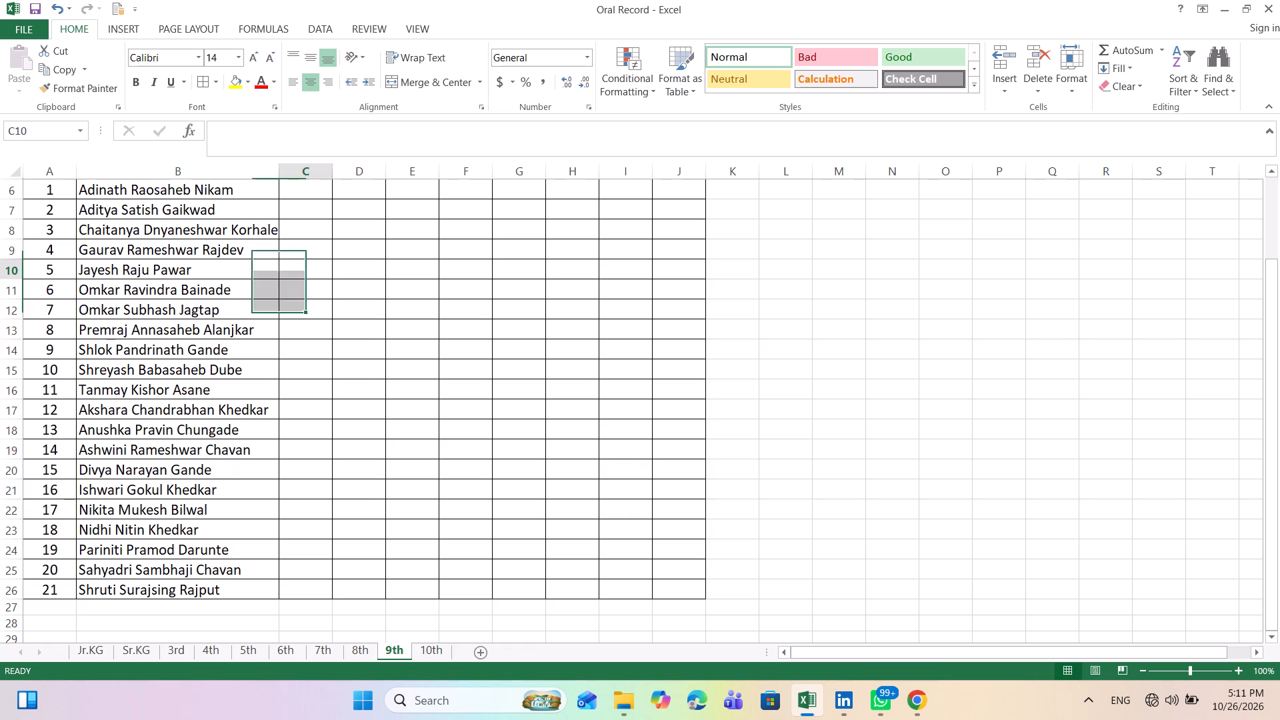
{"action": "scroll", "coordinate": [281, 277], "scroll_direction": "up", "scroll_amount": 3}
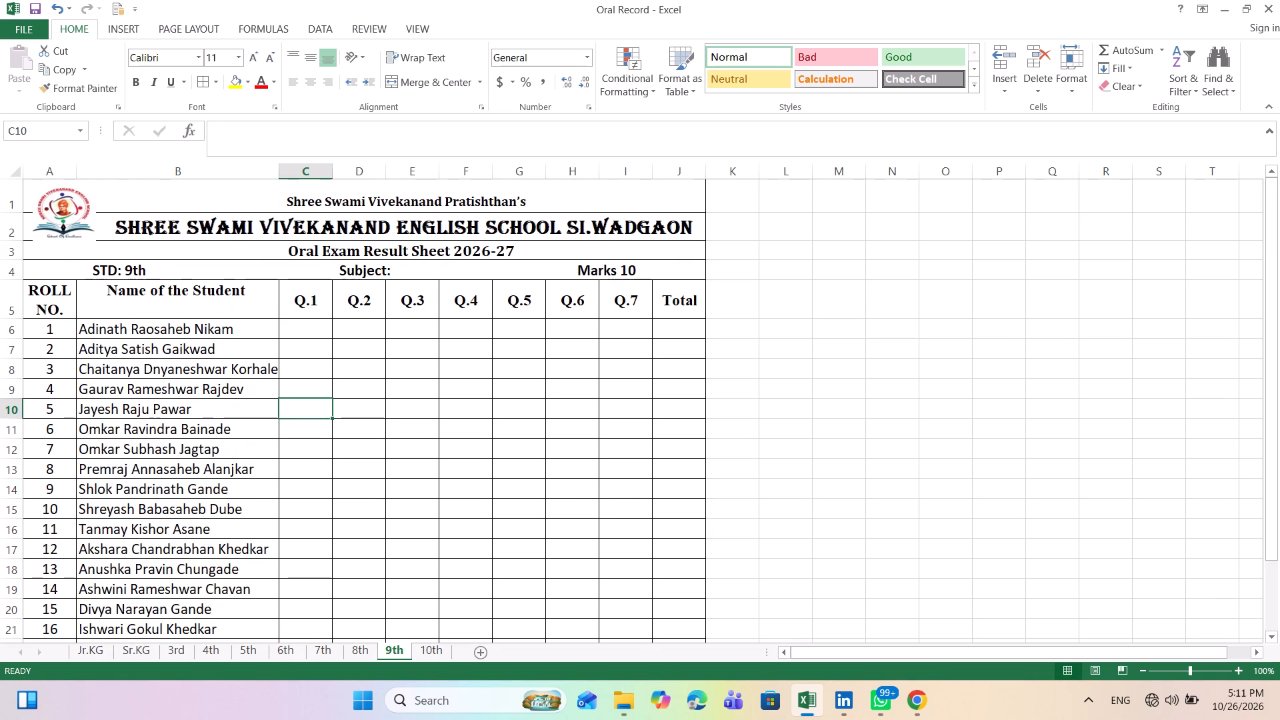
Set the font size of the 9th sheet's ROLL NO. heading to 11.
{"action": "left_click", "coordinate": [47, 300]}
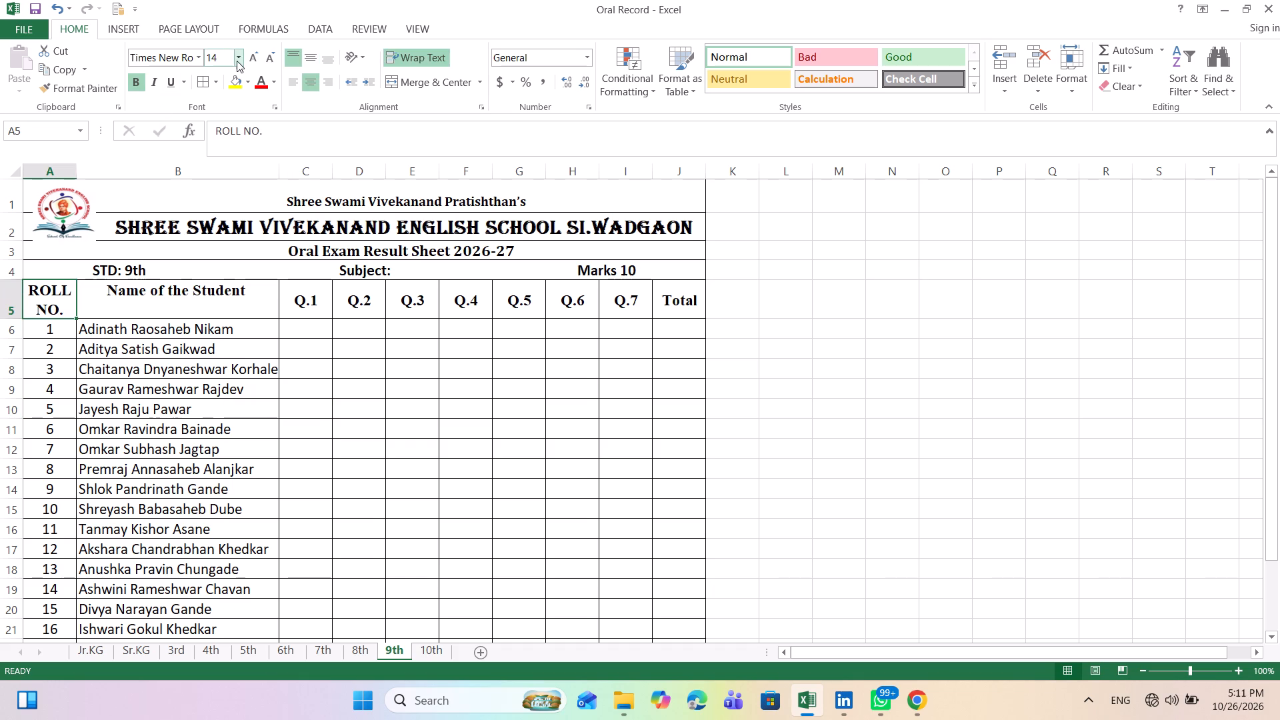
{"action": "left_click", "coordinate": [239, 61]}
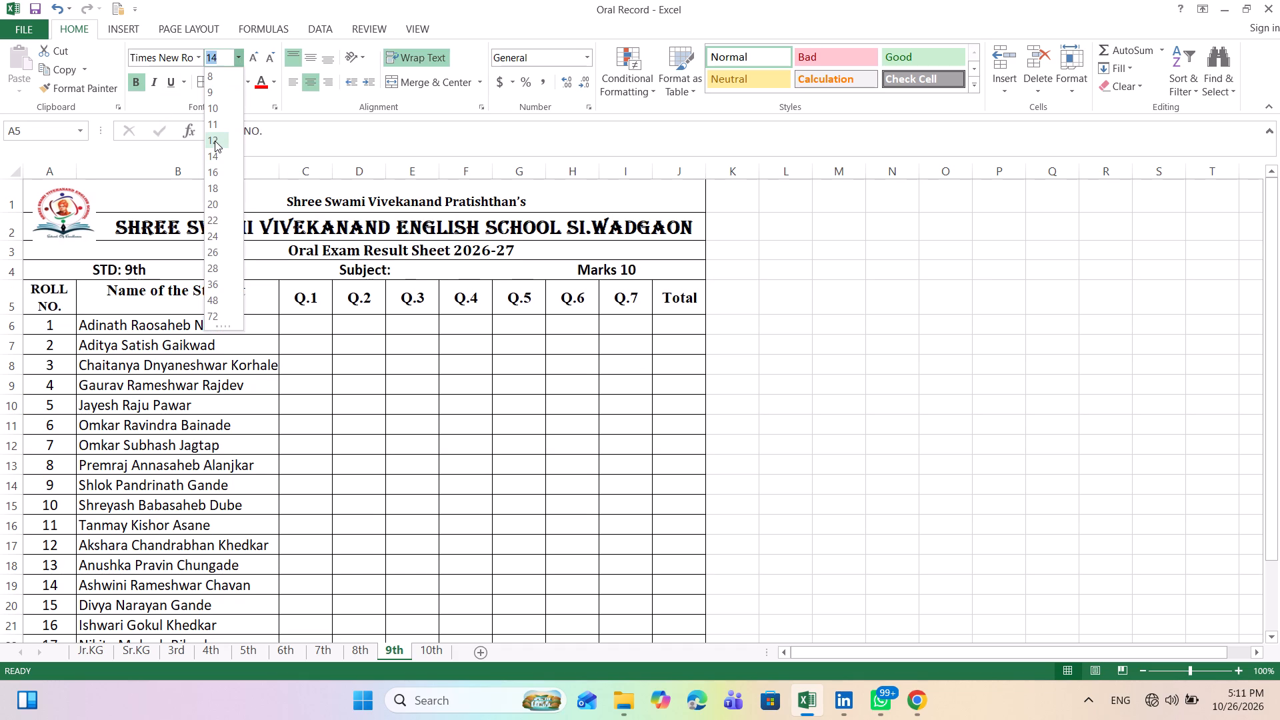
{"action": "left_click", "coordinate": [215, 126]}
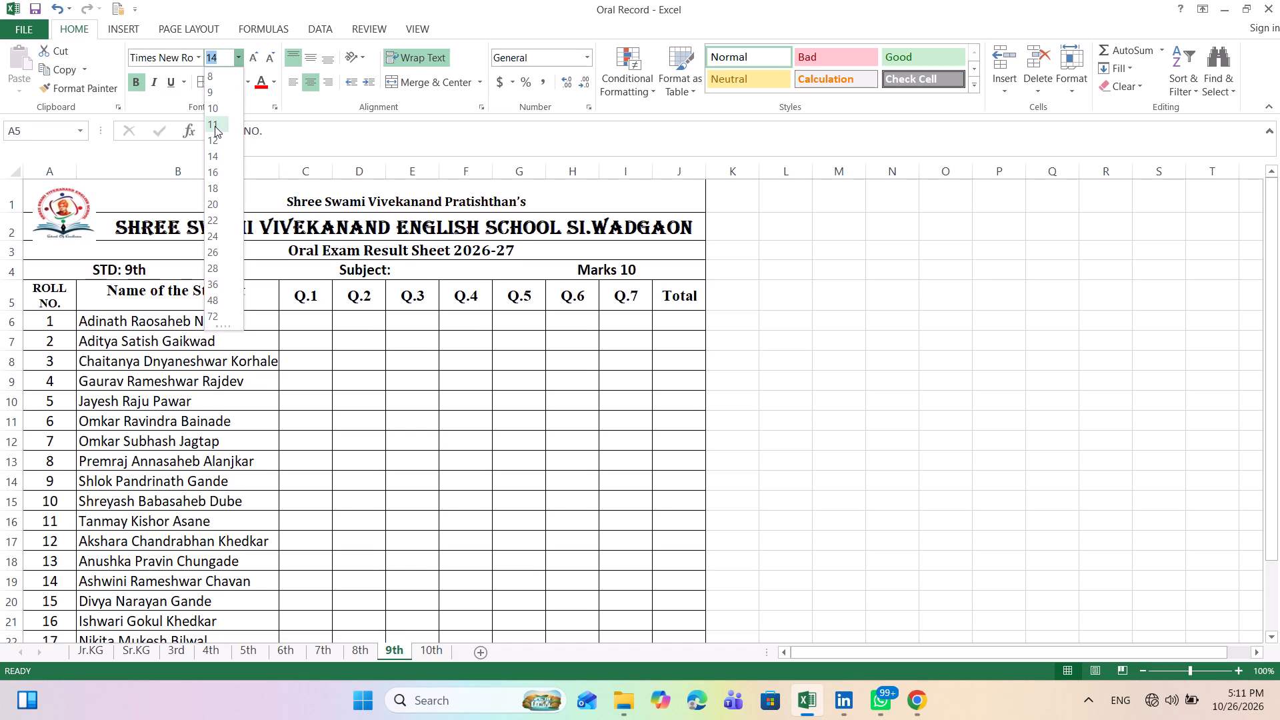
{"action": "left_click", "coordinate": [112, 289]}
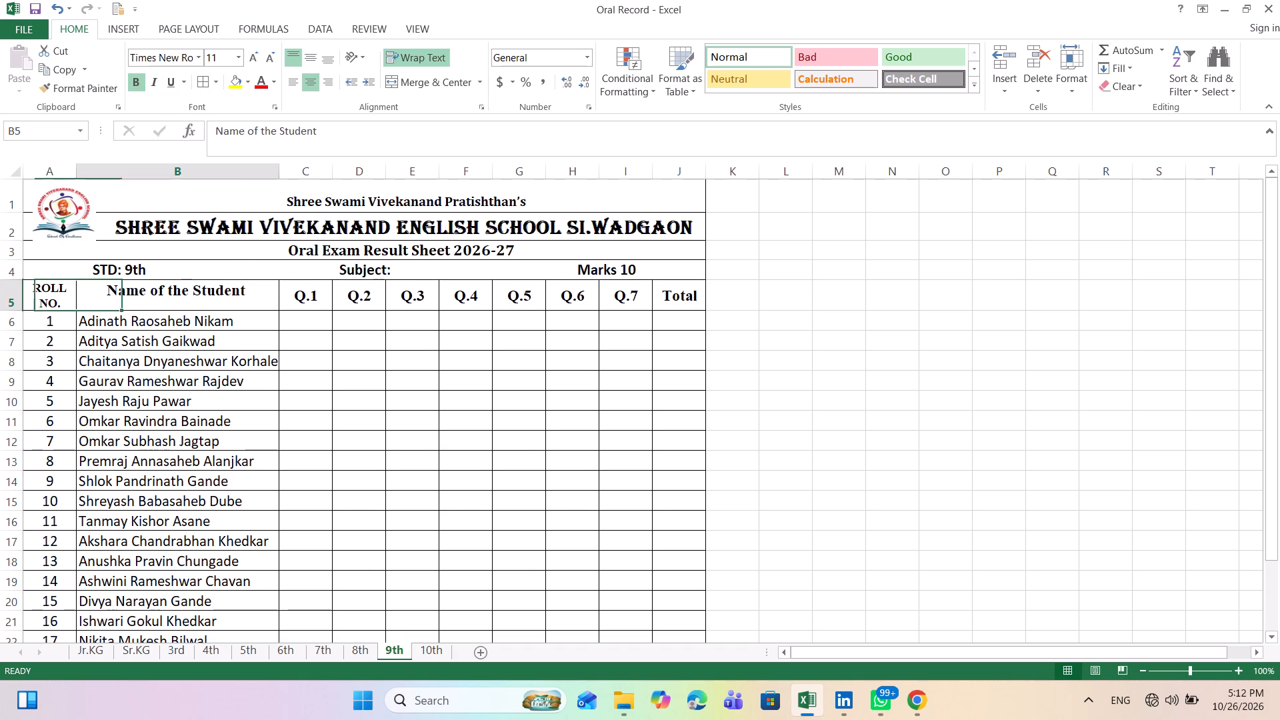
Change the font of all the roll numbers and student names on the 9th sheet to Baskerville Old Face.
{"action": "left_click", "coordinate": [103, 324]}
{"action": "scroll", "coordinate": [103, 324], "scroll_direction": "down", "scroll_amount": 2}
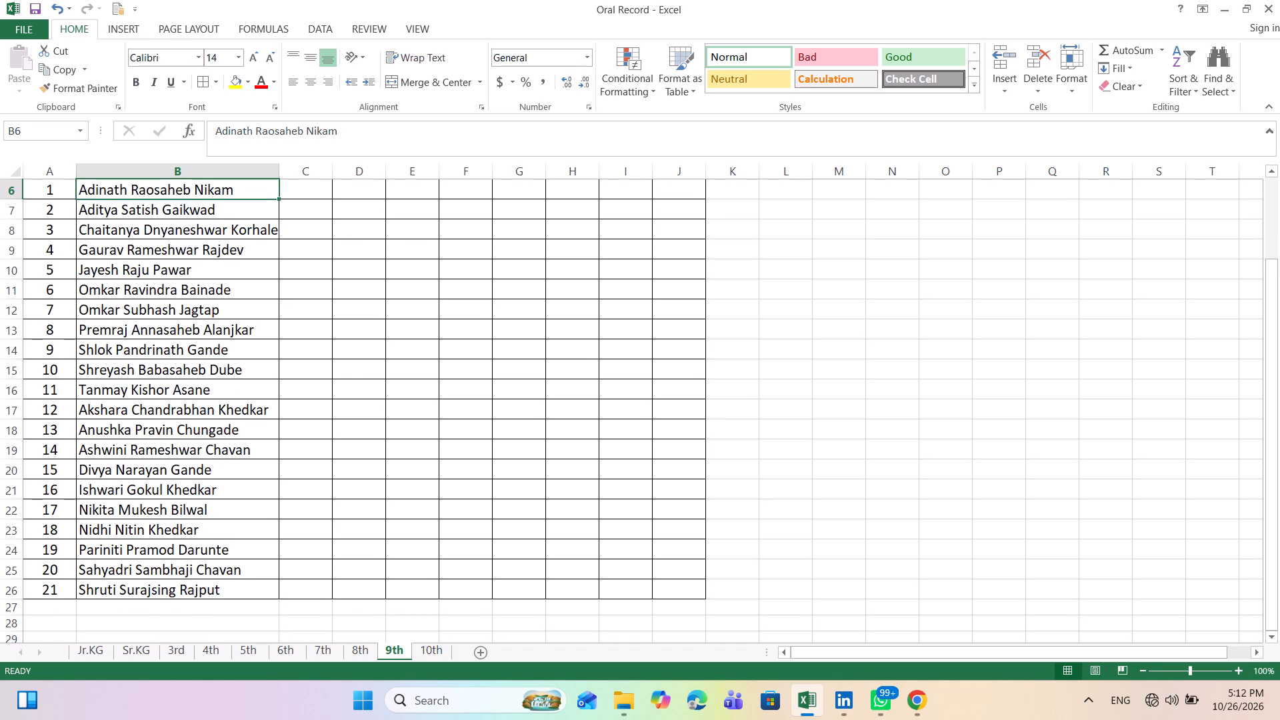
{"action": "left_click_drag", "start_coordinate": [55, 193], "coordinate": [192, 499]}
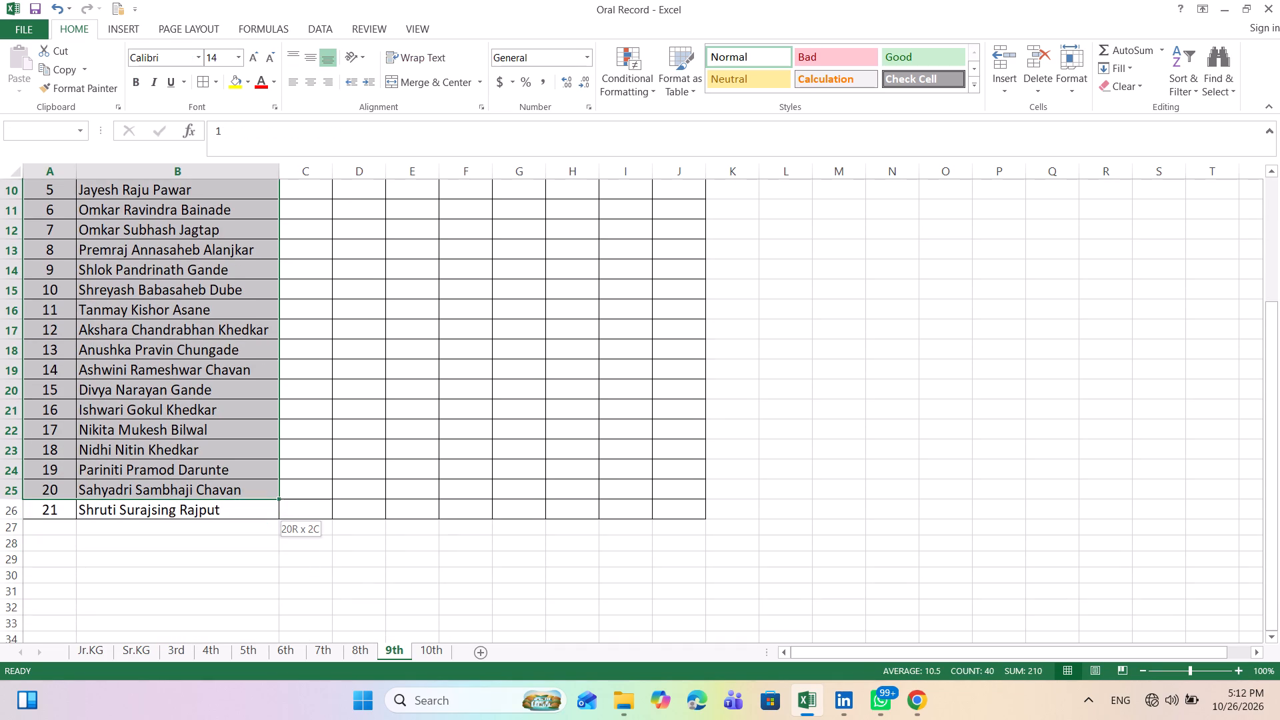
{"action": "left_click_drag", "start_coordinate": [192, 499], "coordinate": [192, 505]}
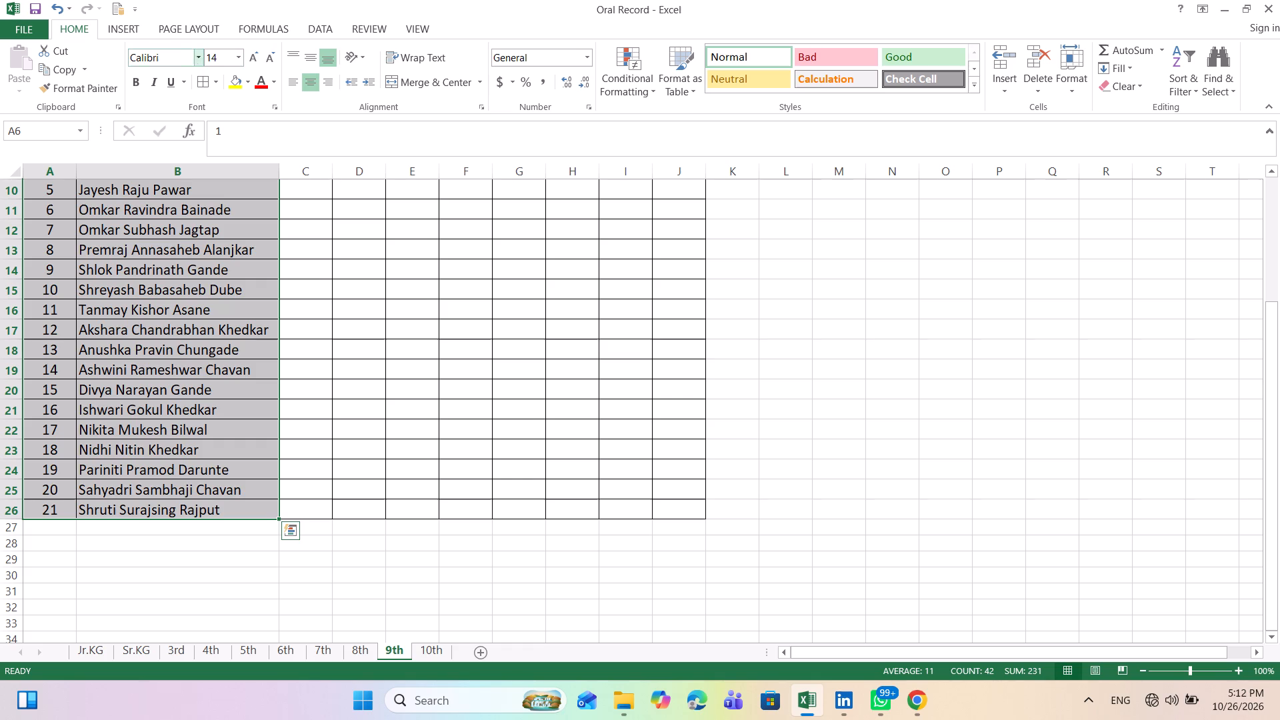
{"action": "left_click", "coordinate": [201, 57]}
{"action": "scroll", "coordinate": [256, 485], "scroll_direction": "down", "scroll_amount": 1}
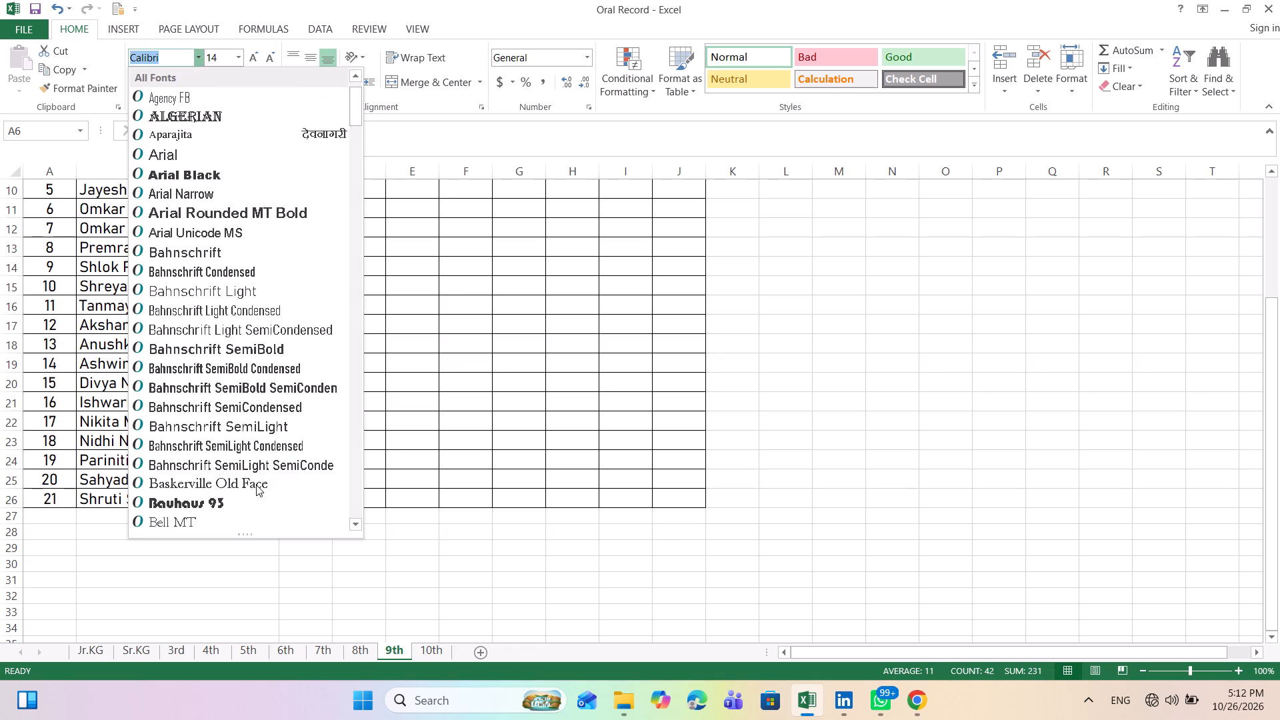
{"action": "scroll", "coordinate": [256, 485], "scroll_direction": "down", "scroll_amount": 1}
{"action": "left_click", "coordinate": [249, 417]}
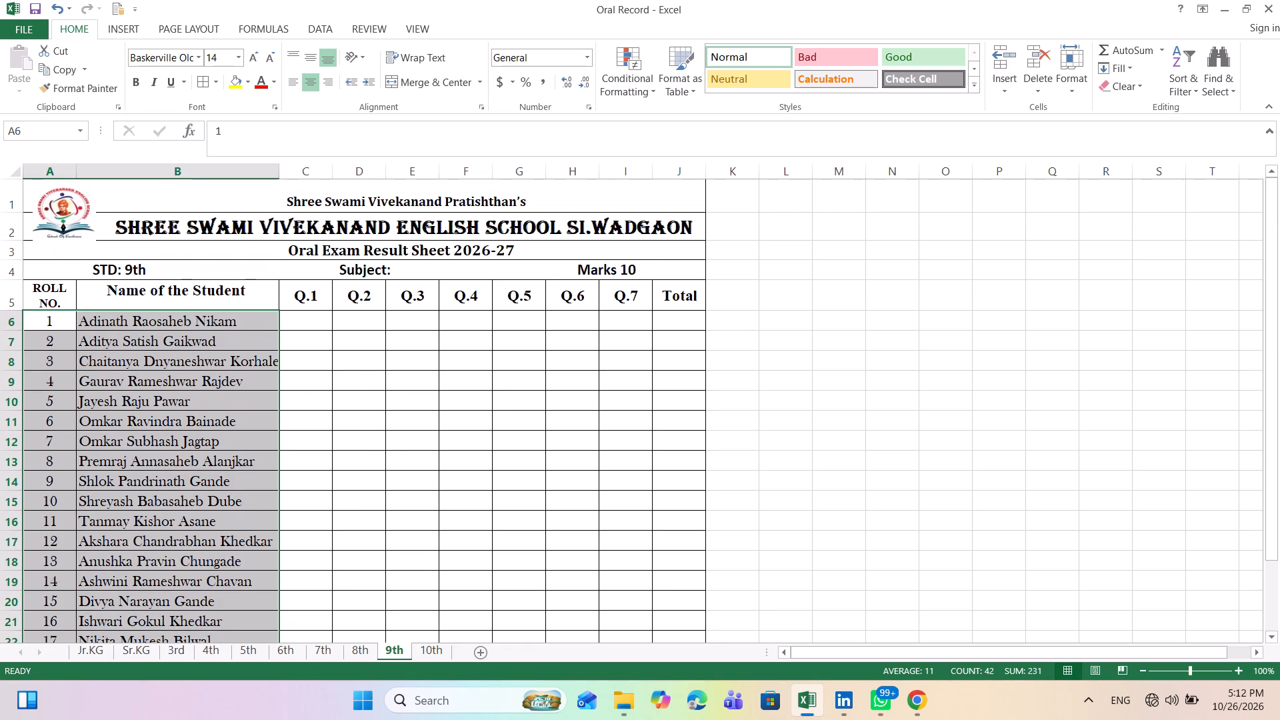
{"action": "left_click", "coordinate": [309, 331]}
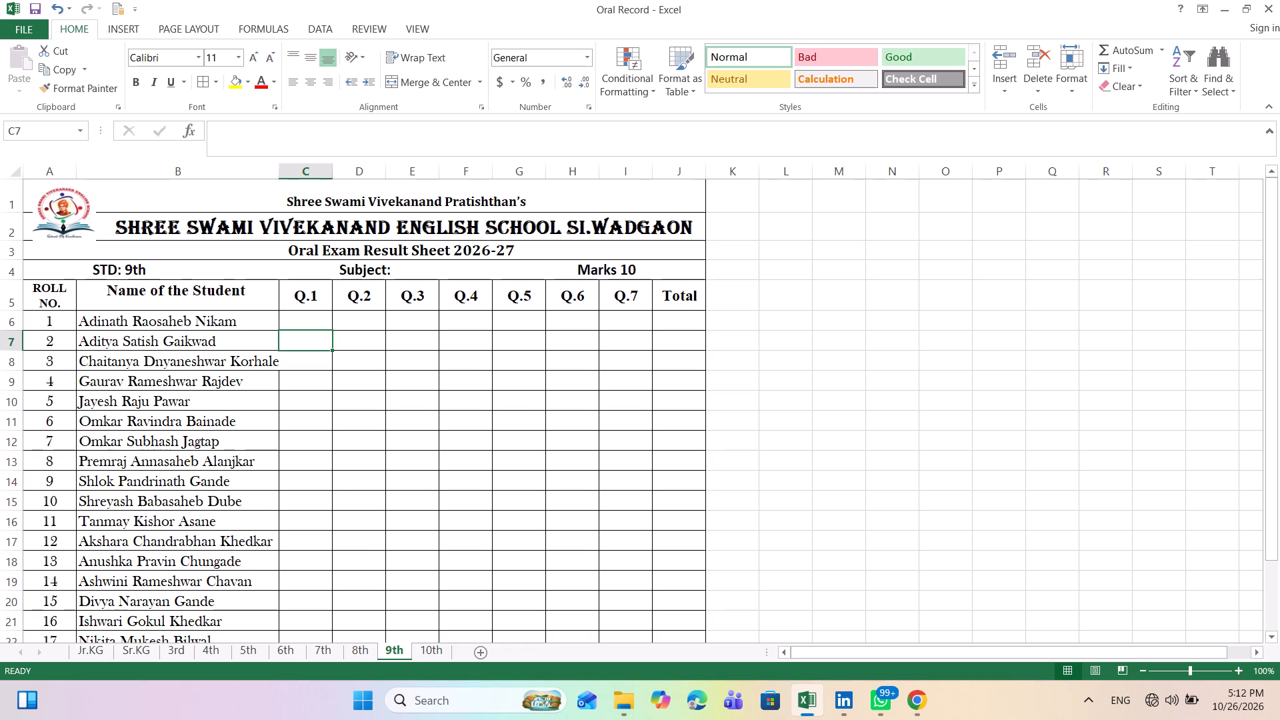
Widen the Name of the Student column slightly so the longest name fits inside its cell.
{"action": "left_click_drag", "start_coordinate": [281, 168], "coordinate": [287, 171]}
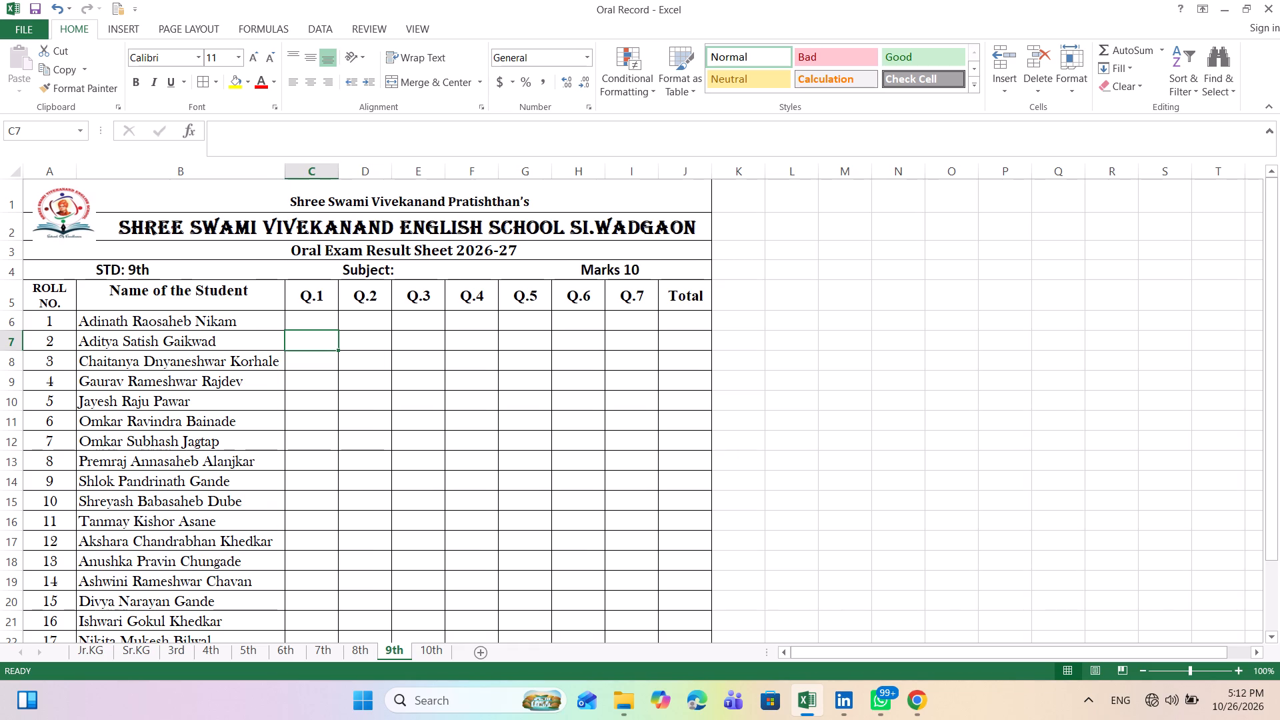
{"action": "left_click", "coordinate": [314, 392]}
{"action": "scroll", "coordinate": [314, 392], "scroll_direction": "down", "scroll_amount": 2}
{"action": "scroll", "coordinate": [314, 392], "scroll_direction": "up", "scroll_amount": 2}
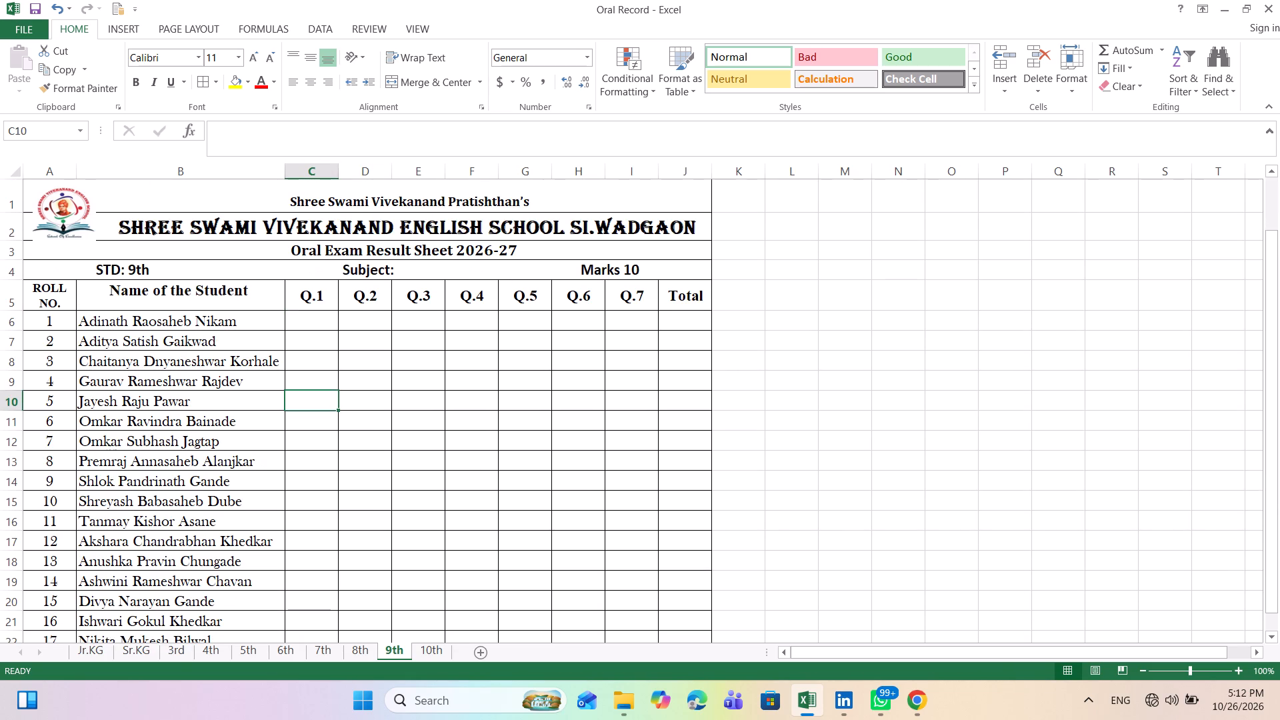
Narrow the ROLL NO. column until its two-line heading just fits, and narrow the Q.1 column closely around its heading.
{"action": "left_click_drag", "start_coordinate": [73, 175], "coordinate": [67, 174]}
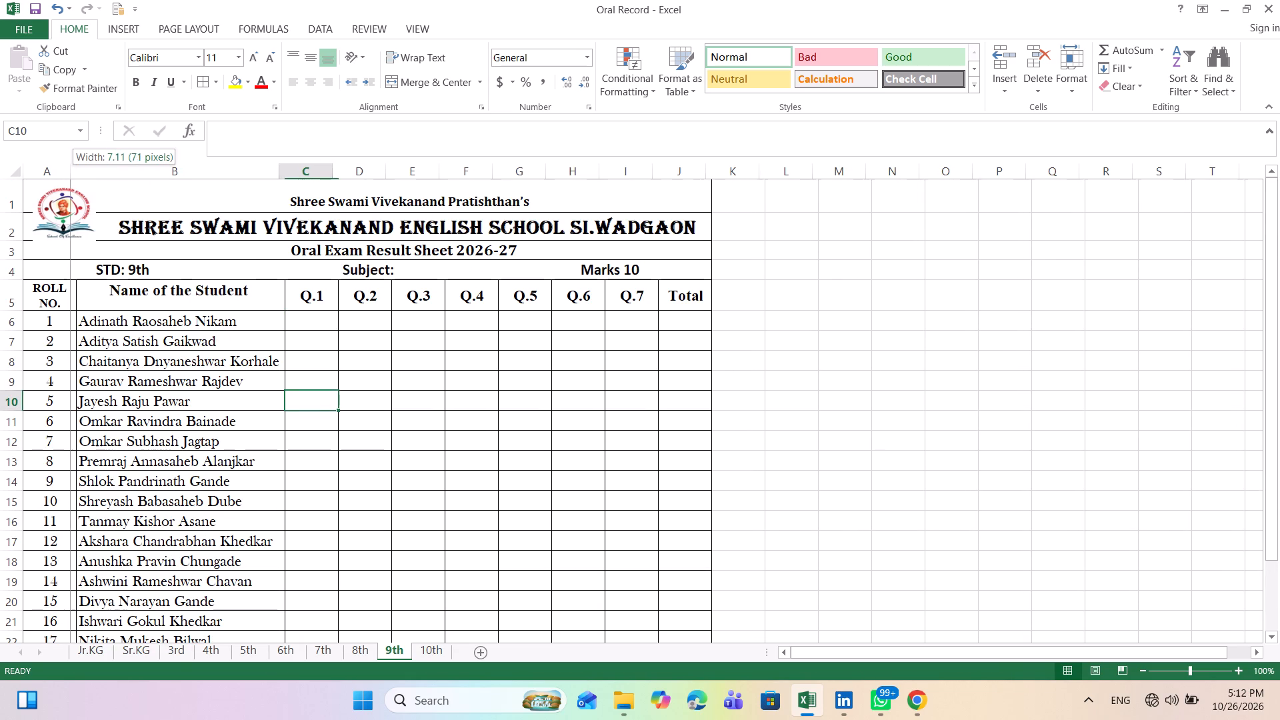
{"action": "left_click_drag", "start_coordinate": [67, 174], "coordinate": [65, 173]}
{"action": "left_click_drag", "start_coordinate": [65, 173], "coordinate": [59, 171]}
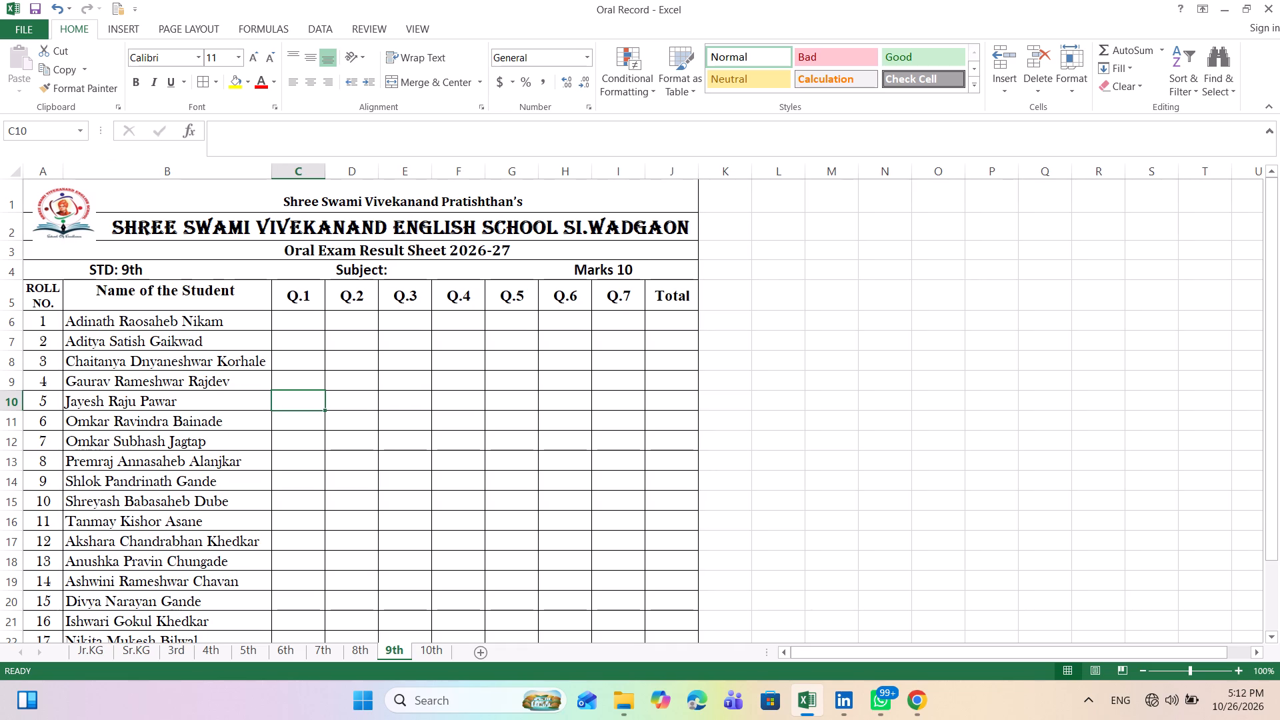
{"action": "left_click", "coordinate": [59, 171]}
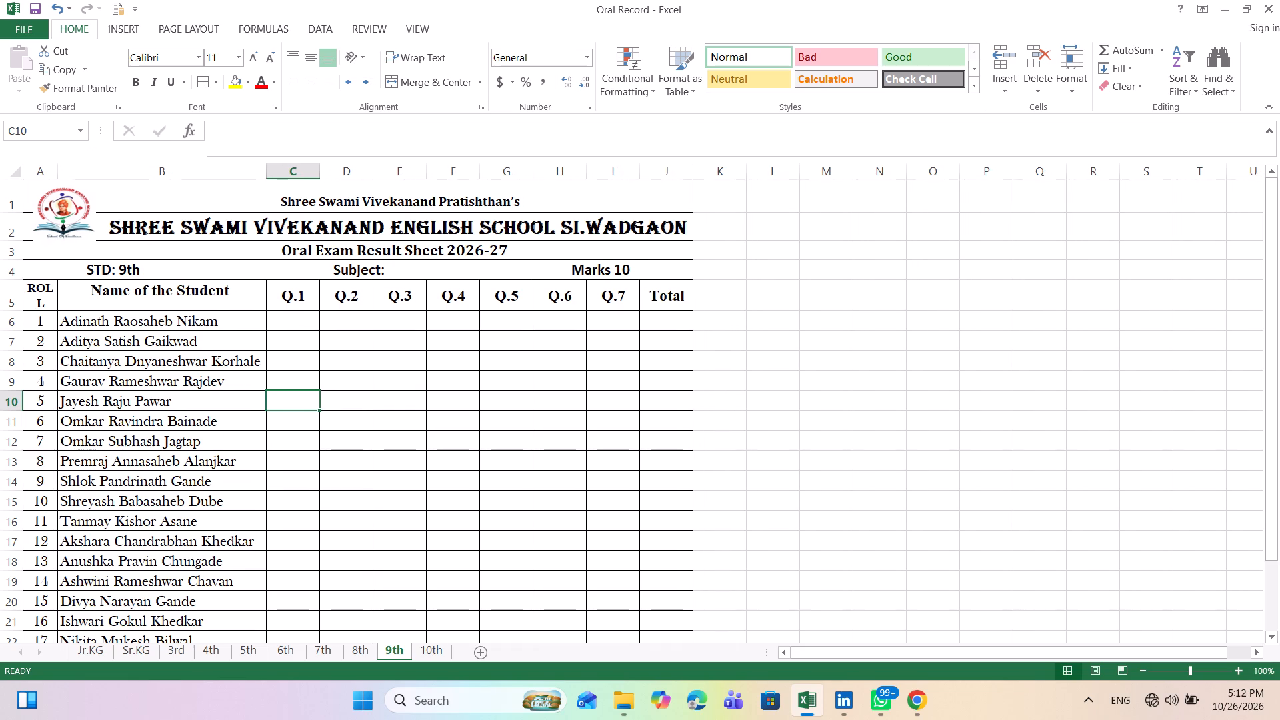
{"action": "left_click", "coordinate": [54, 170]}
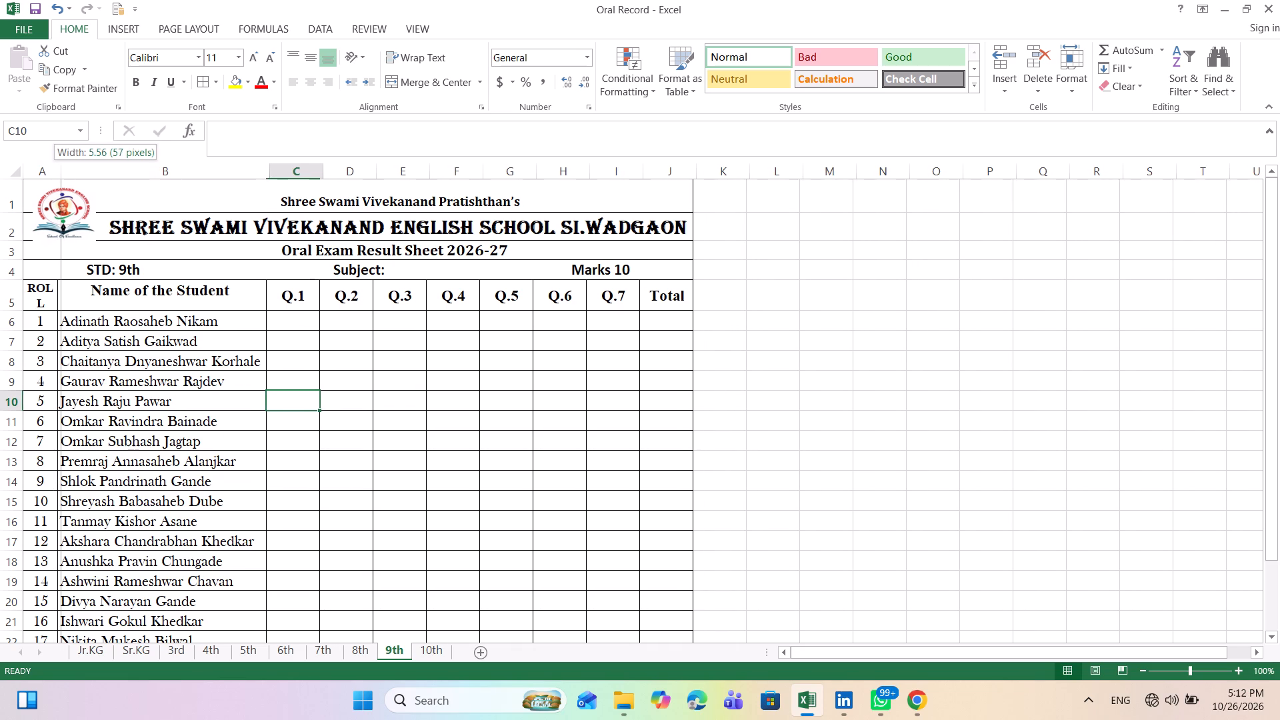
{"action": "left_click", "coordinate": [57, 171]}
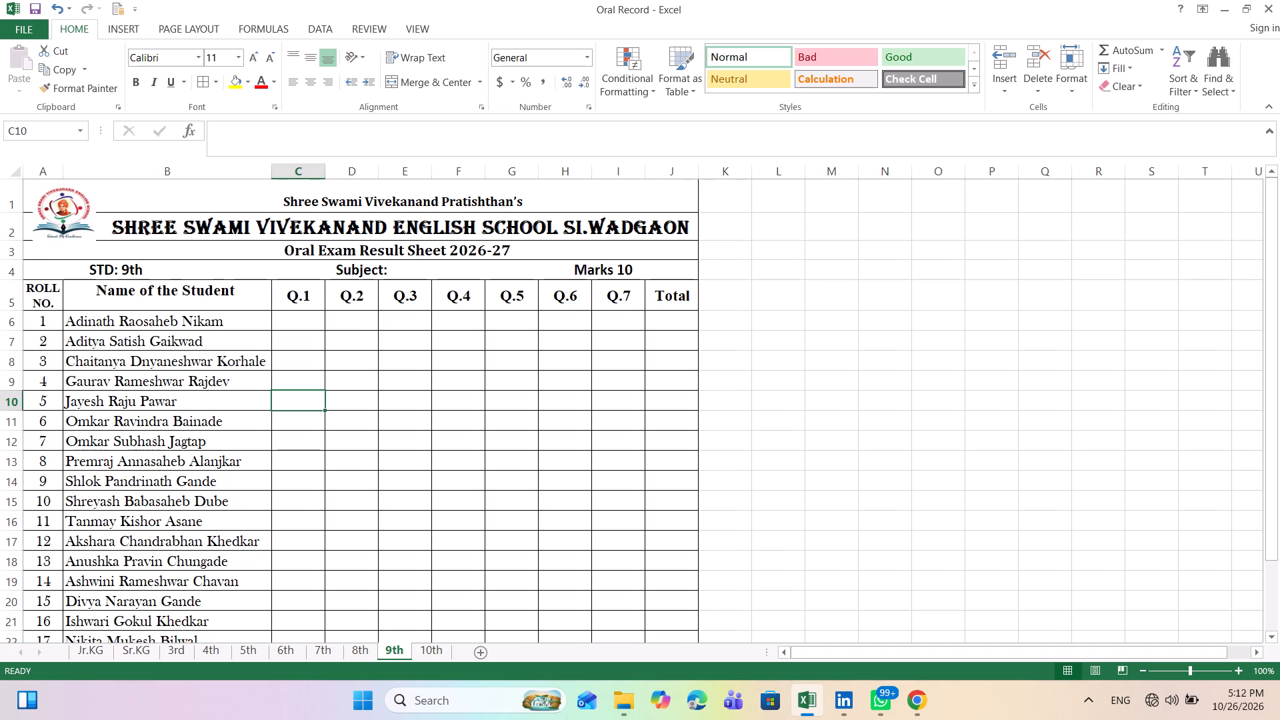
{"action": "left_click_drag", "start_coordinate": [325, 172], "coordinate": [311, 172]}
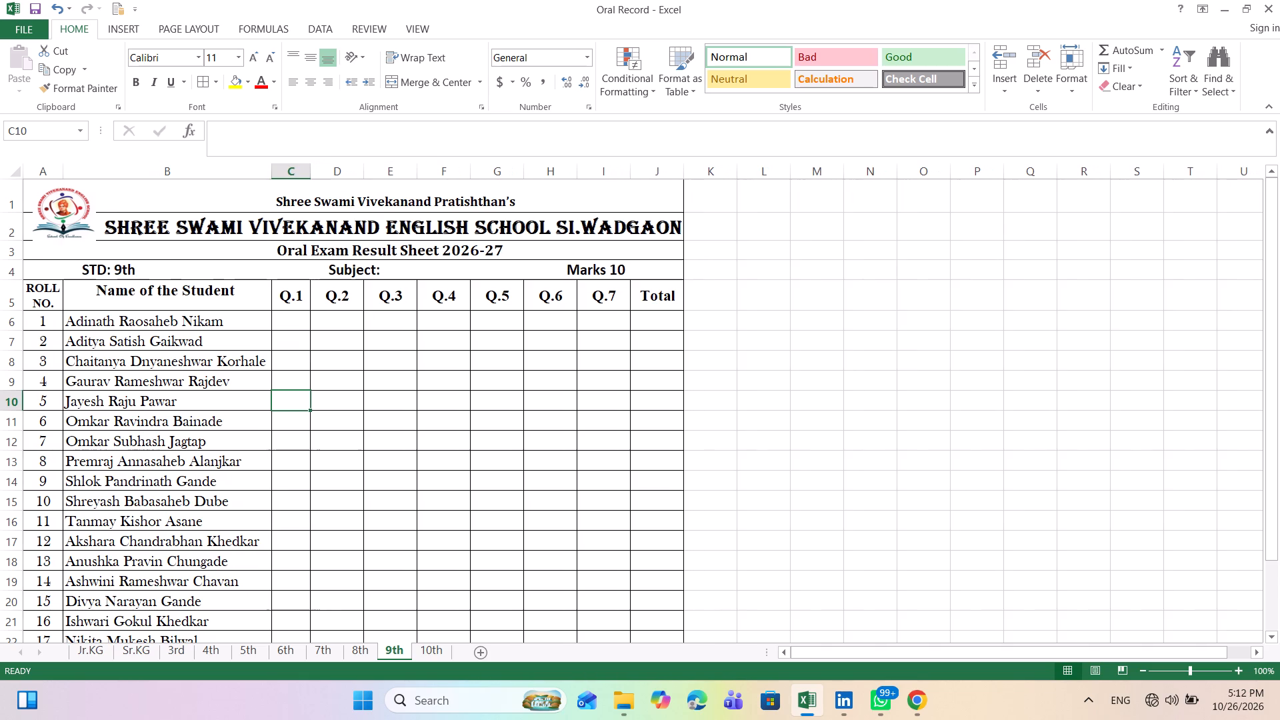
Reduce the school name title in row 2 of the 9th sheet to font size 12.
{"action": "left_click", "coordinate": [114, 227]}
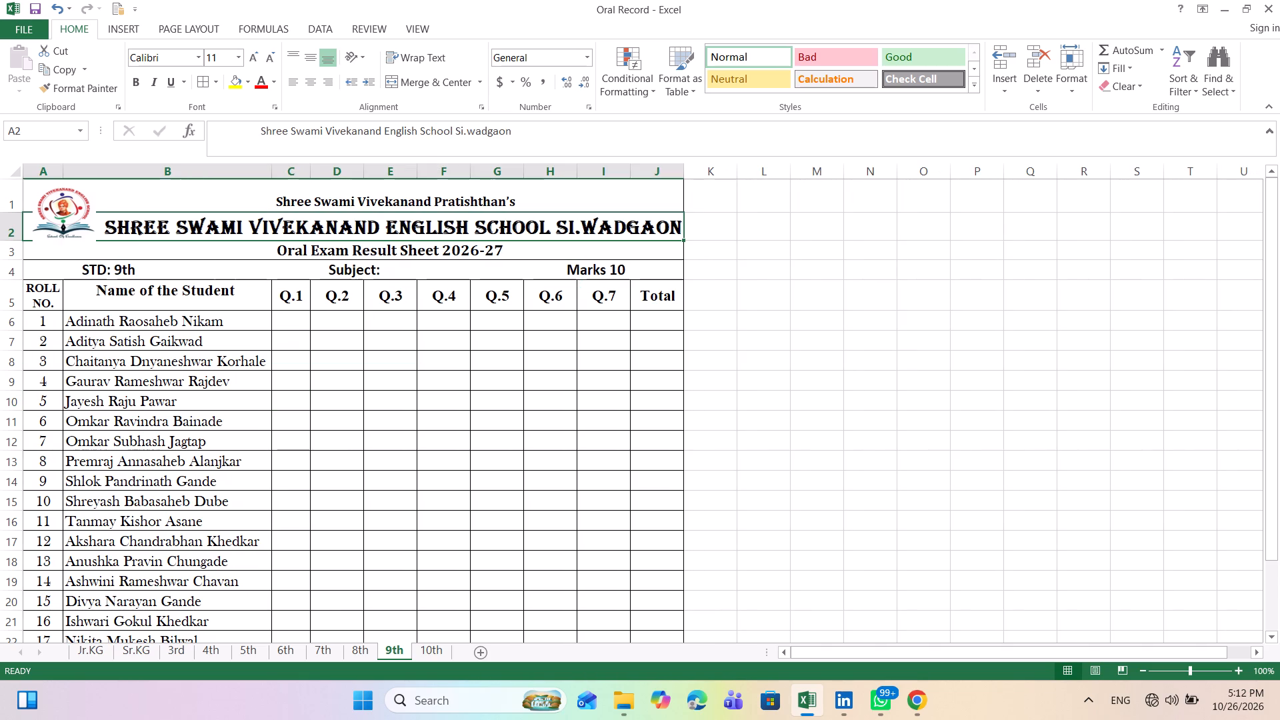
{"action": "left_click_drag", "start_coordinate": [107, 227], "coordinate": [223, 232]}
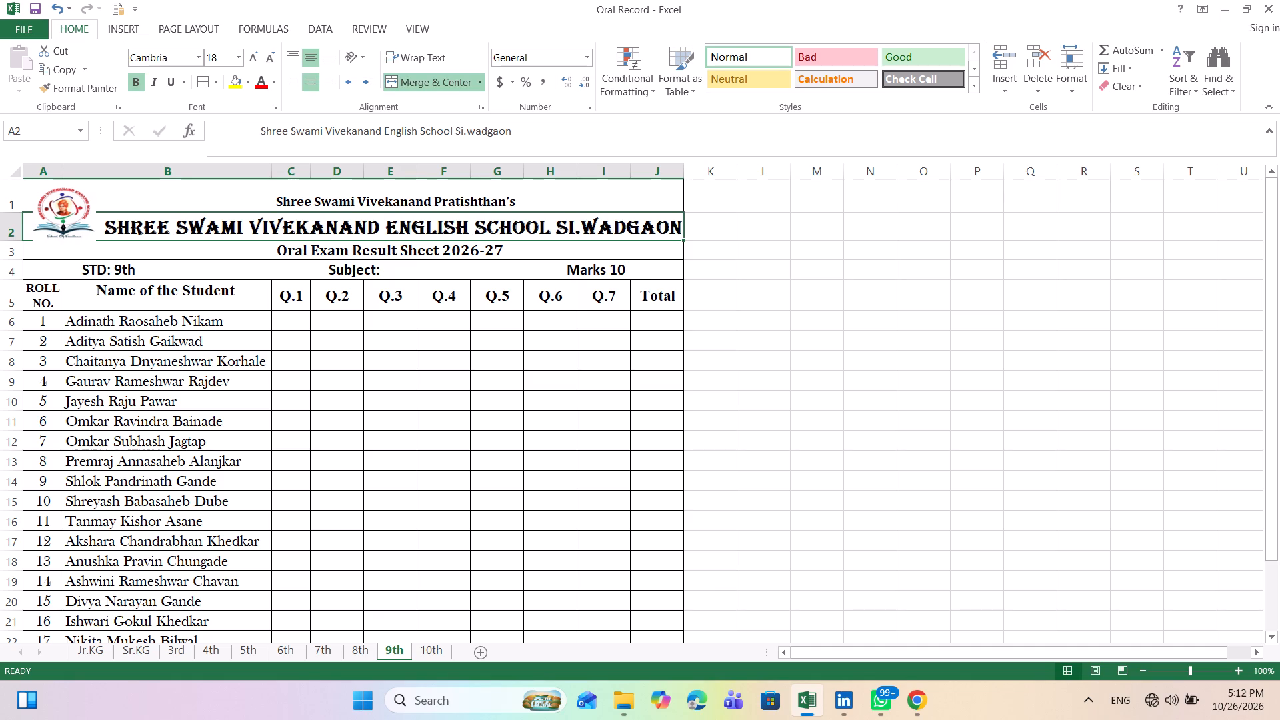
{"action": "left_click_drag", "start_coordinate": [223, 232], "coordinate": [177, 232]}
{"action": "left_click", "coordinate": [177, 232]}
{"action": "double_click", "coordinate": [117, 228]}
{"action": "left_click_drag", "start_coordinate": [107, 228], "coordinate": [421, 223]}
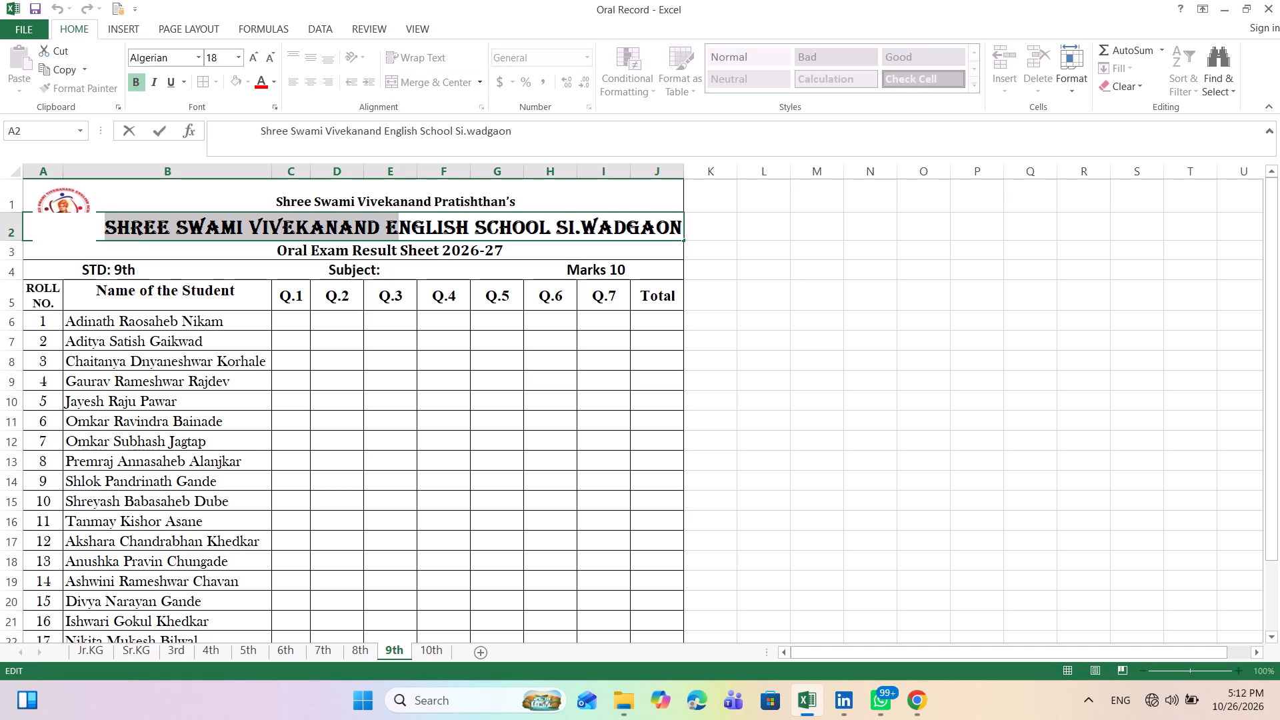
{"action": "left_click_drag", "start_coordinate": [421, 223], "coordinate": [684, 223]}
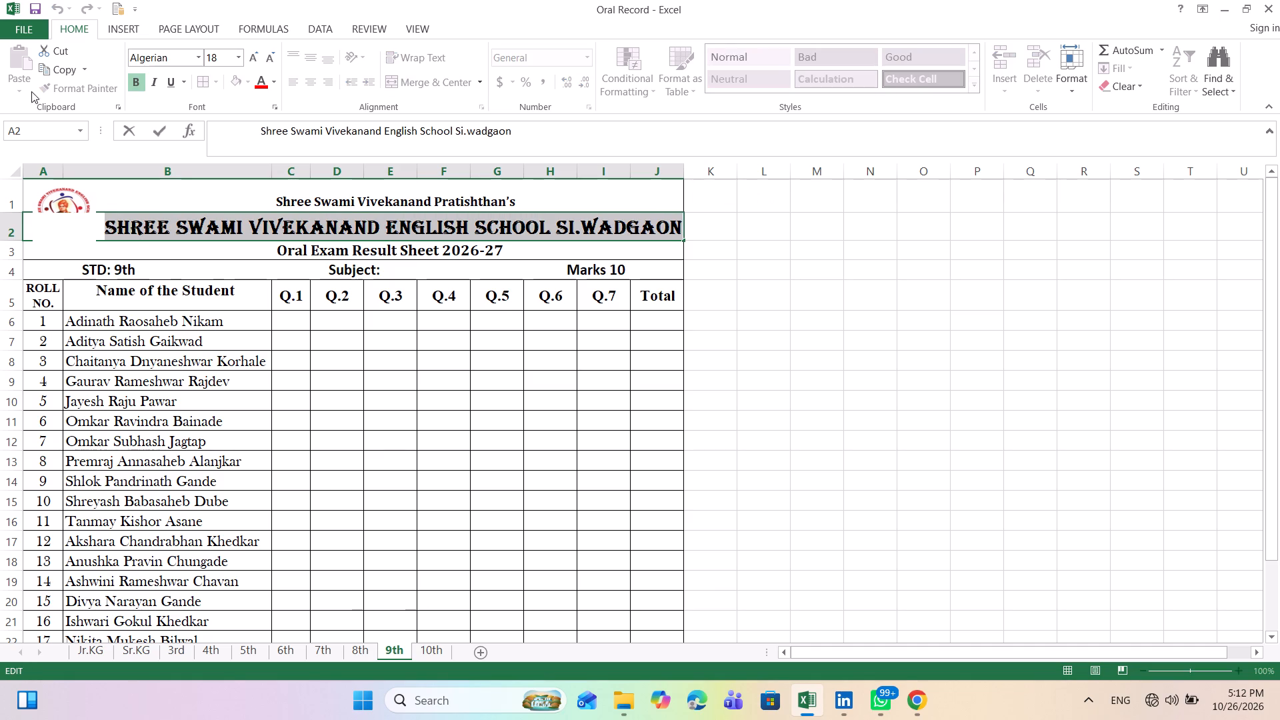
{"action": "left_click", "coordinate": [237, 58]}
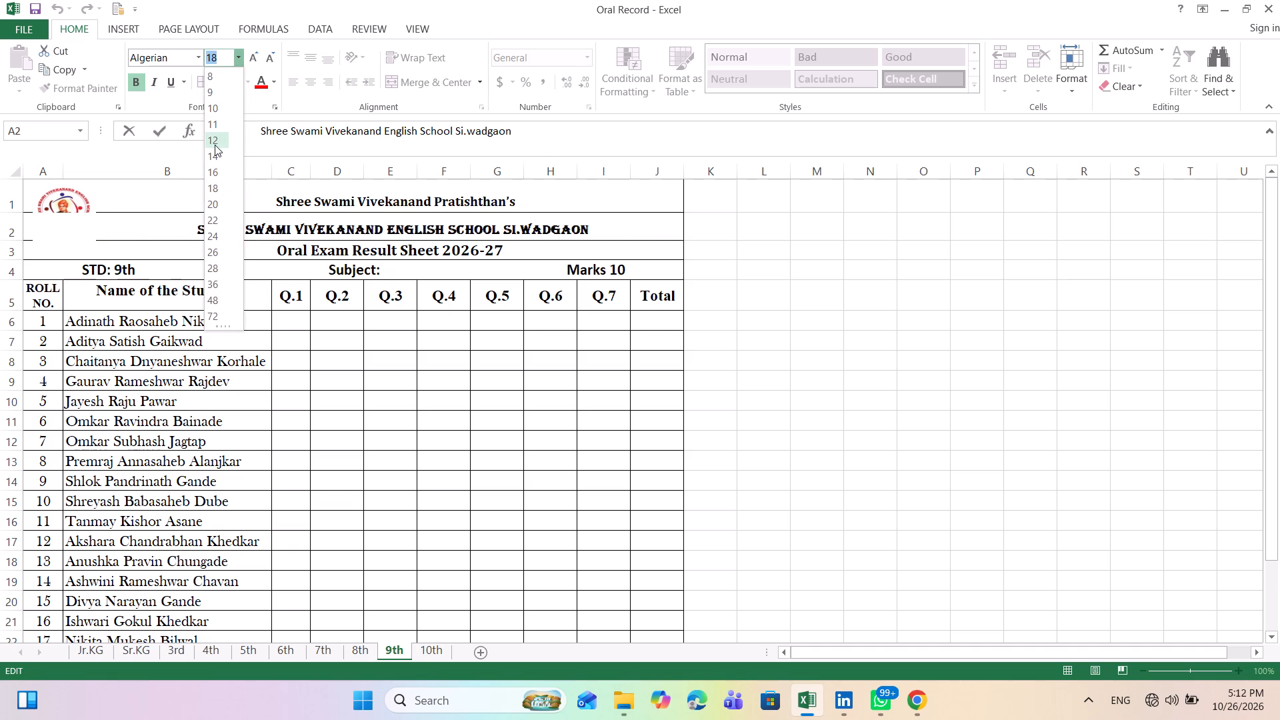
{"action": "left_click", "coordinate": [215, 145]}
{"action": "left_click", "coordinate": [261, 245]}
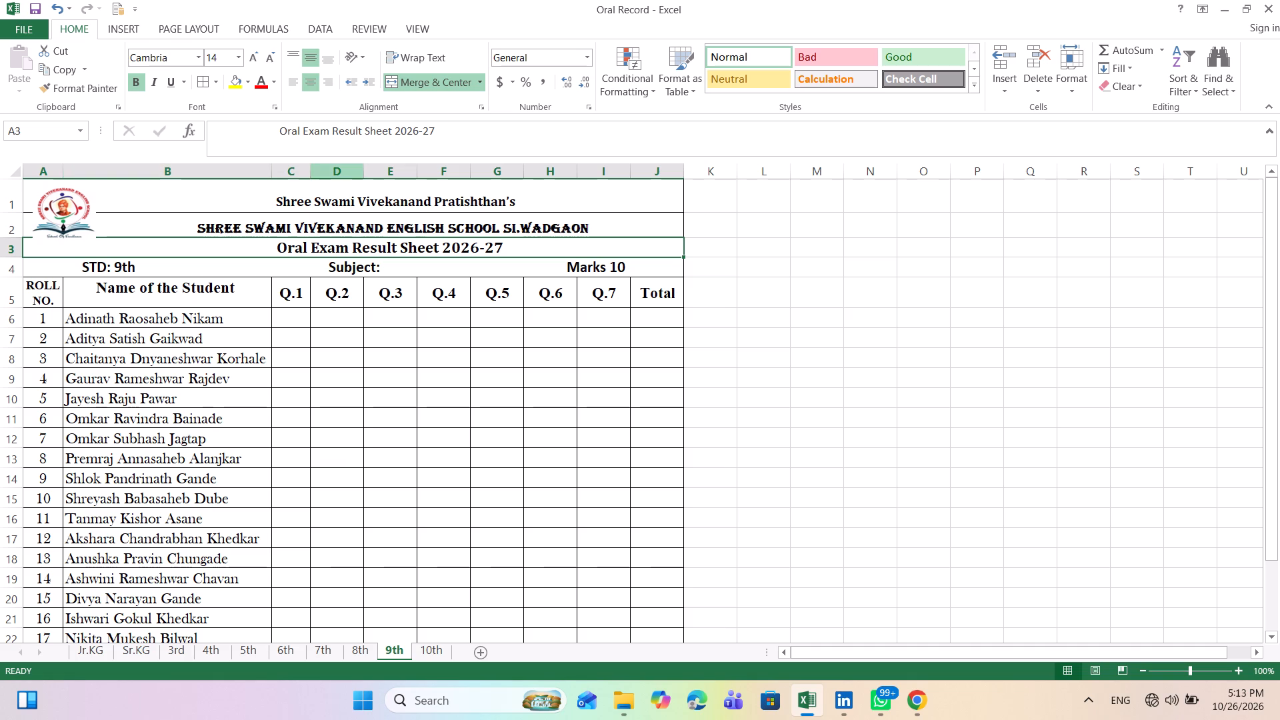
Narrow the Q.2 through Q.7 columns on the 9th sheet so each fits closely around its heading.
{"action": "left_click_drag", "start_coordinate": [363, 172], "coordinate": [343, 173]}
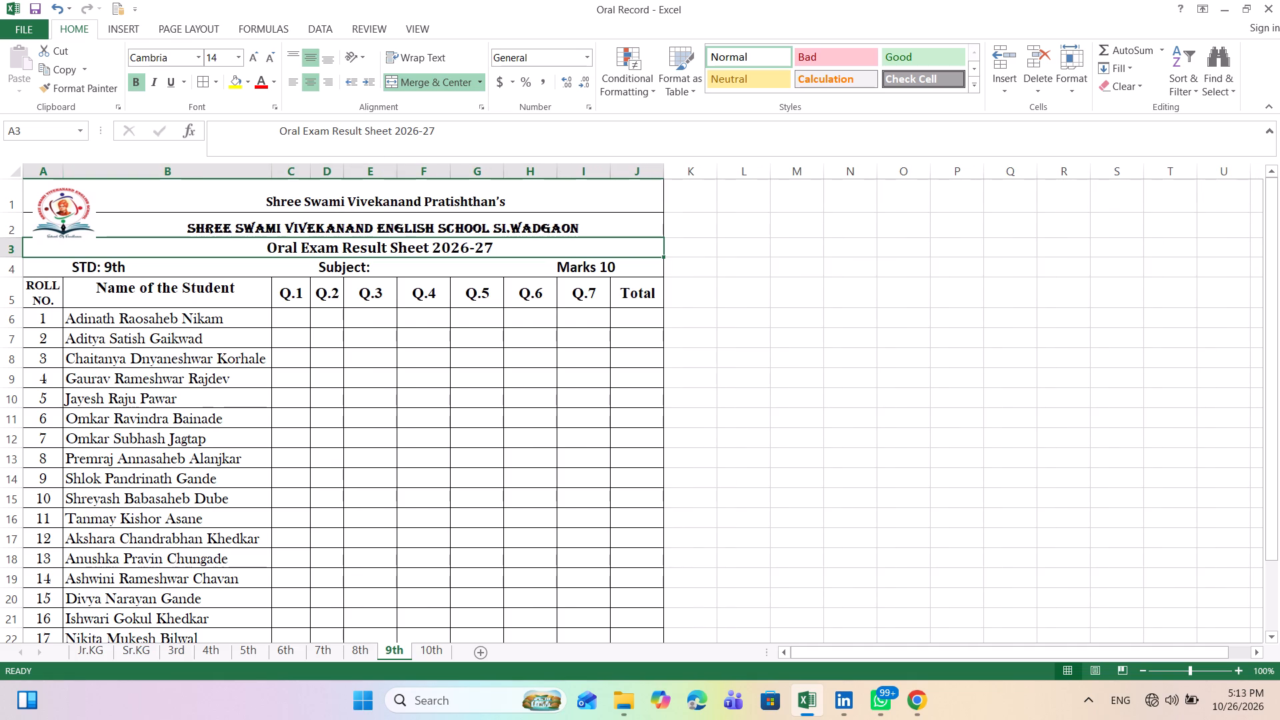
{"action": "left_click_drag", "start_coordinate": [396, 172], "coordinate": [384, 170]}
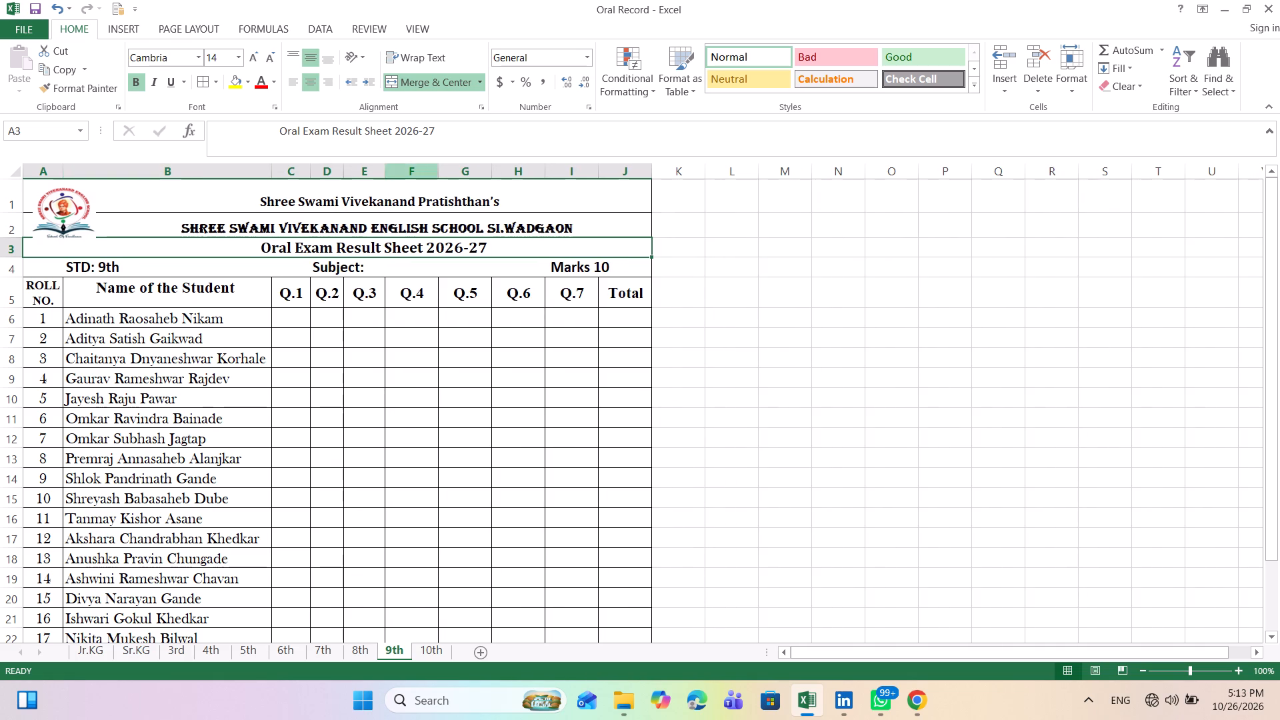
{"action": "left_click_drag", "start_coordinate": [491, 173], "coordinate": [473, 173]}
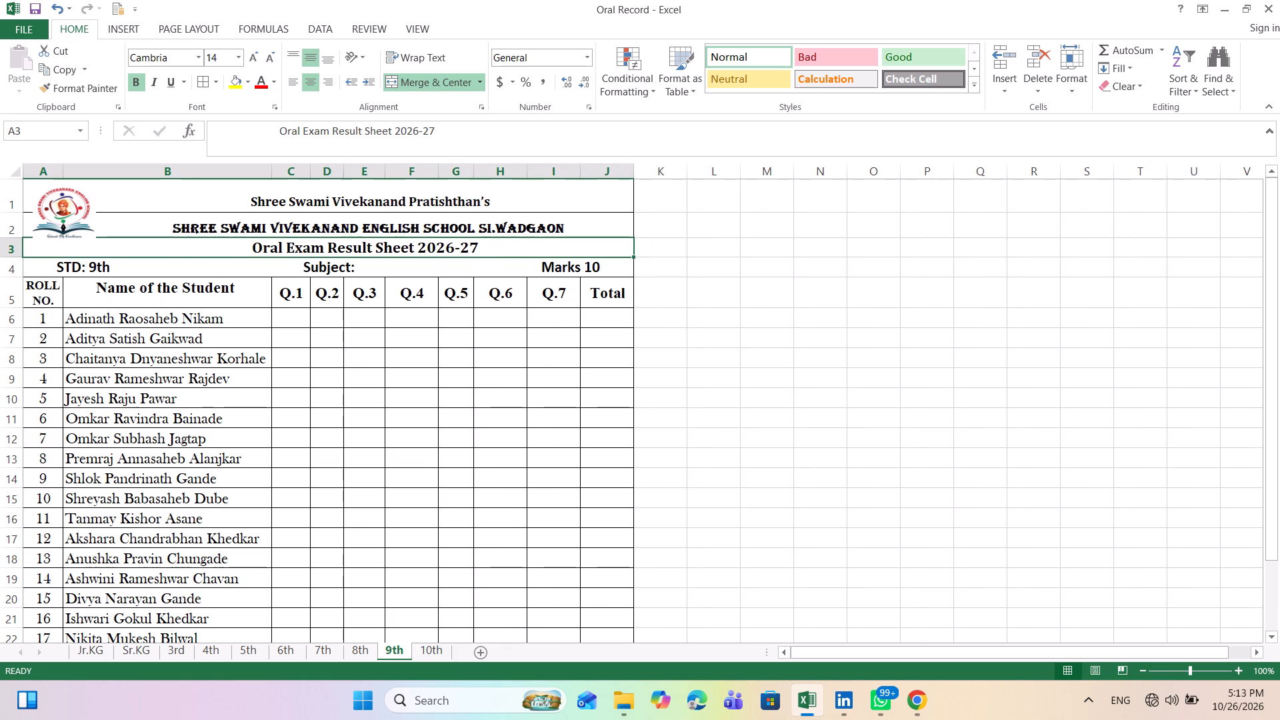
{"action": "left_click_drag", "start_coordinate": [441, 172], "coordinate": [428, 172]}
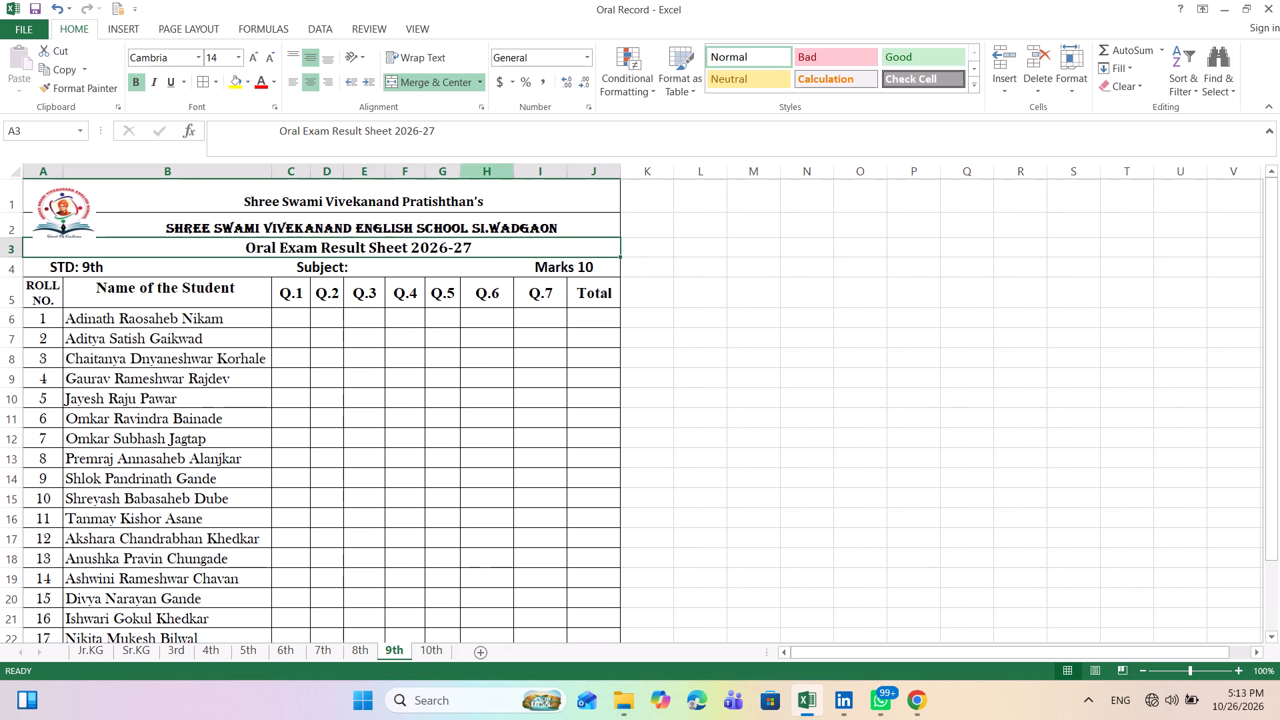
{"action": "left_click_drag", "start_coordinate": [511, 173], "coordinate": [501, 173]}
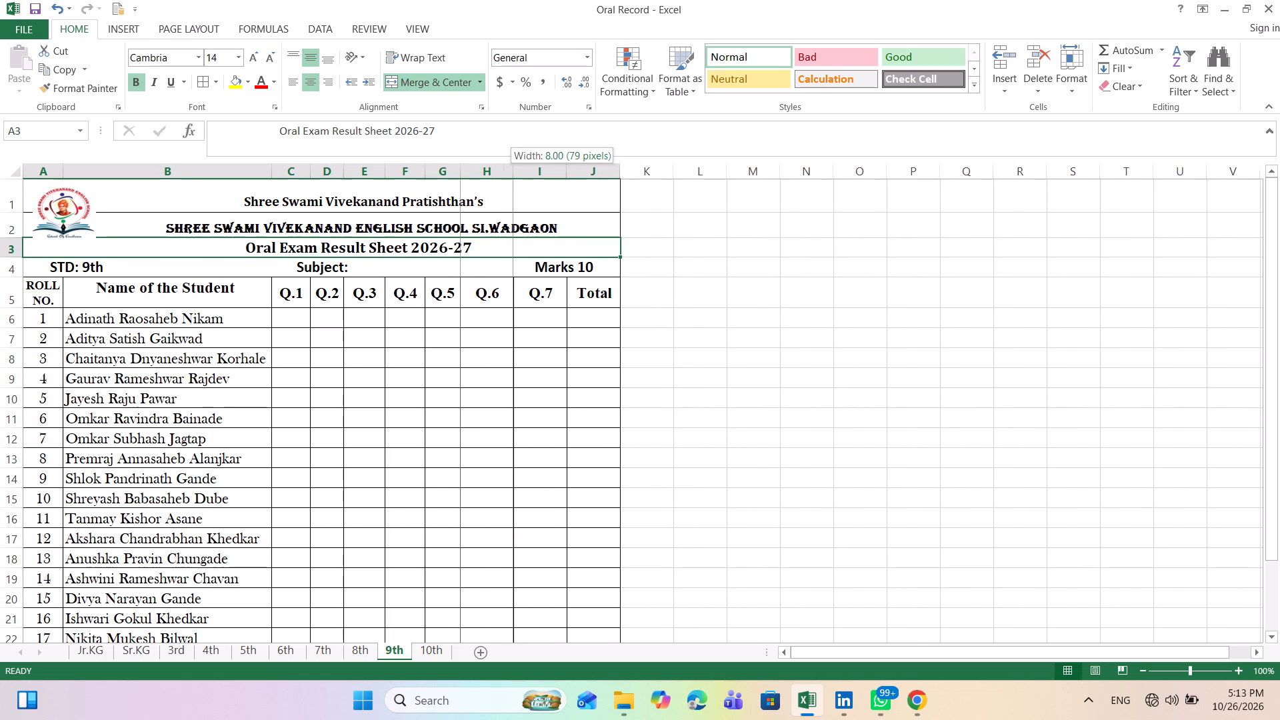
{"action": "left_click_drag", "start_coordinate": [501, 173], "coordinate": [498, 172]}
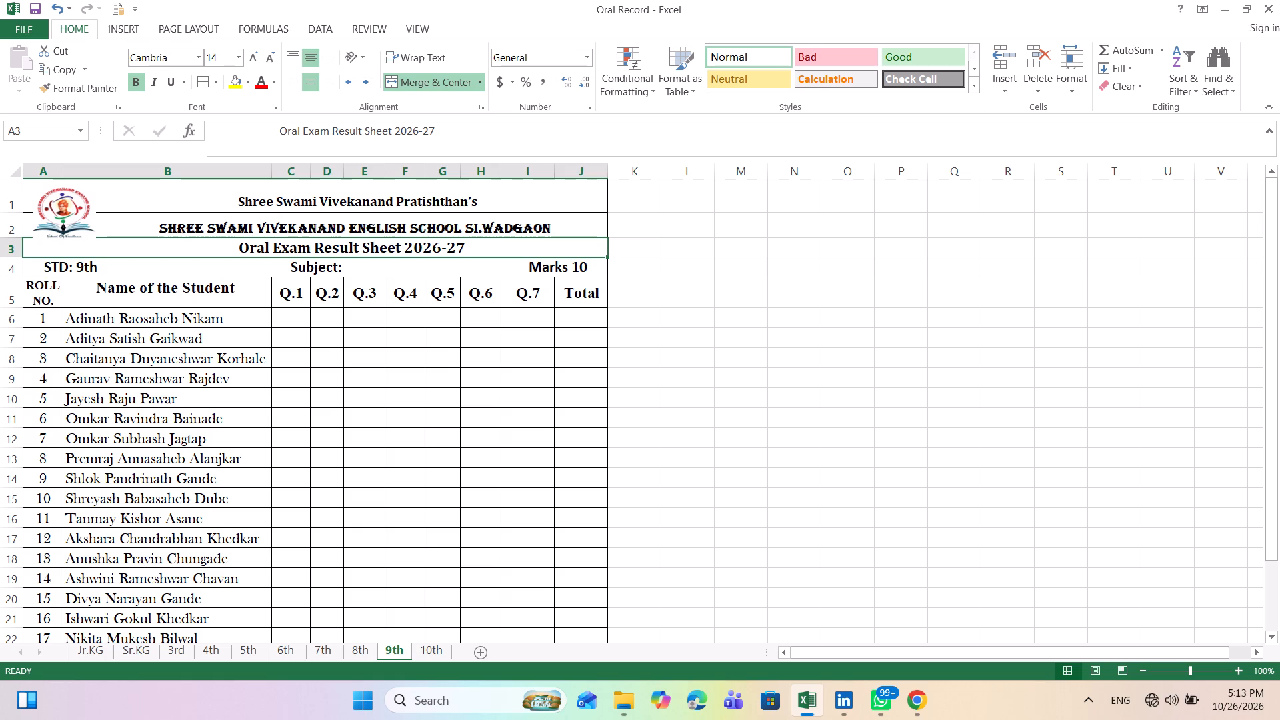
{"action": "left_click_drag", "start_coordinate": [557, 176], "coordinate": [545, 175]}
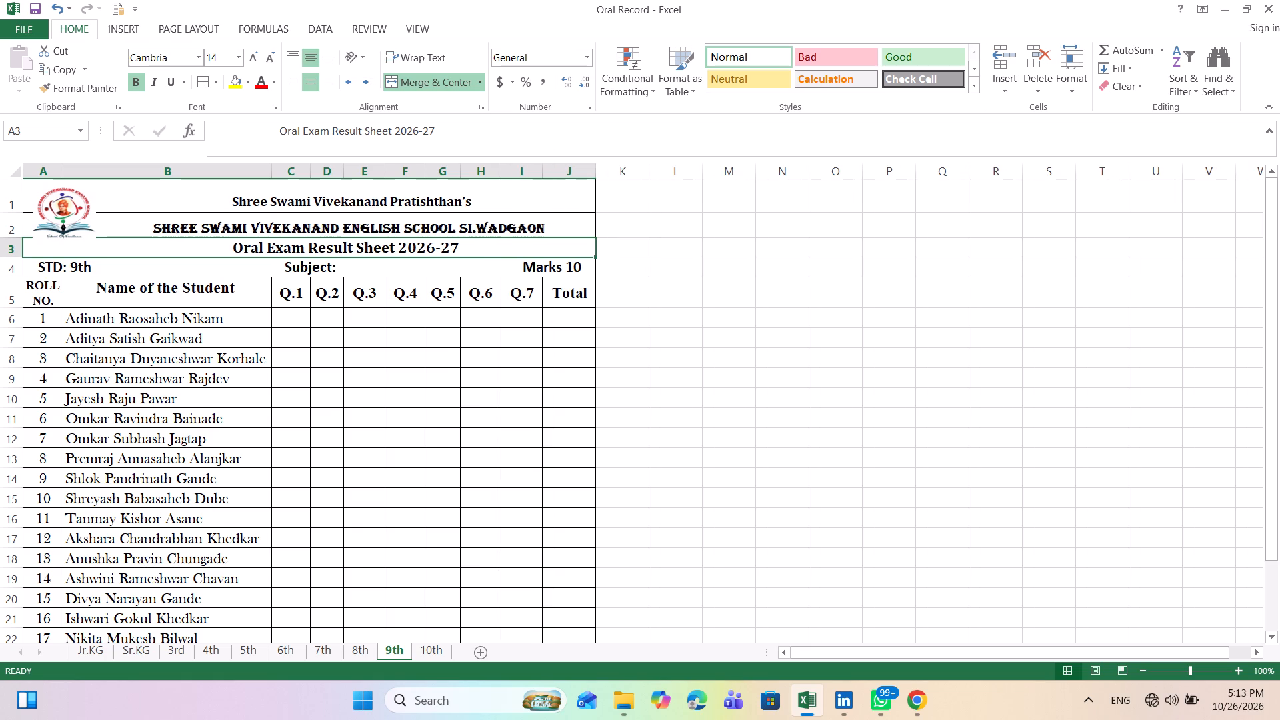
Delete six spaces between Subject: and Marks 10 in the row 4 details line of the 9th sheet.
{"action": "left_click", "coordinate": [383, 265]}
{"action": "double_click", "coordinate": [383, 265]}
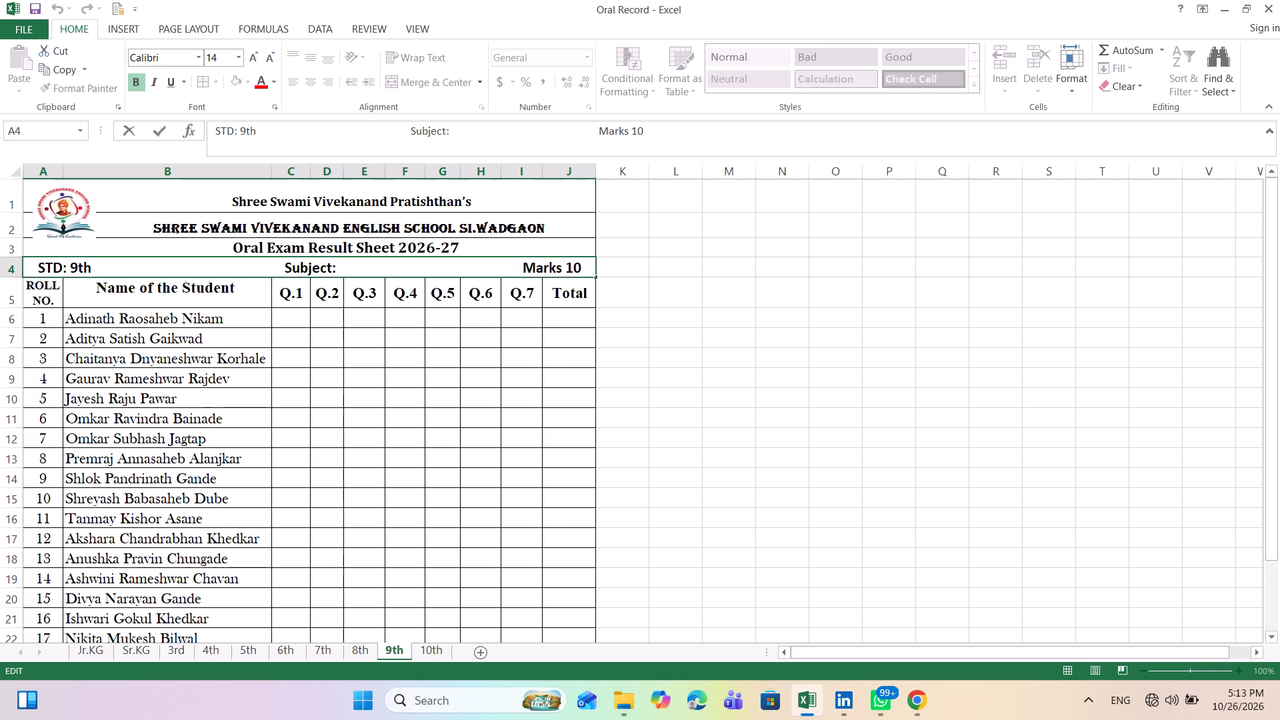
{"action": "key", "text": "BackSpace"}
{"action": "key", "text": "BackSpace"}
{"action": "key", "text": "BackSpace"}
{"action": "key", "text": "BackSpace"}
{"action": "key", "text": "BackSpace"}
{"action": "key", "text": "BackSpace"}
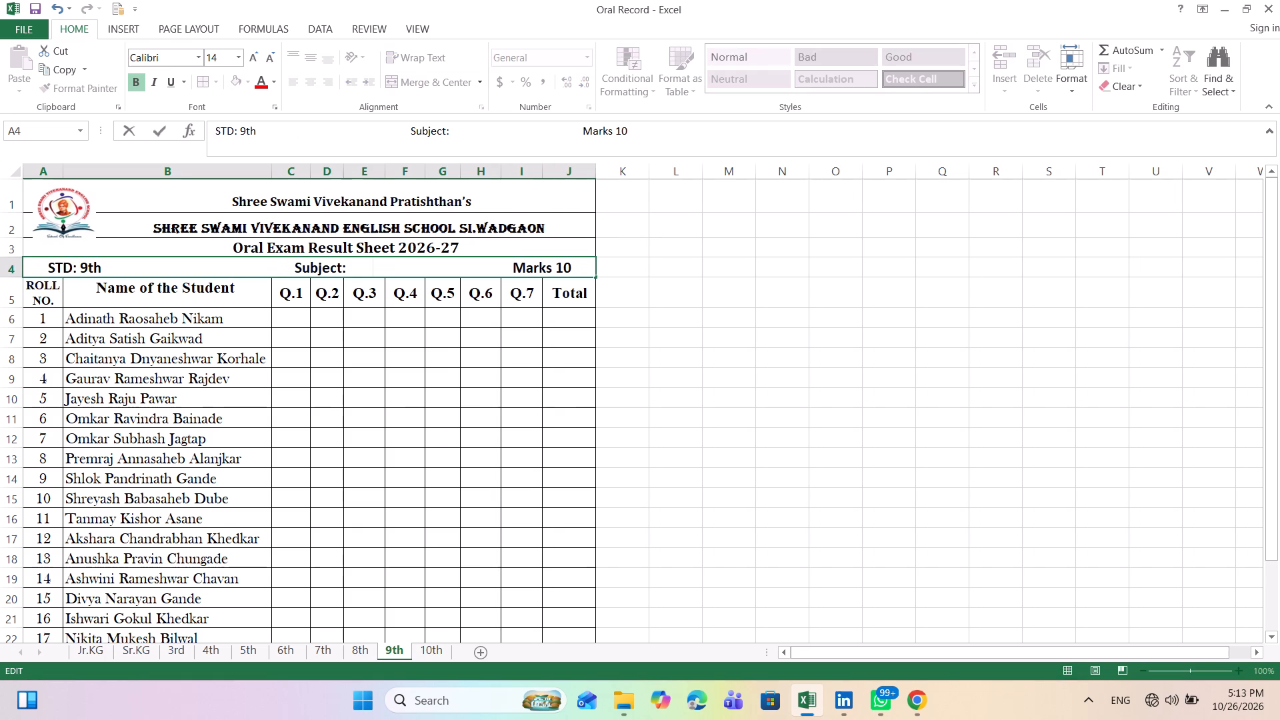
Delete ten spaces between STD: 9th and Subject: in row 4 to shorten the gap.
{"action": "left_click", "coordinate": [233, 265]}
{"action": "key", "text": "BackSpace"}
{"action": "key", "text": "BackSpace"}
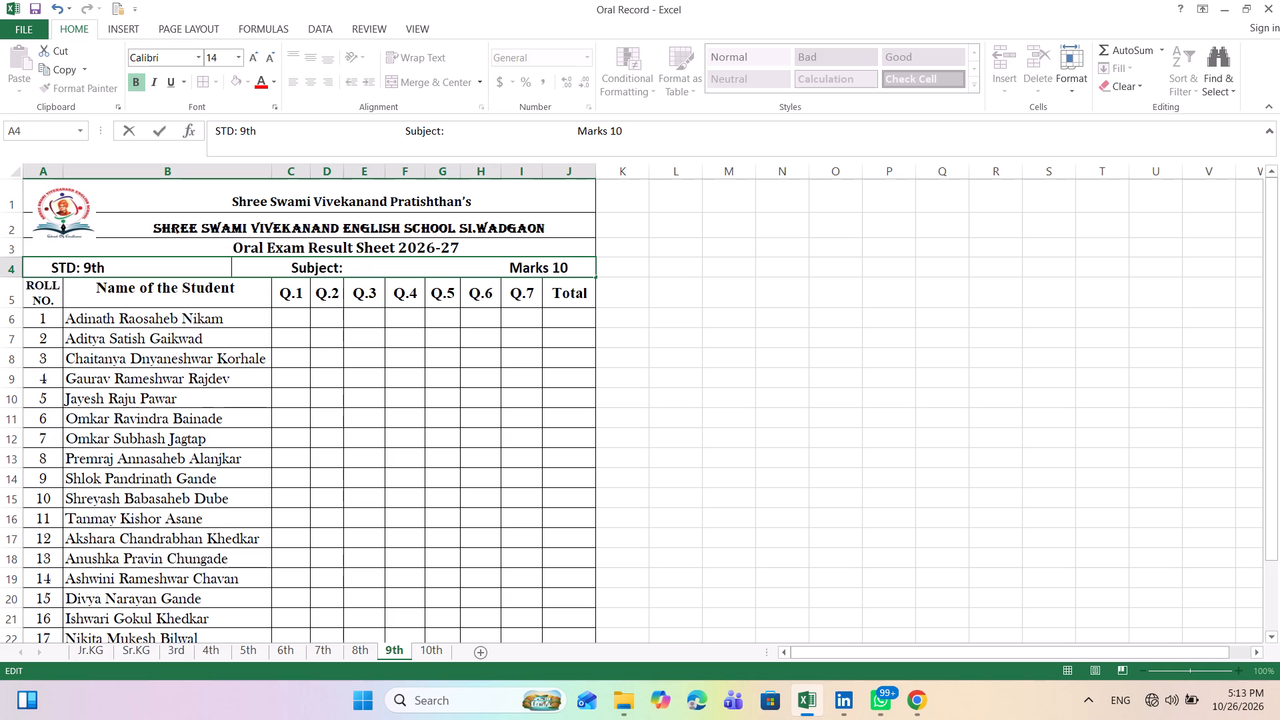
{"action": "key", "text": "BackSpace"}
{"action": "key", "text": "BackSpace"}
{"action": "key", "text": "BackSpace"}
{"action": "key", "text": "BackSpace"}
{"action": "key", "text": "BackSpace"}
{"action": "key", "text": "BackSpace"}
{"action": "key", "text": "BackSpace"}
{"action": "key", "text": "BackSpace"}
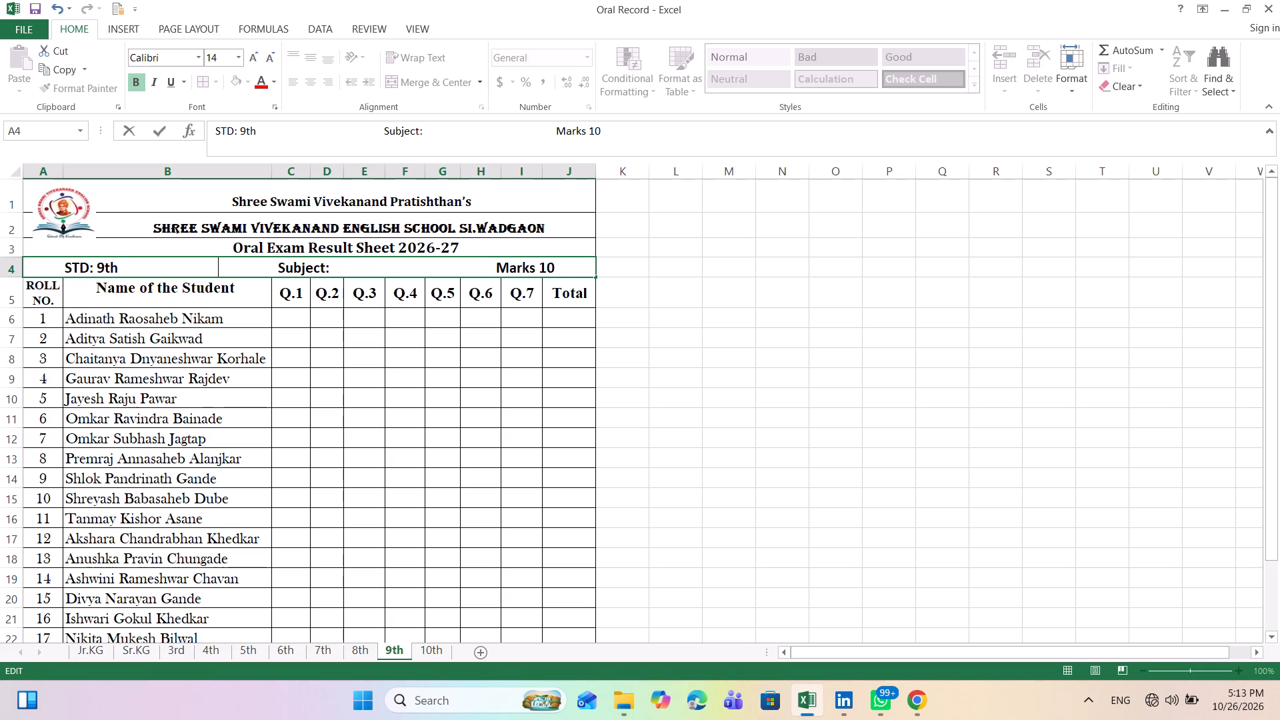
Move the school logo rightwards so it sits at the start of the Name of the Student column, beside the titles.
{"action": "scroll", "coordinate": [315, 419], "scroll_direction": "down", "scroll_amount": 5}
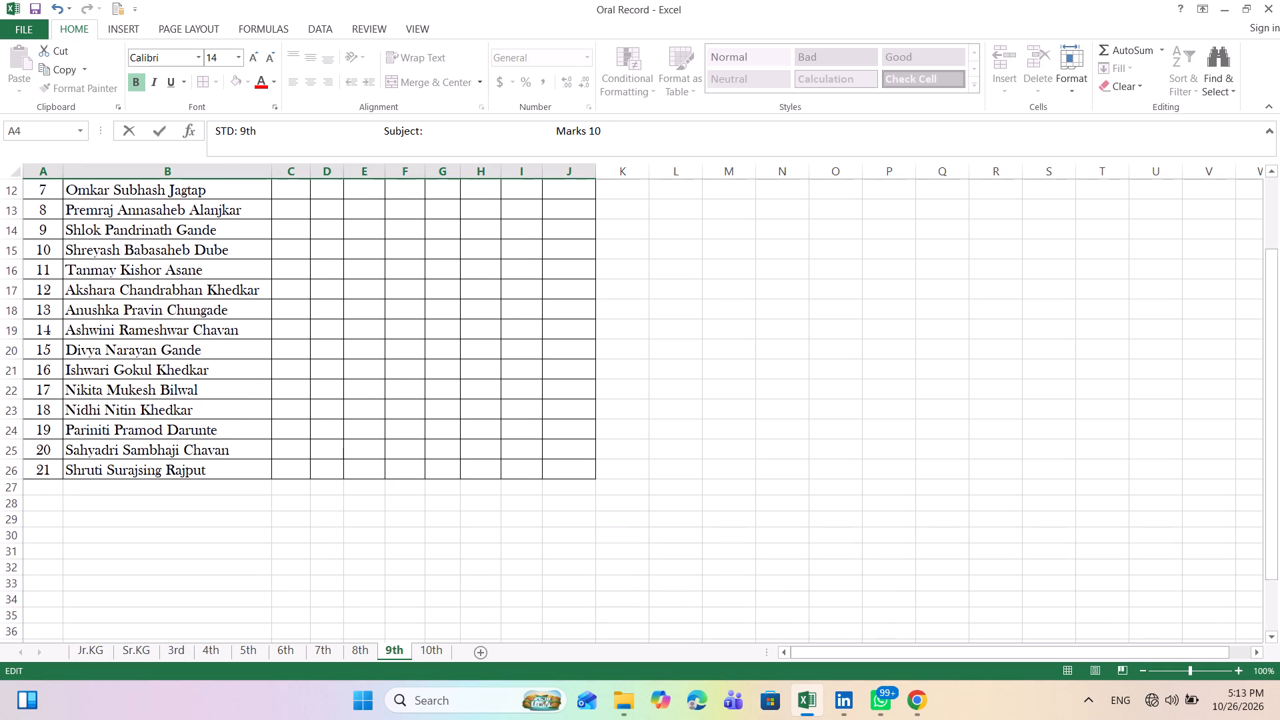
{"action": "scroll", "coordinate": [315, 419], "scroll_direction": "up", "scroll_amount": 5}
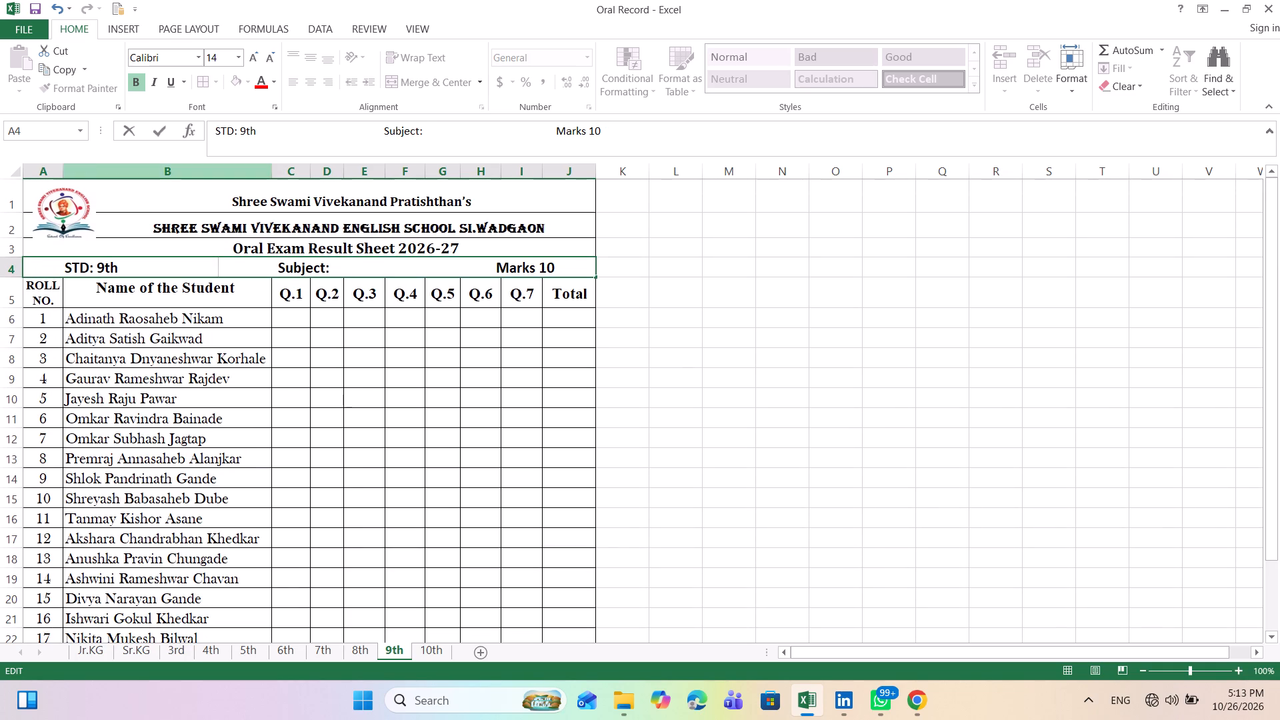
{"action": "left_click_drag", "start_coordinate": [64, 207], "coordinate": [91, 209]}
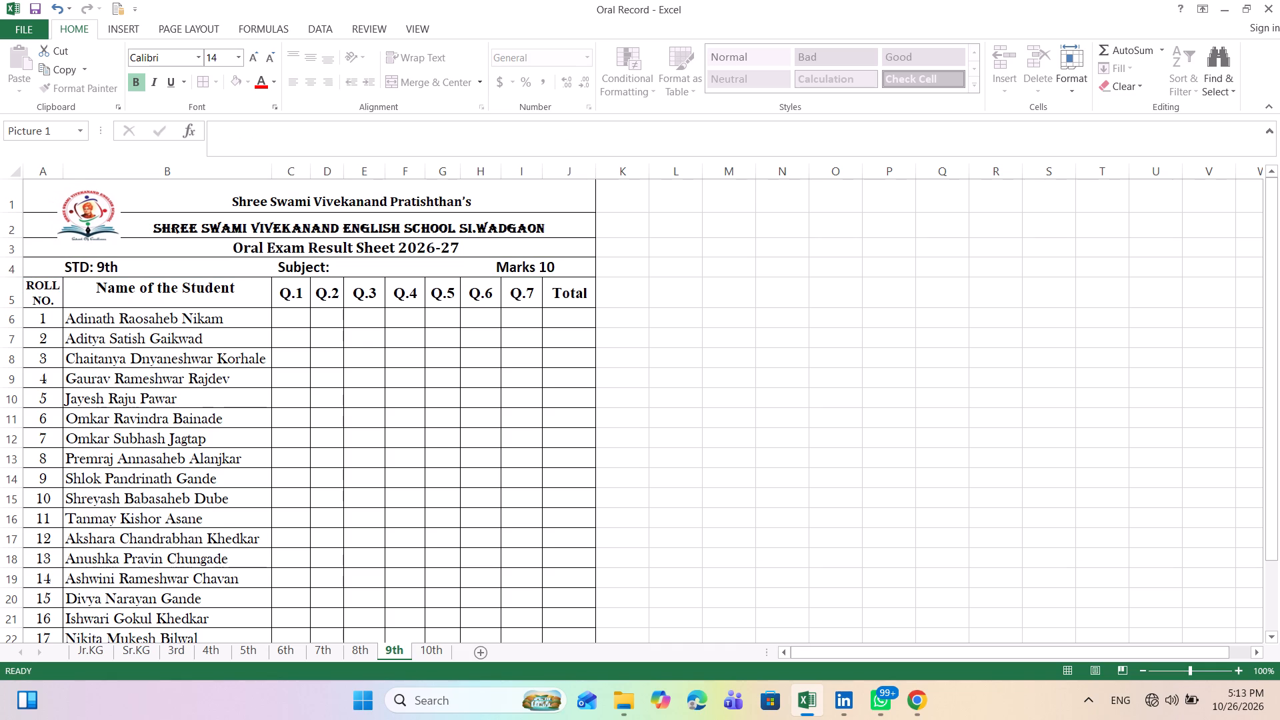
{"action": "left_click_drag", "start_coordinate": [91, 209], "coordinate": [97, 209]}
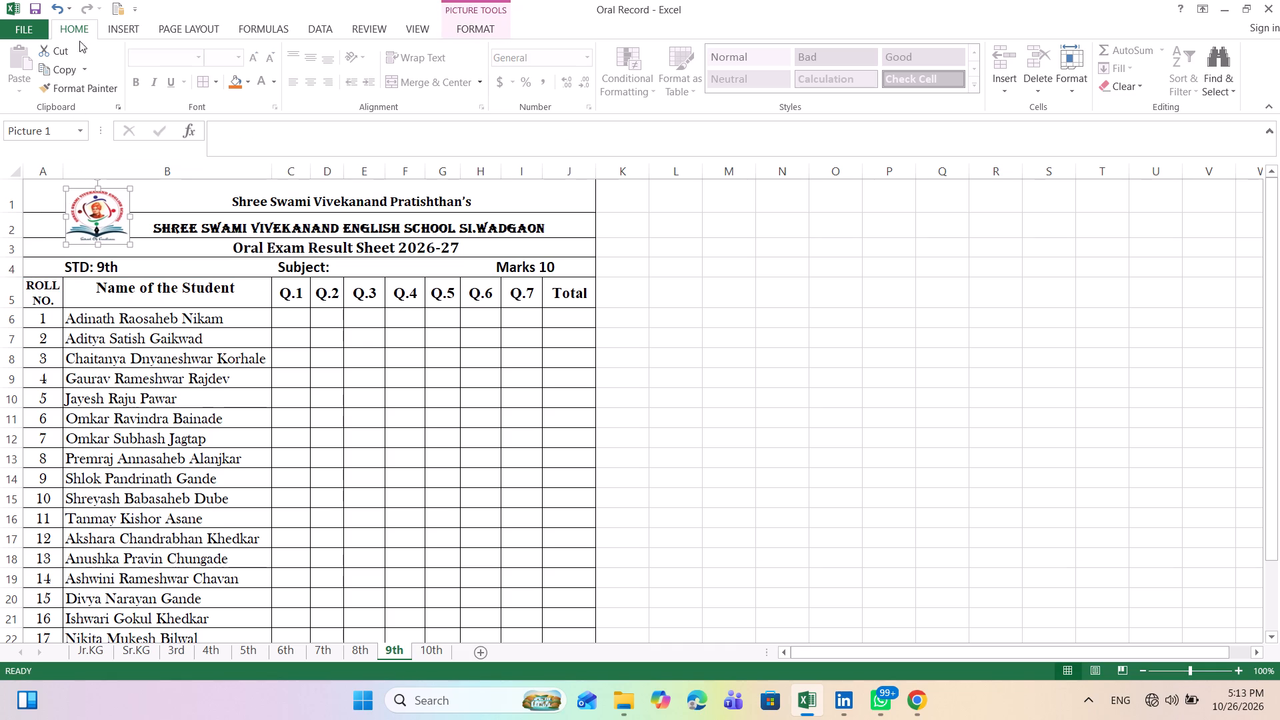
Save the 9th sheet as a PDF named Oral Record 9th in the Desktop folder 2026-27 and check its page layout.
{"action": "left_click", "coordinate": [39, 27]}
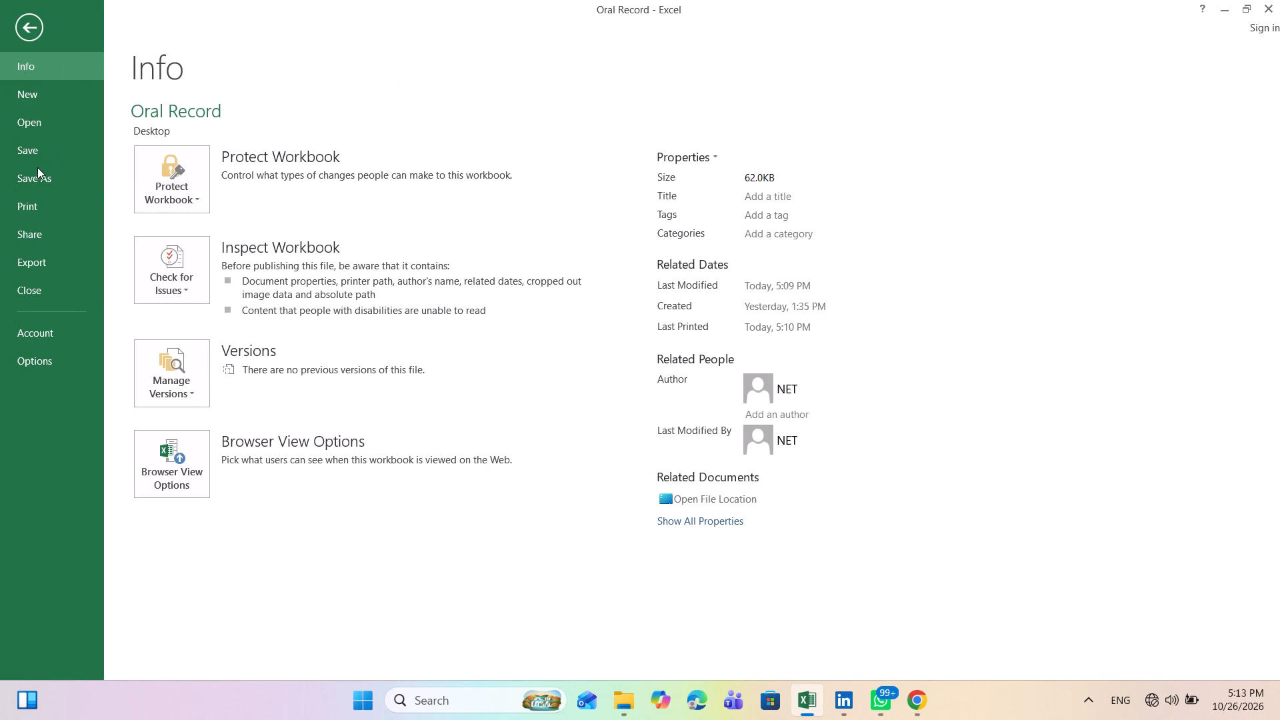
{"action": "left_click", "coordinate": [37, 173]}
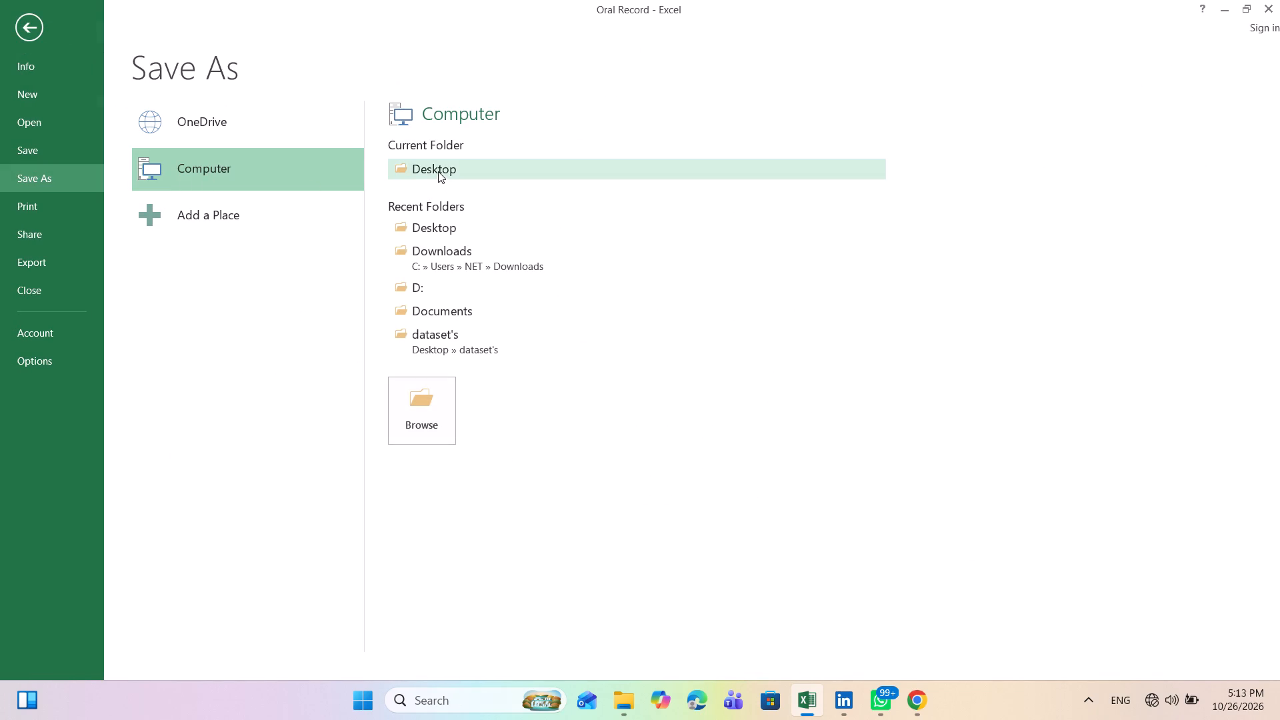
{"action": "left_click", "coordinate": [438, 171]}
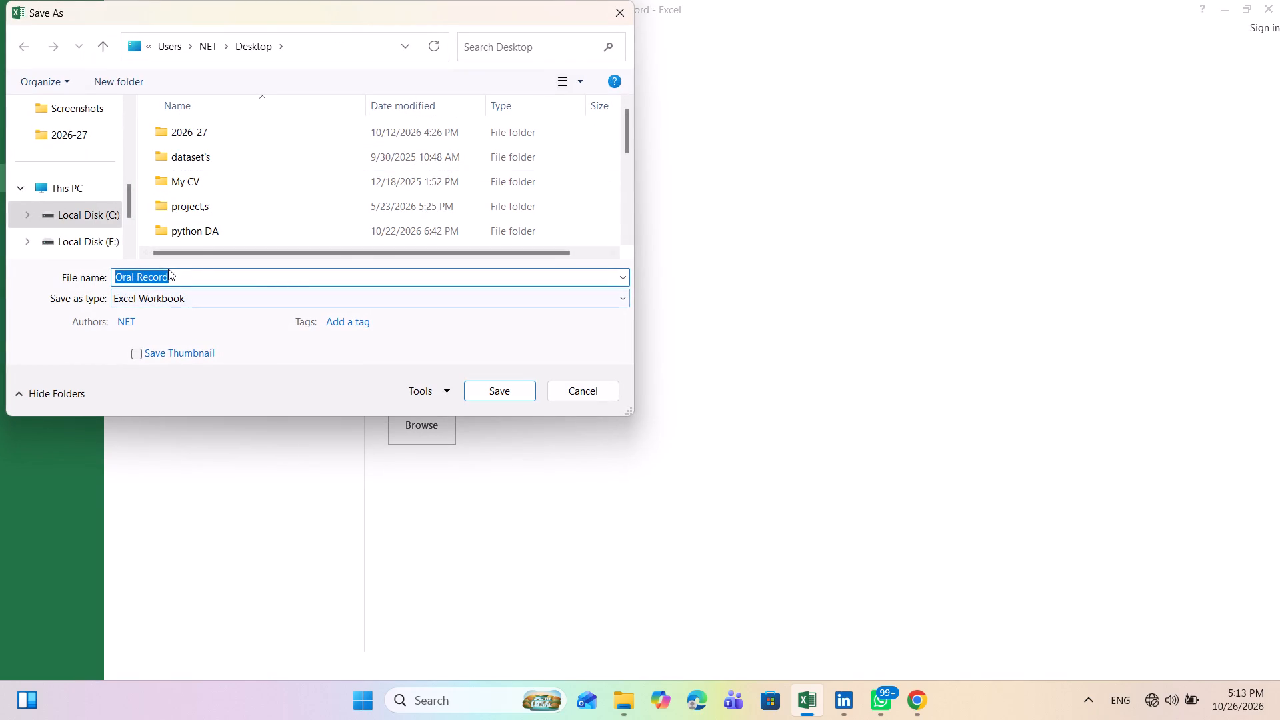
{"action": "double_click", "coordinate": [208, 136]}
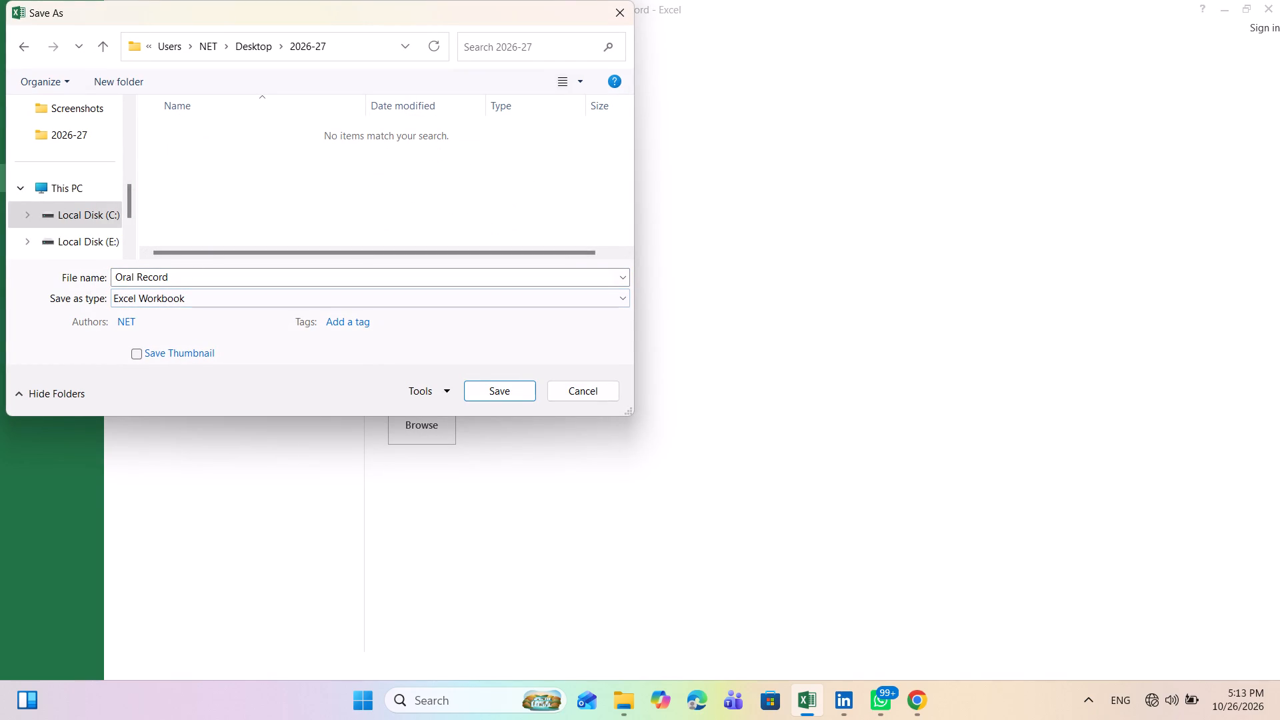
{"action": "left_click", "coordinate": [182, 278]}
{"action": "left_click", "coordinate": [182, 278]}
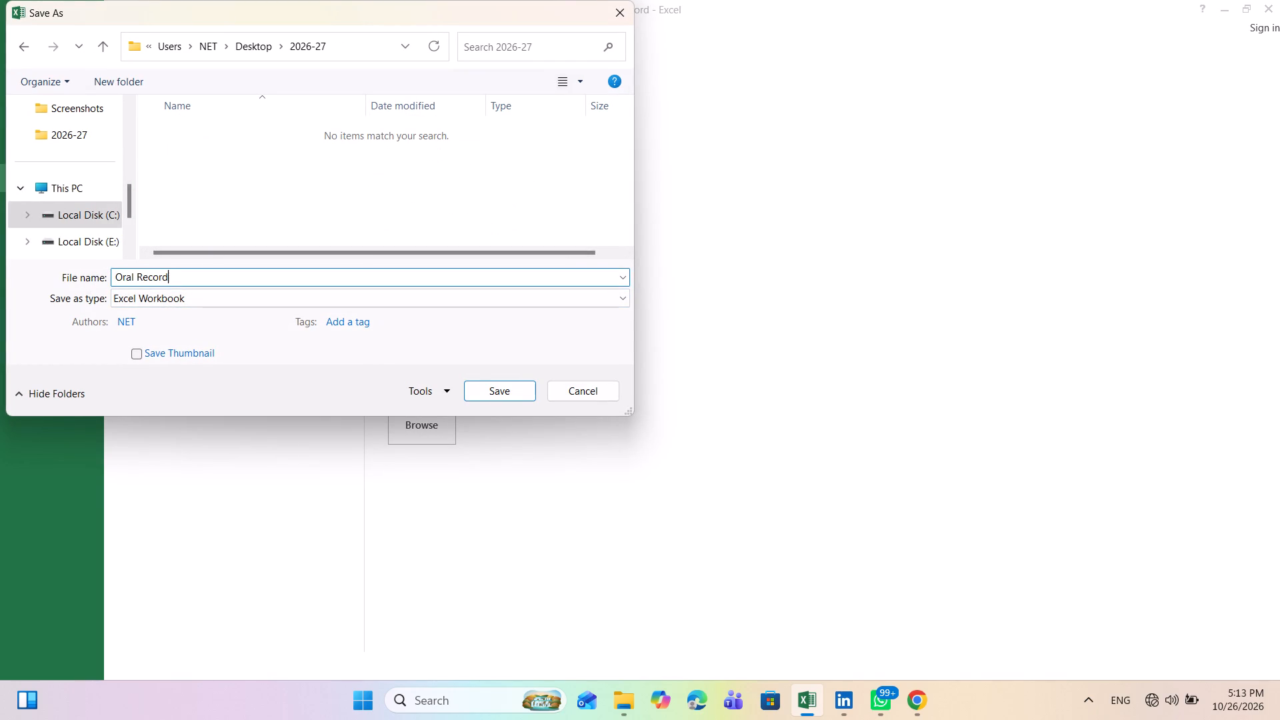
{"action": "key", "text": "space"}
{"action": "type", "text": "9th"}
{"action": "left_click", "coordinate": [568, 295]}
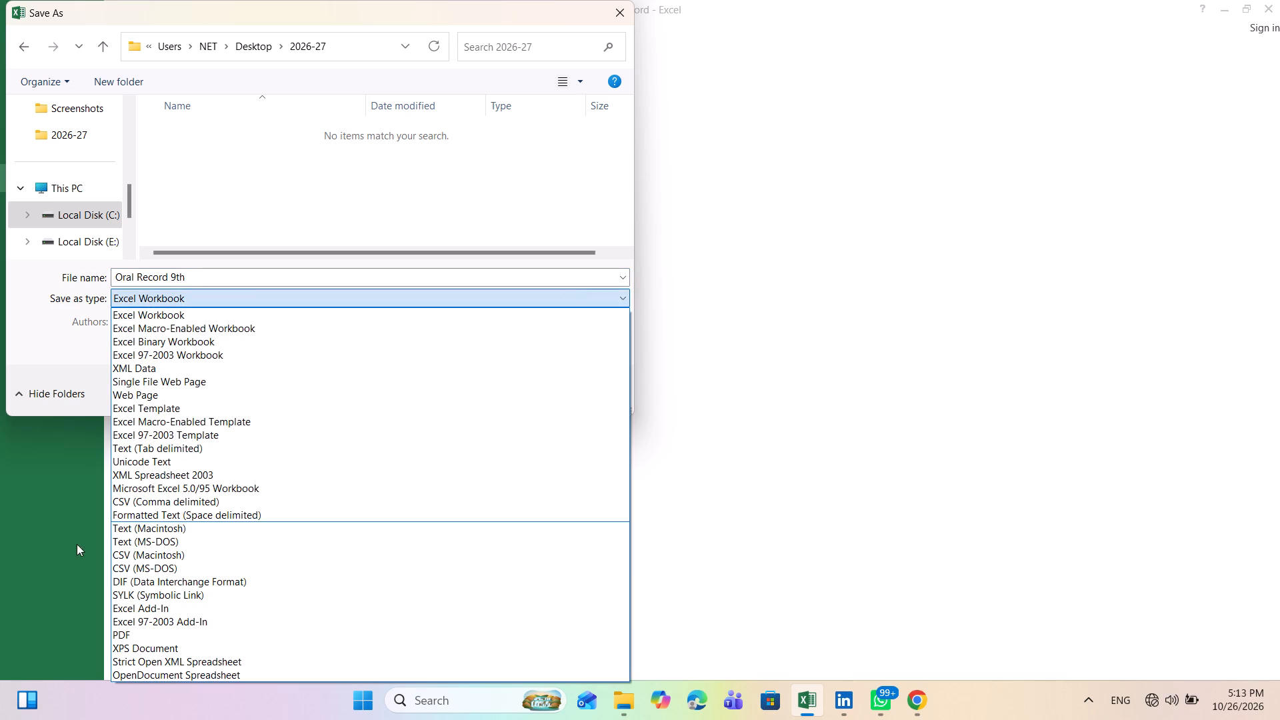
{"action": "left_click", "coordinate": [125, 633]}
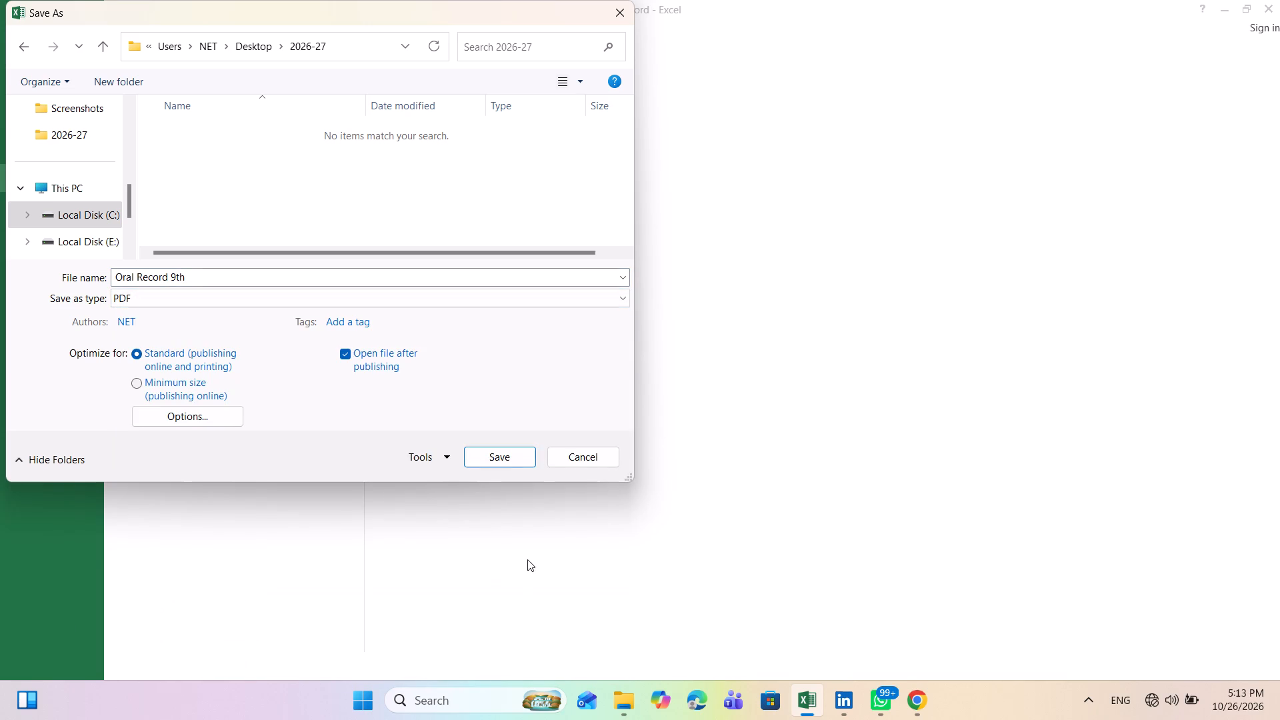
{"action": "left_click", "coordinate": [509, 456]}
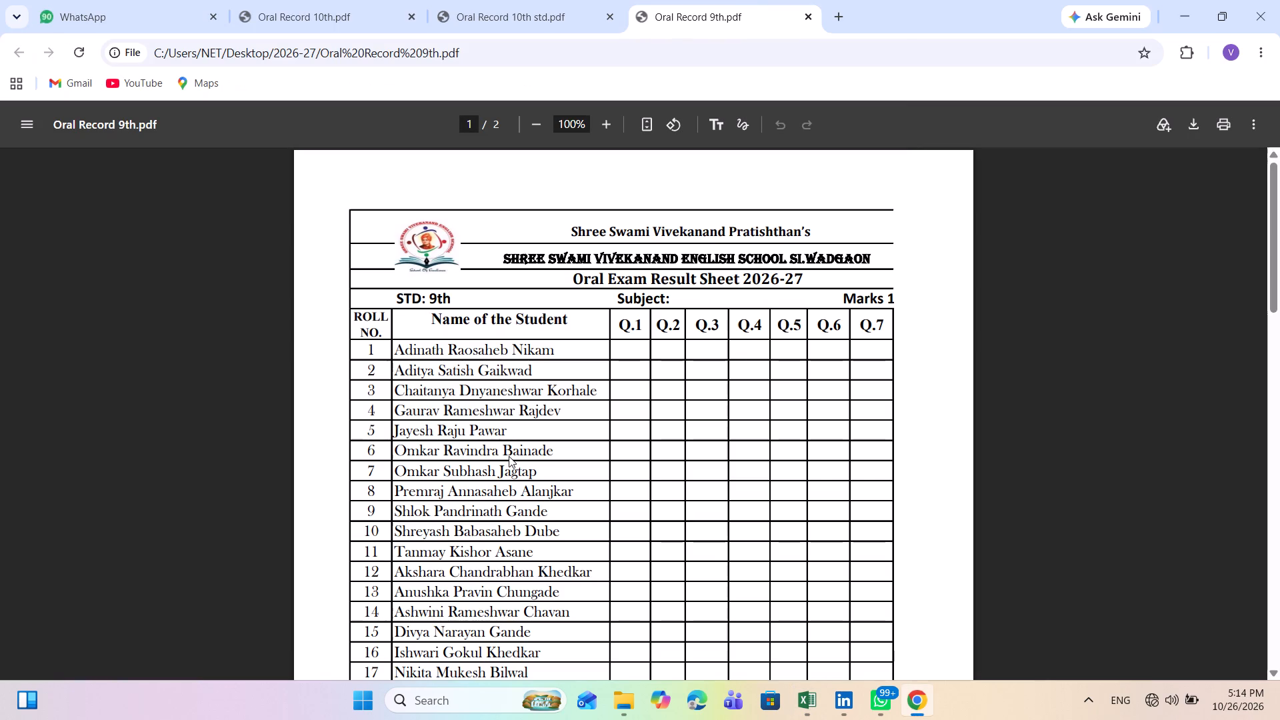
{"action": "scroll", "coordinate": [509, 456], "scroll_direction": "down", "scroll_amount": 1}
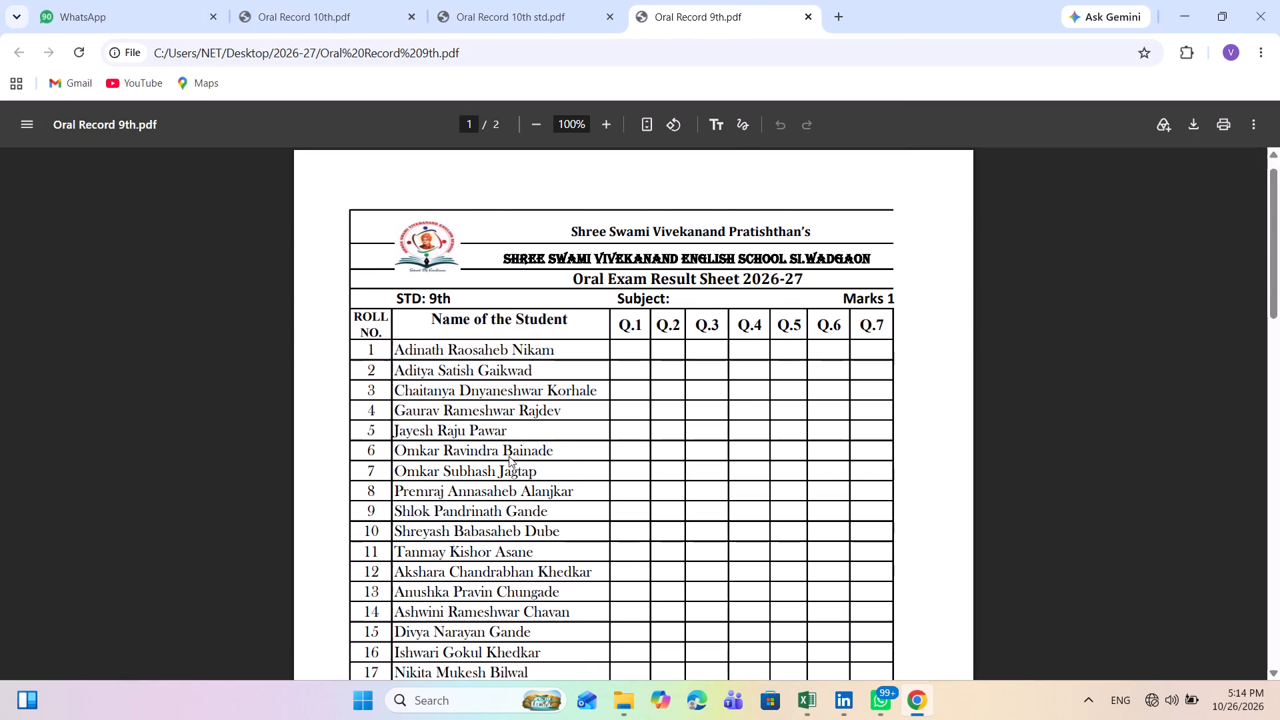
{"action": "scroll", "coordinate": [509, 456], "scroll_direction": "down", "scroll_amount": 3}
{"action": "scroll", "coordinate": [509, 456], "scroll_direction": "up", "scroll_amount": 3}
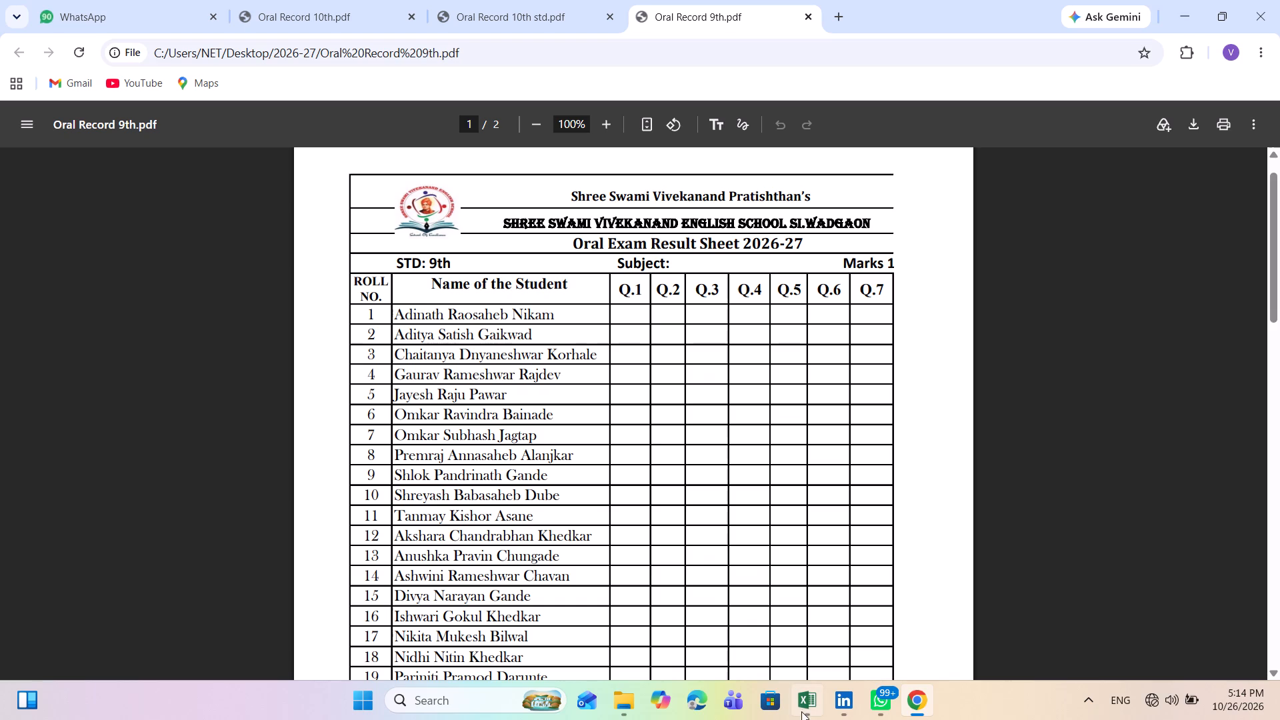
Back in Excel, narrow the Name of the Student column to a width of about 22 so the Total column fits within the first page.
{"action": "left_click", "coordinate": [817, 618]}
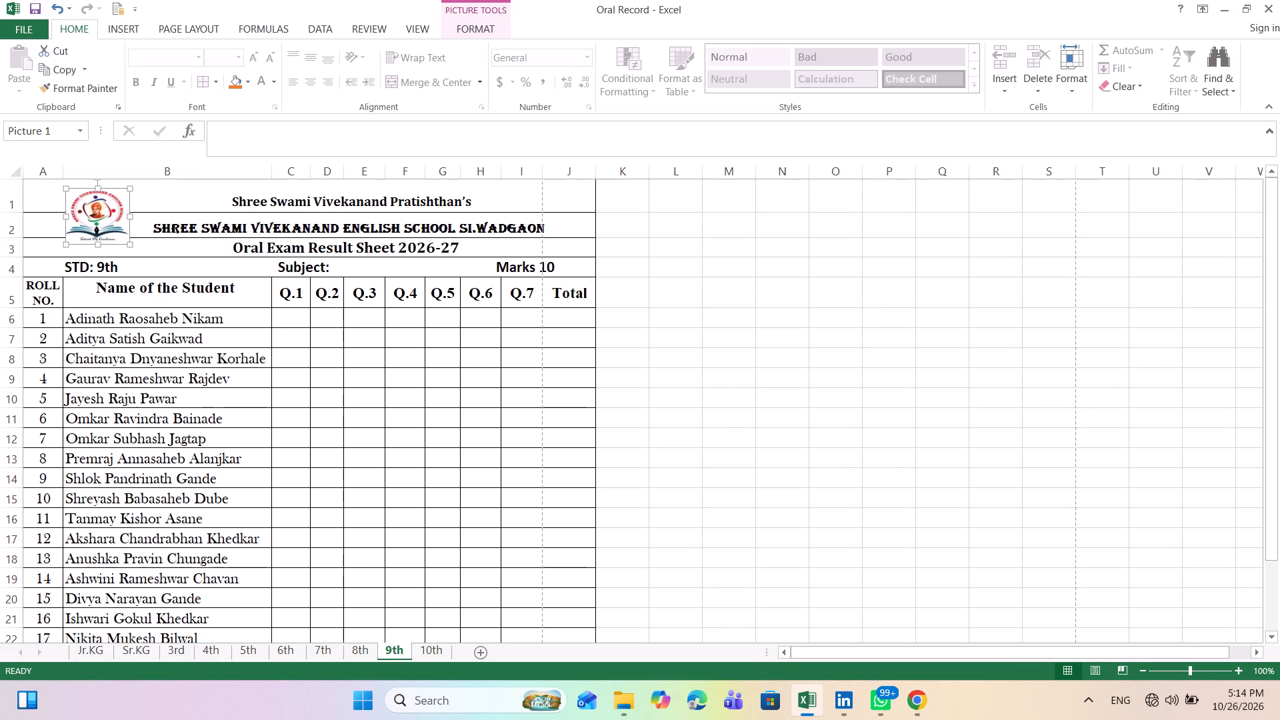
{"action": "left_click_drag", "start_coordinate": [272, 173], "coordinate": [247, 171]}
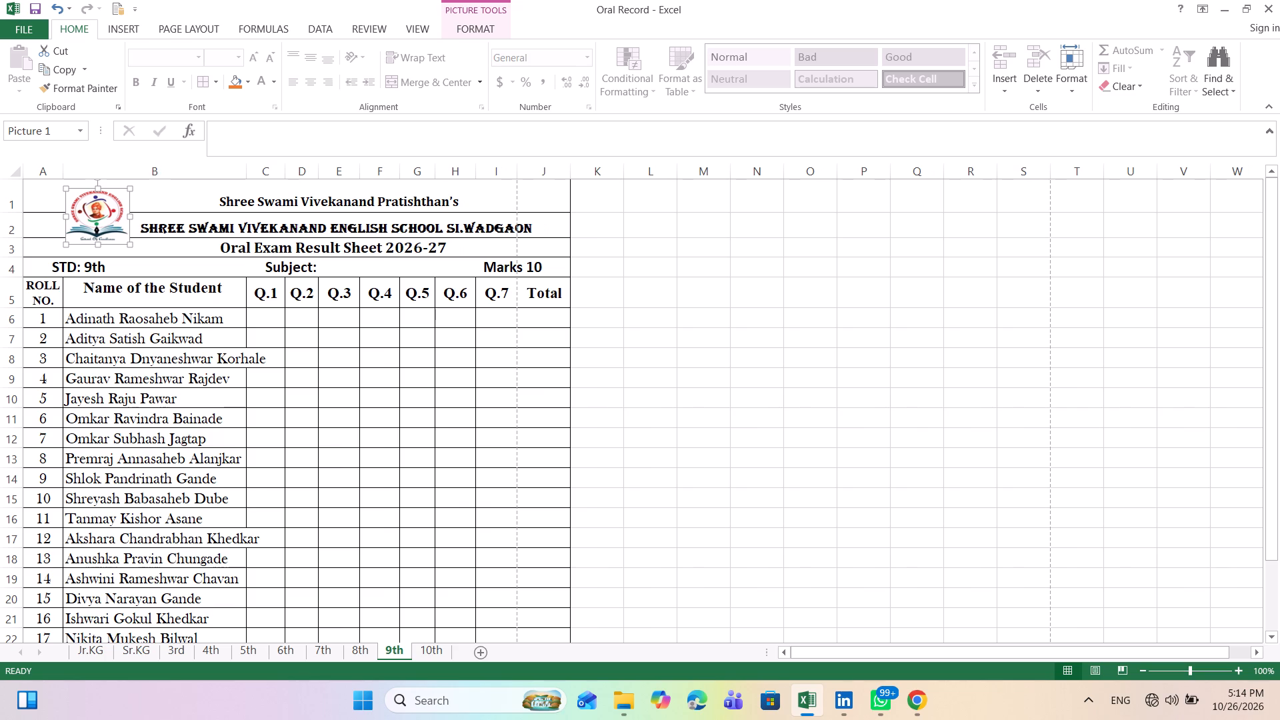
{"action": "left_click", "coordinate": [215, 359]}
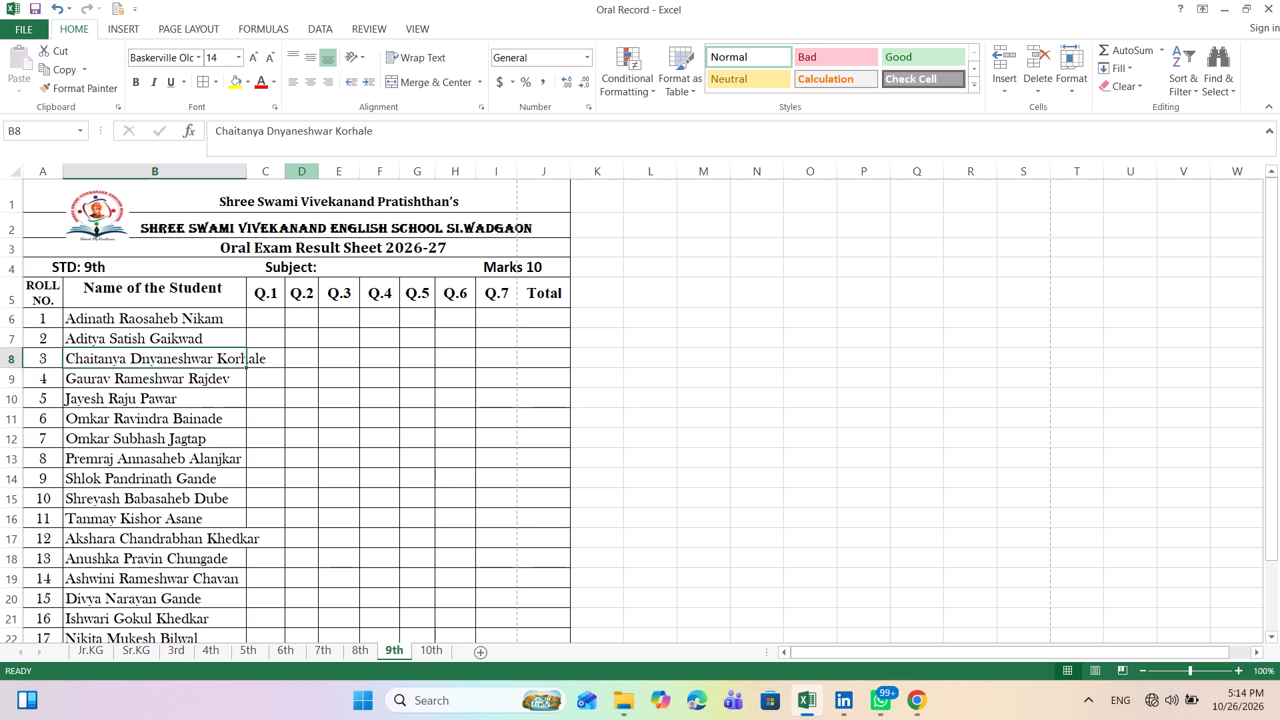
{"action": "left_click_drag", "start_coordinate": [247, 171], "coordinate": [231, 169]}
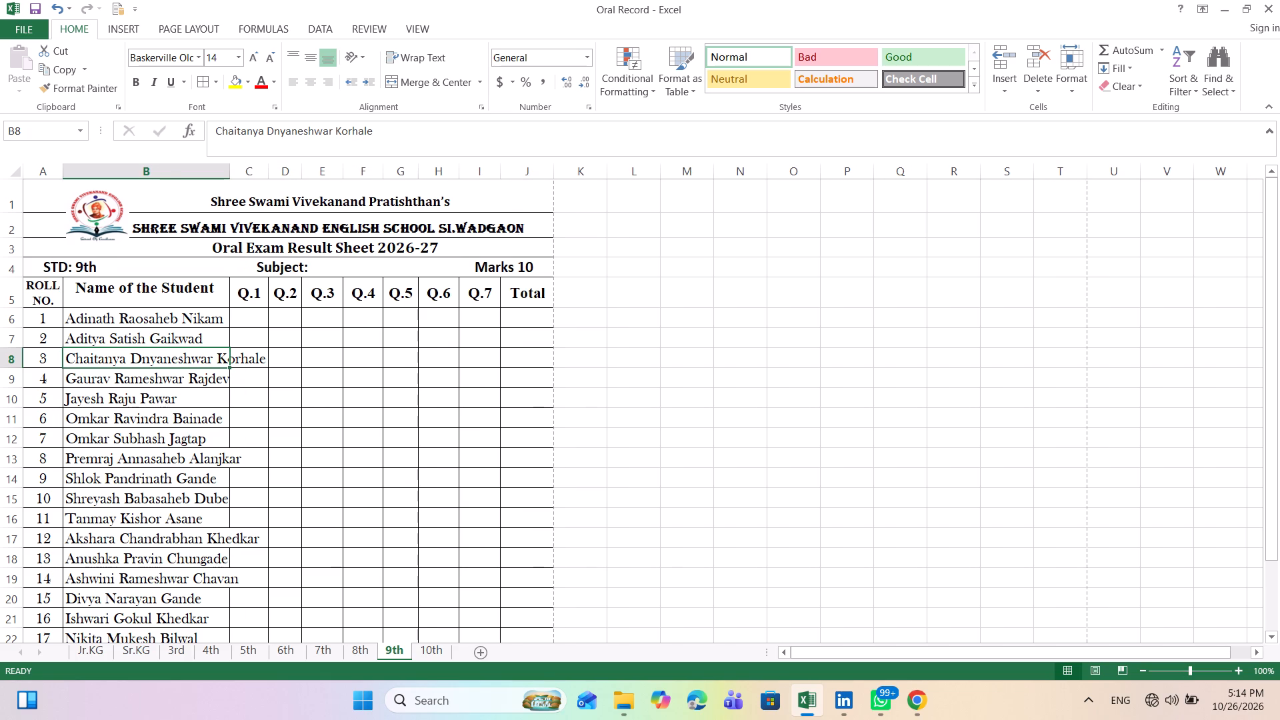
{"action": "left_click_drag", "start_coordinate": [231, 169], "coordinate": [209, 168]}
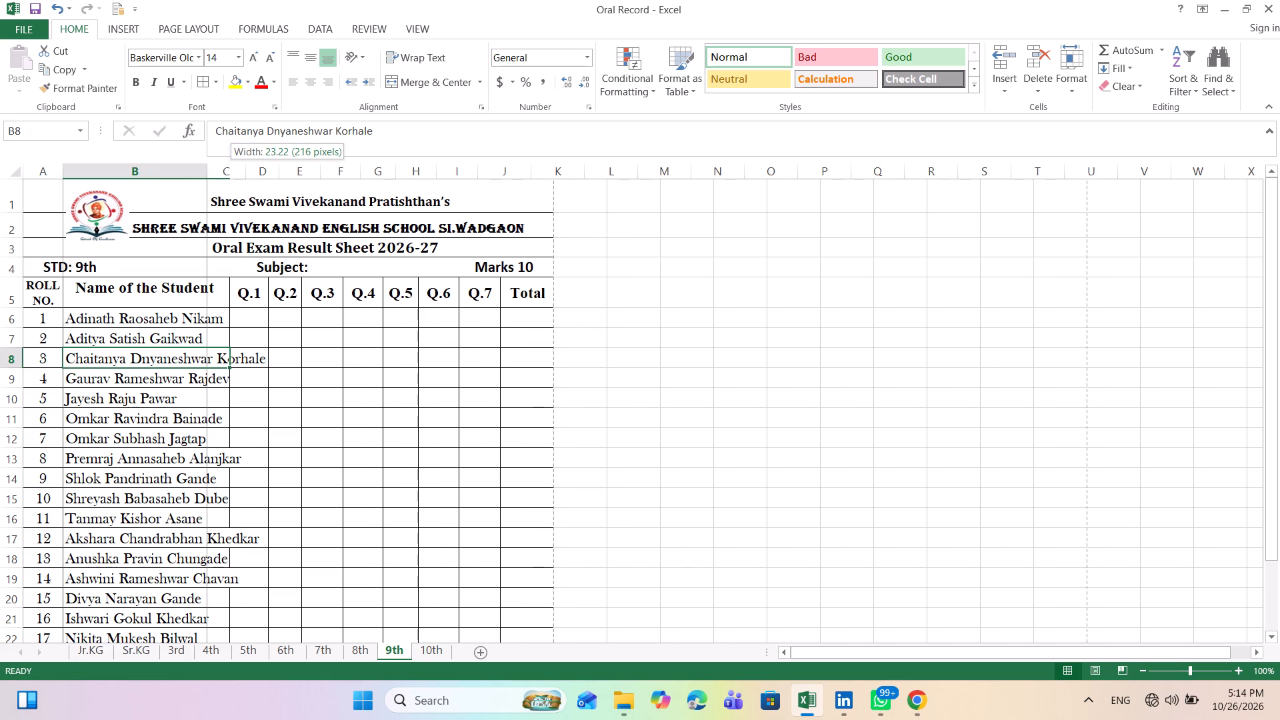
{"action": "left_click_drag", "start_coordinate": [209, 168], "coordinate": [201, 163]}
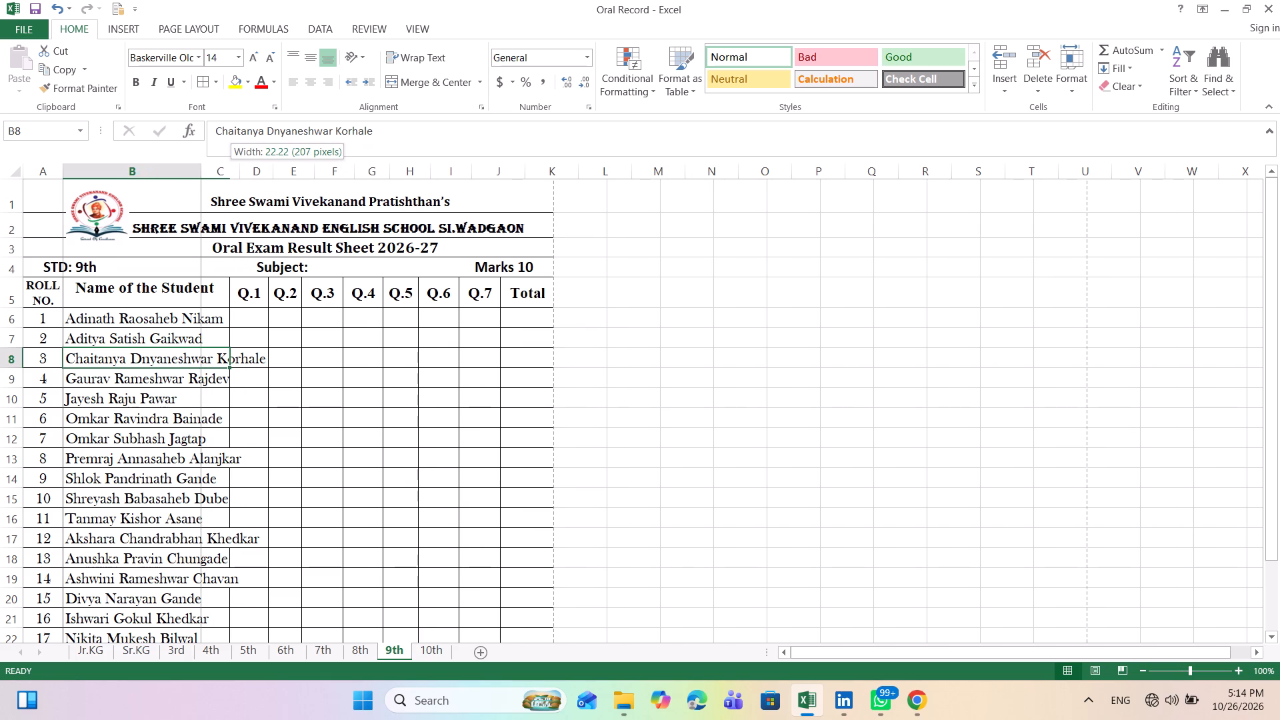
{"action": "left_click_drag", "start_coordinate": [201, 163], "coordinate": [201, 163]}
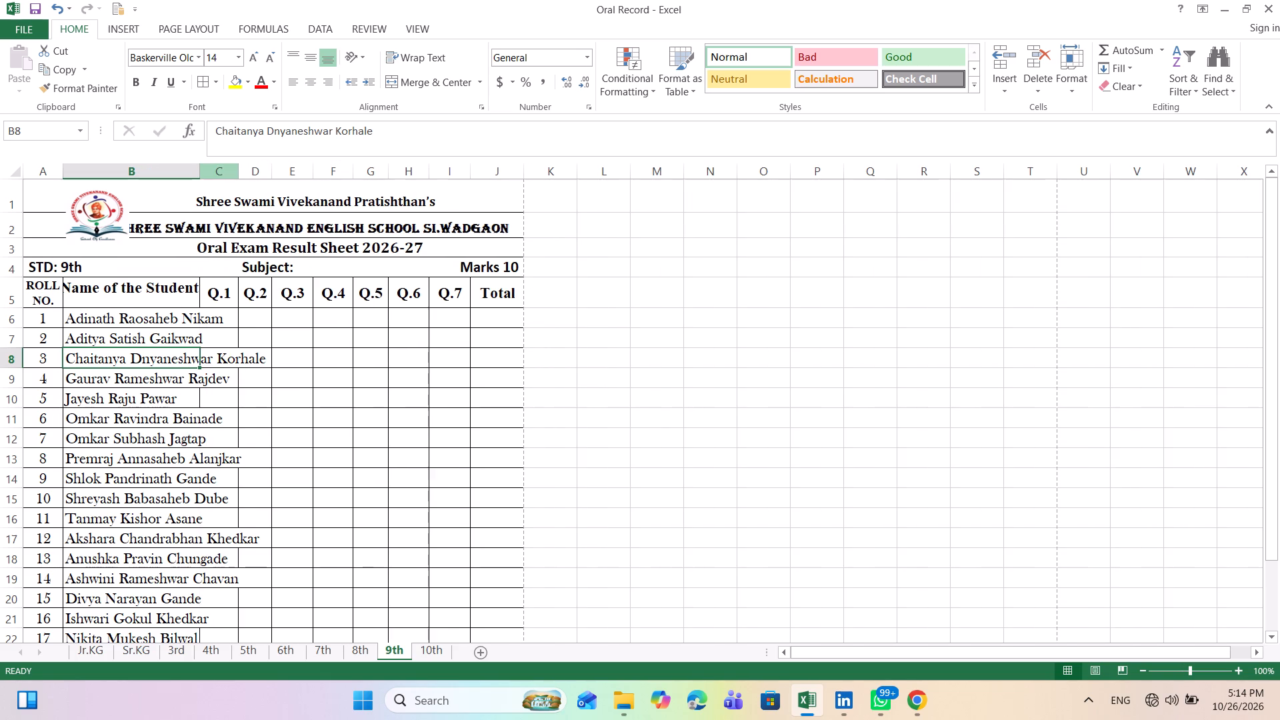
Save the 9th sheet as a PDF named Oral Record on the Desktop and check its page layout.
{"action": "left_click", "coordinate": [25, 27]}
{"action": "left_click", "coordinate": [44, 173]}
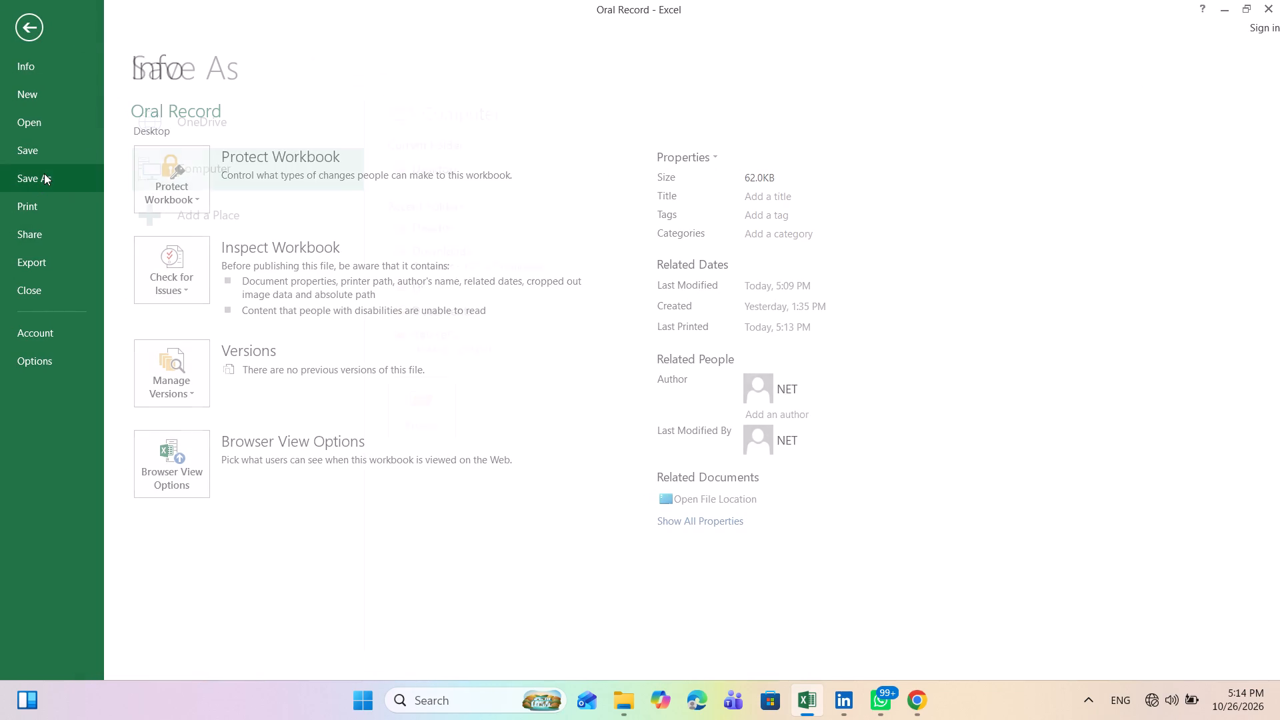
{"action": "left_click", "coordinate": [449, 163]}
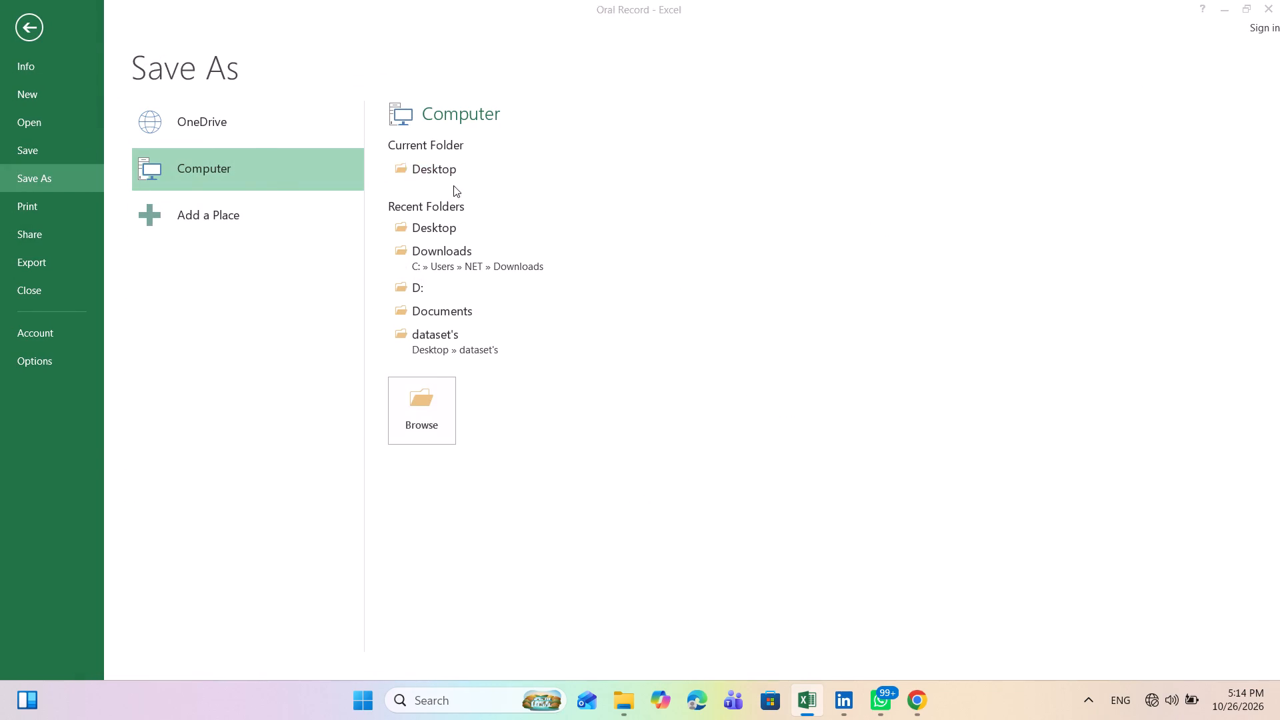
{"action": "left_click", "coordinate": [207, 273]}
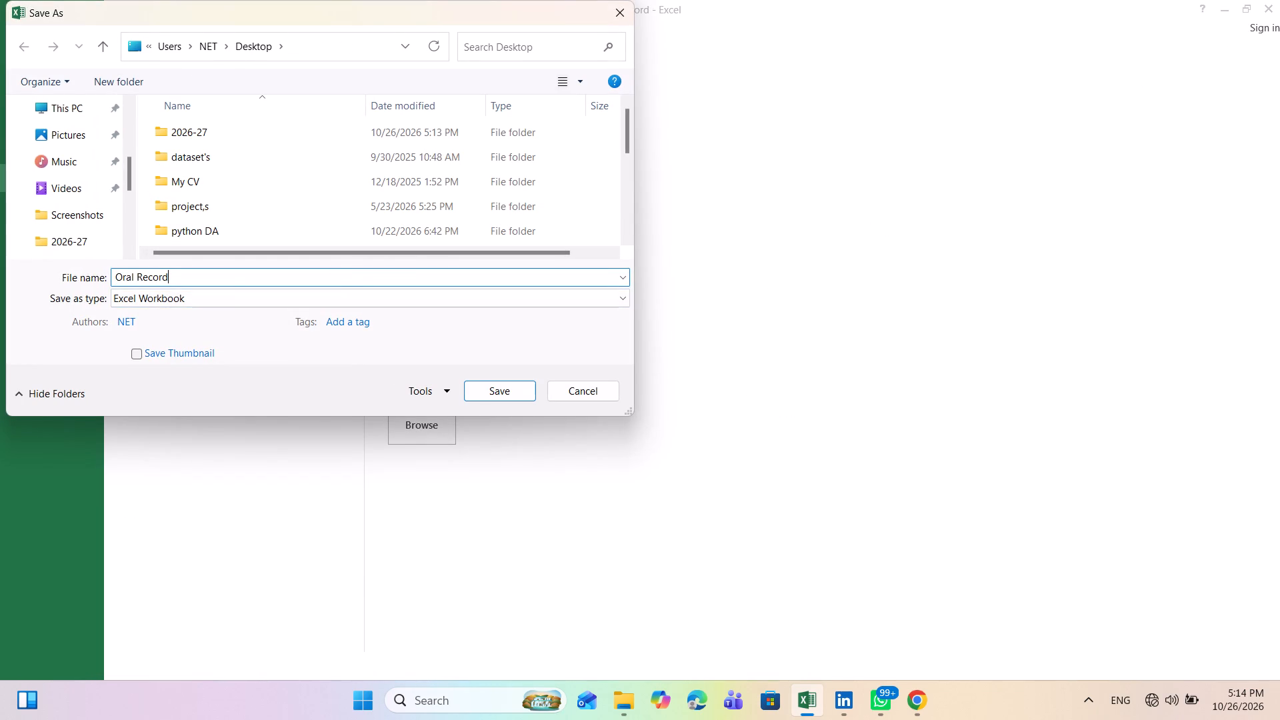
{"action": "left_click", "coordinate": [619, 297]}
{"action": "left_click", "coordinate": [147, 633]}
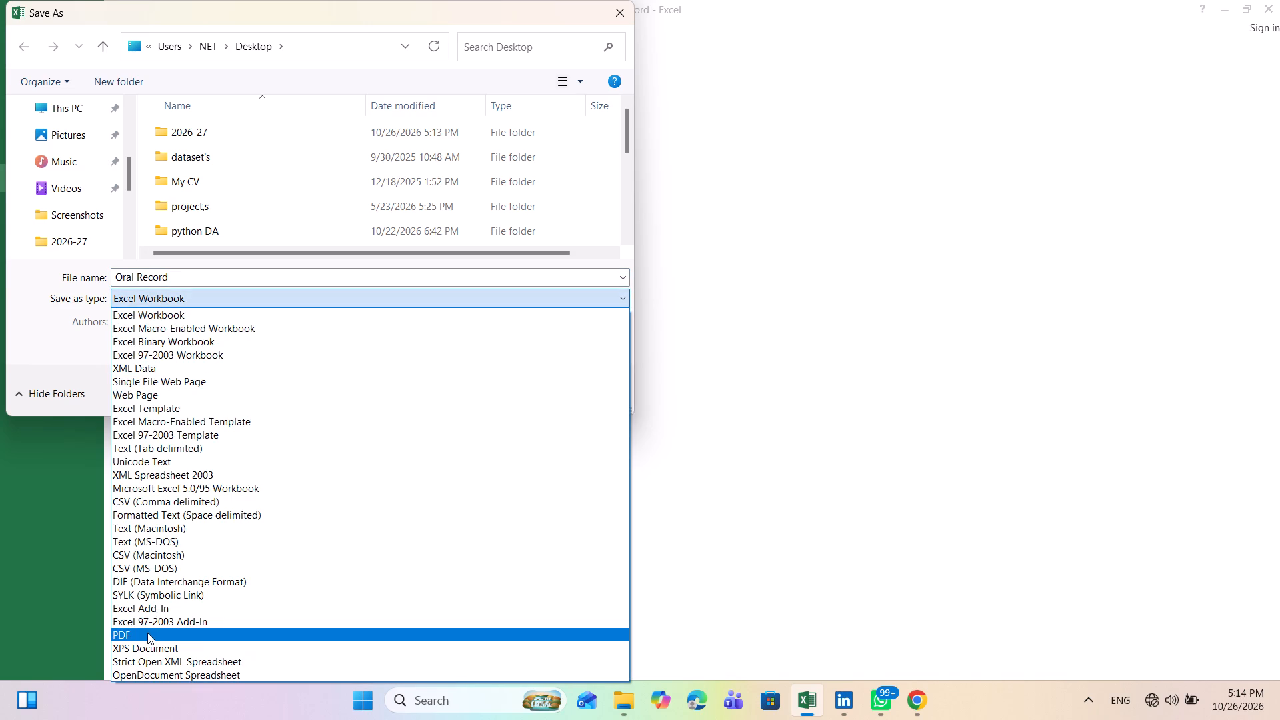
{"action": "left_click", "coordinate": [513, 461]}
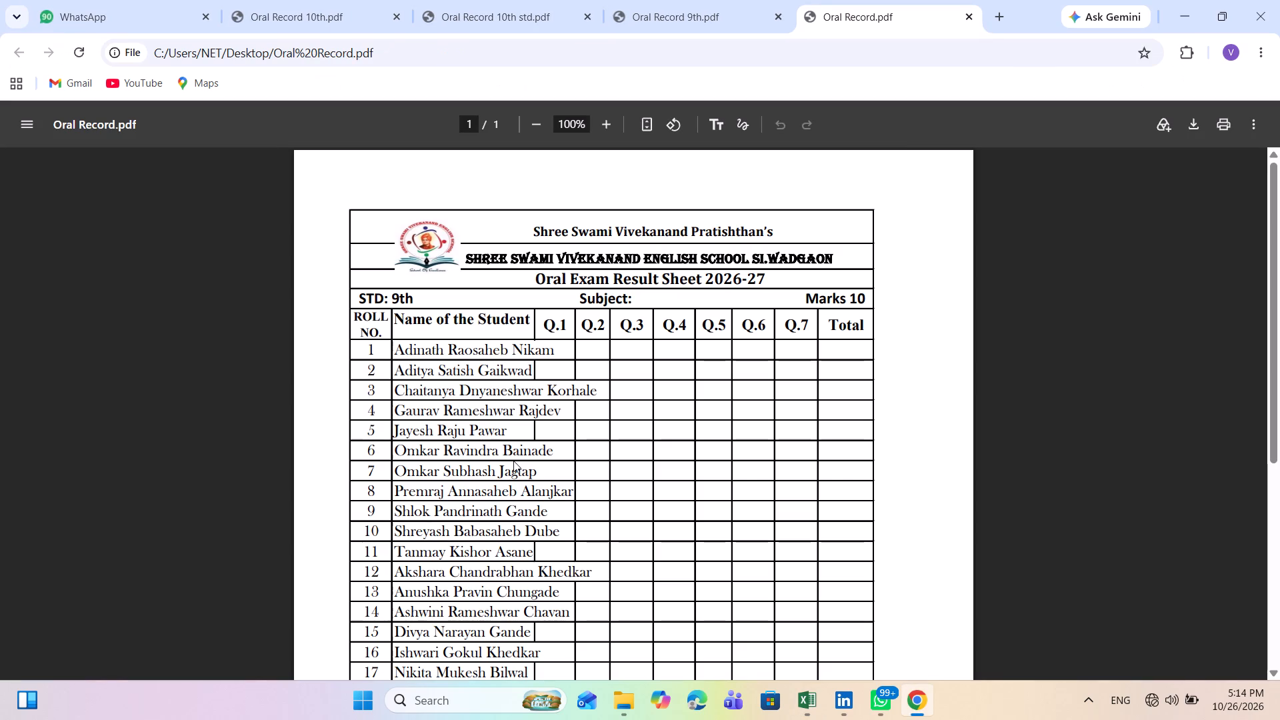
{"action": "scroll", "coordinate": [577, 467], "scroll_direction": "down", "scroll_amount": 2}
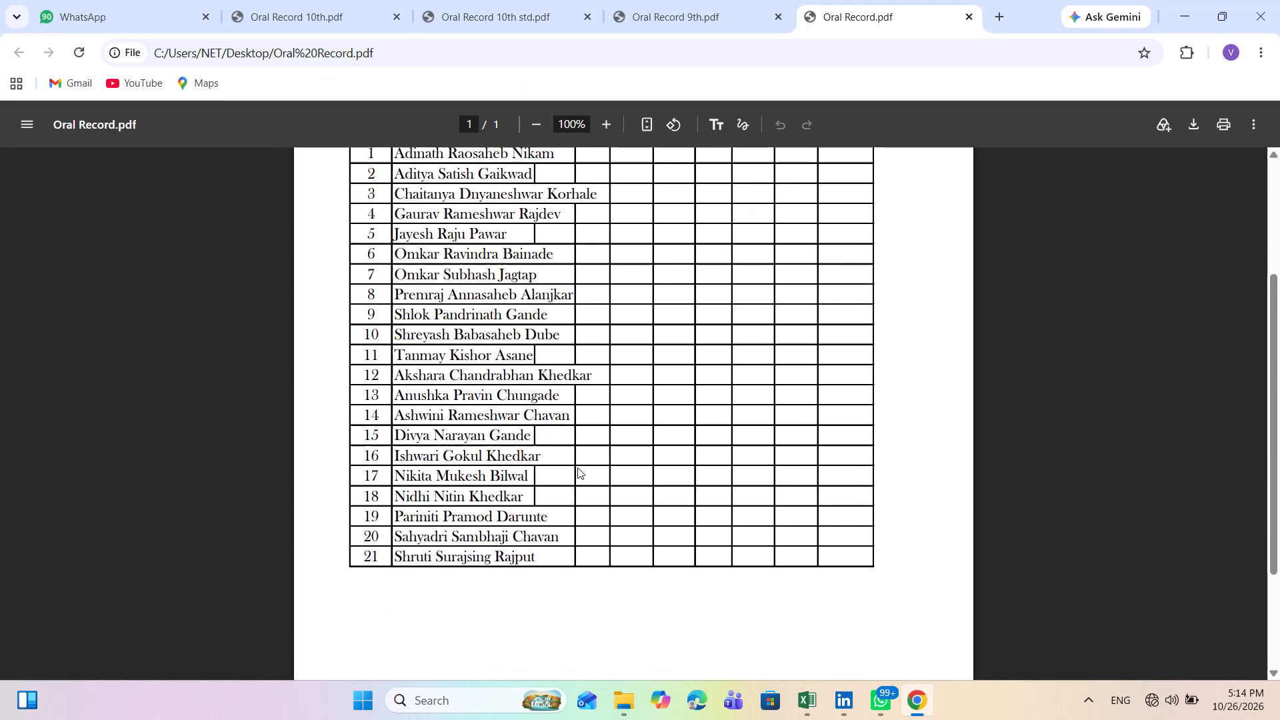
{"action": "scroll", "coordinate": [577, 467], "scroll_direction": "down", "scroll_amount": 1}
{"action": "scroll", "coordinate": [577, 467], "scroll_direction": "up", "scroll_amount": 2}
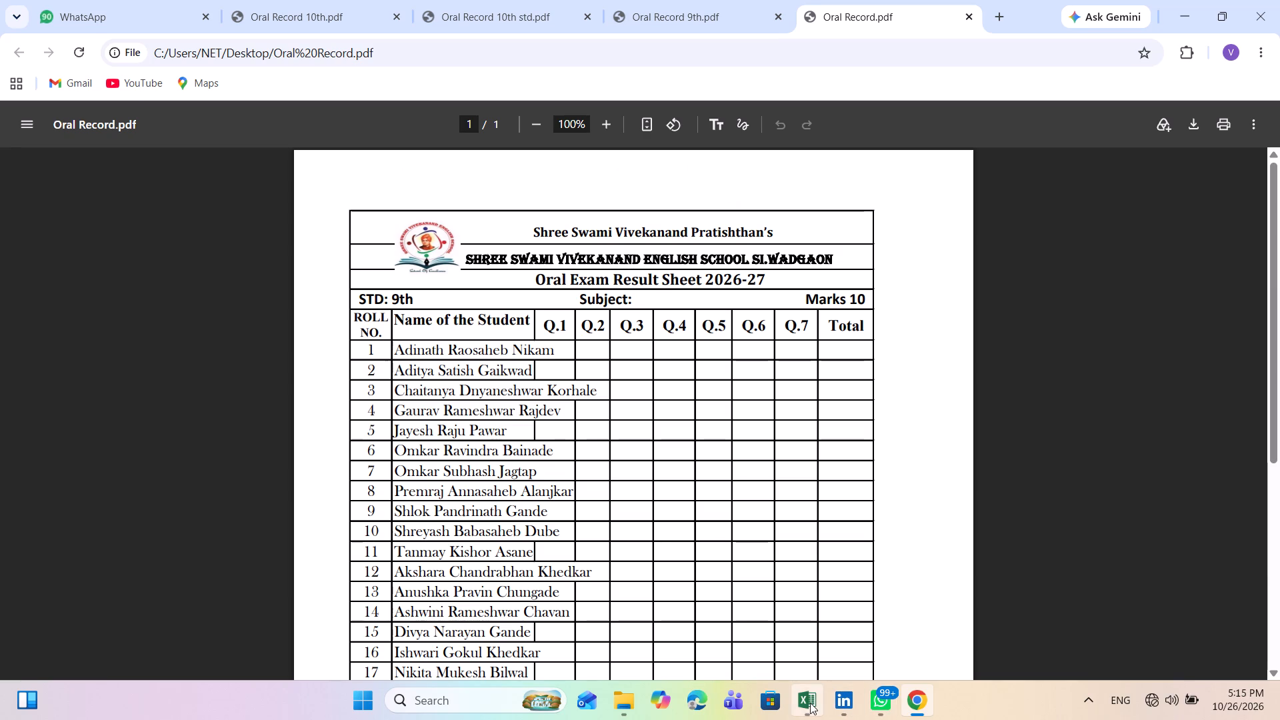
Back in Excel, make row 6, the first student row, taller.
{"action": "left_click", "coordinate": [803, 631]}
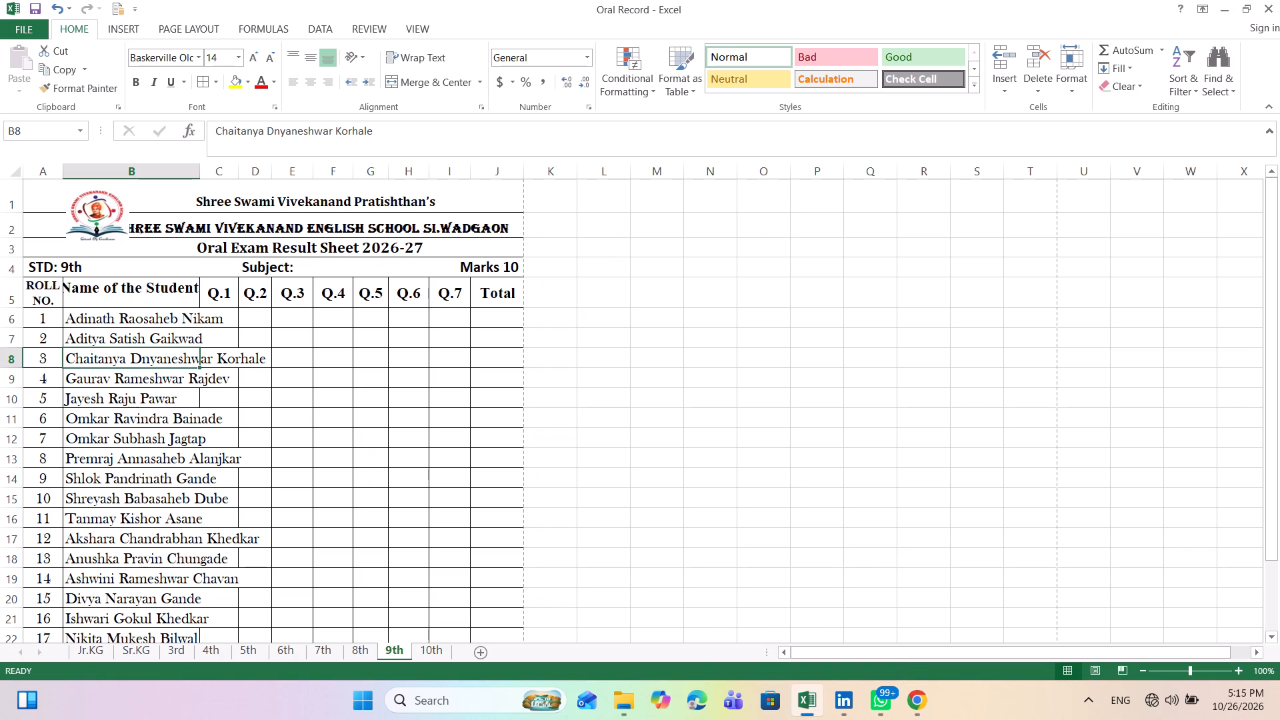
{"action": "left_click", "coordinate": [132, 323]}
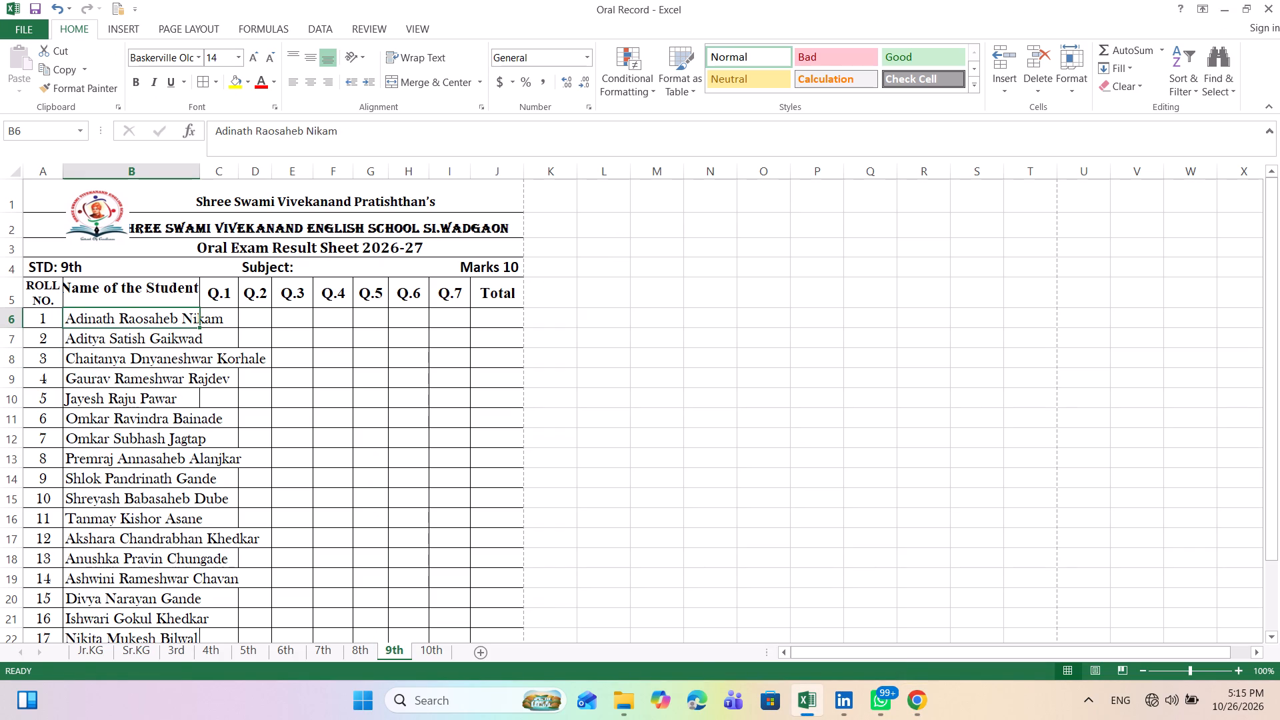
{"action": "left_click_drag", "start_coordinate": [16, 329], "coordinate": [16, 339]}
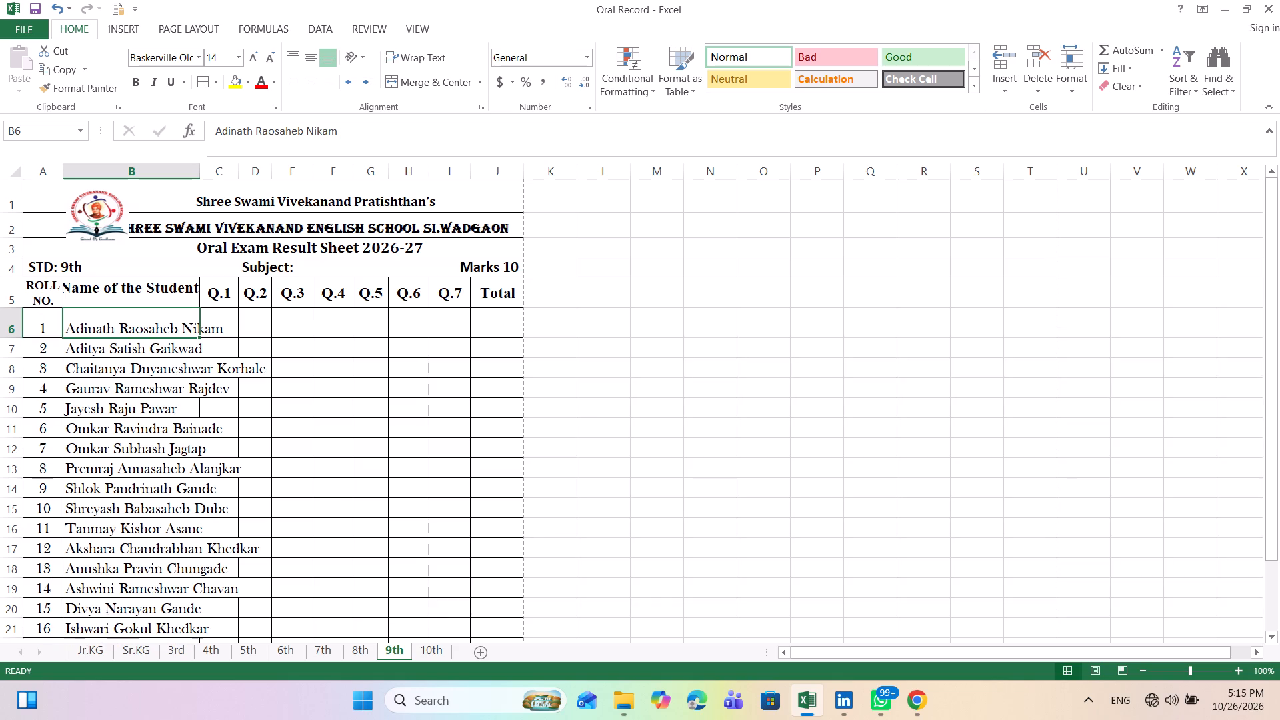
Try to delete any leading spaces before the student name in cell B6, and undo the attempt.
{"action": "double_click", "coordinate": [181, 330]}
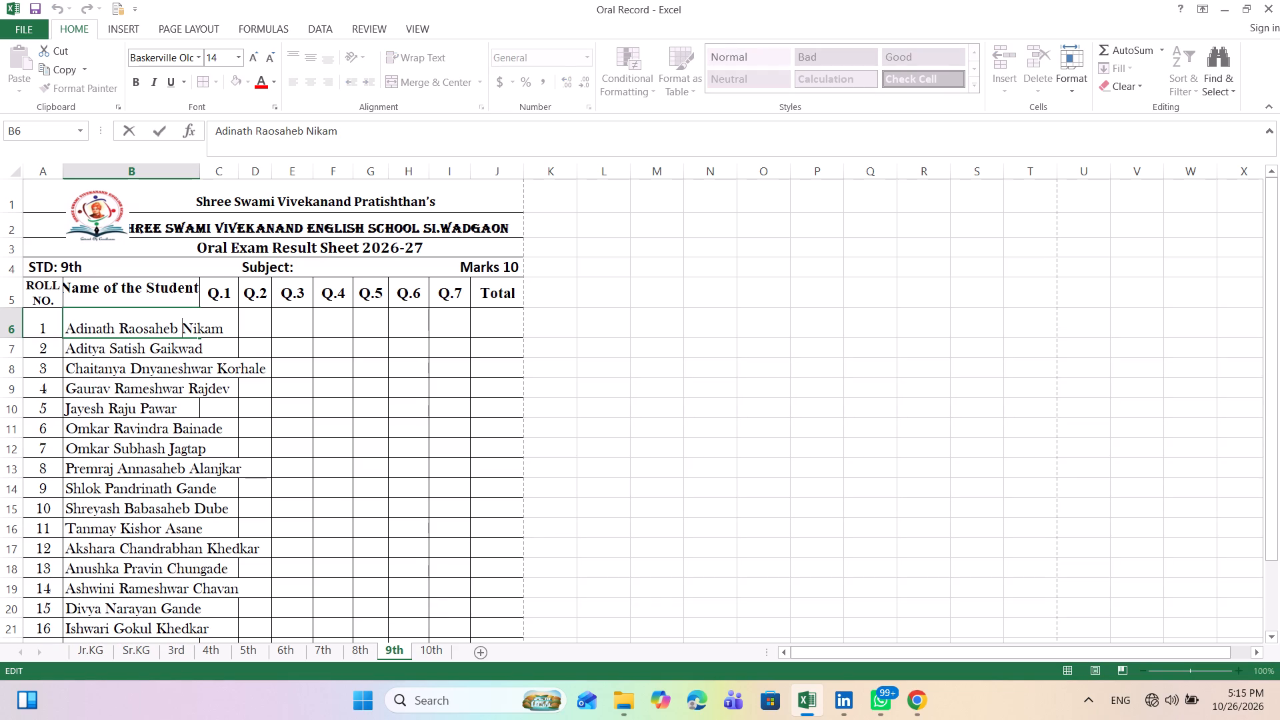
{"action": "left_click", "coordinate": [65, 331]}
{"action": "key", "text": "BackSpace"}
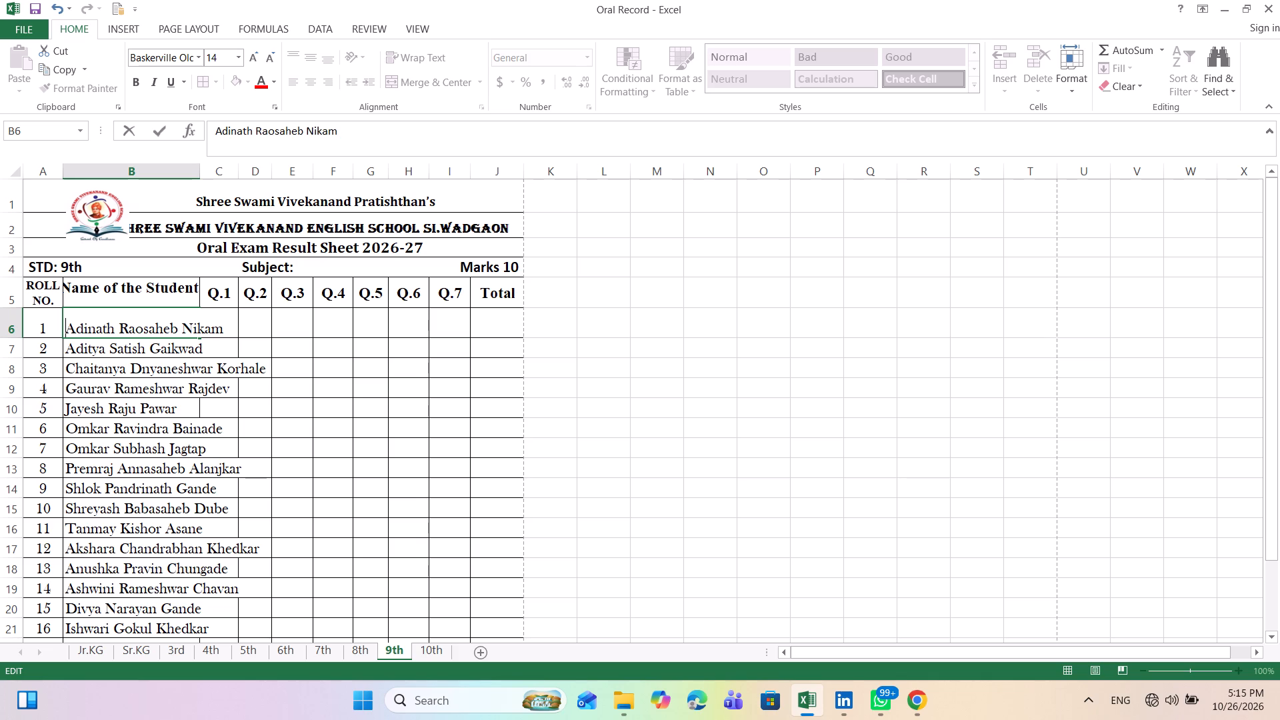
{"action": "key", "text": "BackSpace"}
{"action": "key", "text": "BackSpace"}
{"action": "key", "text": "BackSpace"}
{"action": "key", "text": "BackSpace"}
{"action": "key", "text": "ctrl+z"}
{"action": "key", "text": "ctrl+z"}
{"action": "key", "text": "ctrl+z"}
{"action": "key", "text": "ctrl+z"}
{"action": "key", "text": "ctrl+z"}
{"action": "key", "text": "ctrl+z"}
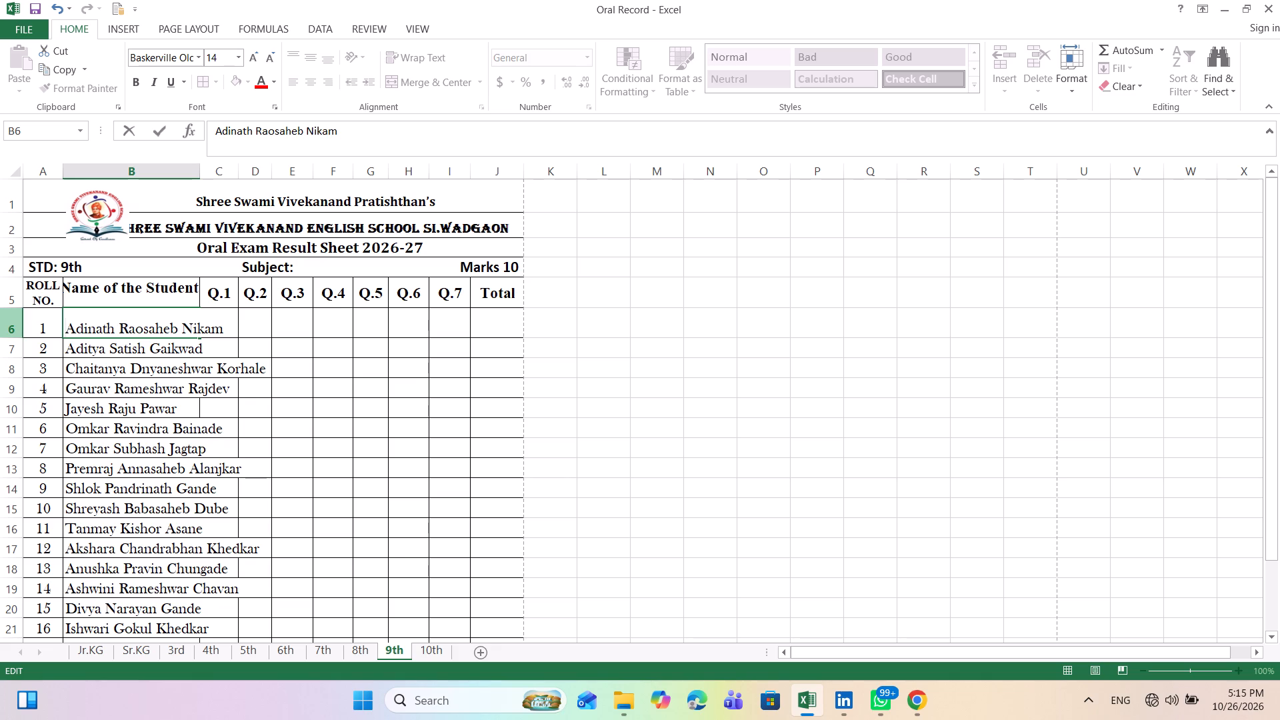
Reduce the height of row 6 so it is only slightly taller than the other student rows.
{"action": "left_click", "coordinate": [23, 315]}
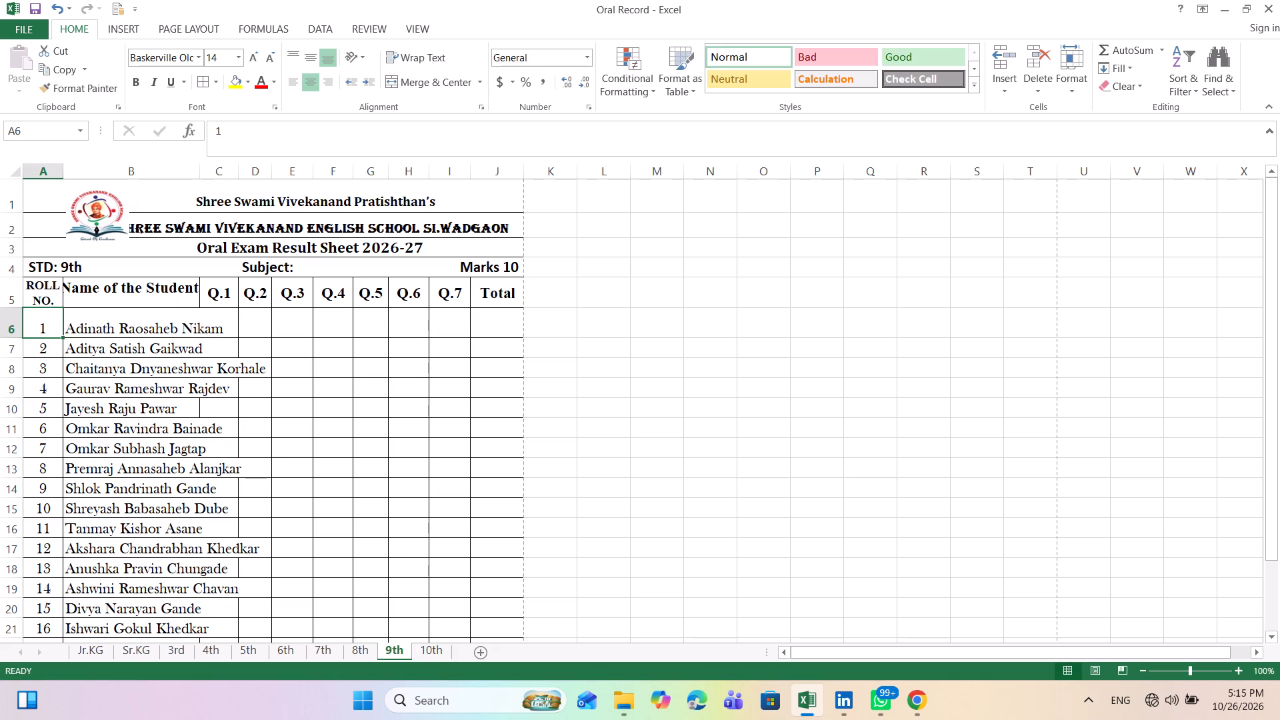
{"action": "left_click_drag", "start_coordinate": [18, 339], "coordinate": [18, 332]}
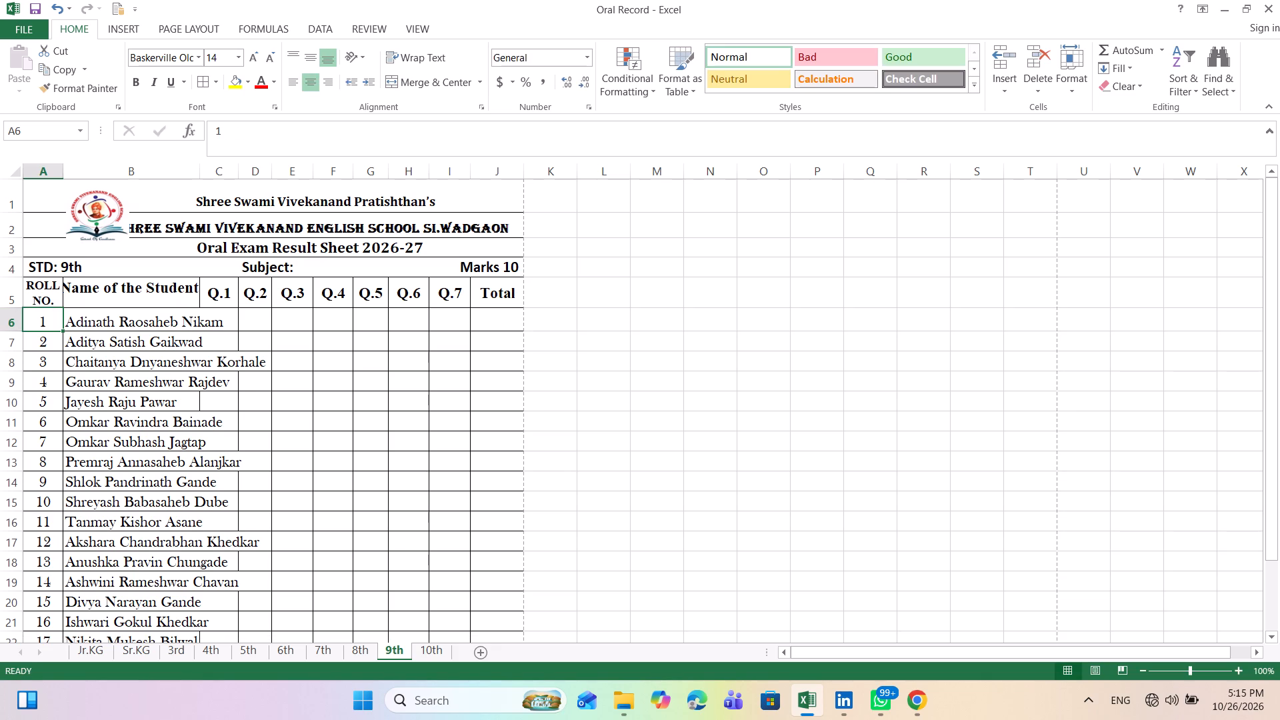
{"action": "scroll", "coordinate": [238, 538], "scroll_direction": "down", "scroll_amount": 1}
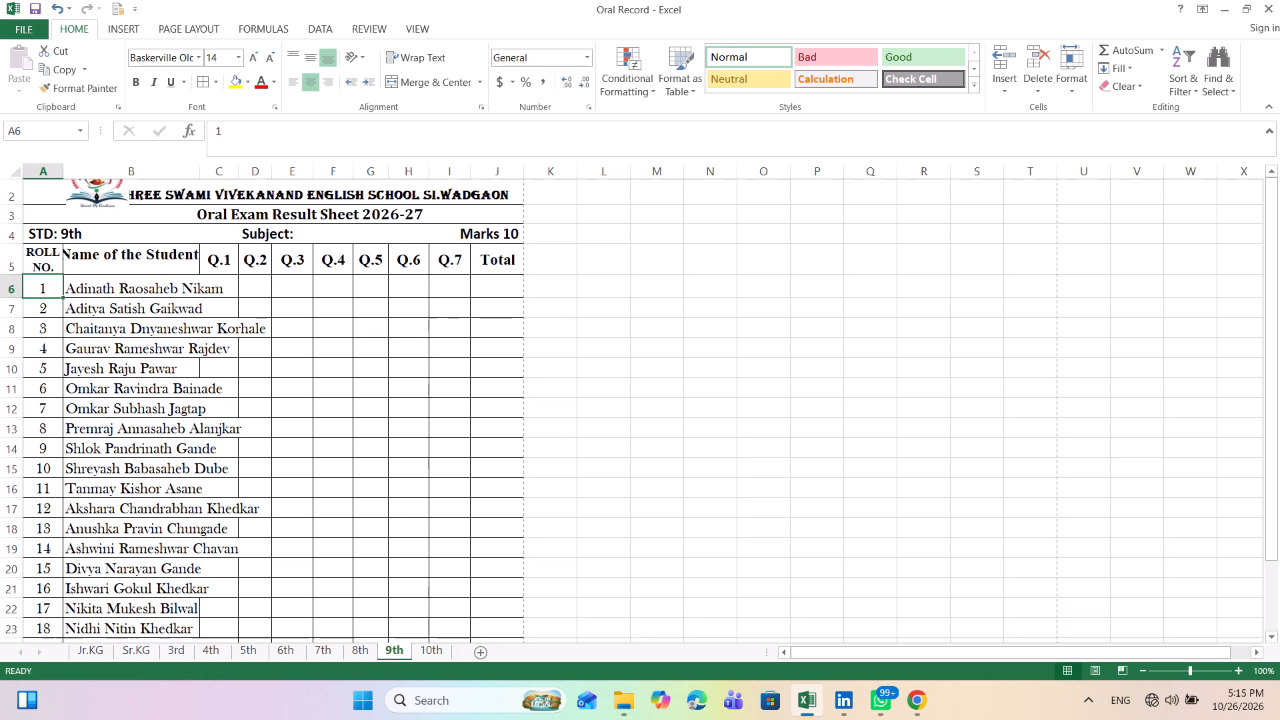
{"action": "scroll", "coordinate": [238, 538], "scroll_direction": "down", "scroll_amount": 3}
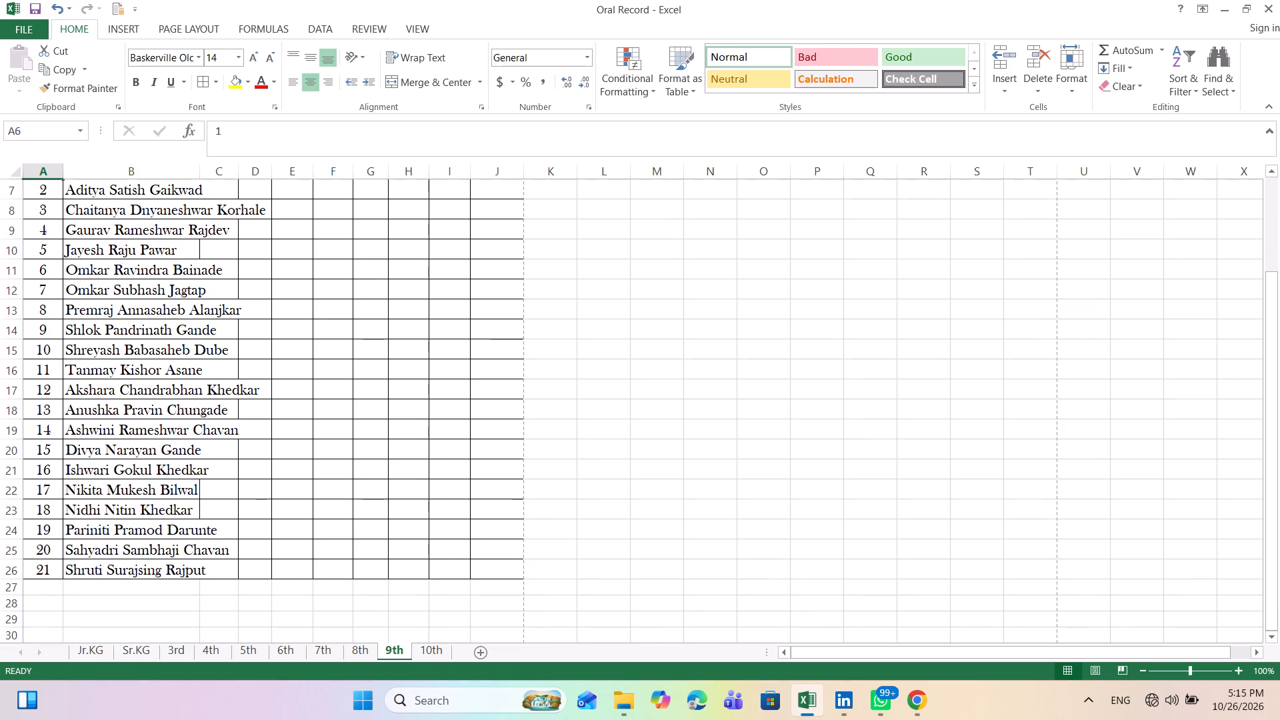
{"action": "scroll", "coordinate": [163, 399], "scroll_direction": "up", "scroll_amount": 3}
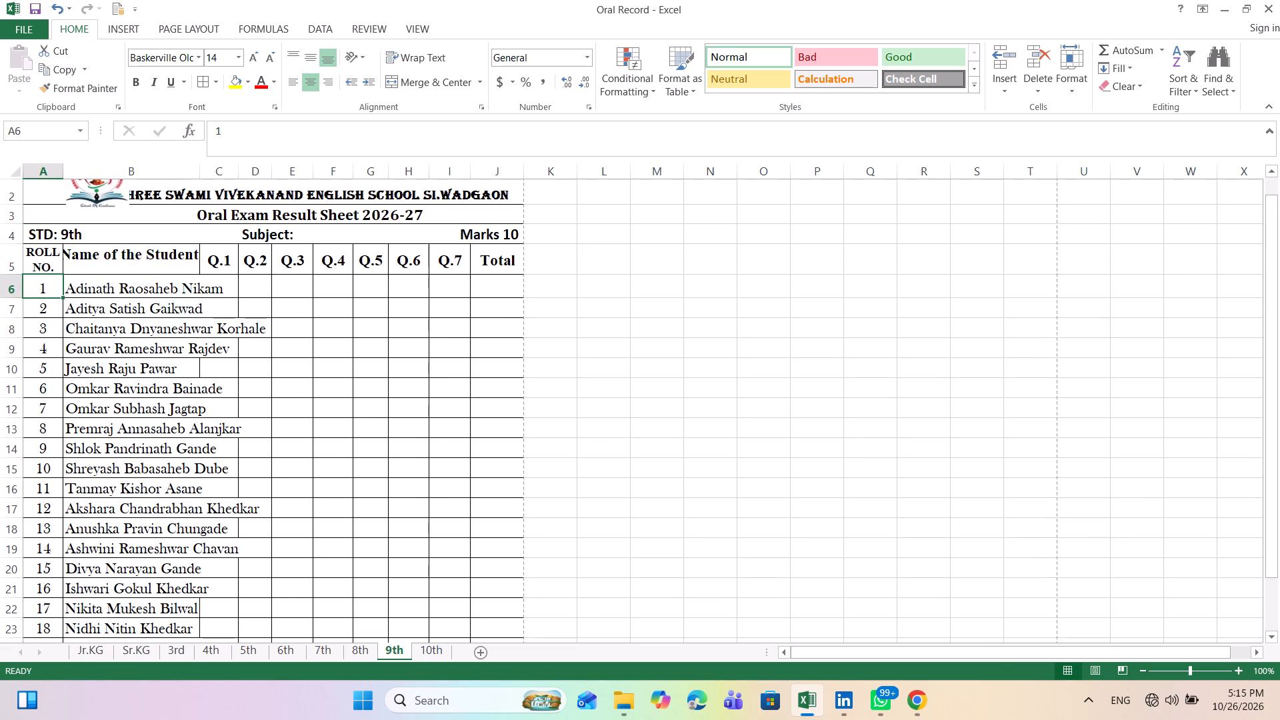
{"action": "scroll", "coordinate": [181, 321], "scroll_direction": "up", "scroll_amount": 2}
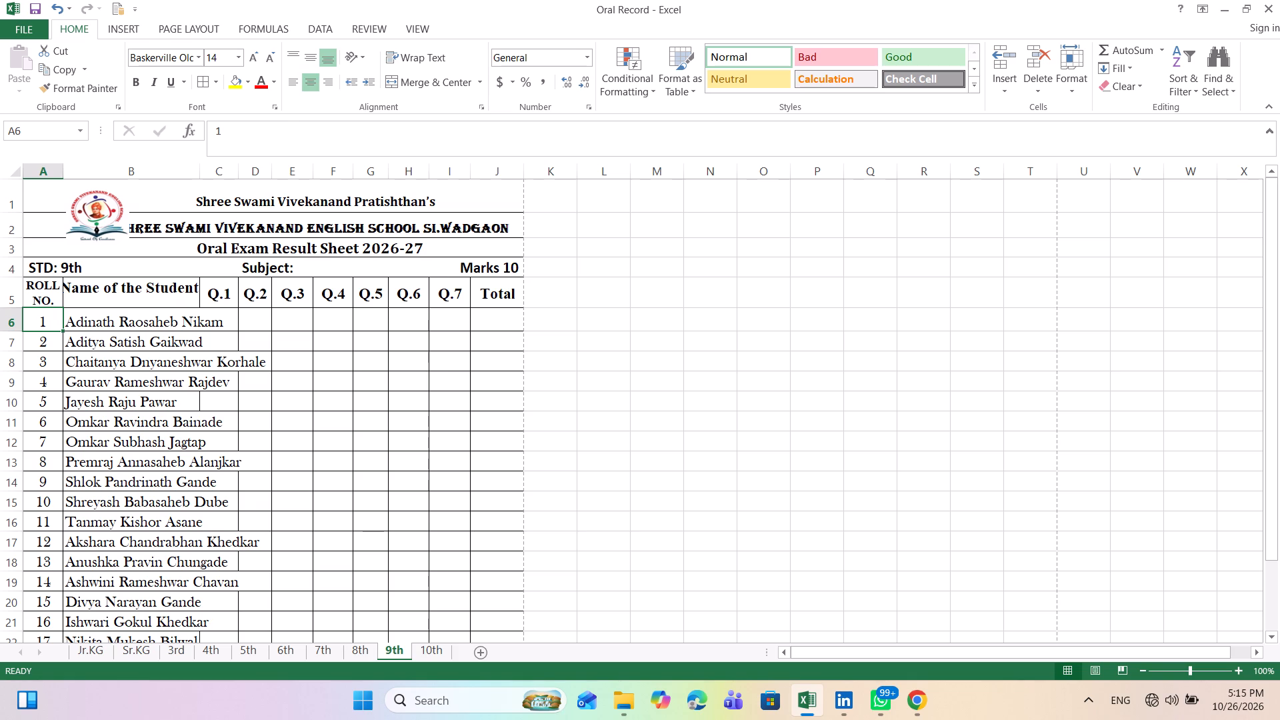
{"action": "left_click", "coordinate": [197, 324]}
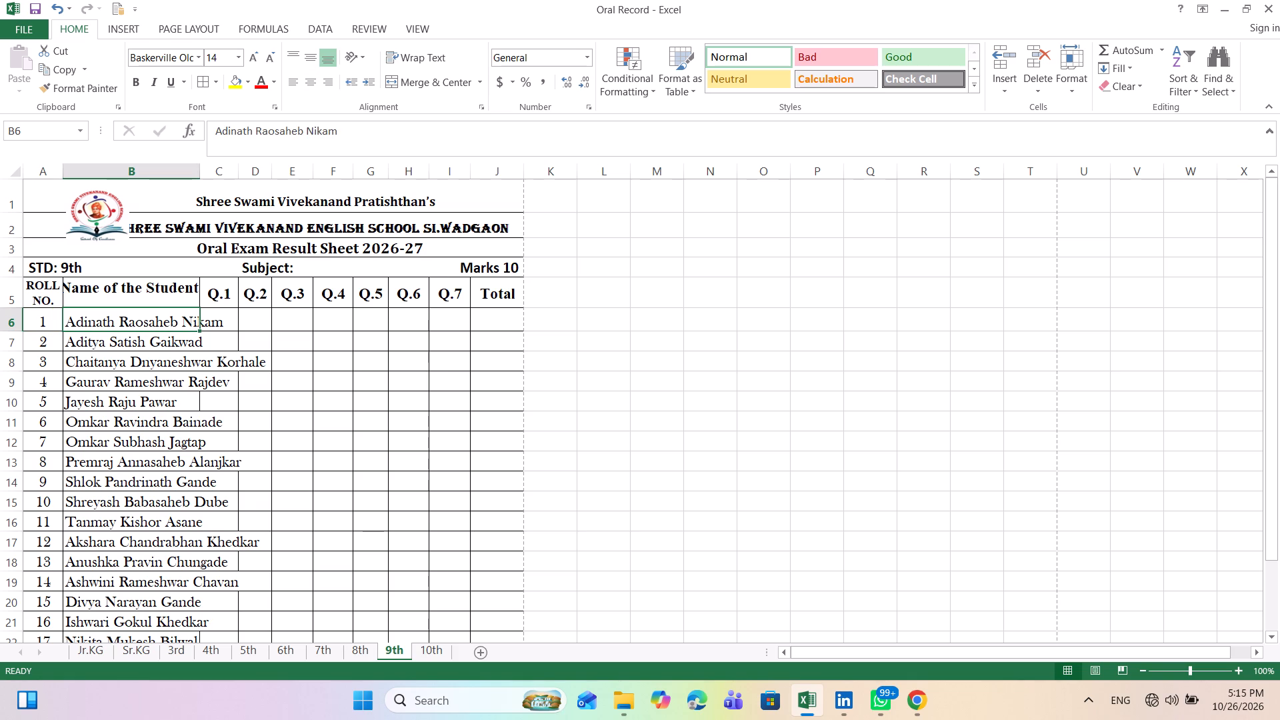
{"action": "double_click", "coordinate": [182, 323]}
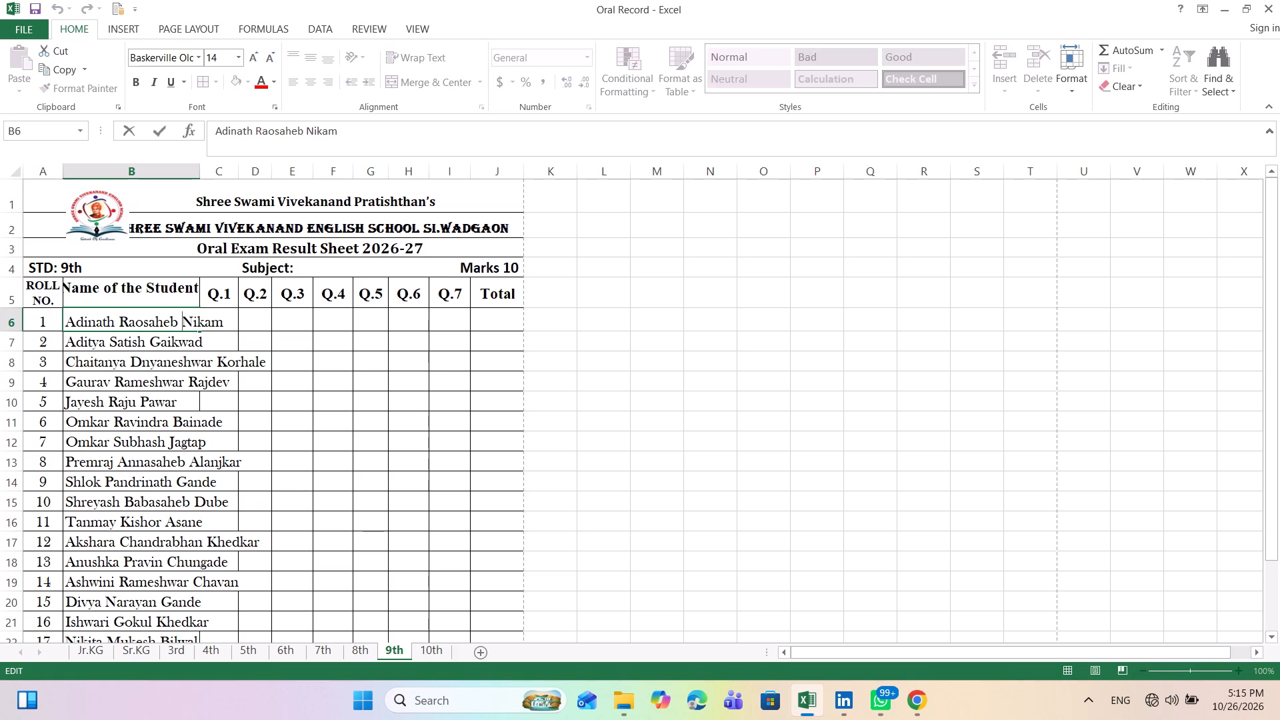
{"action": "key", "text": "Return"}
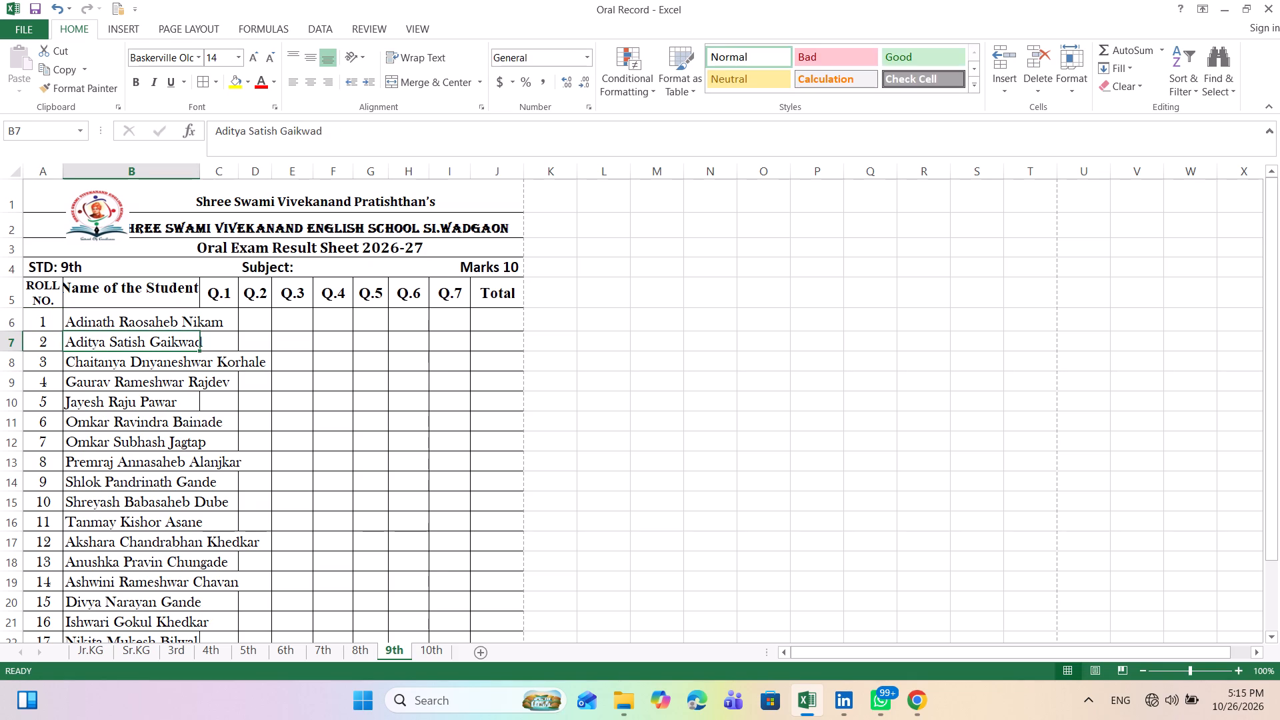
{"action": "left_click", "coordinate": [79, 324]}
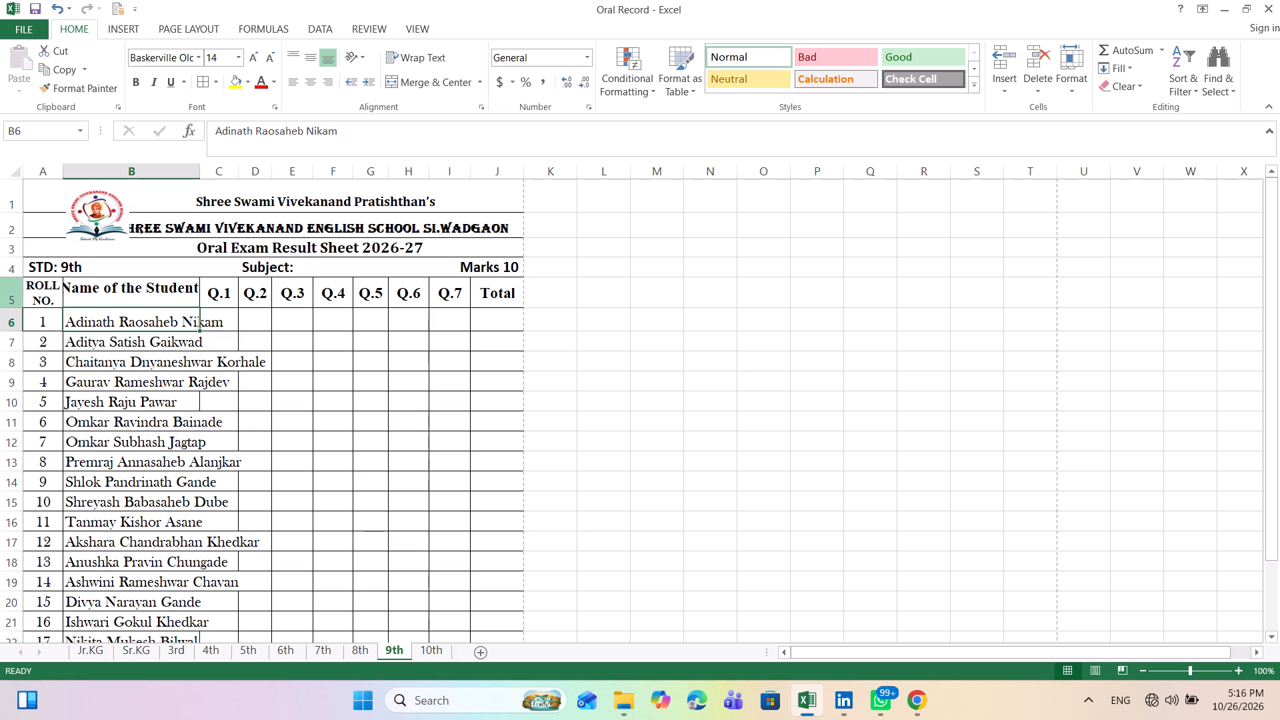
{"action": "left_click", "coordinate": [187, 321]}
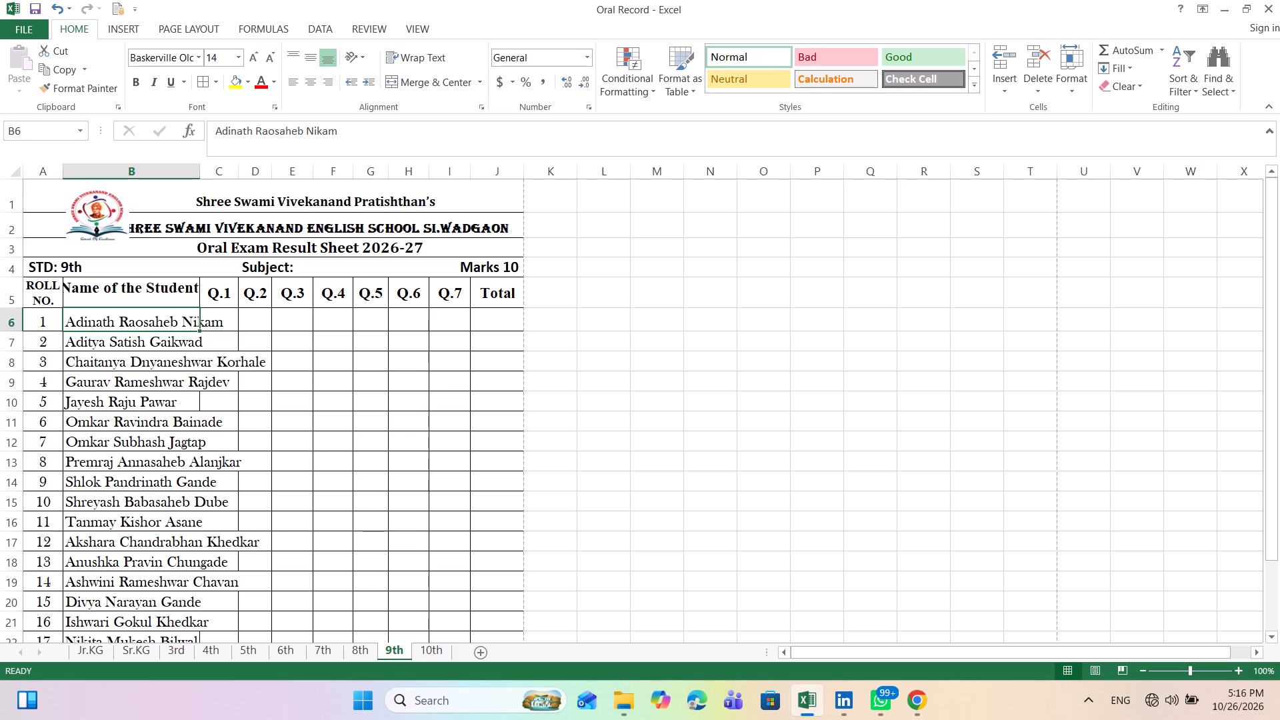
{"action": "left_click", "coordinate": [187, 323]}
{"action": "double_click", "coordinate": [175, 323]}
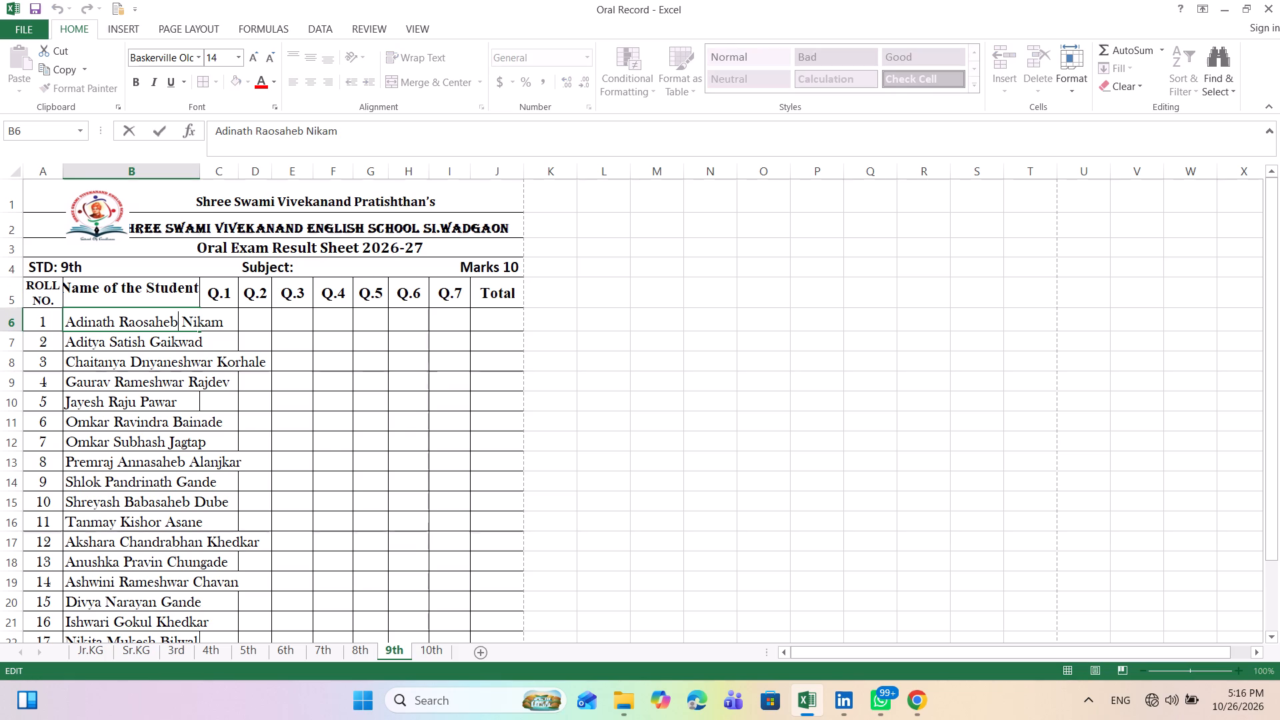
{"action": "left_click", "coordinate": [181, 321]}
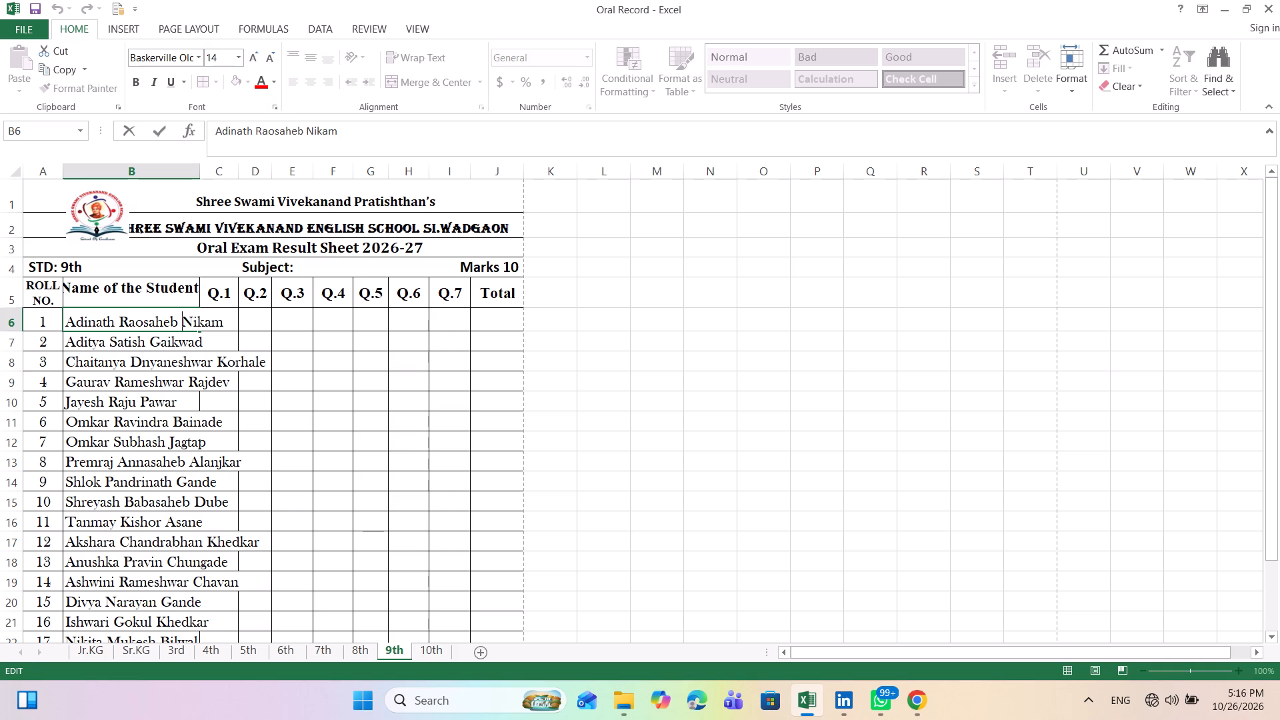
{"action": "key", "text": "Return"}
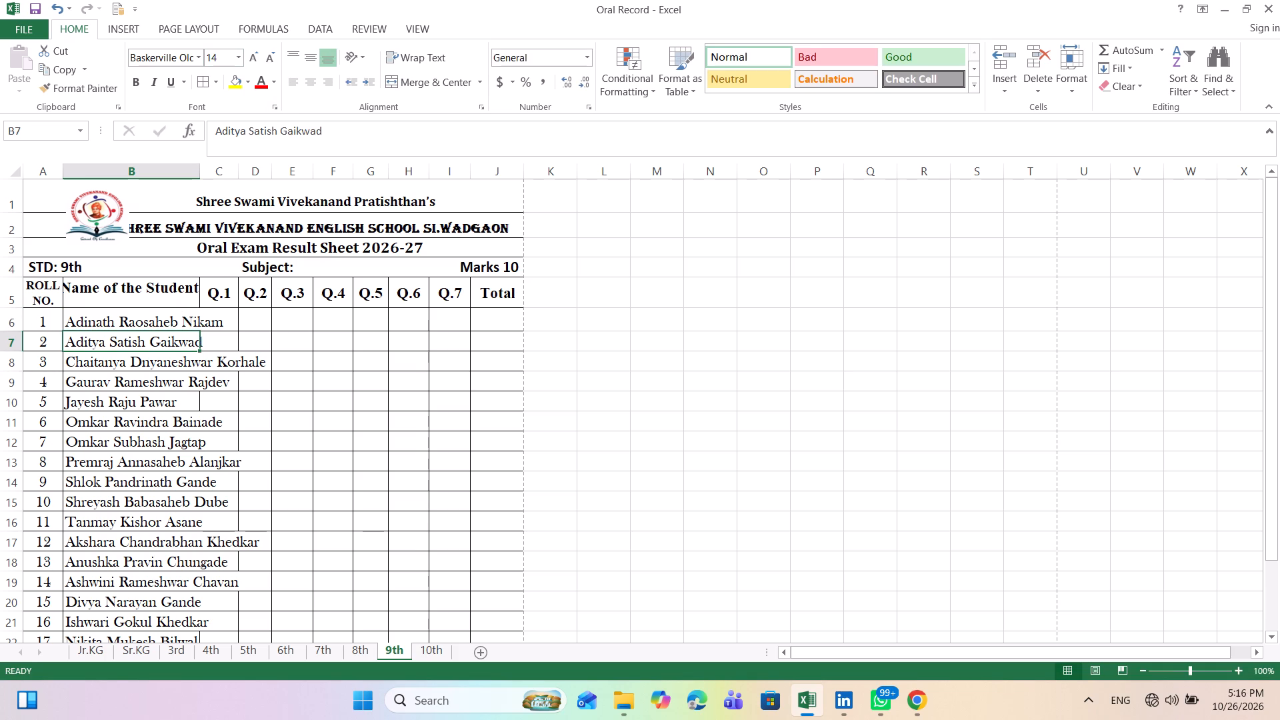
Widen the Name of the Student column to a width of about 33 so the longest student name fits inside it.
{"action": "left_click", "coordinate": [234, 365]}
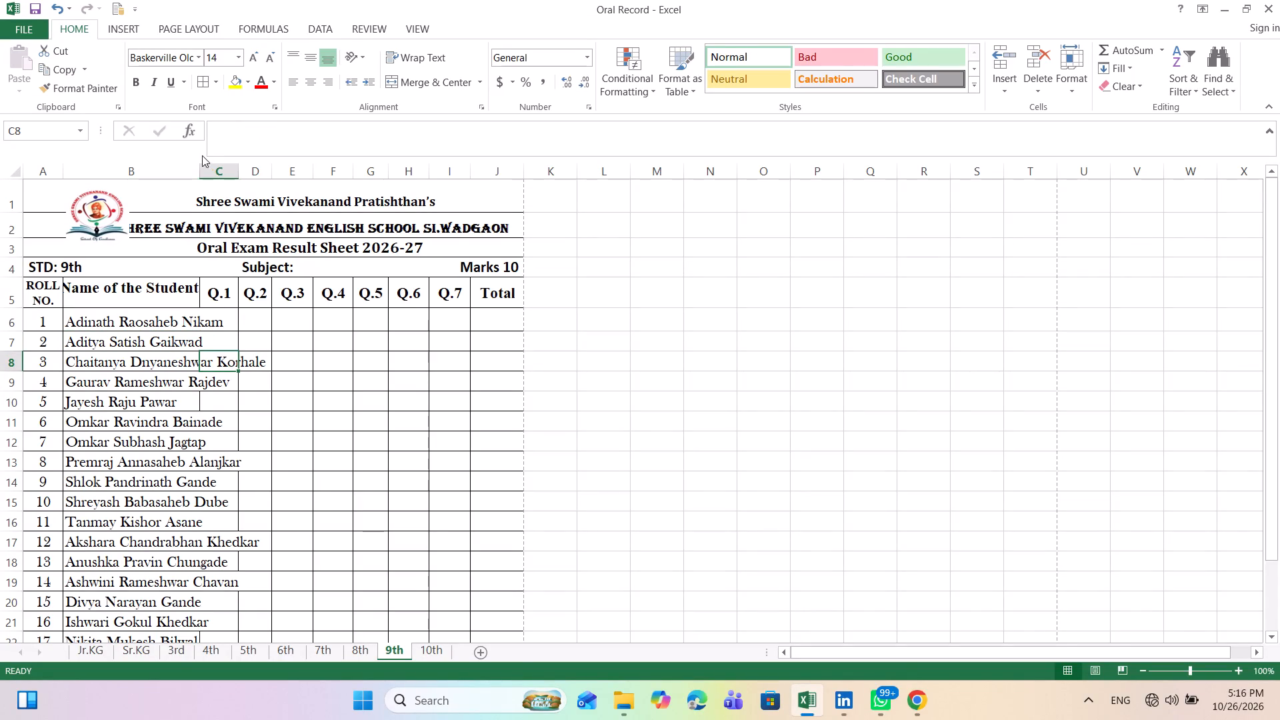
{"action": "left_click_drag", "start_coordinate": [201, 171], "coordinate": [271, 192]}
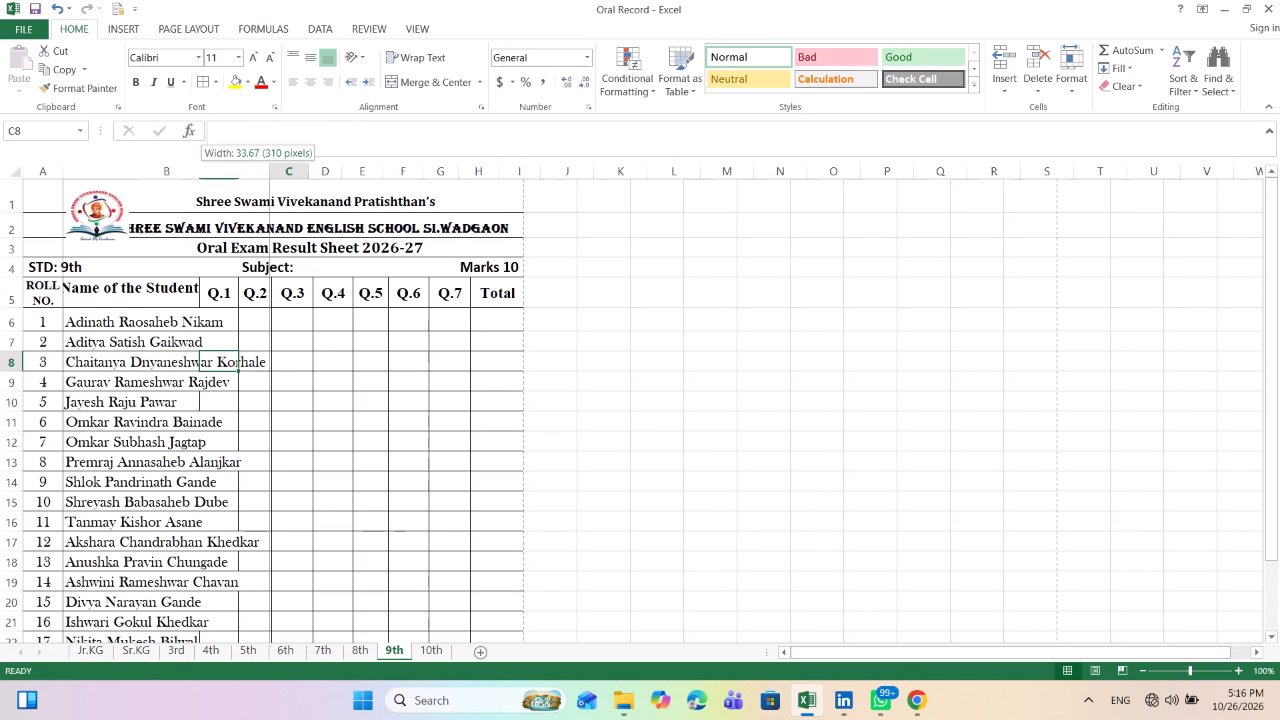
{"action": "left_click_drag", "start_coordinate": [271, 192], "coordinate": [268, 192]}
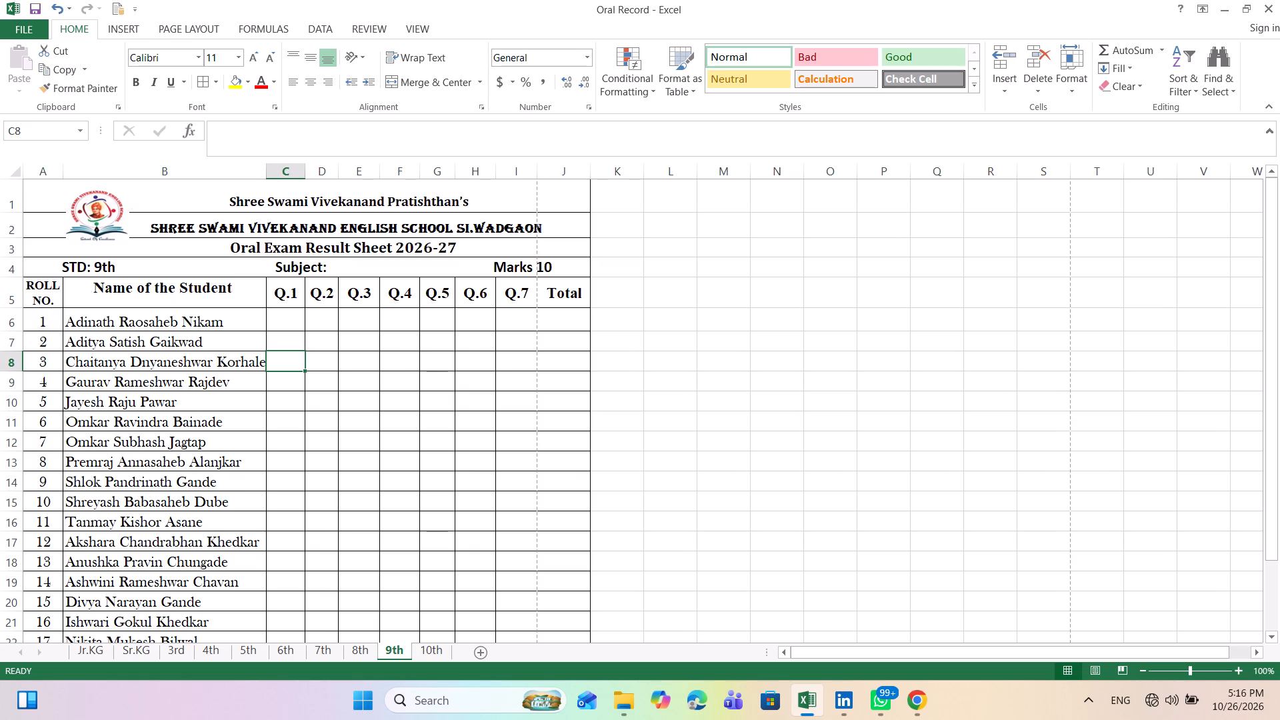
Narrow the Q.7 and Total columns so the Total column fits within the first page.
{"action": "left_click_drag", "start_coordinate": [539, 170], "coordinate": [529, 170]}
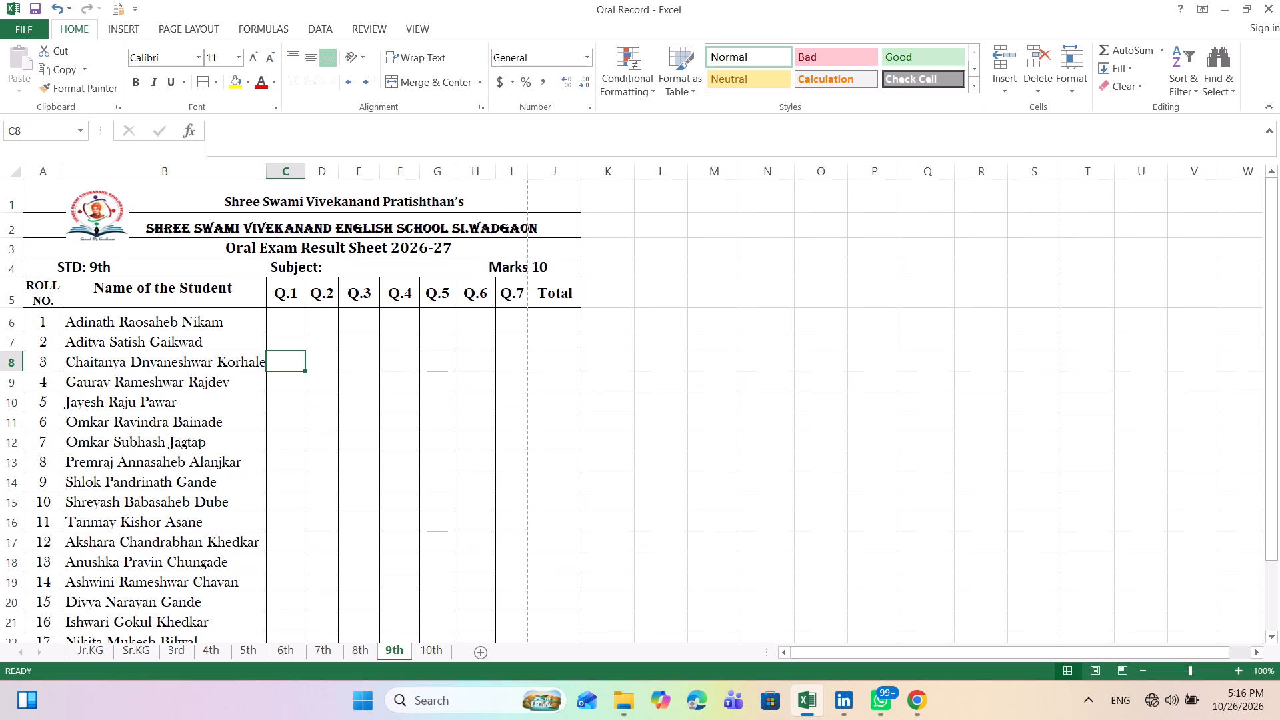
{"action": "left_click_drag", "start_coordinate": [584, 173], "coordinate": [578, 174]}
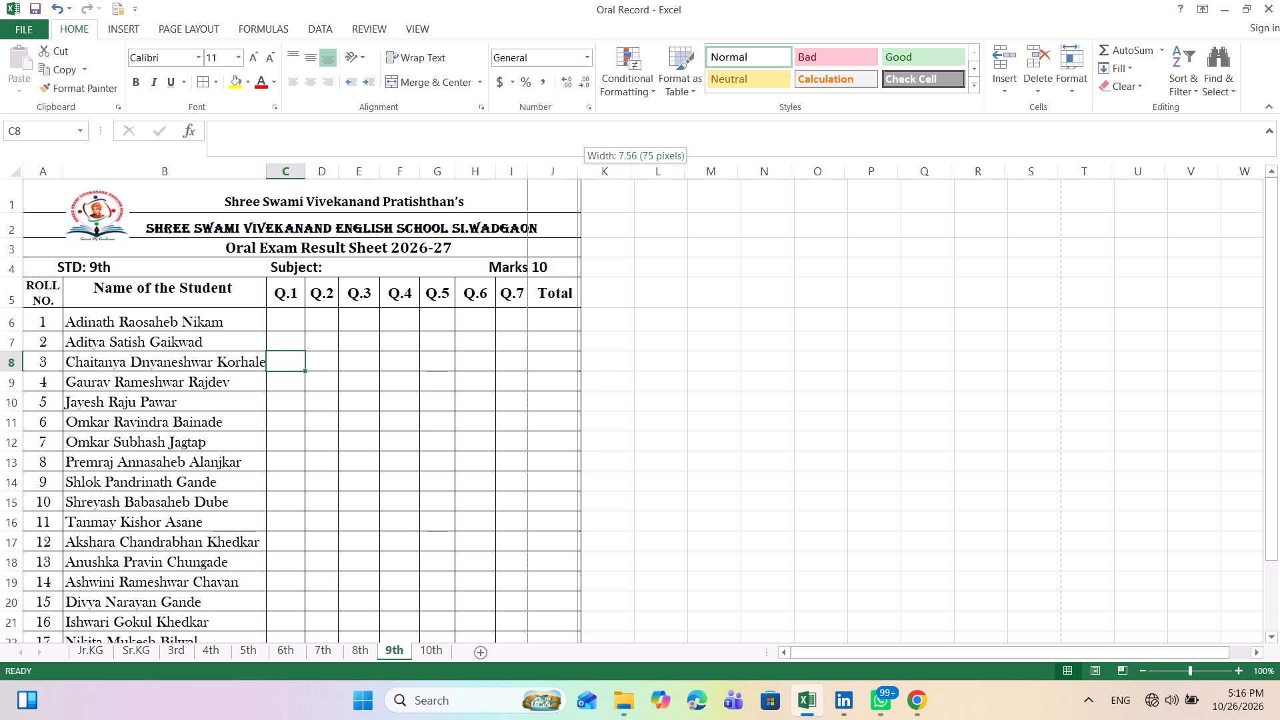
{"action": "left_click_drag", "start_coordinate": [578, 174], "coordinate": [568, 175]}
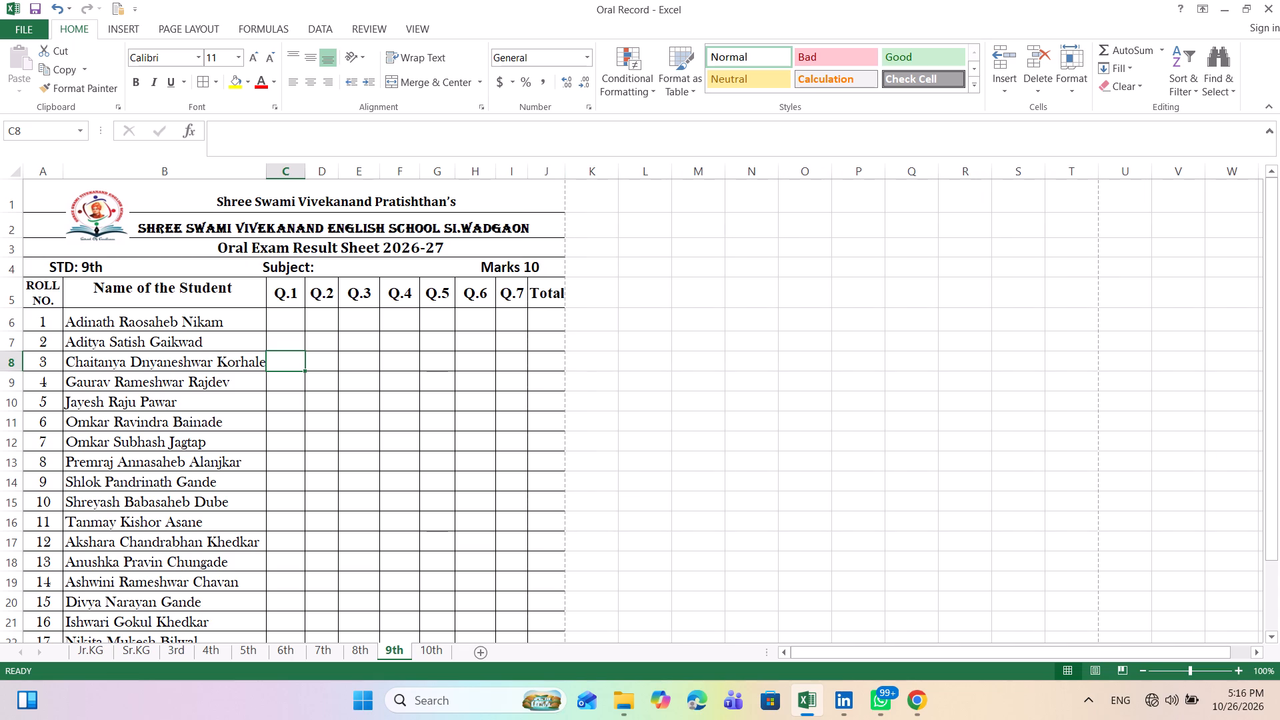
Narrow the Q.1, Q.3, Q.4, Q.5 and Q.6 columns until each only just fits its heading.
{"action": "left_click_drag", "start_coordinate": [382, 169], "coordinate": [376, 169]}
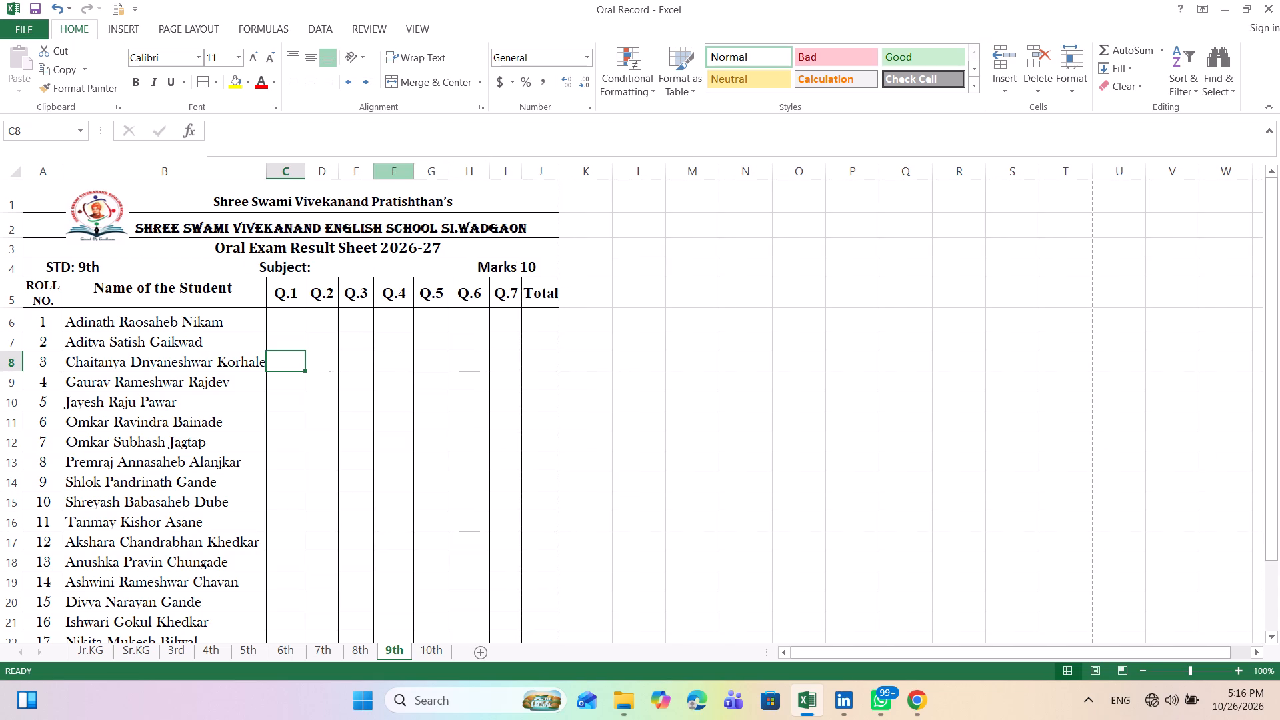
{"action": "left_click_drag", "start_coordinate": [415, 174], "coordinate": [410, 173]}
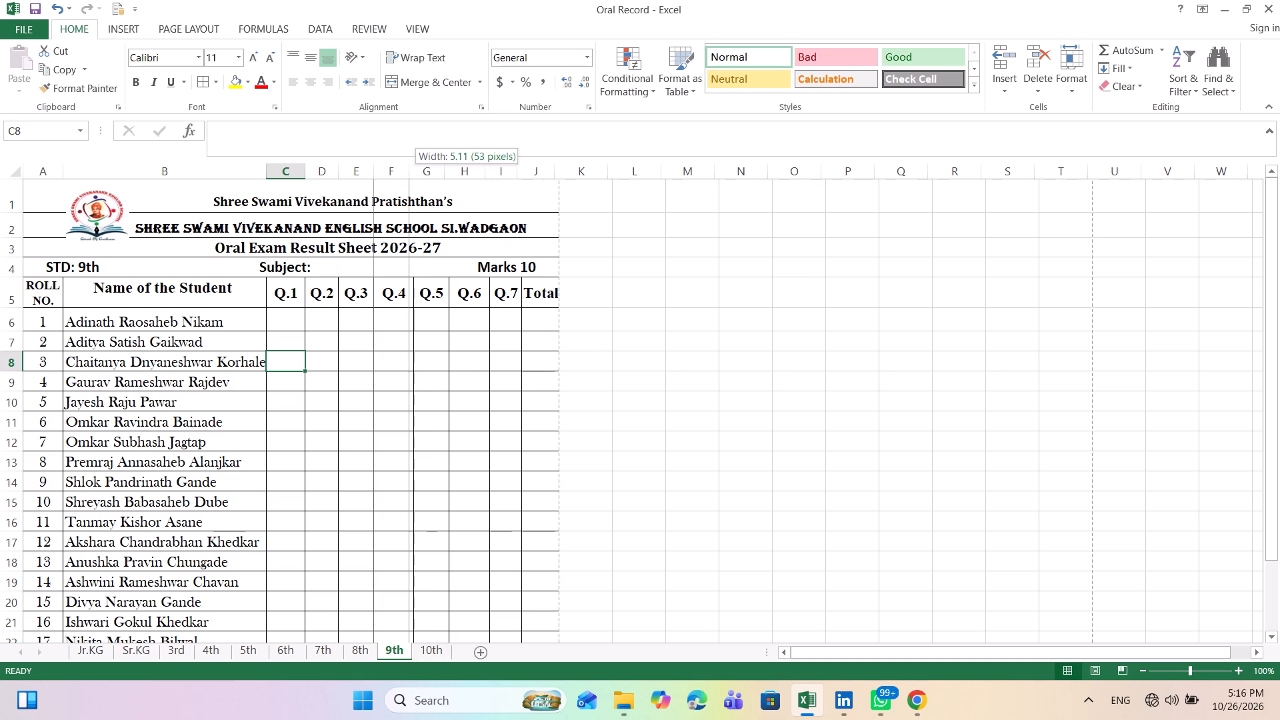
{"action": "left_click_drag", "start_coordinate": [410, 173], "coordinate": [409, 173]}
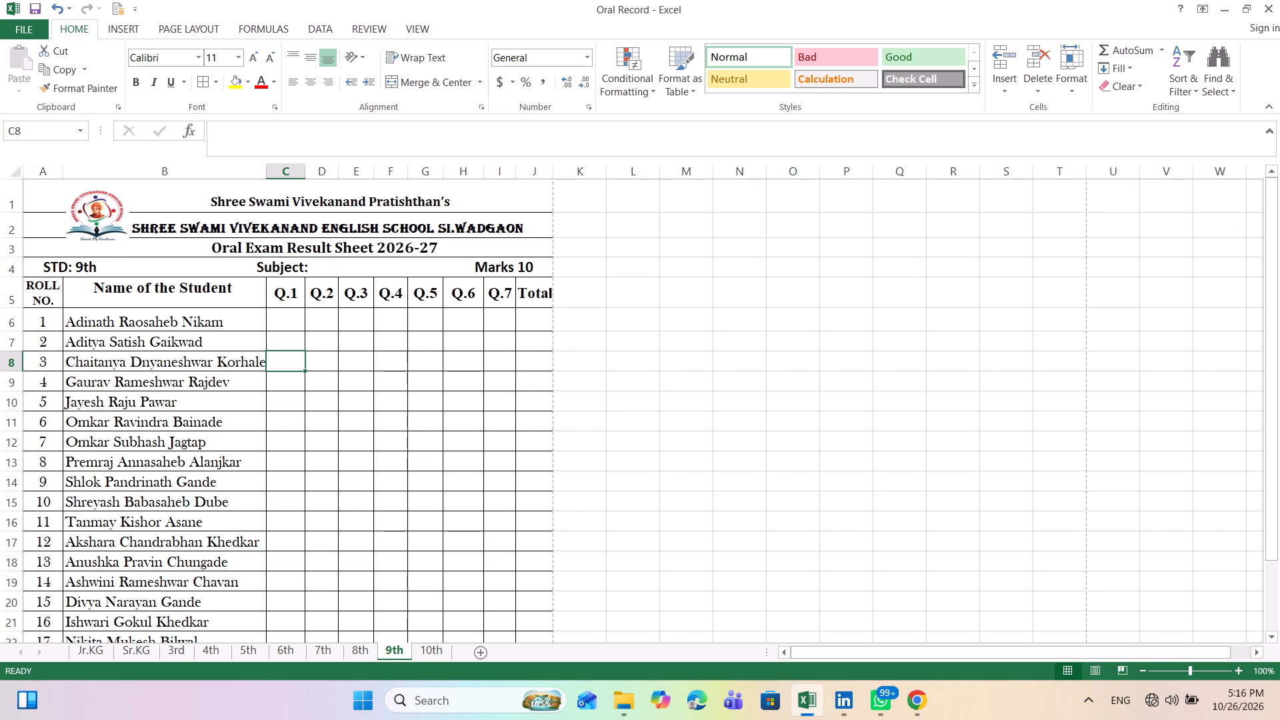
{"action": "left_click", "coordinate": [443, 174]}
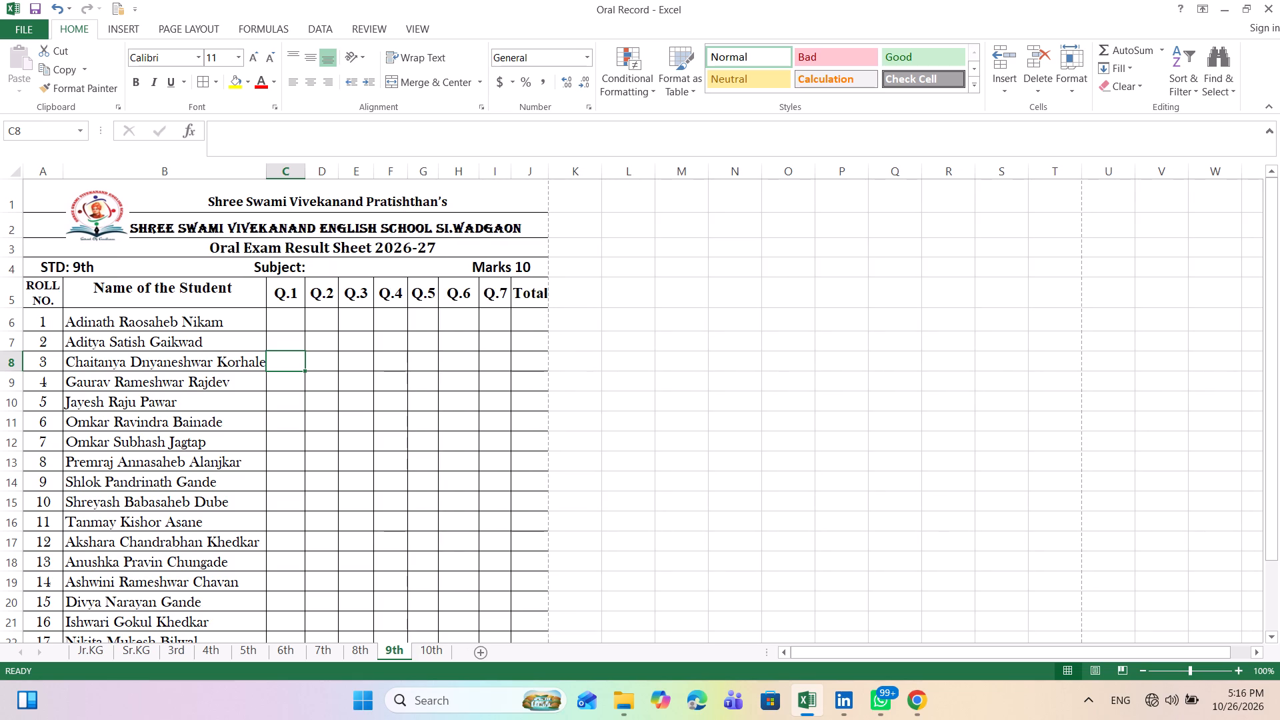
{"action": "left_click_drag", "start_coordinate": [479, 172], "coordinate": [473, 172]}
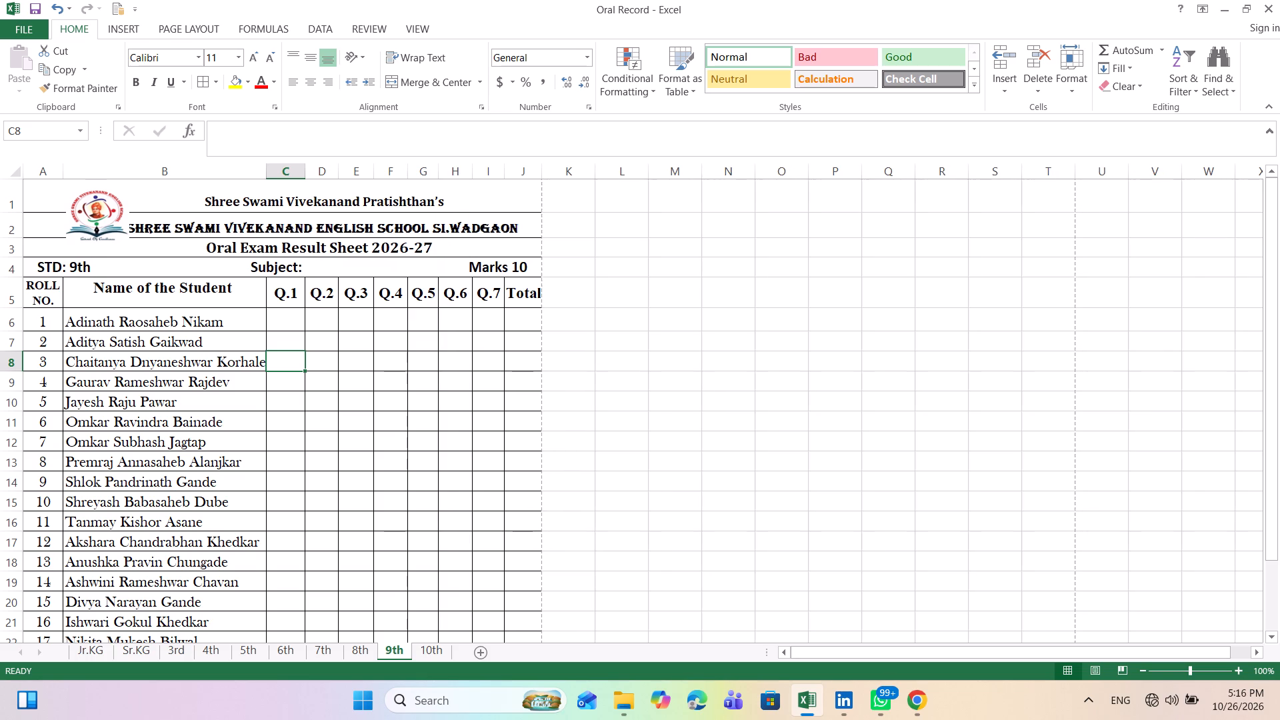
{"action": "left_click", "coordinate": [305, 171]}
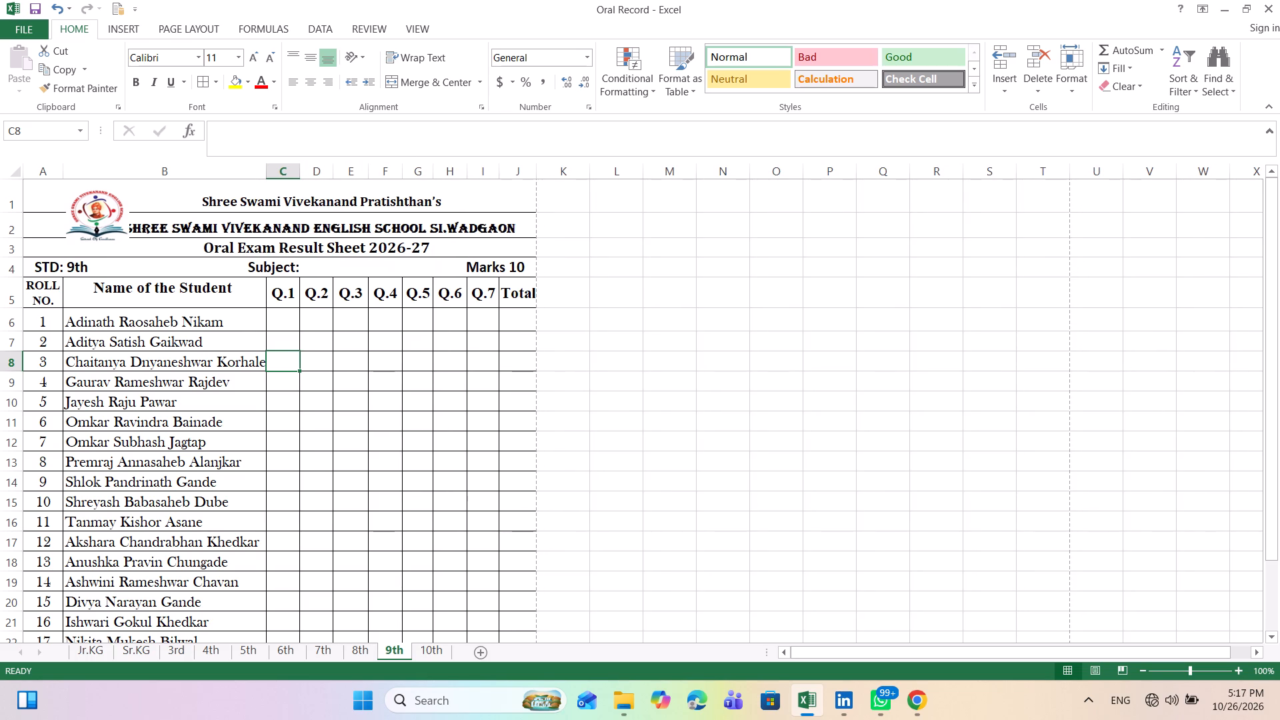
{"action": "left_click", "coordinate": [367, 169]}
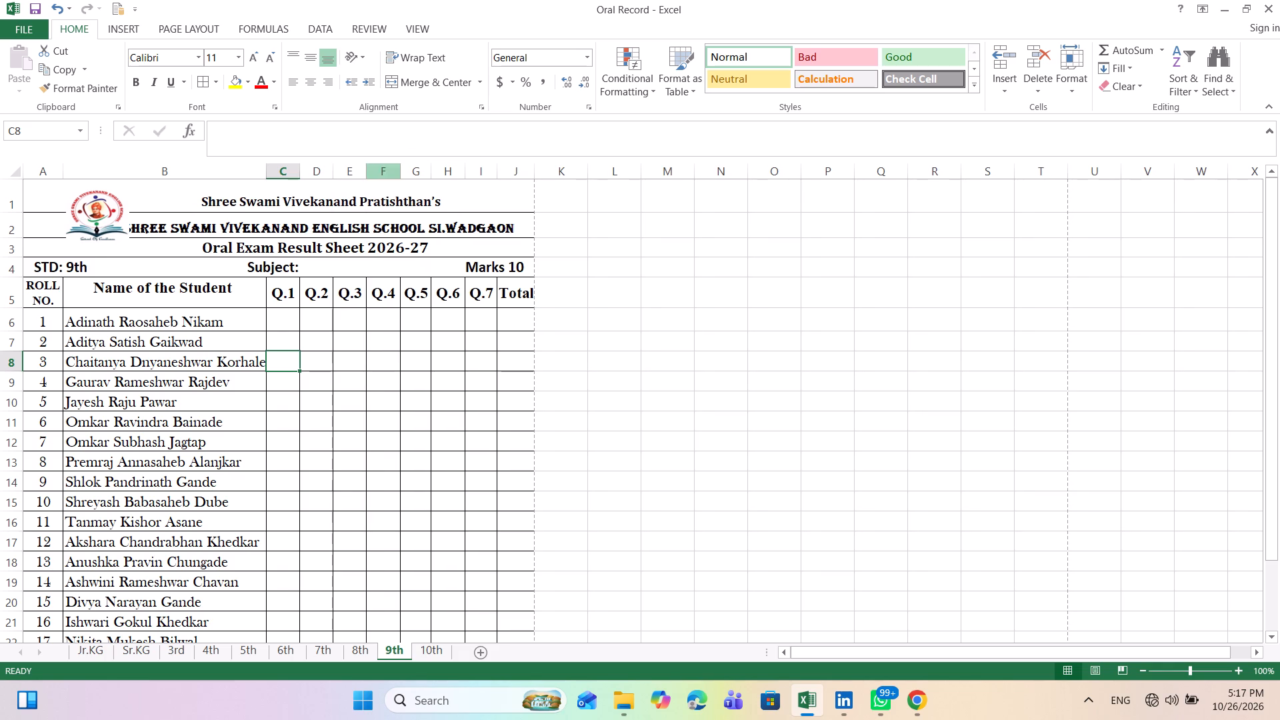
{"action": "left_click", "coordinate": [403, 170]}
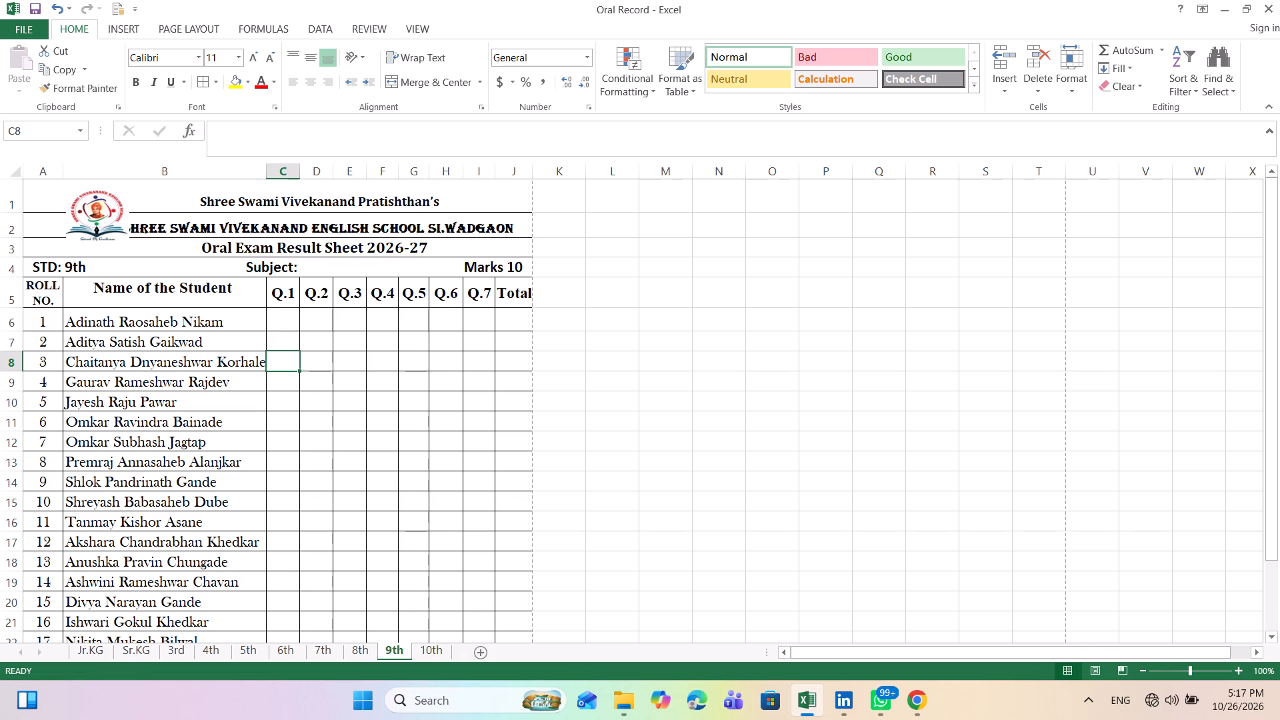
{"action": "left_click", "coordinate": [427, 170]}
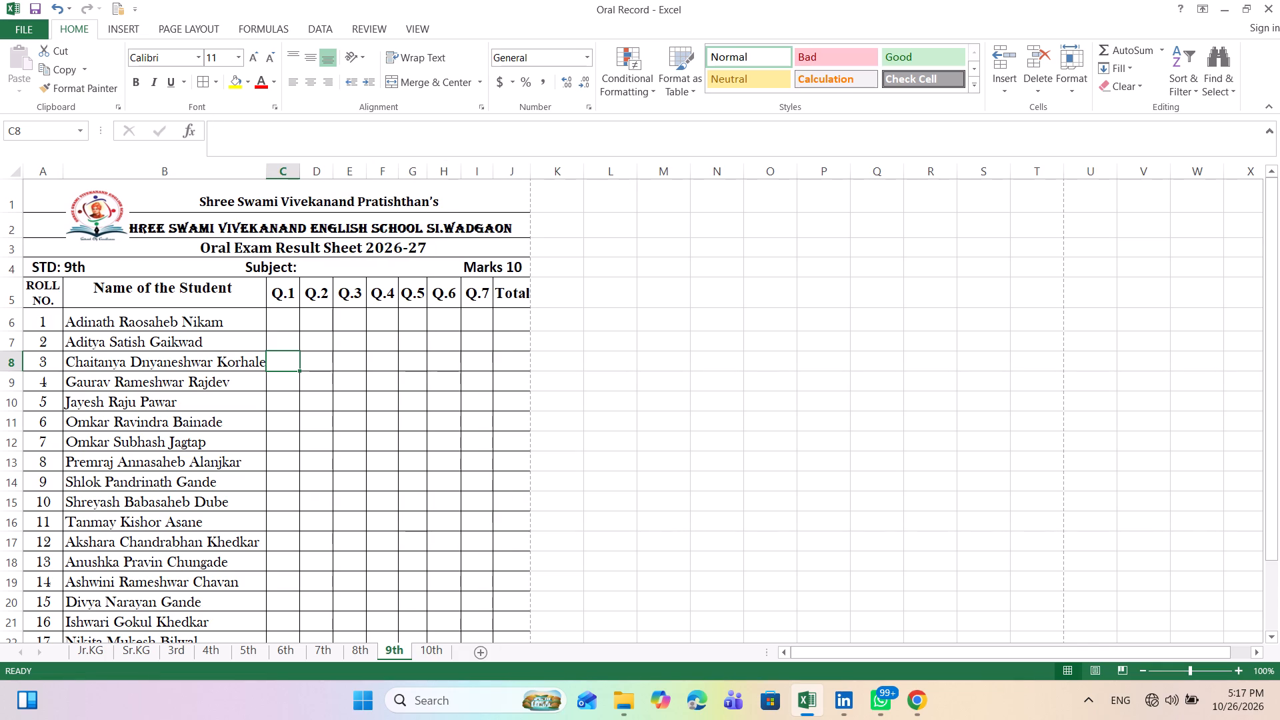
Set the font size of the roll numbers and student names in A6:B26 to 12.
{"action": "left_click_drag", "start_coordinate": [46, 319], "coordinate": [172, 610]}
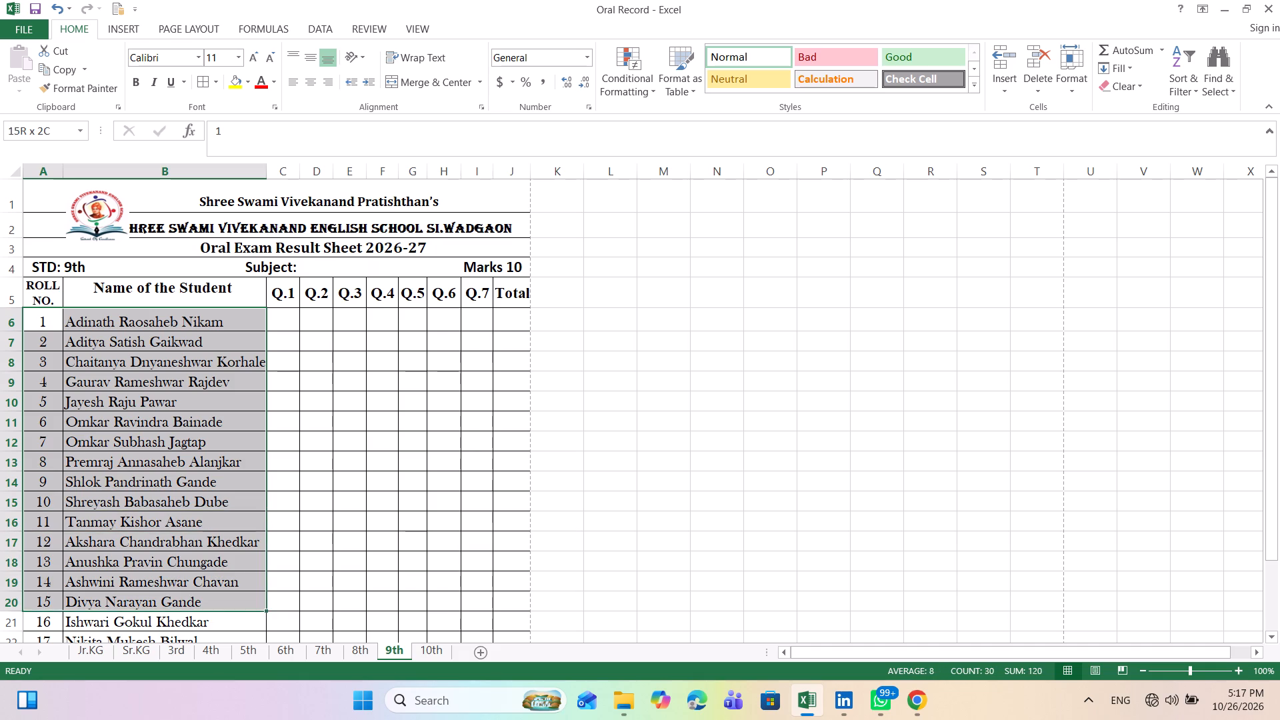
{"action": "left_click_drag", "start_coordinate": [172, 610], "coordinate": [202, 639]}
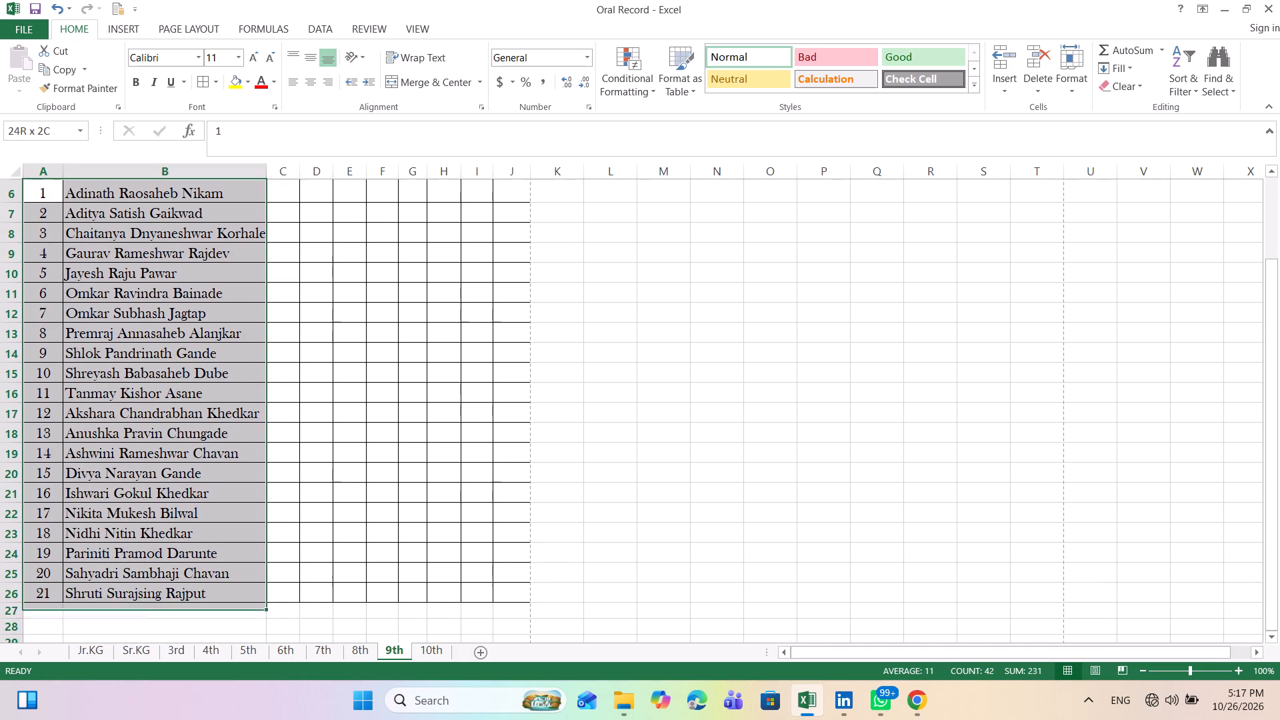
{"action": "left_click_drag", "start_coordinate": [202, 639], "coordinate": [205, 593]}
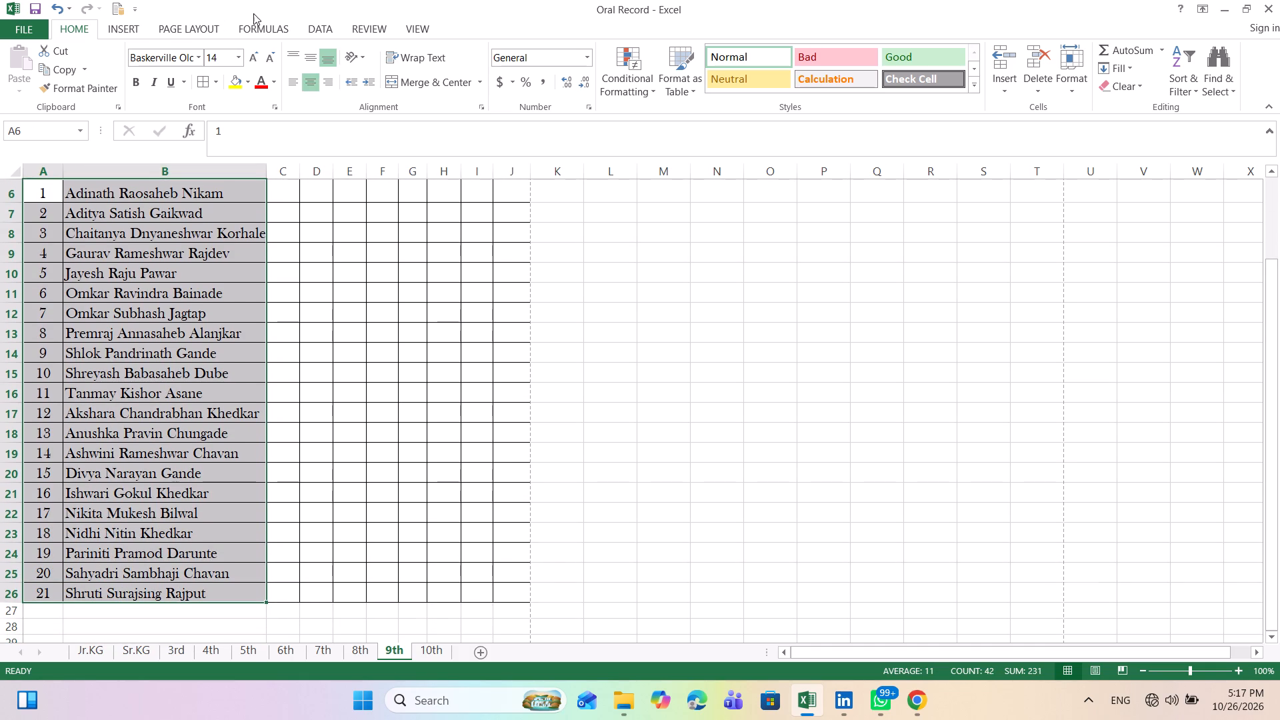
{"action": "left_click", "coordinate": [243, 60]}
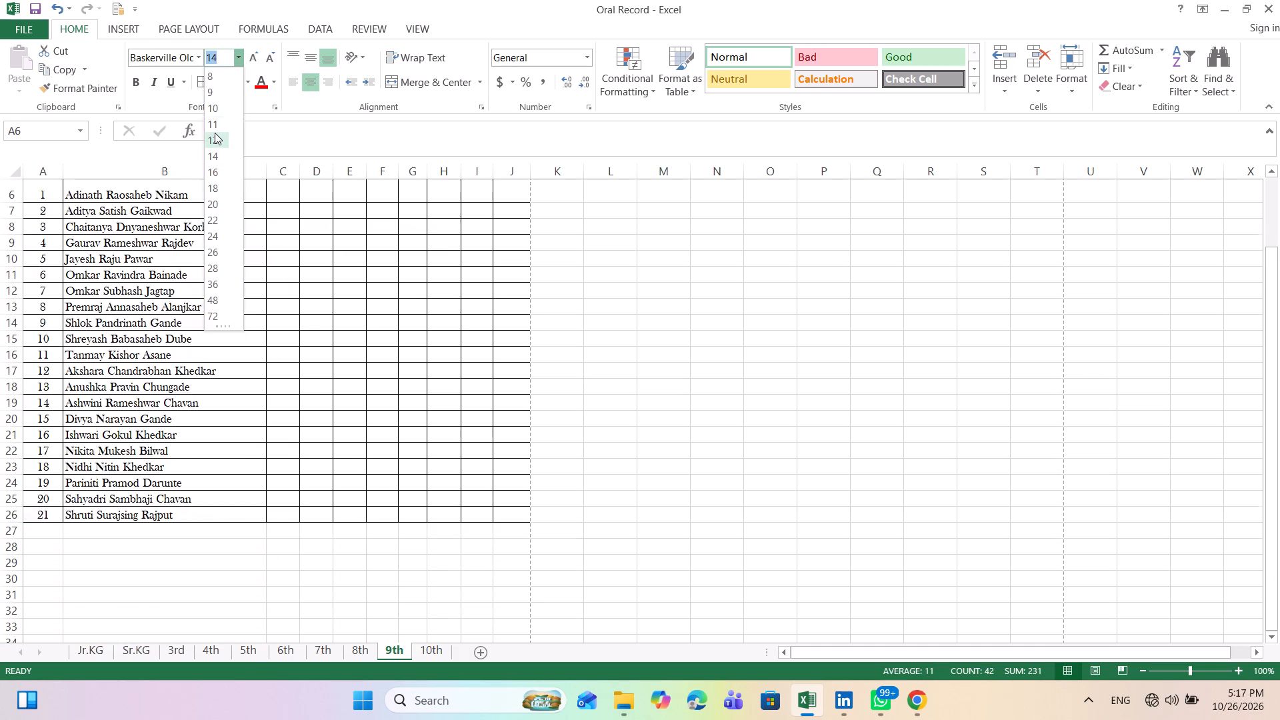
{"action": "left_click", "coordinate": [215, 141]}
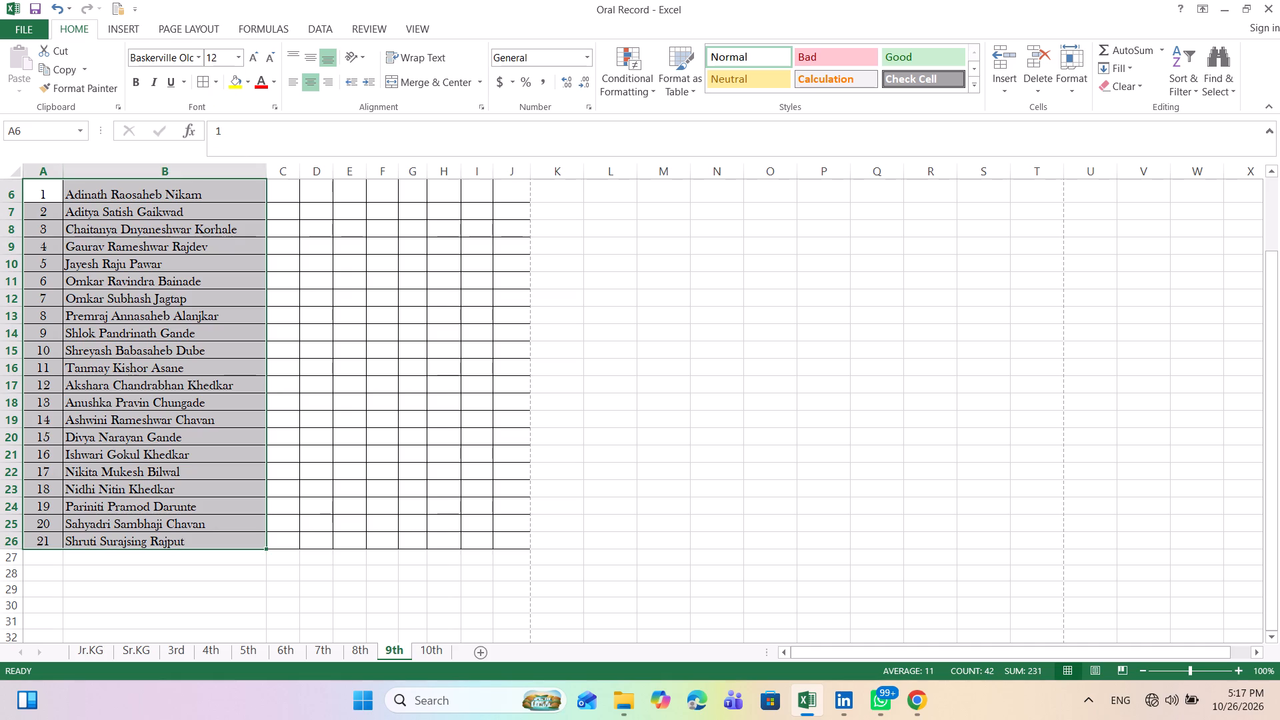
{"action": "left_click", "coordinate": [347, 247]}
Narrow the Name of the Student column so it just fits the longest student name.
{"action": "scroll", "coordinate": [347, 247], "scroll_direction": "up", "scroll_amount": 2}
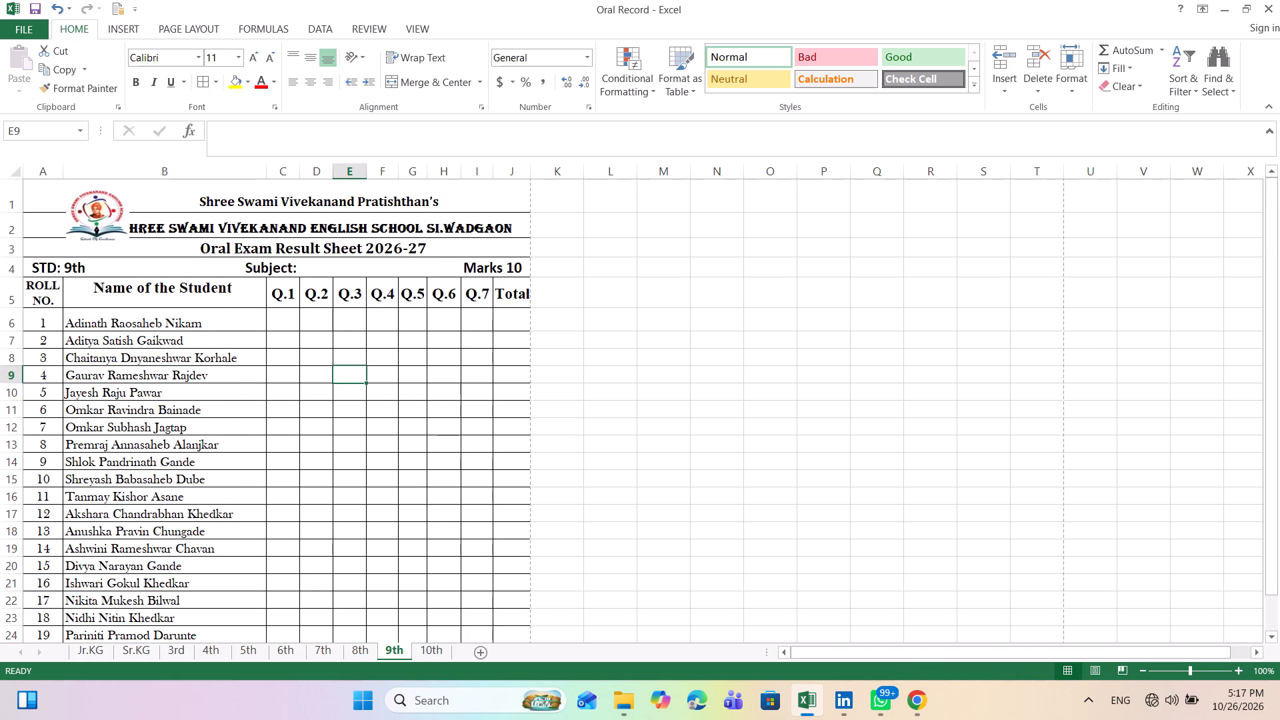
{"action": "left_click_drag", "start_coordinate": [265, 167], "coordinate": [251, 166]}
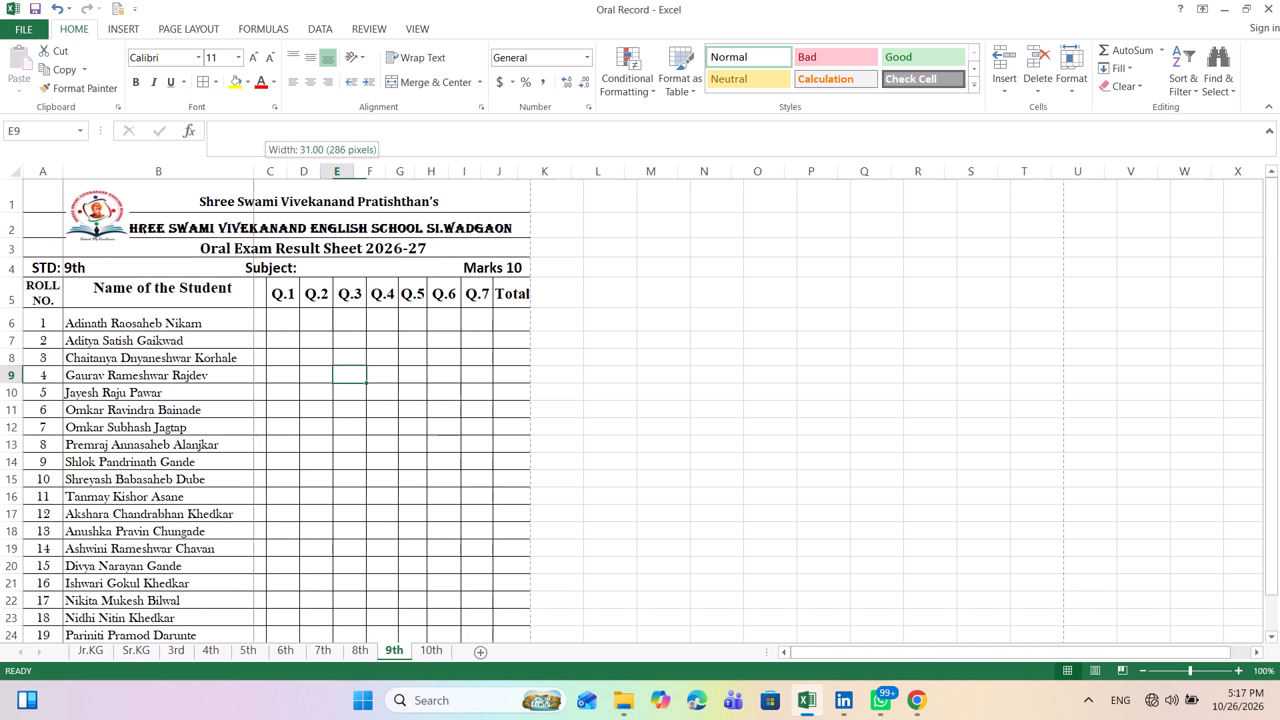
{"action": "left_click_drag", "start_coordinate": [251, 166], "coordinate": [239, 164]}
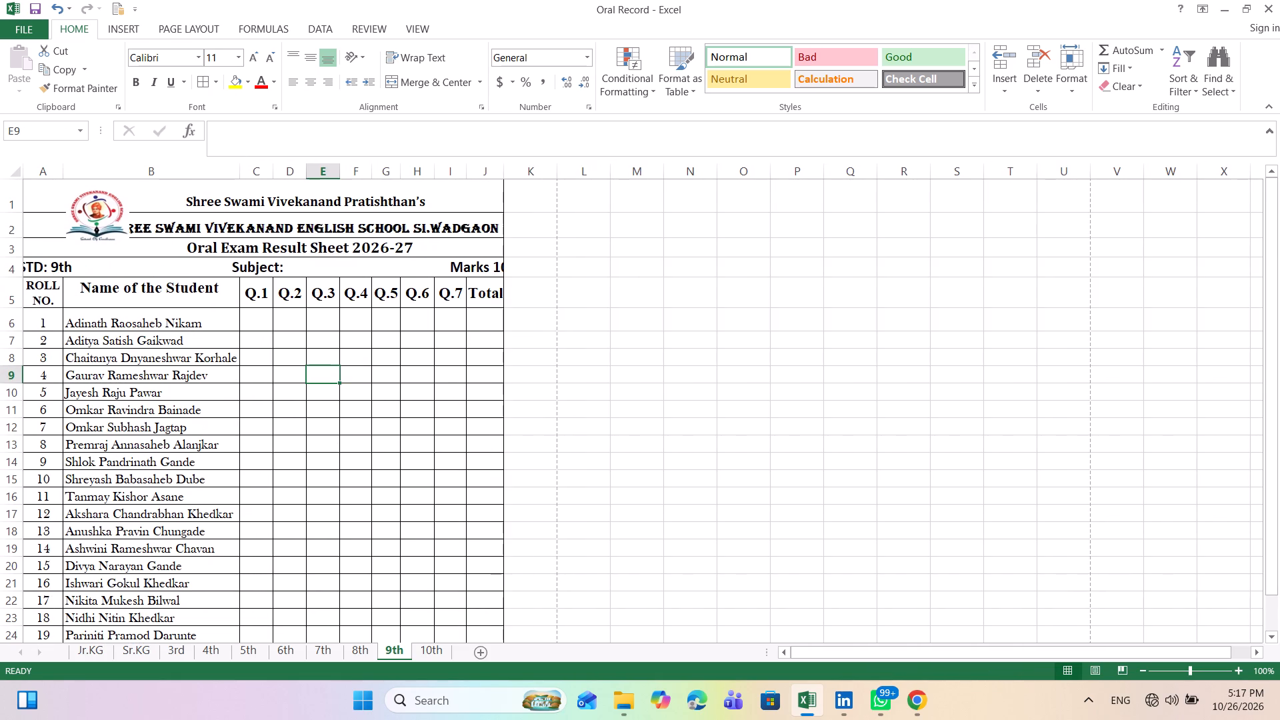
Widen the Total column slightly while keeping its edge within the first page.
{"action": "left_click_drag", "start_coordinate": [505, 172], "coordinate": [521, 177]}
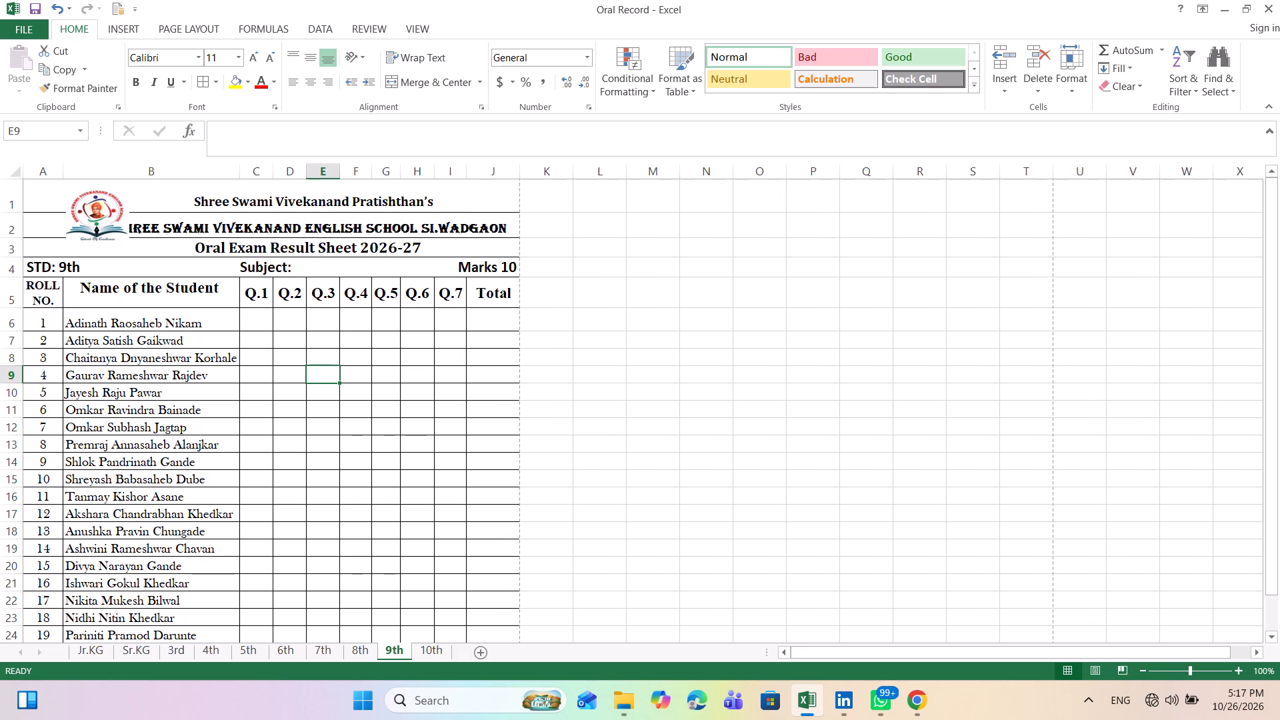
{"action": "left_click_drag", "start_coordinate": [521, 174], "coordinate": [515, 174]}
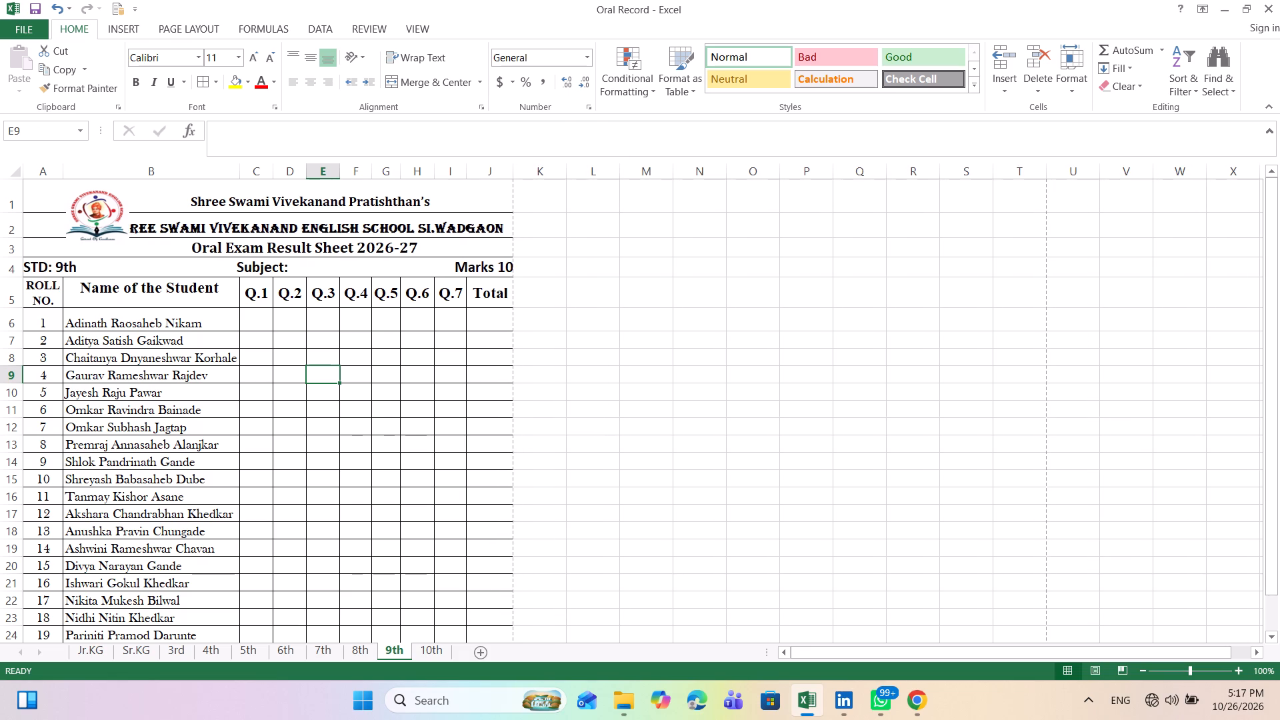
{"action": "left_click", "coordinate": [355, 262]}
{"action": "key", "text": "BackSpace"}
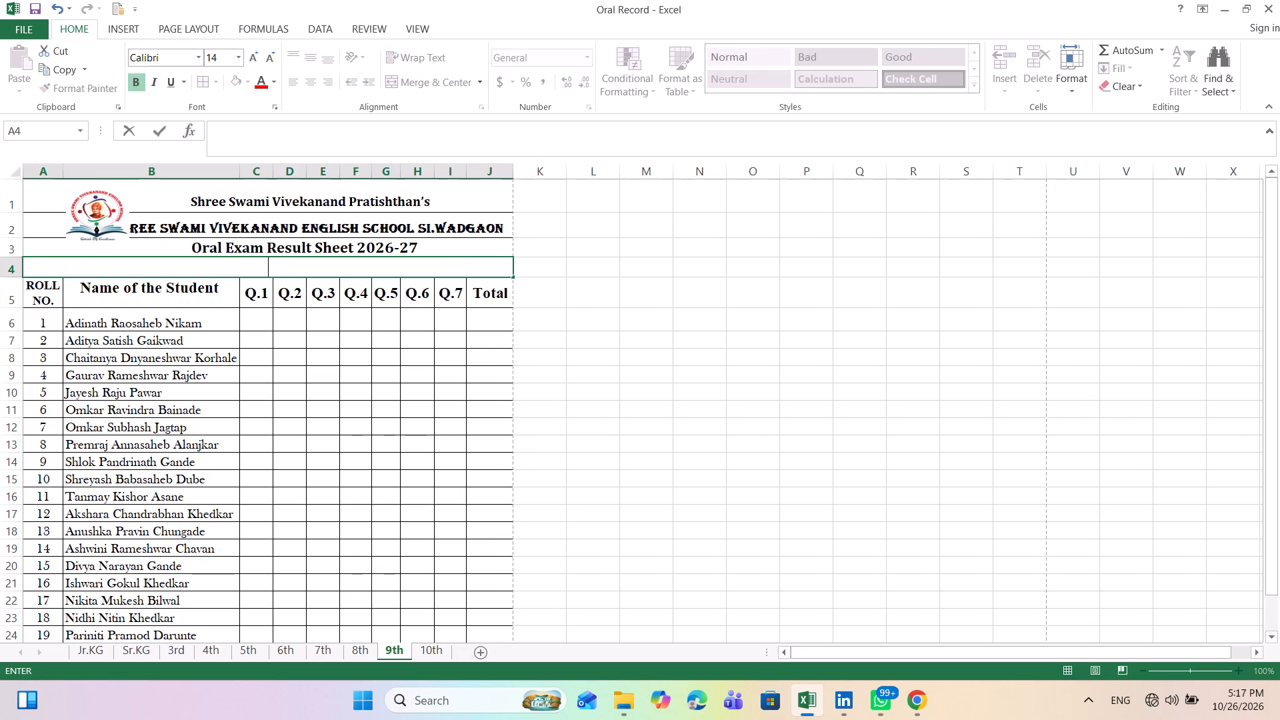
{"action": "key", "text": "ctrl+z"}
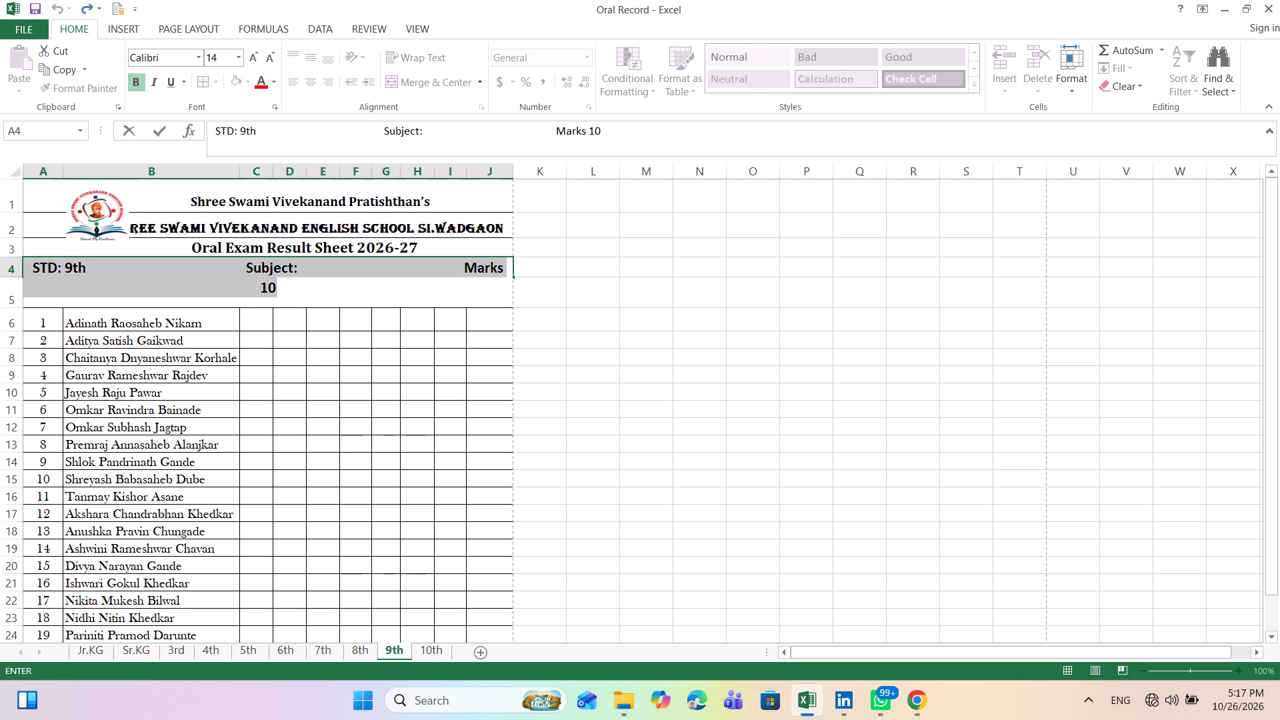
Delete ten spaces between "Subject:" and "Marks 10" in the merged row 4 line.
{"action": "double_click", "coordinate": [333, 271]}
{"action": "key", "text": "BackSpace"}
{"action": "key", "text": "BackSpace"}
{"action": "key", "text": "BackSpace"}
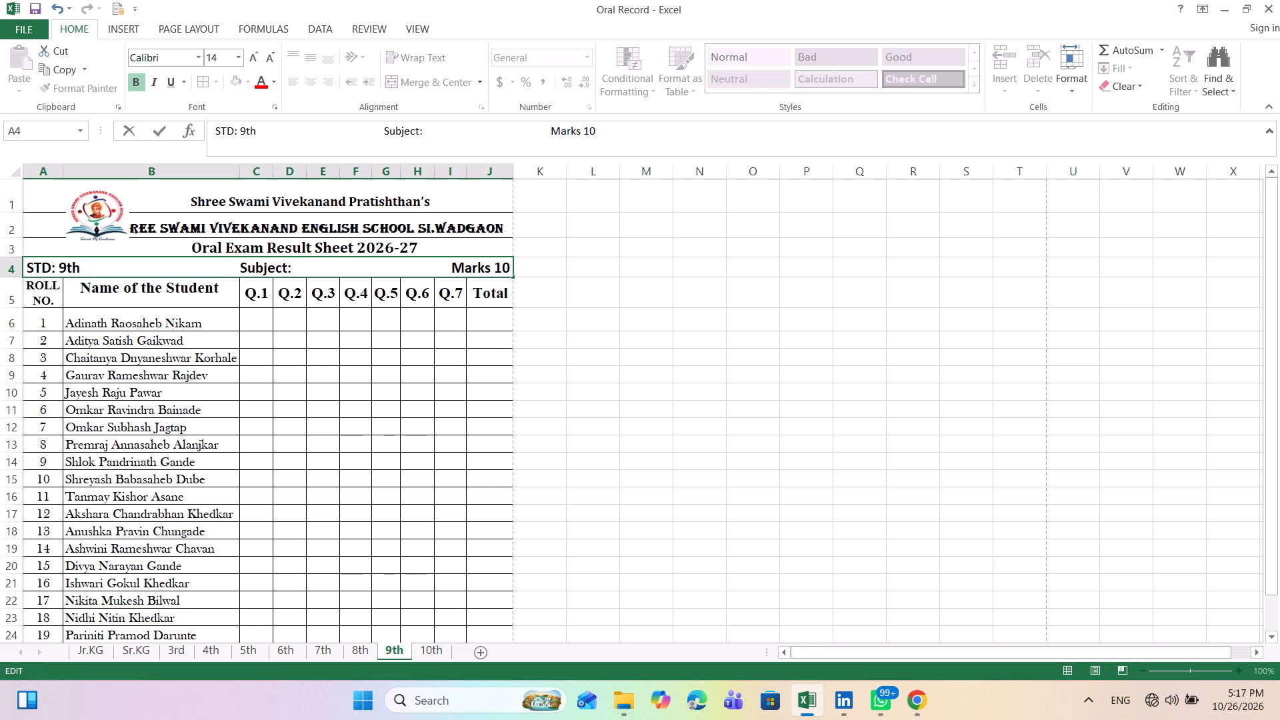
{"action": "key", "text": "BackSpace"}
{"action": "key", "text": "BackSpace"}
{"action": "key", "text": "BackSpace"}
{"action": "key", "text": "BackSpace"}
{"action": "key", "text": "BackSpace"}
{"action": "key", "text": "BackSpace"}
{"action": "key", "text": "BackSpace"}
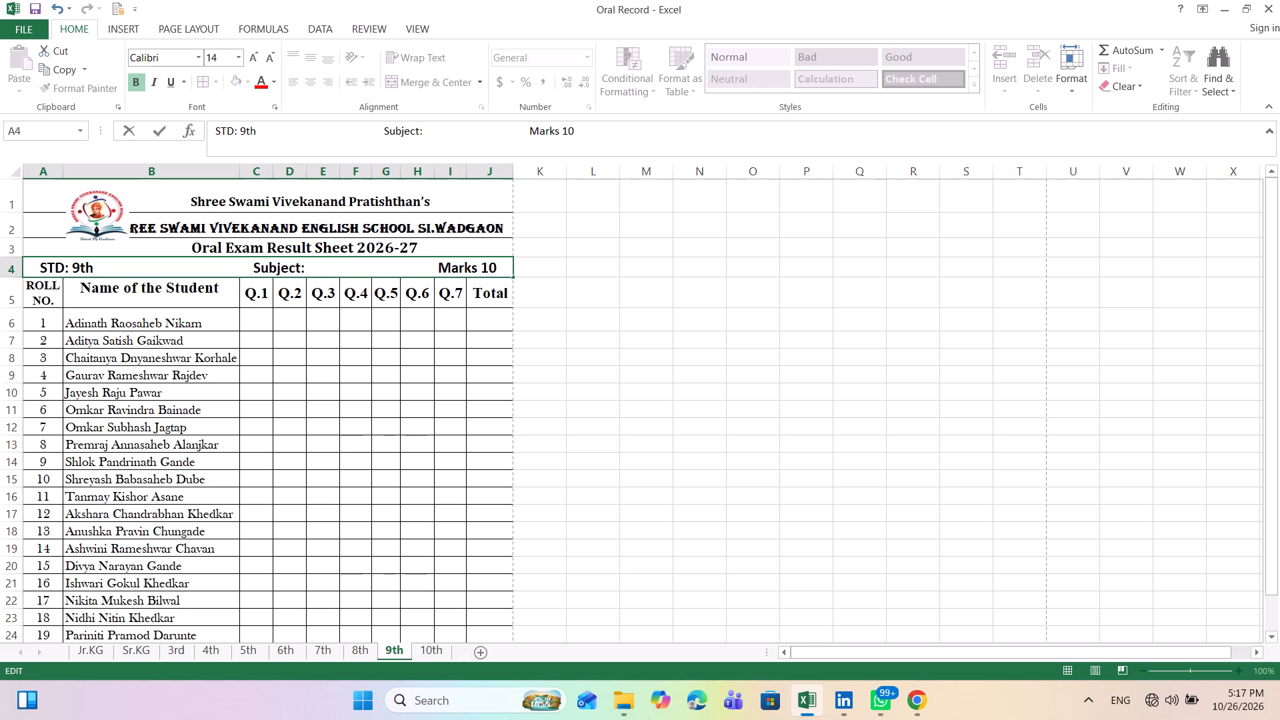
Delete six spaces between "STD: 9th" and "Subject:" in the row 4 line.
{"action": "left_click", "coordinate": [195, 267]}
{"action": "key", "text": "BackSpace"}
{"action": "key", "text": "BackSpace"}
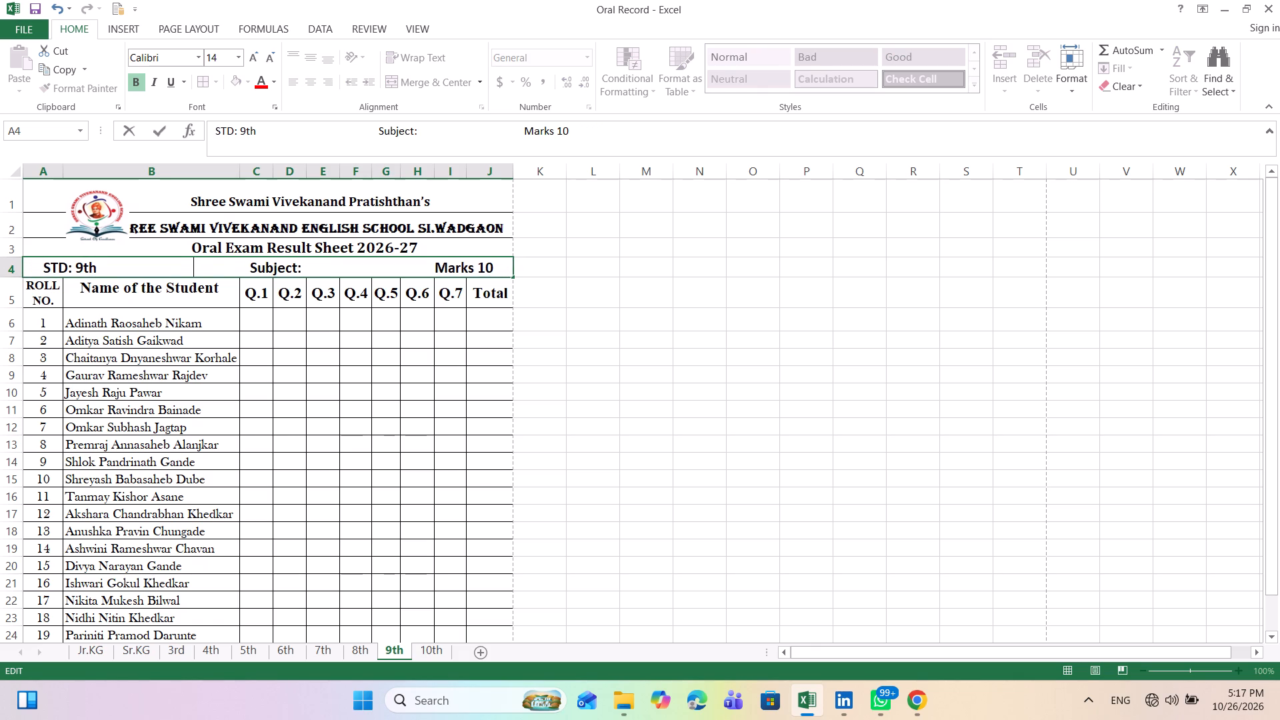
{"action": "key", "text": "BackSpace"}
{"action": "key", "text": "BackSpace"}
{"action": "key", "text": "BackSpace"}
{"action": "key", "text": "BackSpace"}
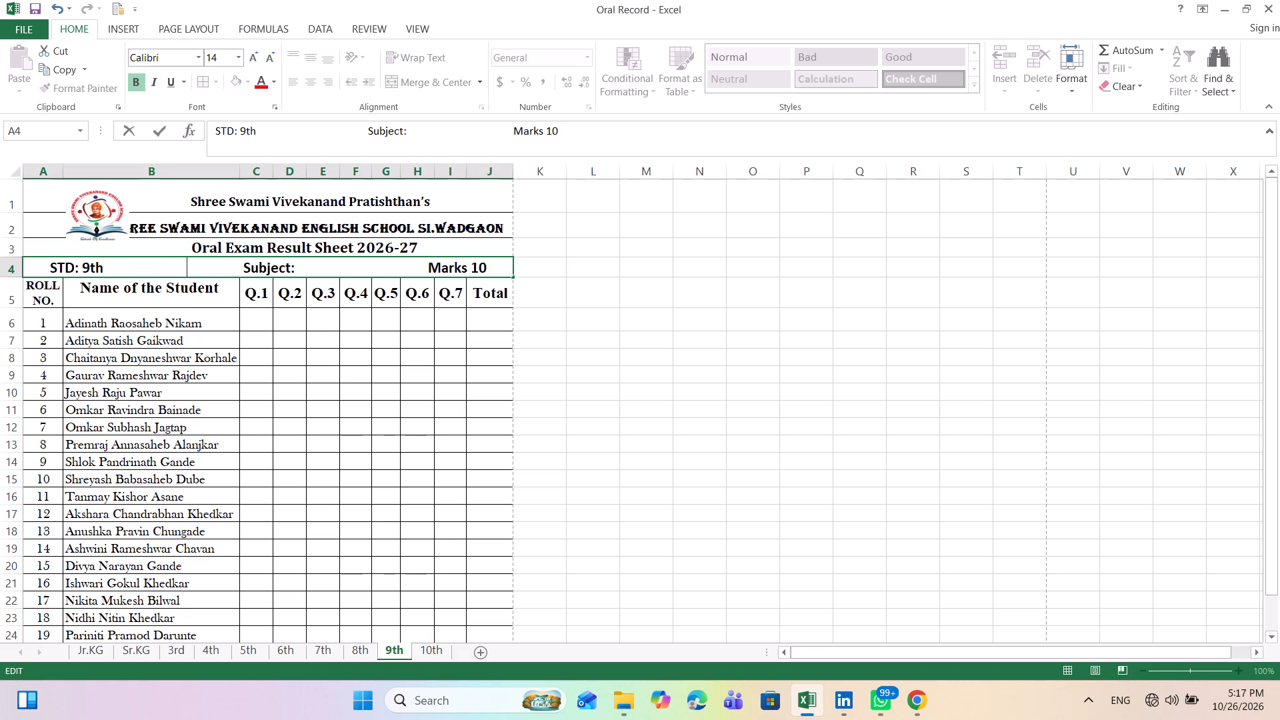
{"action": "left_click", "coordinate": [241, 172]}
{"action": "left_click", "coordinate": [239, 173]}
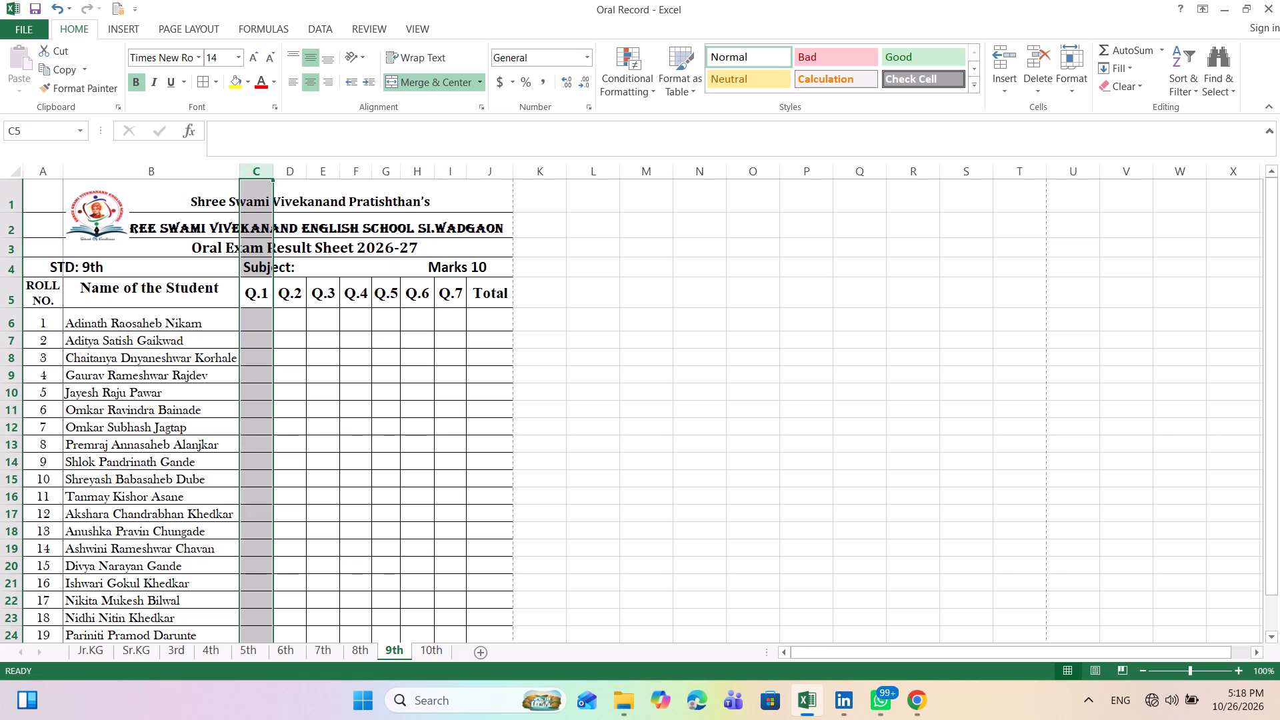
{"action": "left_click", "coordinate": [319, 360]}
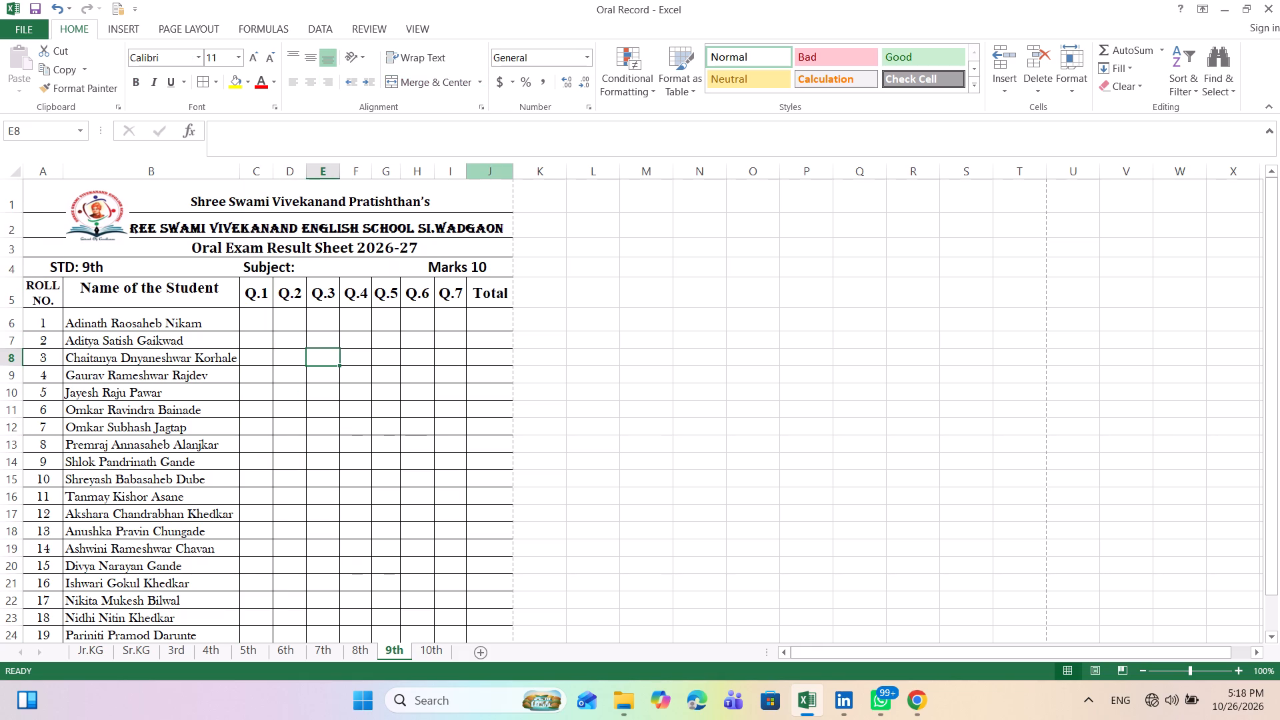
Fine-tune the Total column to a slightly narrower width so its outer border lies inside the first page.
{"action": "left_click_drag", "start_coordinate": [512, 179], "coordinate": [505, 179]}
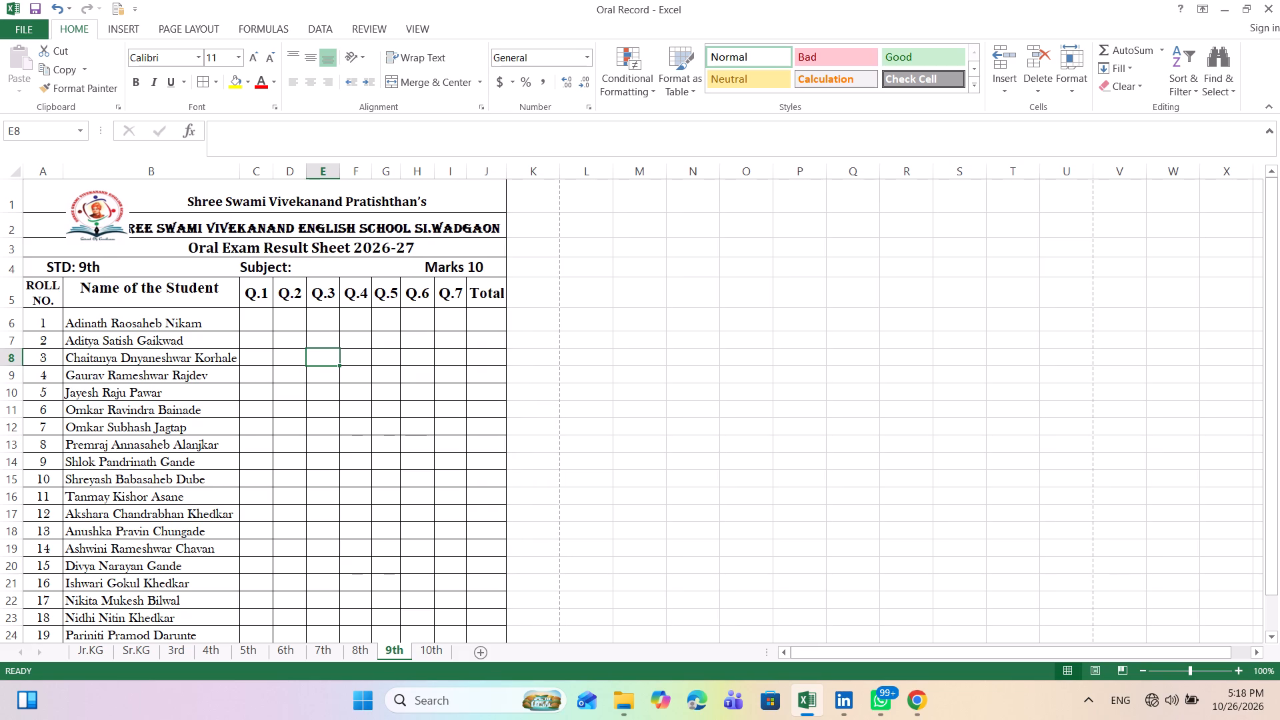
{"action": "left_click_drag", "start_coordinate": [506, 170], "coordinate": [513, 171]}
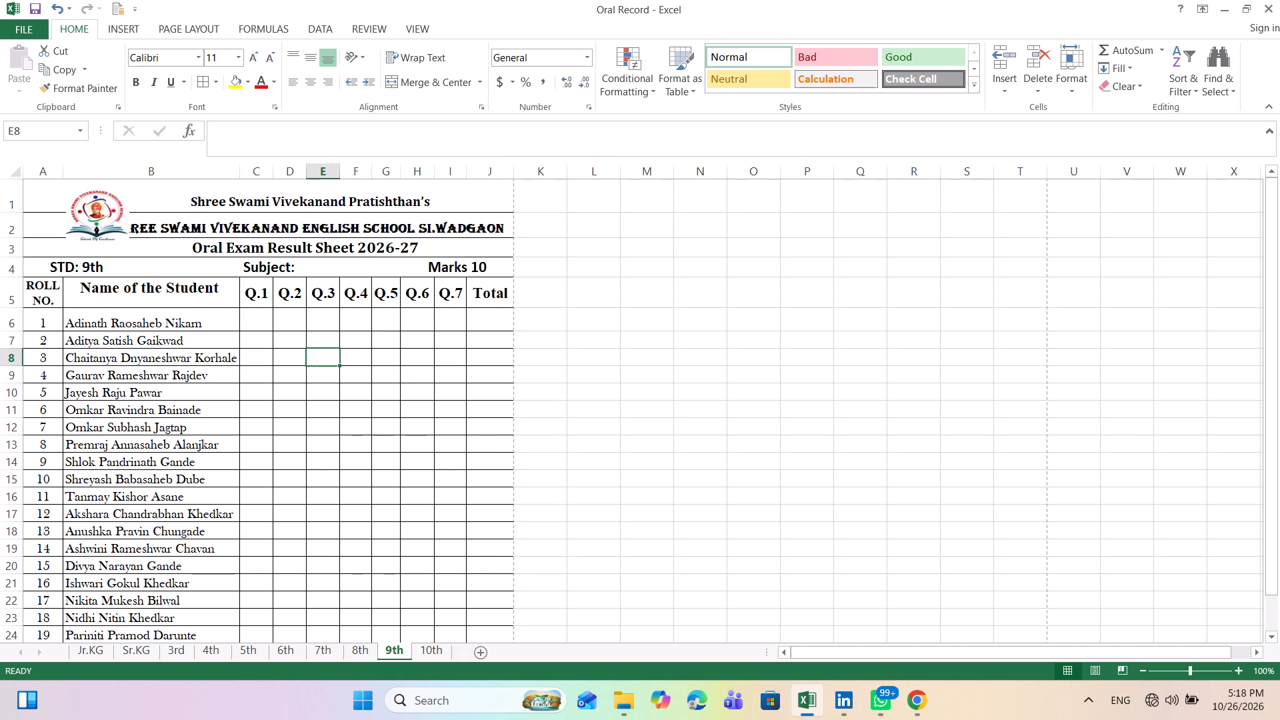
{"action": "left_click", "coordinate": [513, 174]}
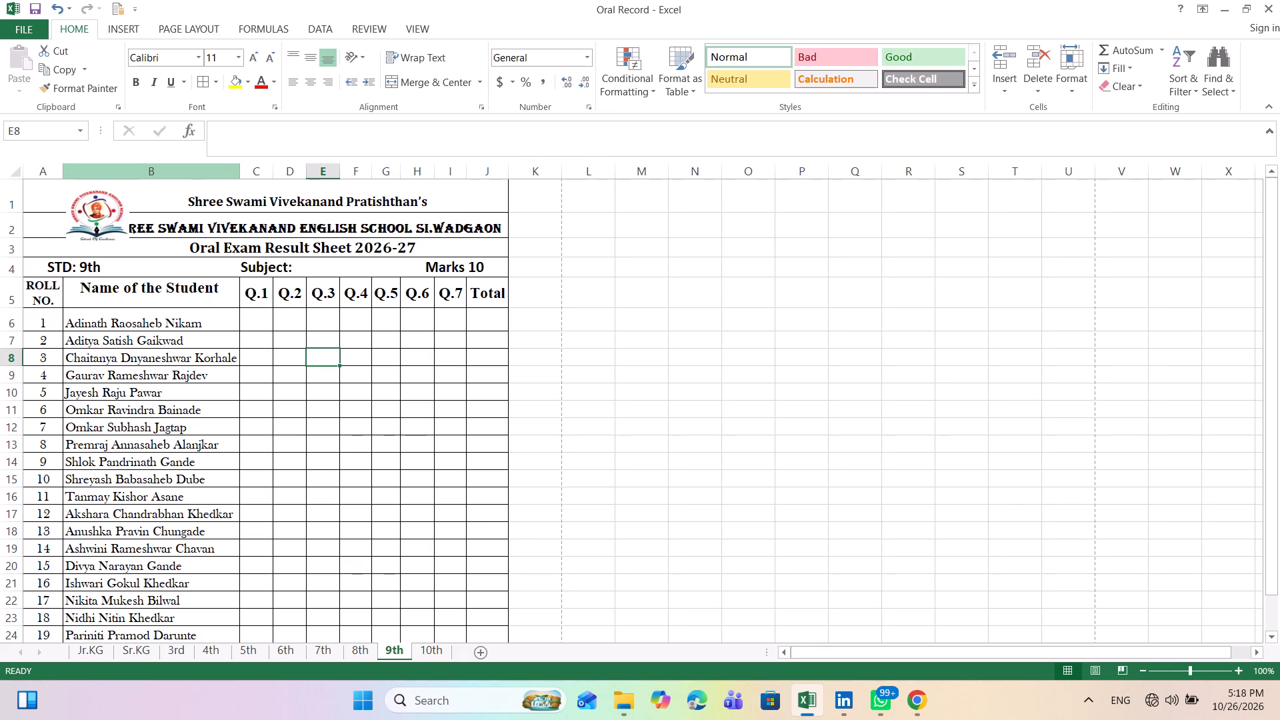
Set the font size of the whole school name in row 2 to 11 so it clears the logo.
{"action": "left_click_drag", "start_coordinate": [154, 221], "coordinate": [145, 228]}
{"action": "double_click", "coordinate": [145, 228]}
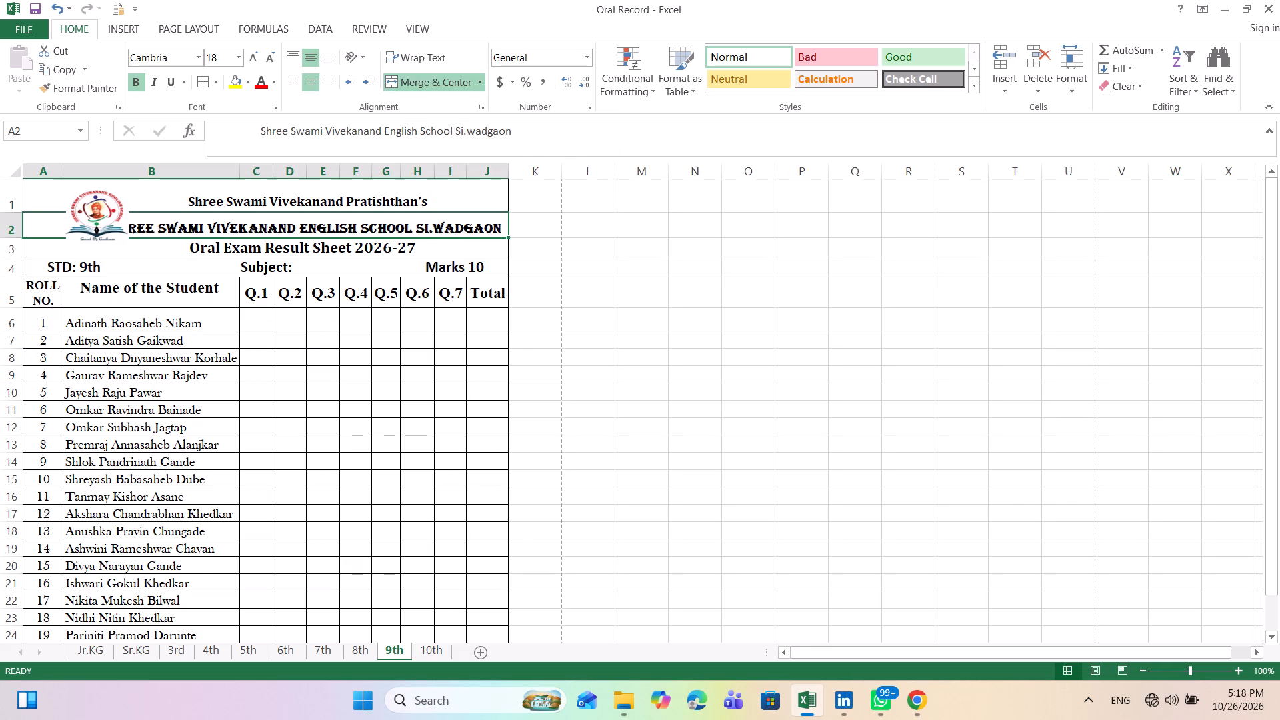
{"action": "left_click_drag", "start_coordinate": [110, 229], "coordinate": [191, 241]}
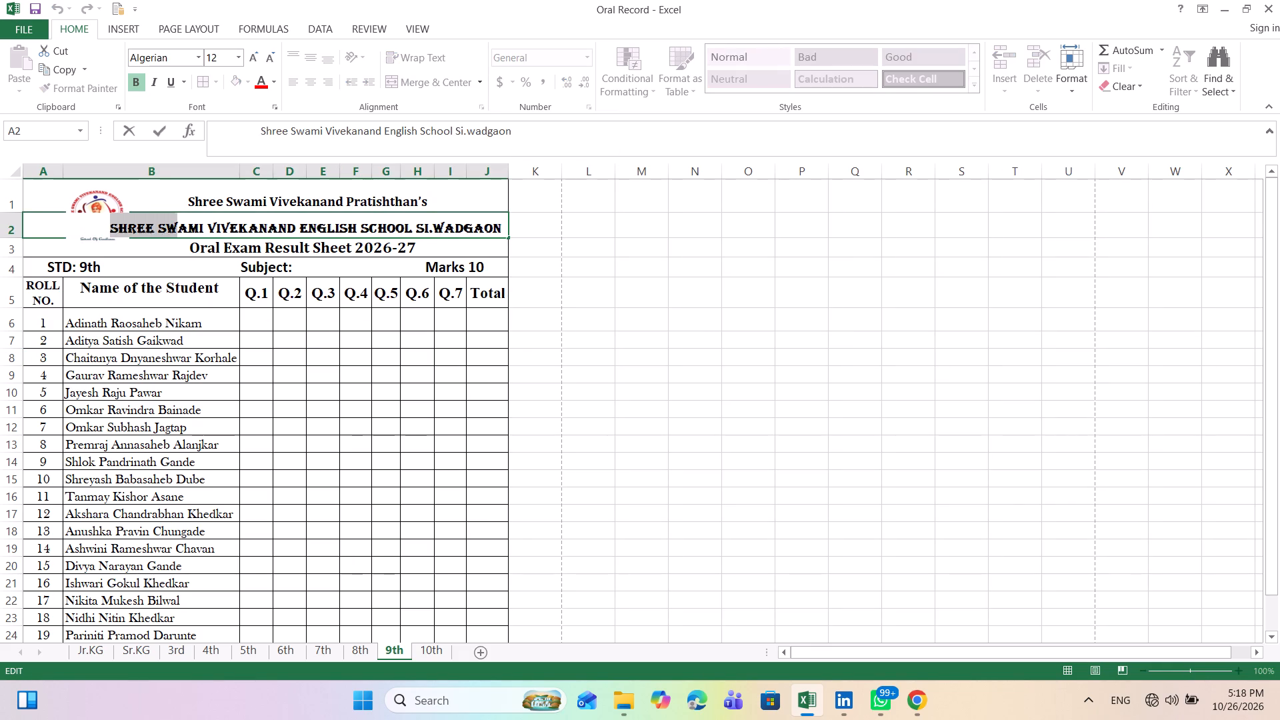
{"action": "left_click_drag", "start_coordinate": [191, 241], "coordinate": [450, 261]}
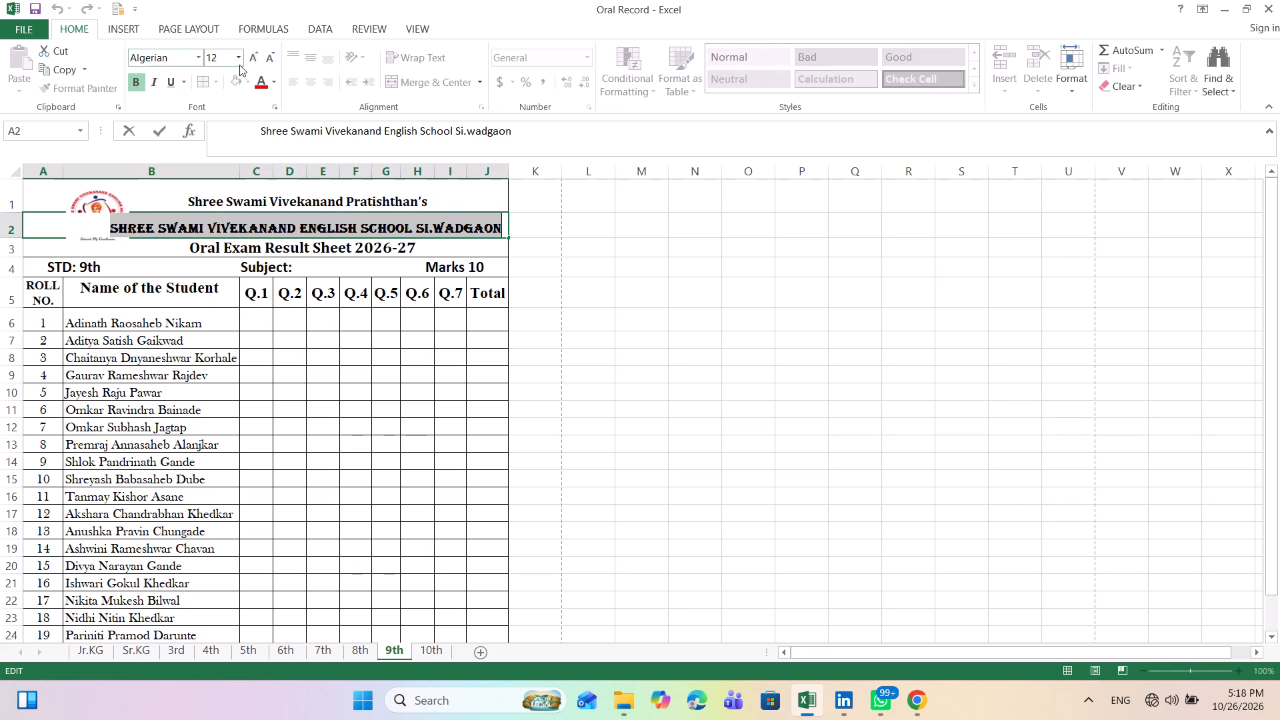
{"action": "left_click", "coordinate": [239, 53]}
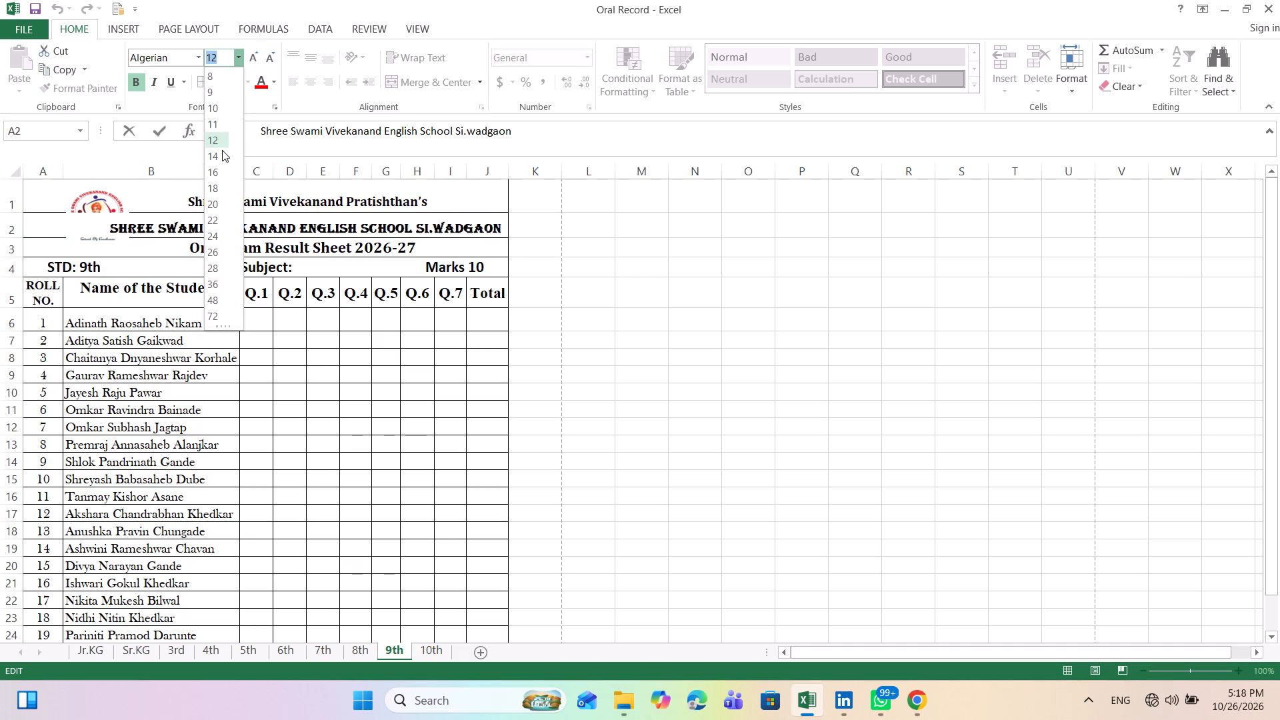
{"action": "left_click", "coordinate": [221, 117]}
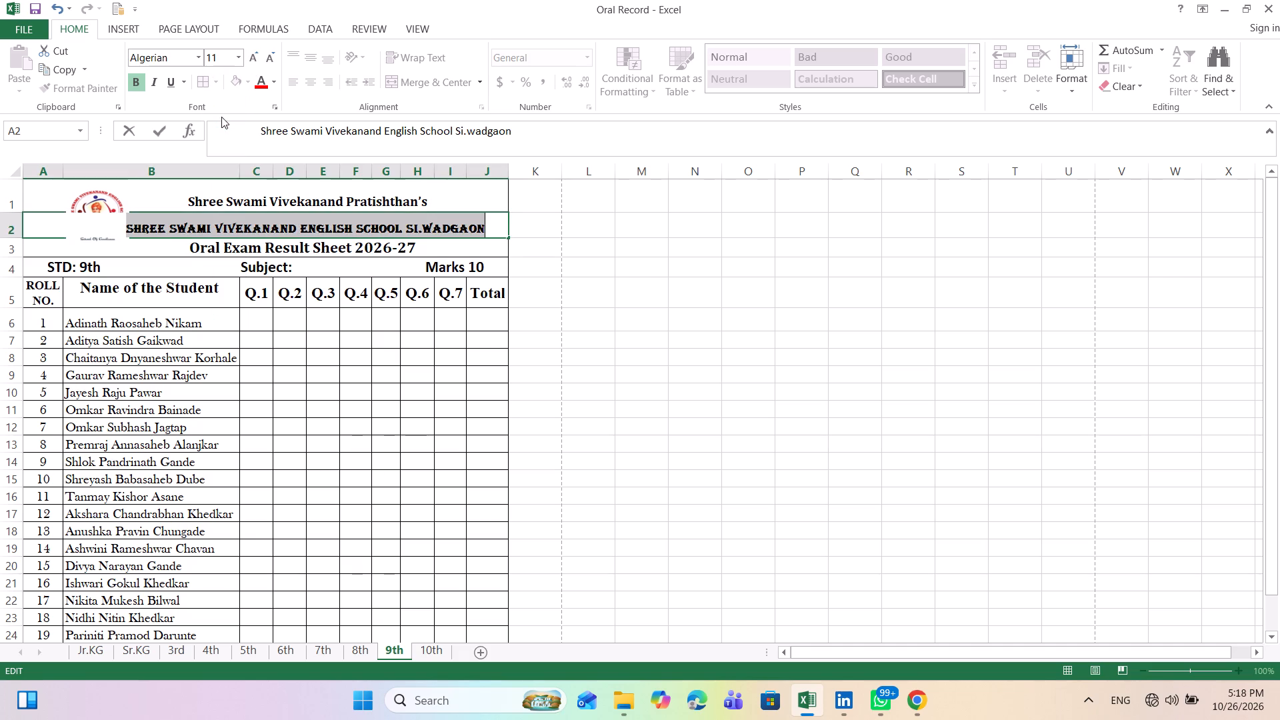
Move the school logo on the 9th sheet further toward the outer edge of column A, clear of the school name.
{"action": "left_click", "coordinate": [93, 211]}
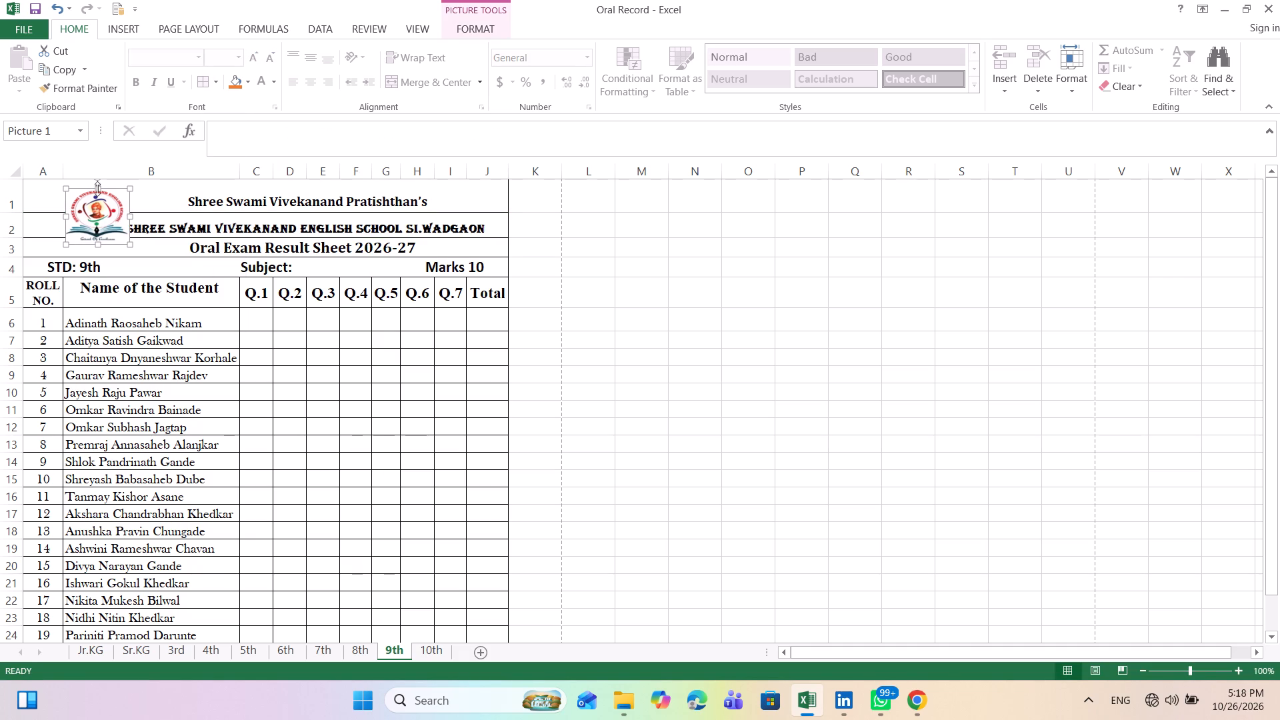
{"action": "left_click_drag", "start_coordinate": [76, 188], "coordinate": [63, 189]}
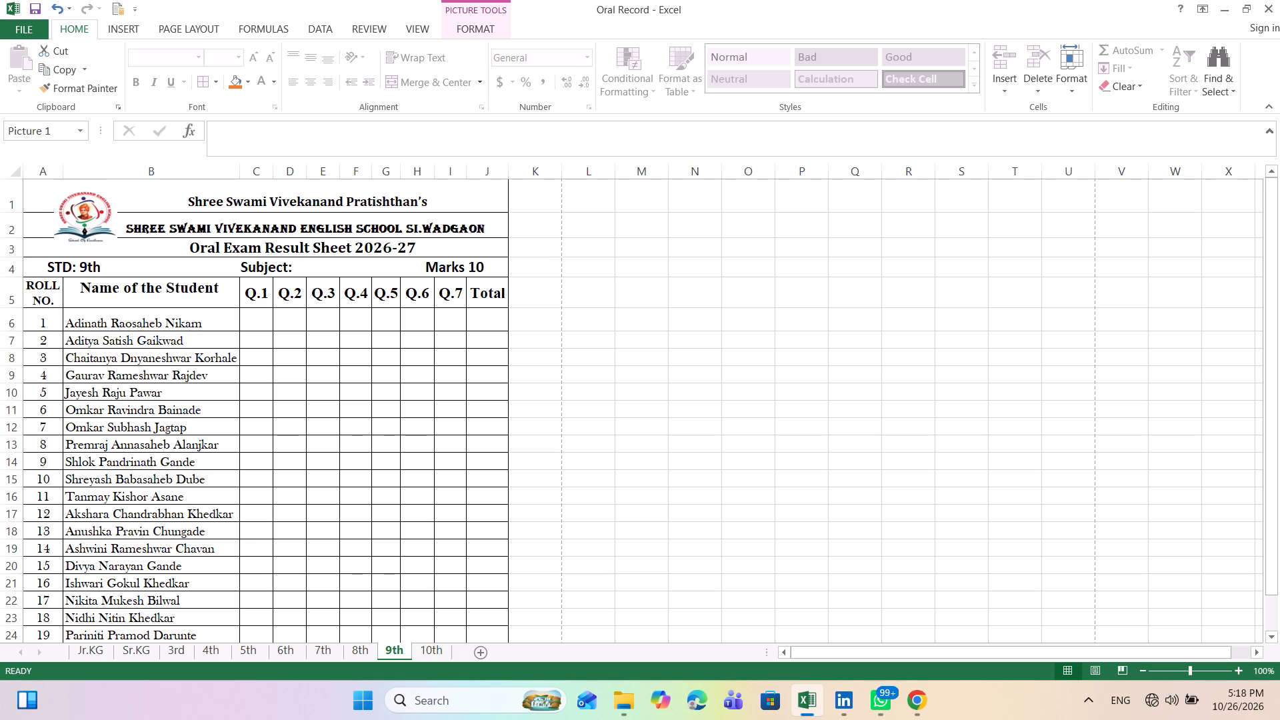
{"action": "left_click_drag", "start_coordinate": [63, 189], "coordinate": [52, 190]}
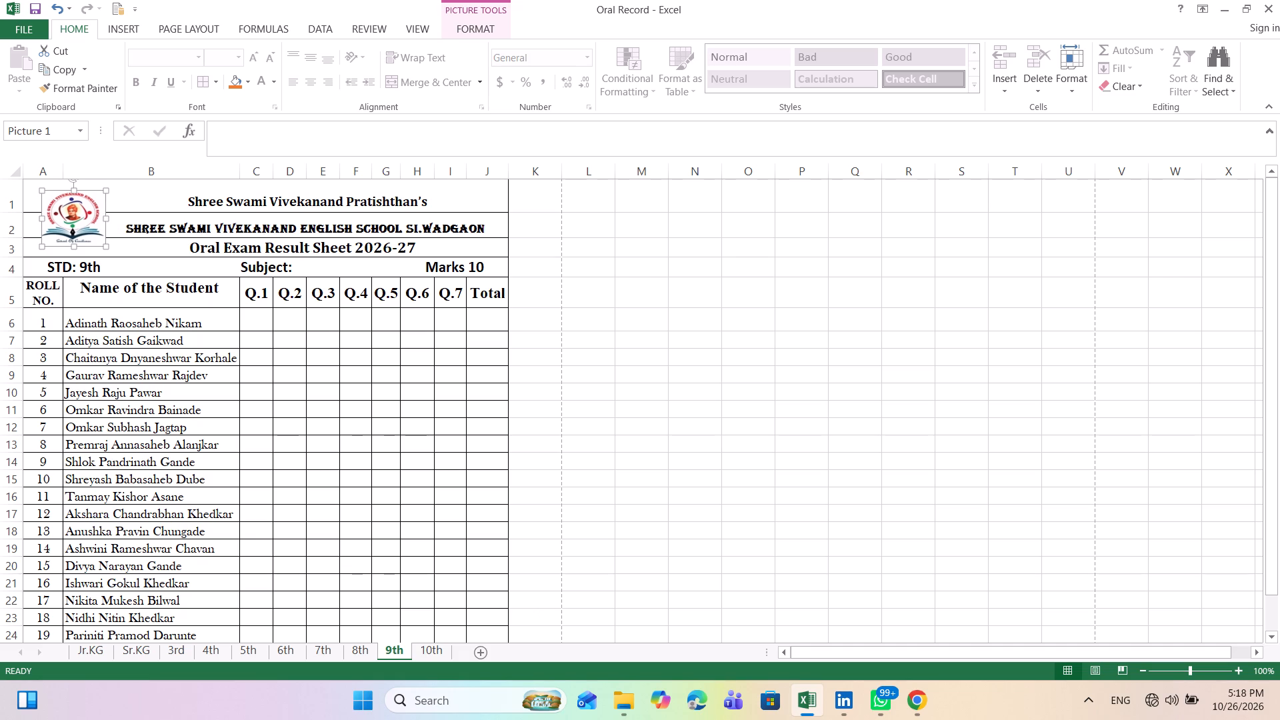
{"action": "left_click", "coordinate": [357, 396]}
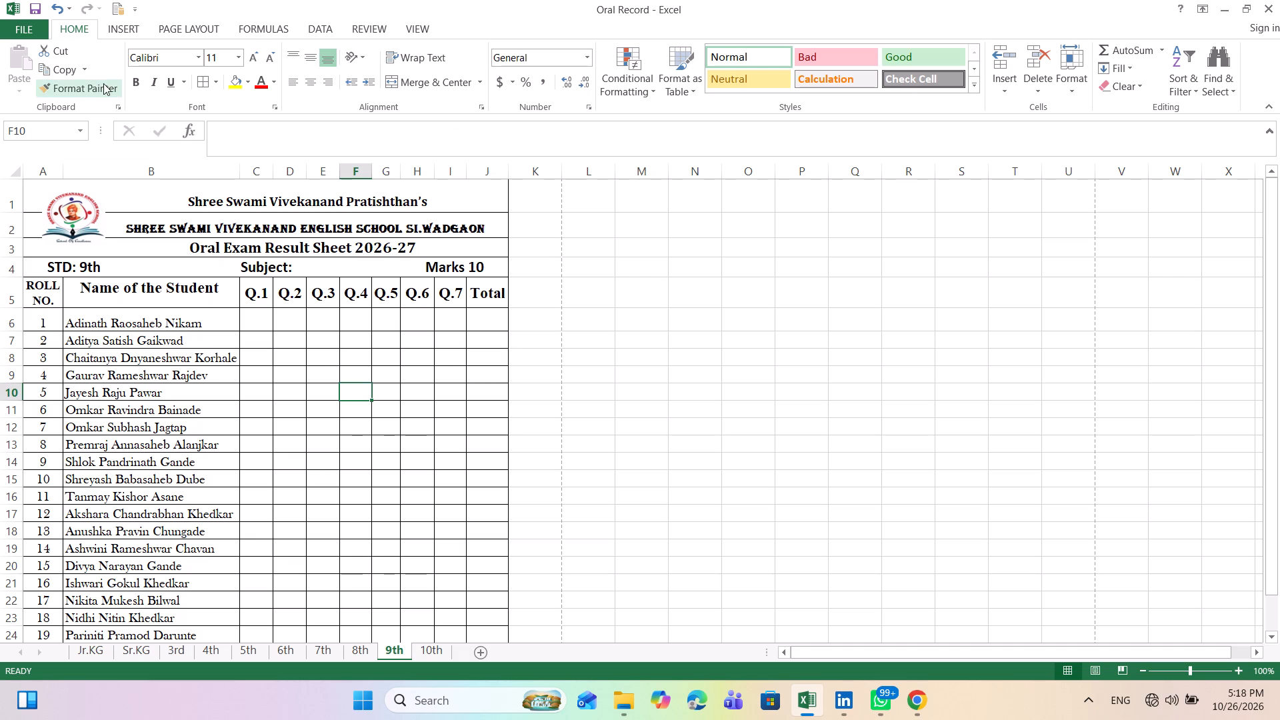
Save the 9th sheet as a PDF named "Oral Record 9th std" in the 2026-27 folder on the Desktop.
{"action": "left_click", "coordinate": [23, 29]}
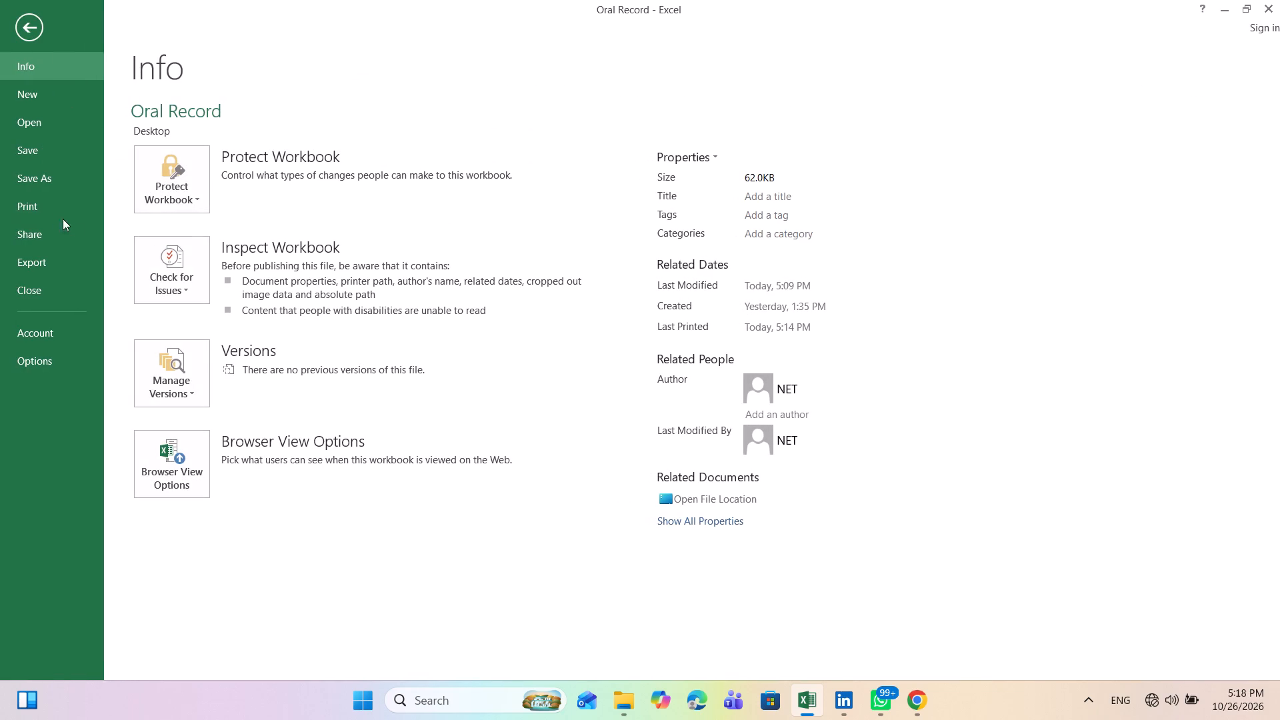
{"action": "left_click", "coordinate": [35, 179]}
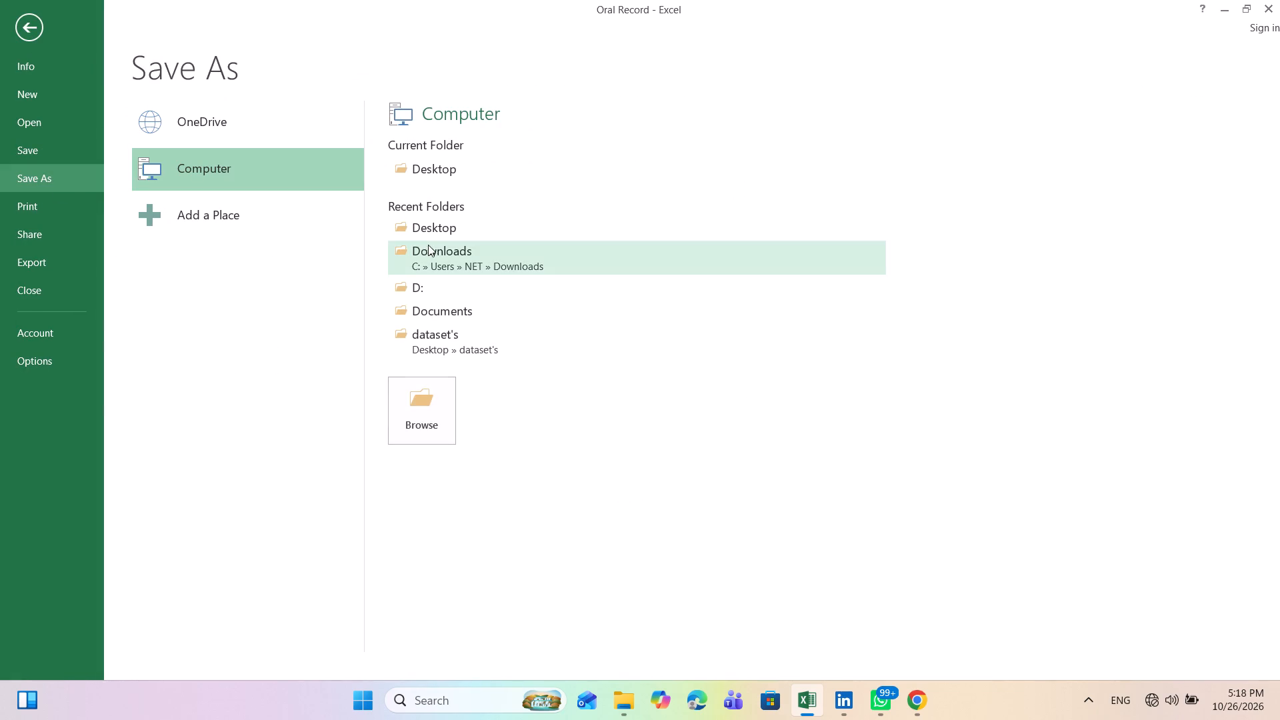
{"action": "left_click", "coordinate": [441, 225]}
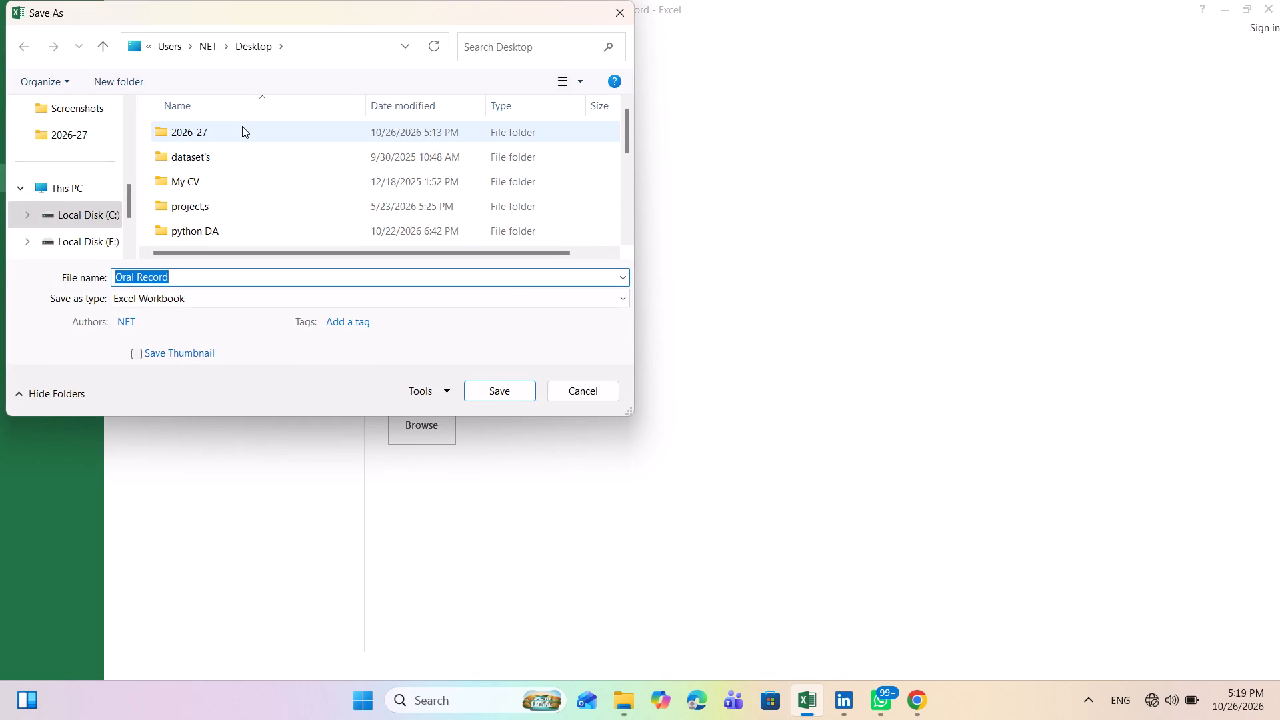
{"action": "left_click", "coordinate": [242, 126]}
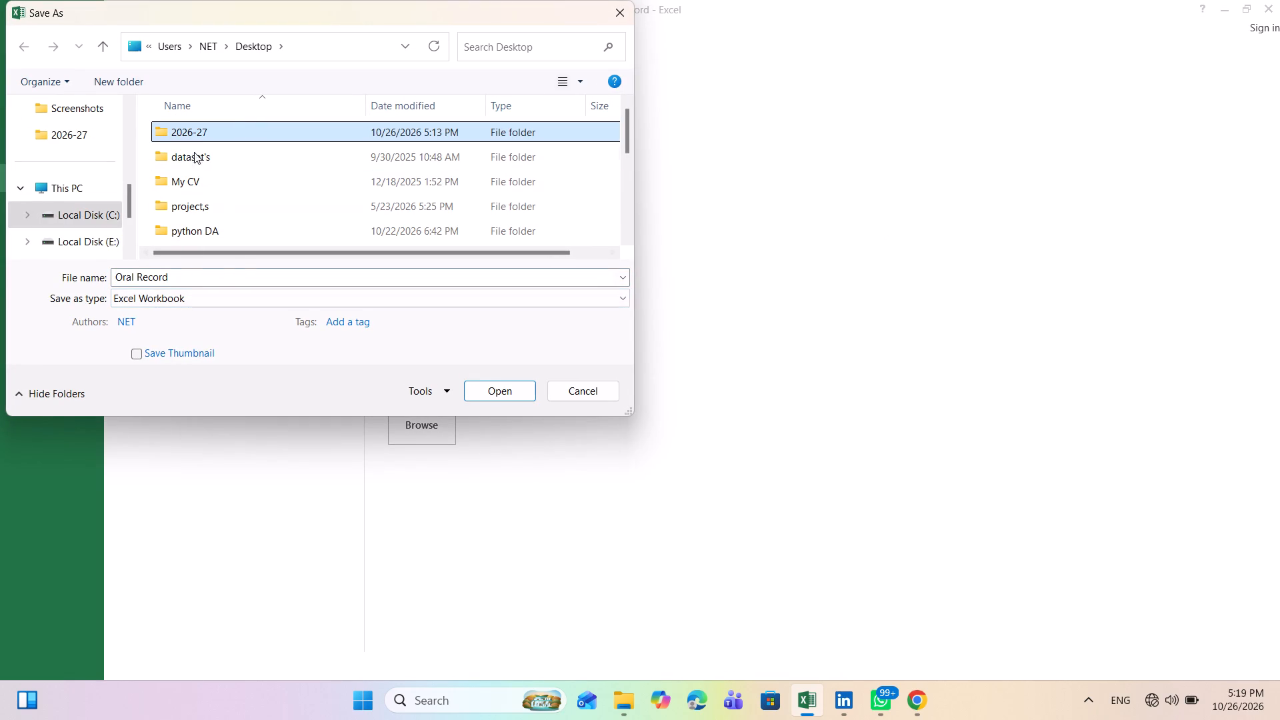
{"action": "double_click", "coordinate": [196, 137]}
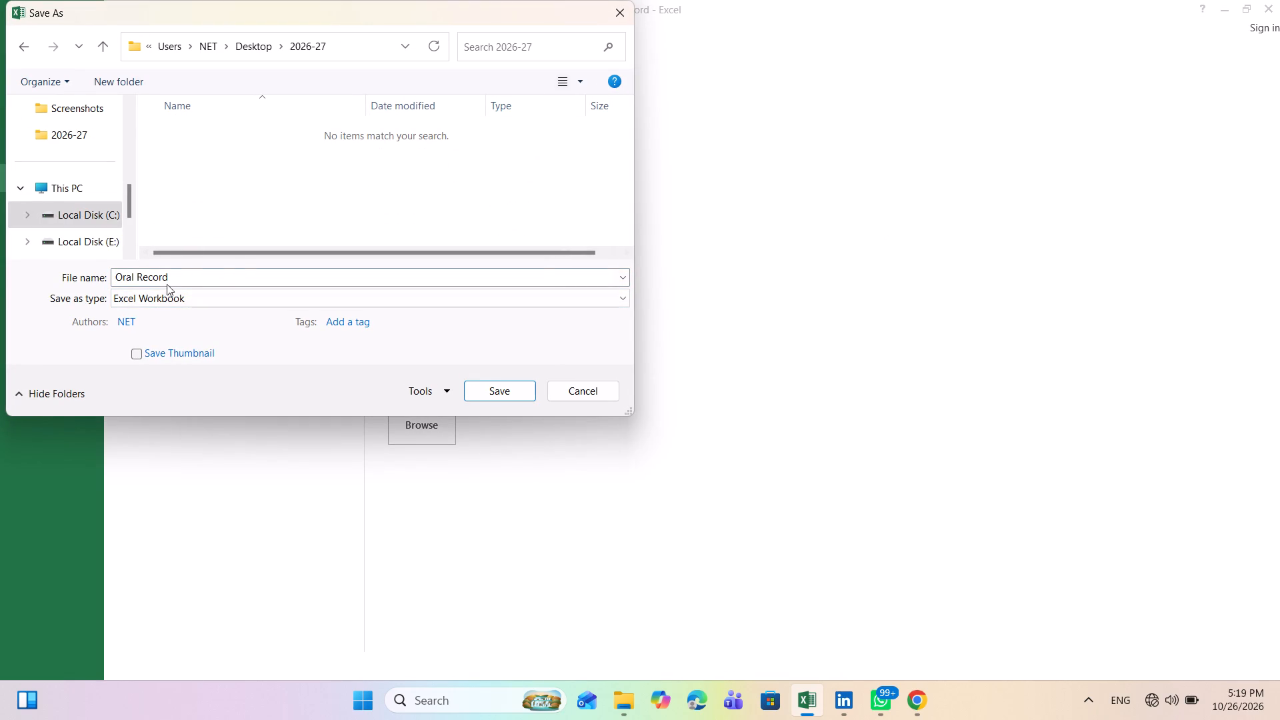
{"action": "left_click", "coordinate": [175, 280]}
{"action": "key", "text": "space"}
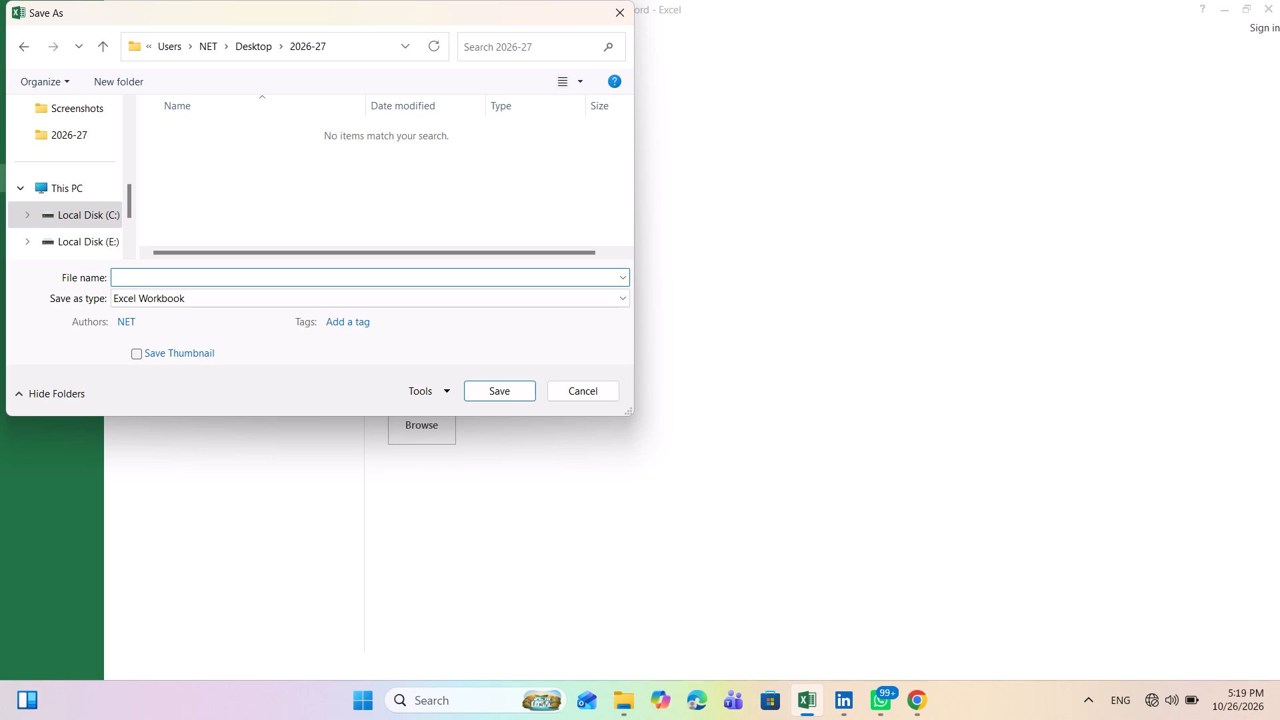
{"action": "key", "text": "ctrl+z"}
{"action": "left_click", "coordinate": [183, 276]}
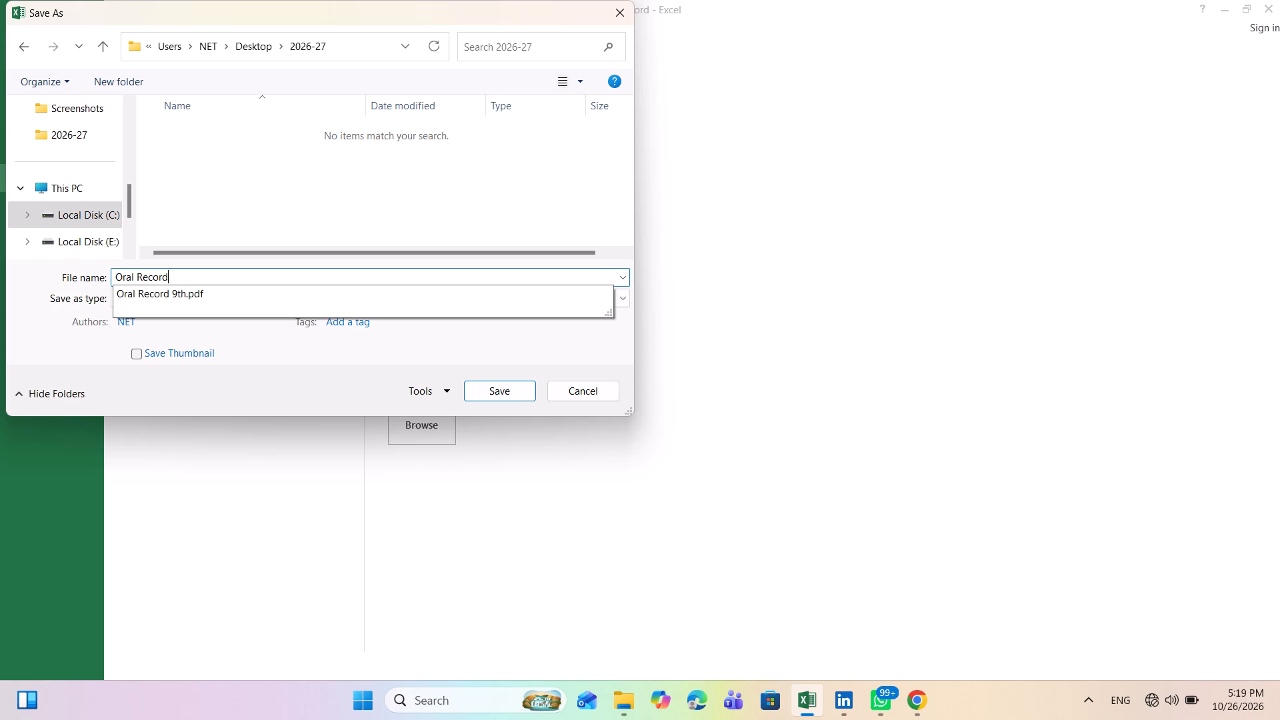
{"action": "key", "text": "space"}
{"action": "type", "text": "9th std"}
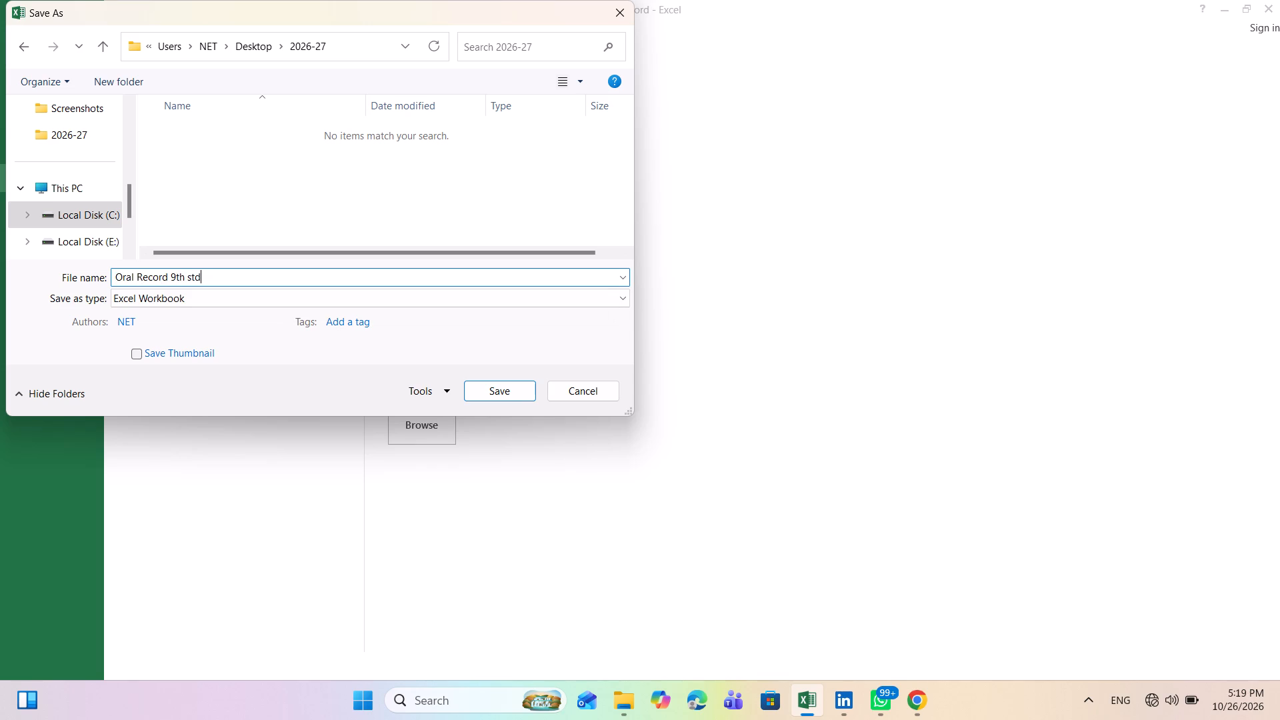
{"action": "left_click", "coordinate": [590, 302]}
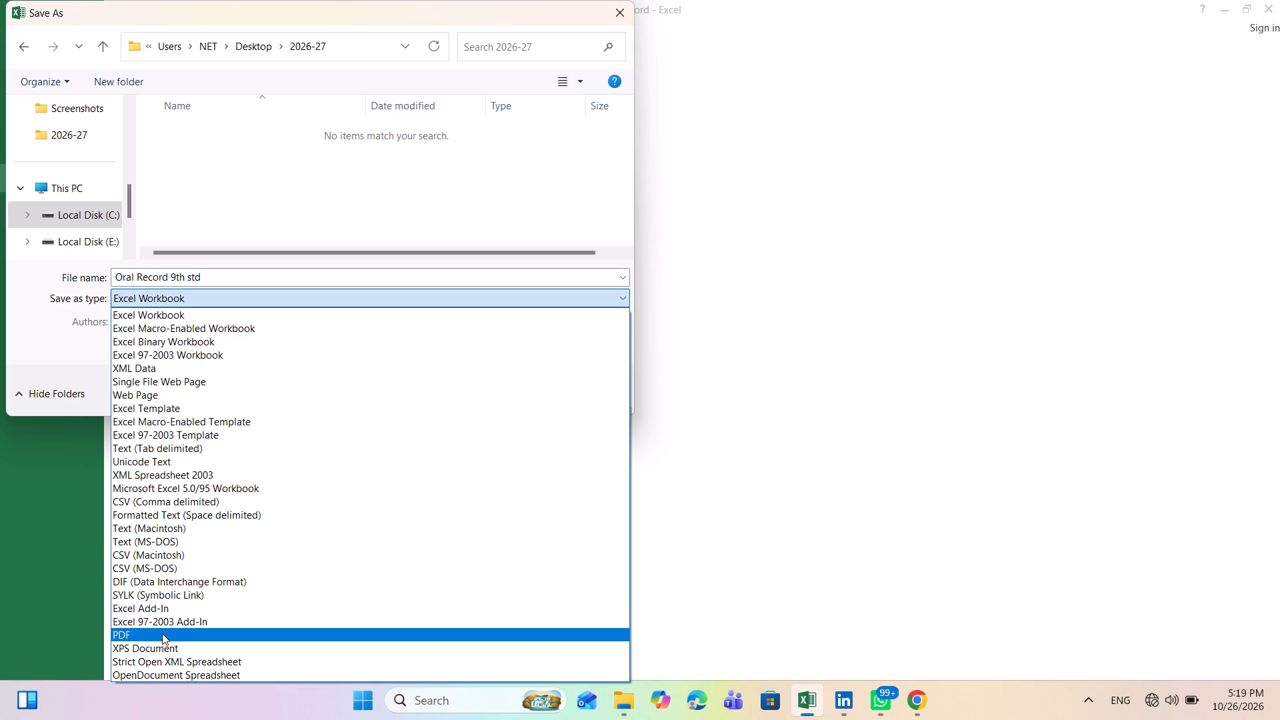
{"action": "left_click", "coordinate": [160, 633]}
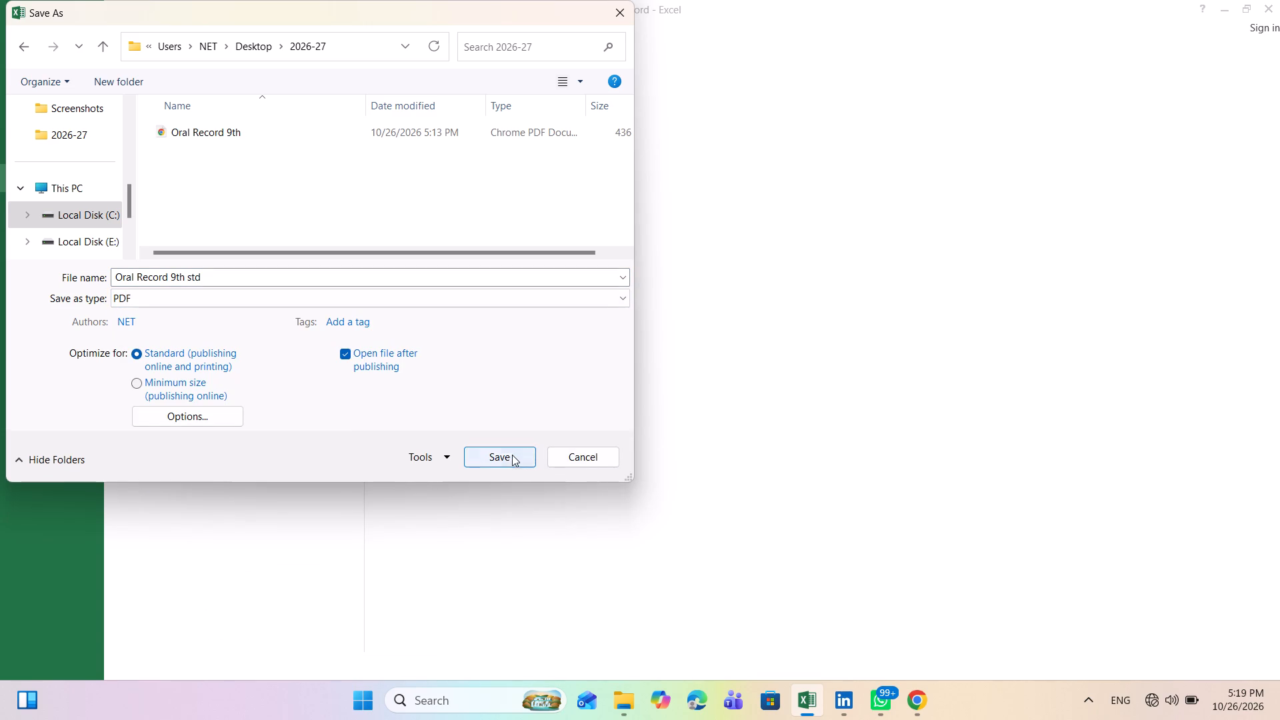
{"action": "left_click", "coordinate": [508, 453]}
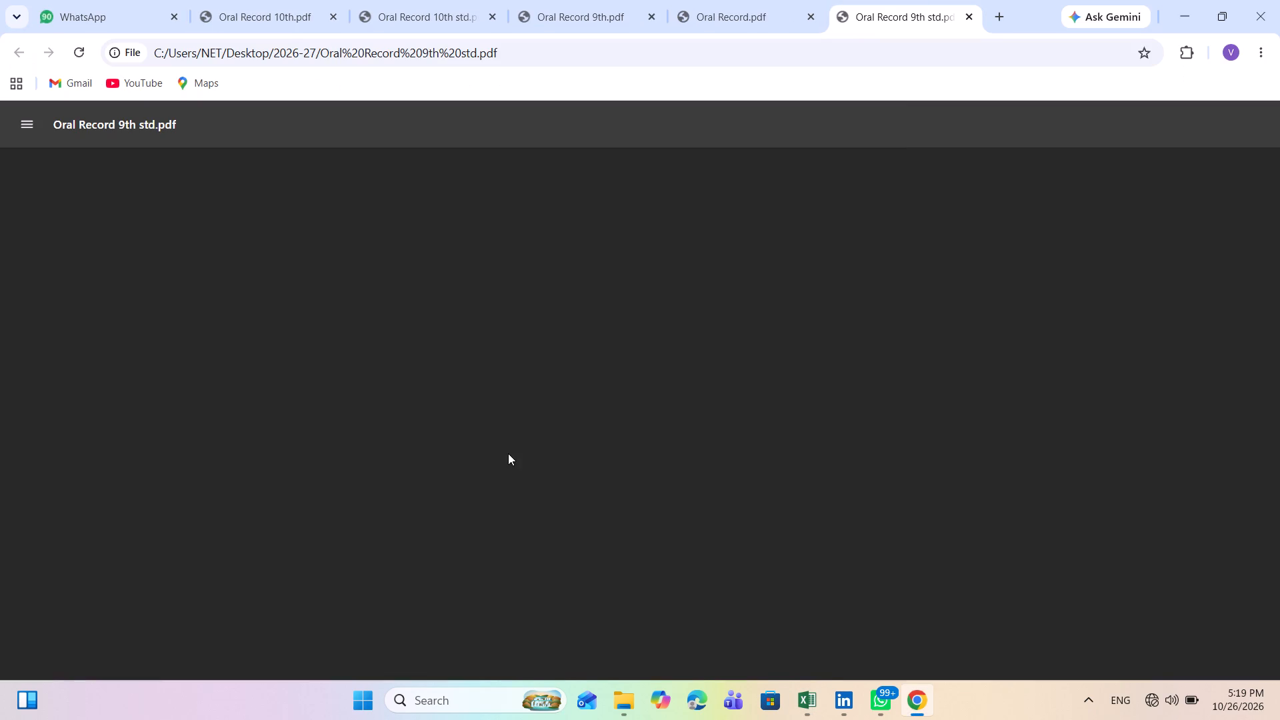
Check the layout of the exported 9th std PDF and compare it with the earlier Oral Record and Oral Record 9th PDFs.
{"action": "scroll", "coordinate": [629, 495], "scroll_direction": "down", "scroll_amount": 2}
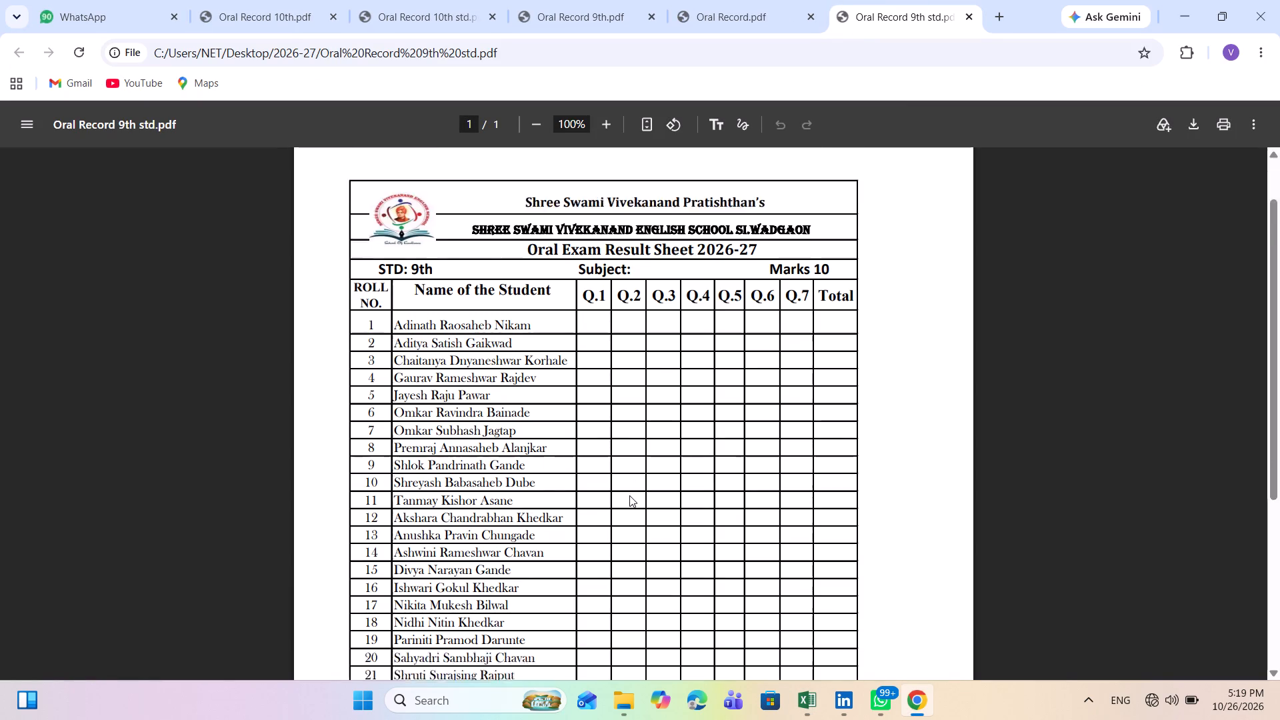
{"action": "scroll", "coordinate": [629, 495], "scroll_direction": "down", "scroll_amount": 2}
{"action": "scroll", "coordinate": [629, 495], "scroll_direction": "up", "scroll_amount": 4}
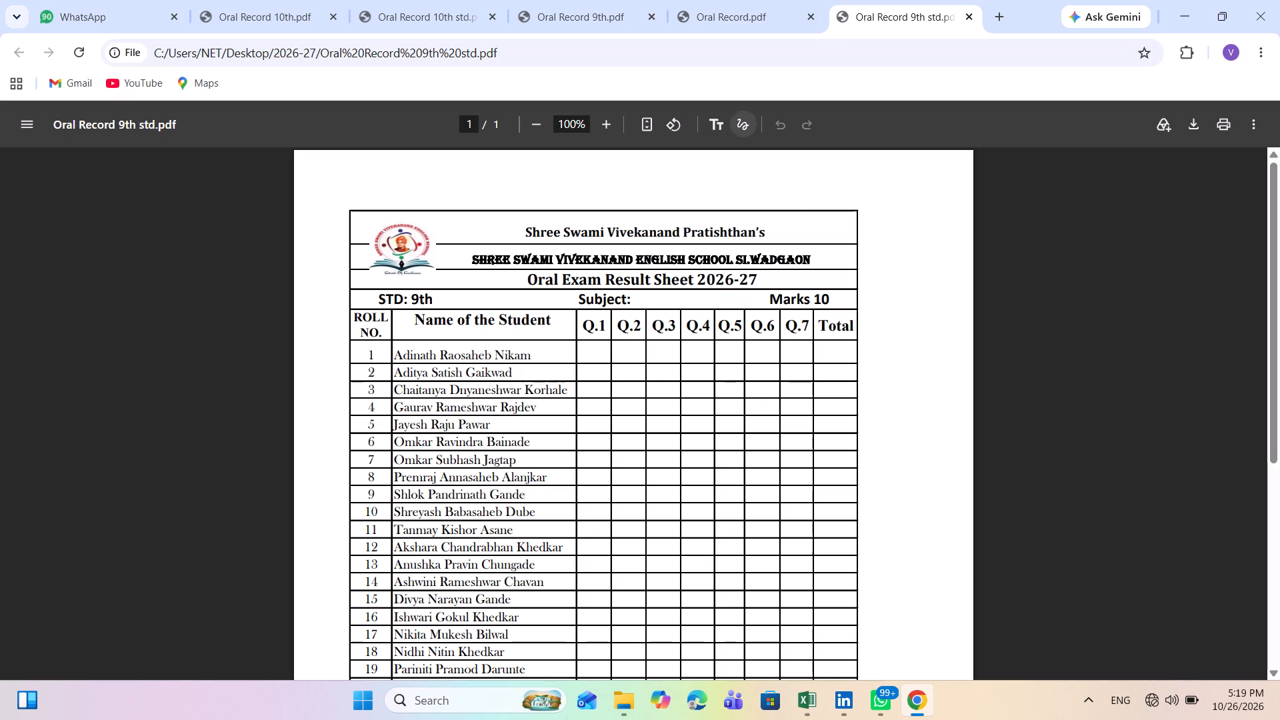
{"action": "left_click", "coordinate": [705, 10]}
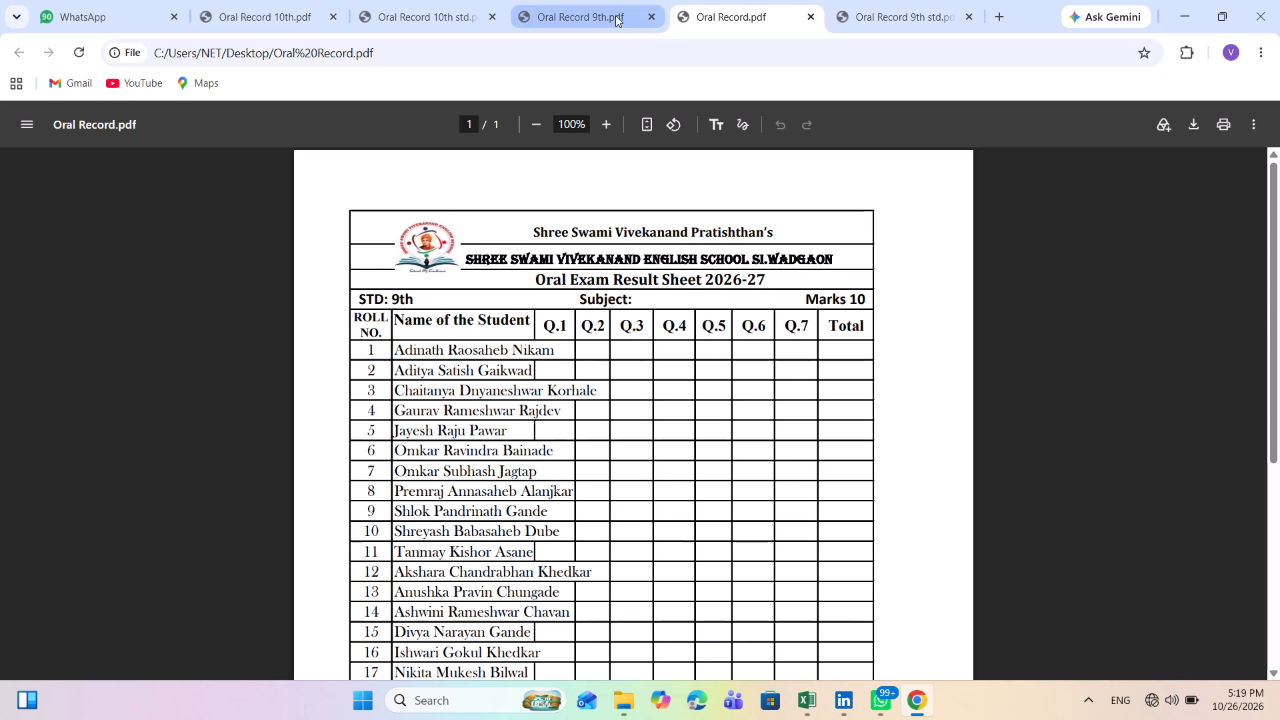
{"action": "left_click", "coordinate": [610, 15]}
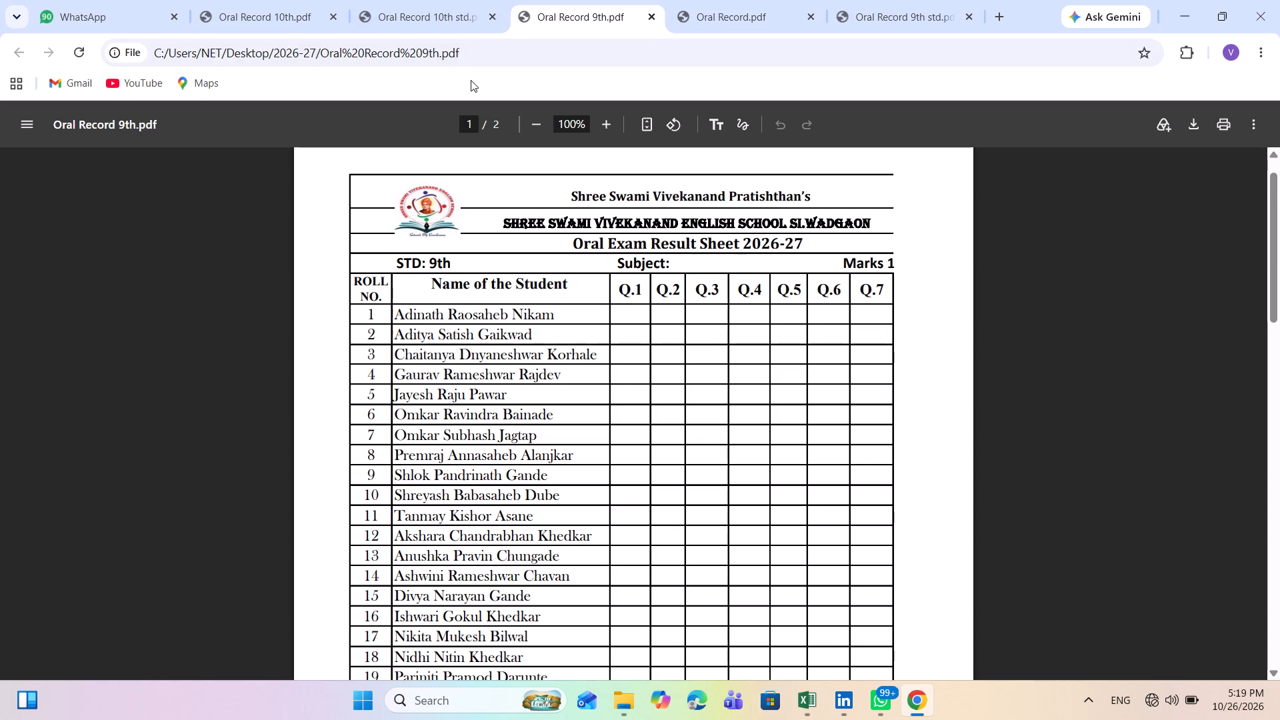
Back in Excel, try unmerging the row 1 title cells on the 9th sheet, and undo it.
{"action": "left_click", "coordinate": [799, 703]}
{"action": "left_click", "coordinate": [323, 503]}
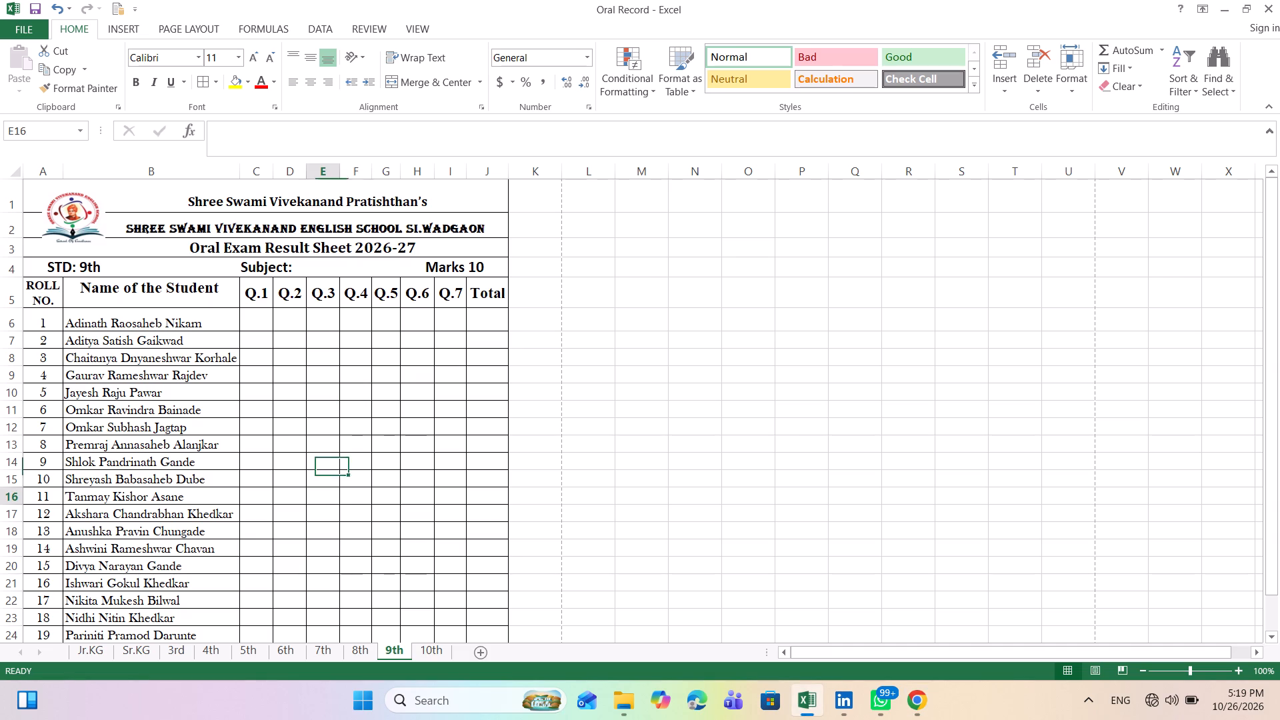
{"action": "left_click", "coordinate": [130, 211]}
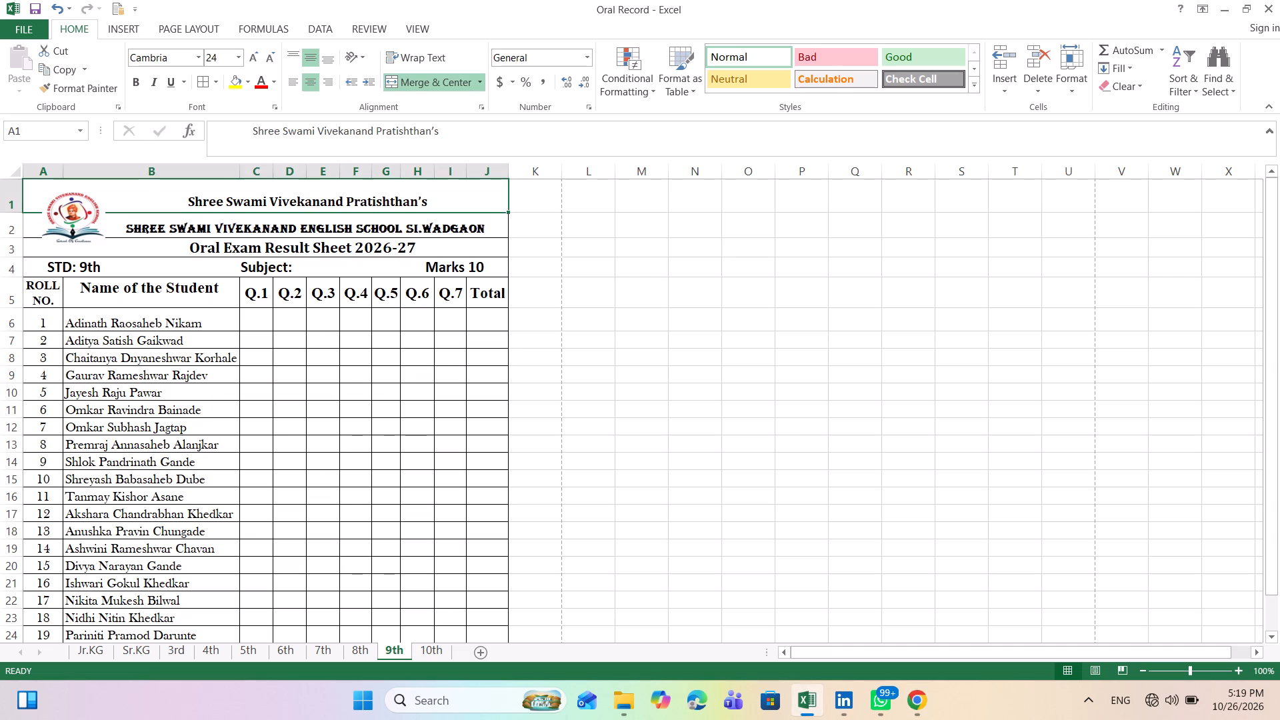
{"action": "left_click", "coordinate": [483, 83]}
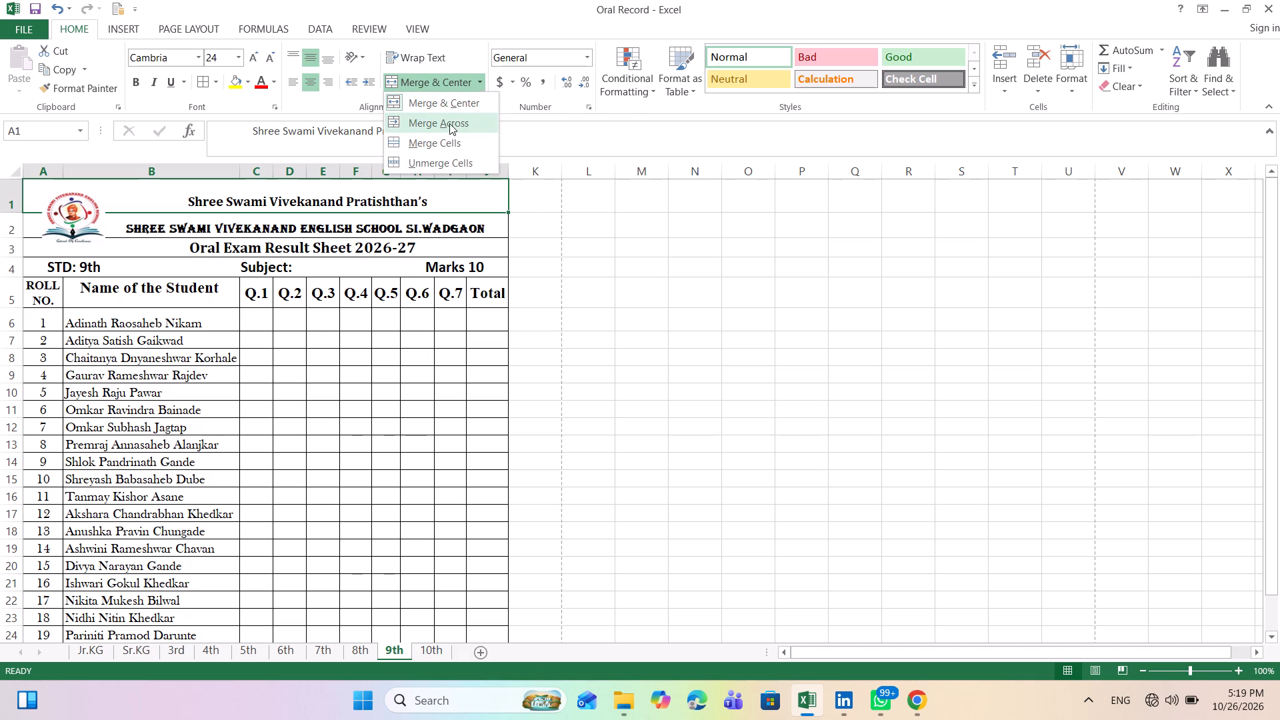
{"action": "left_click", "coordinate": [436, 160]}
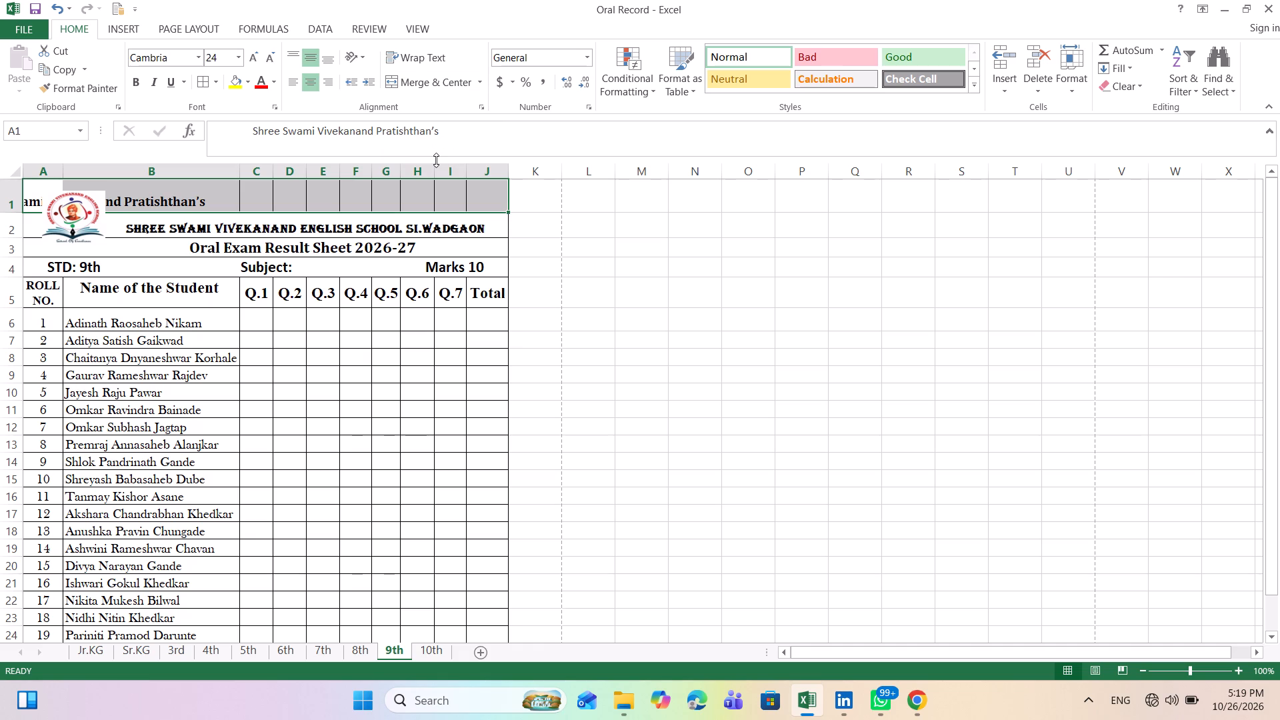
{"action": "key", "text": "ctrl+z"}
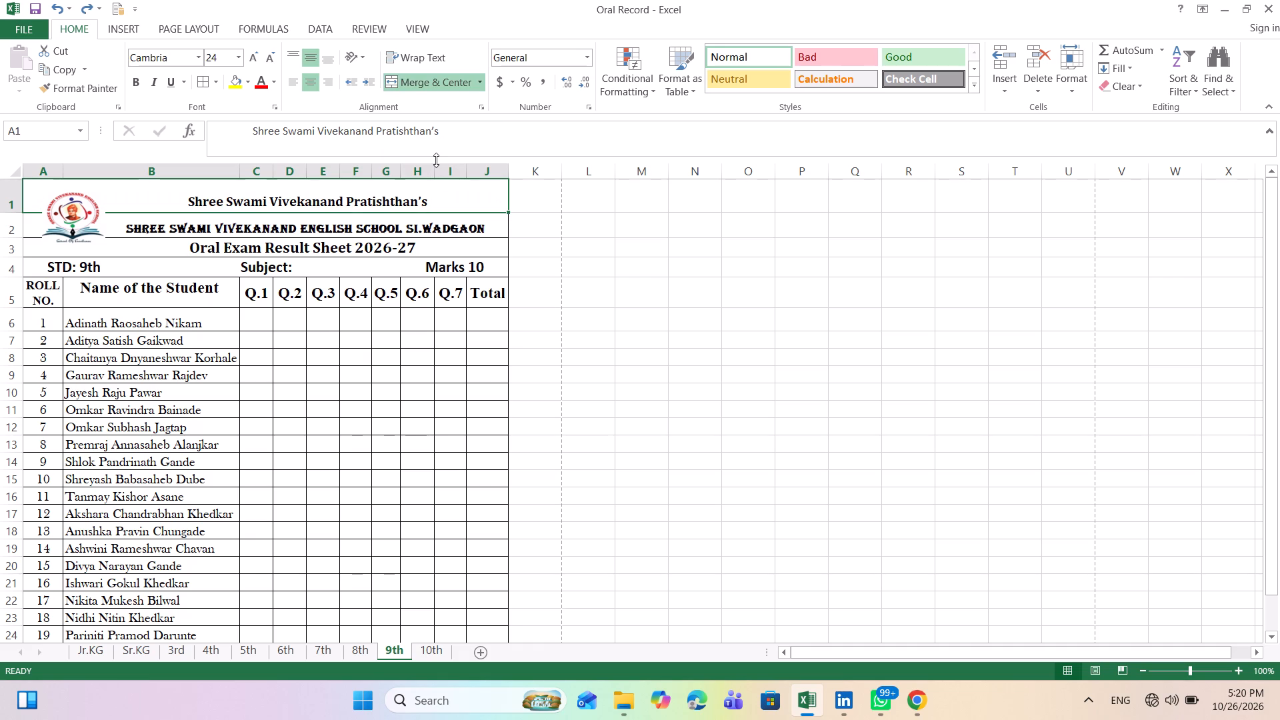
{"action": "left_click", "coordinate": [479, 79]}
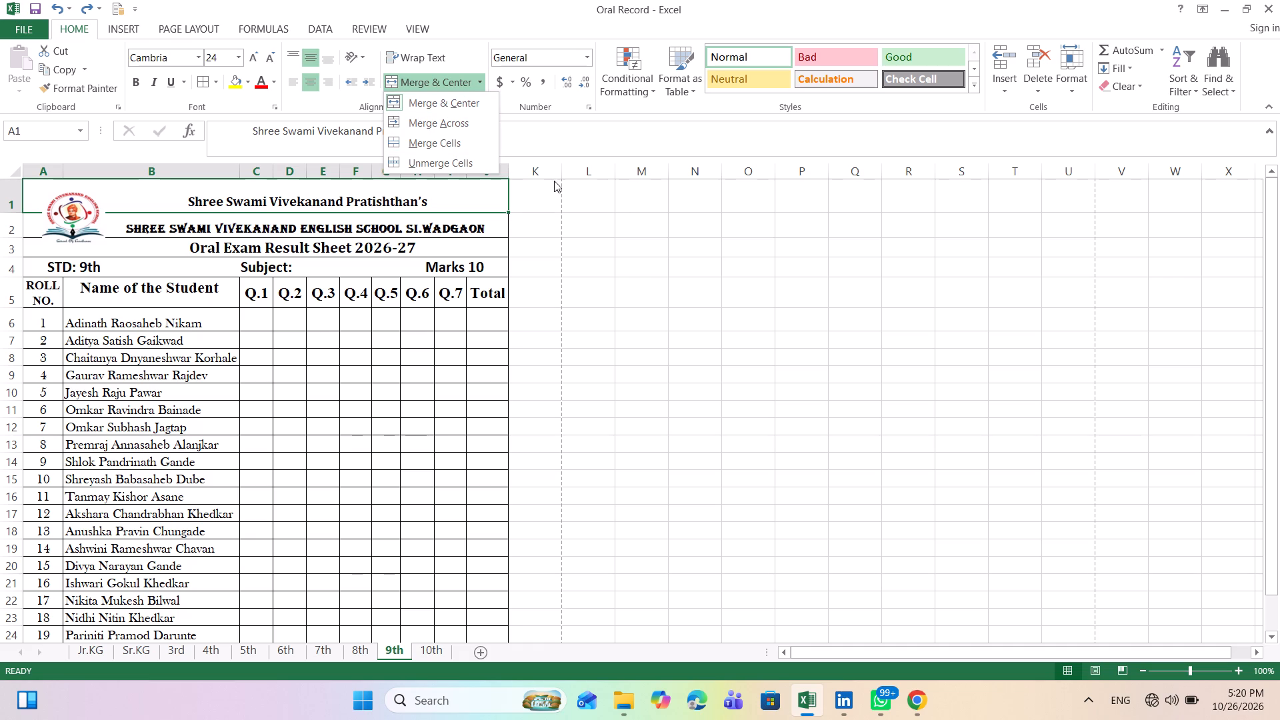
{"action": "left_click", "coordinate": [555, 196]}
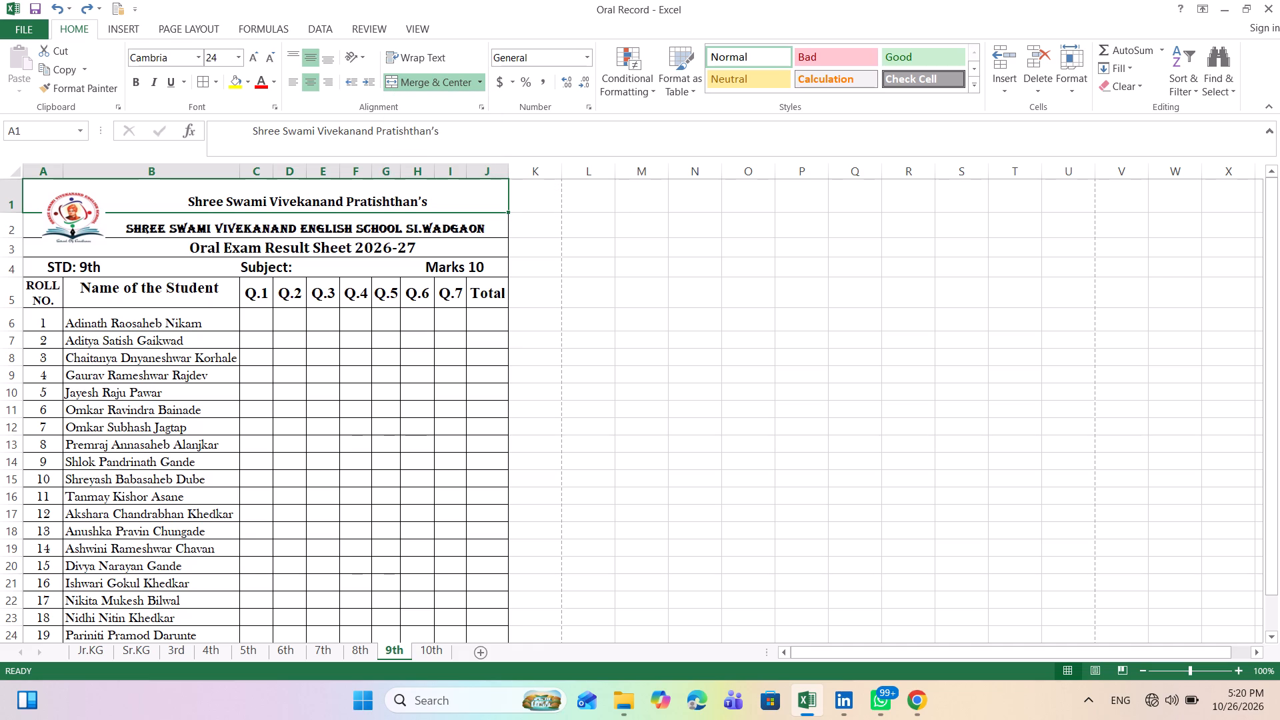
On the 8th sheet, set the font size of the whole school name in row 2 to 11.
{"action": "left_click", "coordinate": [357, 648]}
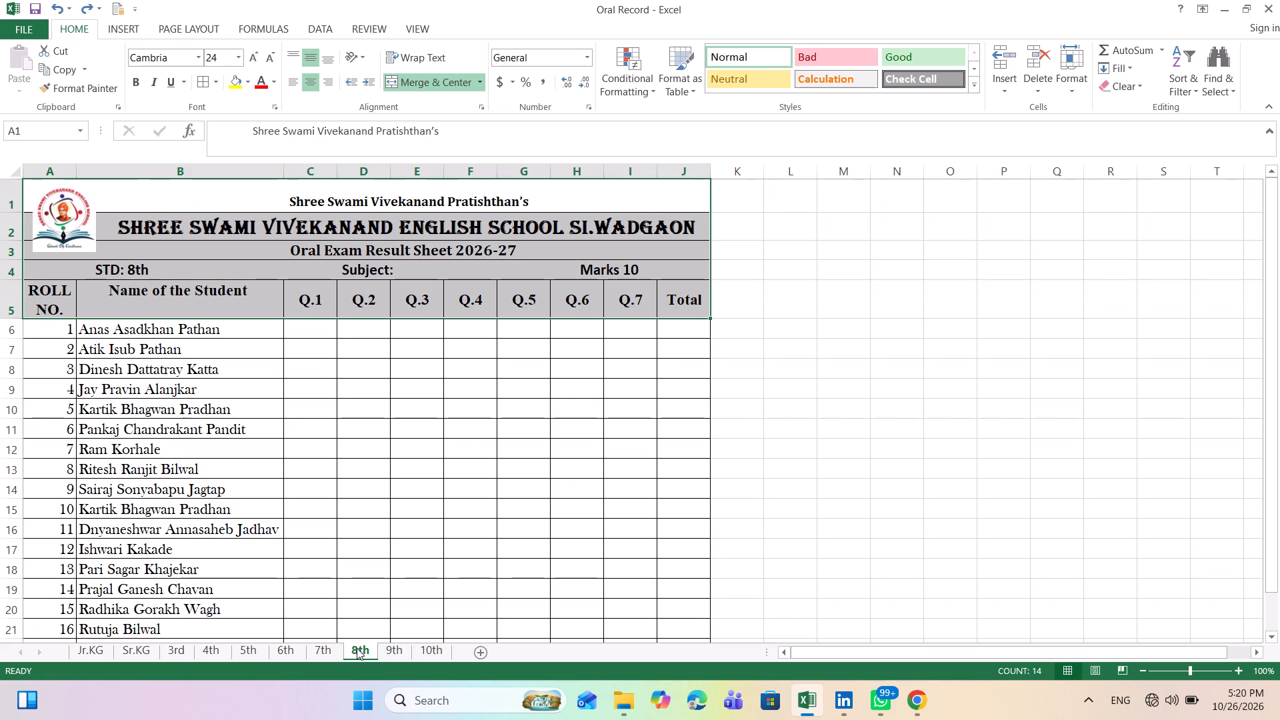
{"action": "left_click", "coordinate": [361, 529]}
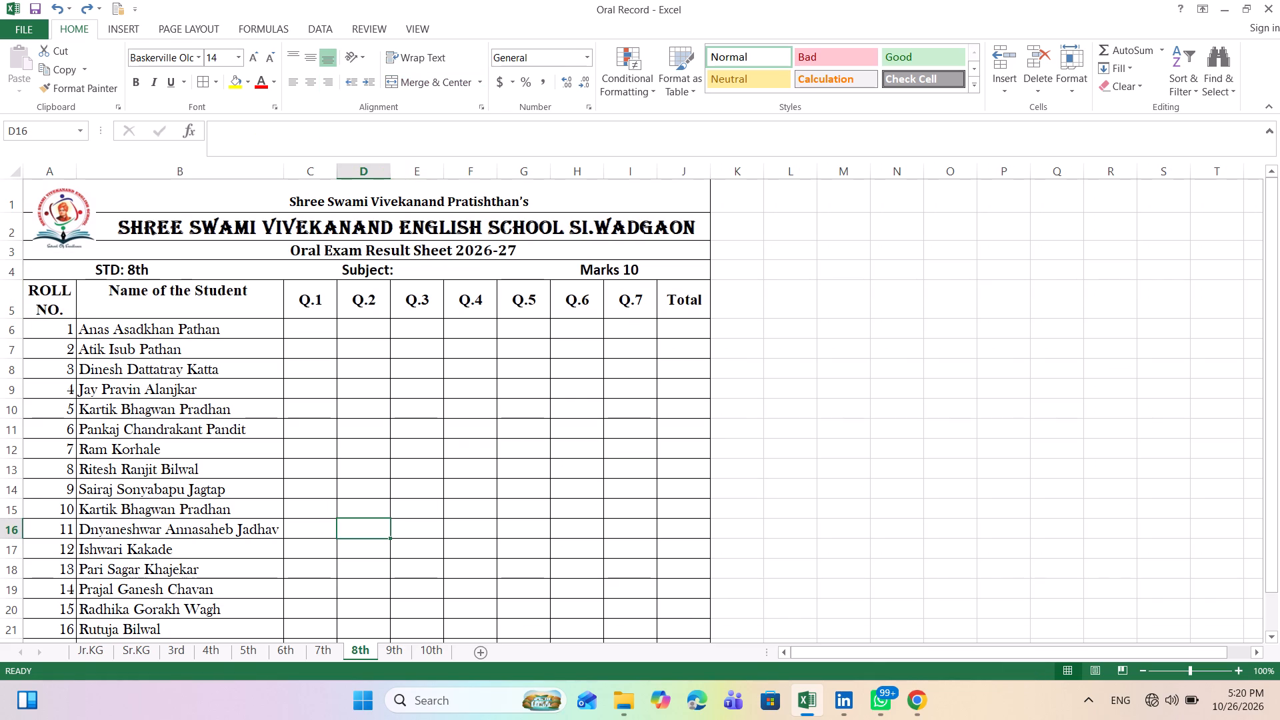
{"action": "left_click", "coordinate": [119, 229]}
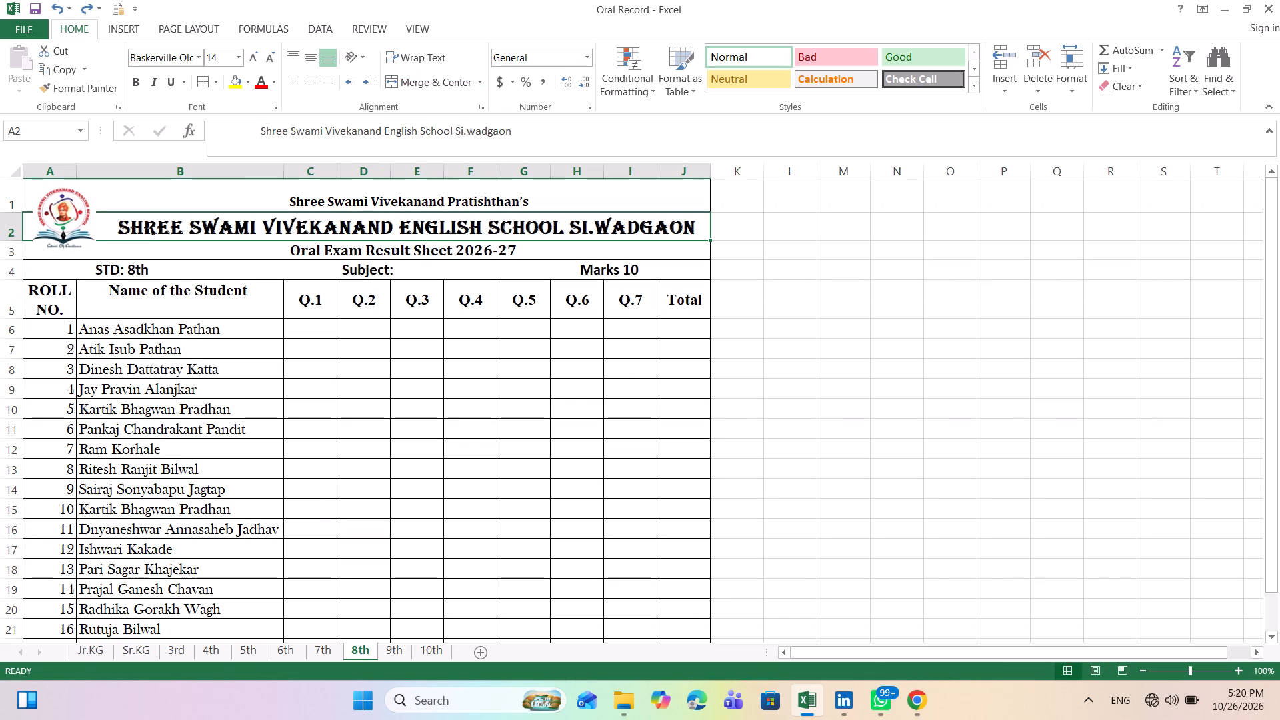
{"action": "left_click_drag", "start_coordinate": [119, 229], "coordinate": [215, 239]}
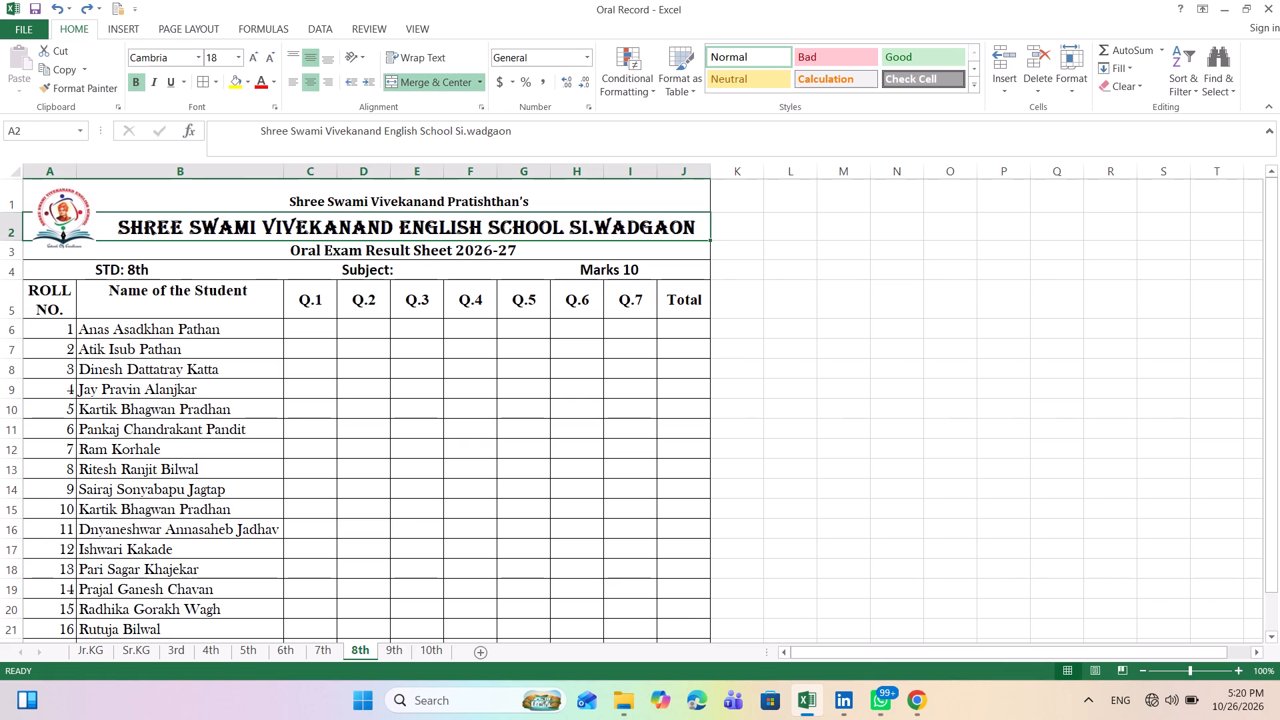
{"action": "left_click", "coordinate": [122, 225]}
{"action": "double_click", "coordinate": [120, 225]}
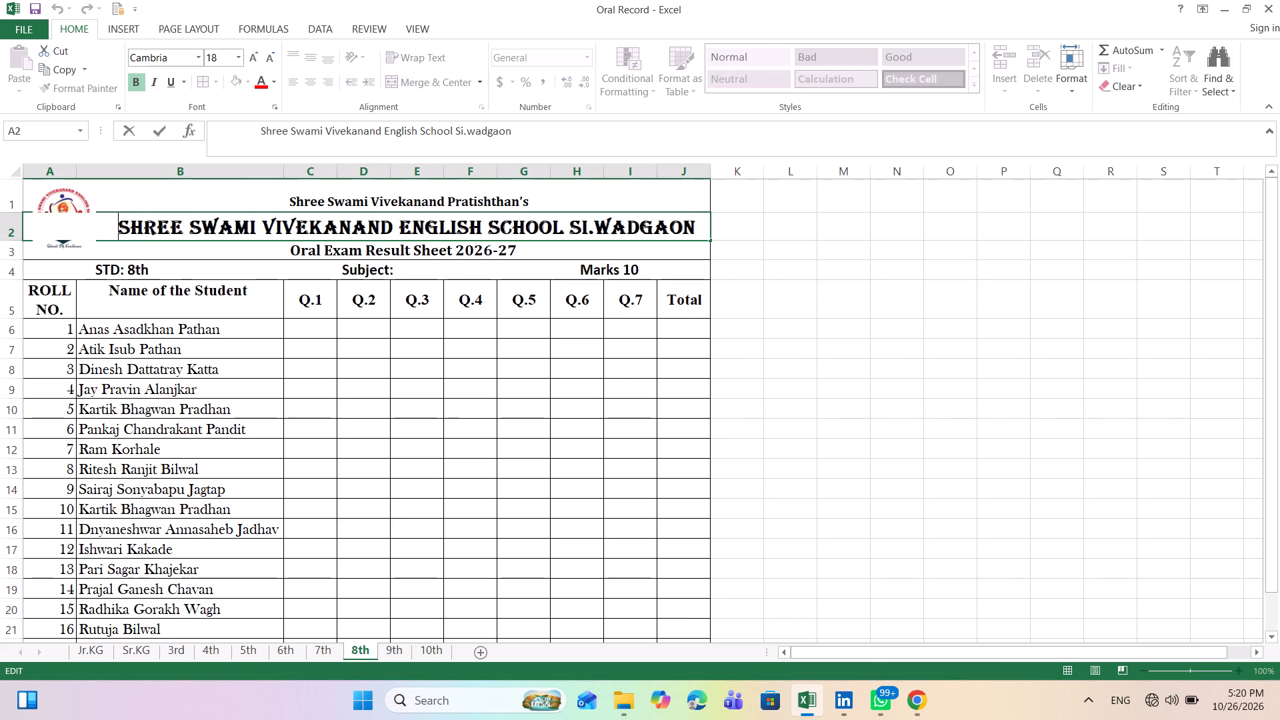
{"action": "left_click_drag", "start_coordinate": [120, 225], "coordinate": [629, 274]}
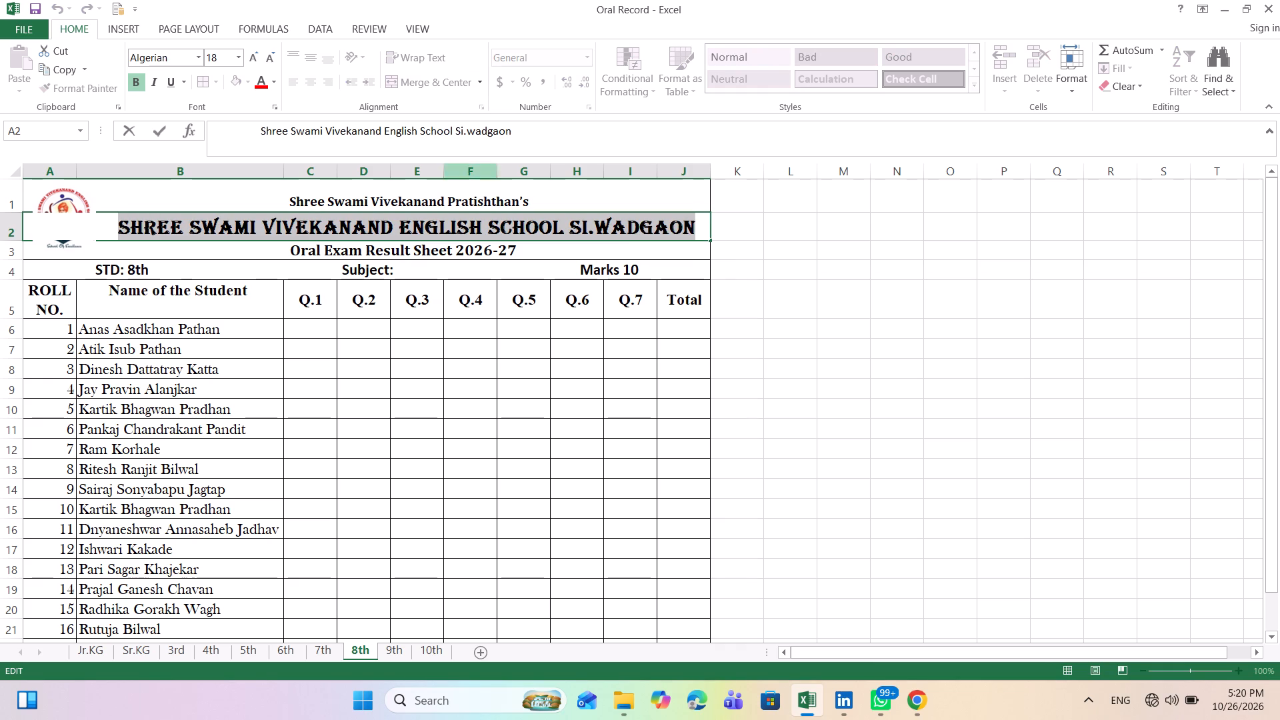
{"action": "left_click_drag", "start_coordinate": [237, 55], "coordinate": [215, 127]}
{"action": "left_click", "coordinate": [215, 127]}
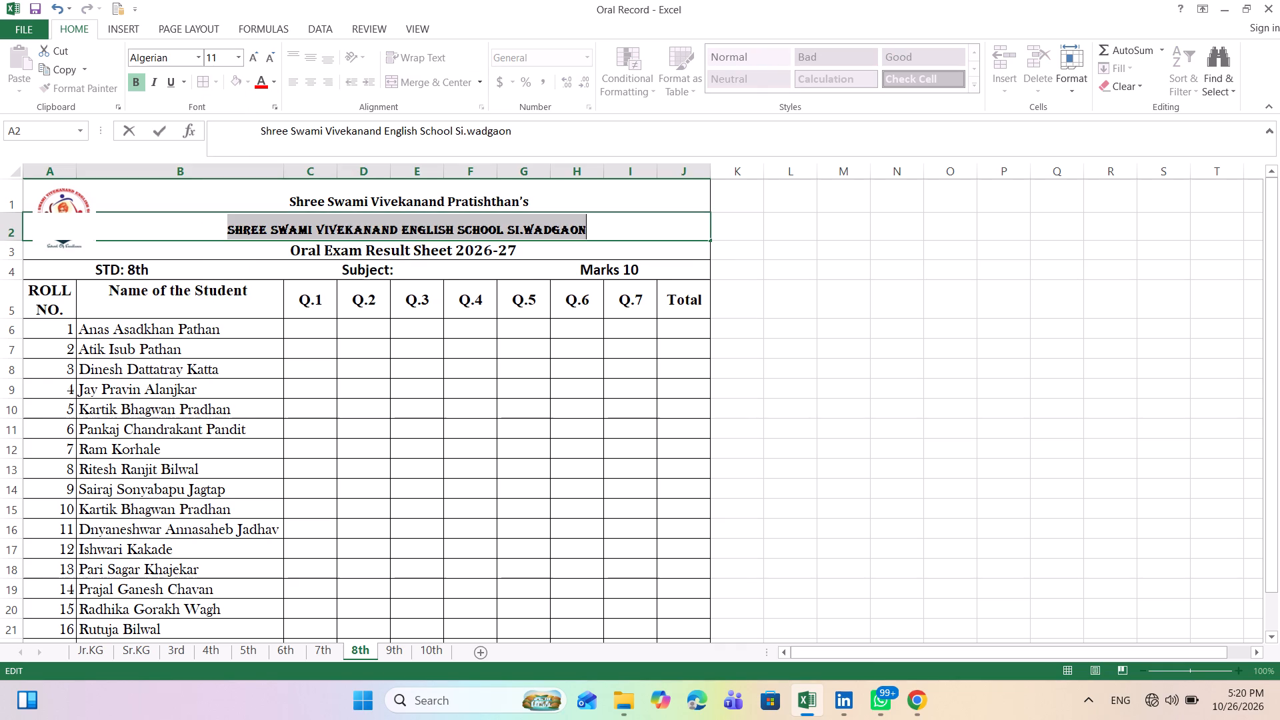
{"action": "left_click", "coordinate": [89, 225]}
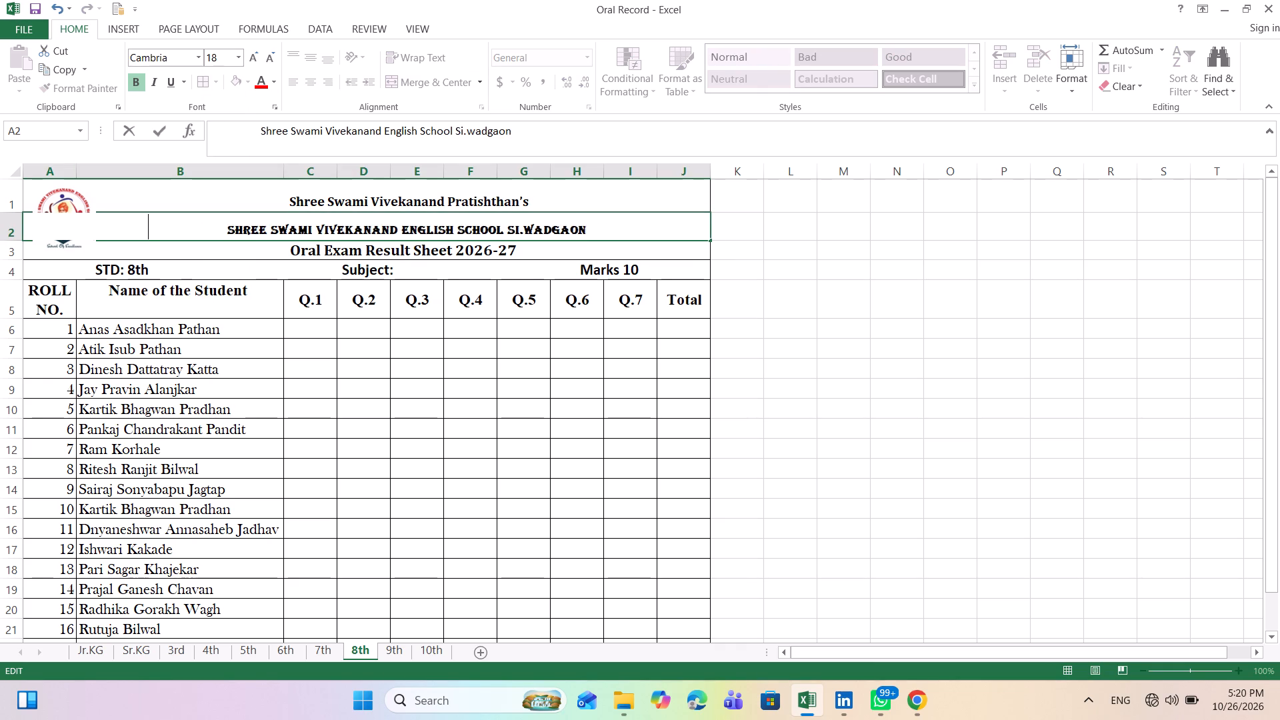
On the 8th sheet, set the font size of all roll numbers and student names (A6:B24) to 11.
{"action": "left_click", "coordinate": [309, 359]}
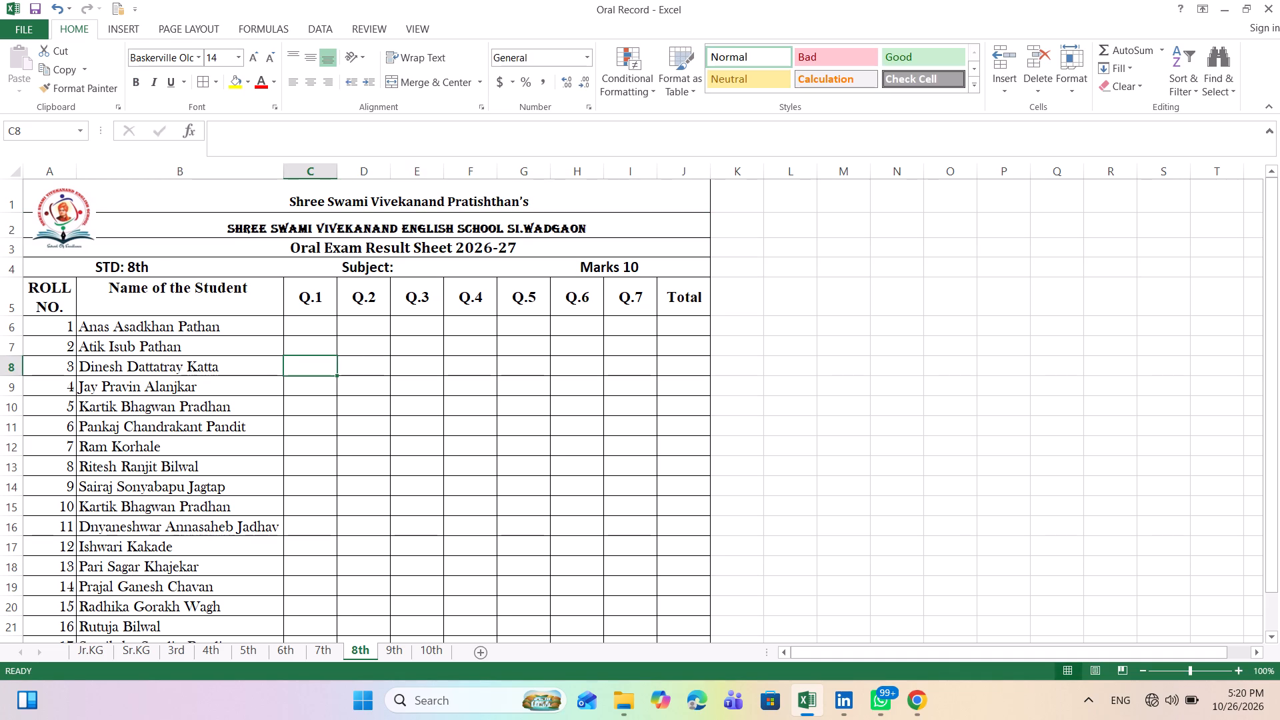
{"action": "left_click_drag", "start_coordinate": [57, 329], "coordinate": [206, 719]}
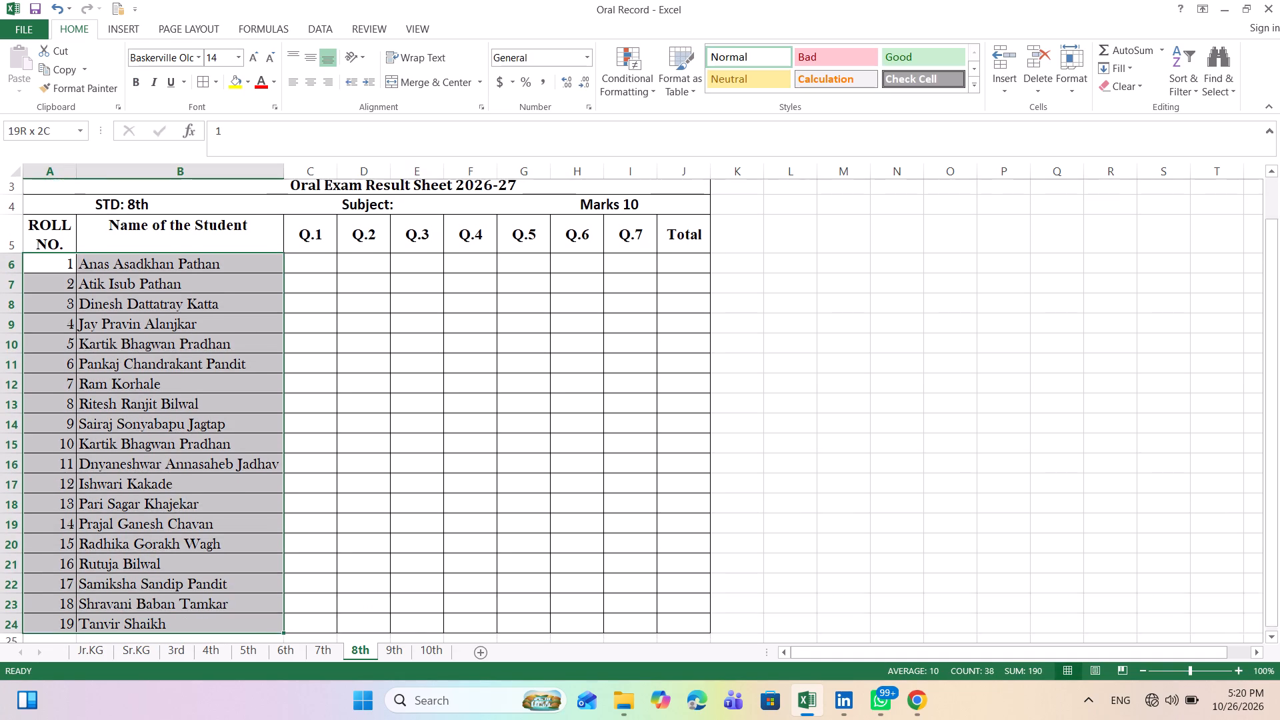
{"action": "left_click_drag", "start_coordinate": [206, 719], "coordinate": [234, 479]}
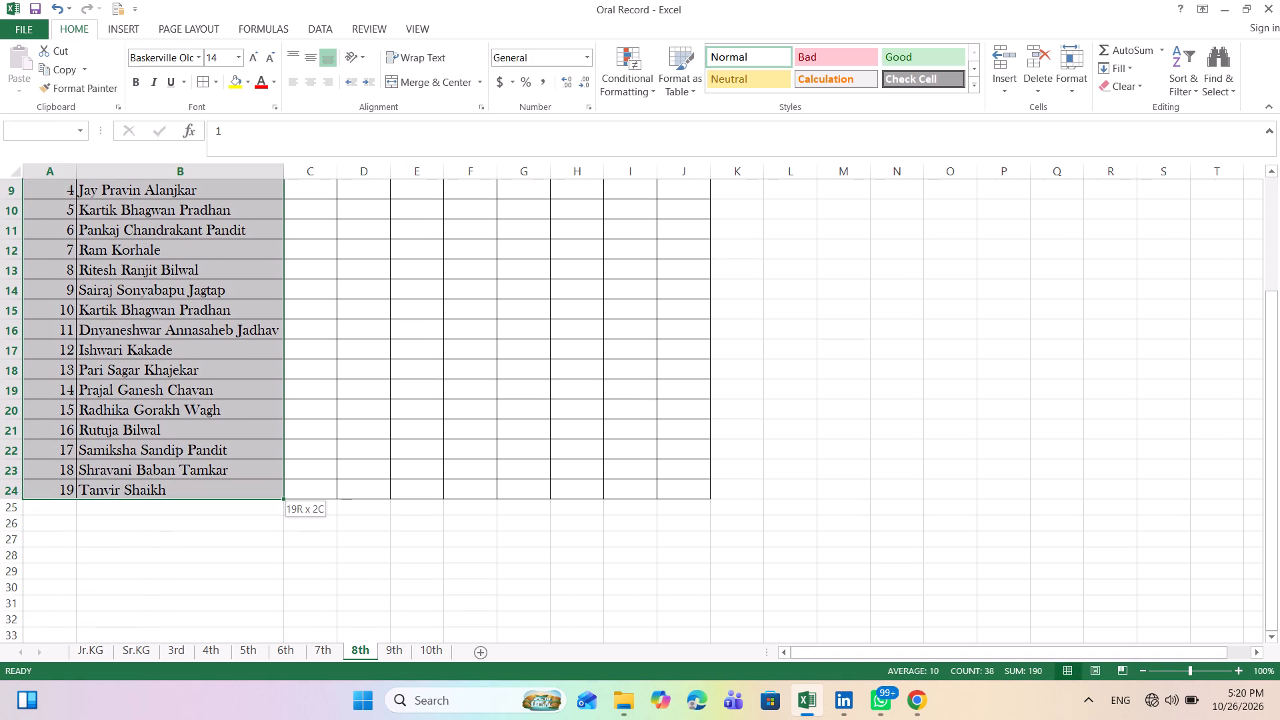
{"action": "left_click_drag", "start_coordinate": [234, 479], "coordinate": [233, 479]}
{"action": "left_click", "coordinate": [239, 55]}
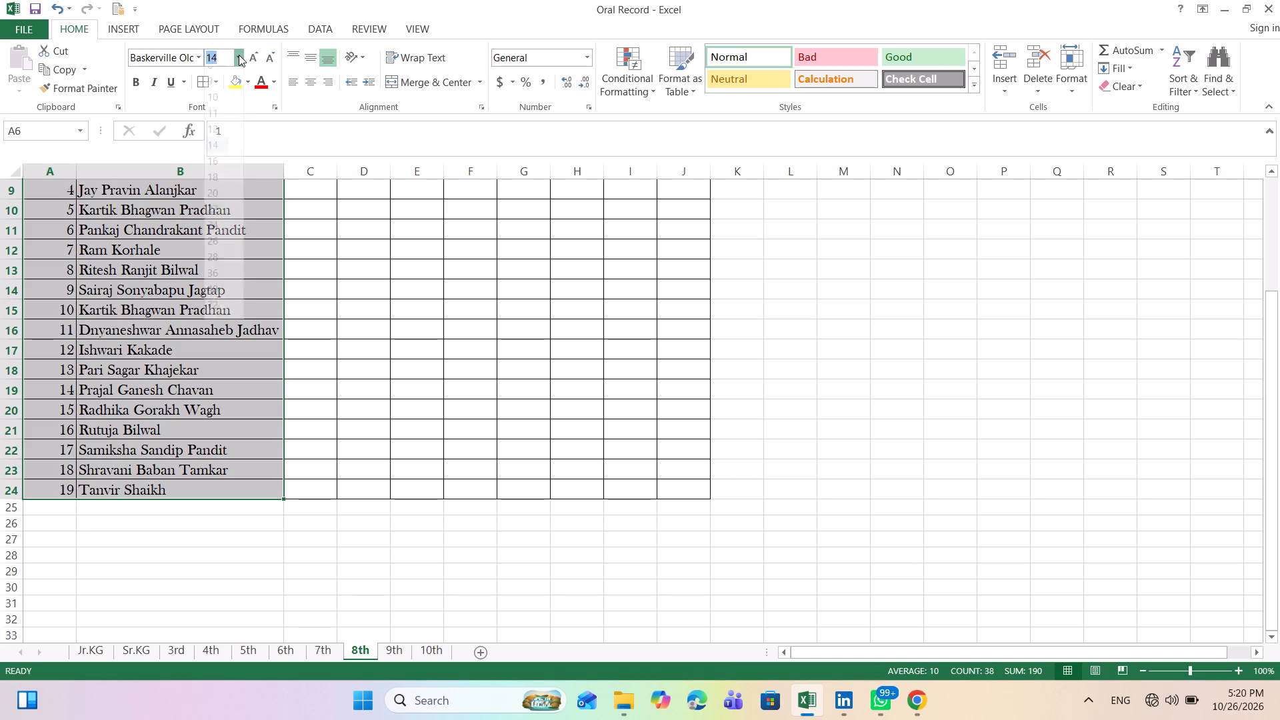
{"action": "left_click", "coordinate": [209, 121]}
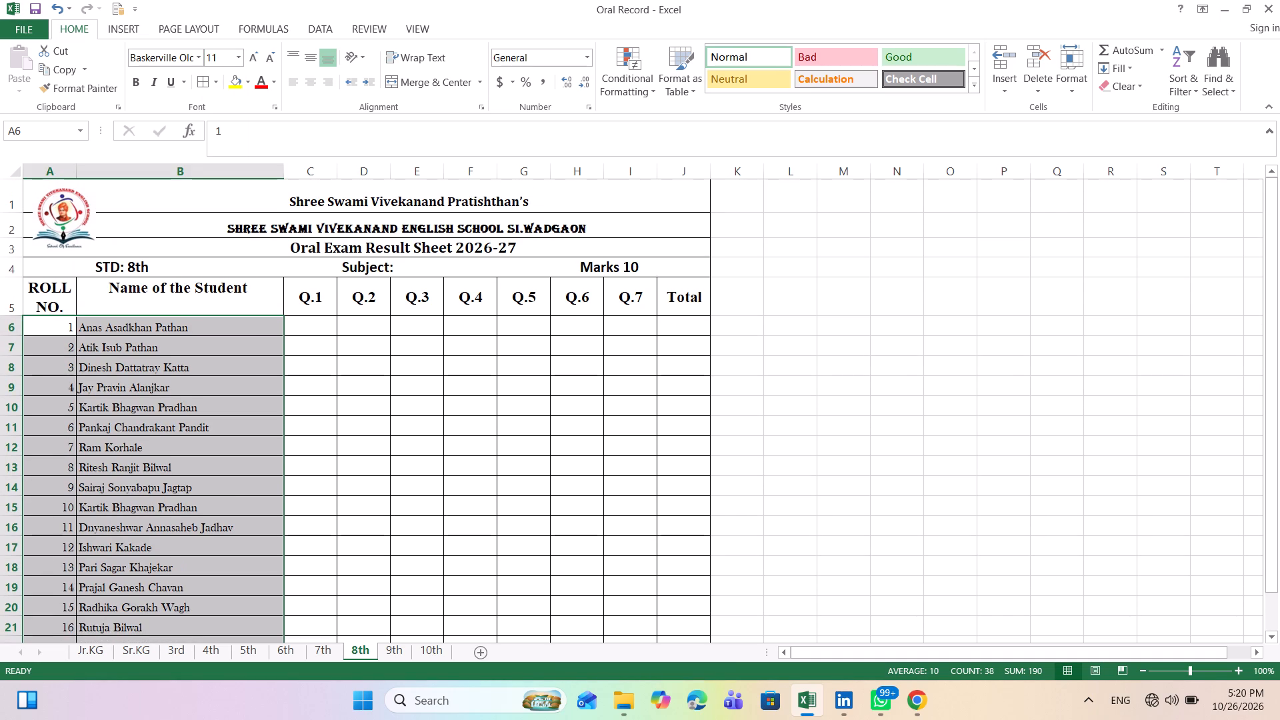
Narrow the Name of the Student column until it just fits the longest student name.
{"action": "left_click_drag", "start_coordinate": [281, 167], "coordinate": [228, 165]}
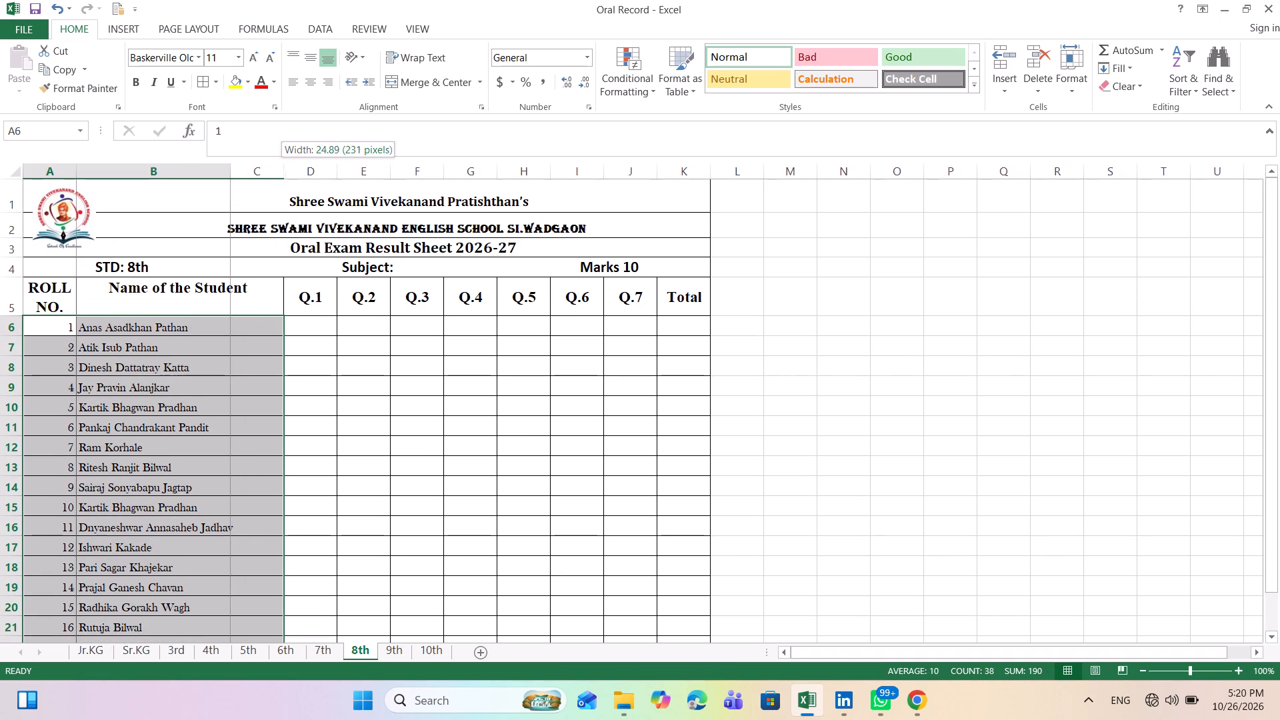
{"action": "left_click_drag", "start_coordinate": [228, 165], "coordinate": [223, 165]}
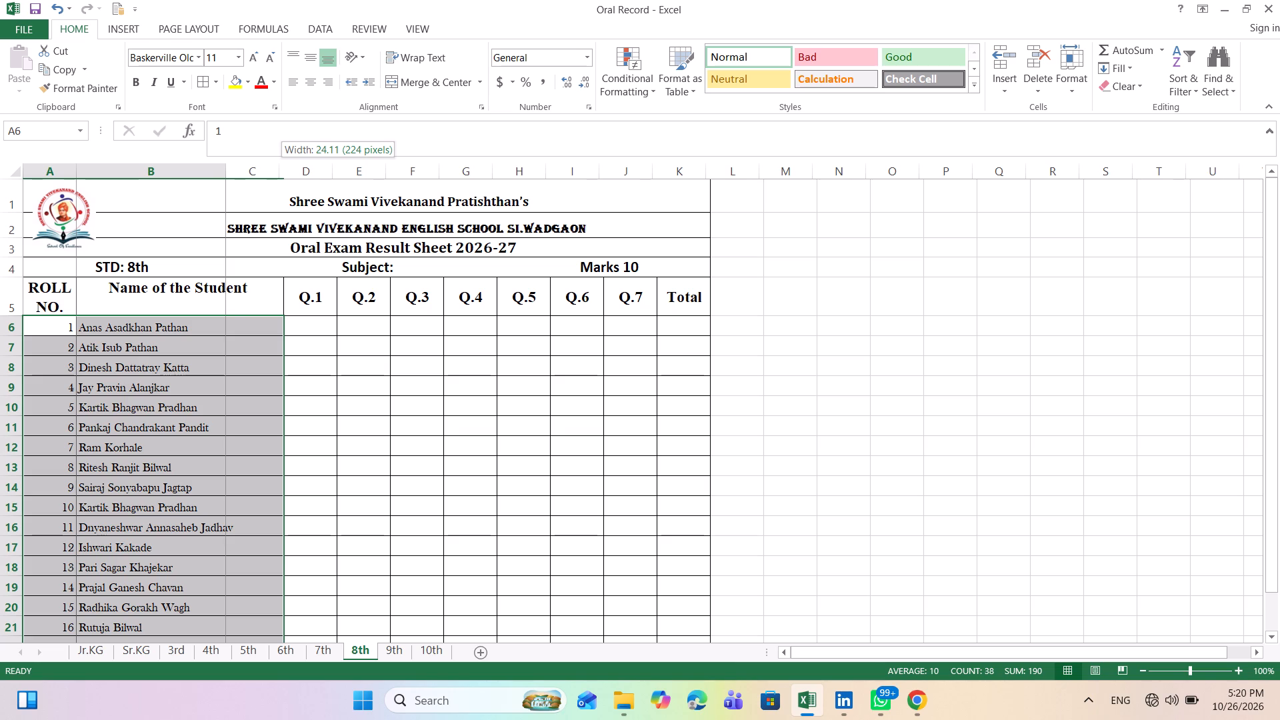
{"action": "left_click_drag", "start_coordinate": [223, 165], "coordinate": [231, 166]}
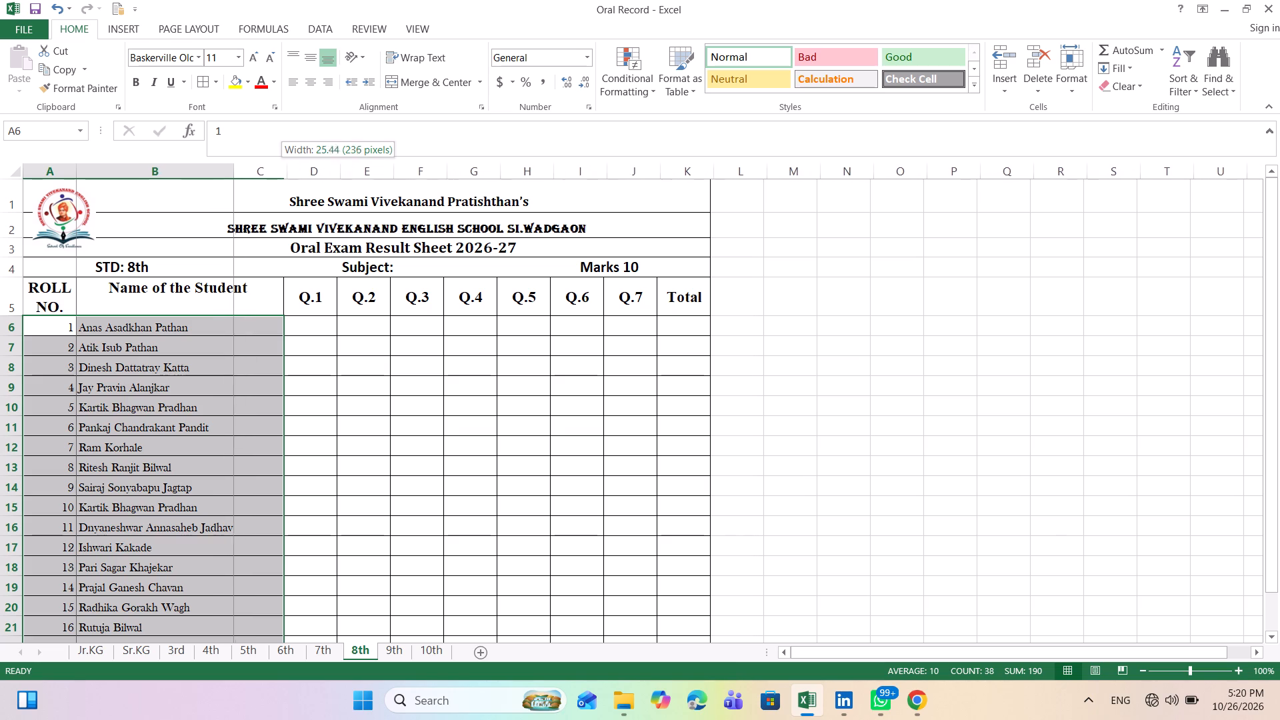
{"action": "left_click_drag", "start_coordinate": [231, 166], "coordinate": [234, 166]}
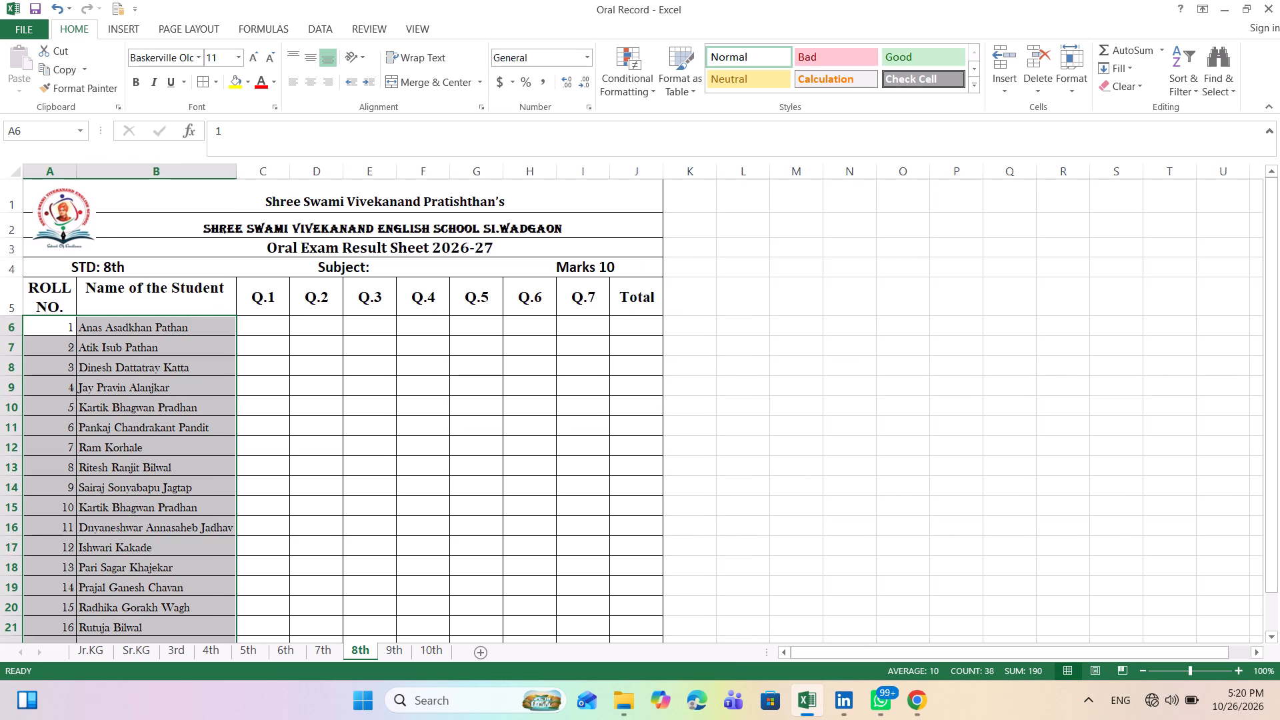
Center the roll numbers in A6:A24 horizontally.
{"action": "left_click_drag", "start_coordinate": [51, 326], "coordinate": [73, 694]}
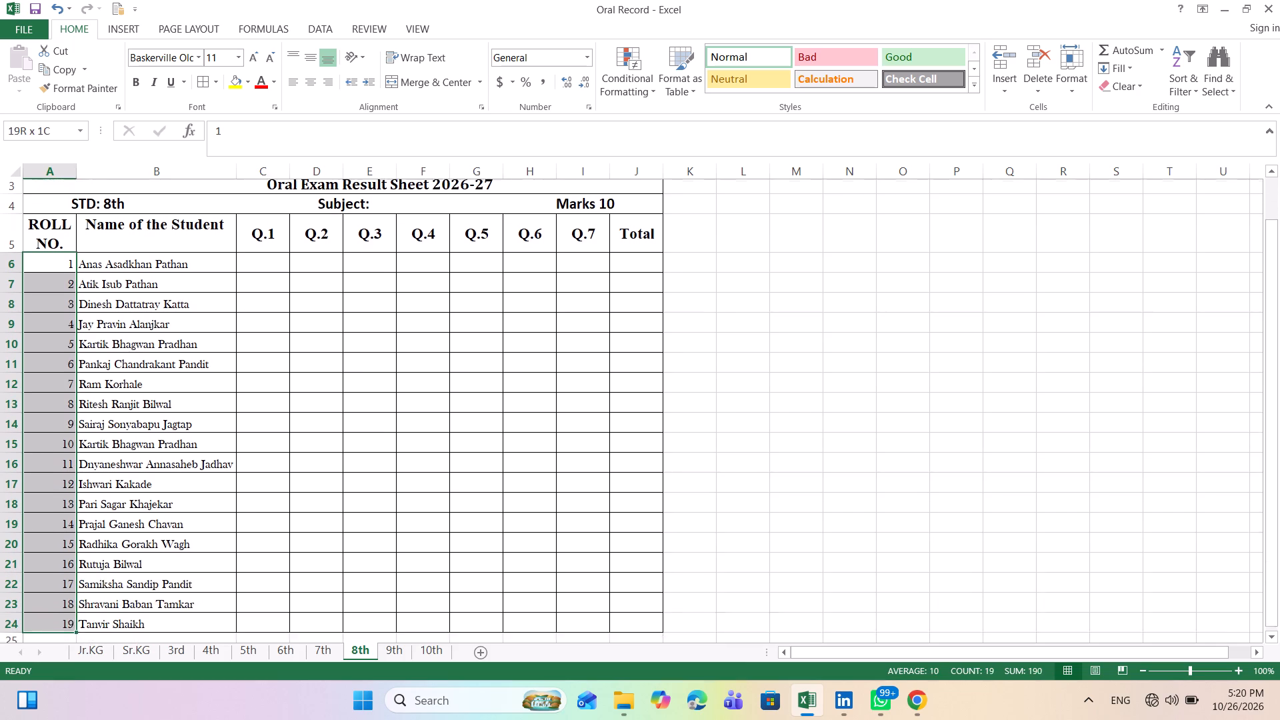
{"action": "left_click_drag", "start_coordinate": [73, 694], "coordinate": [54, 615]}
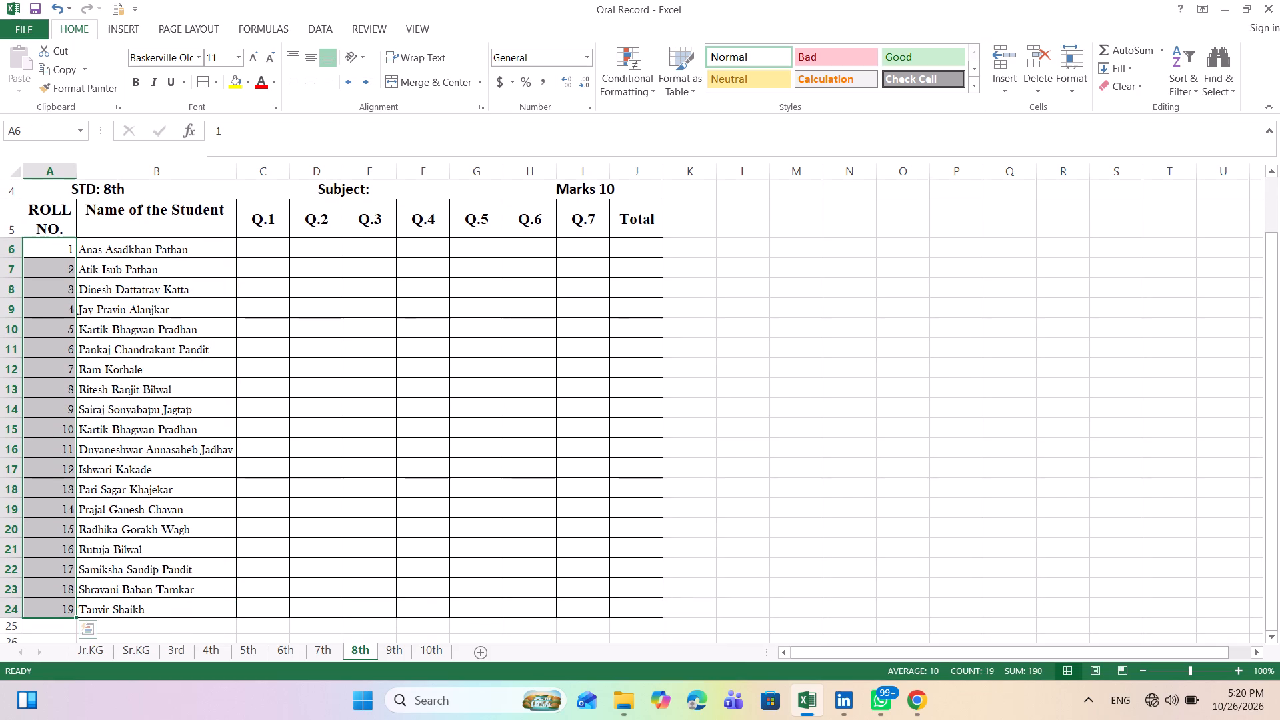
{"action": "left_click", "coordinate": [316, 81]}
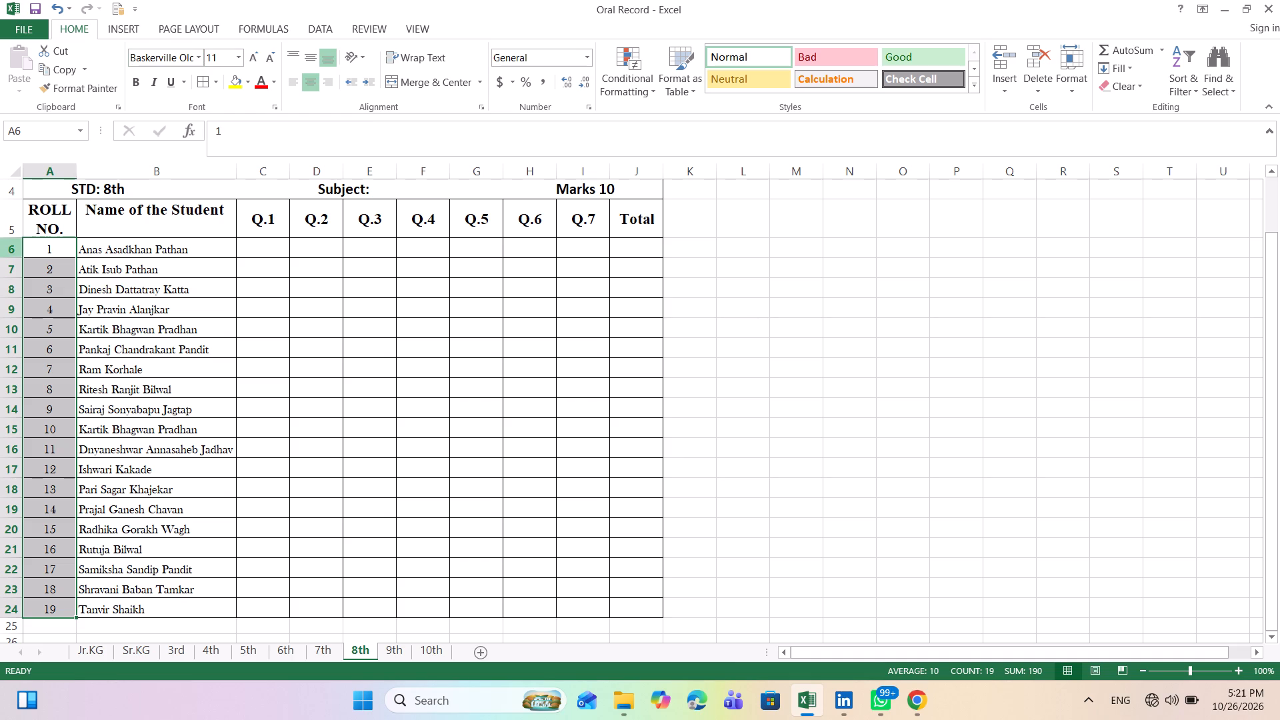
Set the font size of the ROLL NO. heading in A5 to 11.
{"action": "left_click", "coordinate": [61, 206]}
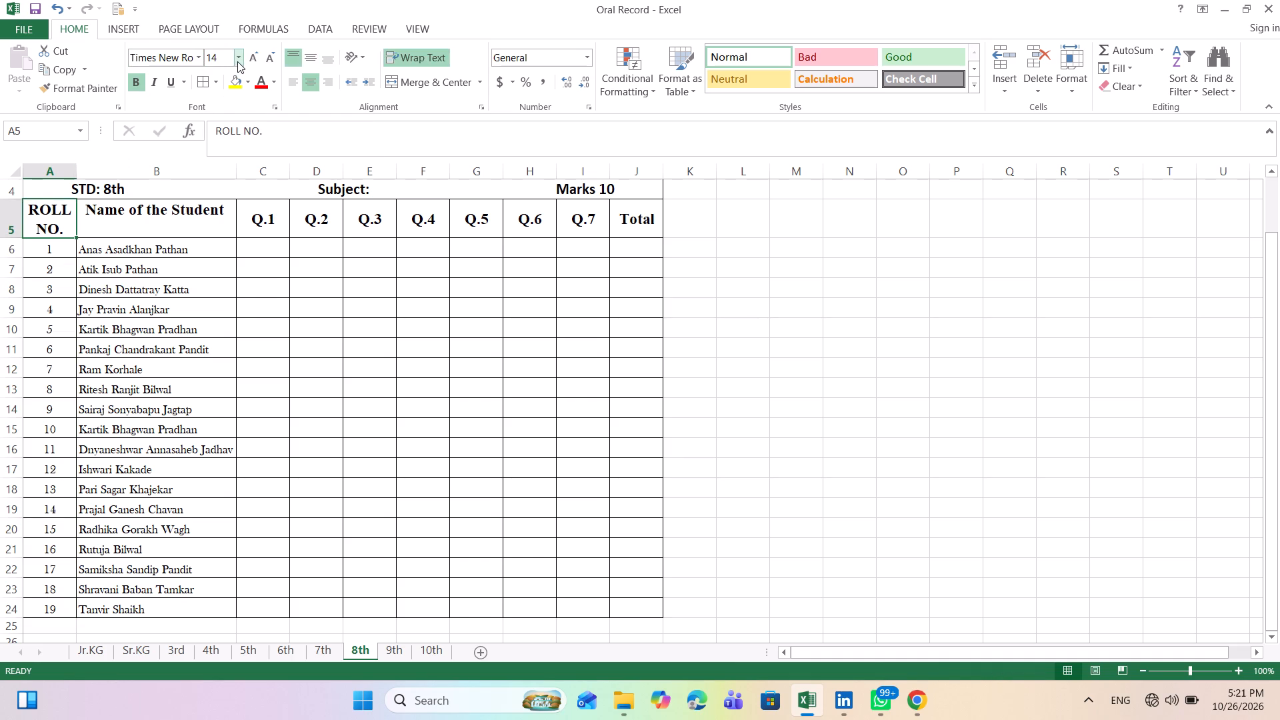
{"action": "left_click", "coordinate": [237, 61]}
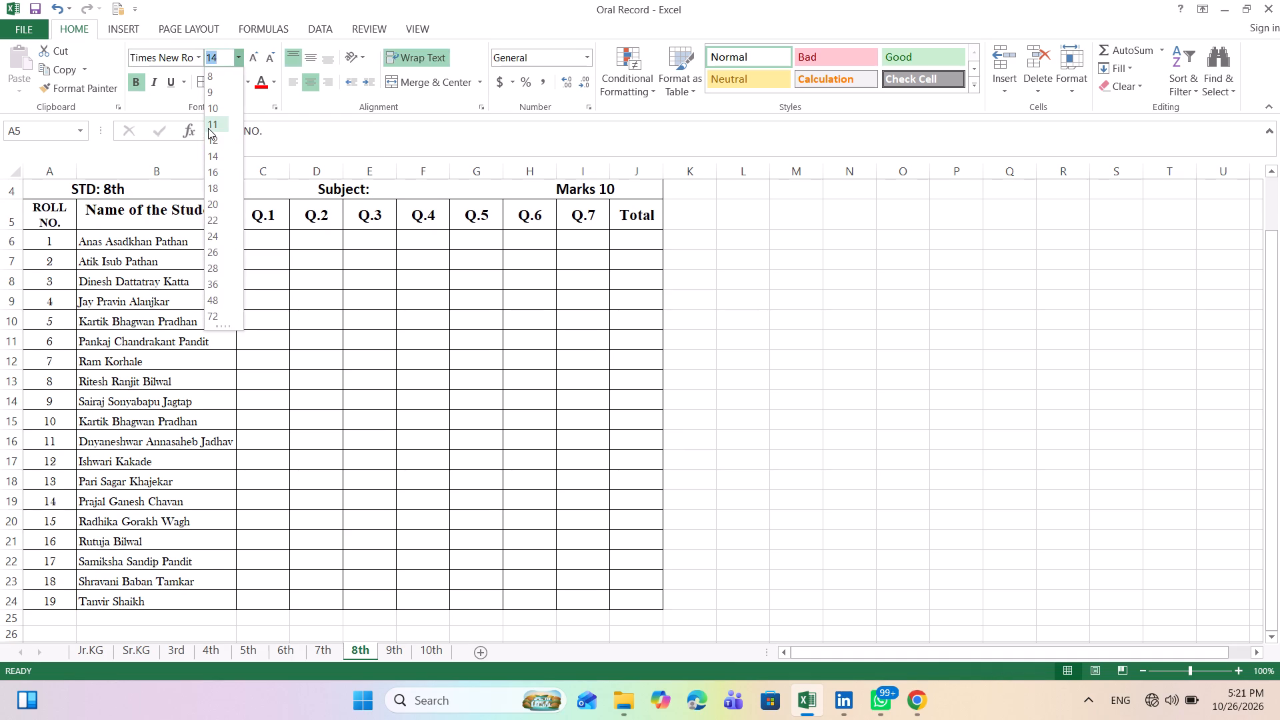
{"action": "left_click", "coordinate": [208, 119]}
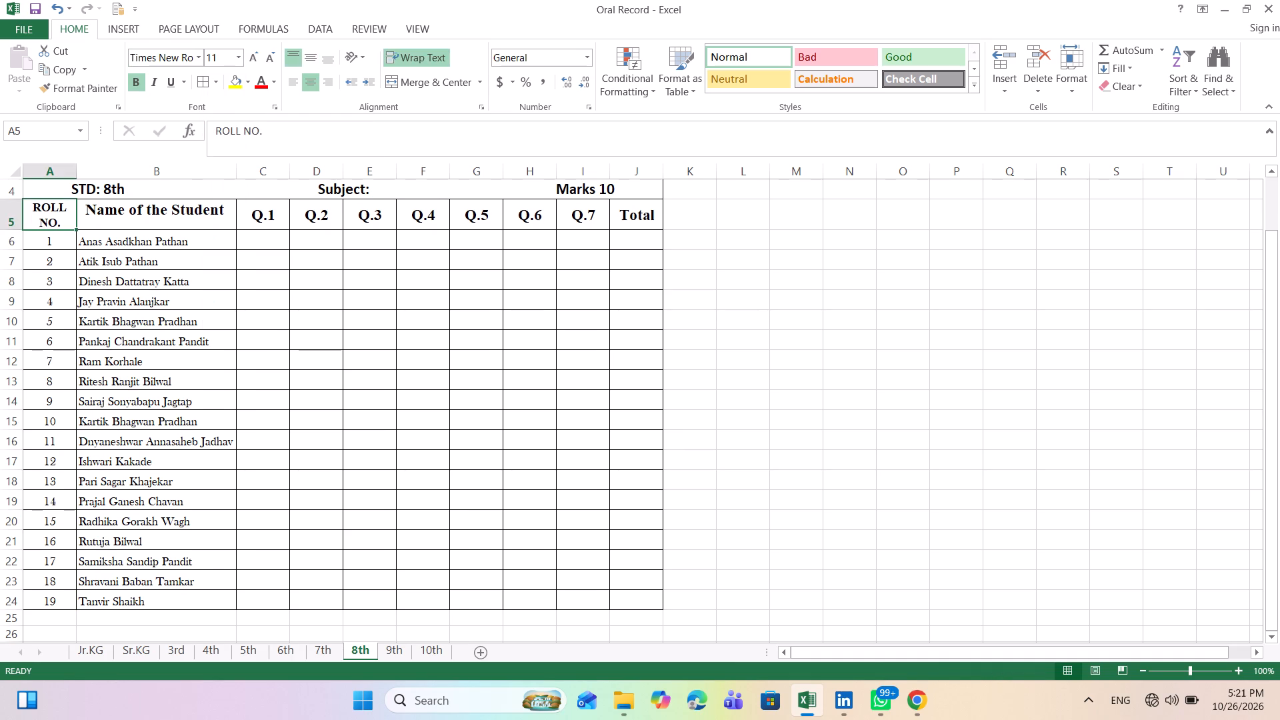
Narrow the question columns Q.1 to Q.7 one by one so each is only slightly wider than its heading.
{"action": "left_click", "coordinate": [269, 232]}
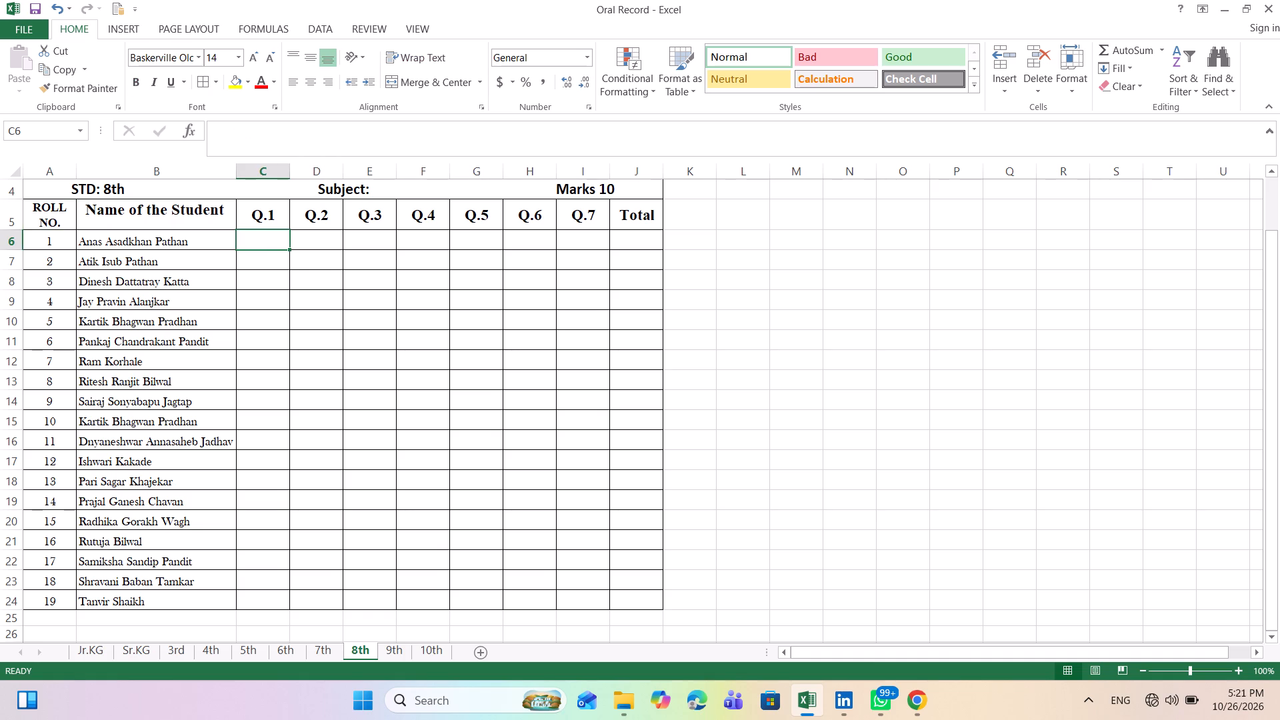
{"action": "left_click_drag", "start_coordinate": [291, 171], "coordinate": [285, 170]}
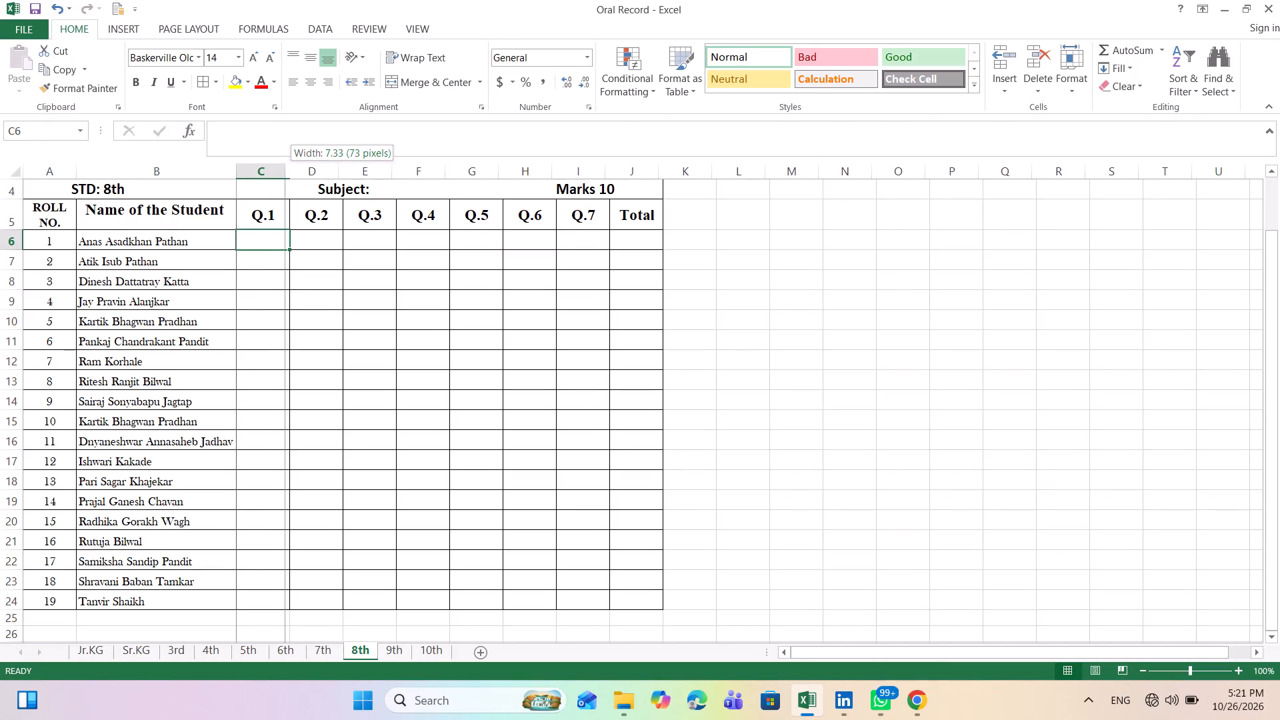
{"action": "left_click_drag", "start_coordinate": [285, 170], "coordinate": [274, 169]}
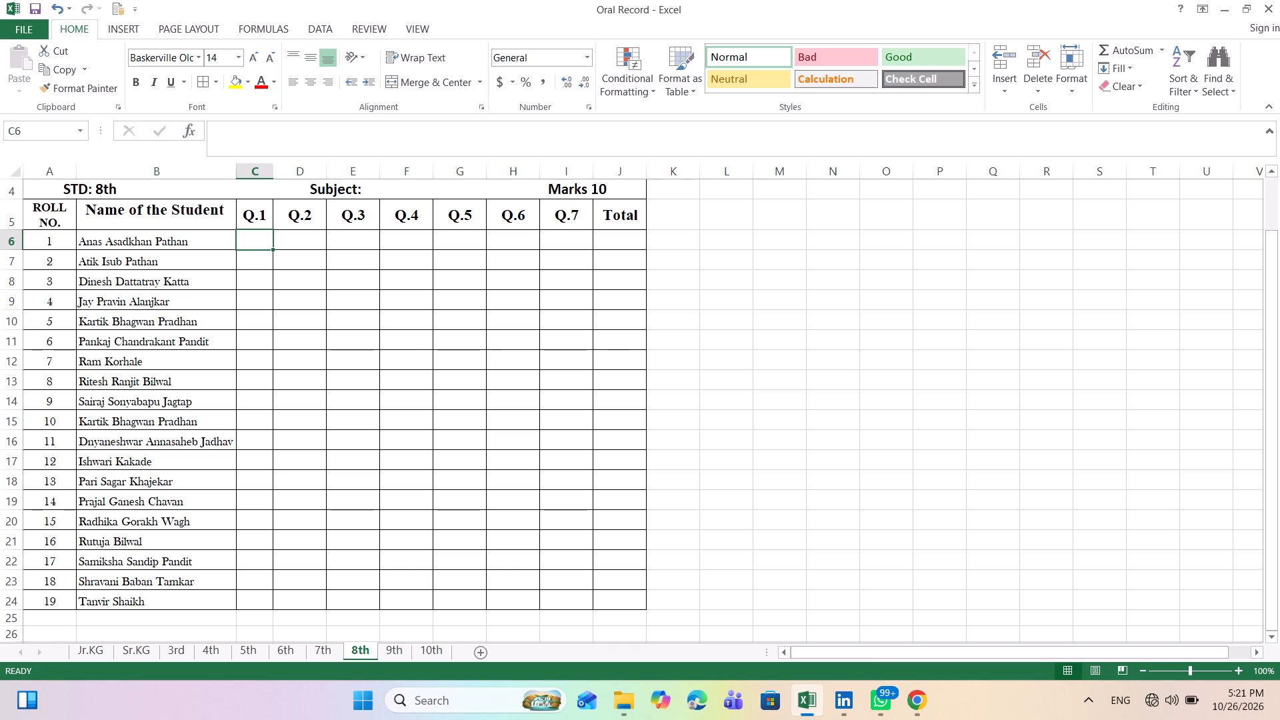
{"action": "left_click_drag", "start_coordinate": [327, 168], "coordinate": [311, 169]}
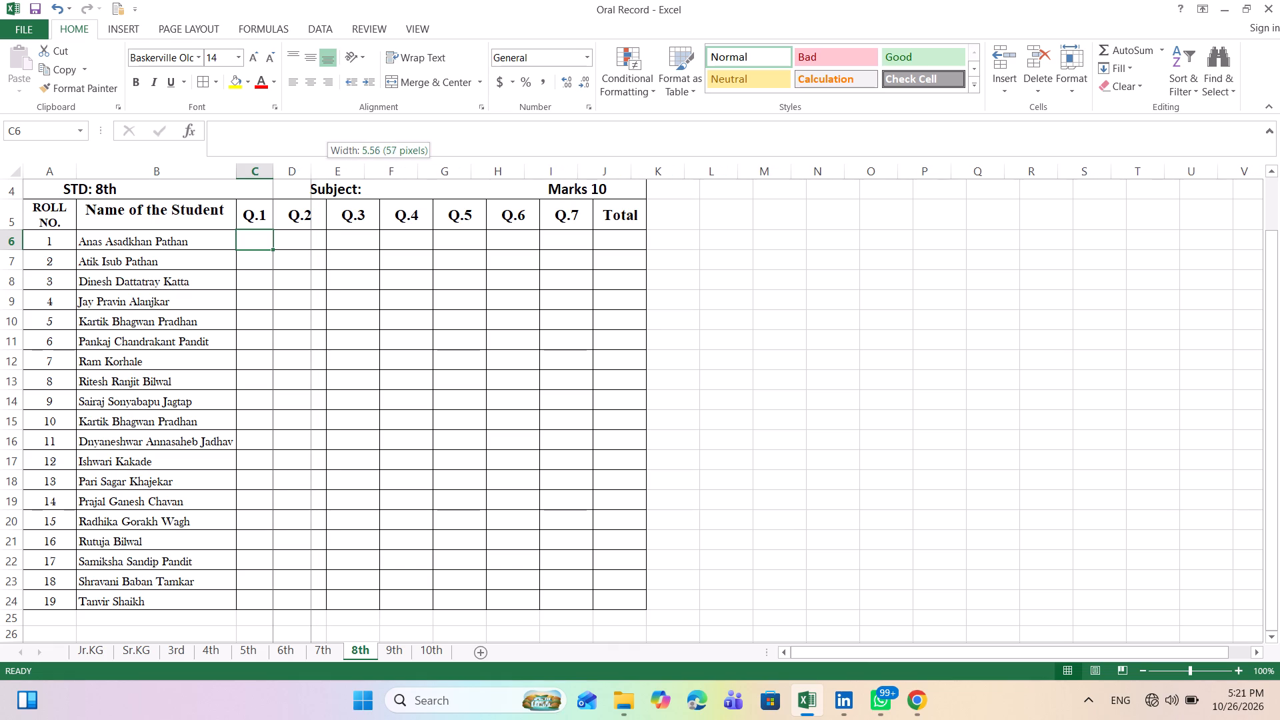
{"action": "left_click_drag", "start_coordinate": [311, 169], "coordinate": [309, 169]}
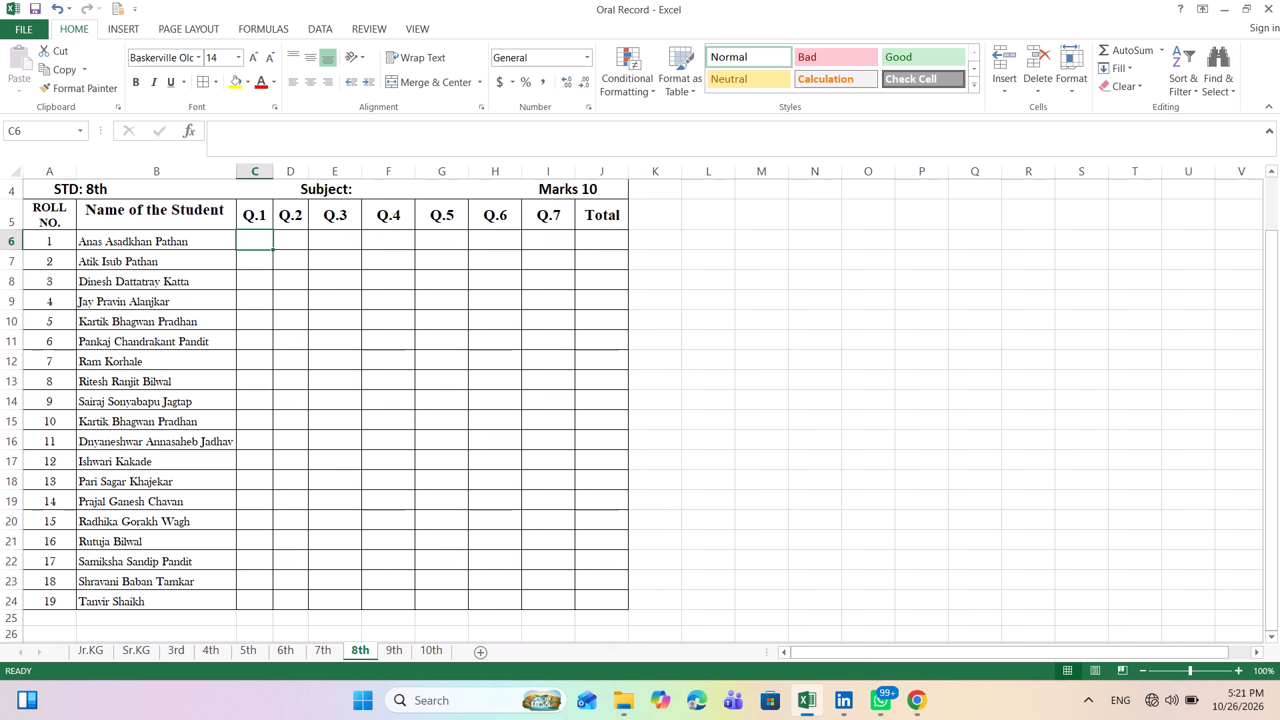
{"action": "left_click_drag", "start_coordinate": [357, 166], "coordinate": [347, 166]}
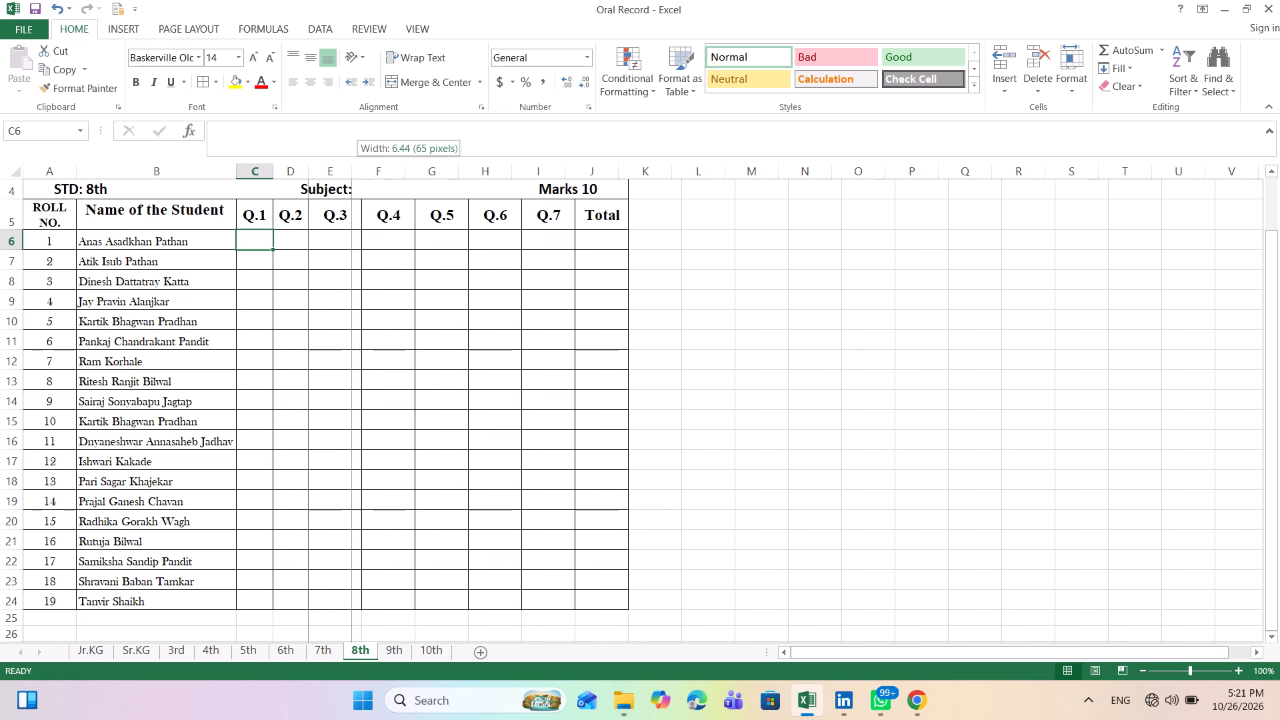
{"action": "left_click_drag", "start_coordinate": [347, 166], "coordinate": [342, 166]}
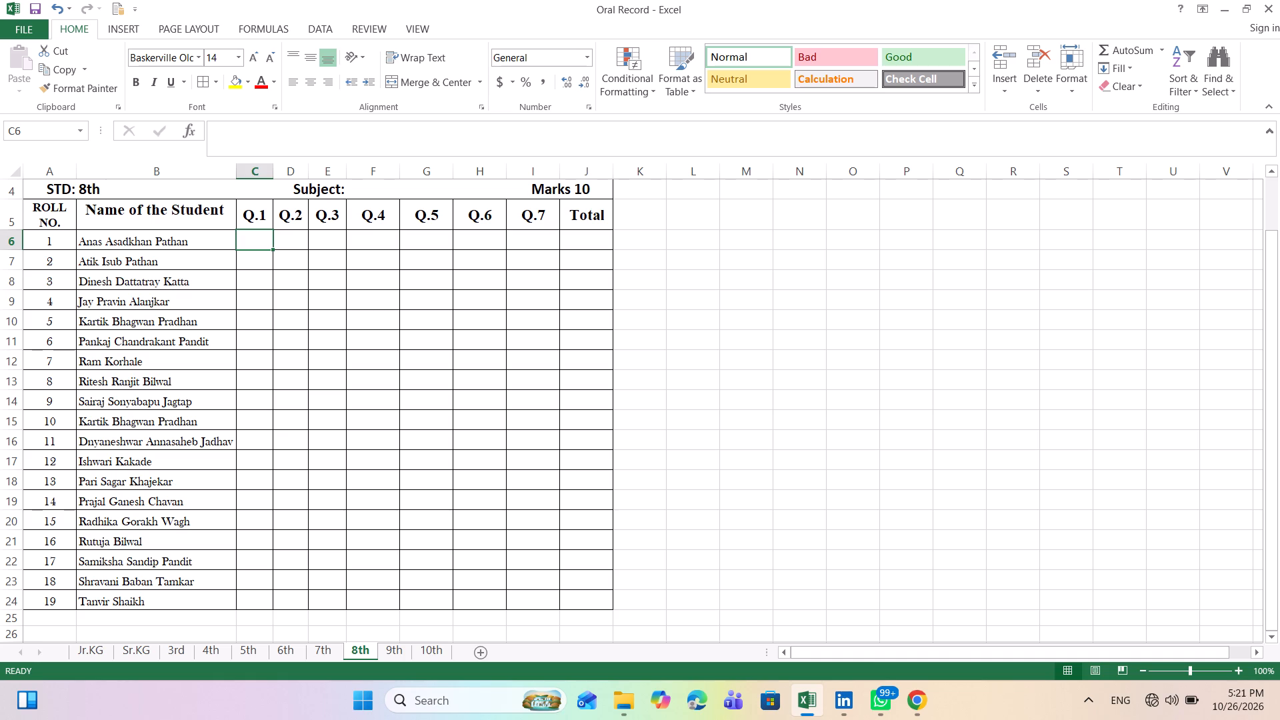
{"action": "left_click_drag", "start_coordinate": [400, 169], "coordinate": [383, 169]}
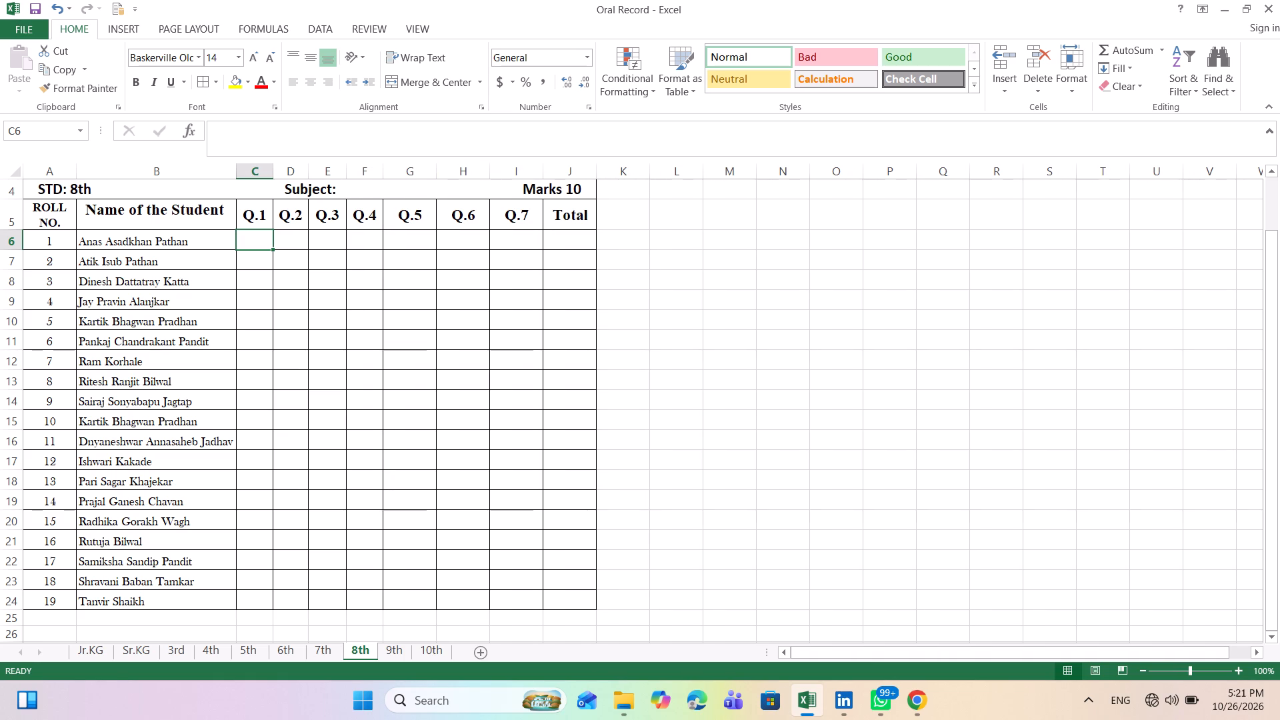
{"action": "left_click_drag", "start_coordinate": [438, 172], "coordinate": [420, 172]}
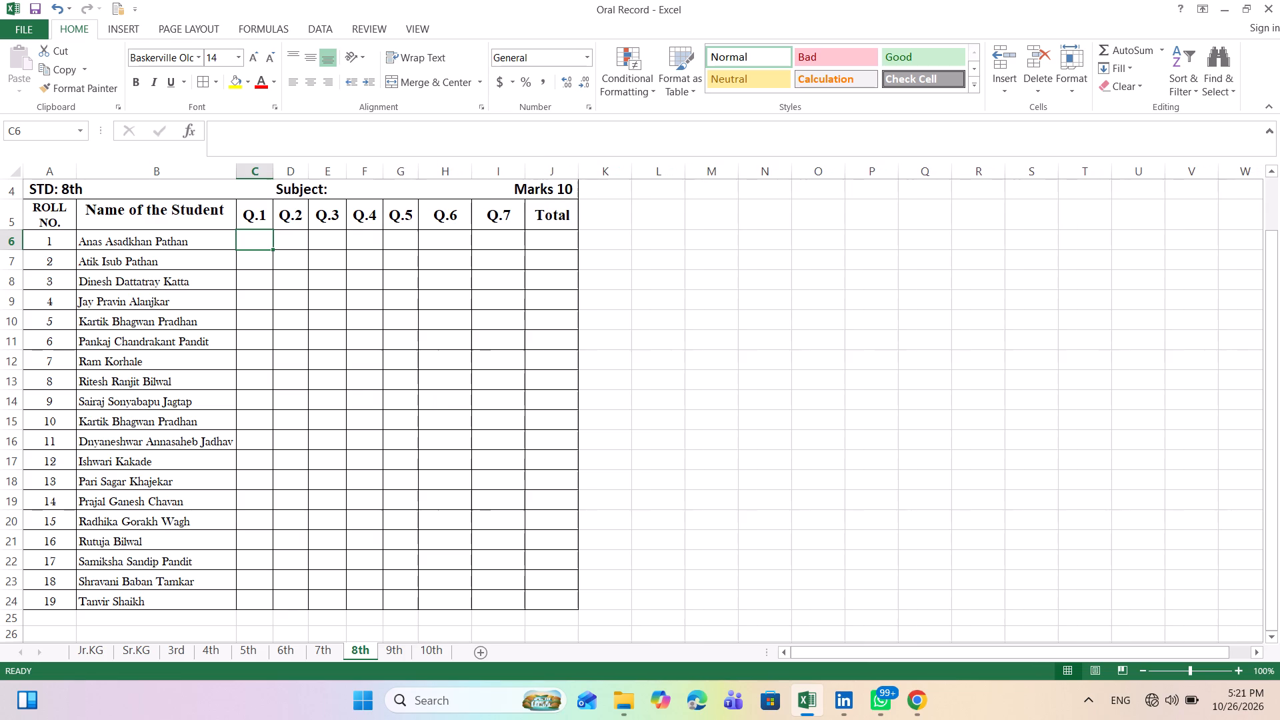
{"action": "left_click", "coordinate": [479, 175]}
{"action": "left_click_drag", "start_coordinate": [469, 175], "coordinate": [455, 175]}
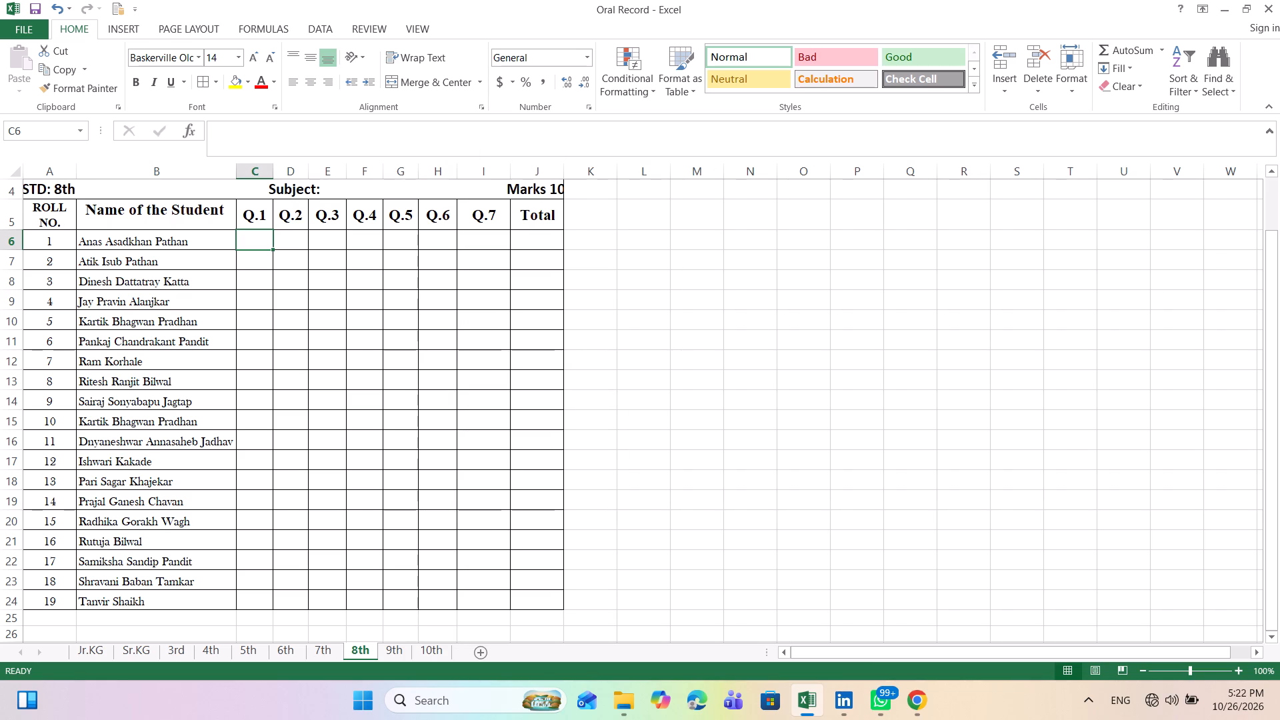
{"action": "left_click_drag", "start_coordinate": [511, 171], "coordinate": [504, 171]}
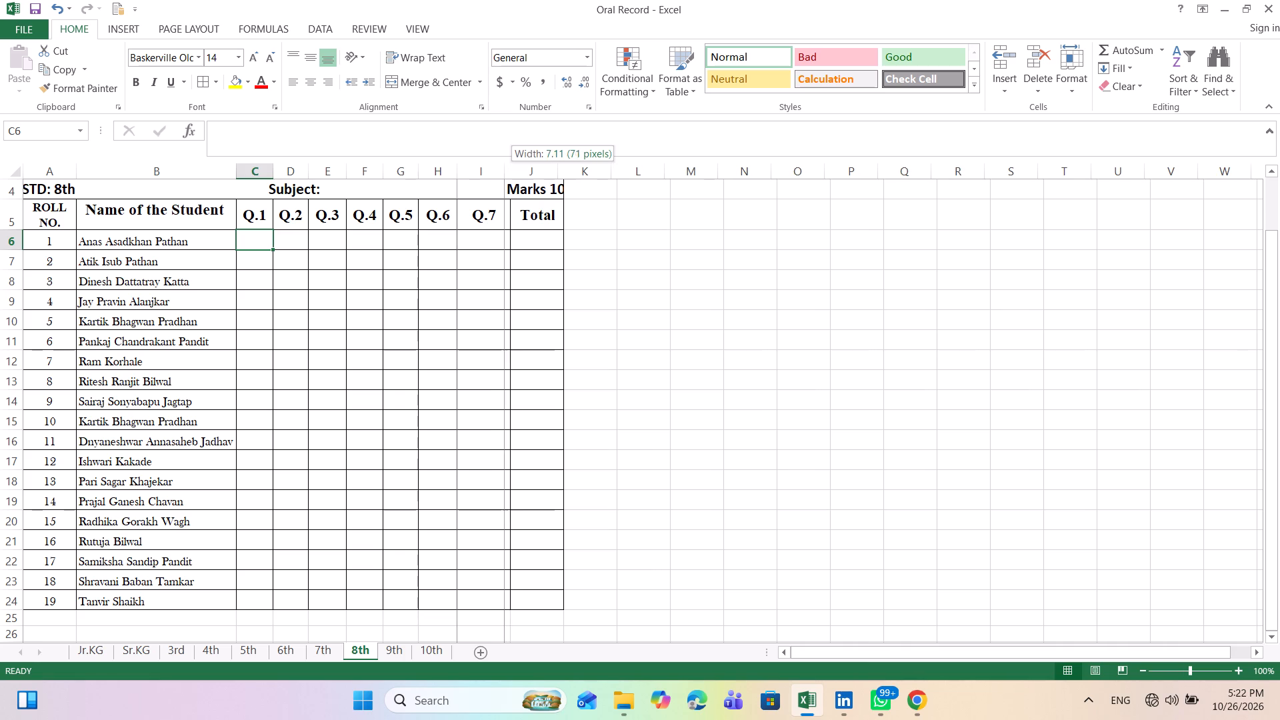
{"action": "left_click_drag", "start_coordinate": [504, 171], "coordinate": [500, 171]}
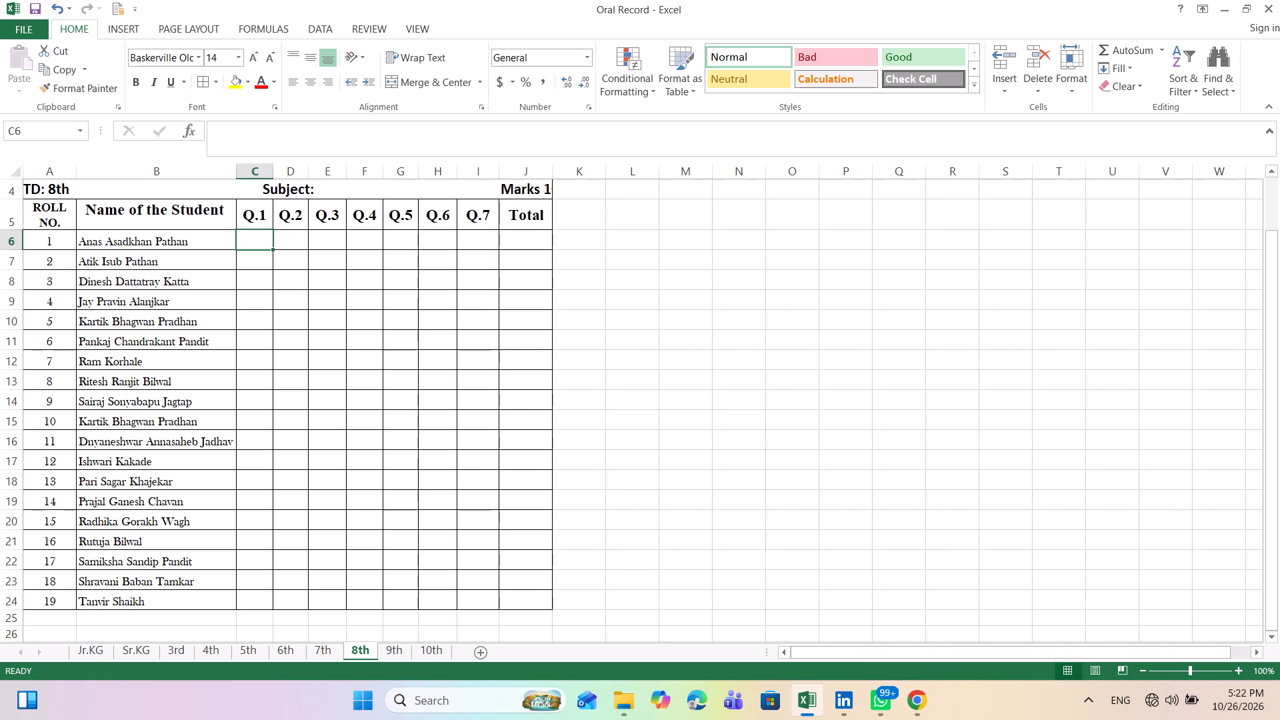
In the merged row 4 line, remove surplus spaces between "STD: 8th" and "Subject:" so the whole line fits the narrower table.
{"action": "scroll", "coordinate": [597, 173], "scroll_direction": "up", "scroll_amount": 3}
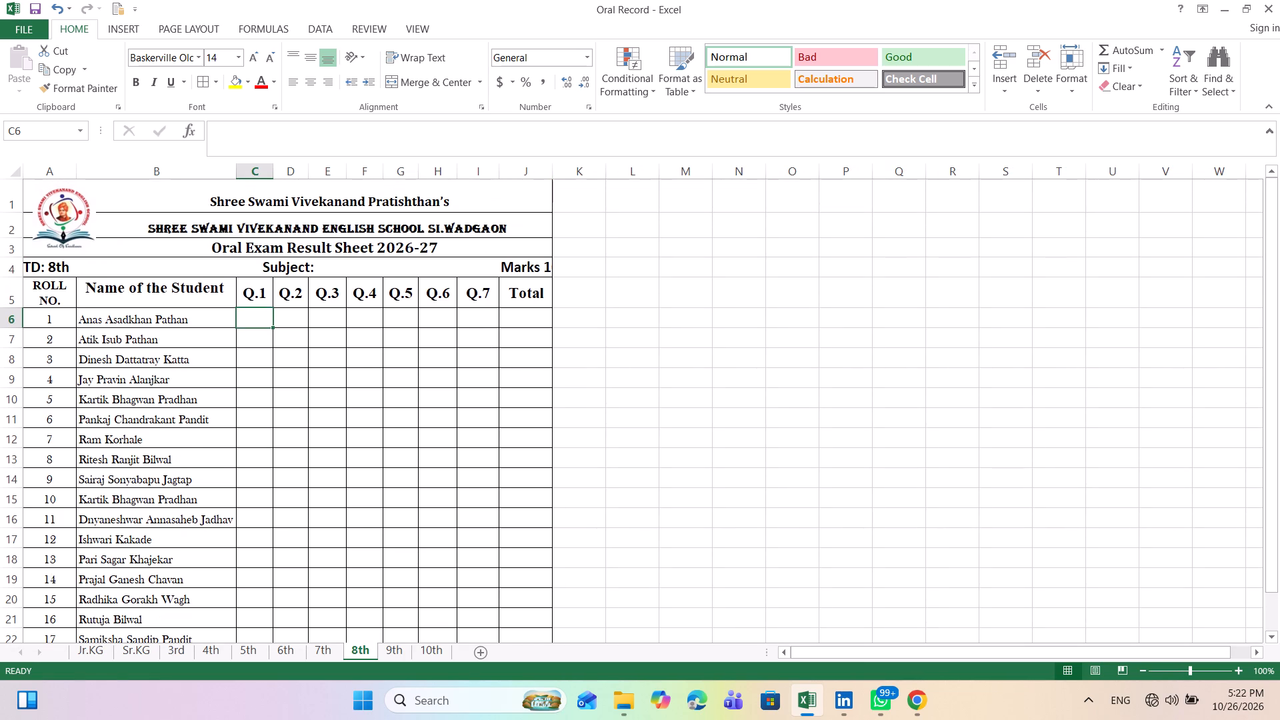
{"action": "left_click", "coordinate": [131, 272]}
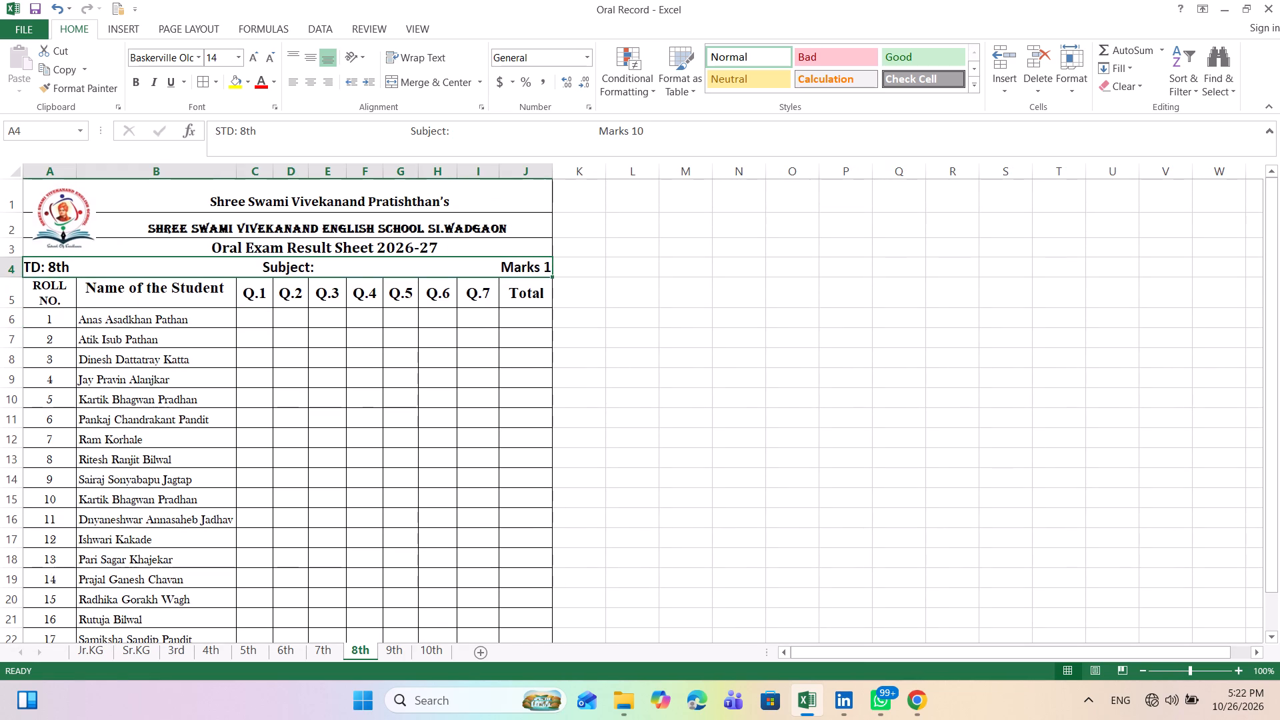
{"action": "left_click", "coordinate": [165, 265]}
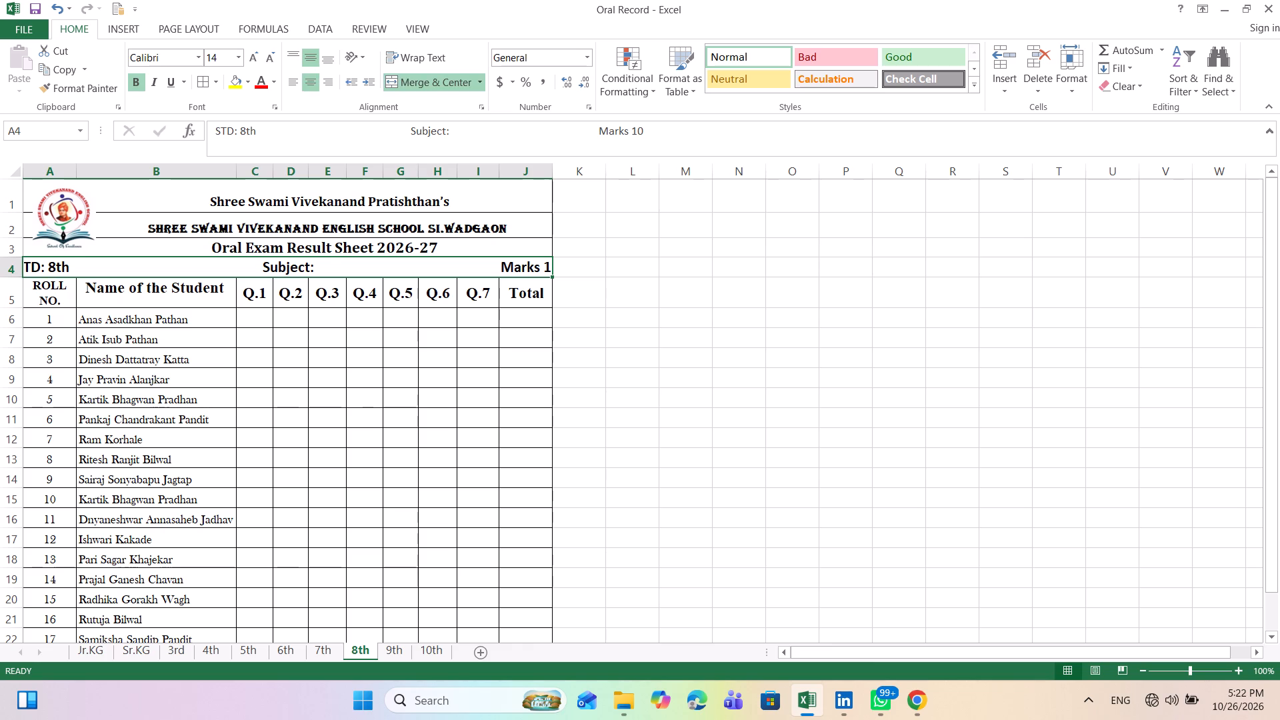
{"action": "double_click", "coordinate": [165, 265]}
{"action": "key", "text": "BackSpace"}
{"action": "key", "text": "BackSpace"}
{"action": "key", "text": "BackSpace"}
{"action": "key", "text": "BackSpace"}
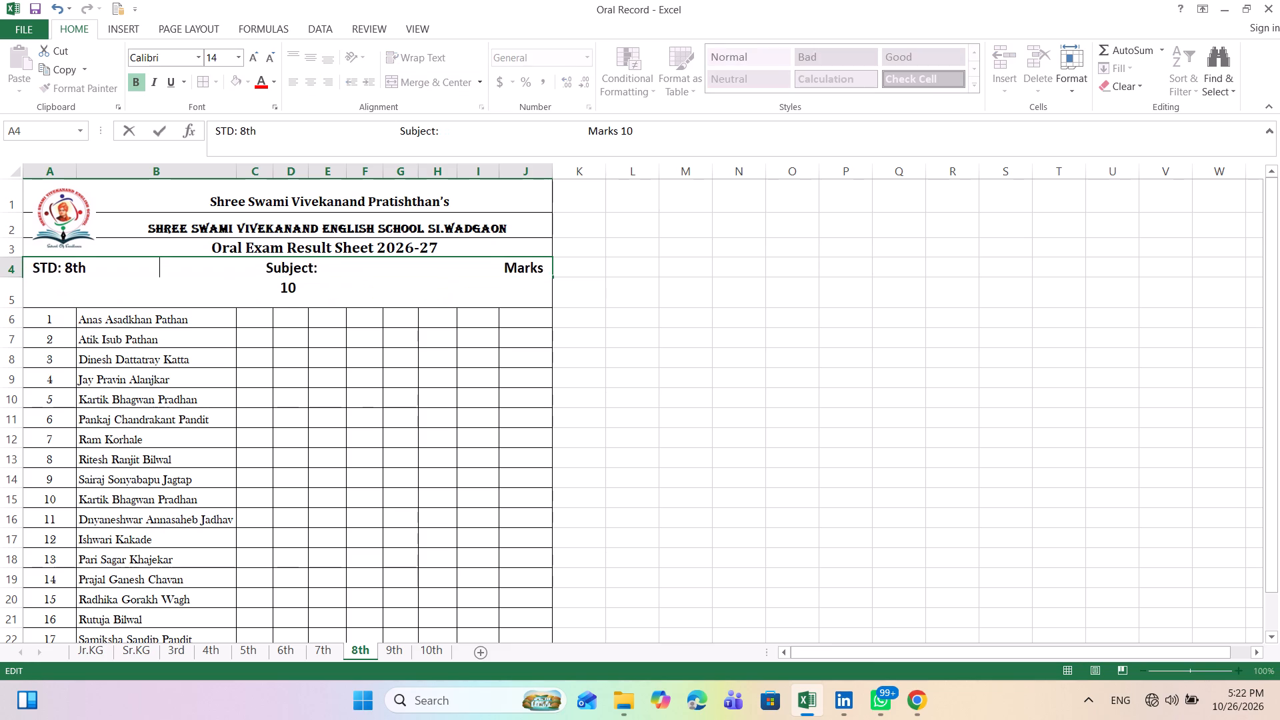
{"action": "key", "text": "BackSpace"}
{"action": "key", "text": "BackSpace"}
{"action": "key", "text": "BackSpace"}
{"action": "key", "text": "BackSpace"}
{"action": "key", "text": "BackSpace"}
{"action": "key", "text": "BackSpace"}
{"action": "key", "text": "BackSpace"}
{"action": "key", "text": "BackSpace"}
{"action": "key", "text": "BackSpace"}
{"action": "key", "text": "BackSpace"}
{"action": "key", "text": "BackSpace"}
{"action": "key", "text": "BackSpace"}
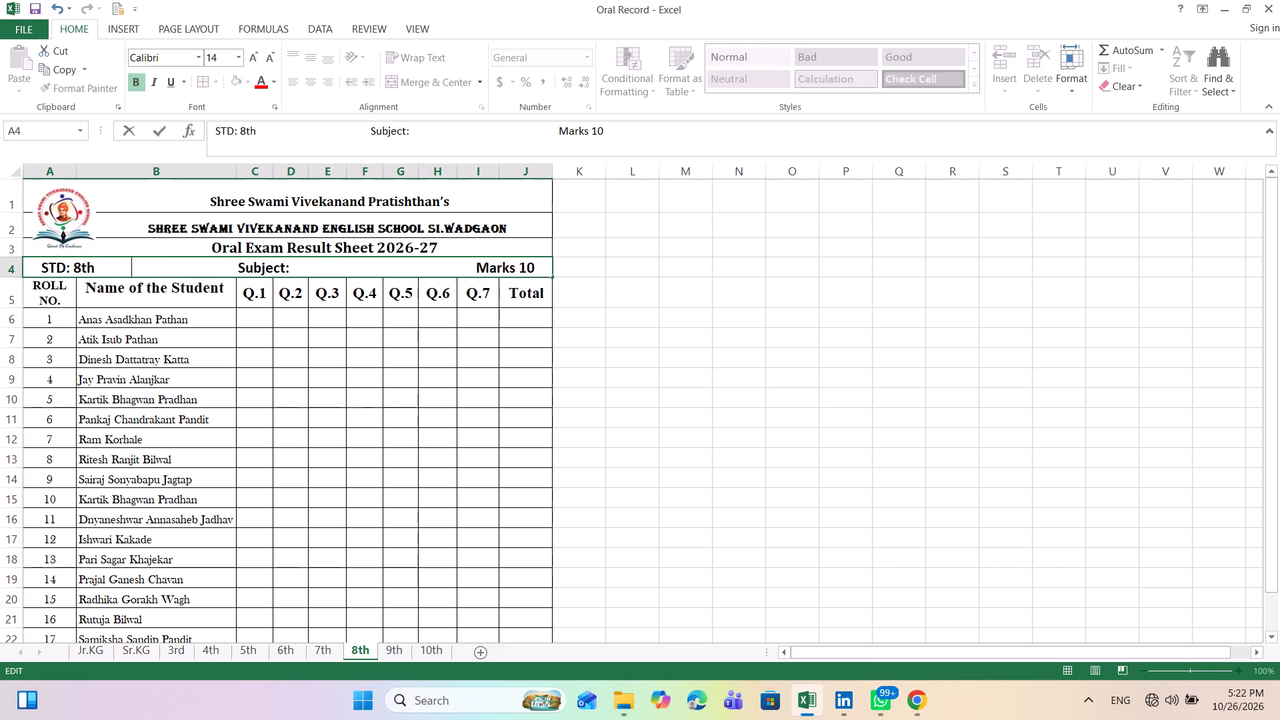
{"action": "key", "text": "BackSpace"}
{"action": "key", "text": "BackSpace"}
{"action": "key", "text": "BackSpace"}
{"action": "key", "text": "BackSpace"}
{"action": "key", "text": "BackSpace"}
{"action": "key", "text": "BackSpace"}
{"action": "key", "text": "BackSpace"}
{"action": "key", "text": "BackSpace"}
{"action": "key", "text": "BackSpace"}
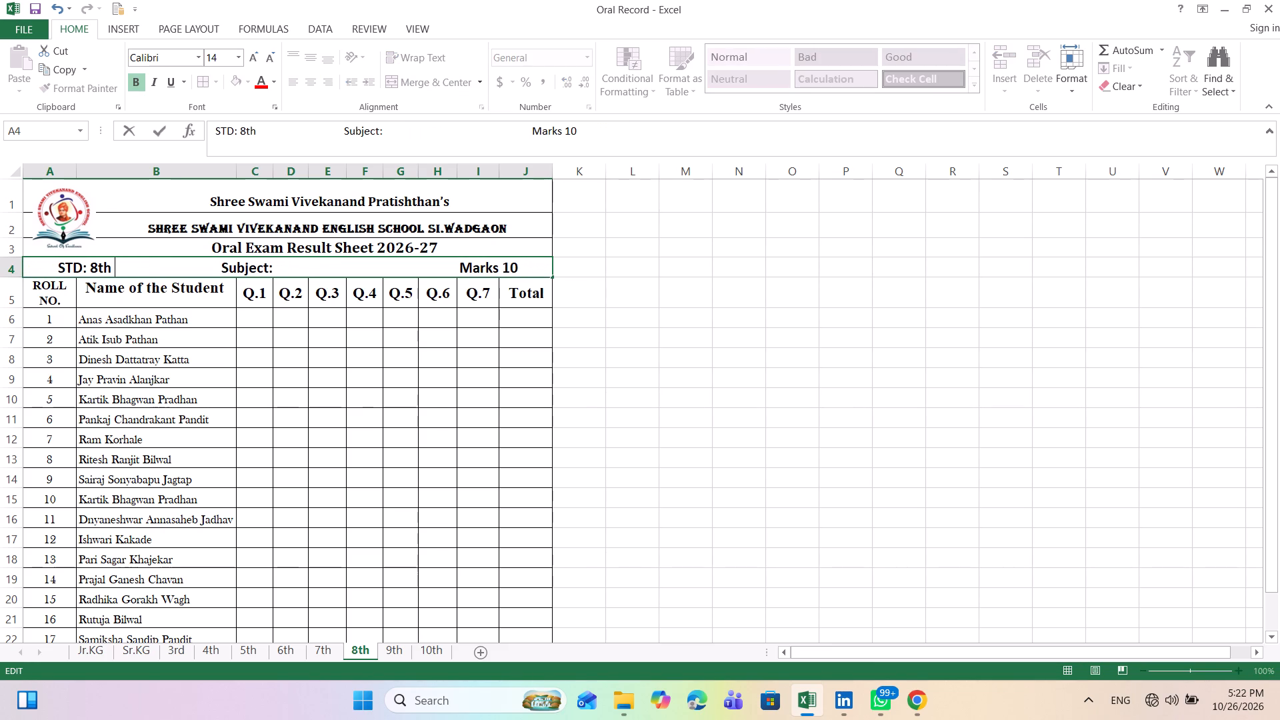
In the merged row 4 line, remove surplus spaces between "Subject:" and "Marks 10" to tighten the gap.
{"action": "left_click", "coordinate": [374, 268]}
{"action": "key", "text": "BackSpace"}
{"action": "key", "text": "BackSpace"}
{"action": "key", "text": "BackSpace"}
{"action": "key", "text": "BackSpace"}
{"action": "key", "text": "BackSpace"}
{"action": "key", "text": "BackSpace"}
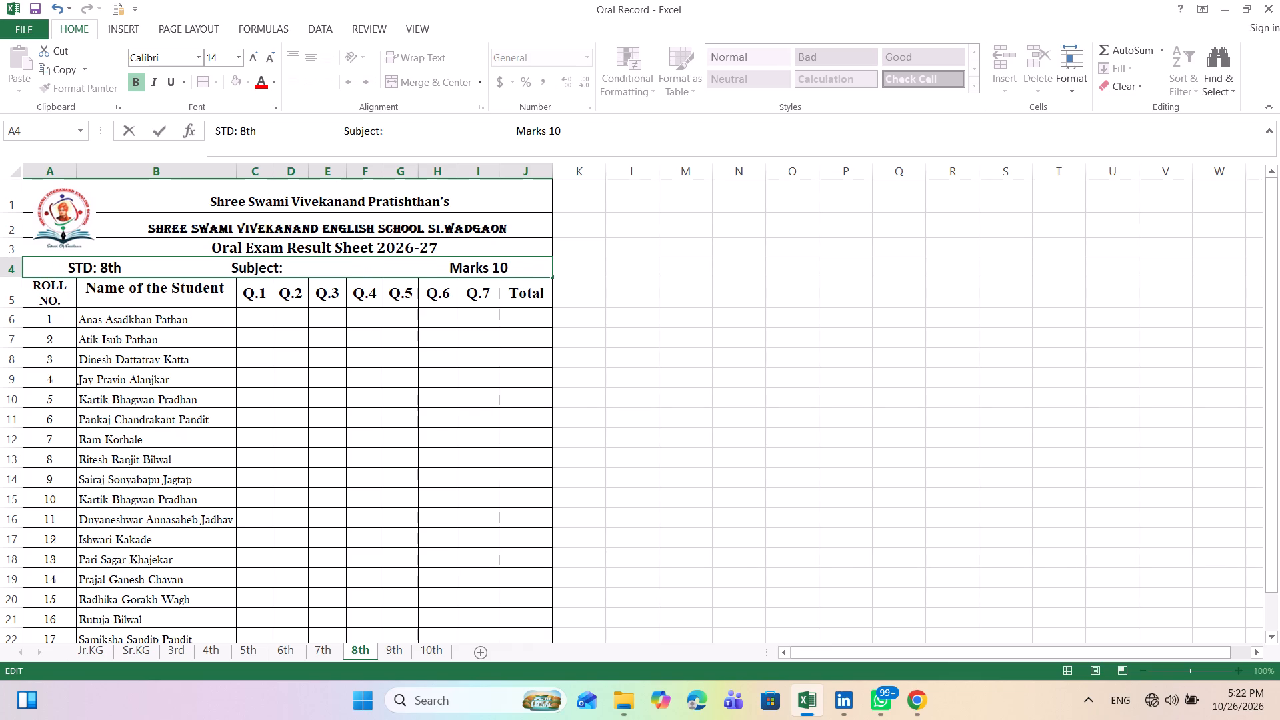
{"action": "key", "text": "BackSpace"}
{"action": "key", "text": "BackSpace"}
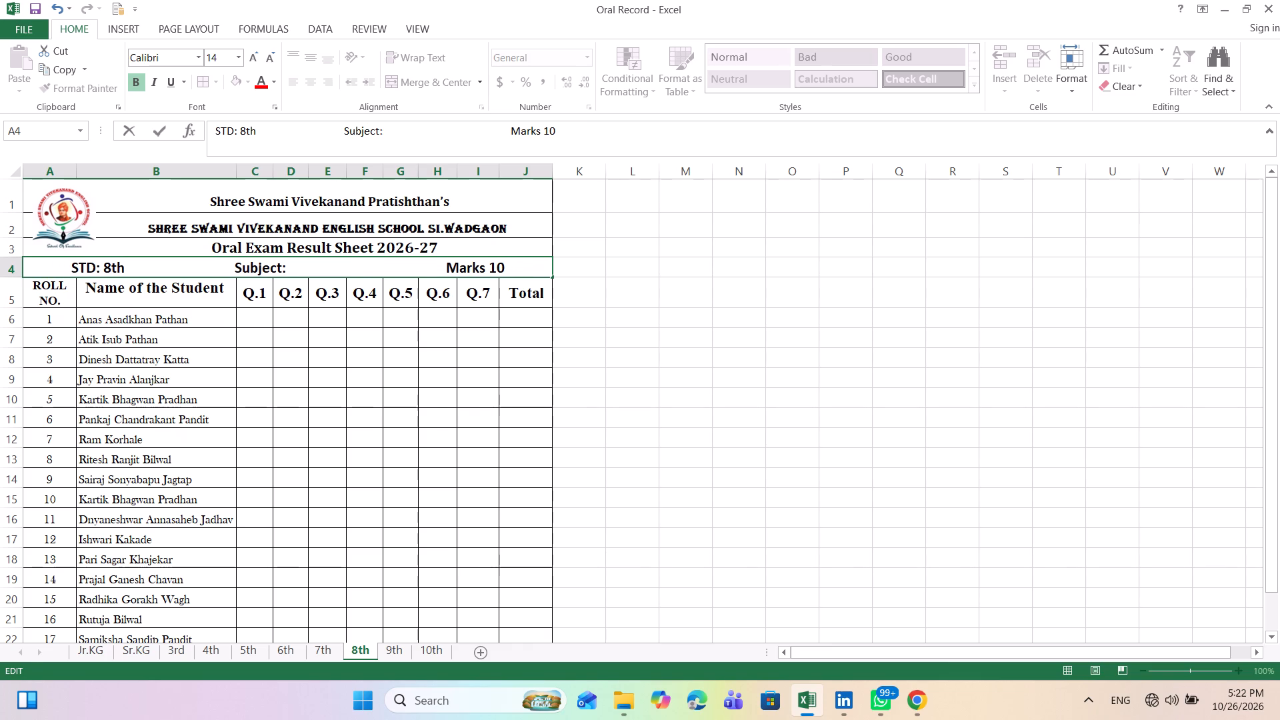
{"action": "left_click", "coordinate": [369, 377]}
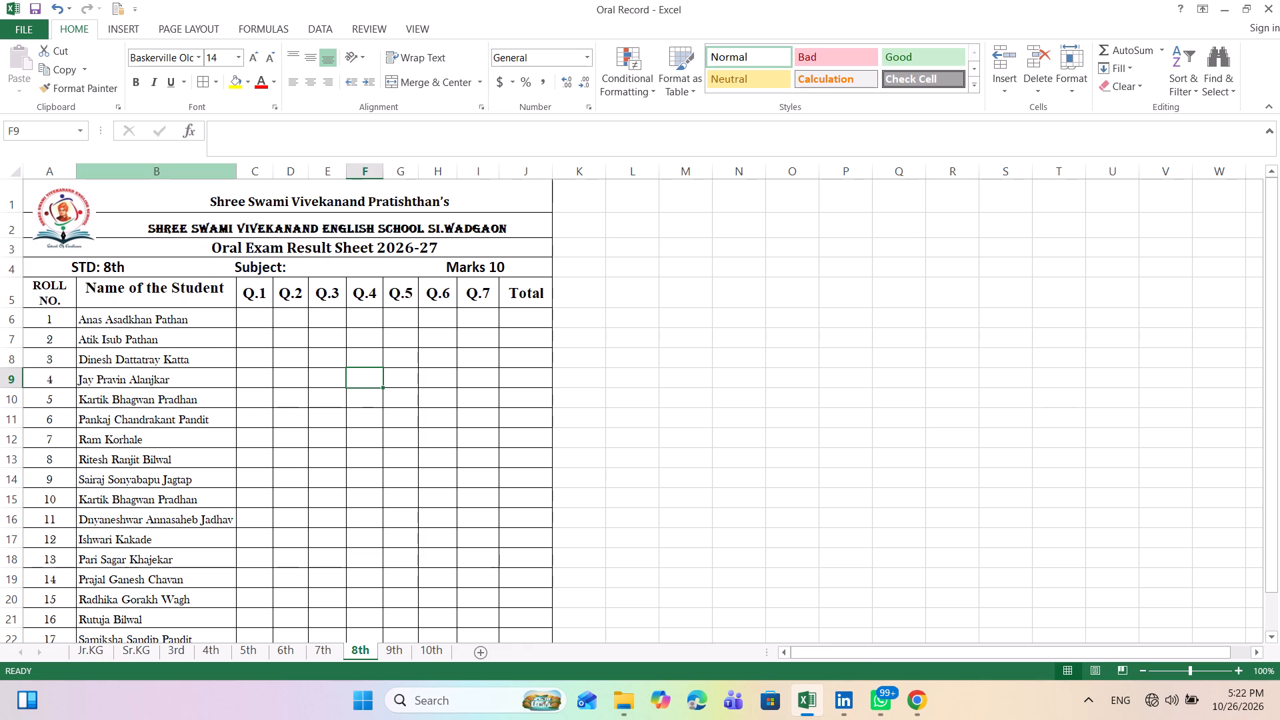
Narrow the ROLL NO. and Total columns so each just fits its heading, and save the workbook.
{"action": "left_click_drag", "start_coordinate": [77, 169], "coordinate": [67, 169]}
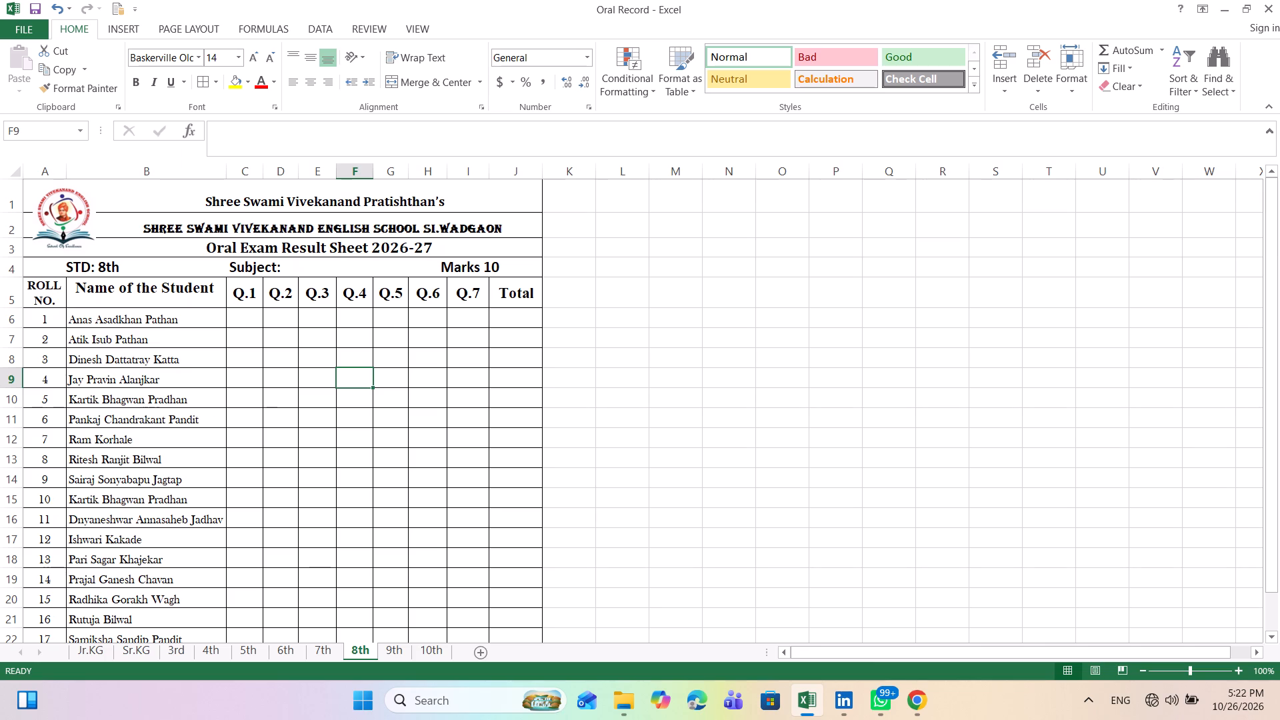
{"action": "left_click", "coordinate": [540, 162]}
{"action": "left_click_drag", "start_coordinate": [542, 171], "coordinate": [531, 171]}
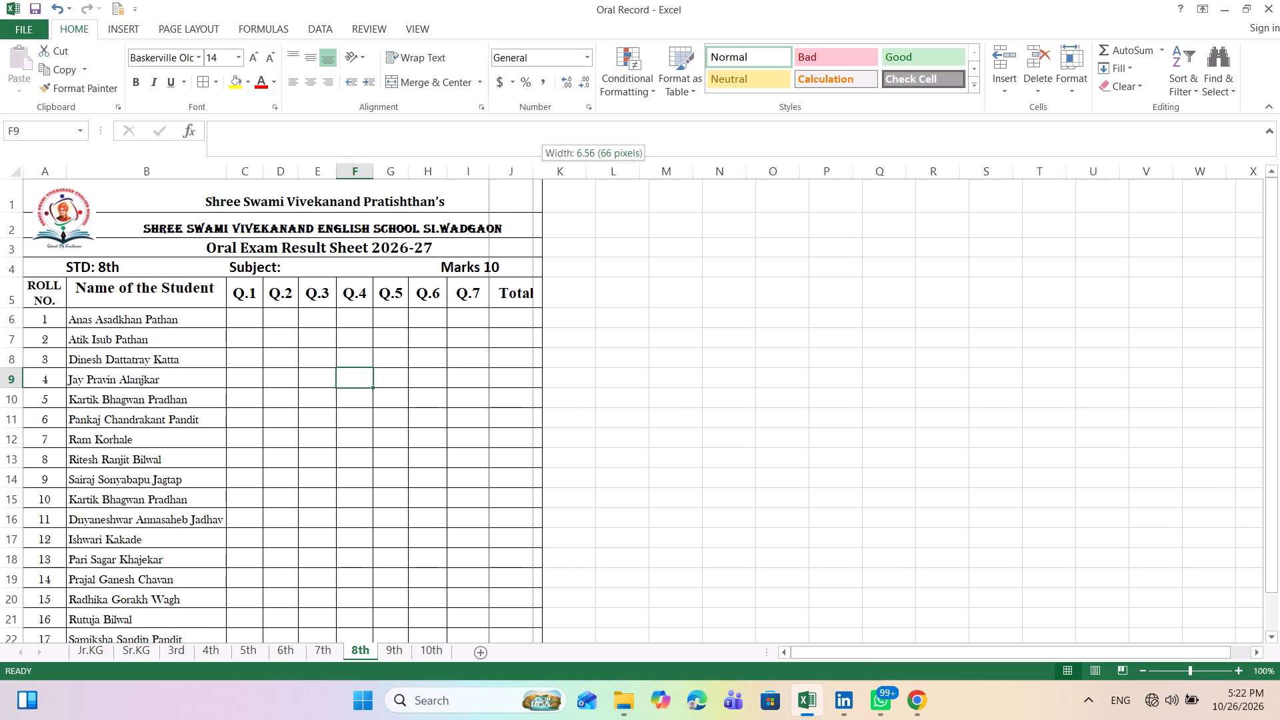
{"action": "left_click_drag", "start_coordinate": [531, 171], "coordinate": [534, 171]}
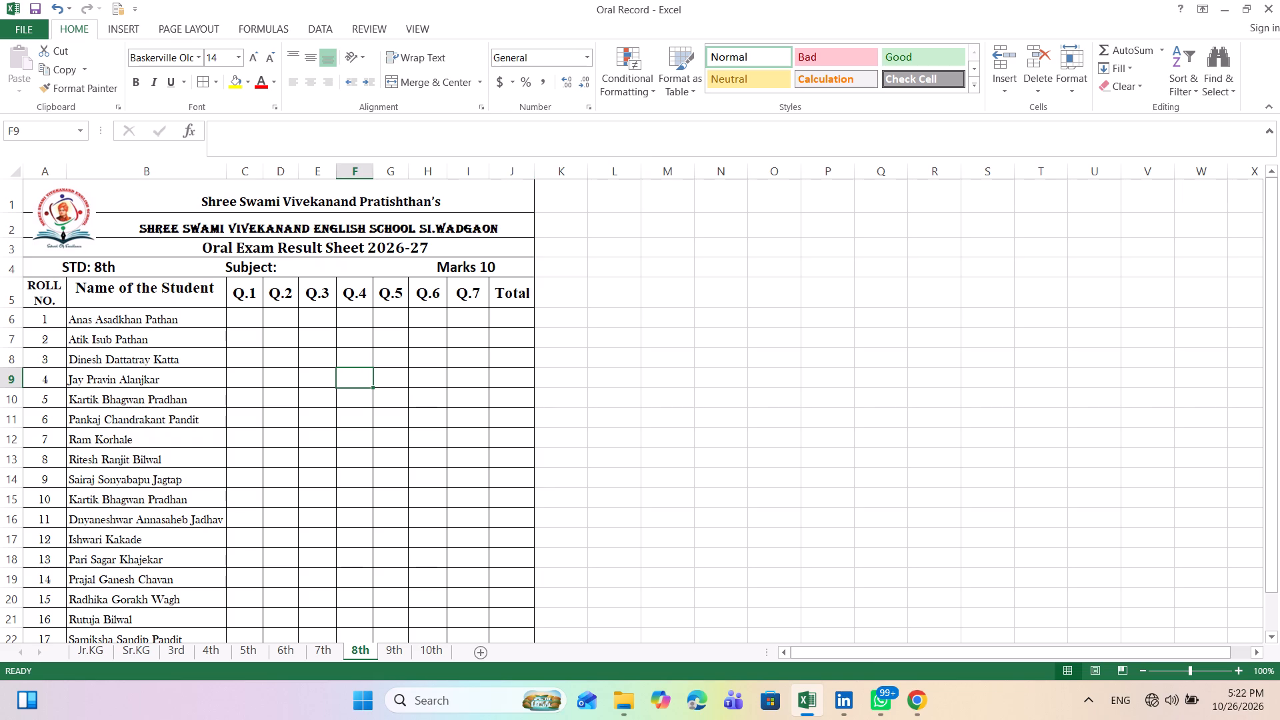
{"action": "key", "text": "ctrl+s"}
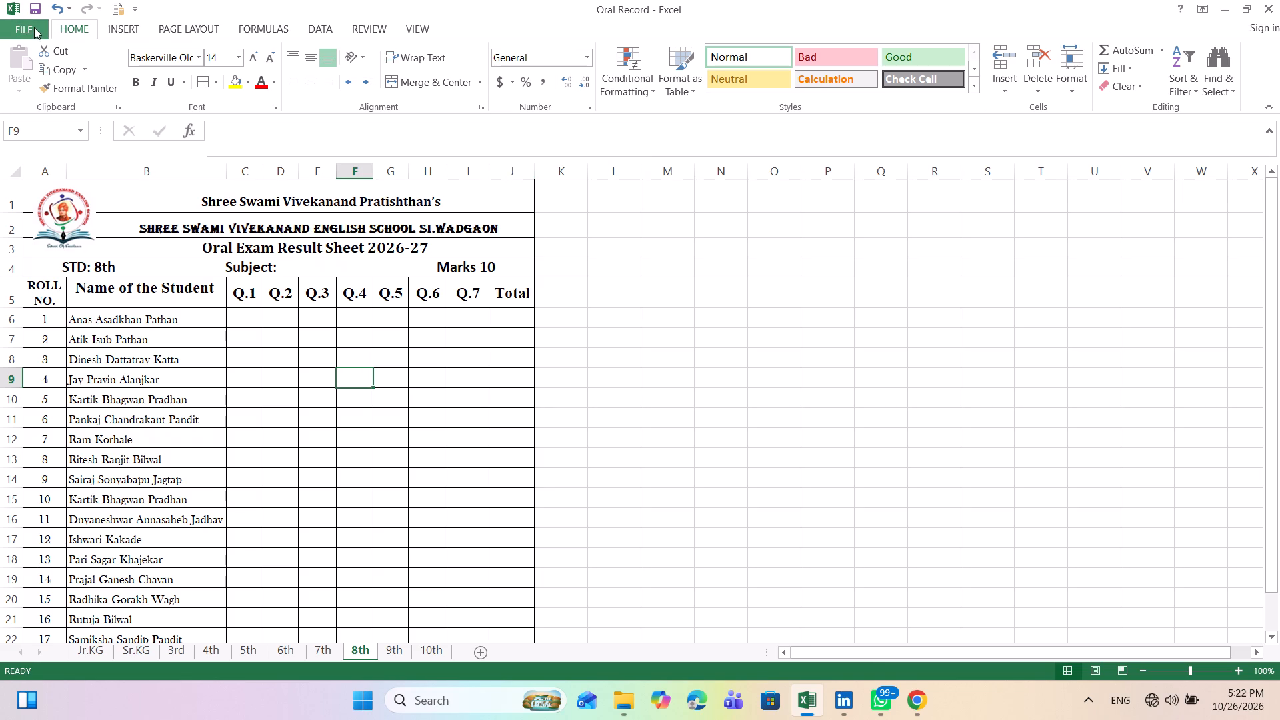
Export the 8th sheet as a PDF named "Oral Record 8th" in the Desktop's 2026-27 folder and check the published page.
{"action": "left_click", "coordinate": [34, 27]}
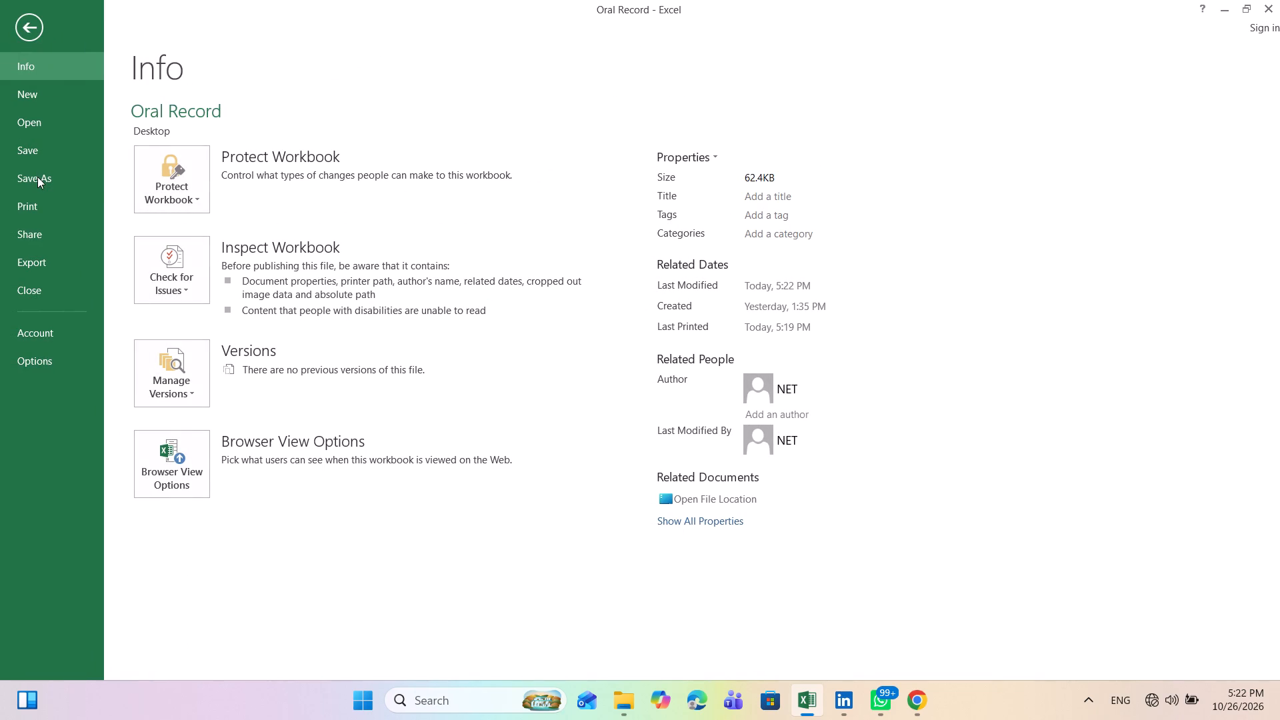
{"action": "left_click", "coordinate": [37, 177]}
{"action": "left_click", "coordinate": [434, 169]}
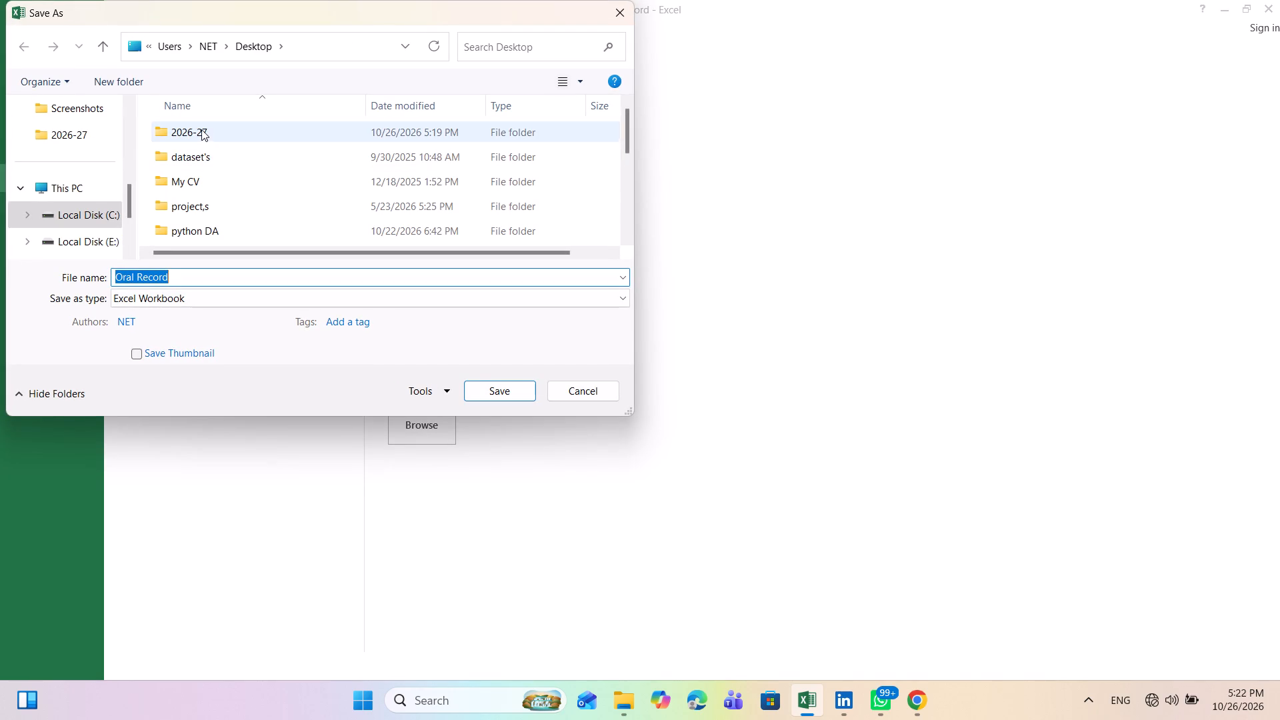
{"action": "double_click", "coordinate": [201, 129]}
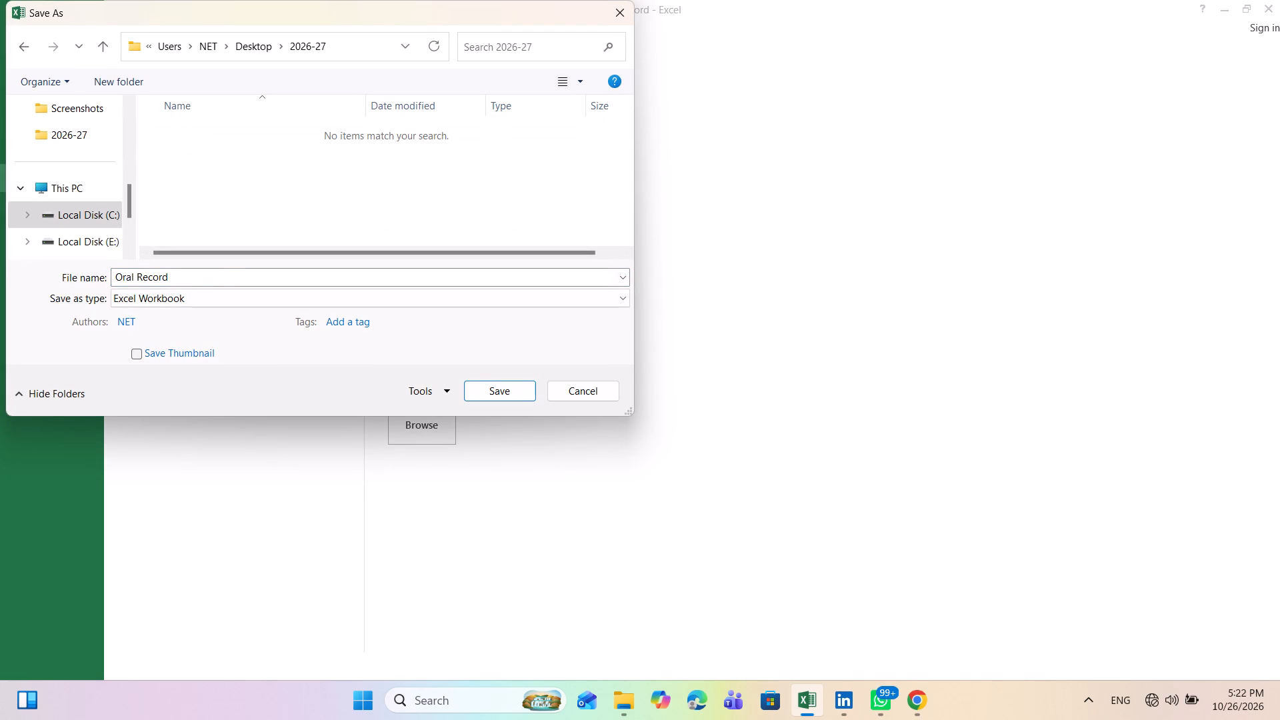
{"action": "left_click", "coordinate": [184, 271]}
{"action": "left_click", "coordinate": [184, 271]}
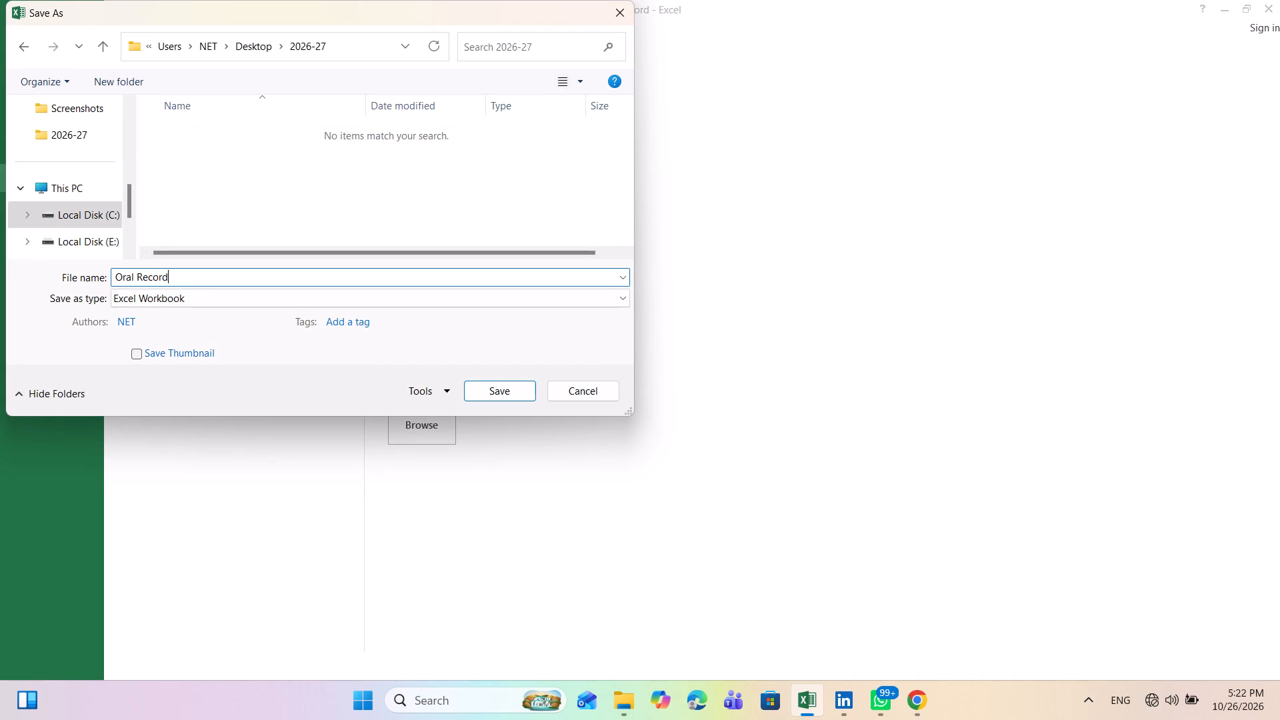
{"action": "key", "text": "space"}
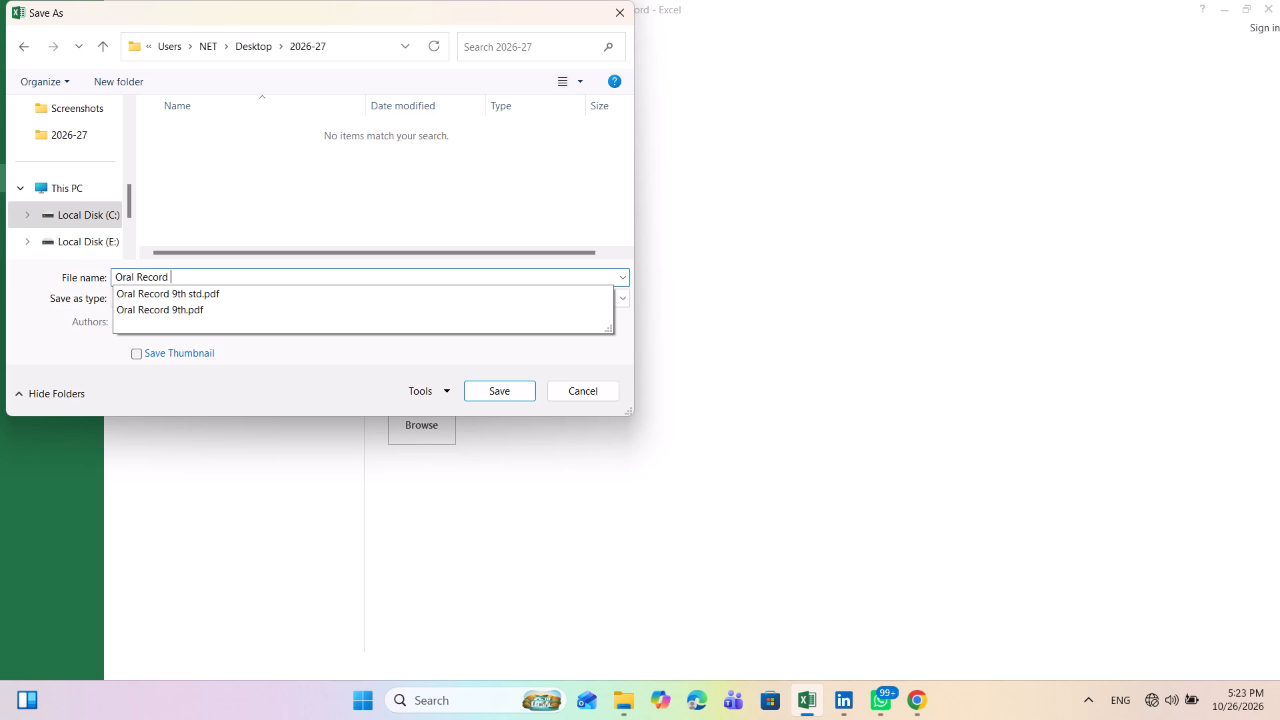
{"action": "type", "text": "8th"}
{"action": "key", "text": "space"}
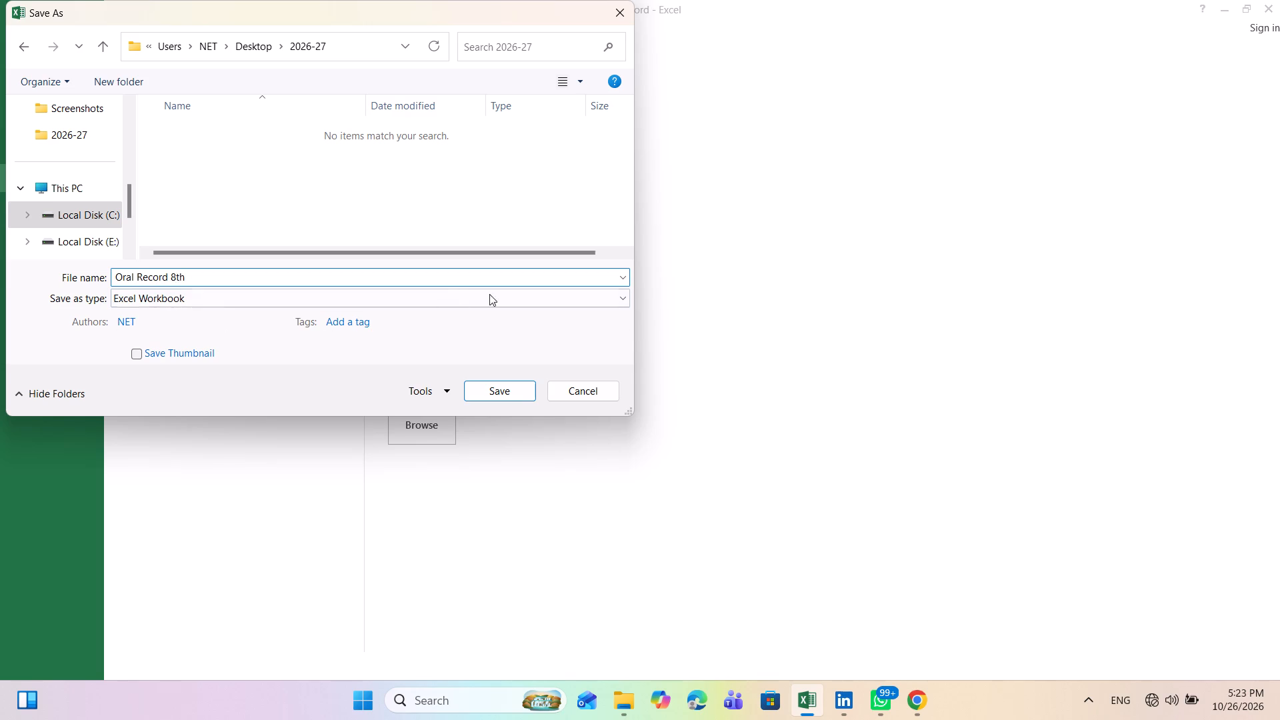
{"action": "left_click", "coordinate": [630, 293]}
{"action": "left_click", "coordinate": [601, 298]}
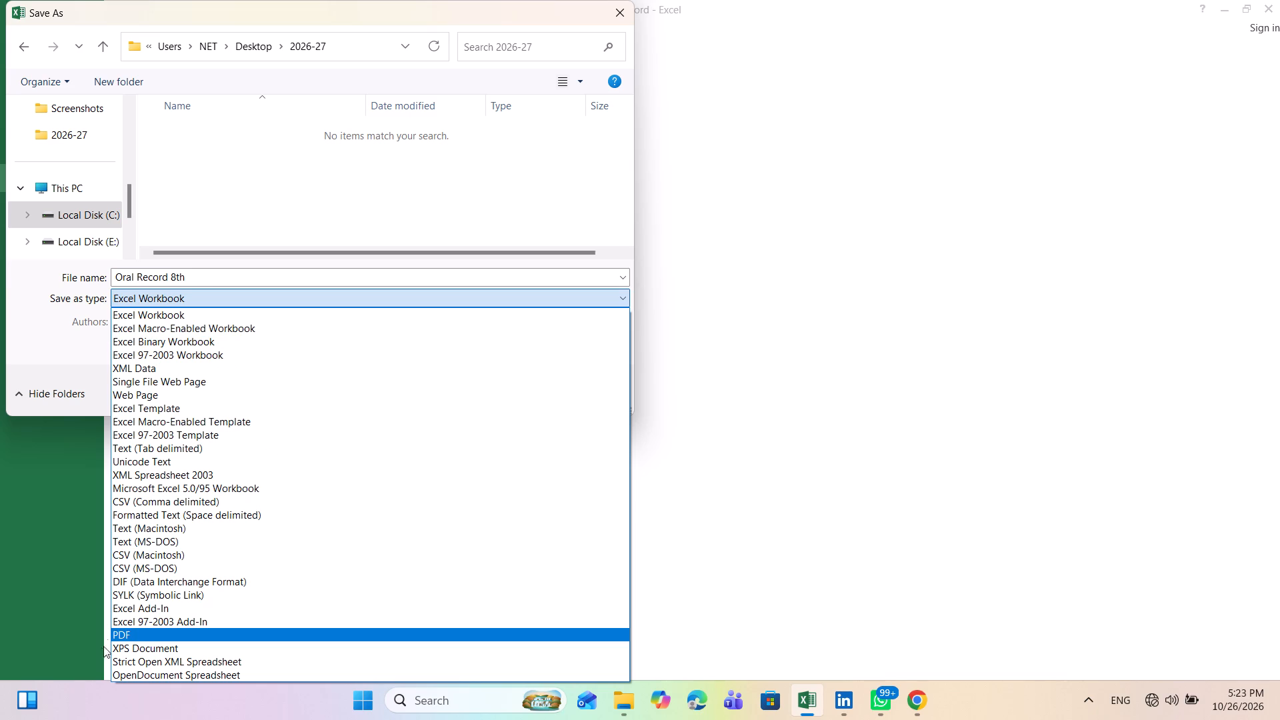
{"action": "left_click", "coordinate": [135, 629]}
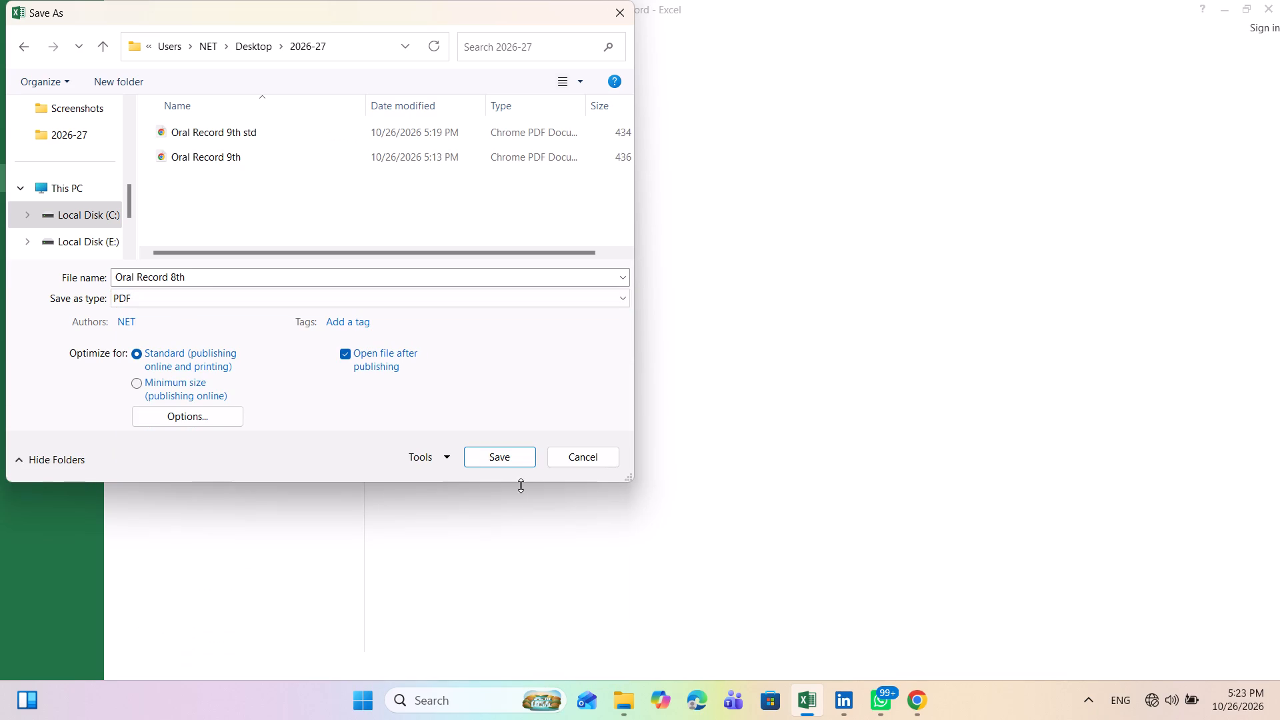
{"action": "left_click", "coordinate": [503, 457]}
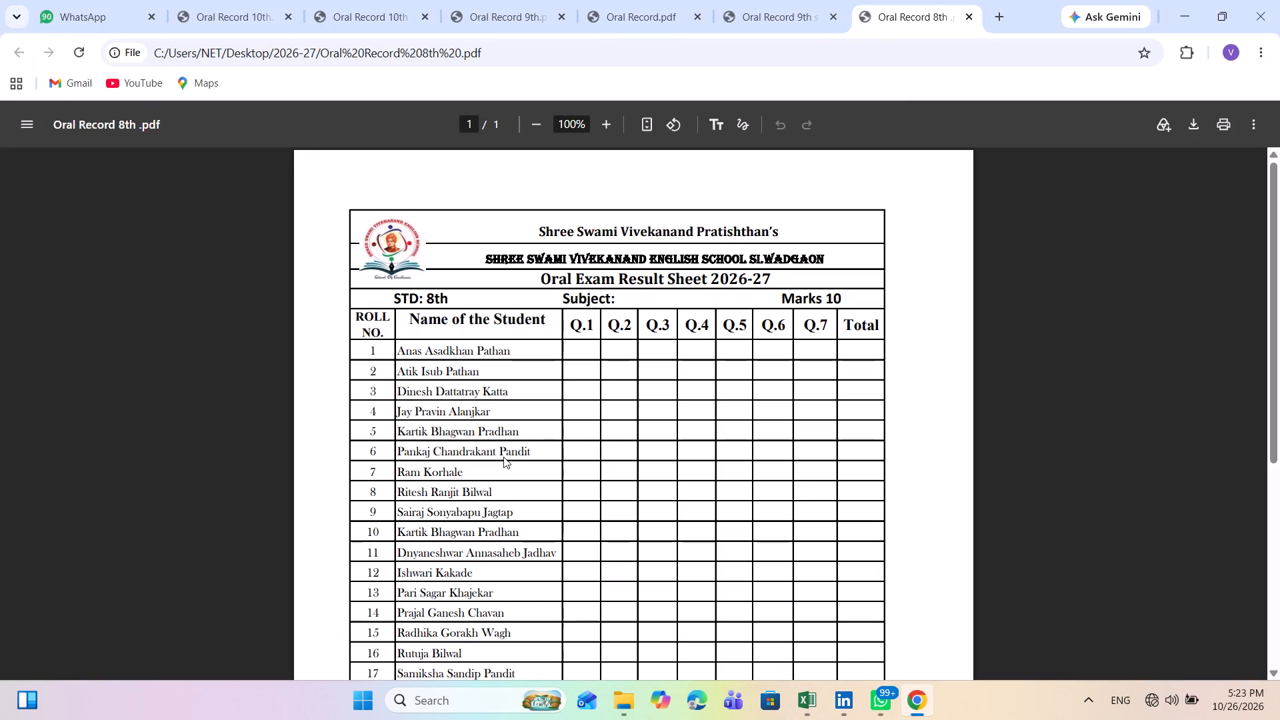
{"action": "scroll", "coordinate": [503, 457], "scroll_direction": "down", "scroll_amount": 5}
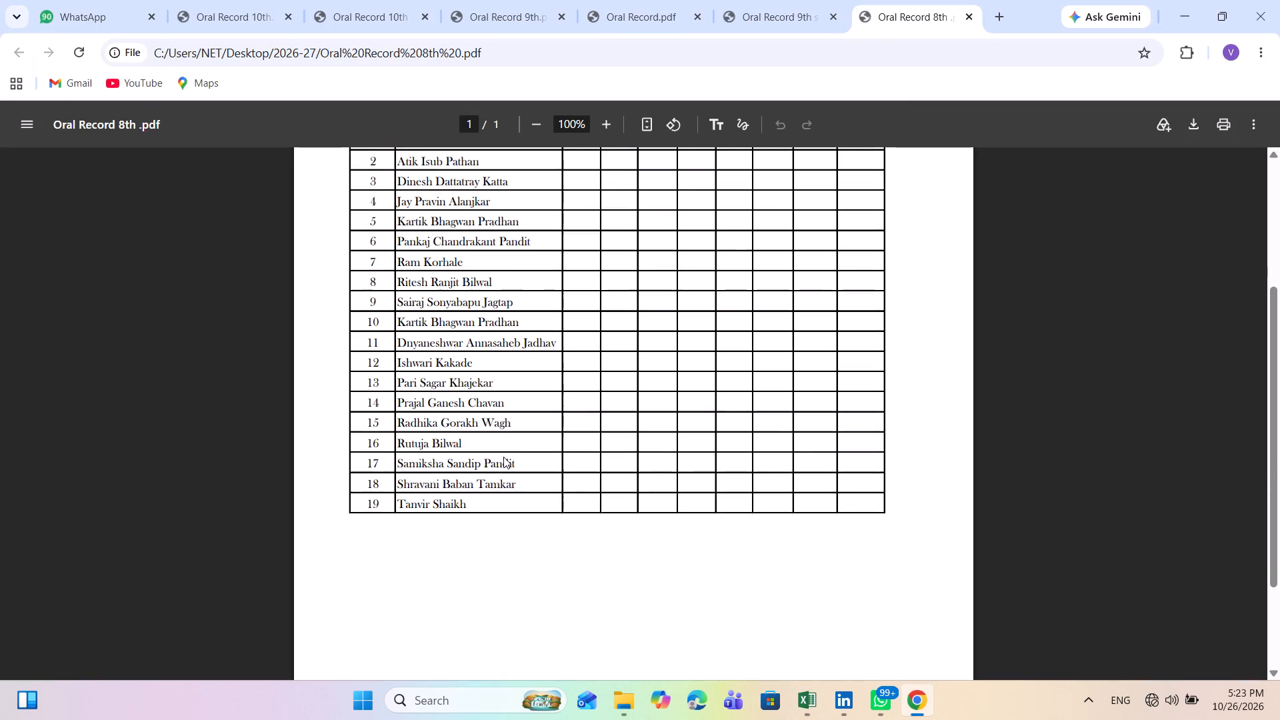
{"action": "scroll", "coordinate": [503, 457], "scroll_direction": "up", "scroll_amount": 5}
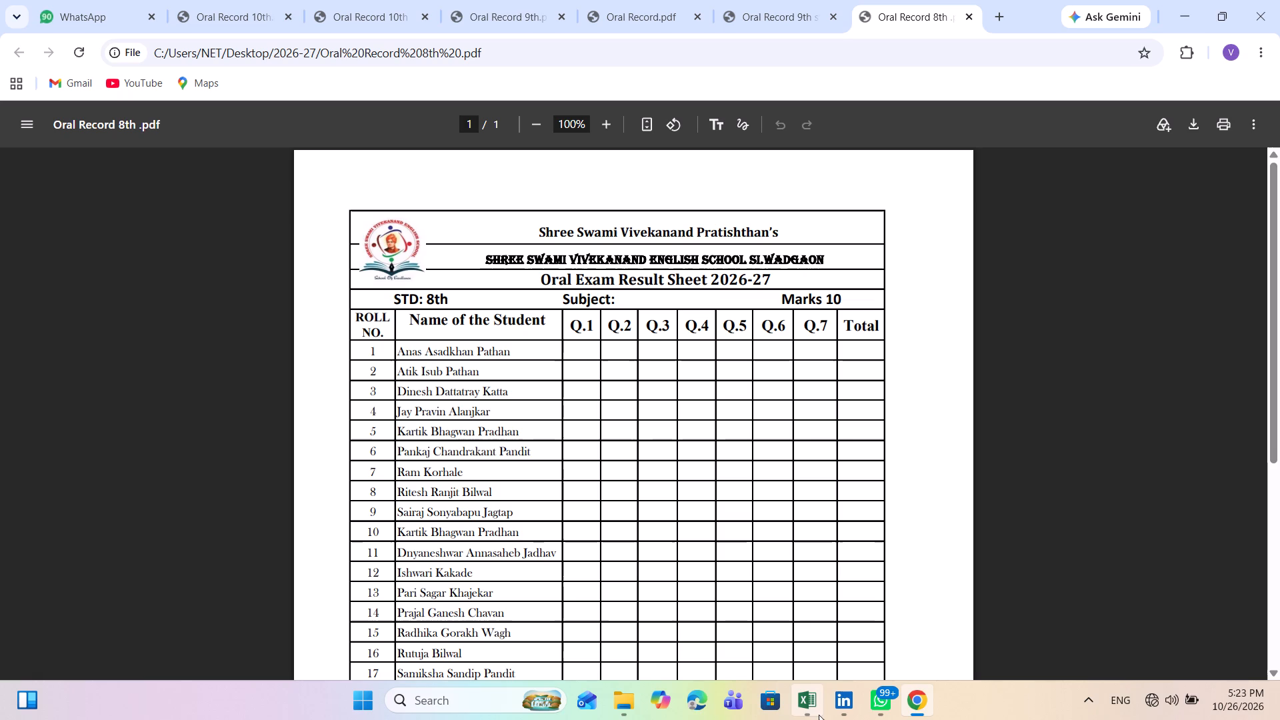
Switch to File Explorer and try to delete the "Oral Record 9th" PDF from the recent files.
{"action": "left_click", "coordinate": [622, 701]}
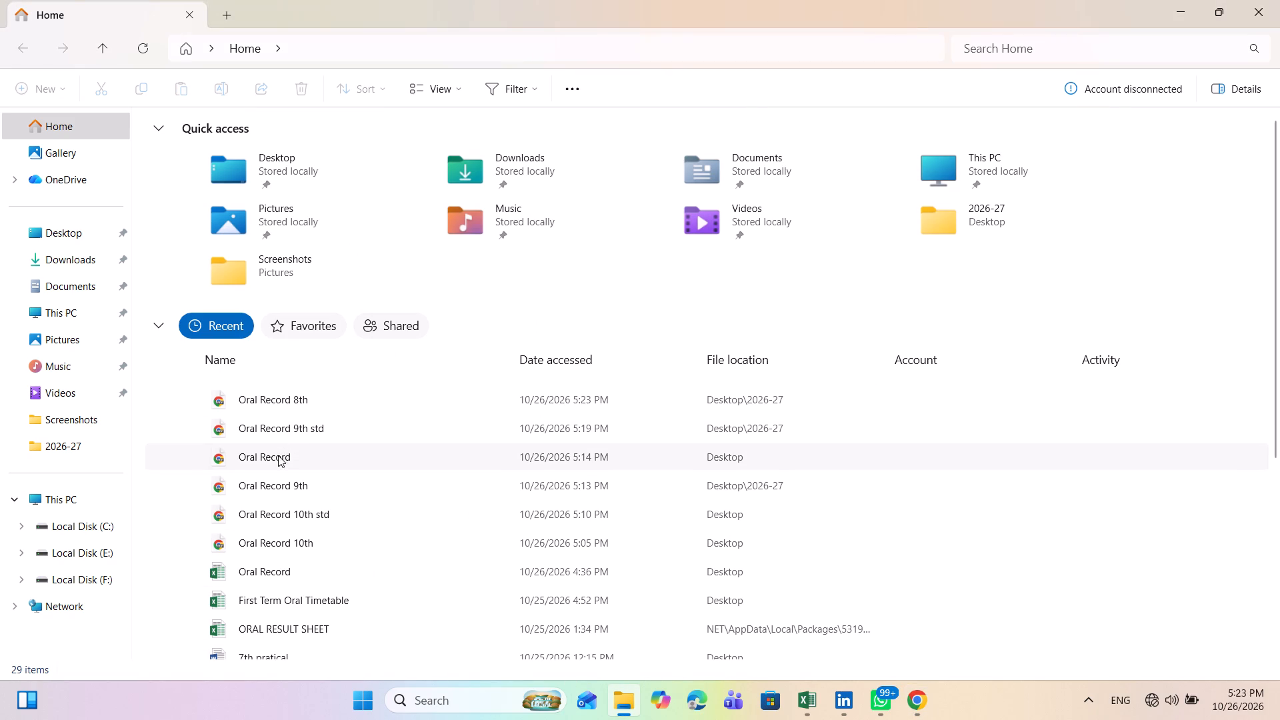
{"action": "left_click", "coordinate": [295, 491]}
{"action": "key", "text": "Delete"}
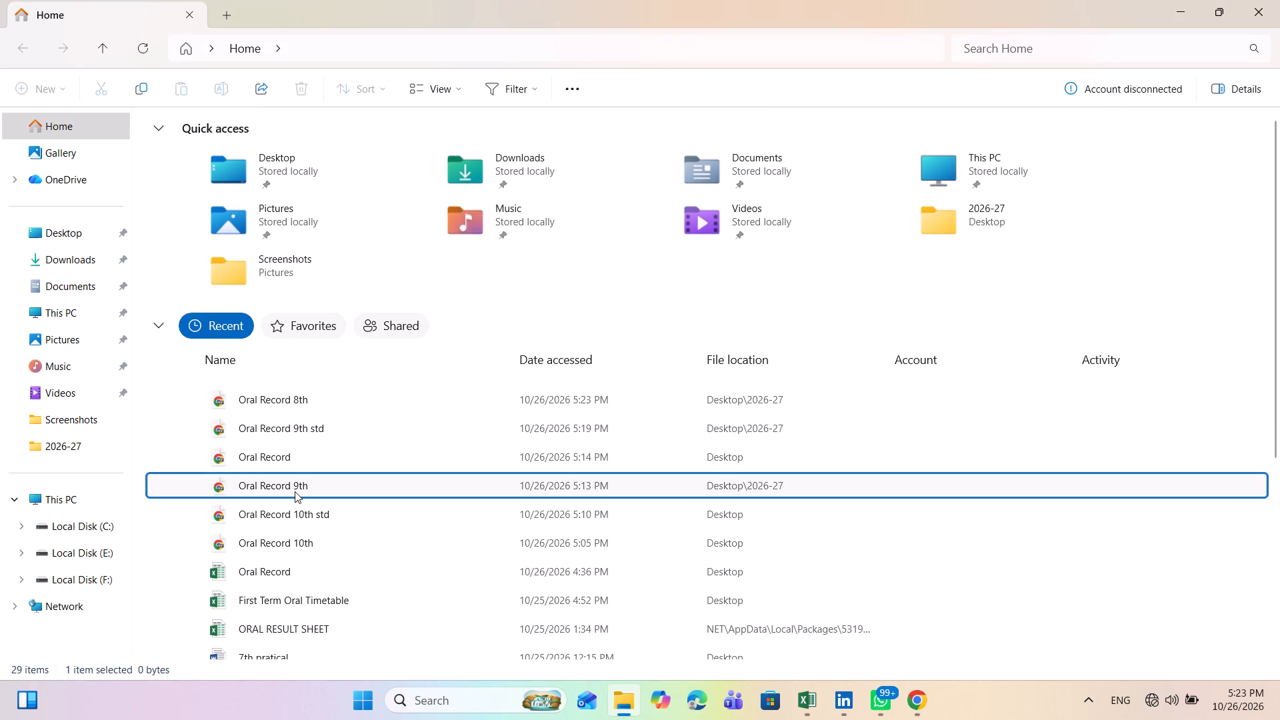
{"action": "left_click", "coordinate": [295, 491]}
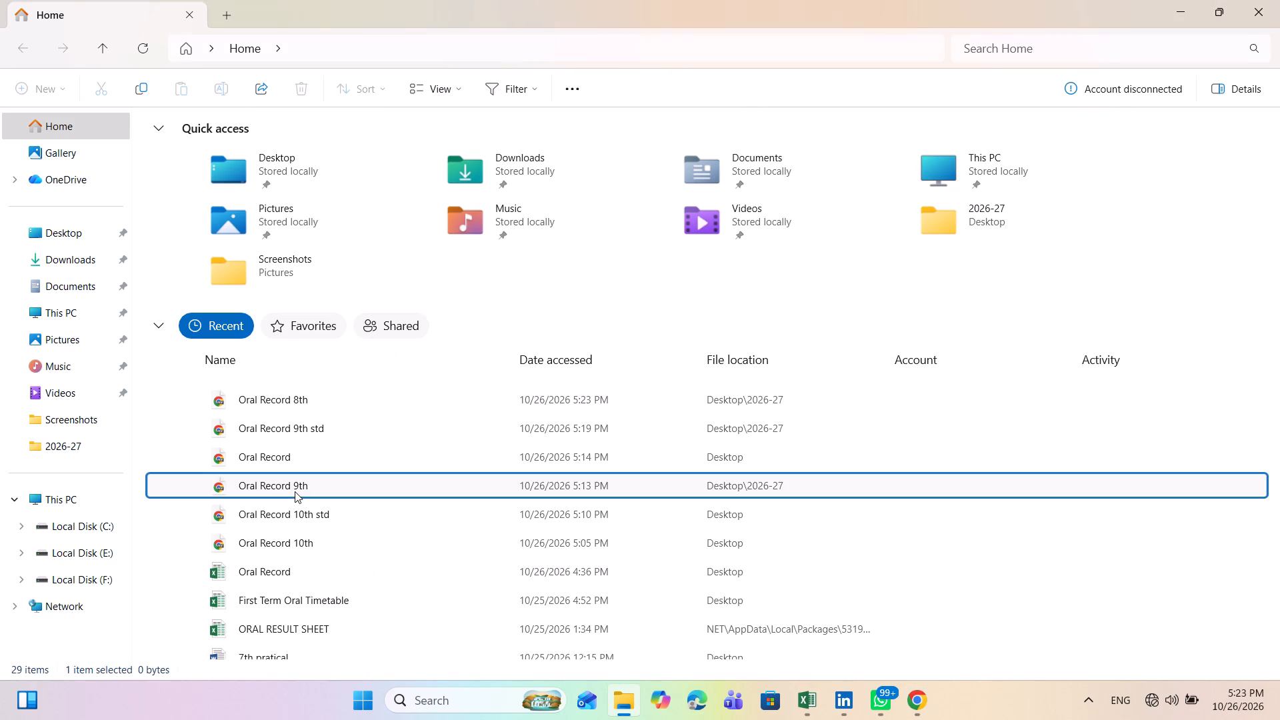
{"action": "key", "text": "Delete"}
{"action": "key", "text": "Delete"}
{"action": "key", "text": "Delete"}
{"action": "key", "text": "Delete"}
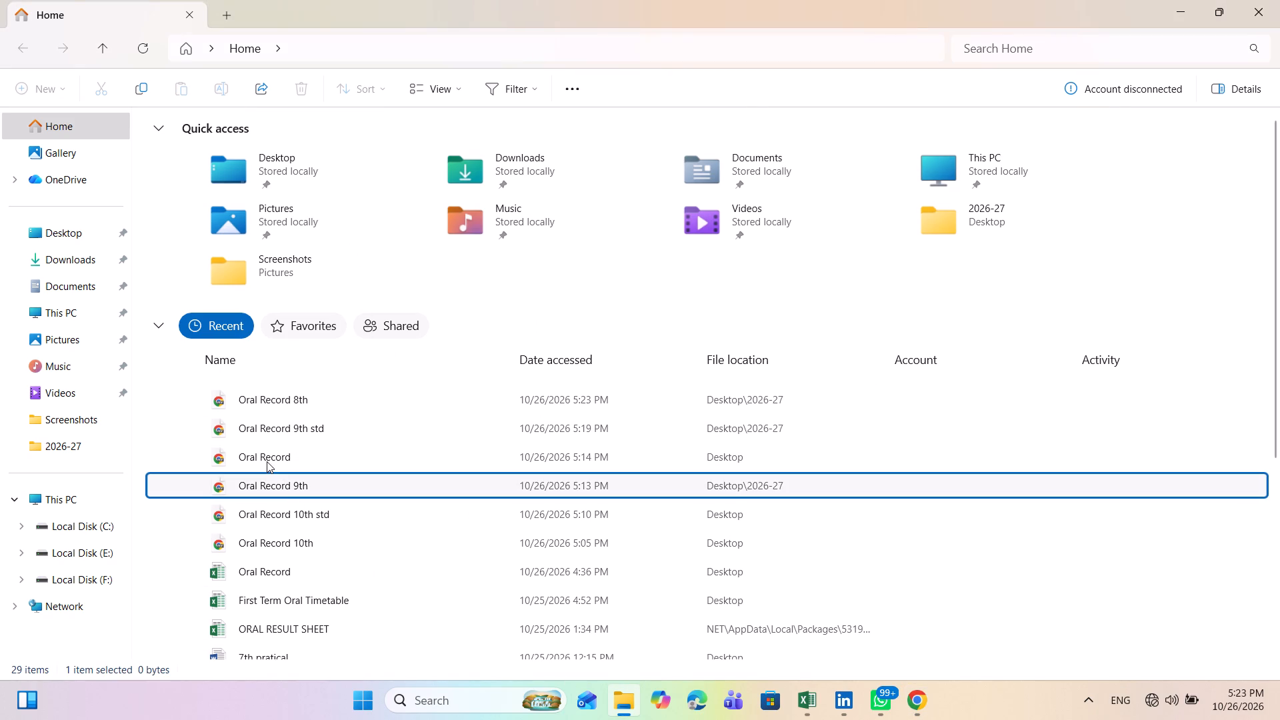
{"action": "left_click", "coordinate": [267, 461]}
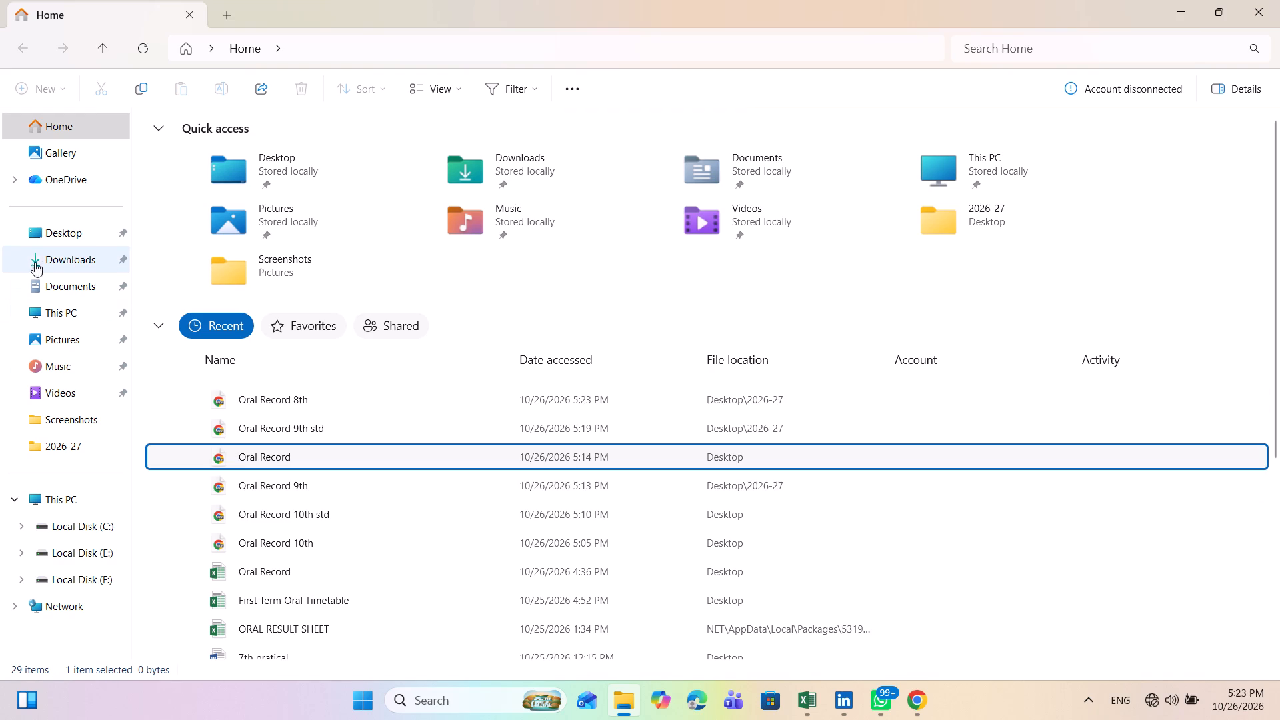
Delete the "Oral Record 9th" PDF from the 2026-27 folder in File Explorer.
{"action": "double_click", "coordinate": [49, 451]}
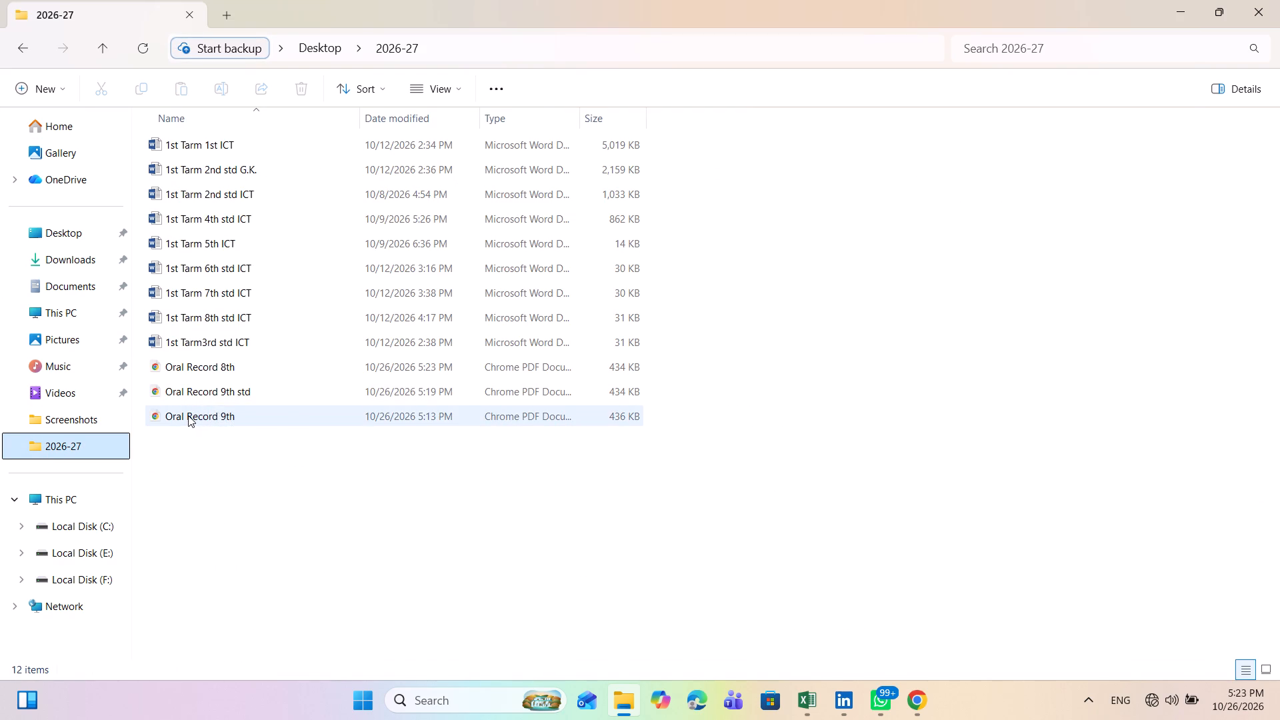
{"action": "left_click", "coordinate": [188, 415]}
{"action": "key", "text": "Delete"}
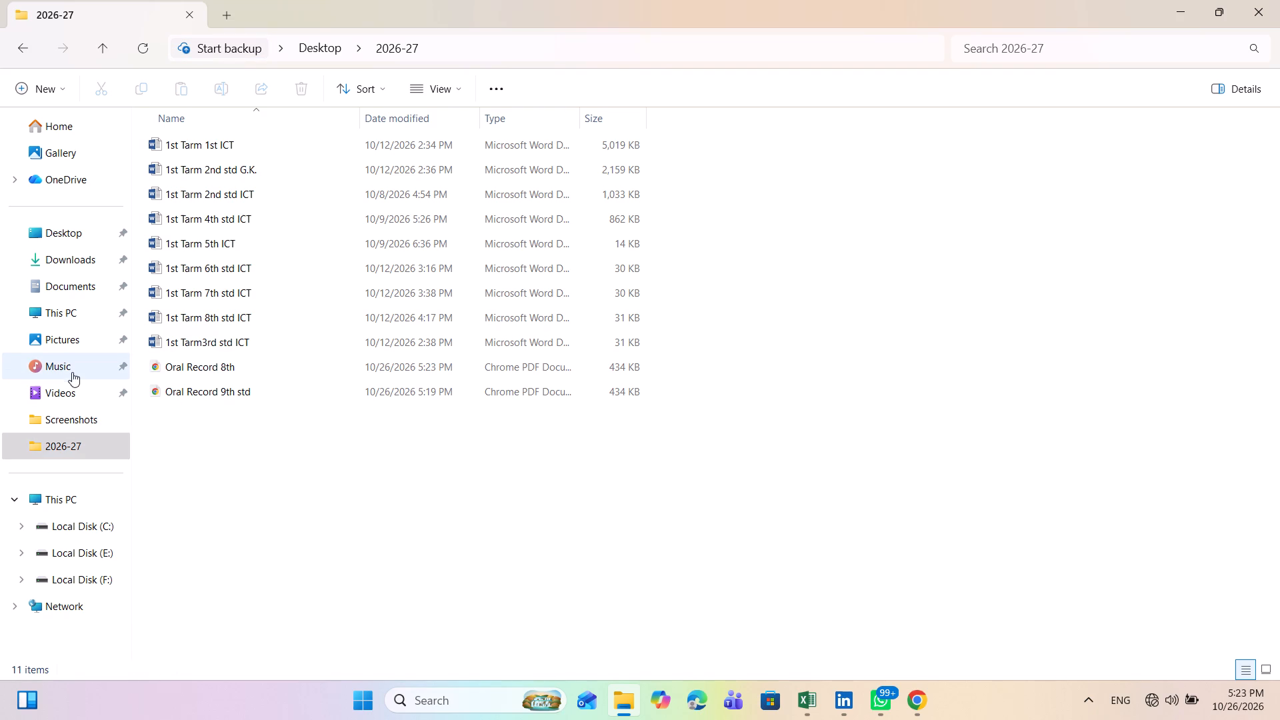
Copy the "Oral Record 10th std" PDF from the Desktop into the 2026-27 folder, and return to the Oral Record workbook in Excel.
{"action": "left_click", "coordinate": [79, 227]}
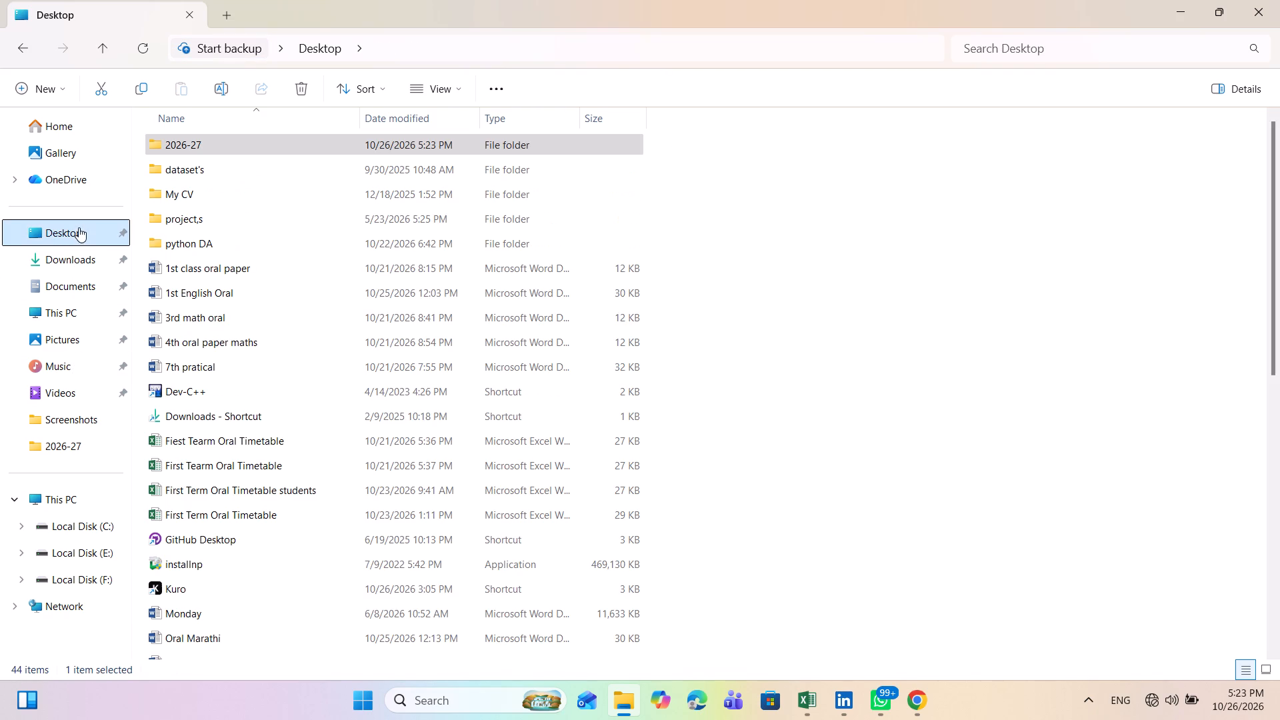
{"action": "scroll", "coordinate": [203, 570], "scroll_direction": "down", "scroll_amount": 2}
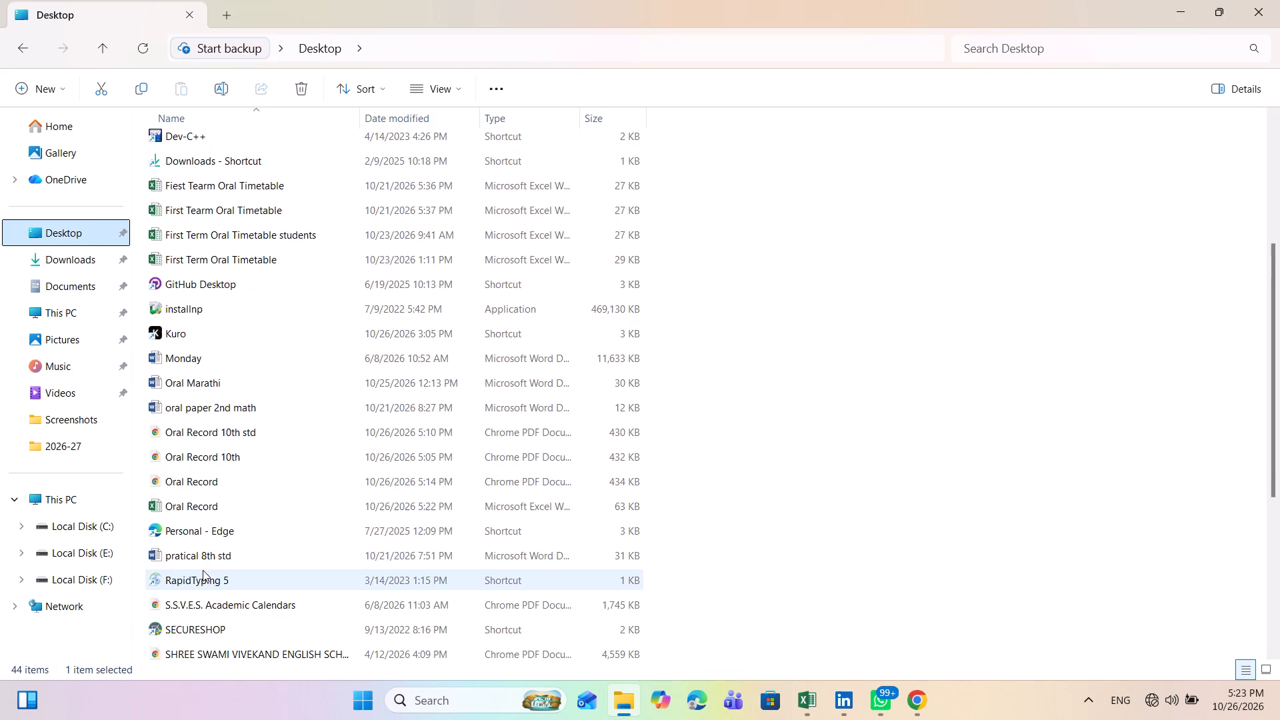
{"action": "scroll", "coordinate": [203, 570], "scroll_direction": "down", "scroll_amount": 1}
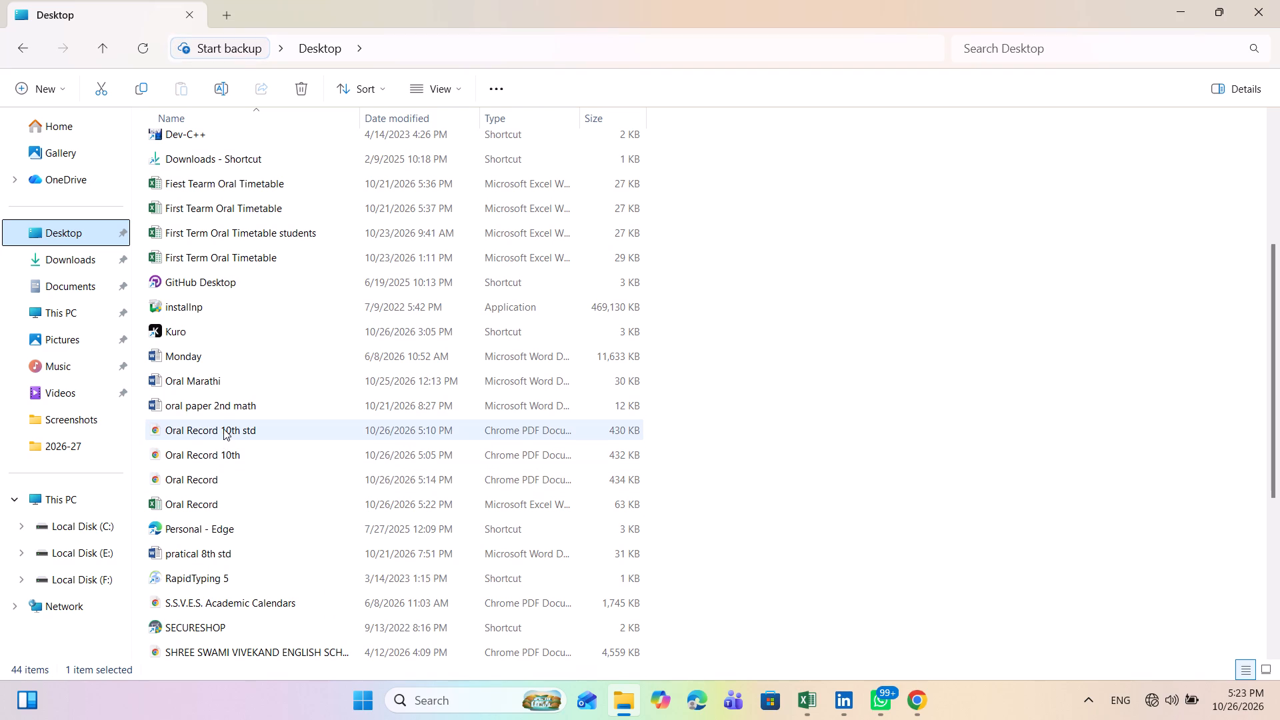
{"action": "left_click", "coordinate": [223, 425]}
{"action": "key", "text": "ctrl+c"}
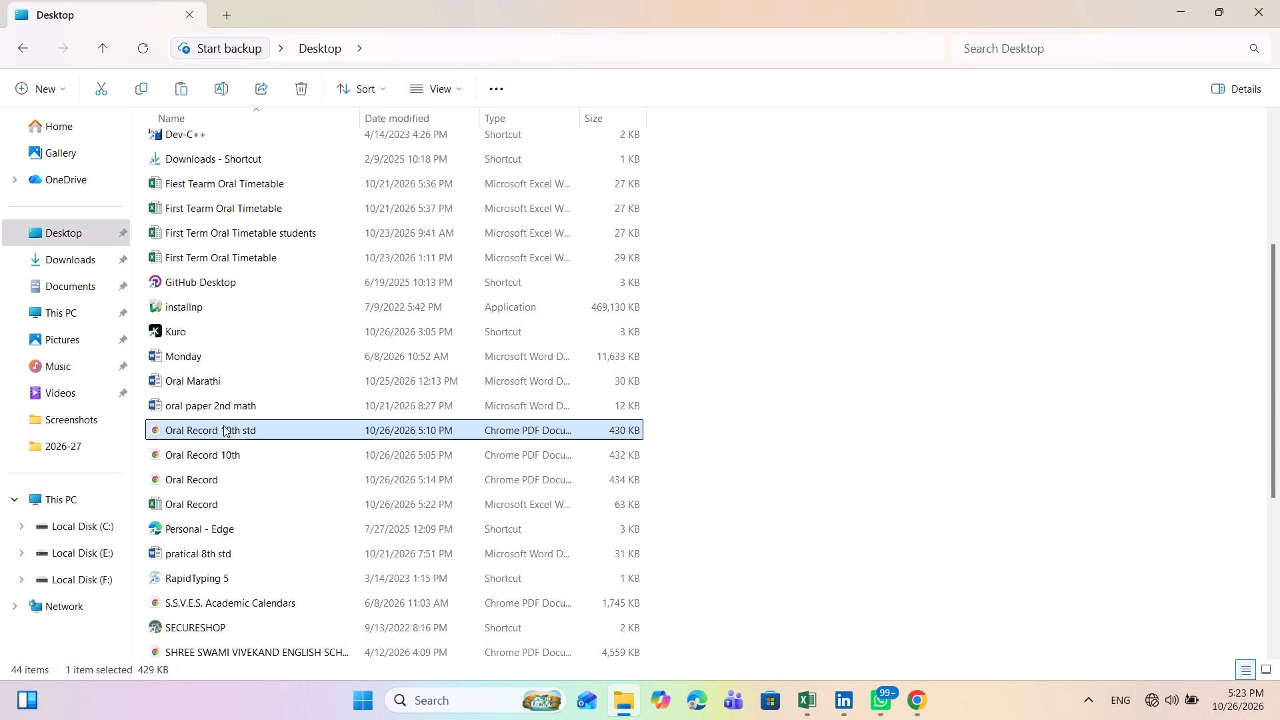
{"action": "double_click", "coordinate": [47, 441]}
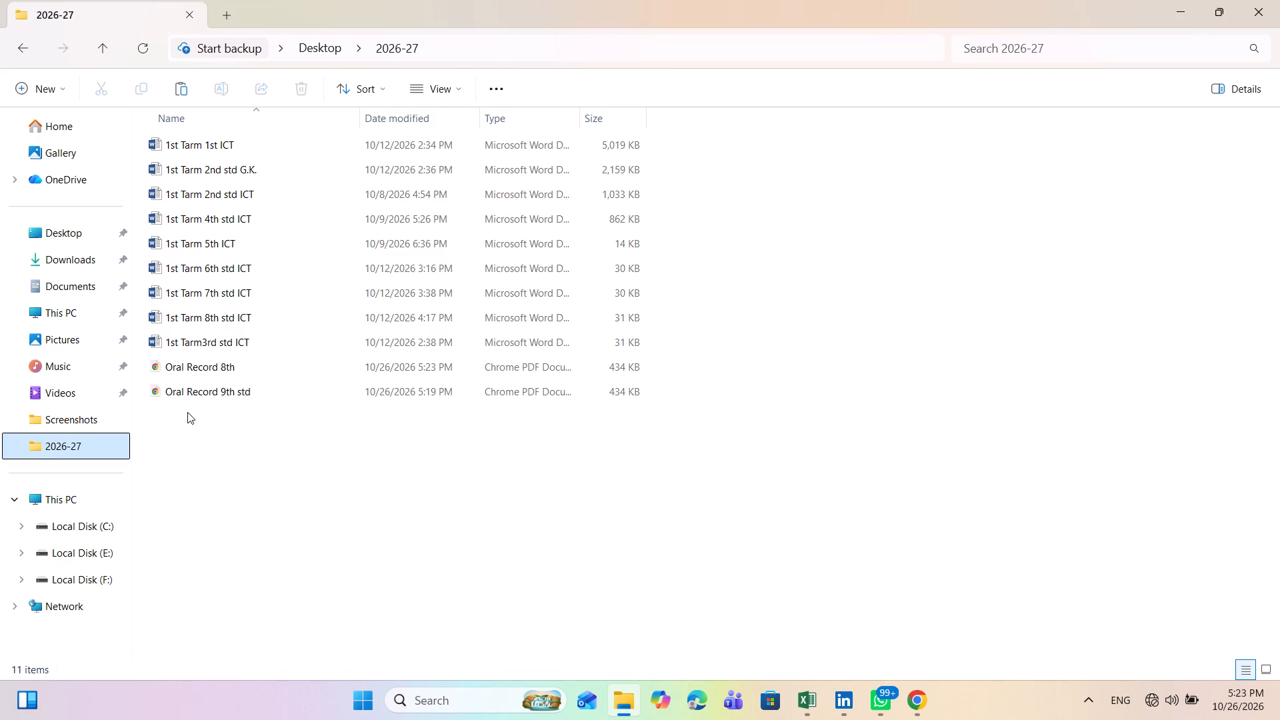
{"action": "left_click", "coordinate": [209, 409]}
{"action": "key", "text": "ctrl+v"}
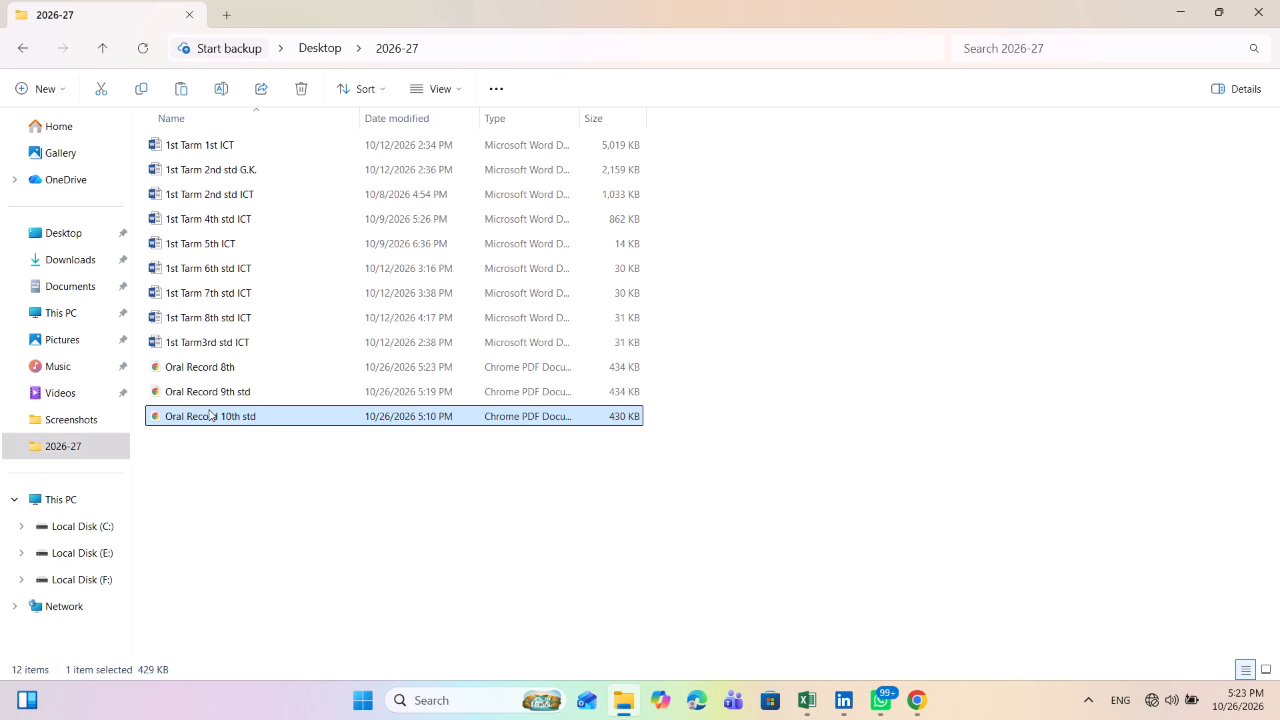
{"action": "left_click", "coordinate": [238, 473]}
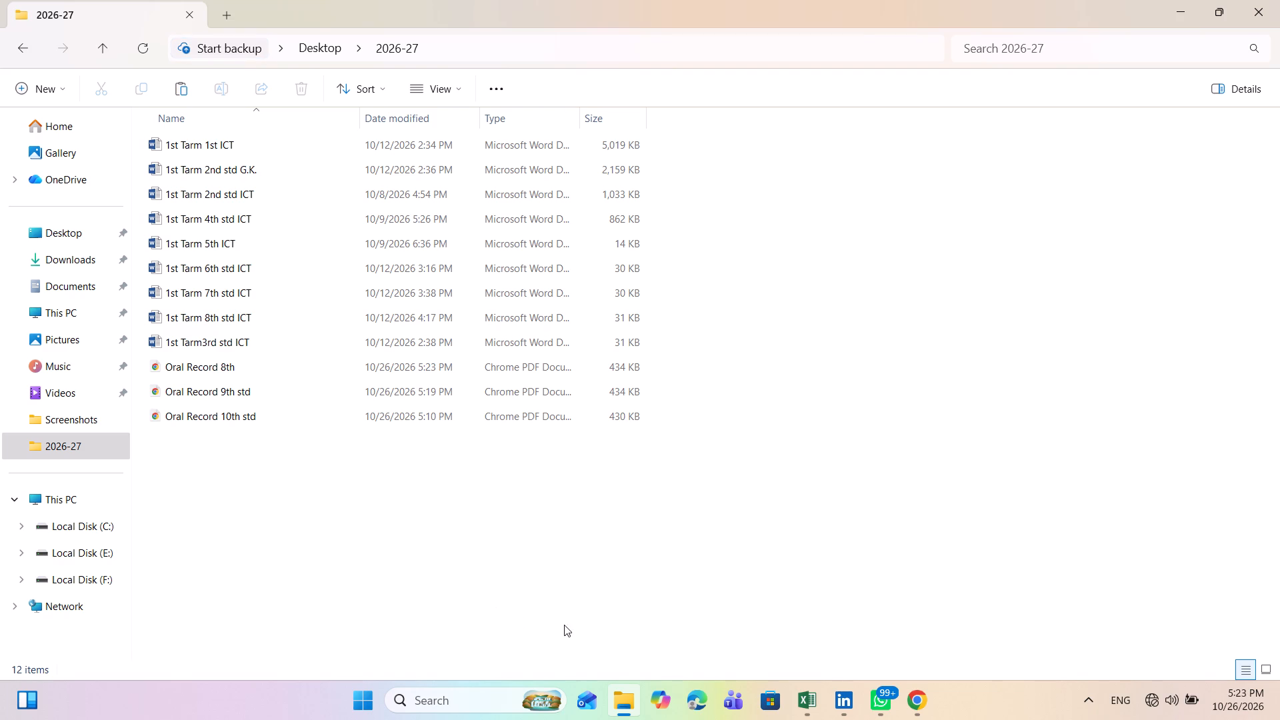
{"action": "left_click", "coordinate": [793, 633]}
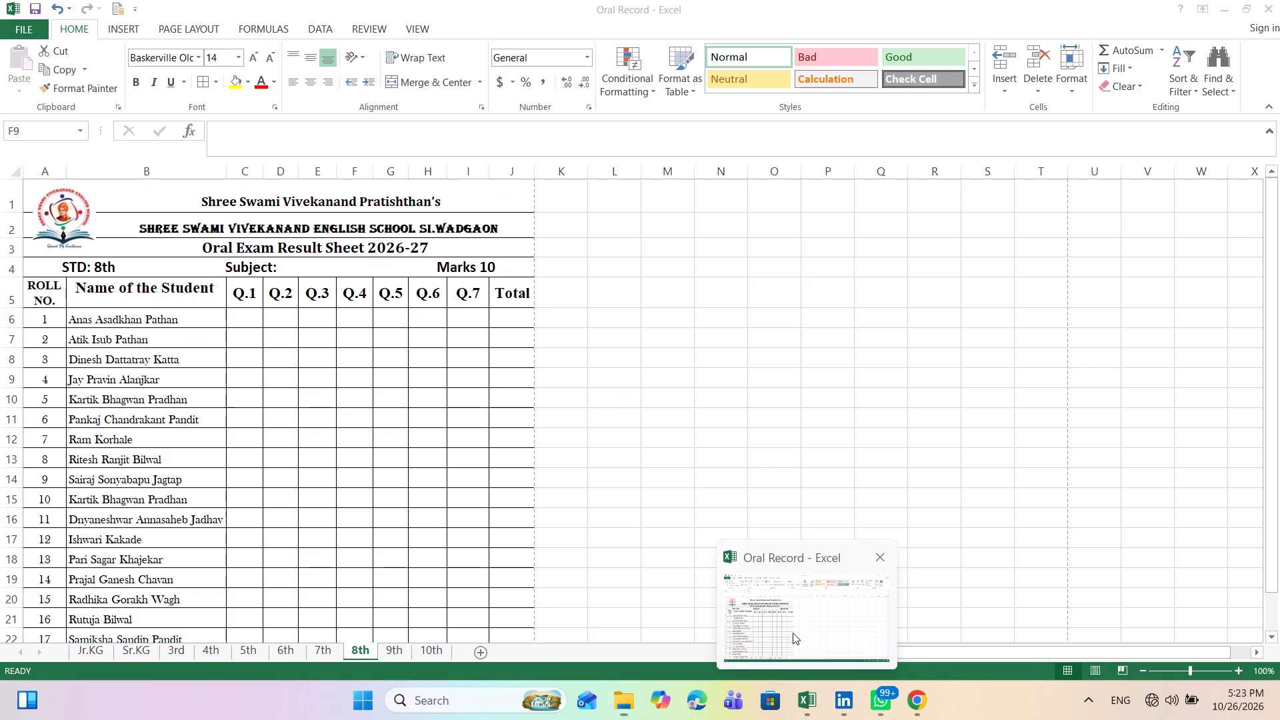
On the 7th sheet, set the school name heading in row 2 to font size 11.
{"action": "left_click", "coordinate": [322, 641]}
{"action": "left_click", "coordinate": [324, 658]}
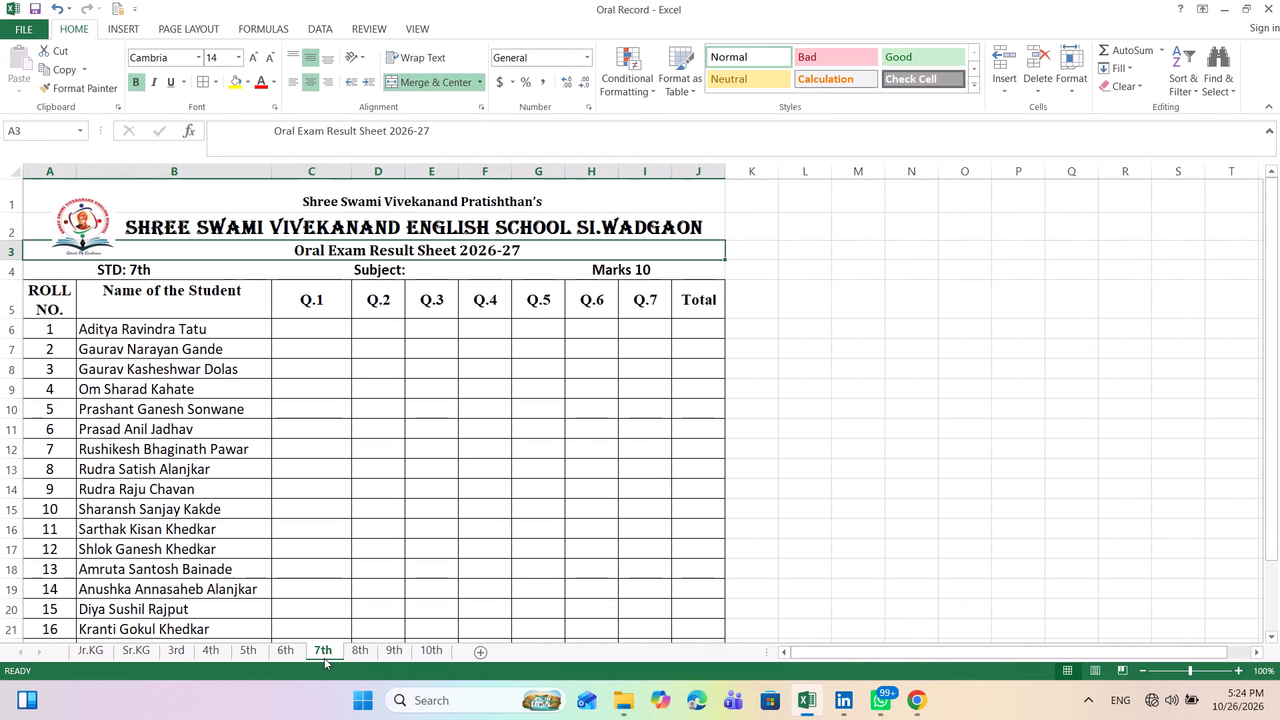
{"action": "left_click", "coordinate": [358, 651]}
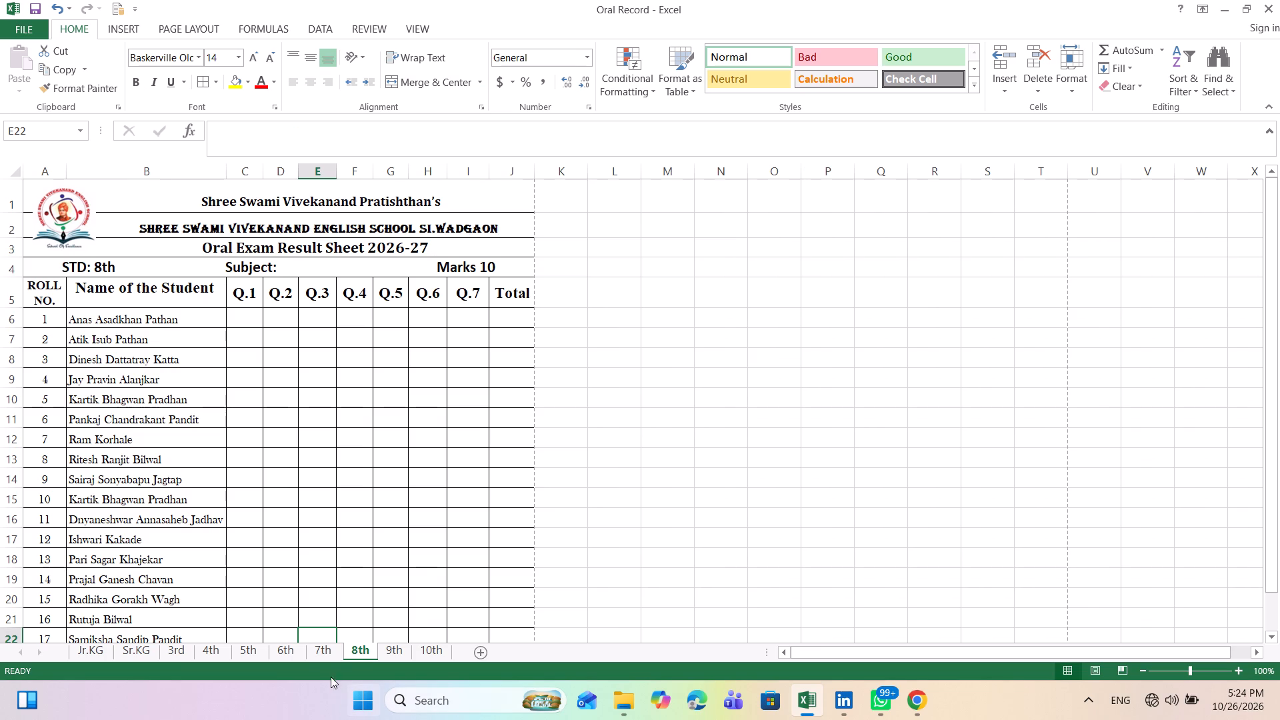
{"action": "left_click", "coordinate": [323, 649]}
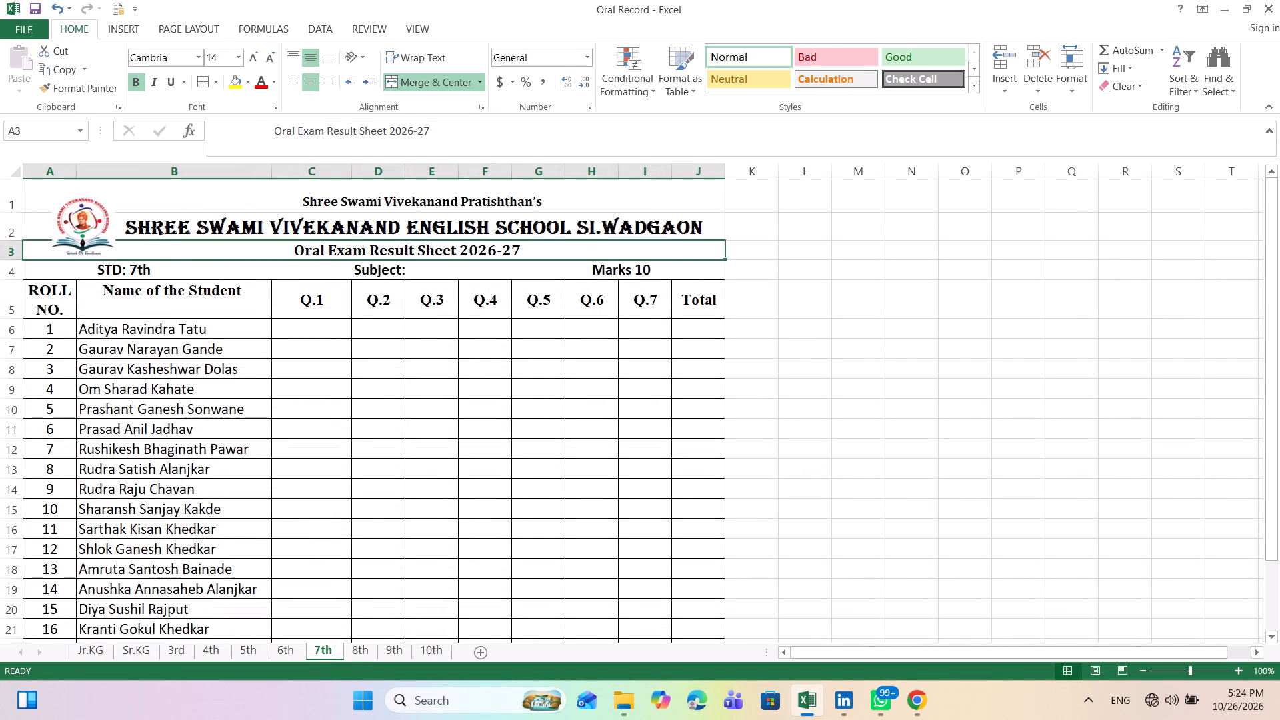
{"action": "left_click", "coordinate": [158, 226]}
{"action": "double_click", "coordinate": [131, 227]}
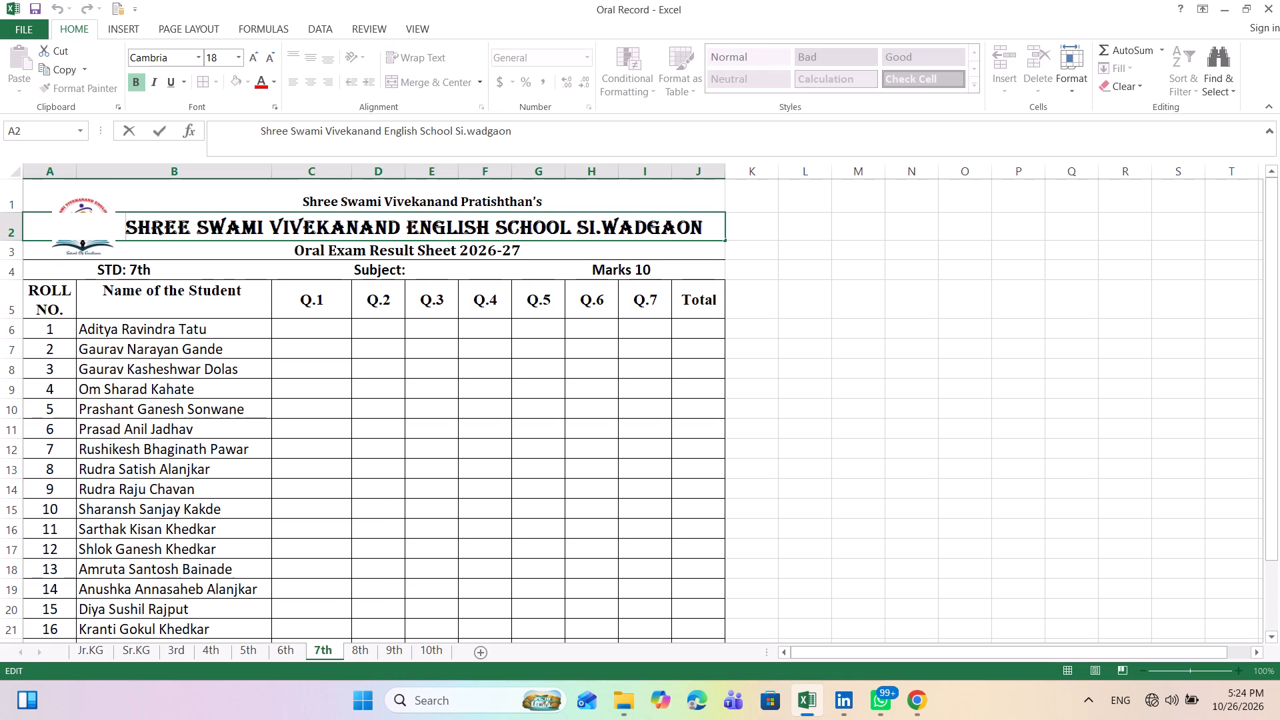
{"action": "key", "text": "shift+Right"}
{"action": "key", "text": "shift+Right"}
{"action": "key", "text": "shift+Right"}
{"action": "key", "text": "shift+Right"}
{"action": "key", "text": "shift+Right"}
{"action": "key", "text": "shift+Right"}
{"action": "key", "text": "shift+Right"}
{"action": "key", "text": "shift+Right"}
{"action": "key", "text": "shift+Right"}
{"action": "key", "text": "shift+Right"}
{"action": "key", "text": "shift+Right"}
{"action": "key", "text": "shift+Right"}
{"action": "key", "text": "shift+Right"}
{"action": "key", "text": "shift+Right"}
{"action": "key", "text": "shift+Right"}
{"action": "key", "text": "shift+Right"}
{"action": "key", "text": "shift+Right"}
{"action": "key", "text": "shift+Right"}
{"action": "key", "text": "shift+Right"}
{"action": "key", "text": "shift+Right"}
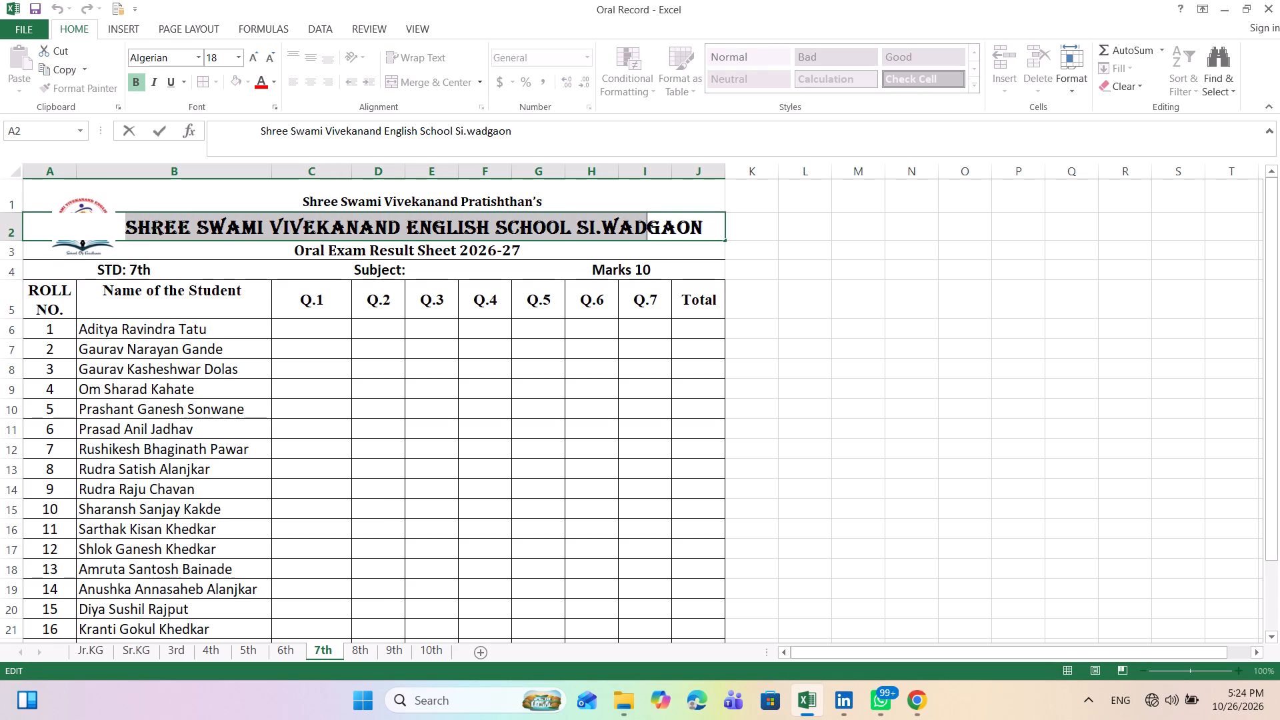
{"action": "key", "text": "shift+Right"}
{"action": "key", "text": "shift+Right"}
{"action": "key", "text": "shift+Right"}
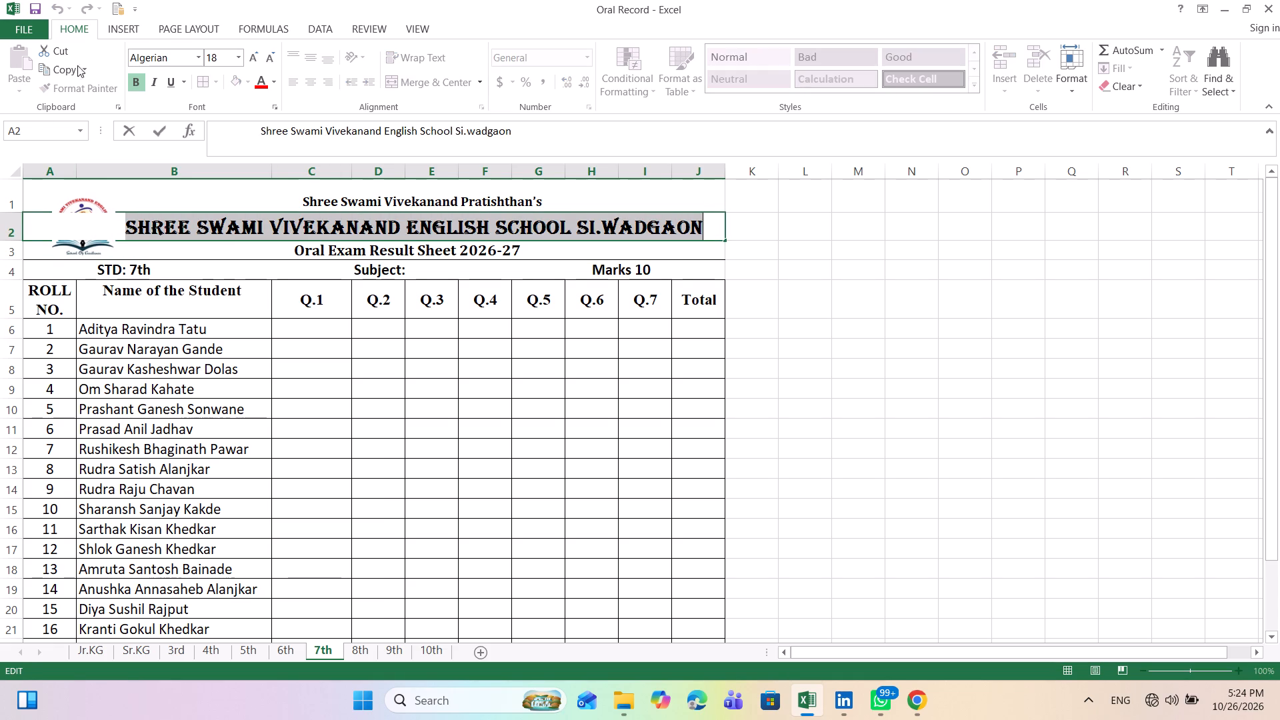
{"action": "left_click", "coordinate": [236, 57]}
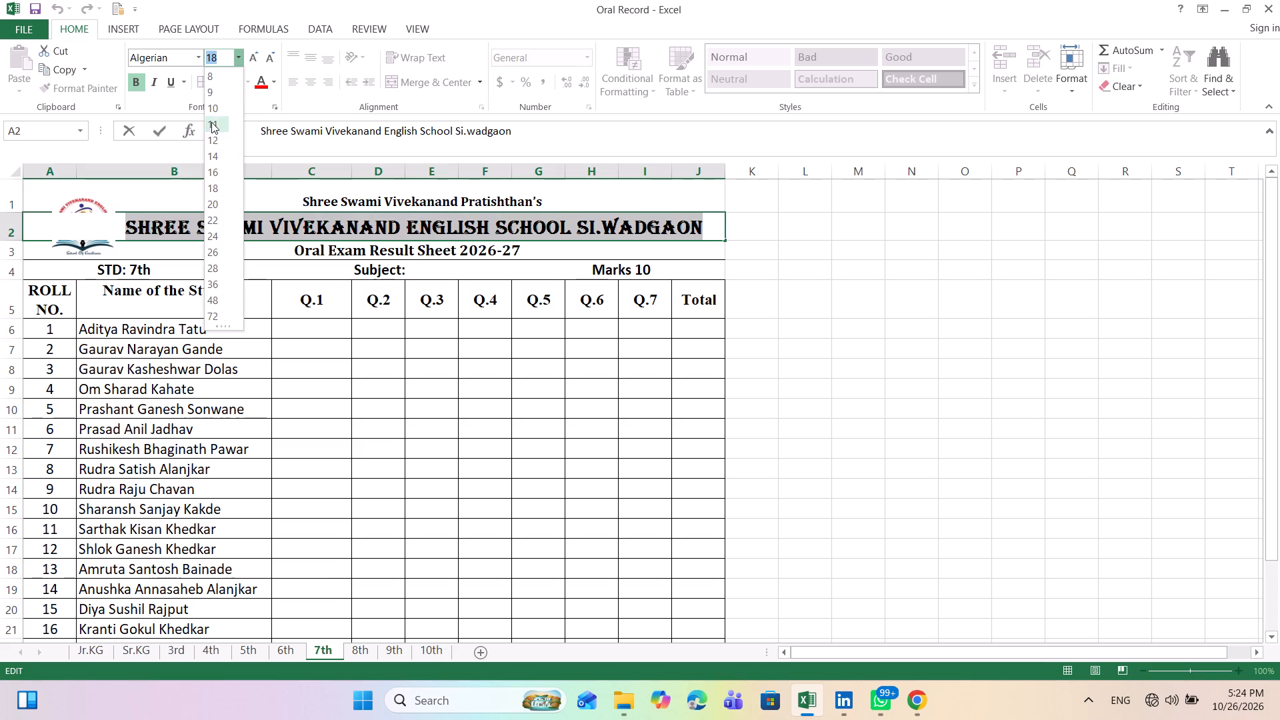
{"action": "left_click", "coordinate": [217, 119]}
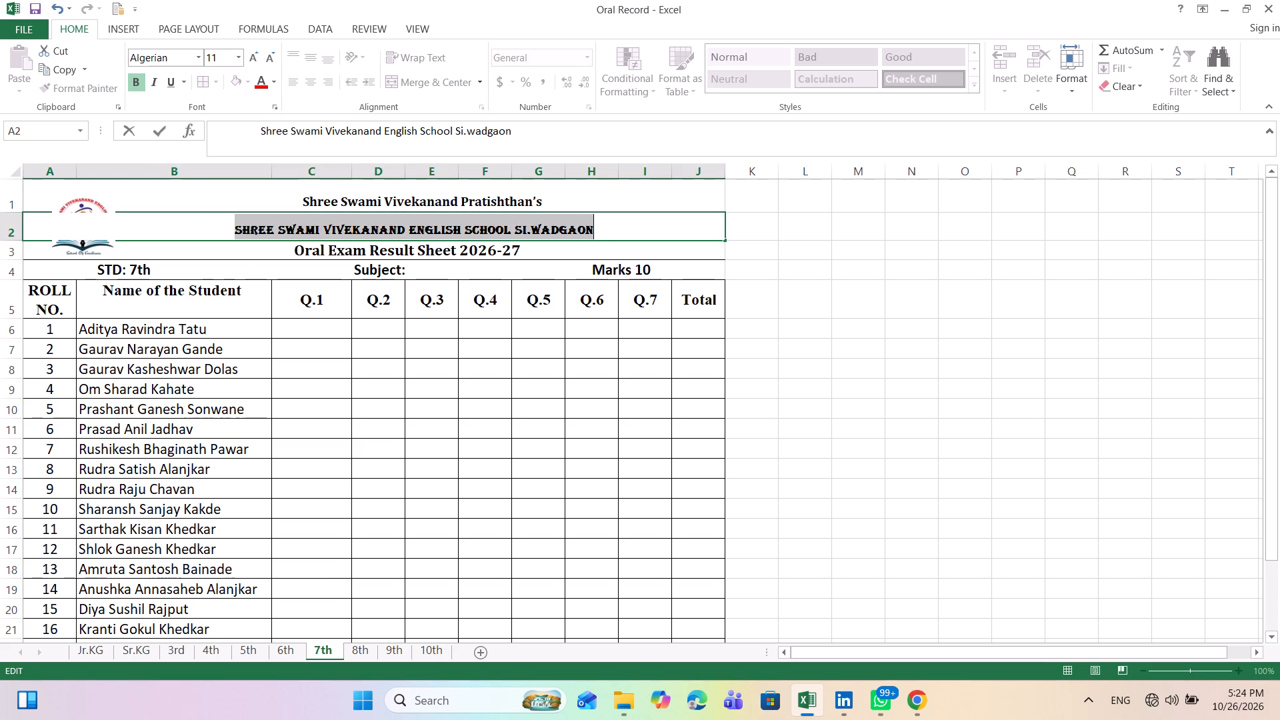
{"action": "left_click", "coordinate": [85, 227]}
{"action": "left_click_drag", "start_coordinate": [85, 230], "coordinate": [256, 347]}
{"action": "left_click", "coordinate": [256, 347]}
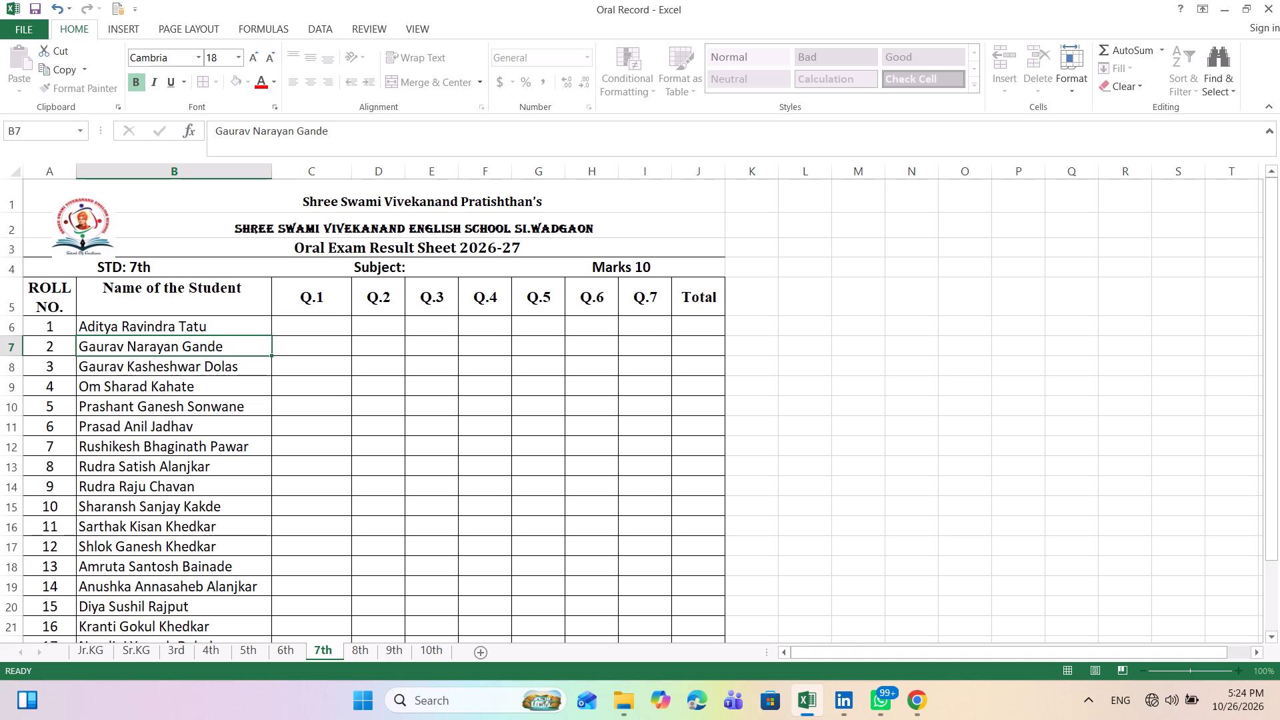
Set the "ROLL NO." header cell on the 7th sheet to font size 11.
{"action": "left_click", "coordinate": [62, 291]}
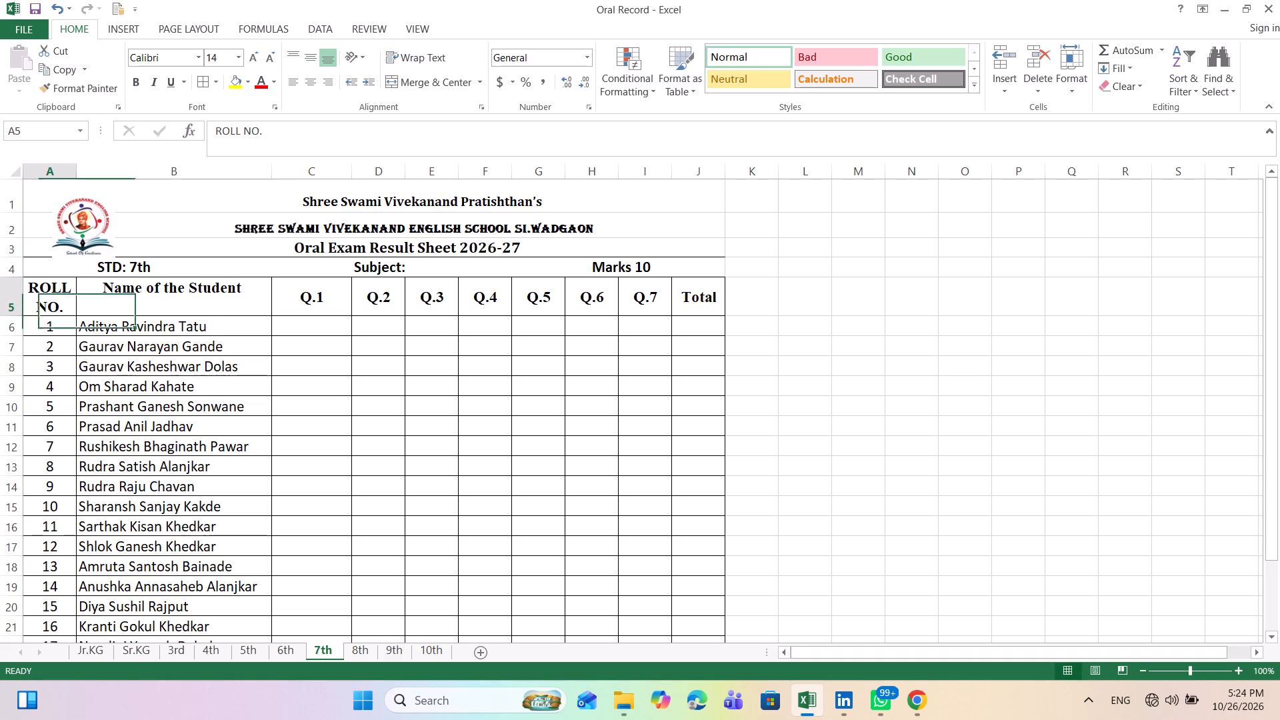
{"action": "left_click", "coordinate": [239, 55]}
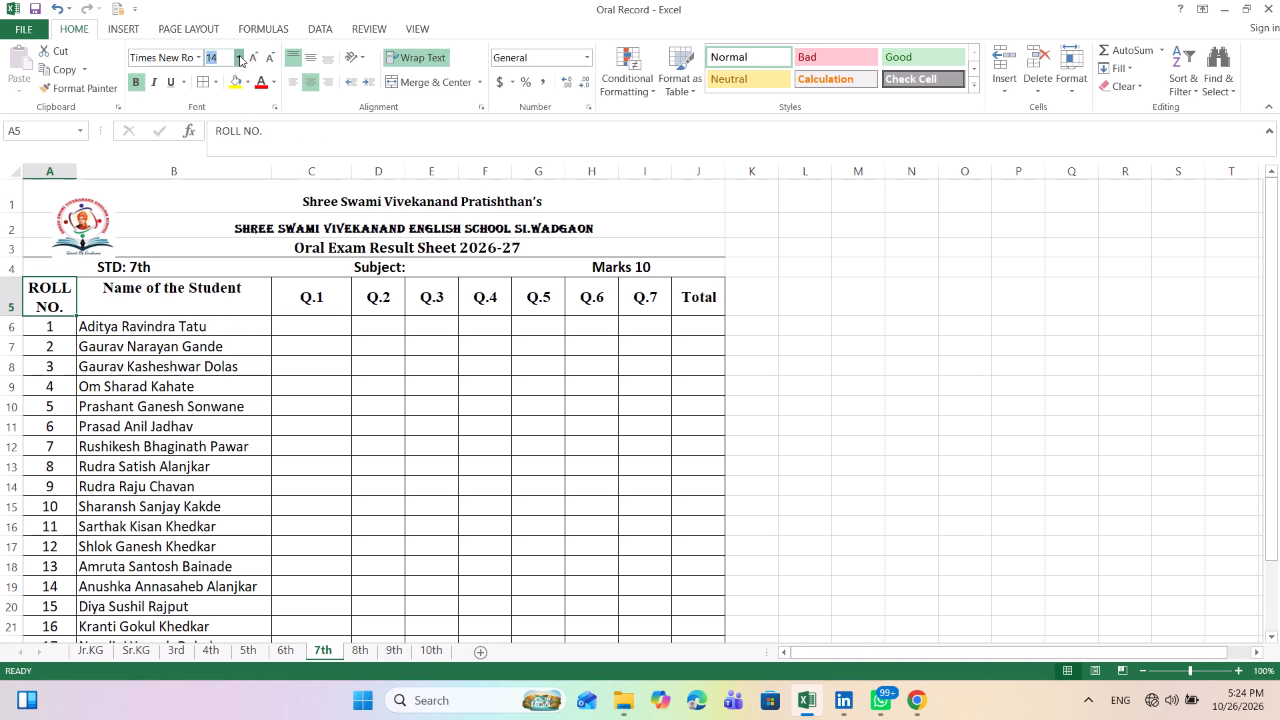
{"action": "left_click", "coordinate": [213, 123]}
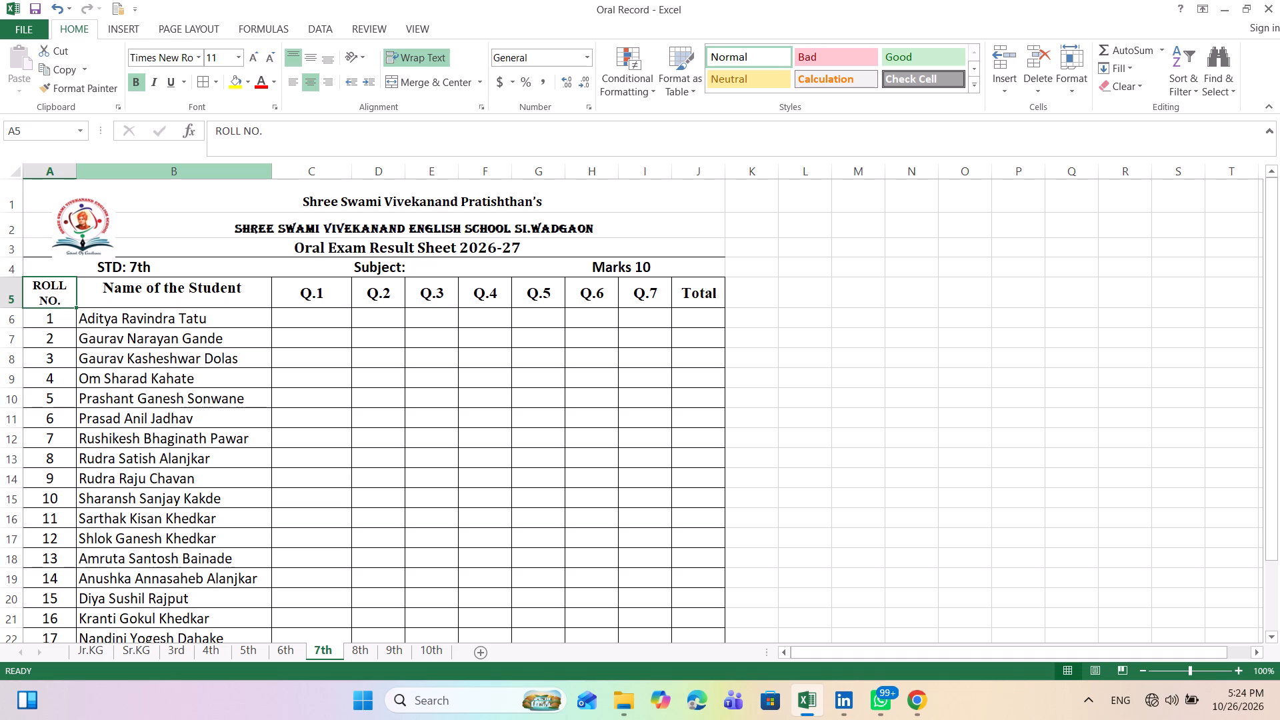
Format the 7th sheet's roll numbers and student names, A6 to B26, in Baskerville Old Face at size 11.
{"action": "left_click_drag", "start_coordinate": [42, 317], "coordinate": [256, 655]}
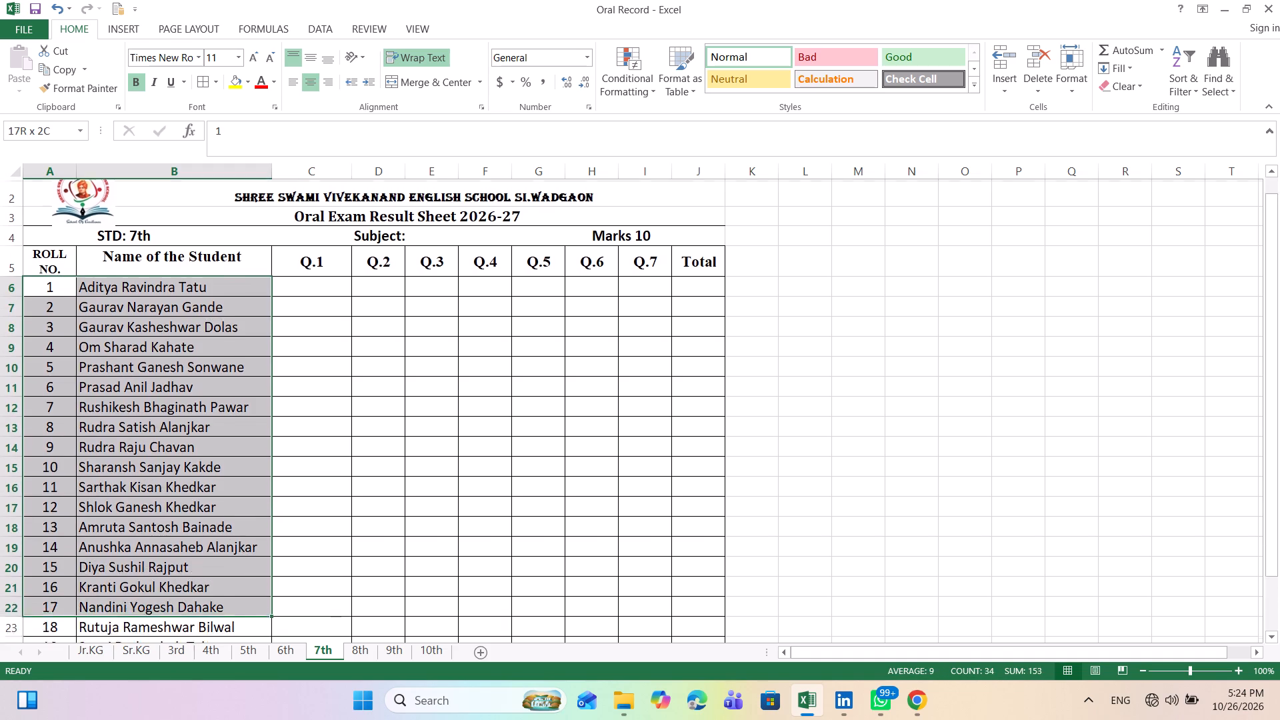
{"action": "left_click_drag", "start_coordinate": [256, 655], "coordinate": [245, 575]}
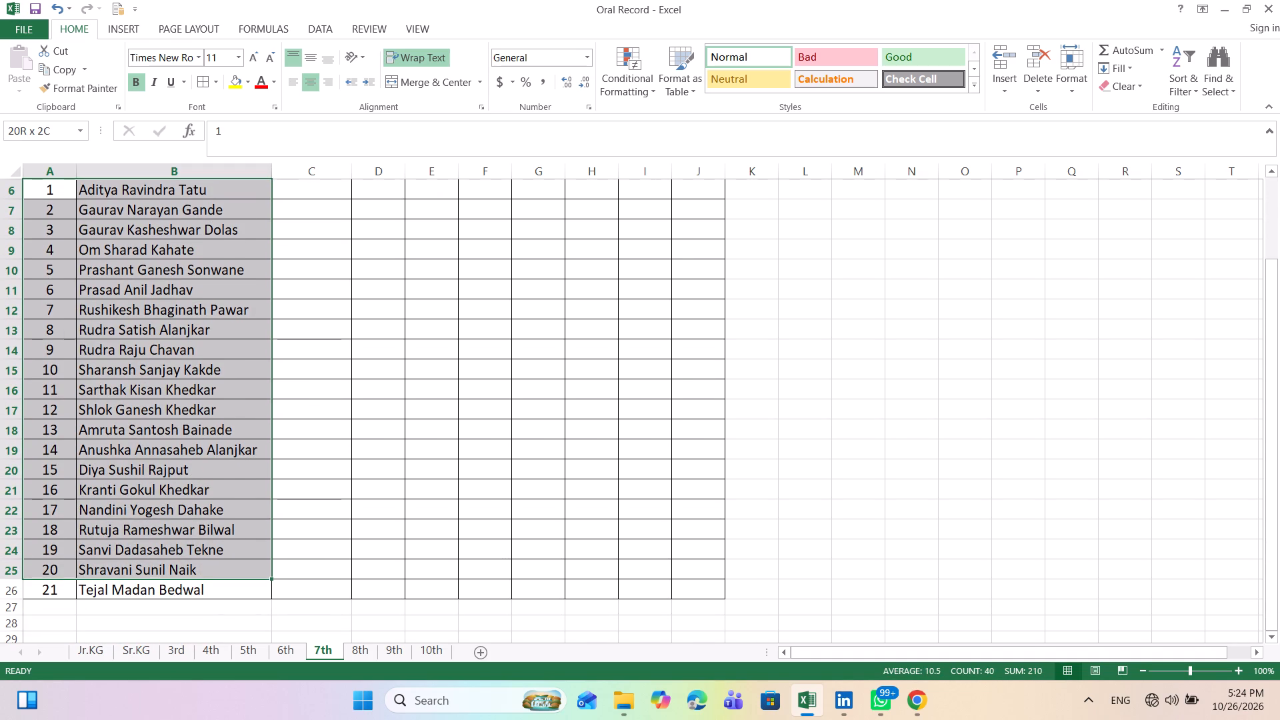
{"action": "left_click_drag", "start_coordinate": [245, 575], "coordinate": [245, 591]}
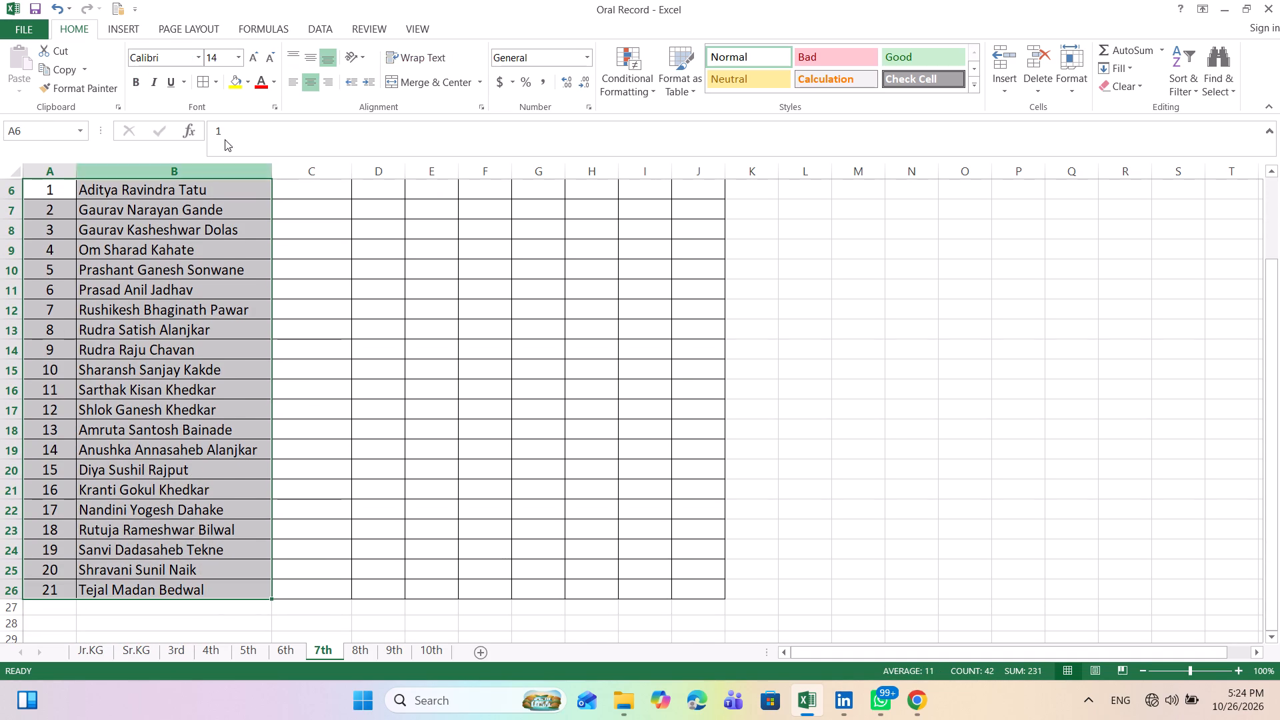
{"action": "left_click", "coordinate": [199, 60]}
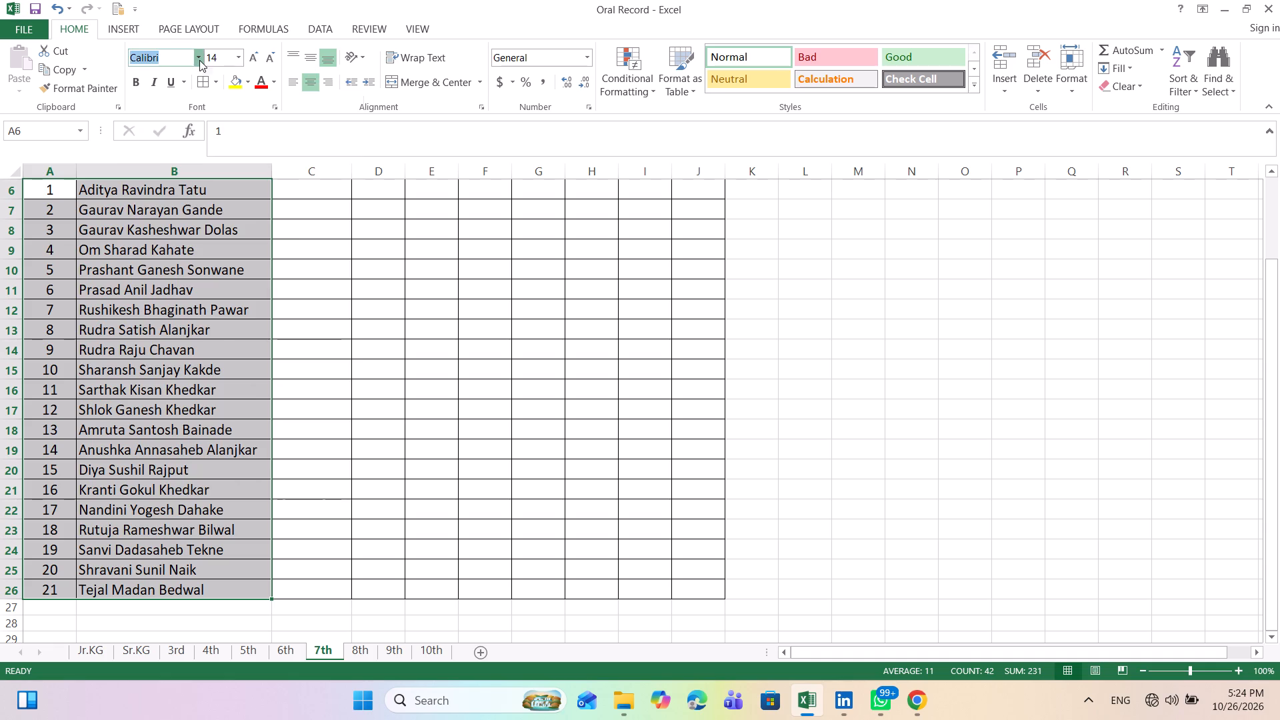
{"action": "scroll", "coordinate": [269, 498], "scroll_direction": "down", "scroll_amount": 1}
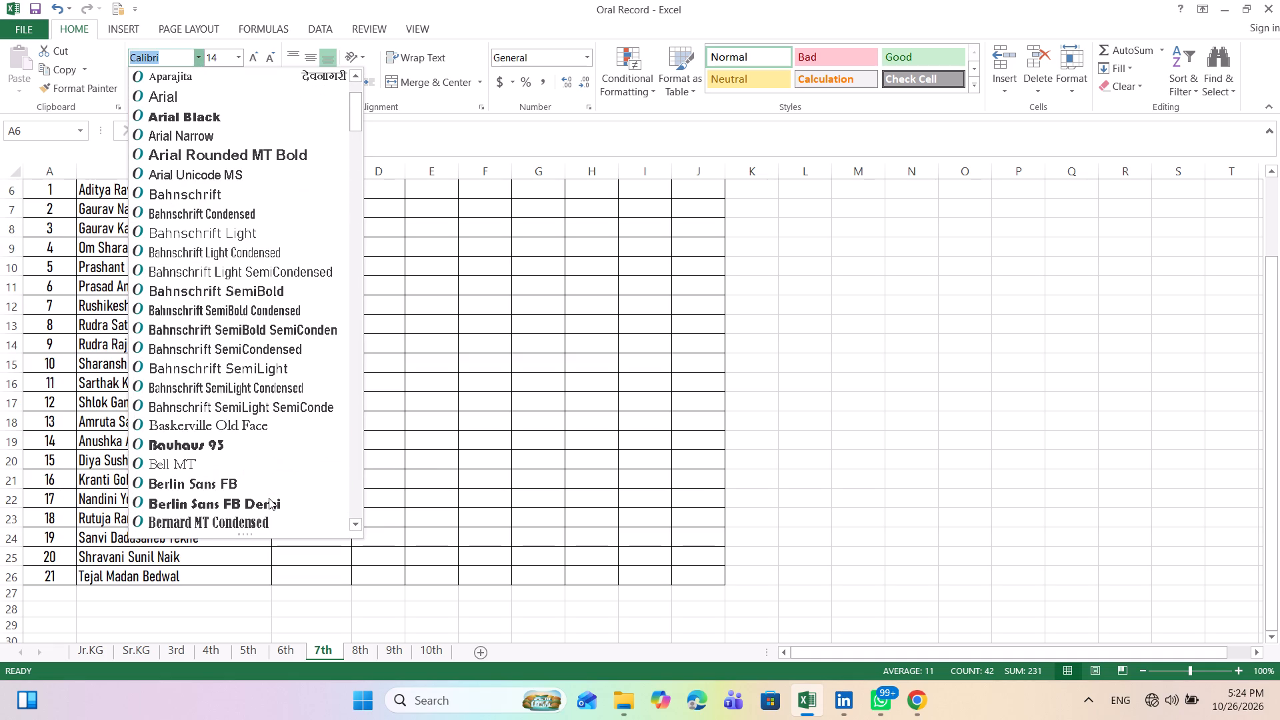
{"action": "scroll", "coordinate": [269, 498], "scroll_direction": "down", "scroll_amount": 1}
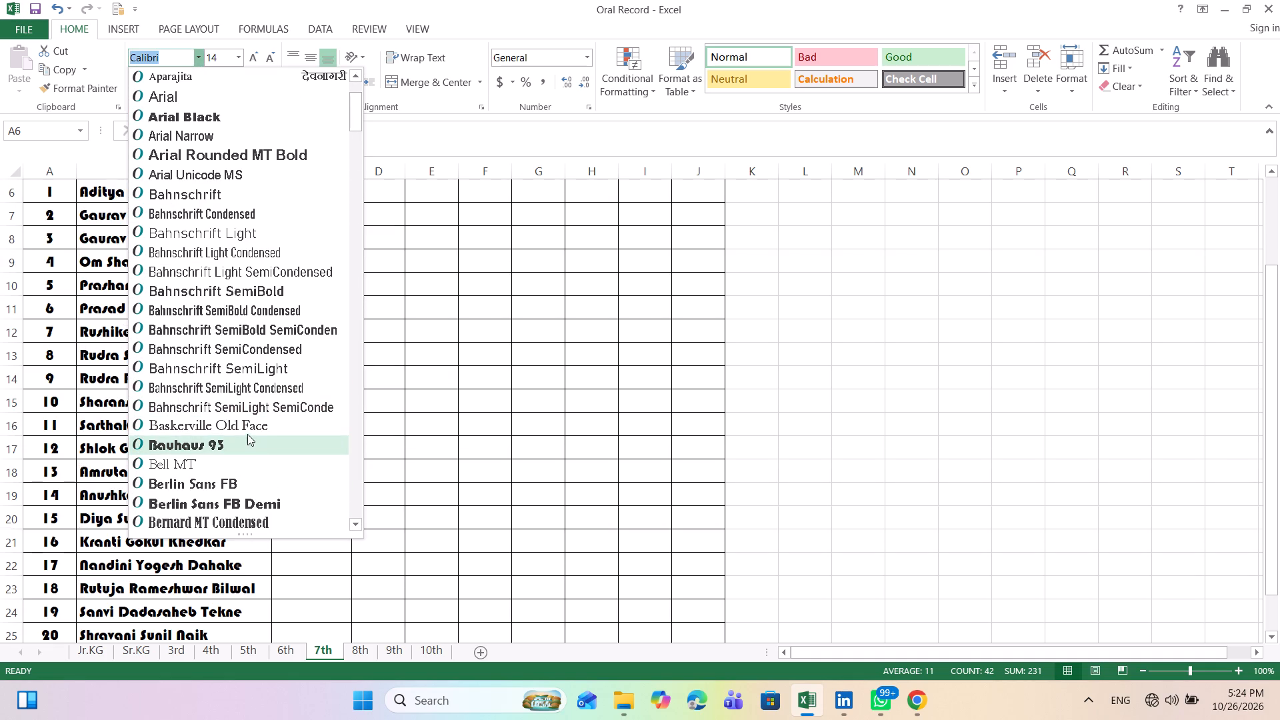
{"action": "left_click", "coordinate": [251, 427]}
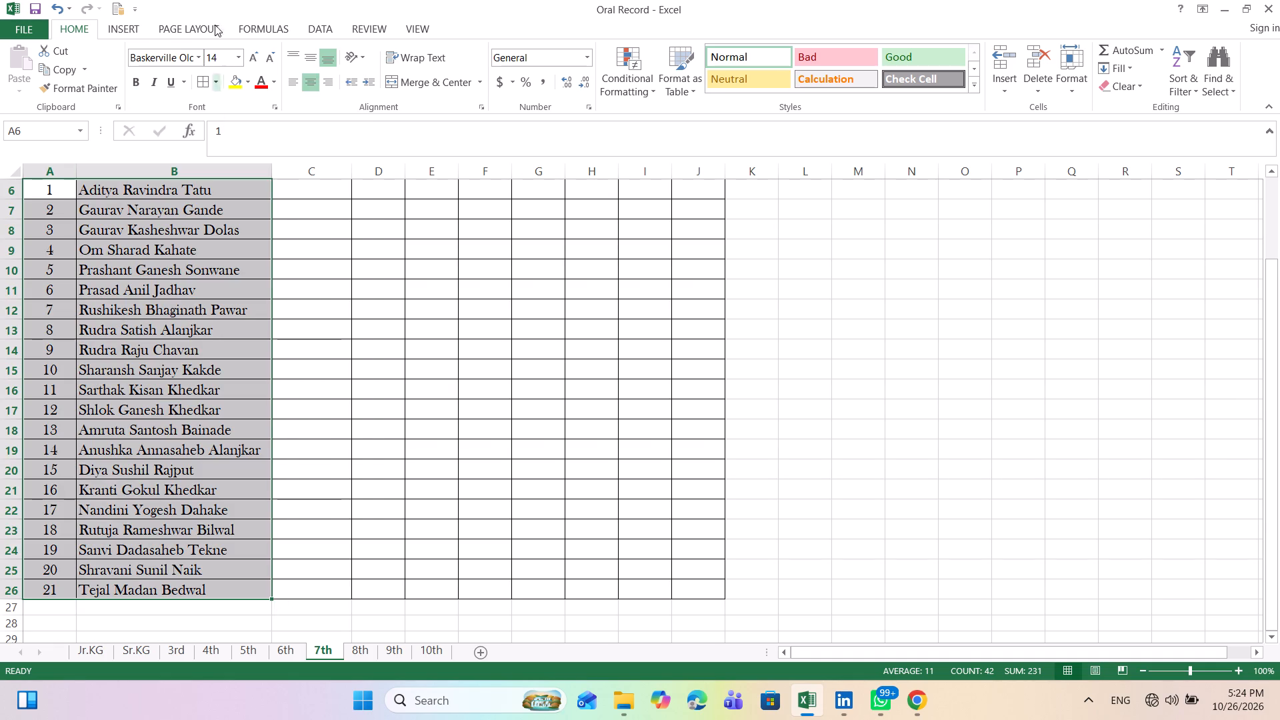
{"action": "left_click", "coordinate": [240, 59]}
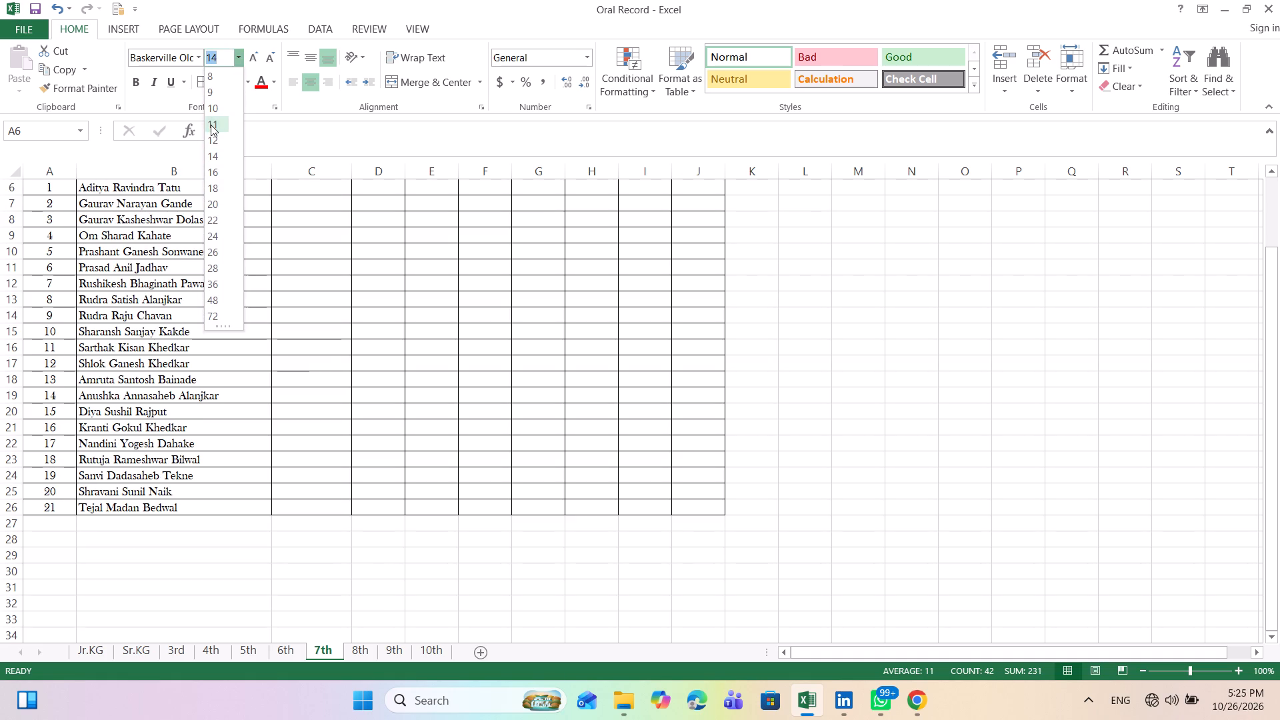
{"action": "left_click", "coordinate": [211, 125]}
{"action": "scroll", "coordinate": [279, 255], "scroll_direction": "up", "scroll_amount": 1}
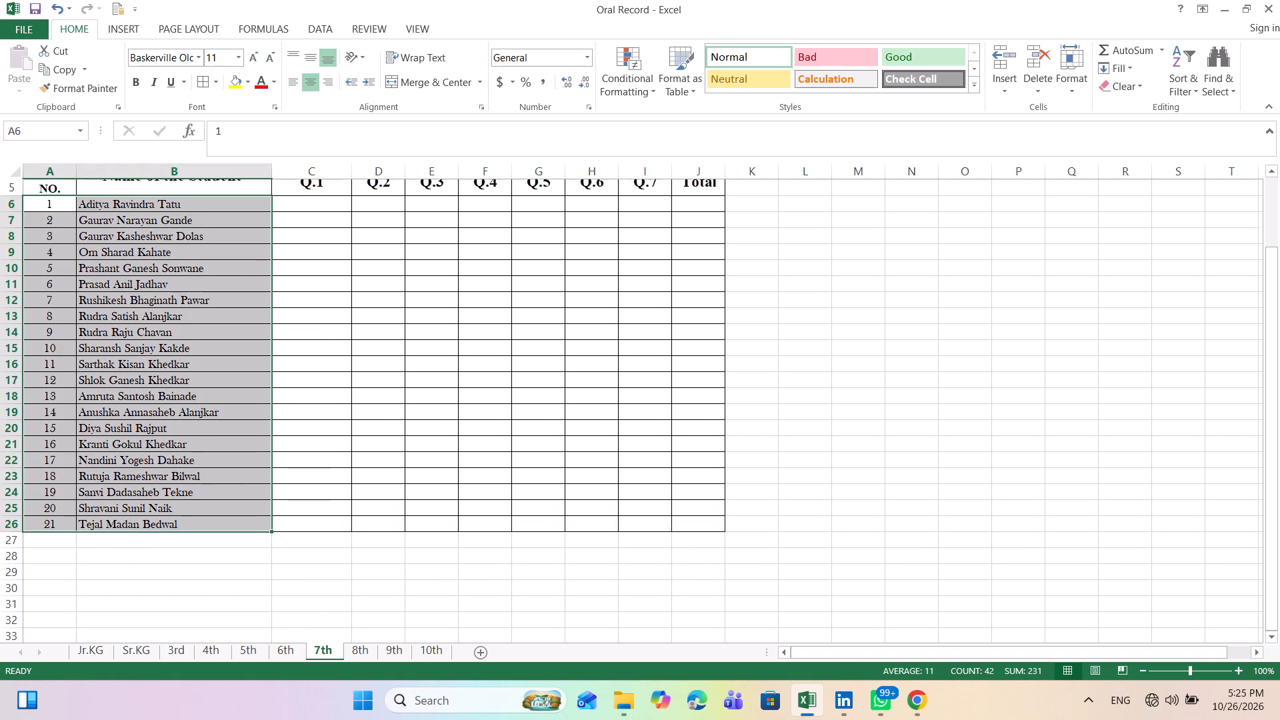
{"action": "scroll", "coordinate": [279, 255], "scroll_direction": "up", "scroll_amount": 2}
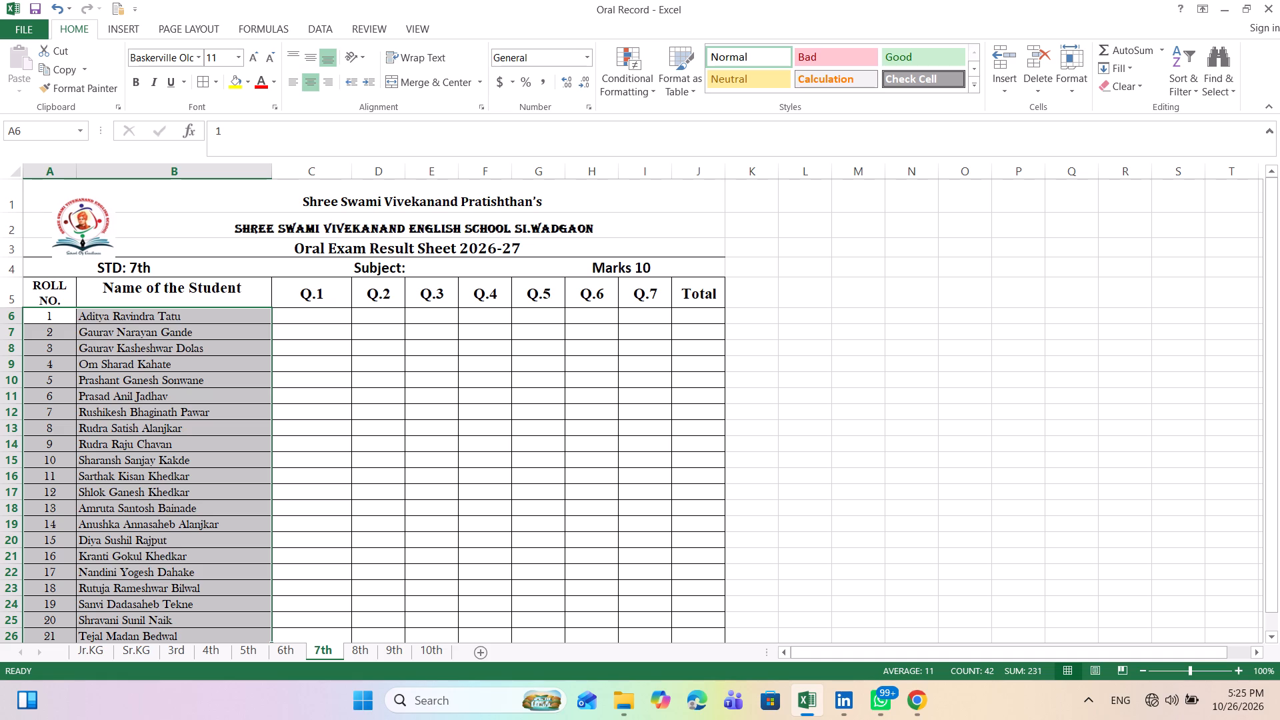
Narrow the roll number column A on the 7th sheet to fit its header.
{"action": "left_click_drag", "start_coordinate": [72, 168], "coordinate": [55, 166]}
{"action": "left_click_drag", "start_coordinate": [62, 166], "coordinate": [69, 166]}
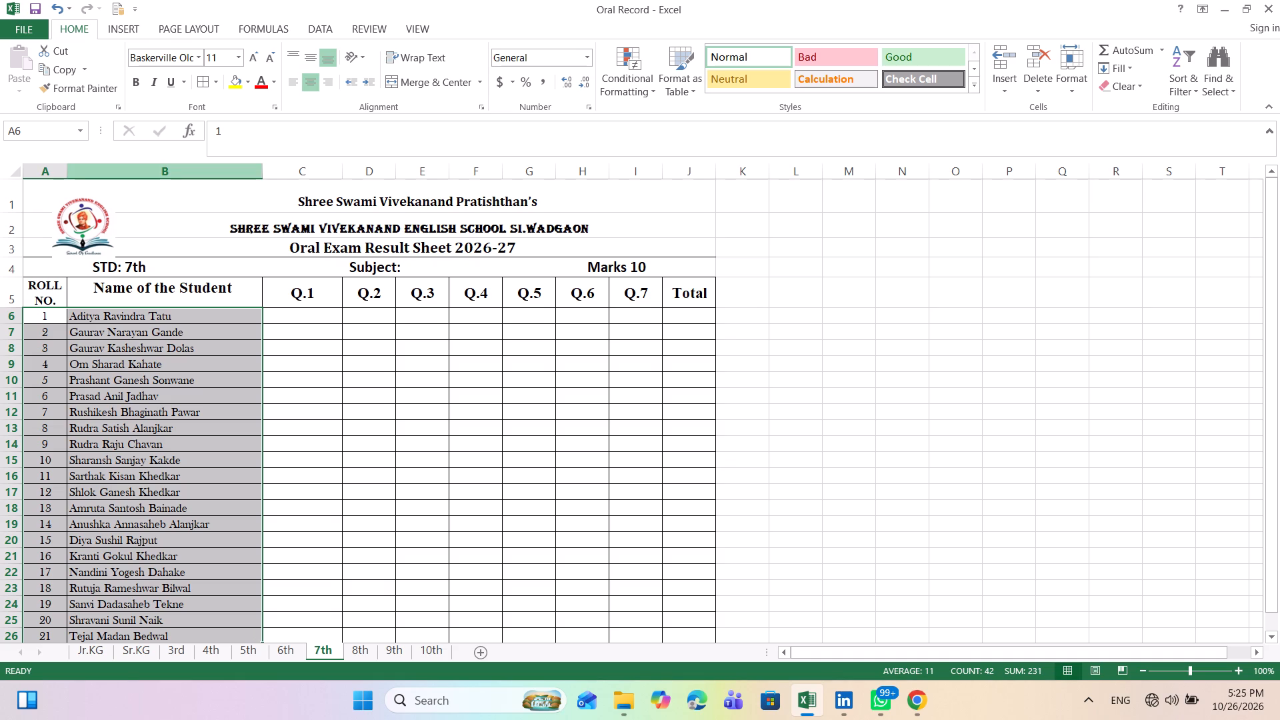
{"action": "left_click", "coordinate": [262, 433]}
{"action": "left_click", "coordinate": [235, 413]}
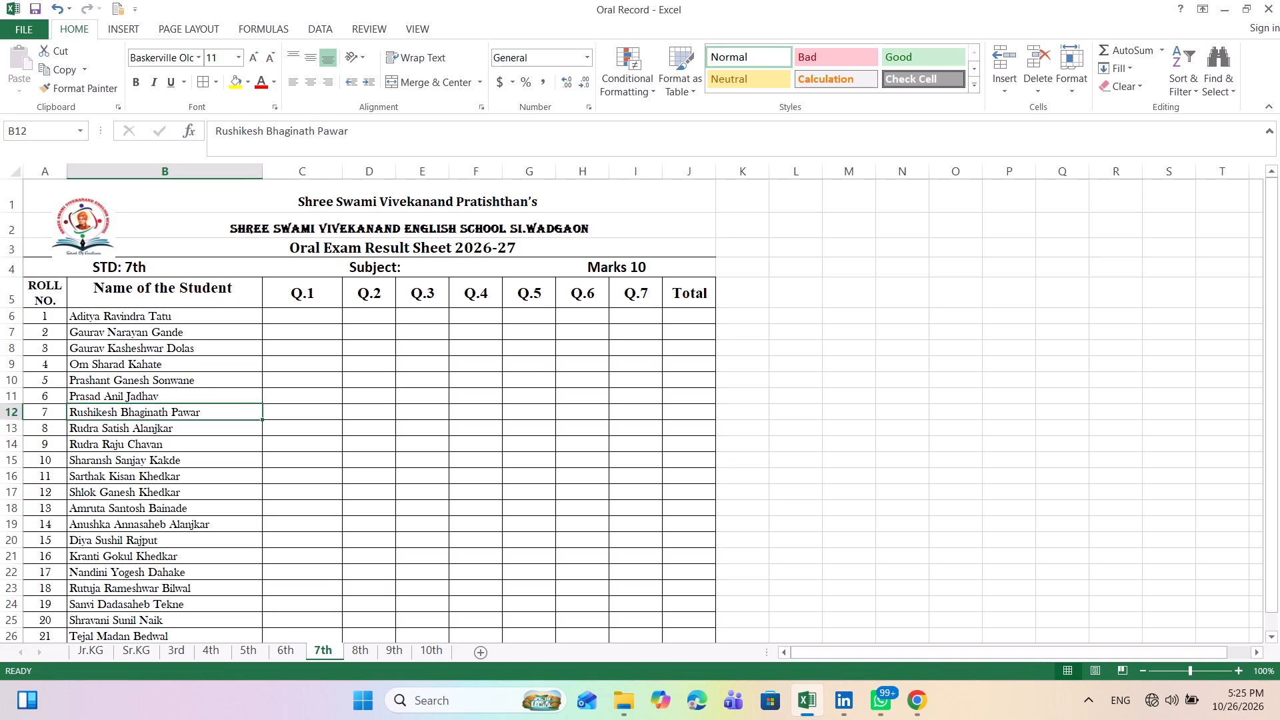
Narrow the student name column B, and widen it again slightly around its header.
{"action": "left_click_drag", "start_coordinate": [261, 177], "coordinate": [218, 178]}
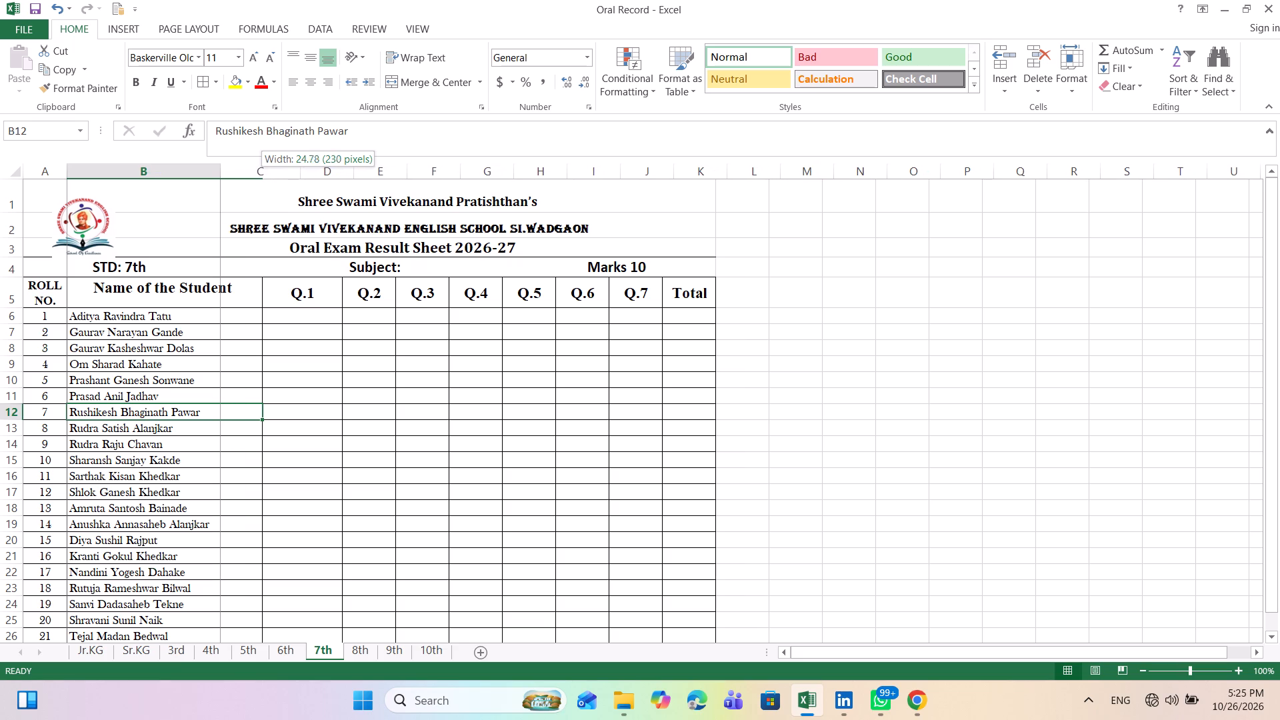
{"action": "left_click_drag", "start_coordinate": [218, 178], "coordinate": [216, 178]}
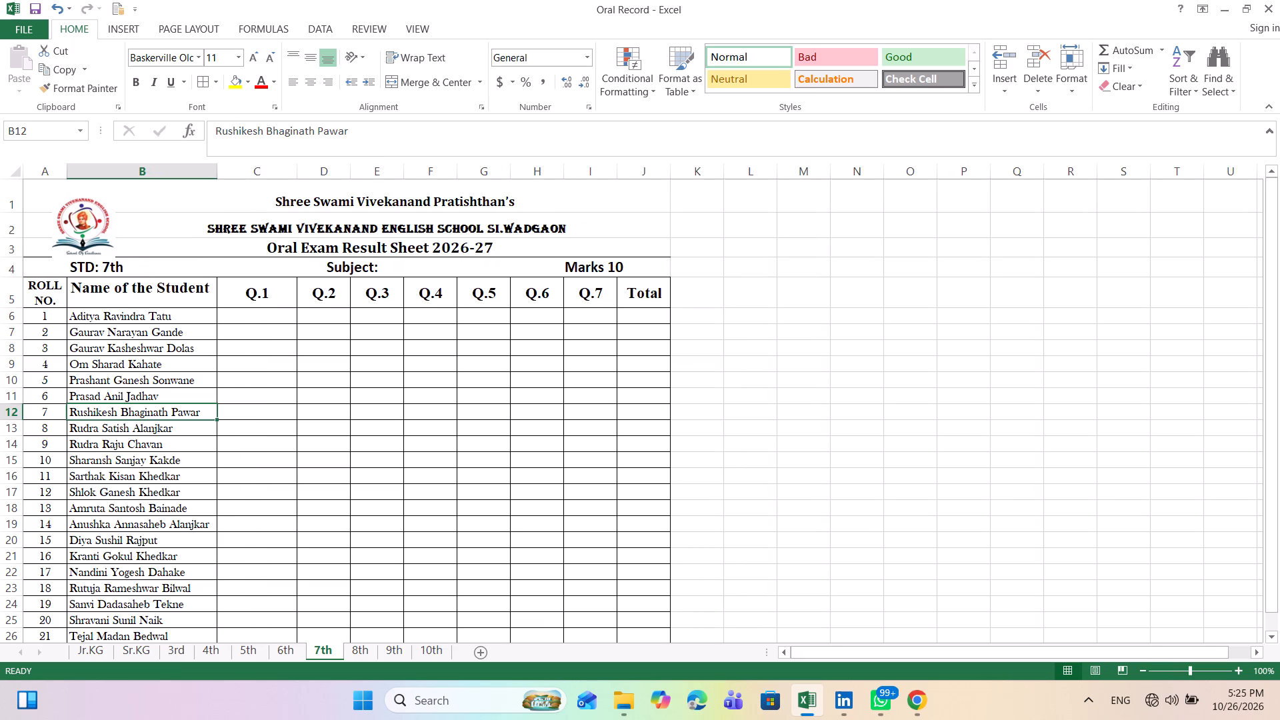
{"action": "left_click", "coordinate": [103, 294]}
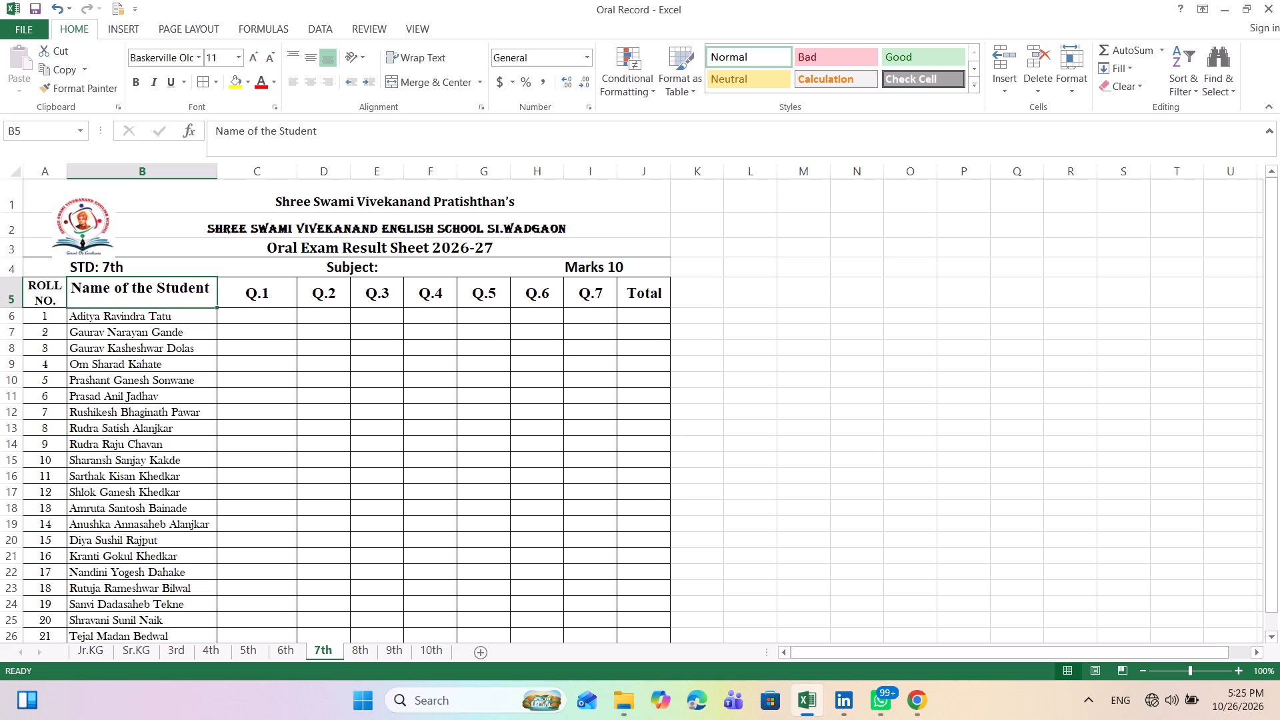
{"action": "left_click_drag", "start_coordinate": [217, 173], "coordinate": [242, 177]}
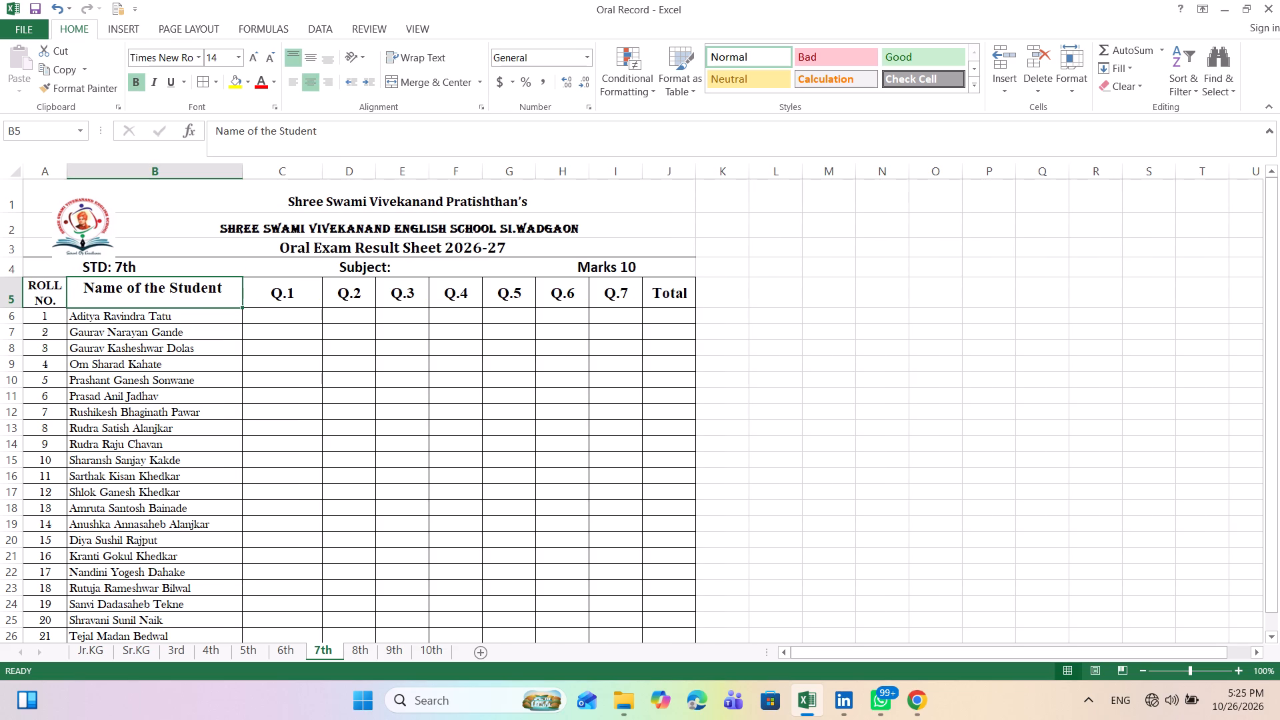
Set the "Name of the Student" header cell to font size 12.
{"action": "left_click", "coordinate": [89, 285]}
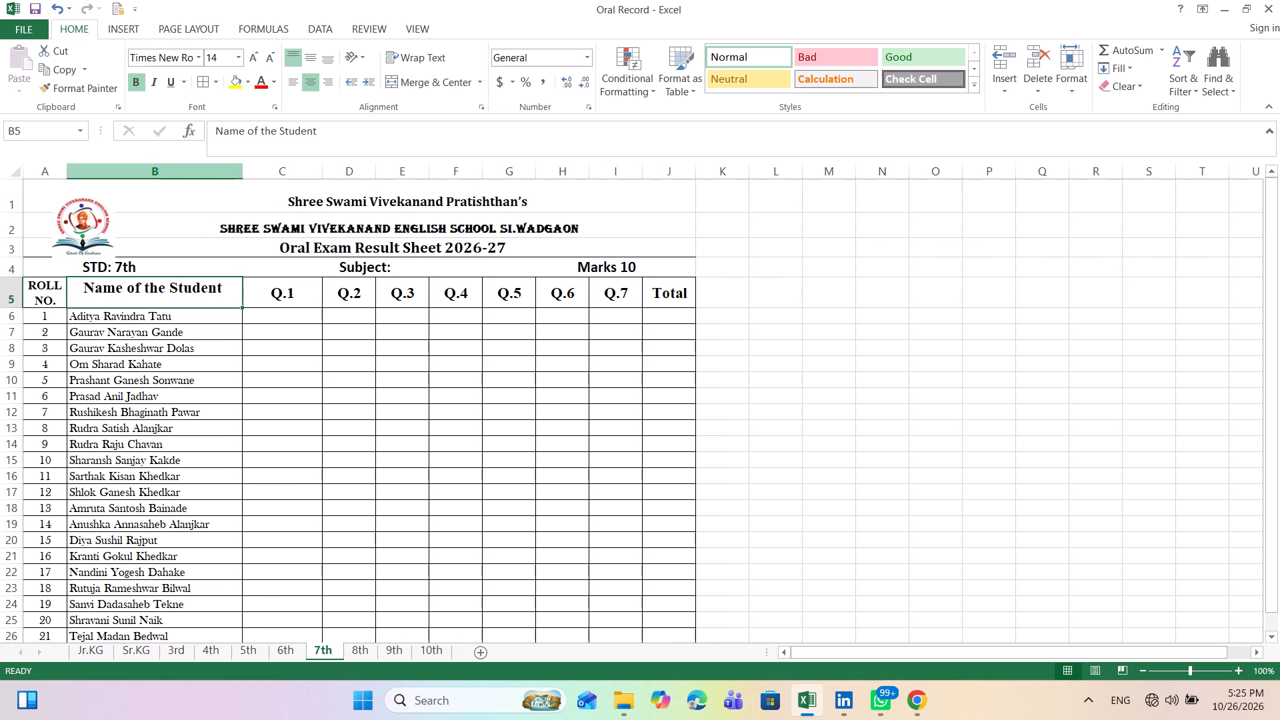
{"action": "left_click_drag", "start_coordinate": [239, 53], "coordinate": [215, 139]}
{"action": "left_click", "coordinate": [215, 139]}
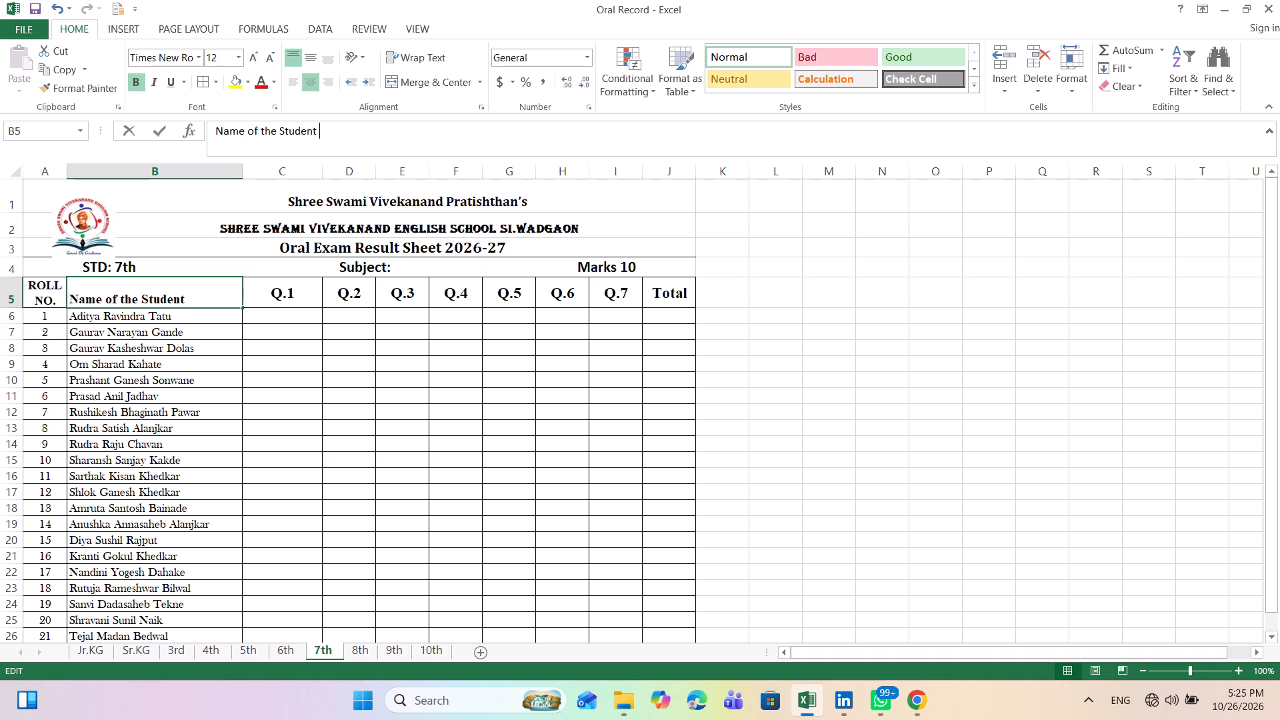
{"action": "left_click", "coordinate": [159, 359]}
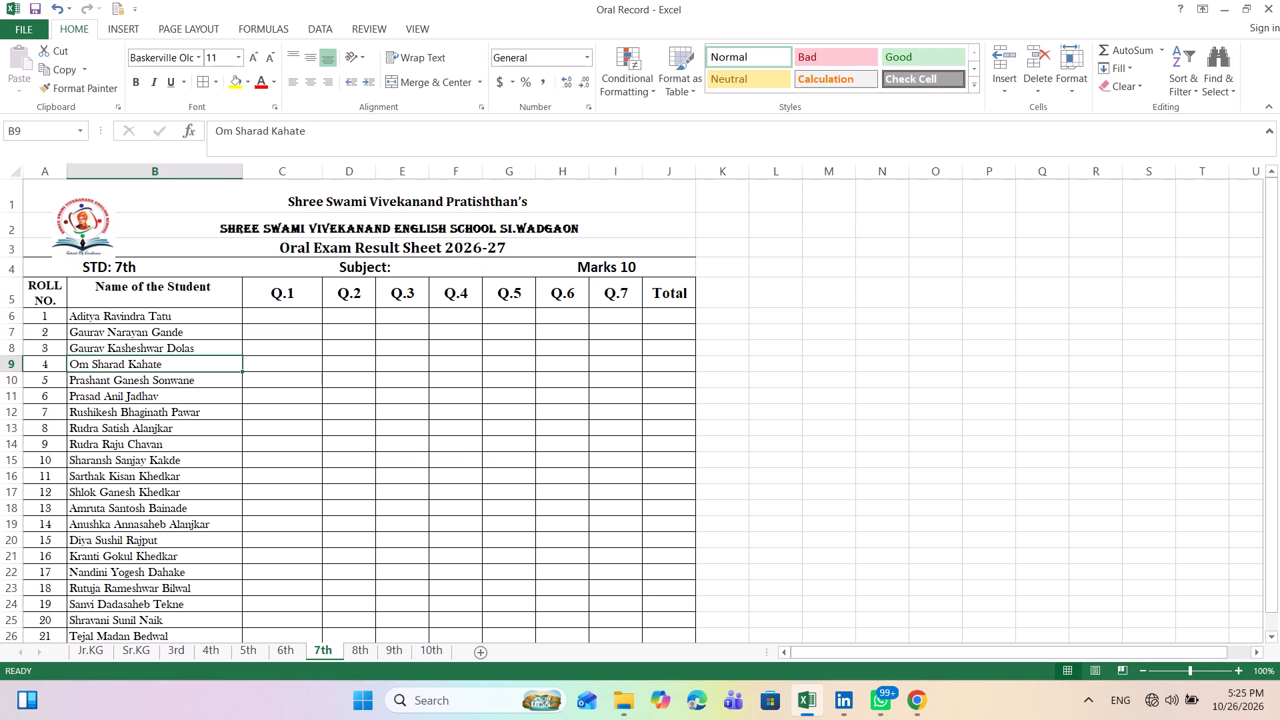
Narrow the student name column B to just fit the longest name, and check the rows of the table.
{"action": "left_click_drag", "start_coordinate": [243, 173], "coordinate": [216, 173]}
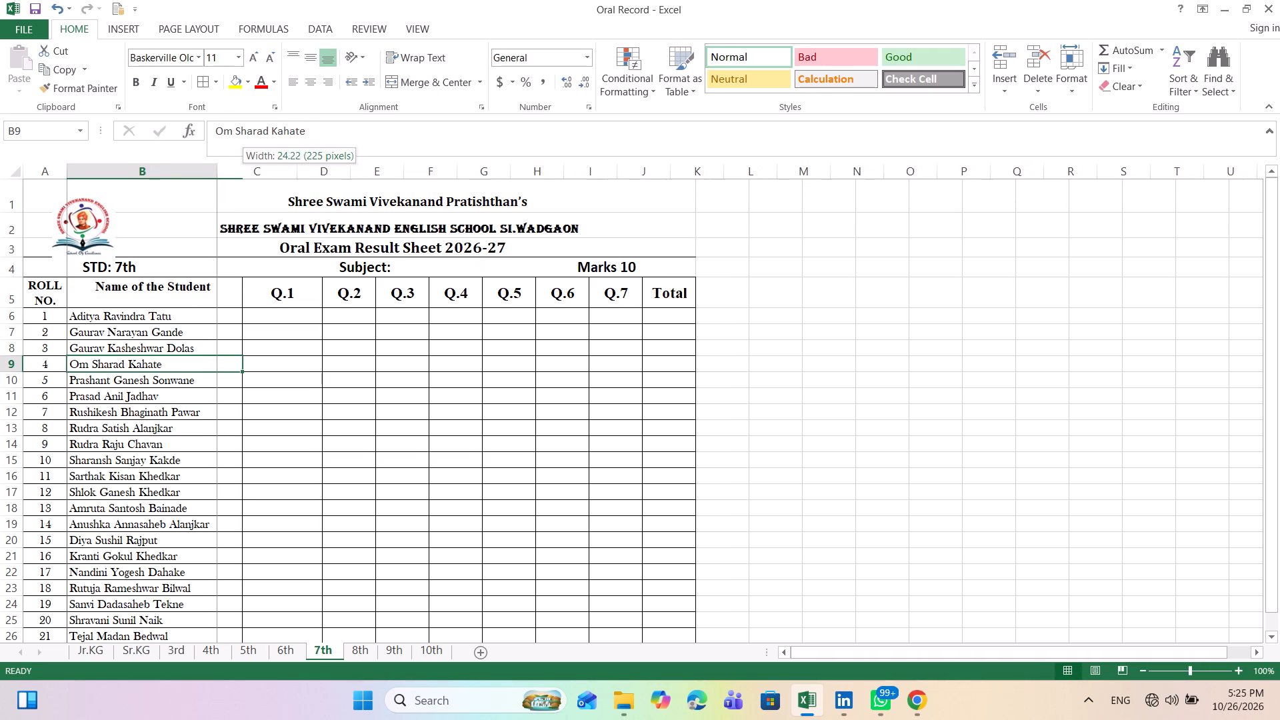
{"action": "left_click_drag", "start_coordinate": [216, 173], "coordinate": [212, 172]}
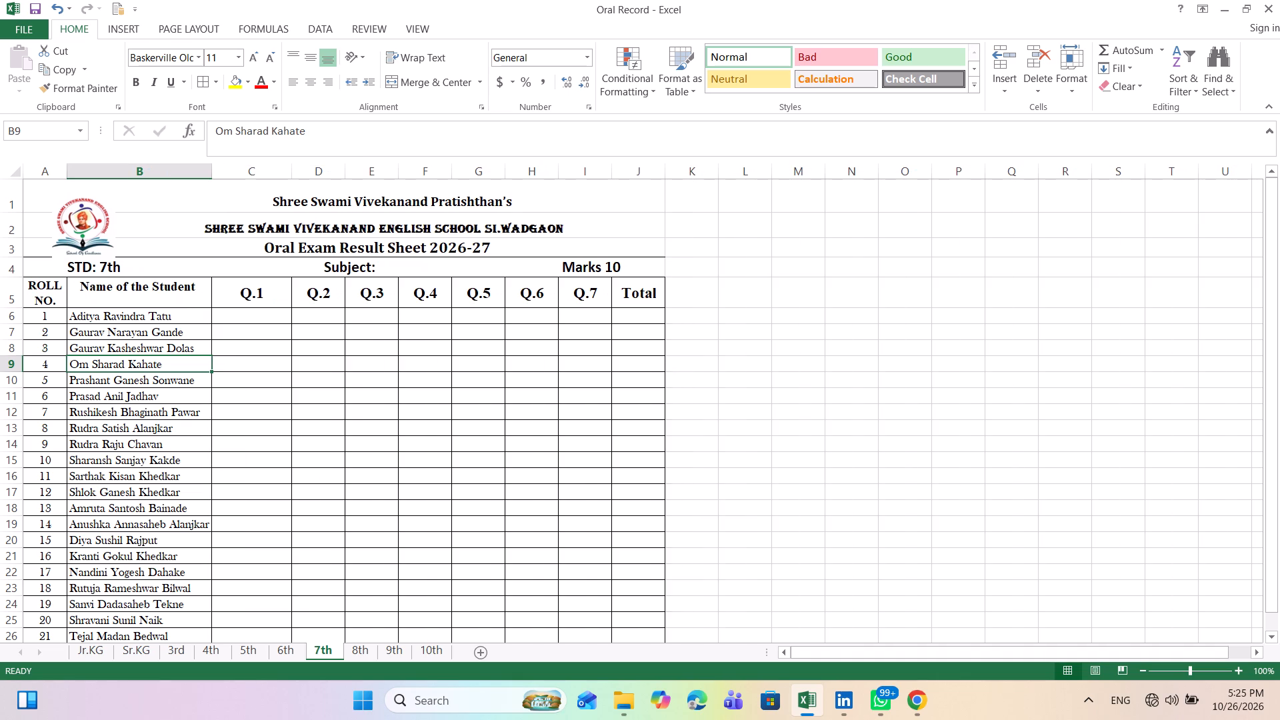
{"action": "scroll", "coordinate": [284, 395], "scroll_direction": "down", "scroll_amount": 1}
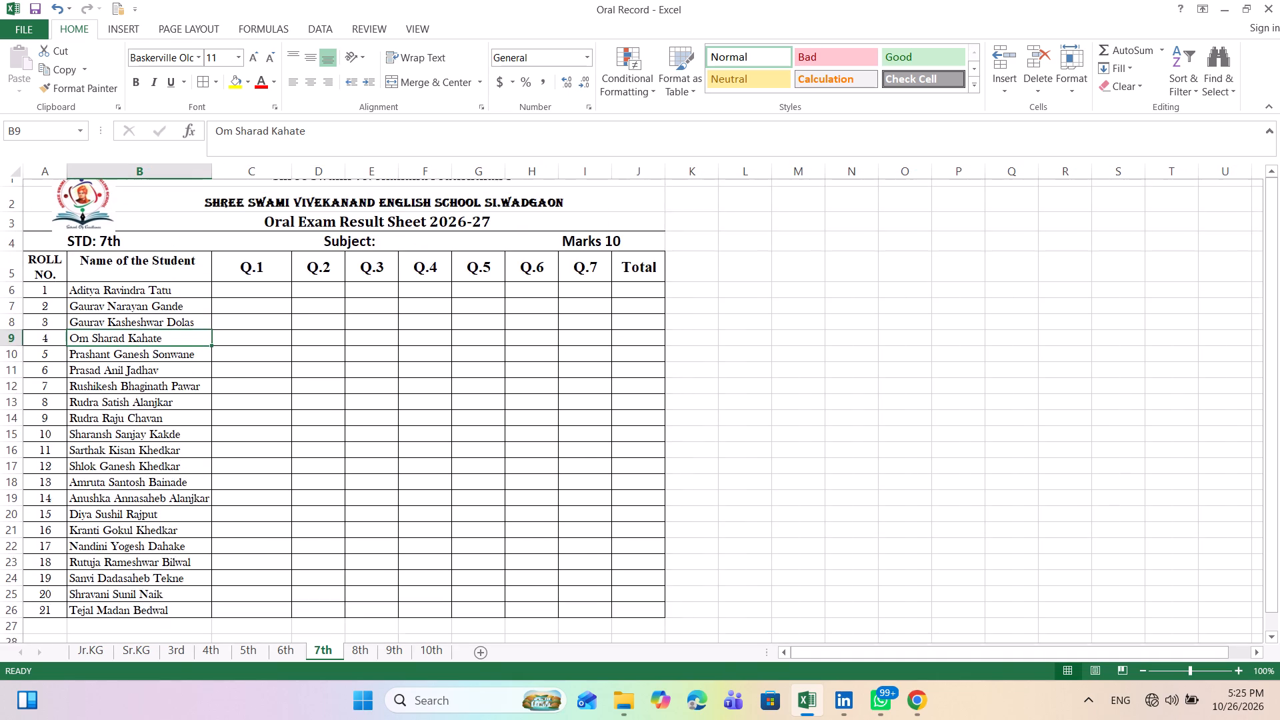
{"action": "scroll", "coordinate": [284, 395], "scroll_direction": "down", "scroll_amount": 1}
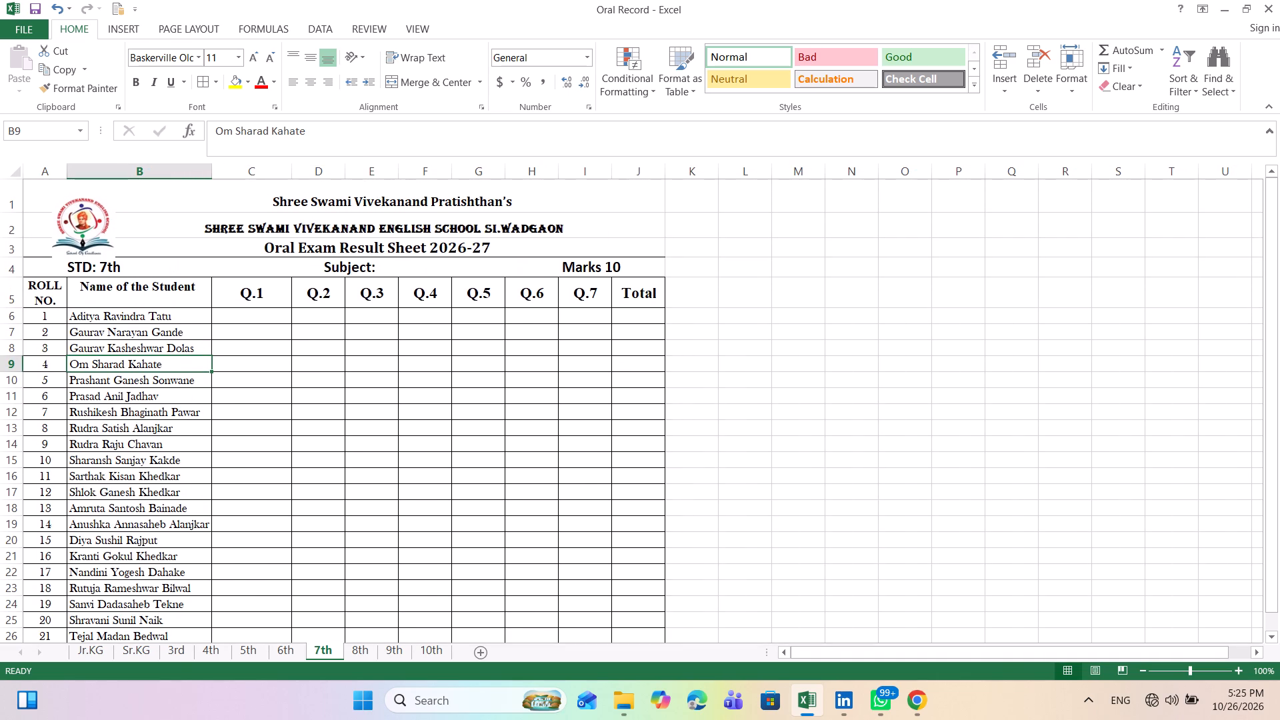
Set all the roll numbers and student names in rows 6 to 26 to font size 12.
{"action": "left_click_drag", "start_coordinate": [53, 319], "coordinate": [90, 378]}
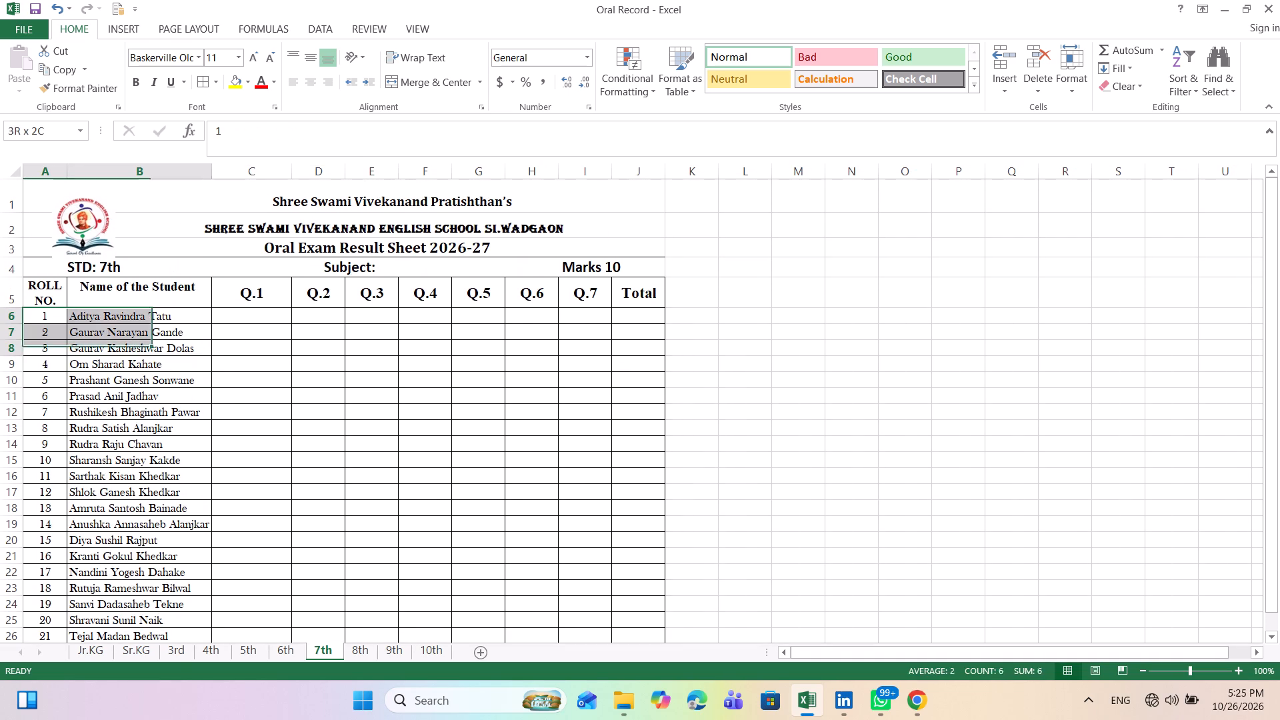
{"action": "left_click_drag", "start_coordinate": [90, 378], "coordinate": [169, 608]}
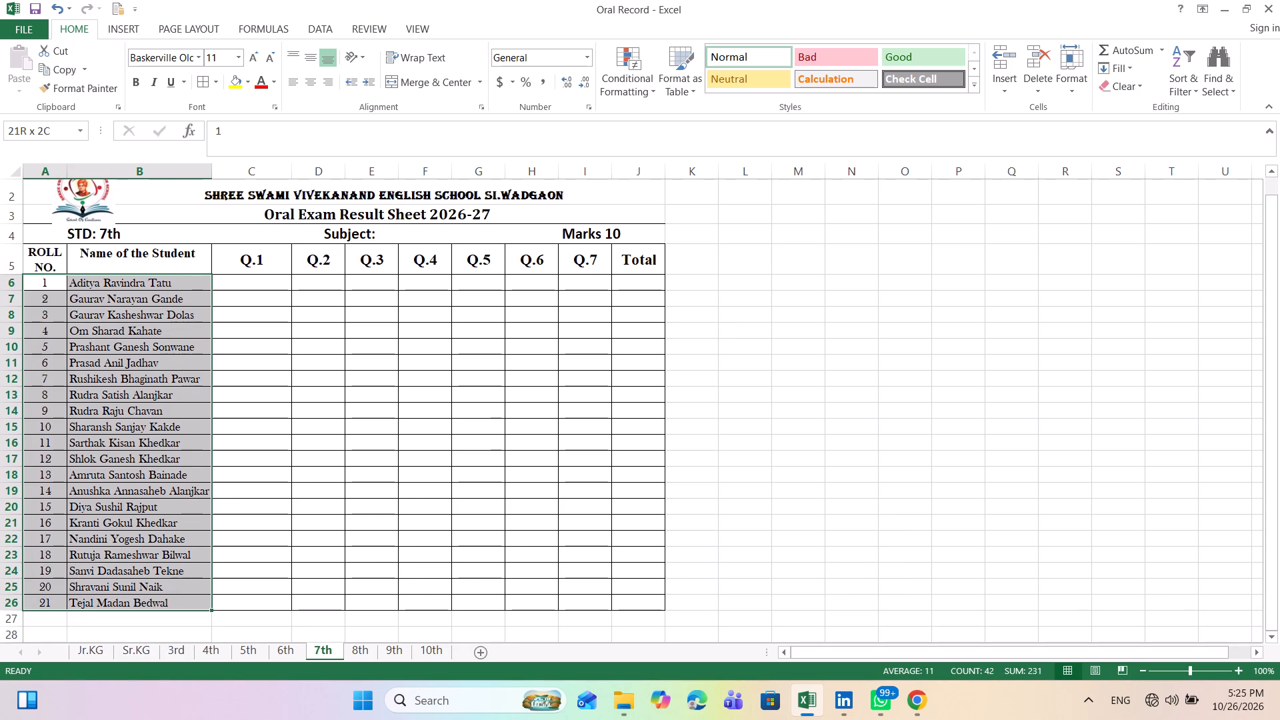
{"action": "left_click_drag", "start_coordinate": [169, 608], "coordinate": [169, 605]}
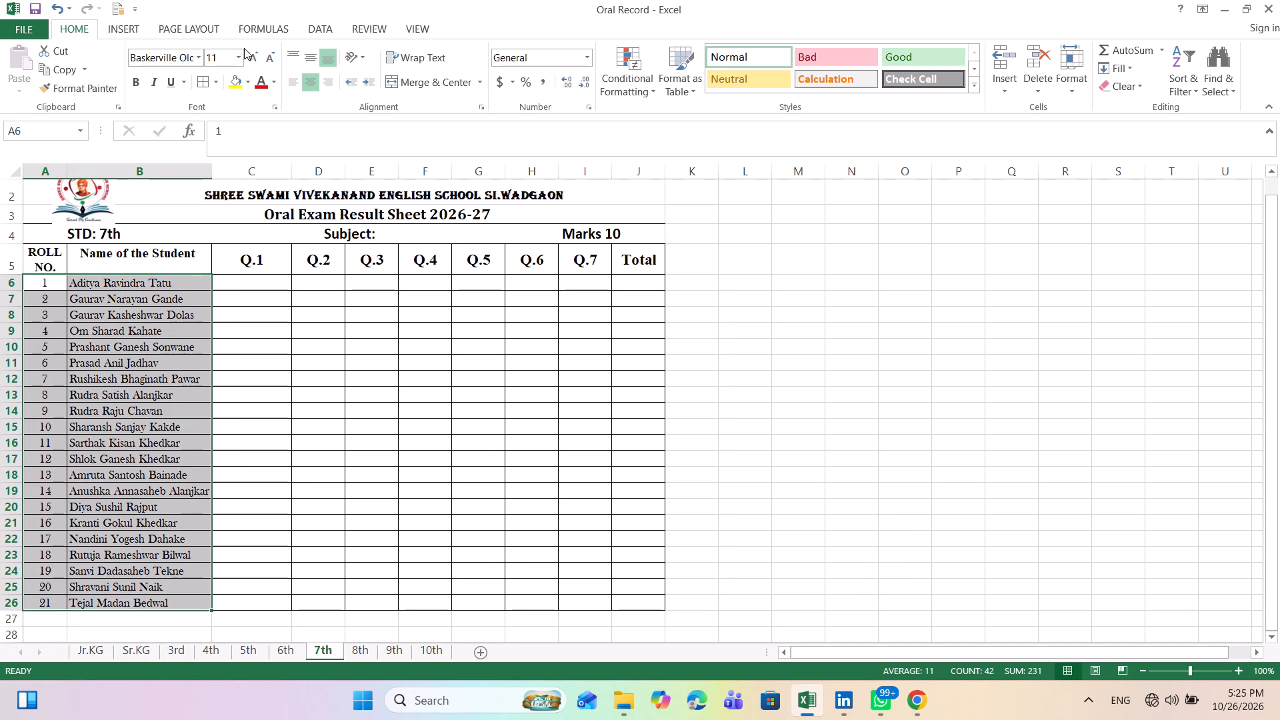
{"action": "left_click", "coordinate": [238, 51]}
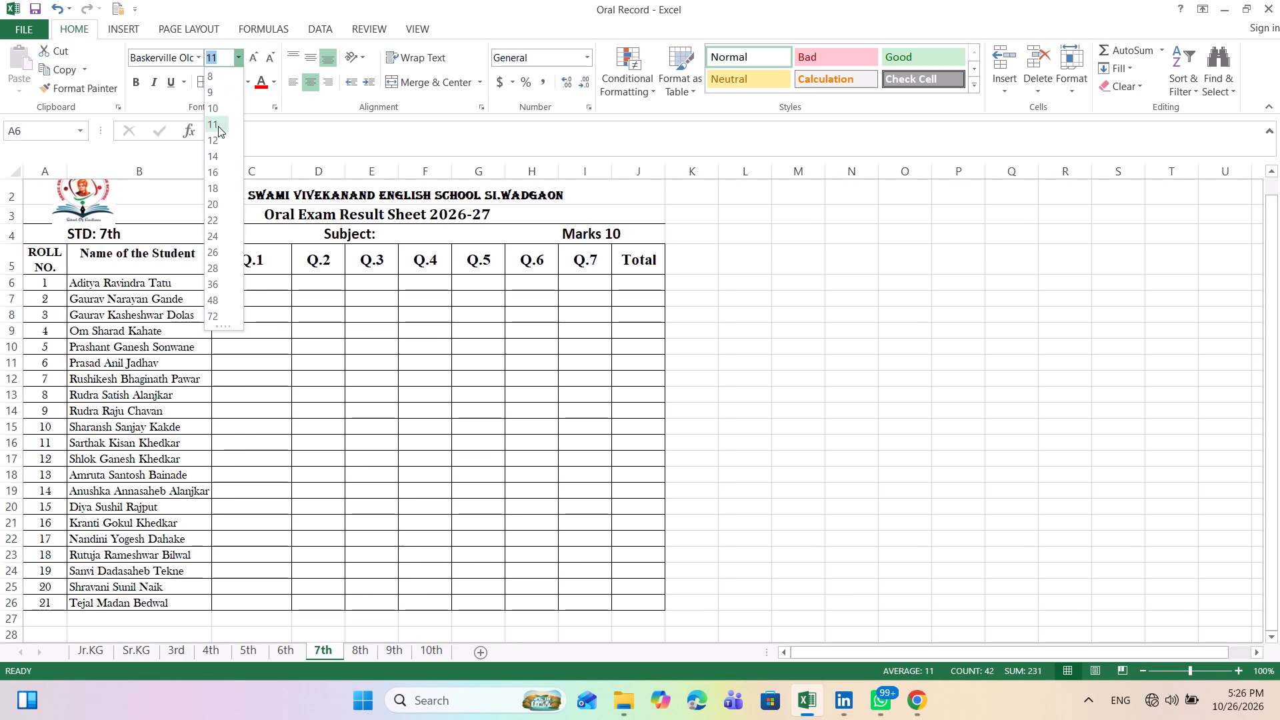
{"action": "left_click", "coordinate": [217, 139]}
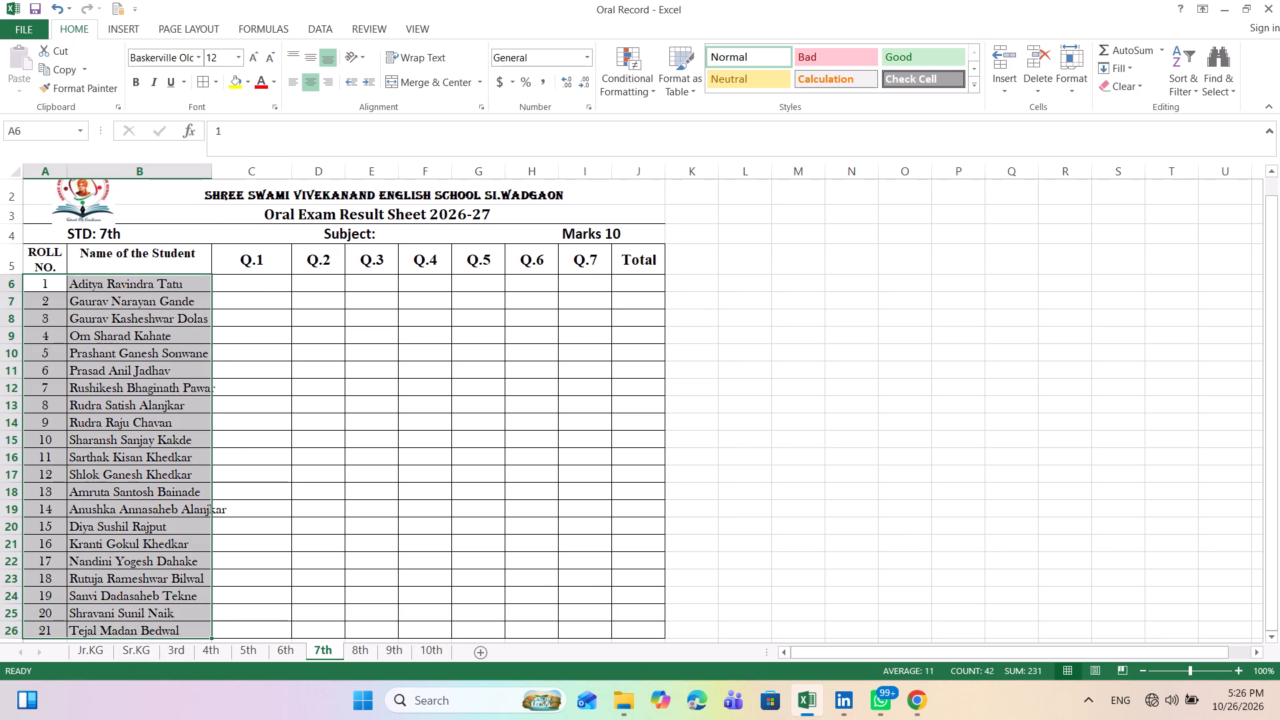
Widen the student name column B so the longest name fits inside it.
{"action": "left_click", "coordinate": [206, 251]}
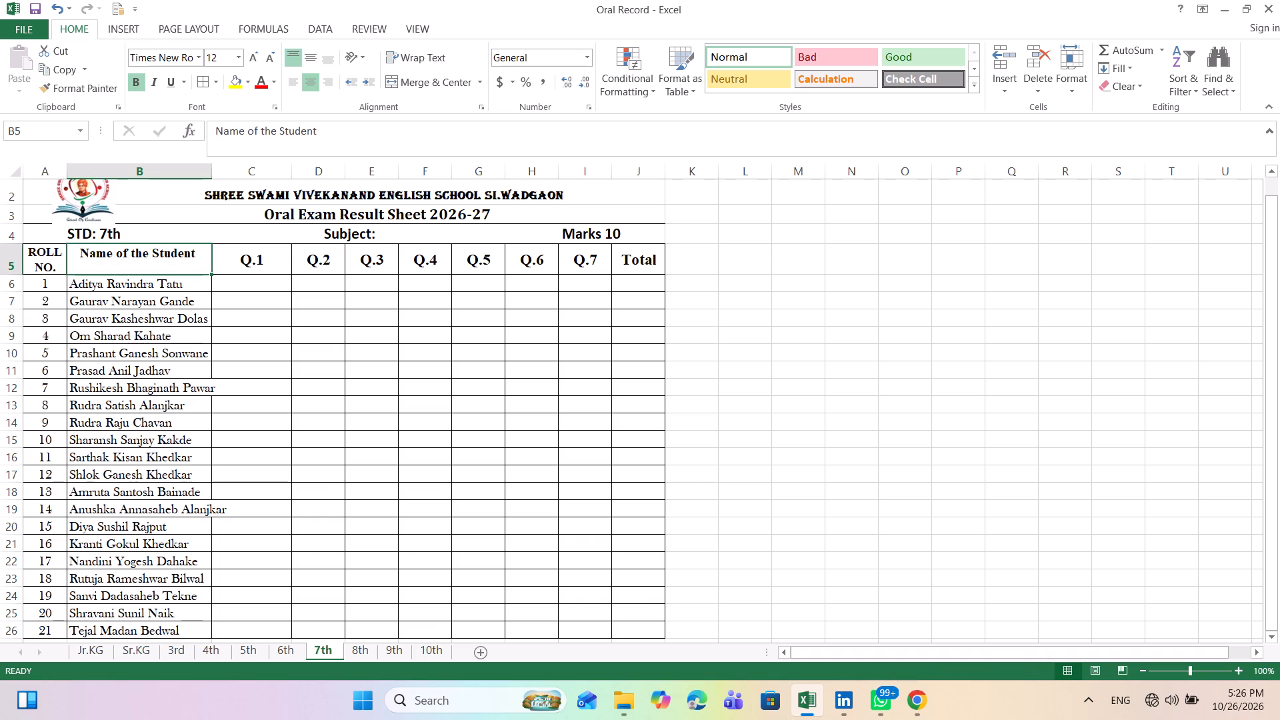
{"action": "left_click", "coordinate": [213, 179]}
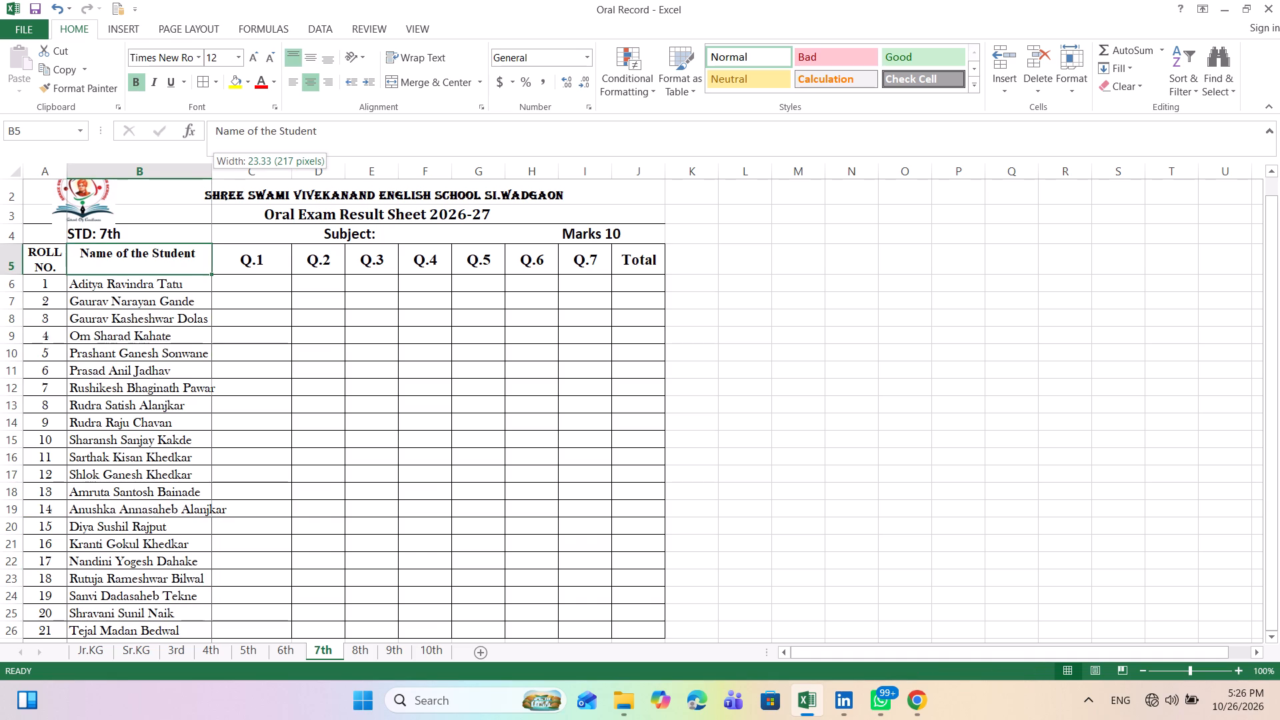
{"action": "left_click", "coordinate": [210, 175]}
{"action": "left_click_drag", "start_coordinate": [210, 175], "coordinate": [229, 182]}
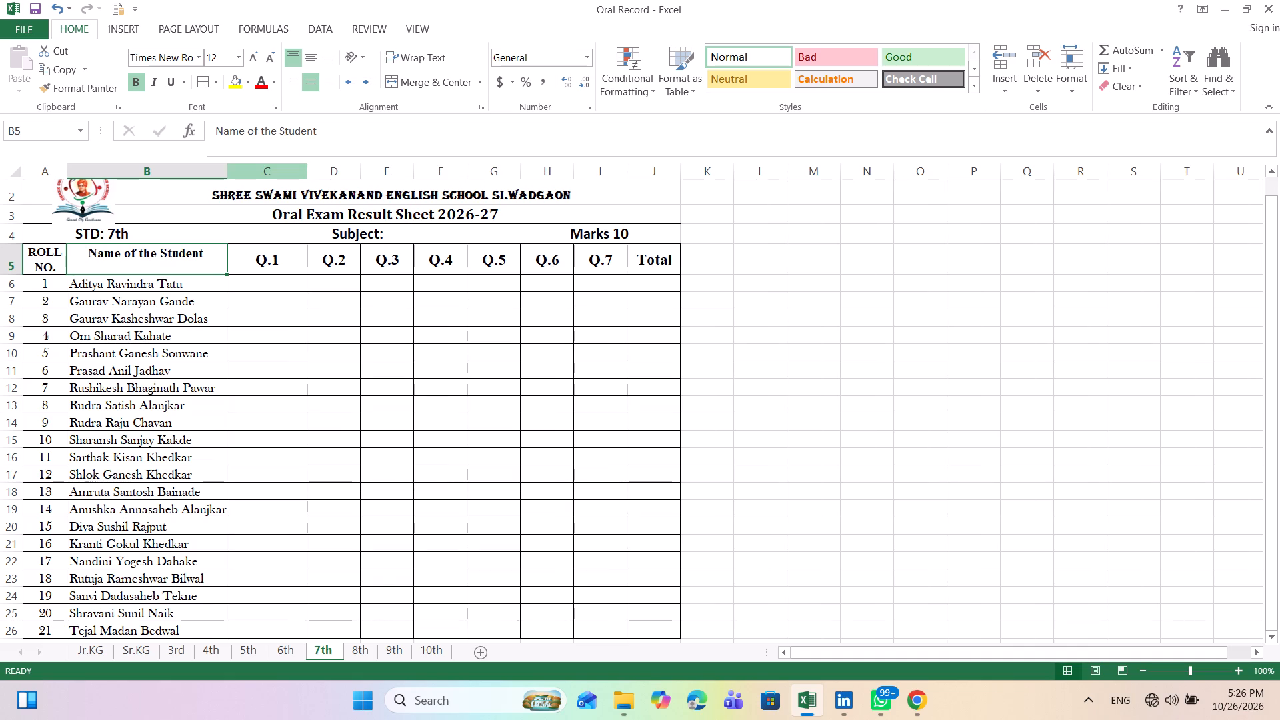
{"action": "left_click", "coordinate": [318, 341]}
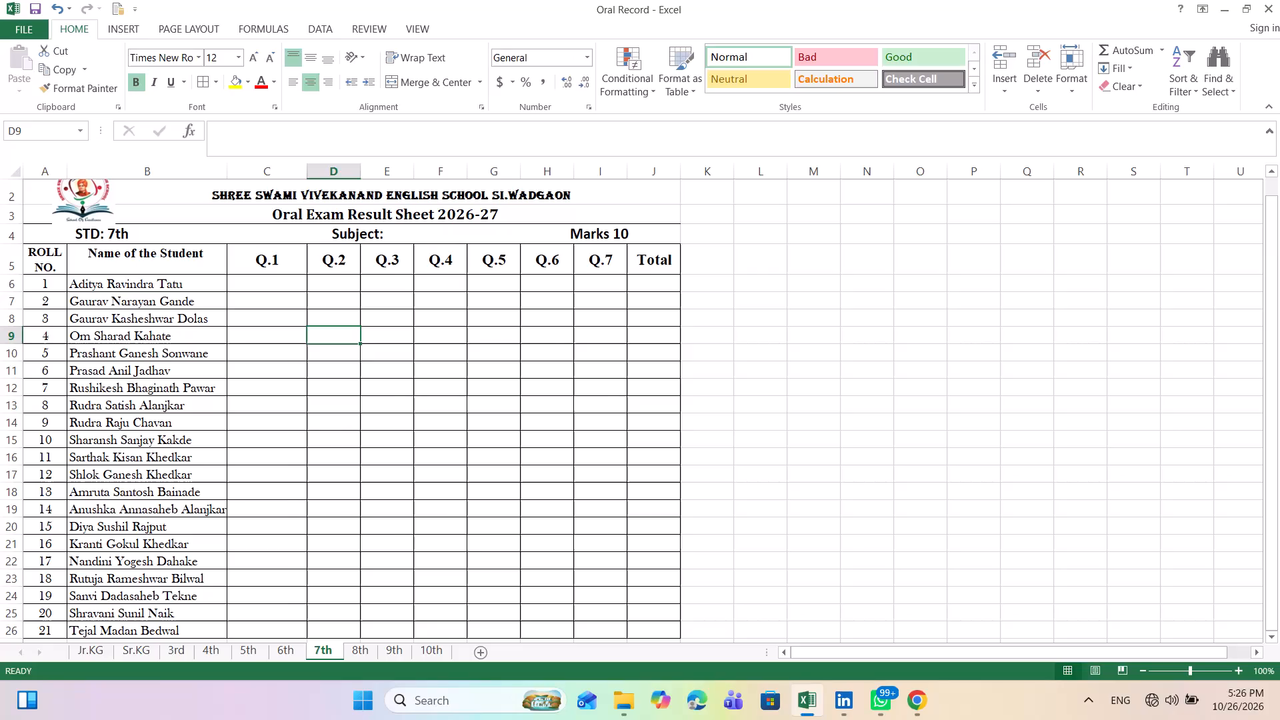
Narrow the mark columns C to J, Q.1 through Q.7 and Total, to sit closely around their headers.
{"action": "left_click", "coordinate": [304, 180]}
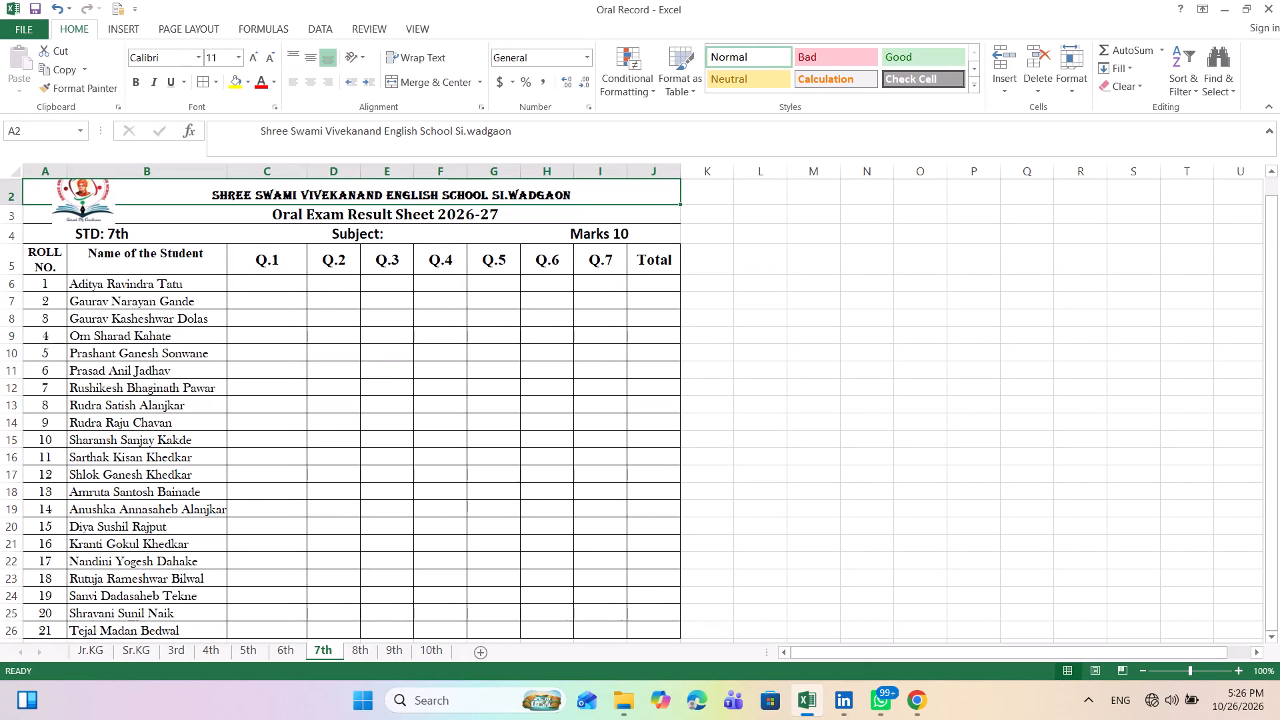
{"action": "left_click", "coordinate": [363, 315]}
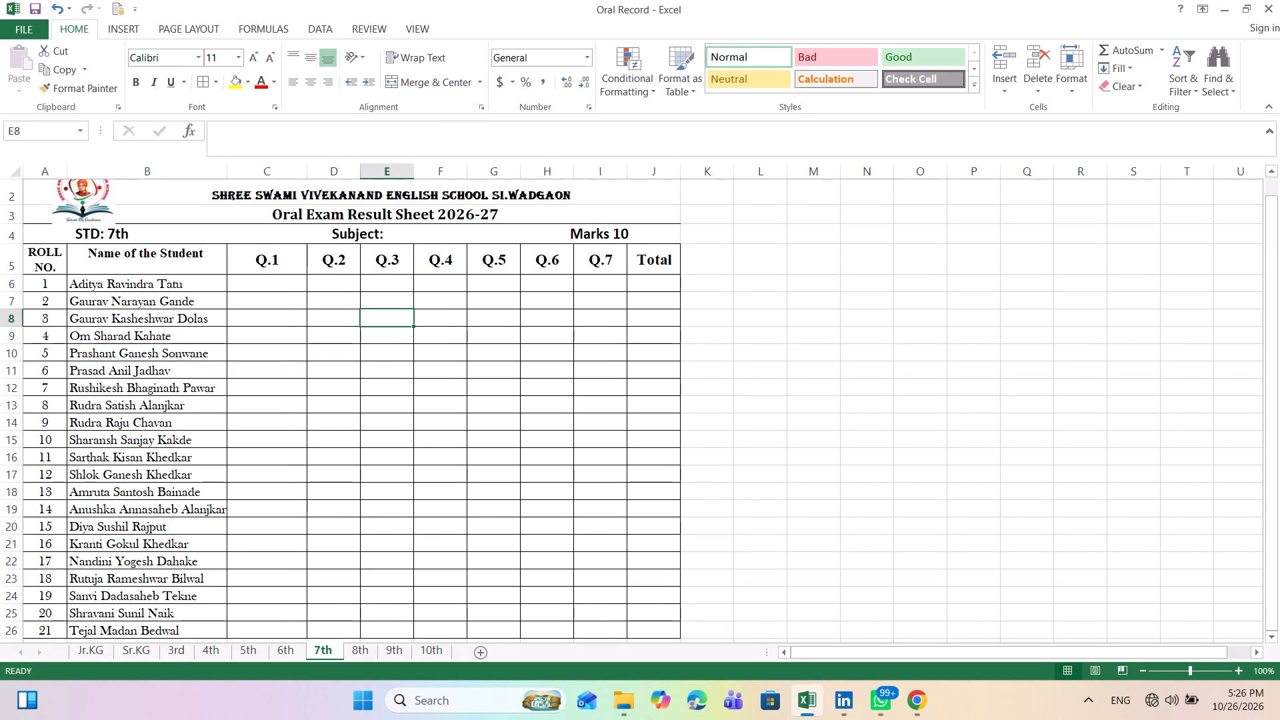
{"action": "left_click_drag", "start_coordinate": [301, 170], "coordinate": [291, 169]}
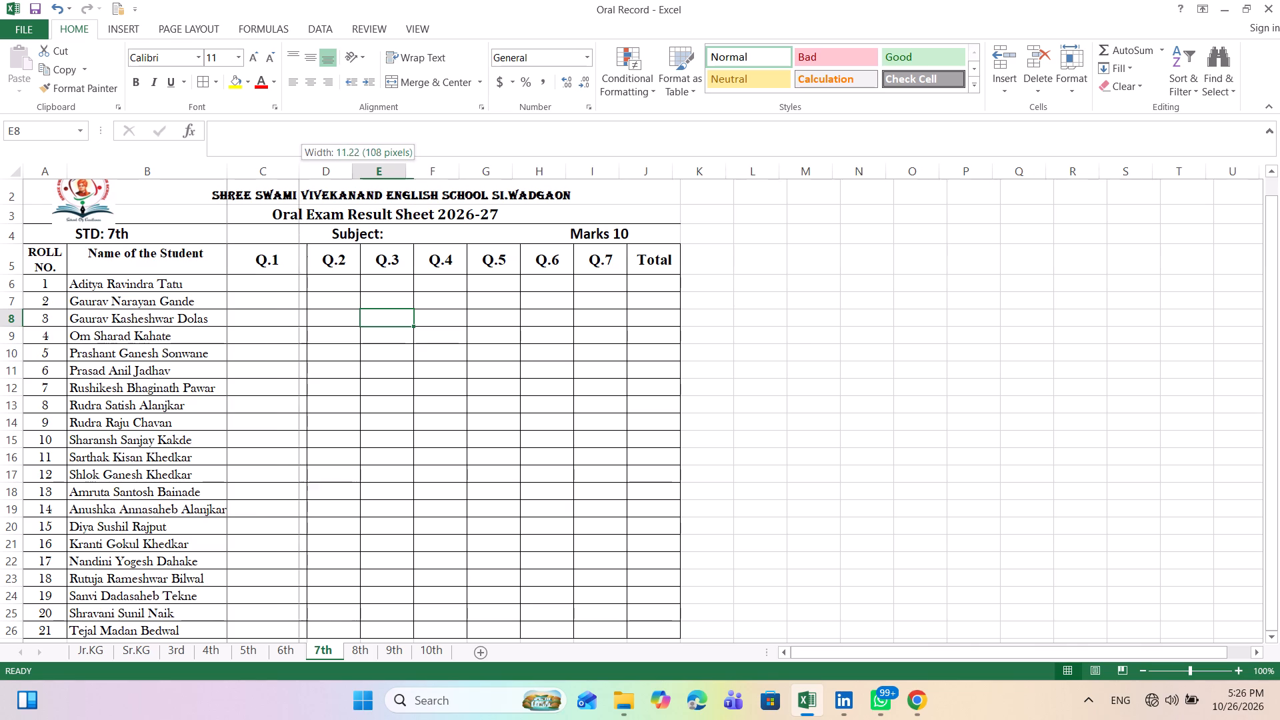
{"action": "left_click_drag", "start_coordinate": [291, 169], "coordinate": [269, 167]}
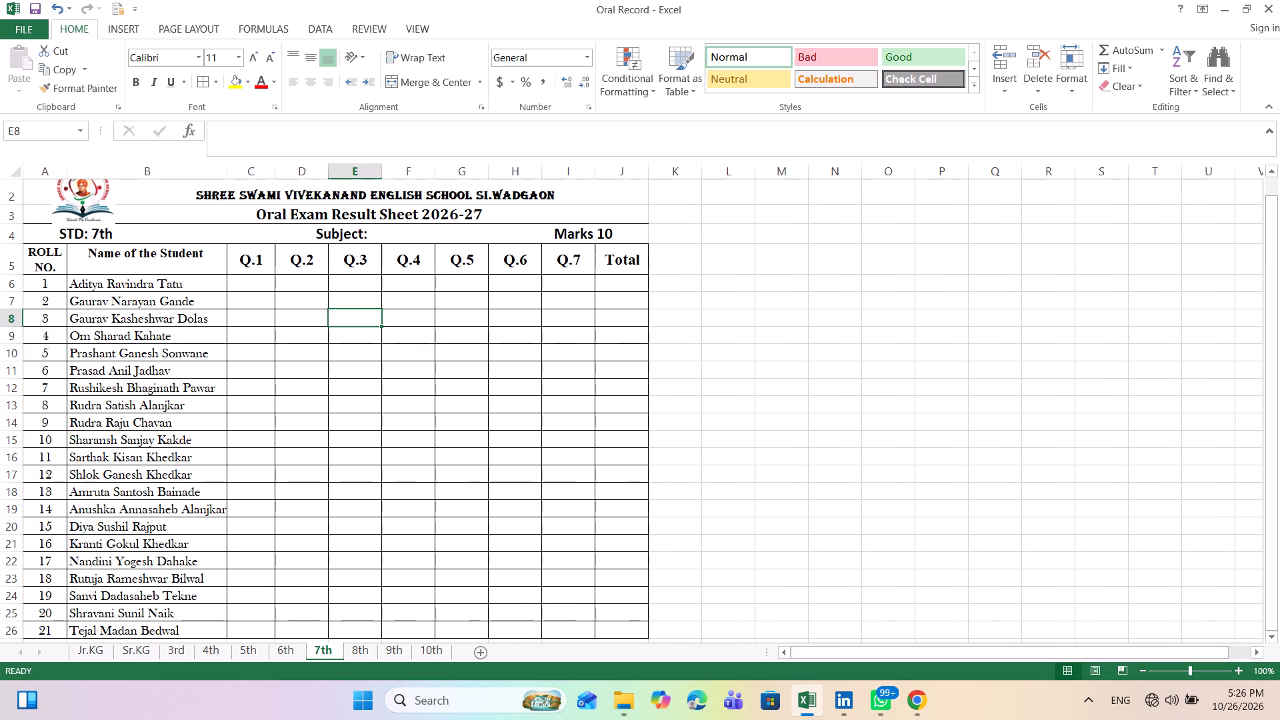
{"action": "left_click_drag", "start_coordinate": [326, 168], "coordinate": [325, 168]}
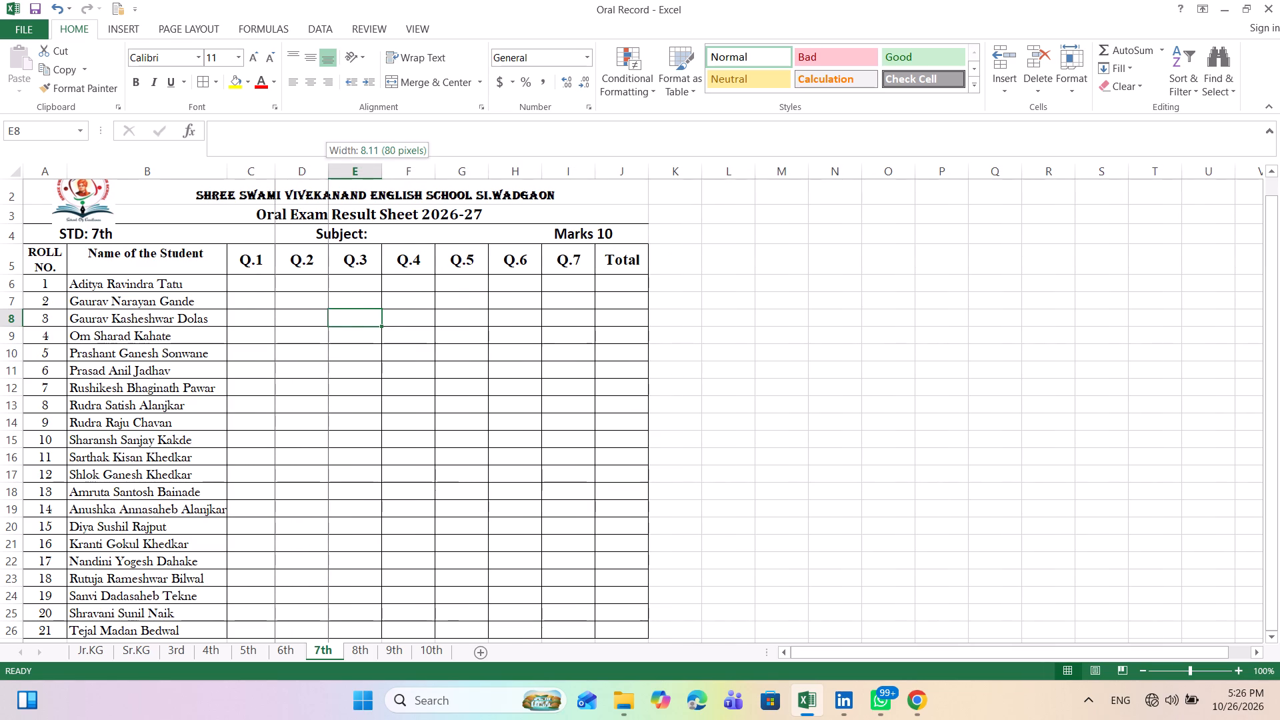
{"action": "left_click_drag", "start_coordinate": [325, 168], "coordinate": [316, 167]}
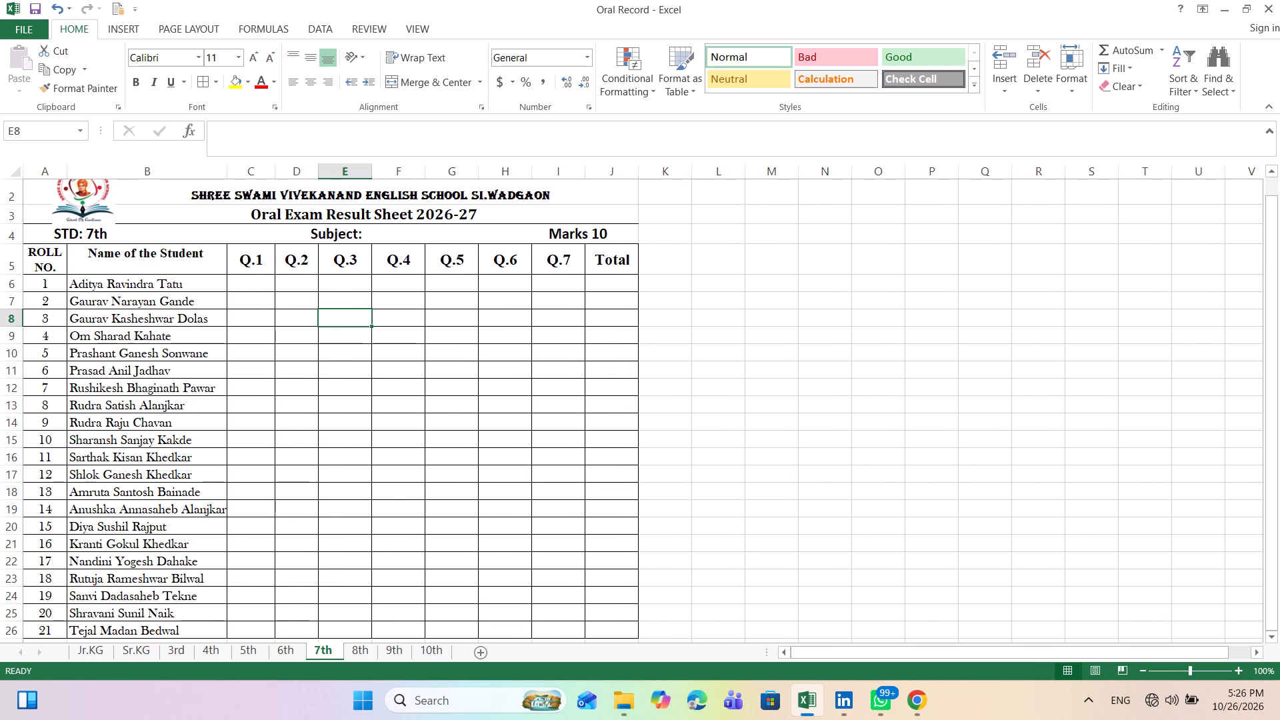
{"action": "left_click_drag", "start_coordinate": [372, 170], "coordinate": [361, 170]}
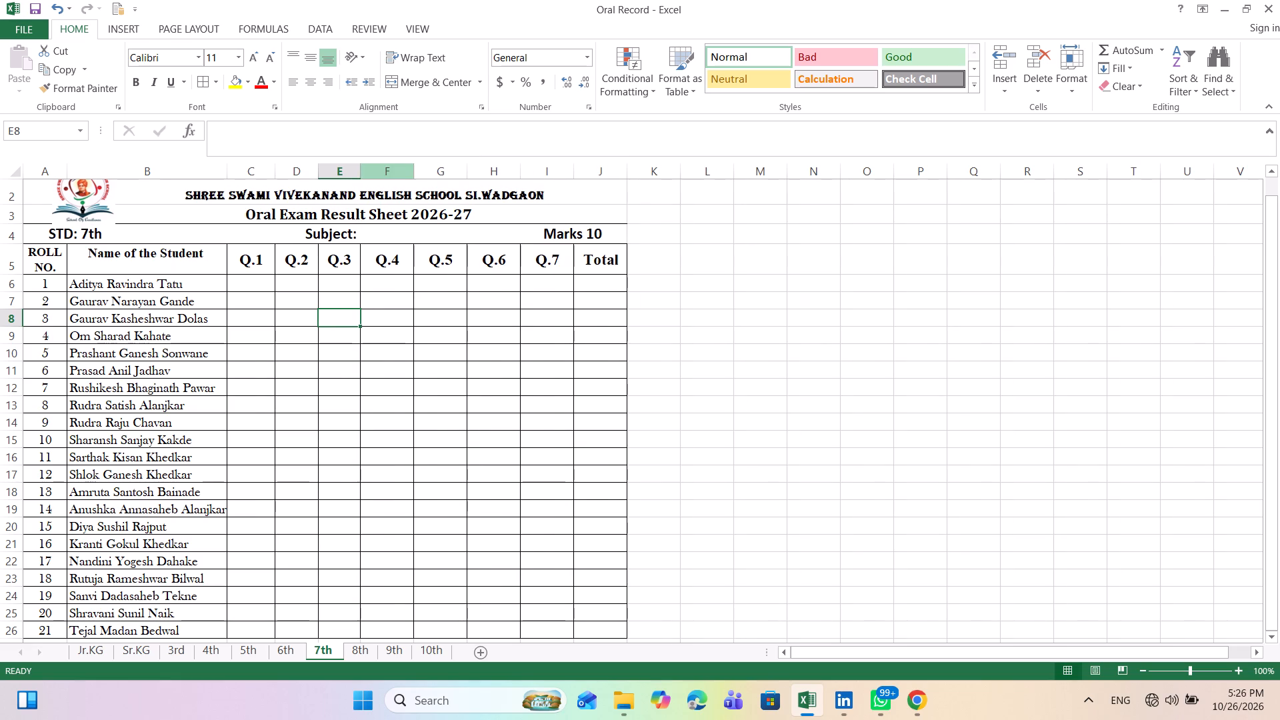
{"action": "left_click_drag", "start_coordinate": [416, 171], "coordinate": [409, 171]}
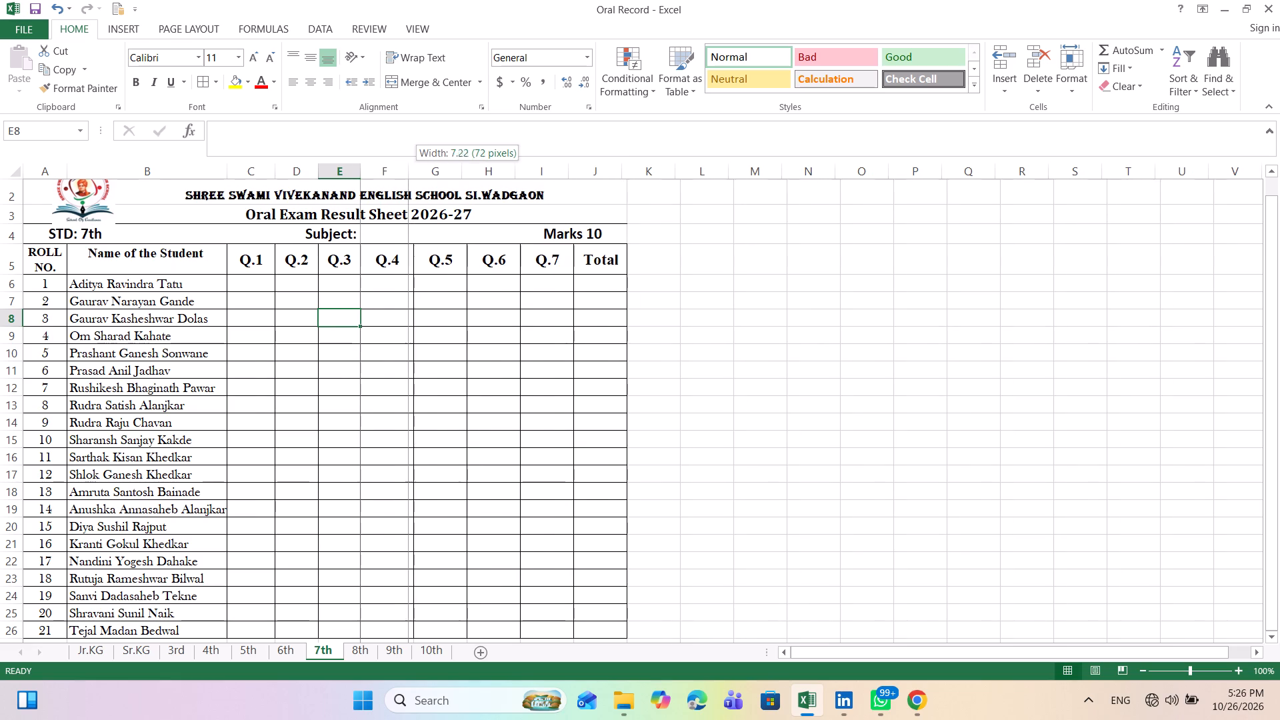
{"action": "left_click_drag", "start_coordinate": [409, 171], "coordinate": [401, 171]}
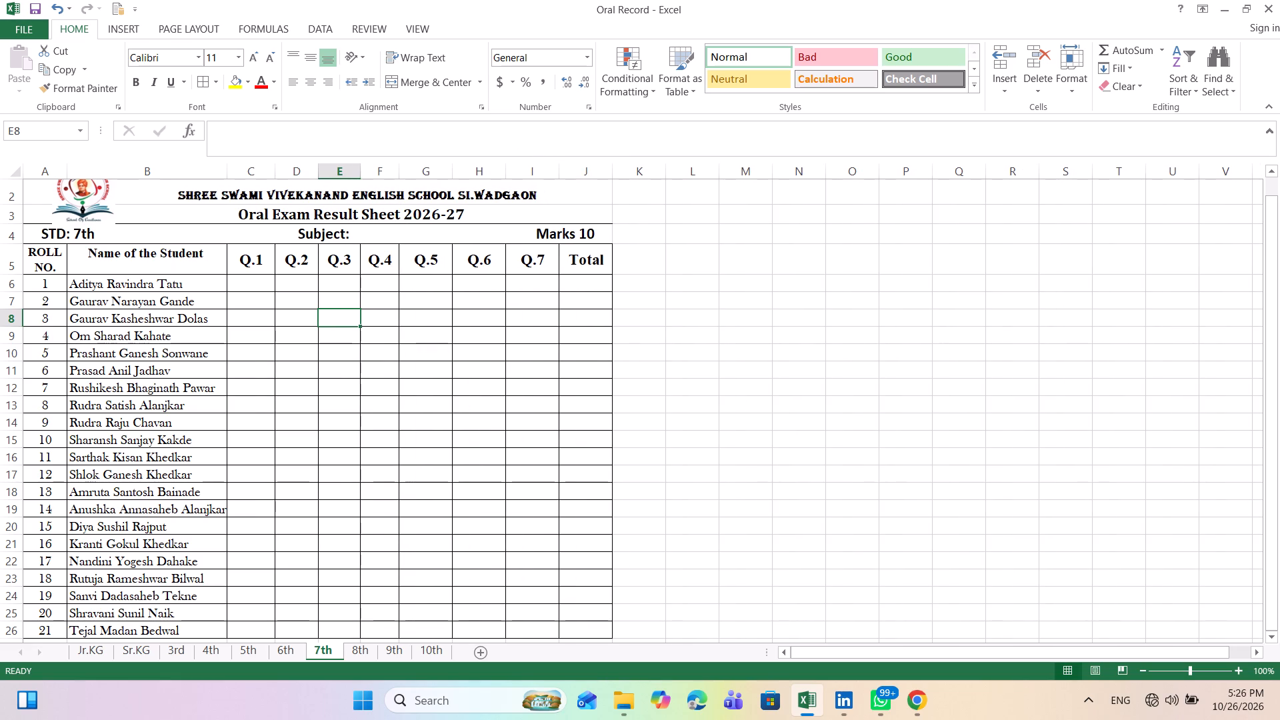
{"action": "left_click_drag", "start_coordinate": [451, 175], "coordinate": [435, 175]}
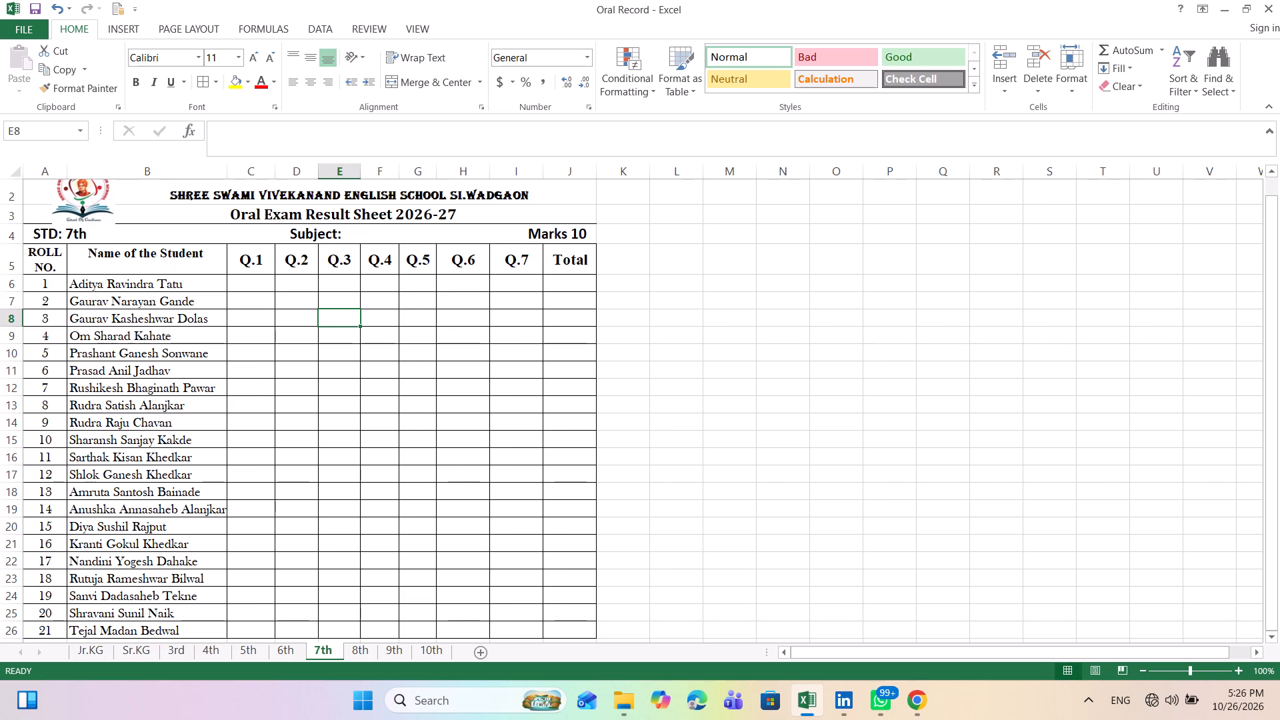
{"action": "left_click_drag", "start_coordinate": [487, 177], "coordinate": [476, 177]}
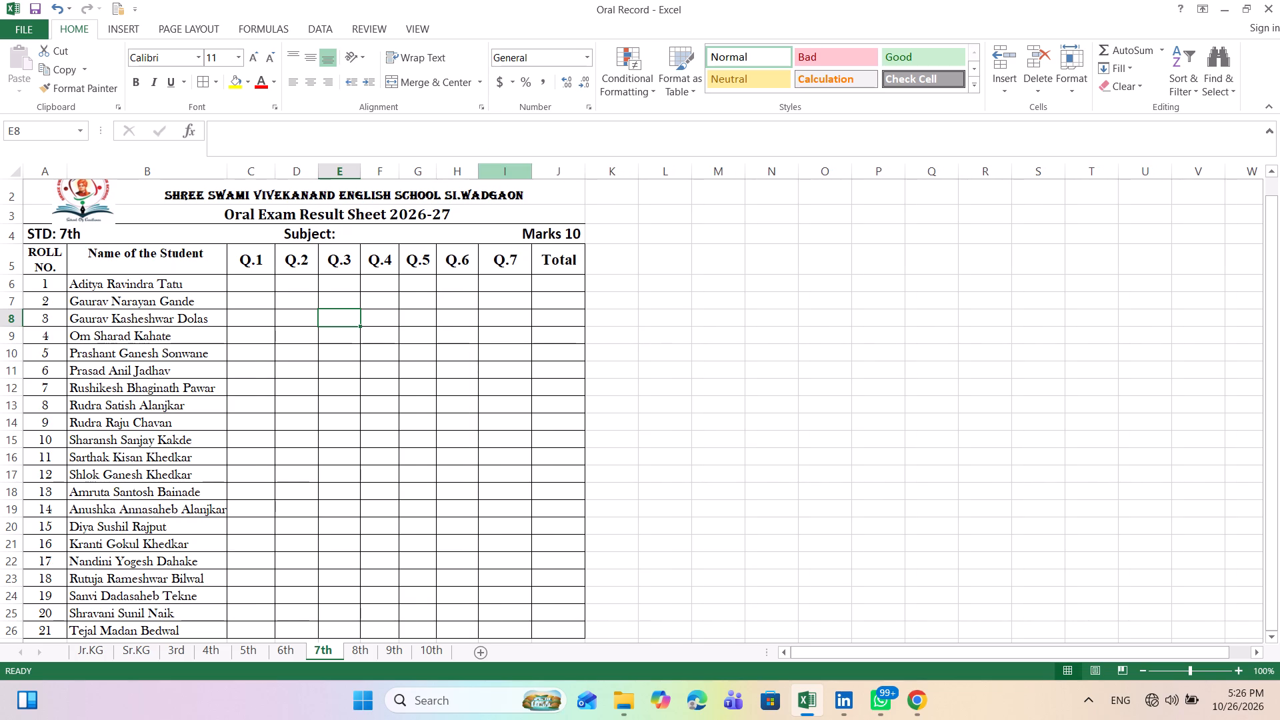
{"action": "left_click_drag", "start_coordinate": [532, 175], "coordinate": [525, 175]}
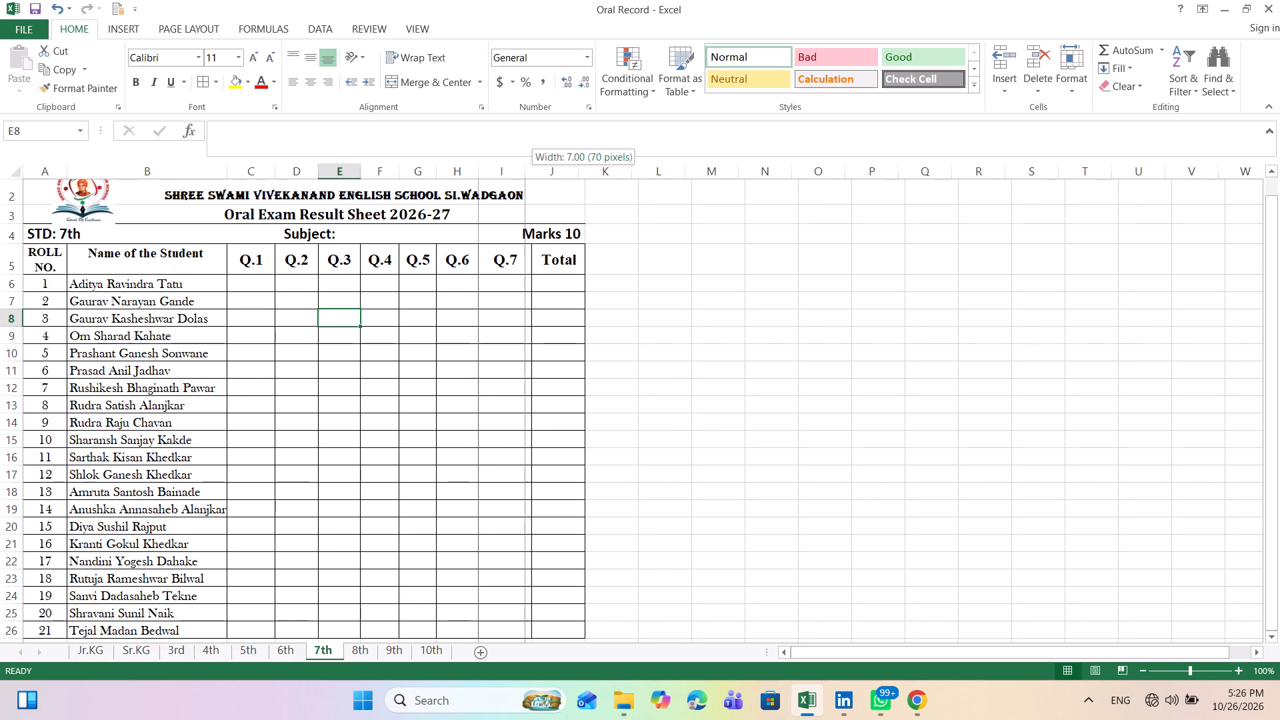
{"action": "left_click_drag", "start_coordinate": [525, 175], "coordinate": [518, 175]}
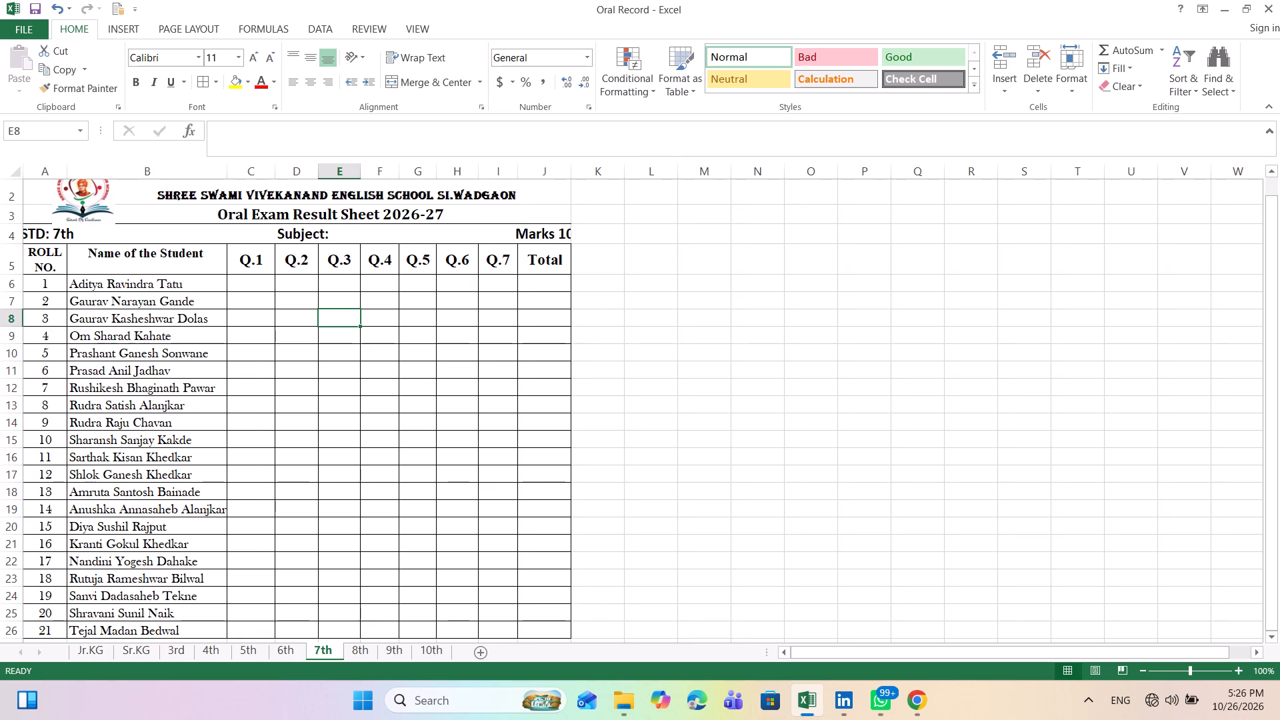
{"action": "left_click_drag", "start_coordinate": [571, 176], "coordinate": [563, 176]}
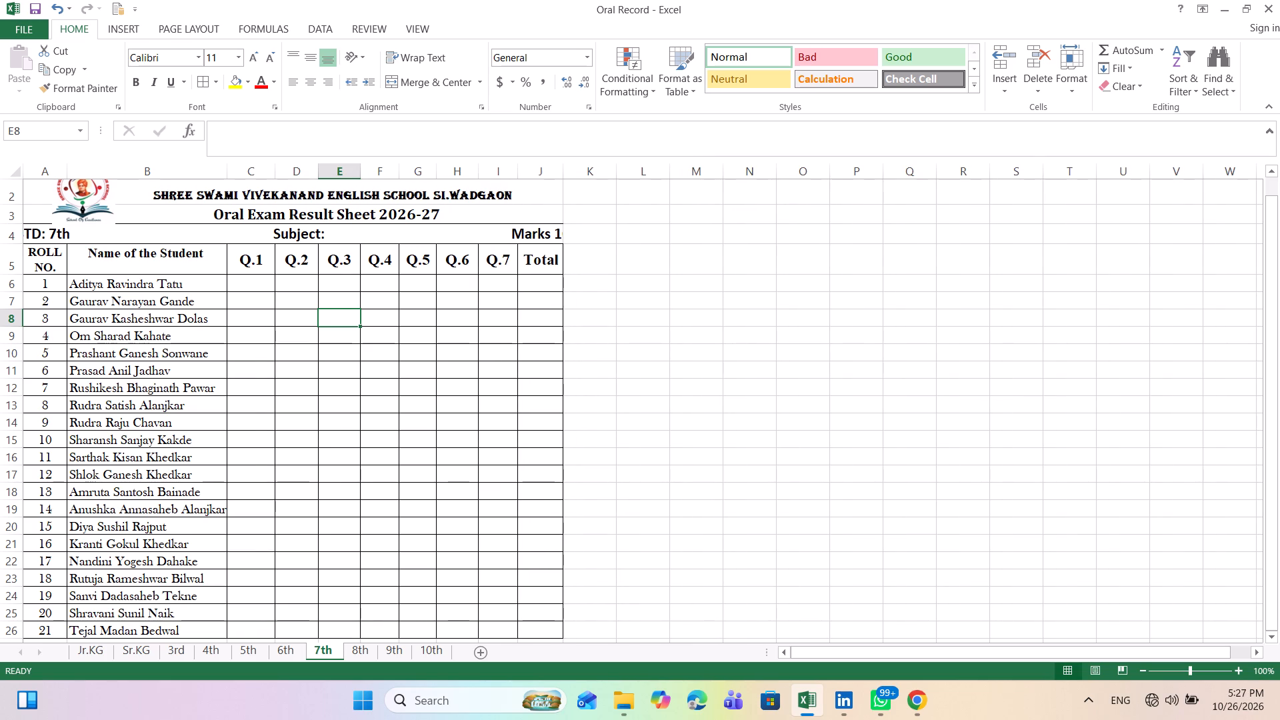
Narrow the Q.1 to Q.4 columns a little further so they just fit their headers.
{"action": "left_click_drag", "start_coordinate": [273, 172], "coordinate": [264, 172]}
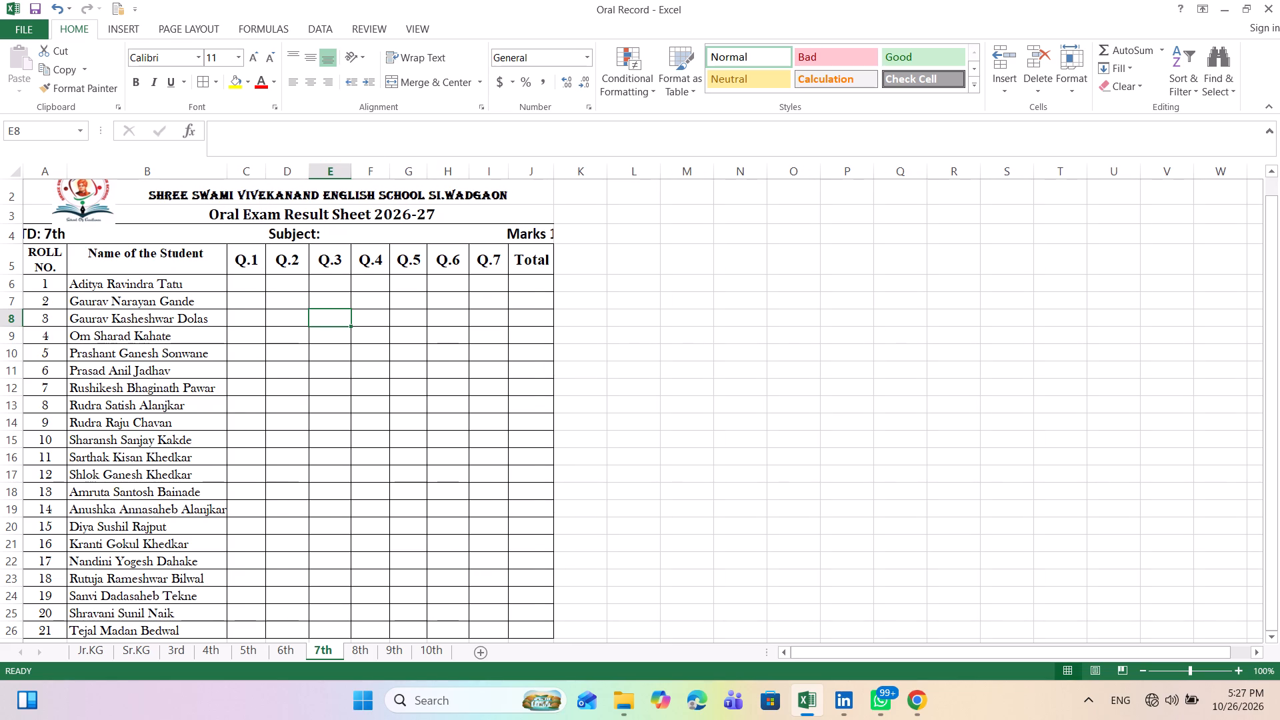
{"action": "left_click_drag", "start_coordinate": [305, 176], "coordinate": [298, 176]}
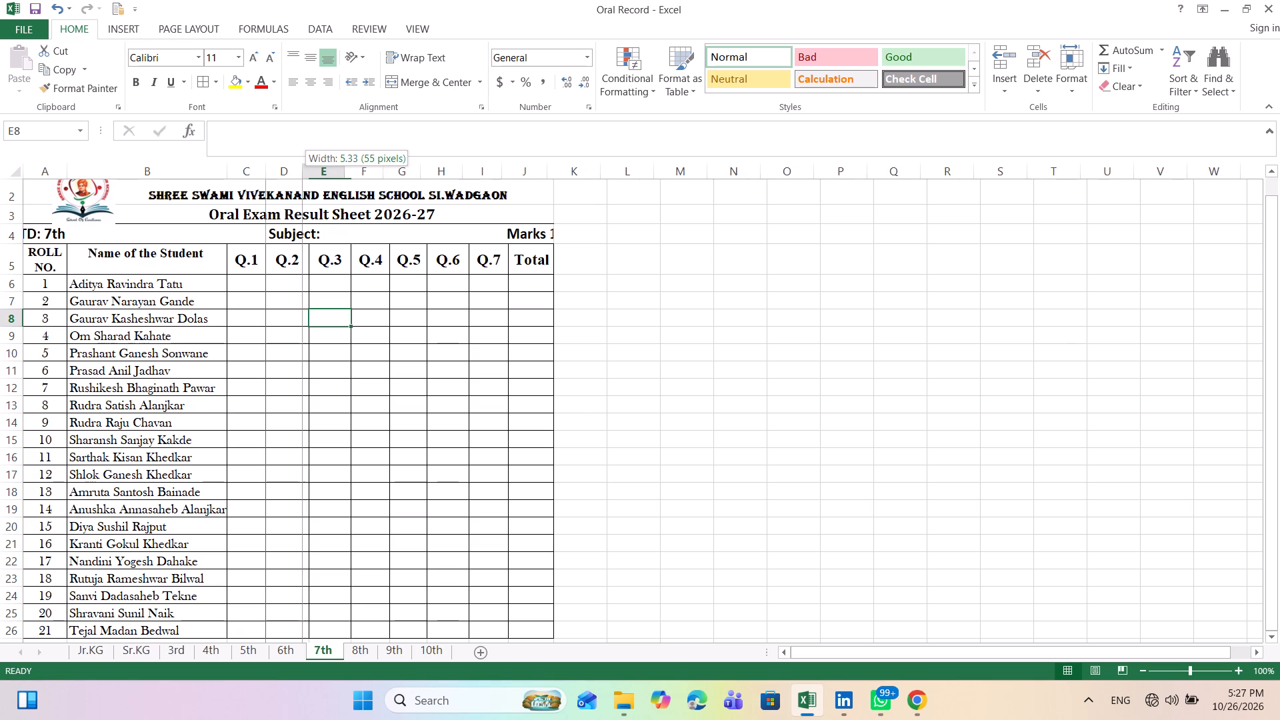
{"action": "left_click_drag", "start_coordinate": [298, 176], "coordinate": [295, 176]}
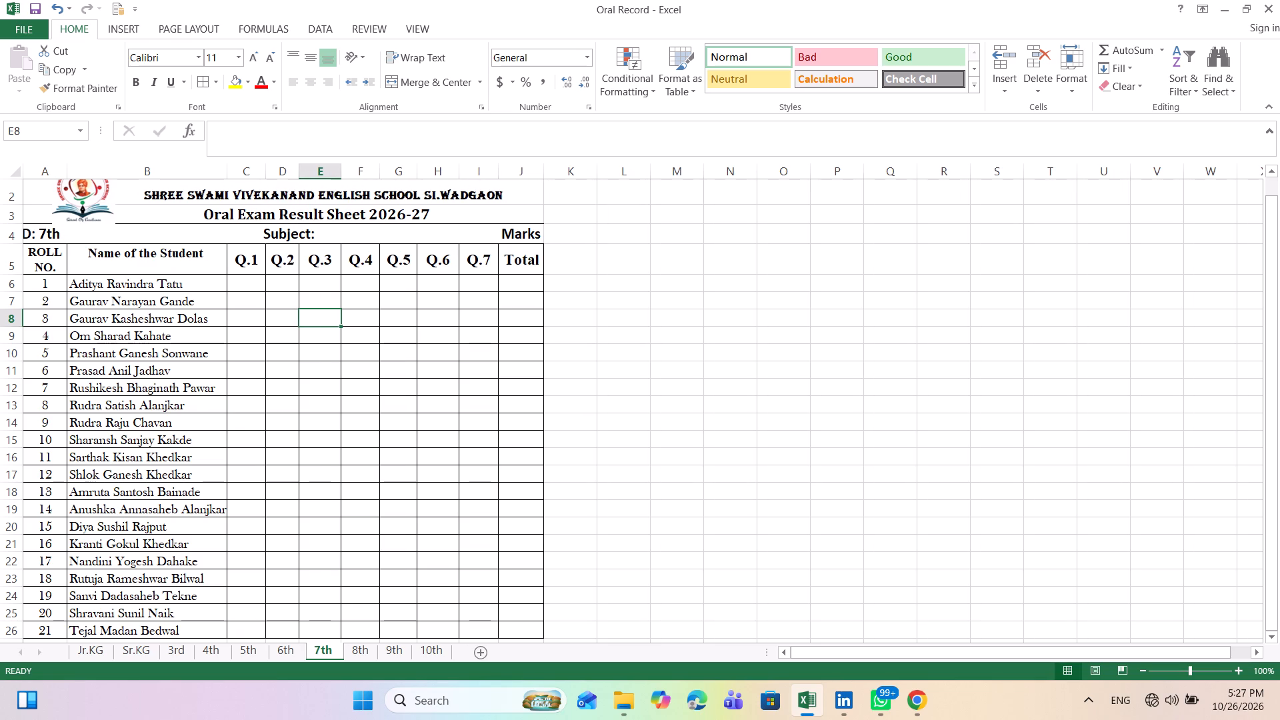
{"action": "left_click", "coordinate": [339, 178]}
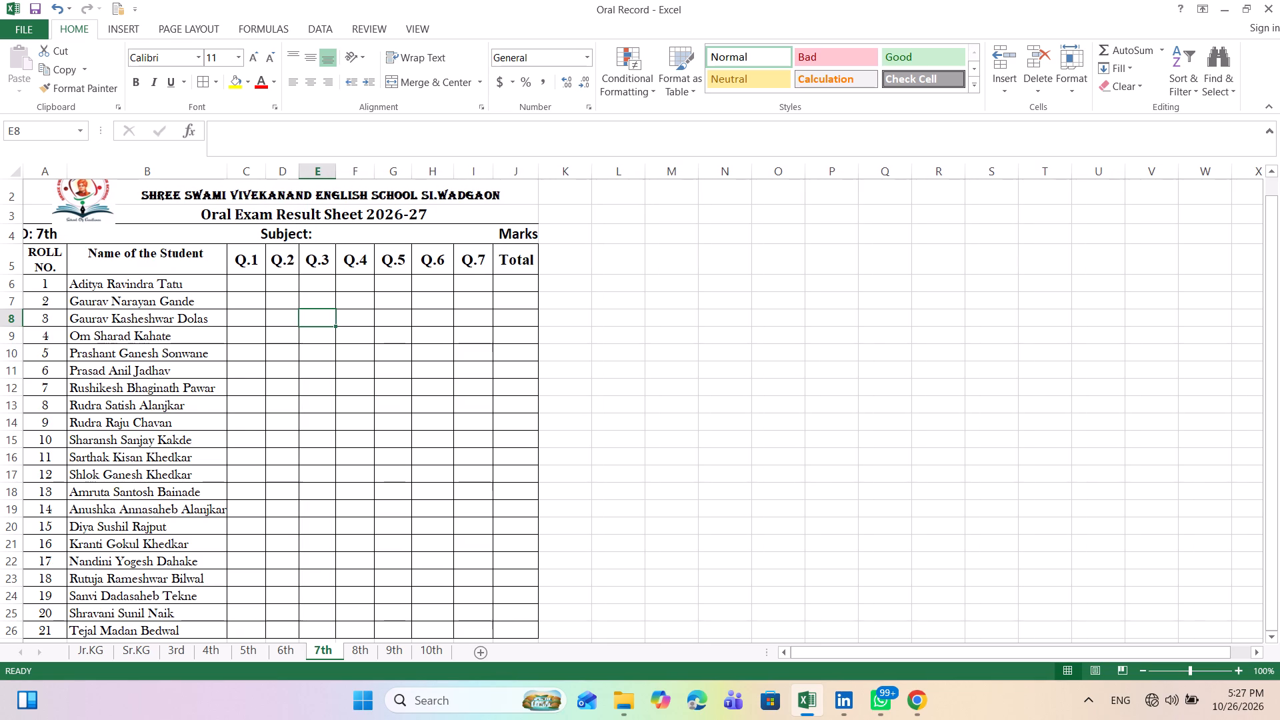
{"action": "left_click_drag", "start_coordinate": [374, 176], "coordinate": [373, 176]}
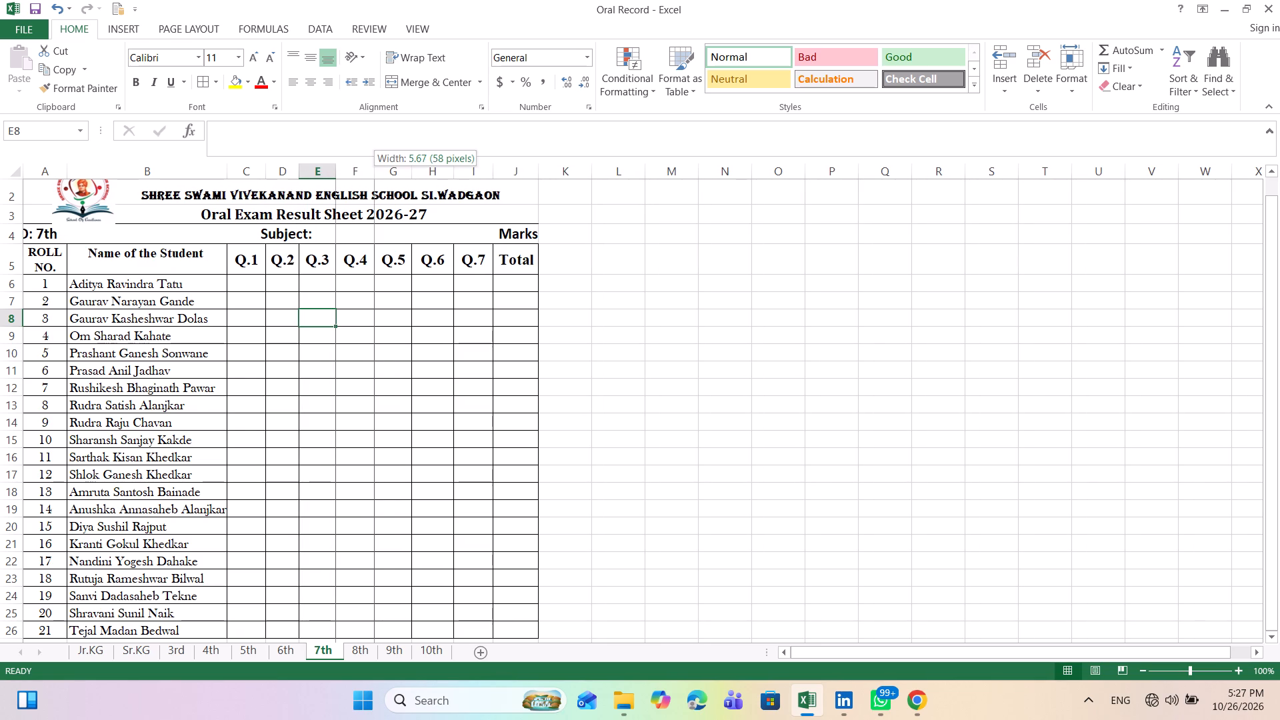
{"action": "left_click_drag", "start_coordinate": [373, 176], "coordinate": [365, 176]}
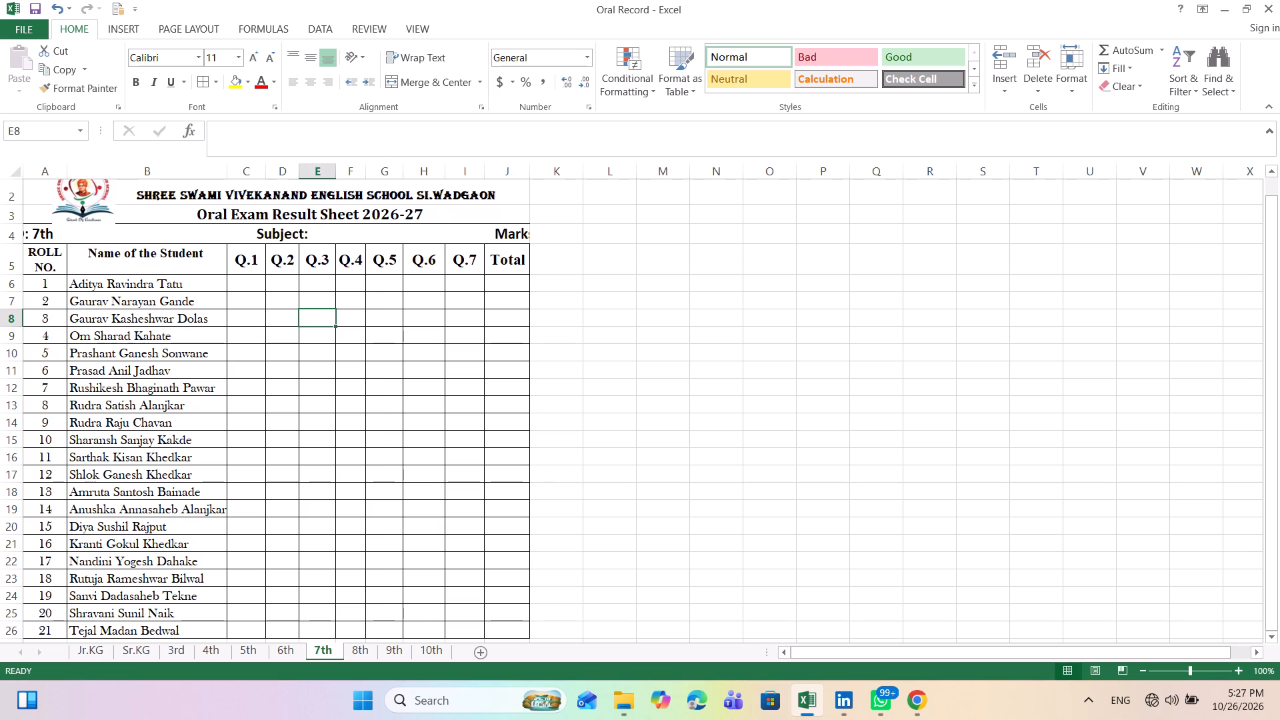
Delete the extra spaces between "STD: 7th" and "Subject:" in row 4 so the whole line fits the merged cell.
{"action": "left_click", "coordinate": [362, 236]}
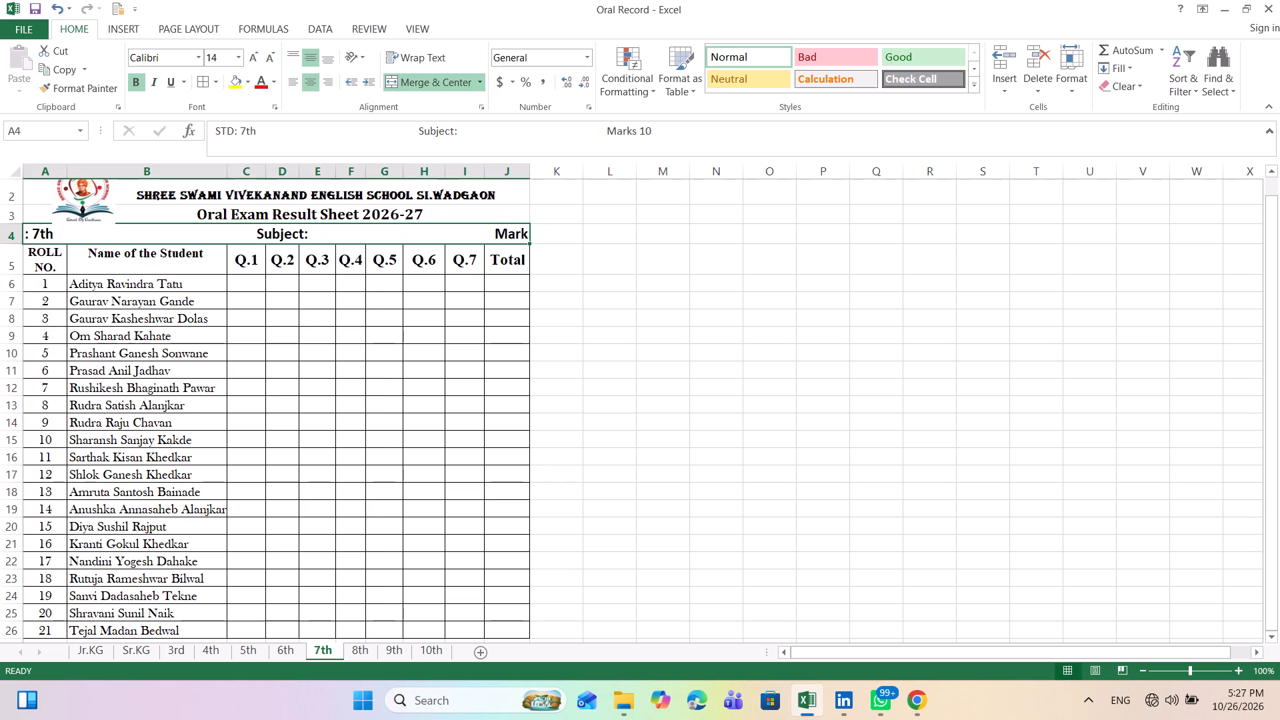
{"action": "double_click", "coordinate": [362, 236]}
{"action": "key", "text": "BackSpace"}
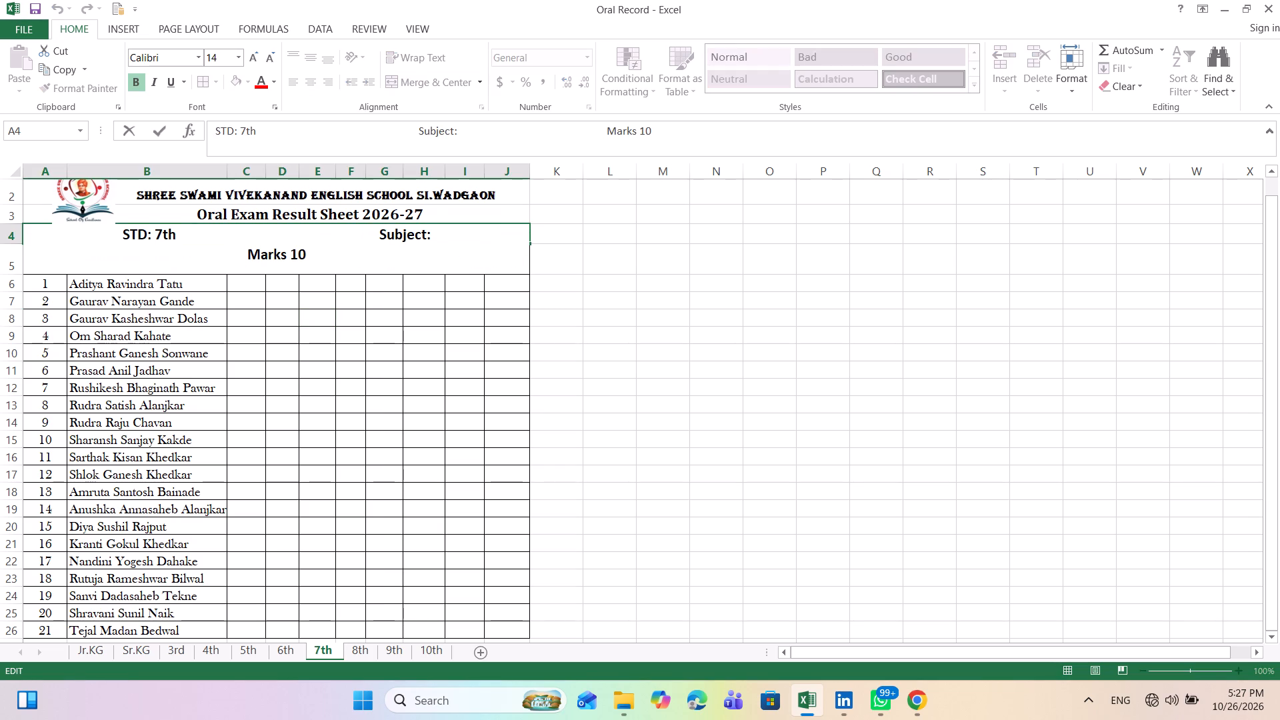
{"action": "key", "text": "BackSpace"}
{"action": "key", "text": "BackSpace"}
{"action": "key", "text": "BackSpace"}
{"action": "key", "text": "BackSpace"}
{"action": "key", "text": "BackSpace"}
{"action": "key", "text": "BackSpace"}
{"action": "key", "text": "BackSpace"}
{"action": "key", "text": "BackSpace"}
{"action": "key", "text": "BackSpace"}
{"action": "key", "text": "BackSpace"}
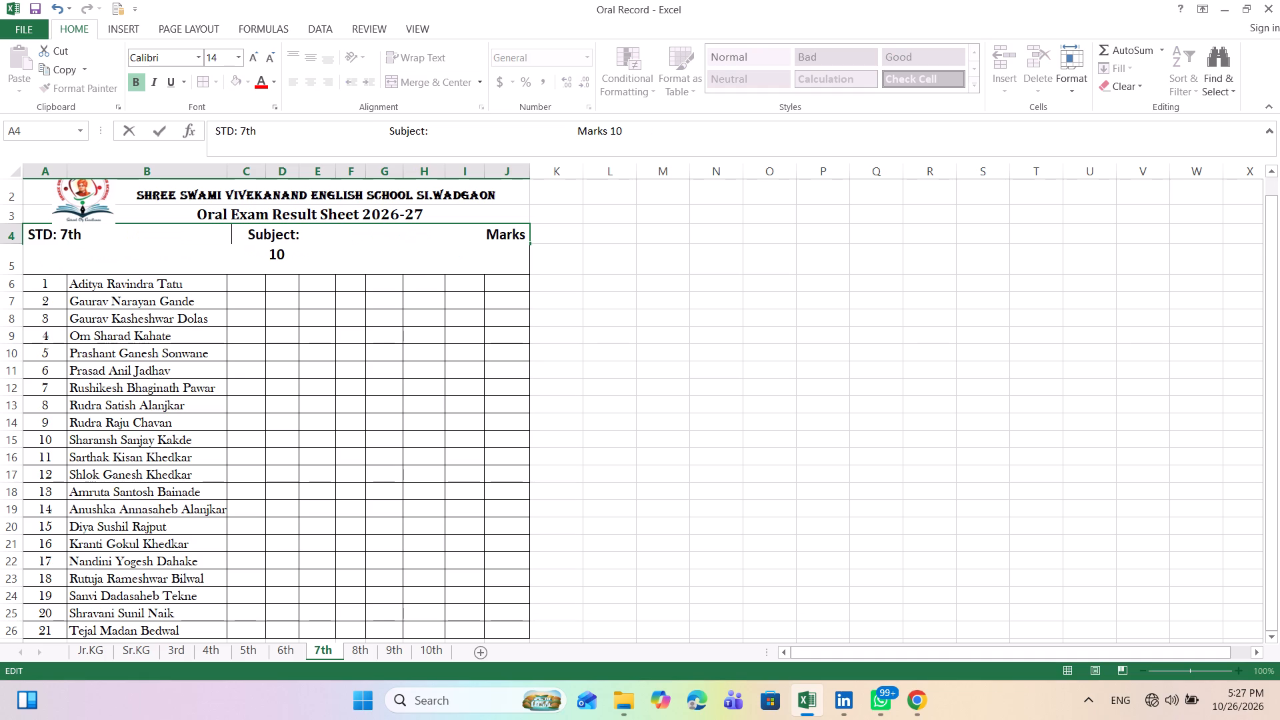
{"action": "key", "text": "BackSpace"}
{"action": "key", "text": "BackSpace"}
{"action": "key", "text": "BackSpace"}
{"action": "key", "text": "BackSpace"}
{"action": "key", "text": "BackSpace"}
{"action": "key", "text": "BackSpace"}
{"action": "key", "text": "BackSpace"}
{"action": "key", "text": "BackSpace"}
{"action": "key", "text": "BackSpace"}
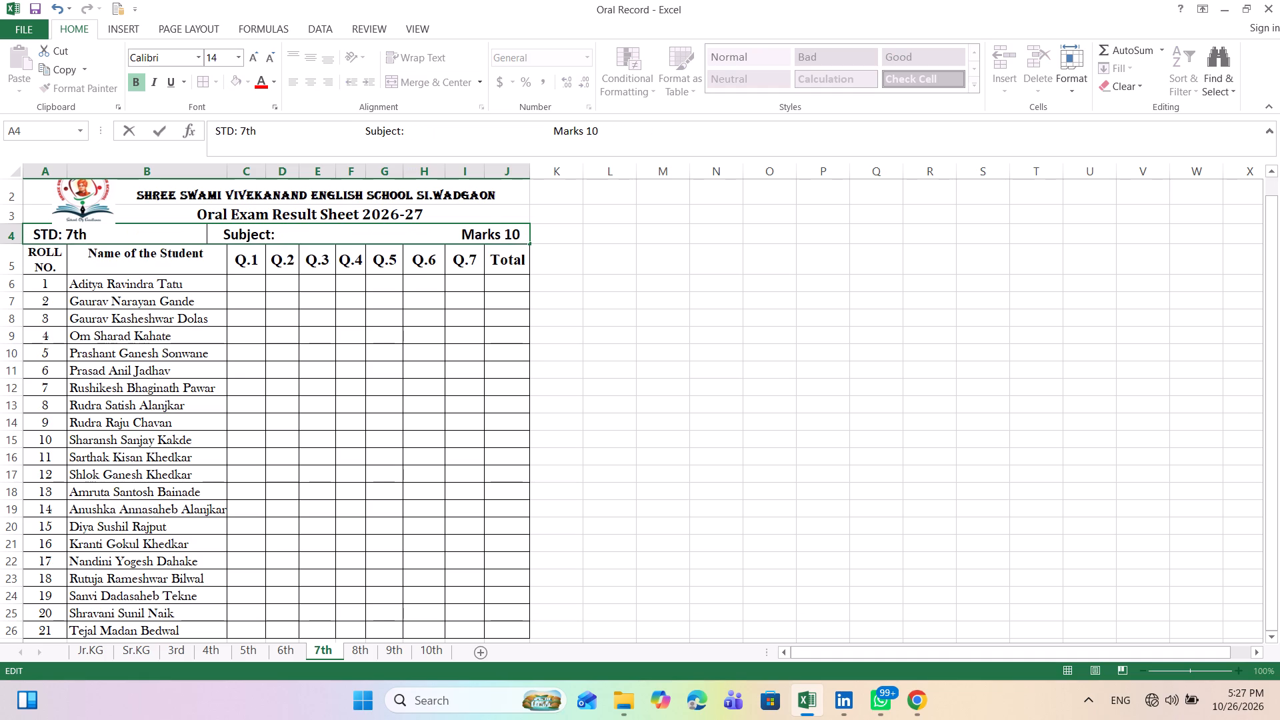
{"action": "key", "text": "BackSpace"}
{"action": "key", "text": "BackSpace"}
{"action": "key", "text": "BackSpace"}
{"action": "key", "text": "BackSpace"}
{"action": "key", "text": "BackSpace"}
{"action": "key", "text": "BackSpace"}
{"action": "key", "text": "BackSpace"}
{"action": "key", "text": "BackSpace"}
{"action": "key", "text": "BackSpace"}
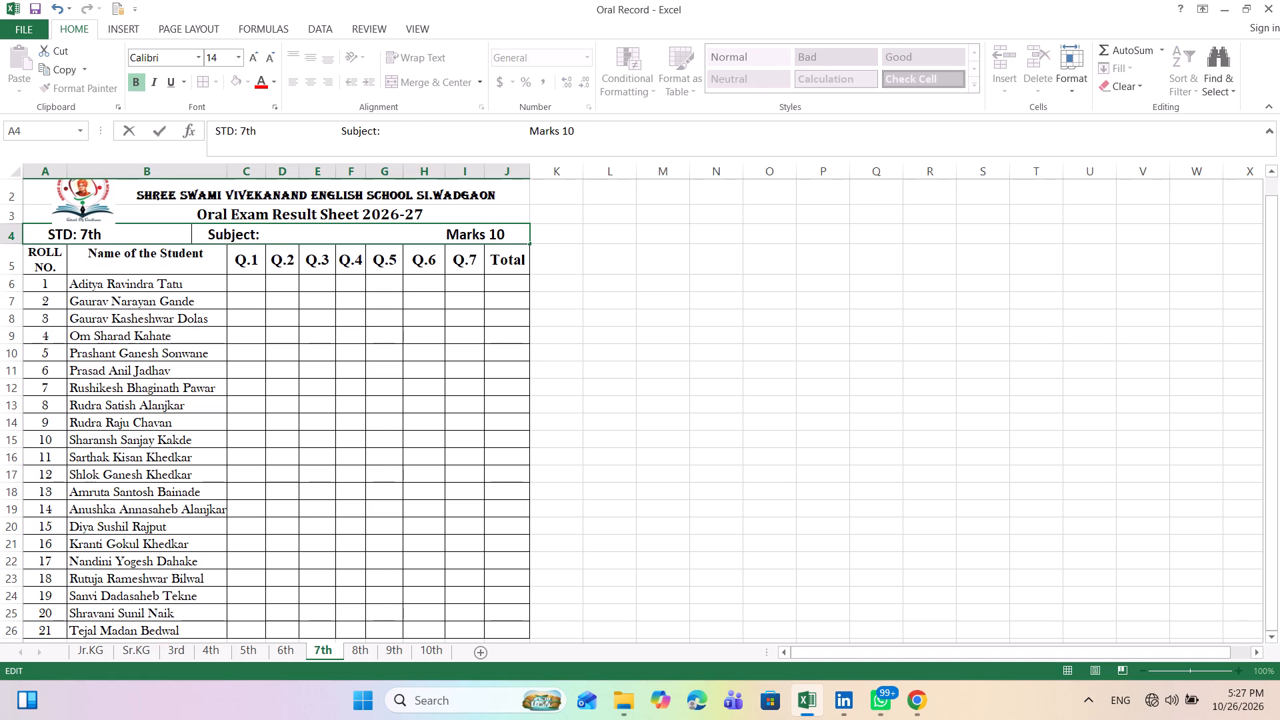
{"action": "key", "text": "BackSpace"}
{"action": "key", "text": "BackSpace"}
{"action": "key", "text": "BackSpace"}
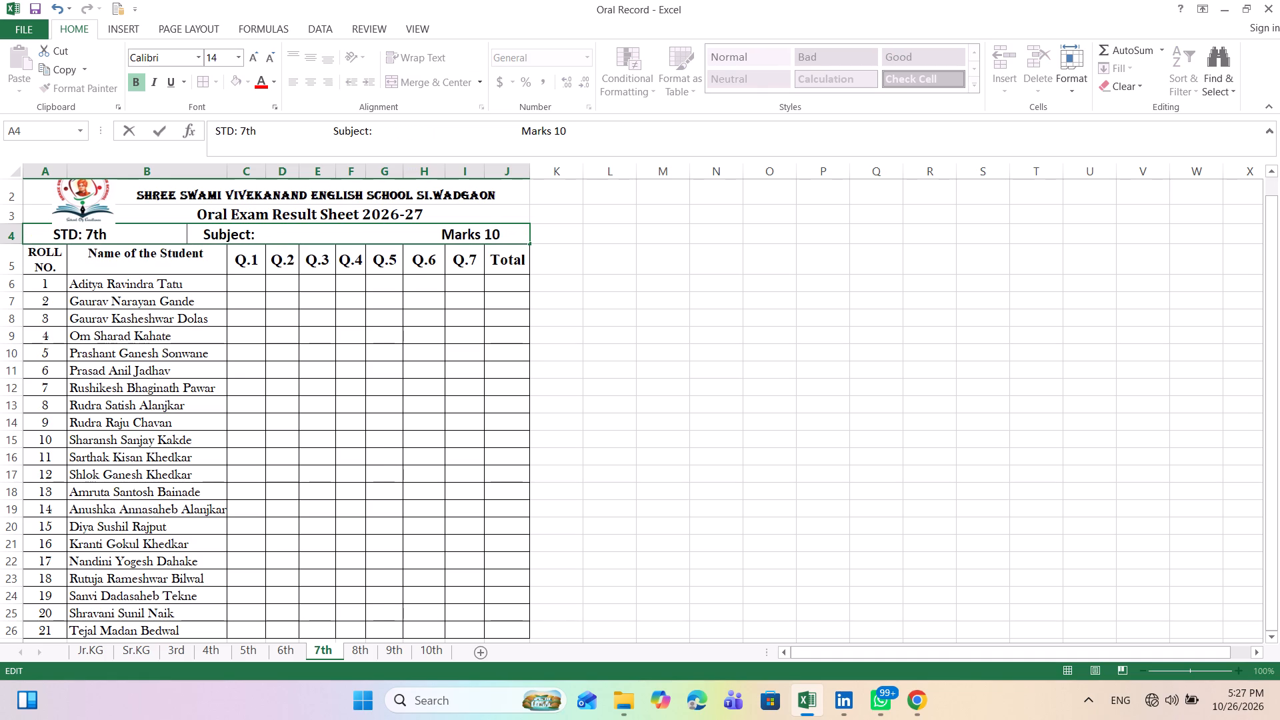
Delete several spaces between "Subject:" and "Marks 10" in row 4 to bring them closer together.
{"action": "double_click", "coordinate": [367, 235]}
{"action": "key", "text": "BackSpace"}
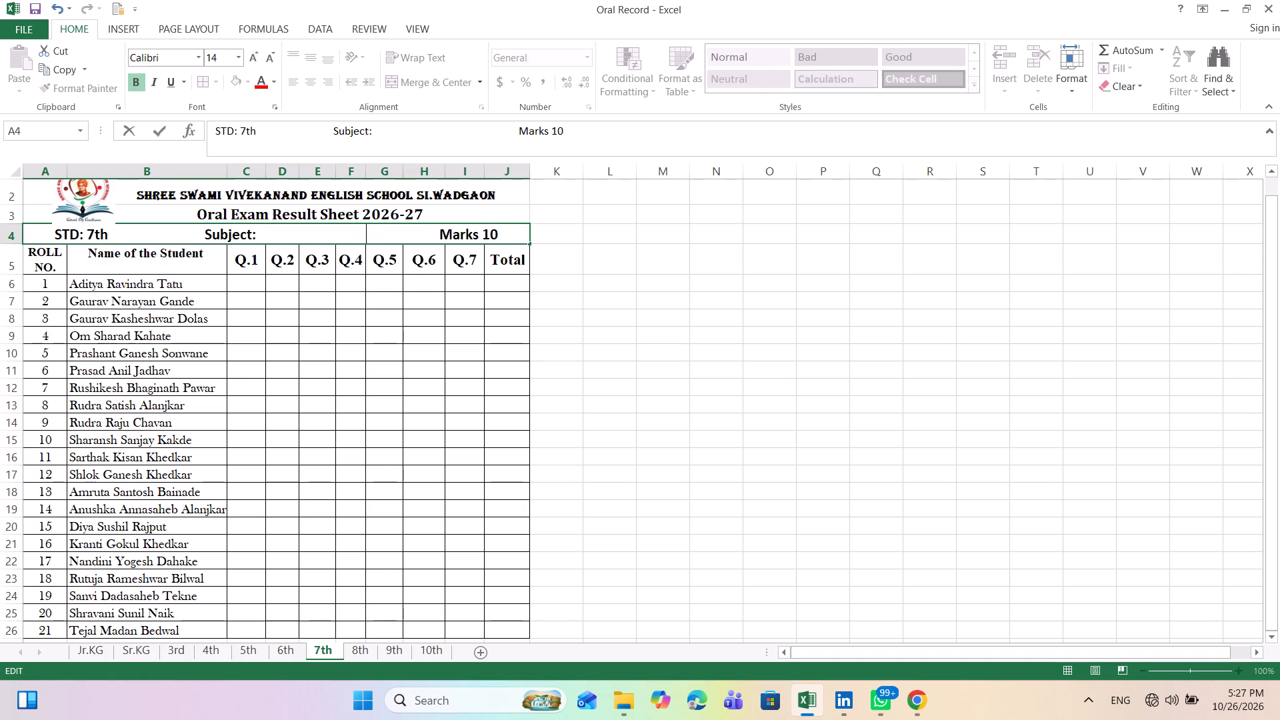
{"action": "key", "text": "BackSpace"}
{"action": "key", "text": "BackSpace"}
{"action": "key", "text": "BackSpace"}
{"action": "key", "text": "BackSpace"}
{"action": "key", "text": "BackSpace"}
{"action": "key", "text": "BackSpace"}
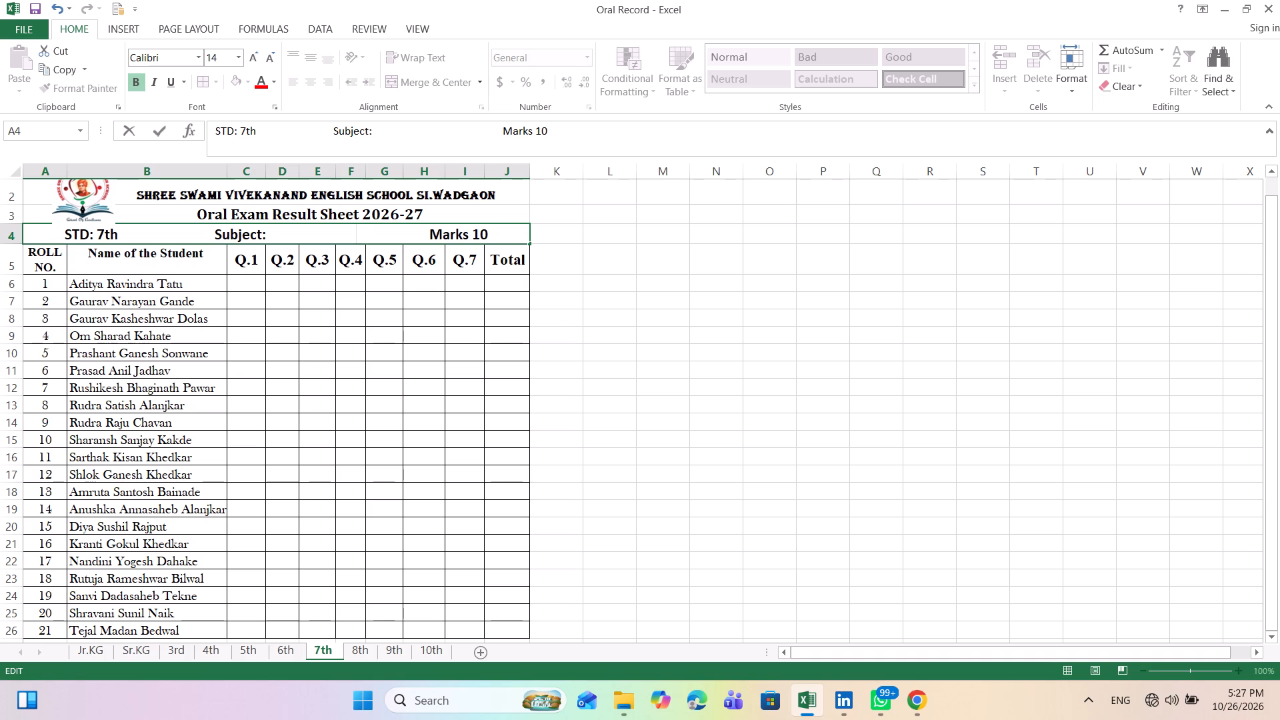
Move the school logo slightly up and towards the sheet's edge so it sits beside the heading, clear of row 4.
{"action": "left_click", "coordinate": [100, 199]}
{"action": "scroll", "coordinate": [277, 319], "scroll_direction": "up", "scroll_amount": 3}
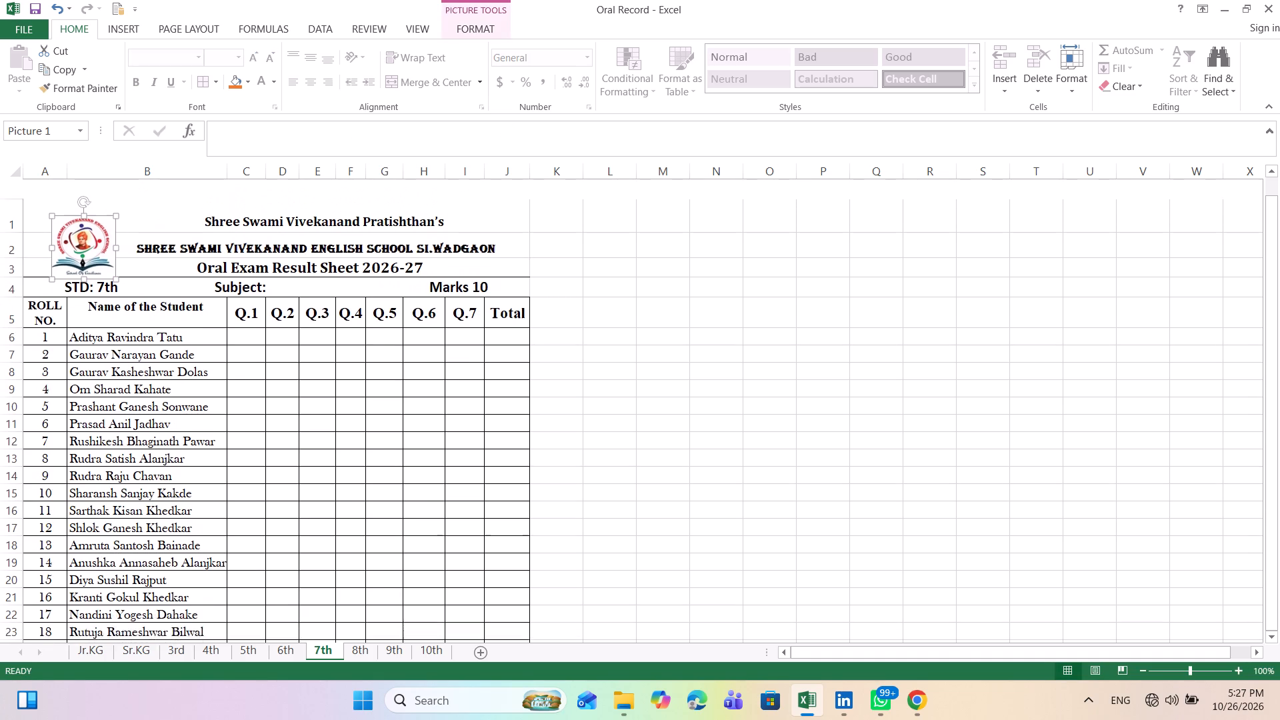
{"action": "left_click_drag", "start_coordinate": [91, 231], "coordinate": [107, 242]}
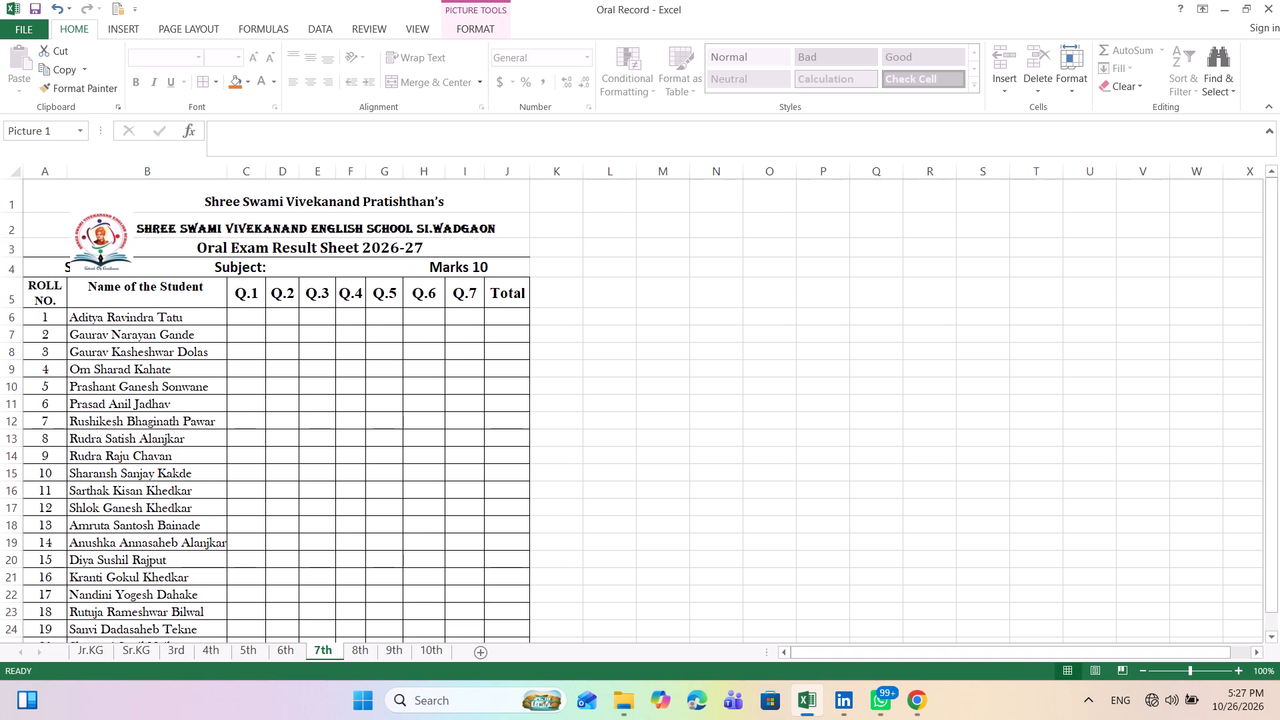
{"action": "left_click_drag", "start_coordinate": [107, 242], "coordinate": [91, 225]}
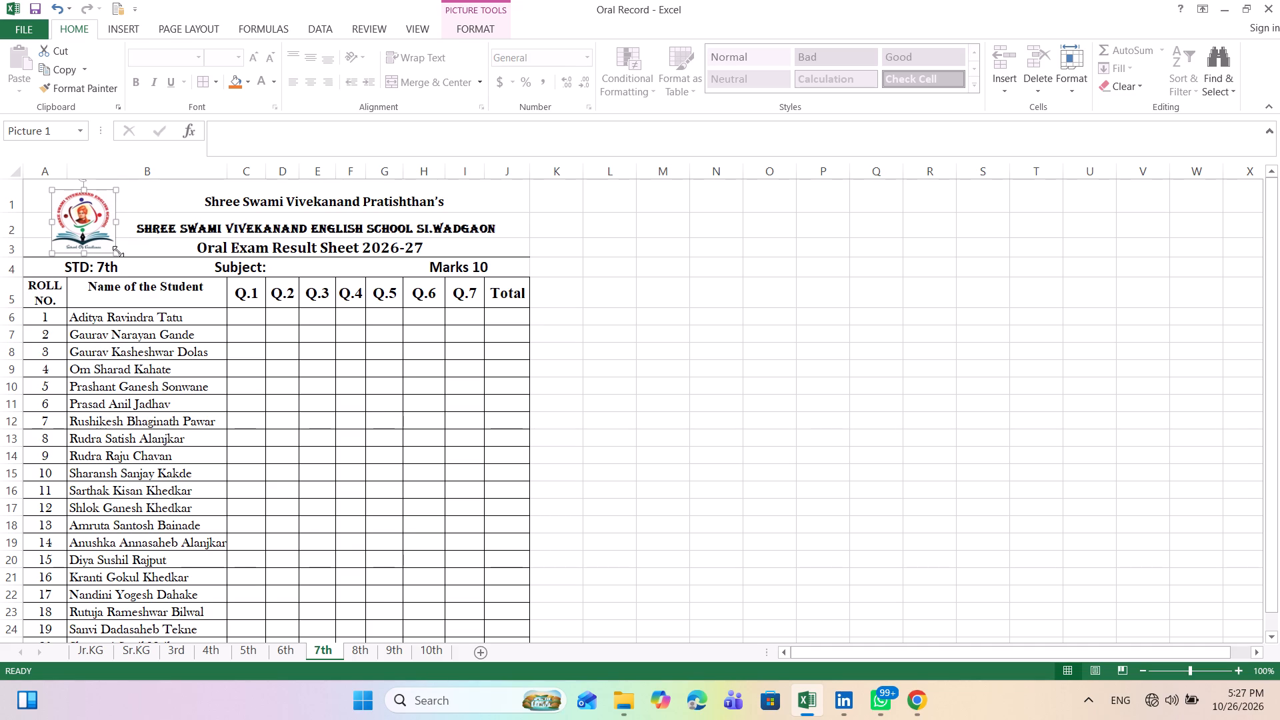
{"action": "left_click_drag", "start_coordinate": [119, 251], "coordinate": [111, 246]}
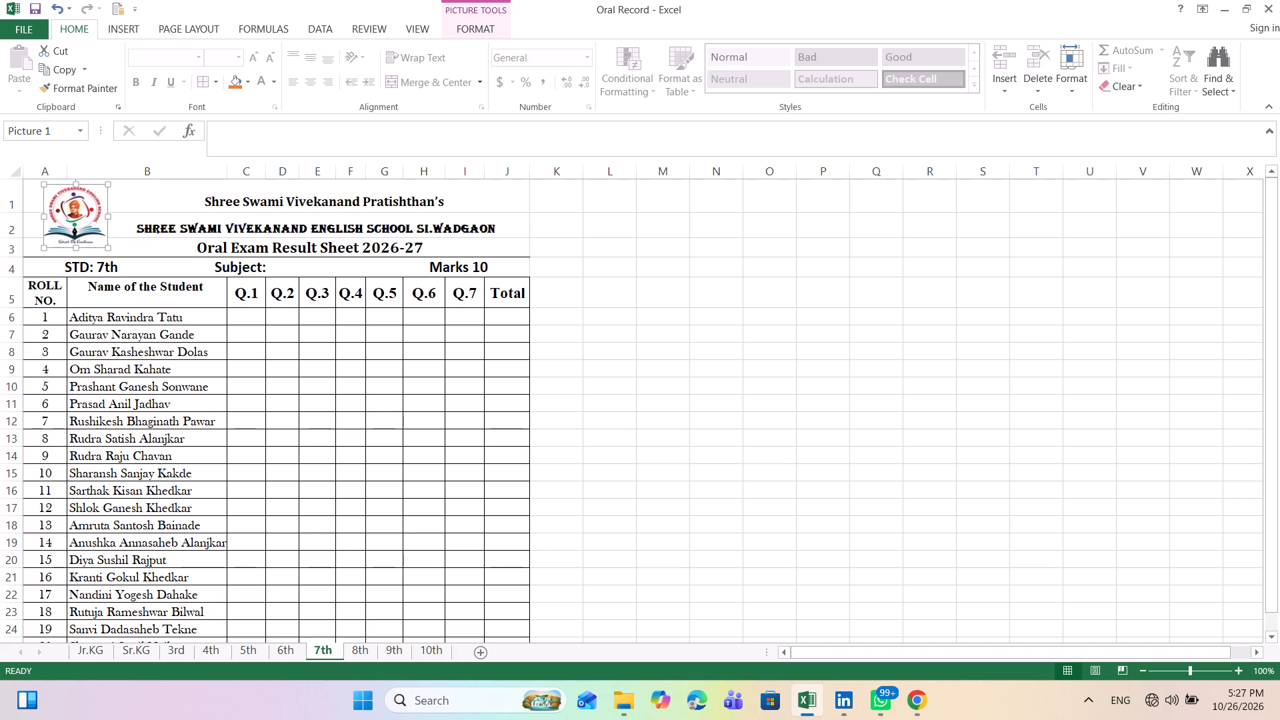
{"action": "left_click", "coordinate": [247, 351]}
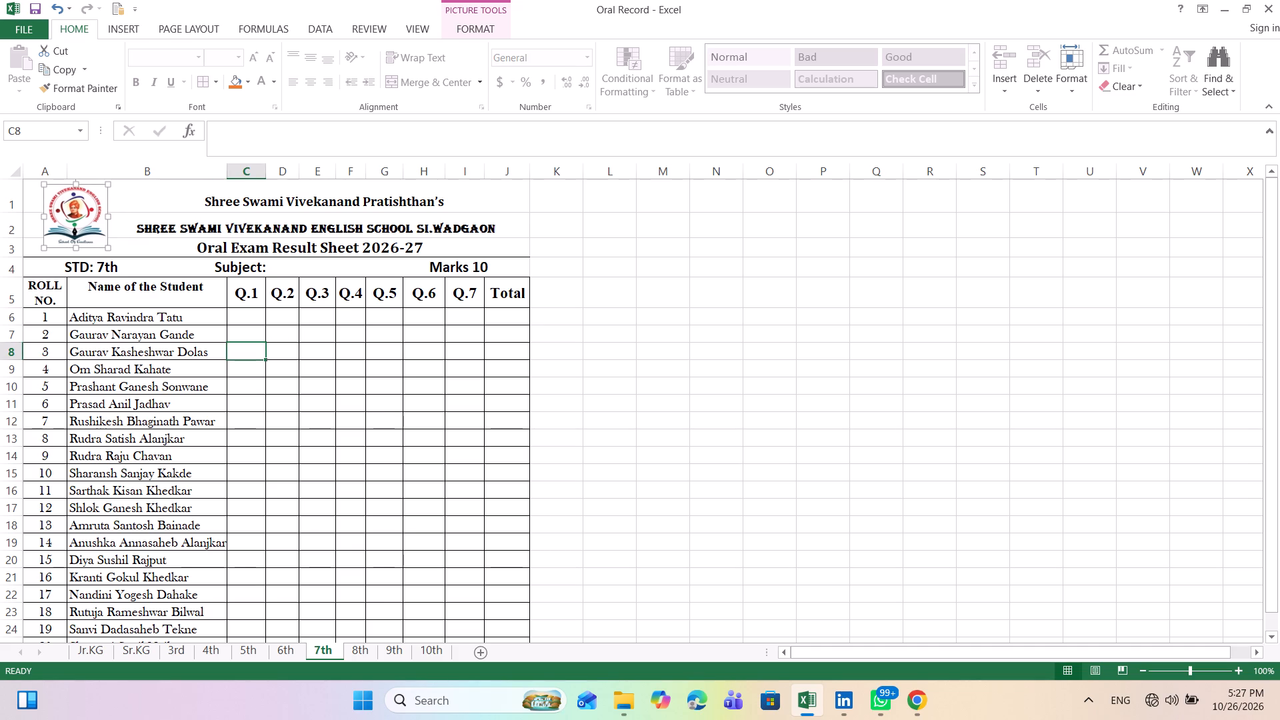
{"action": "scroll", "coordinate": [374, 468], "scroll_direction": "down", "scroll_amount": 3}
{"action": "scroll", "coordinate": [374, 468], "scroll_direction": "up", "scroll_amount": 3}
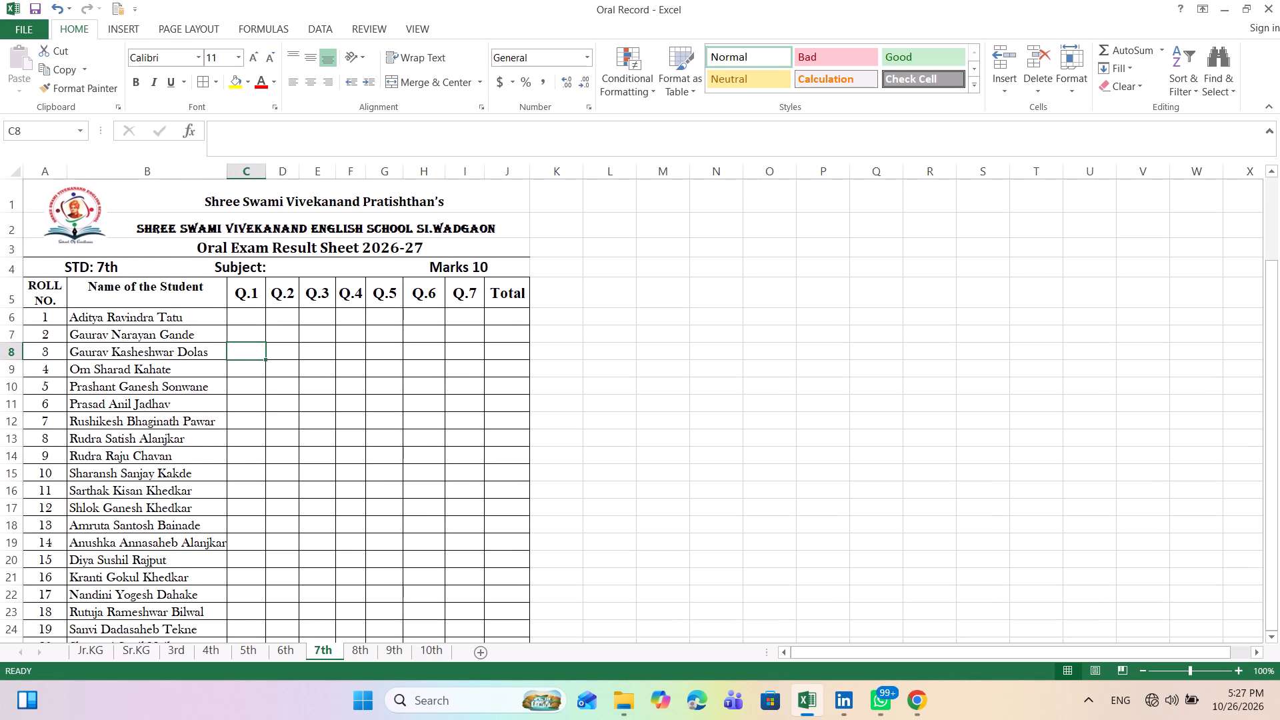
Save the 7th sheet as a PDF named Oral Record 7th in the Desktop's 2026-27 folder and check the published page.
{"action": "left_click", "coordinate": [34, 37]}
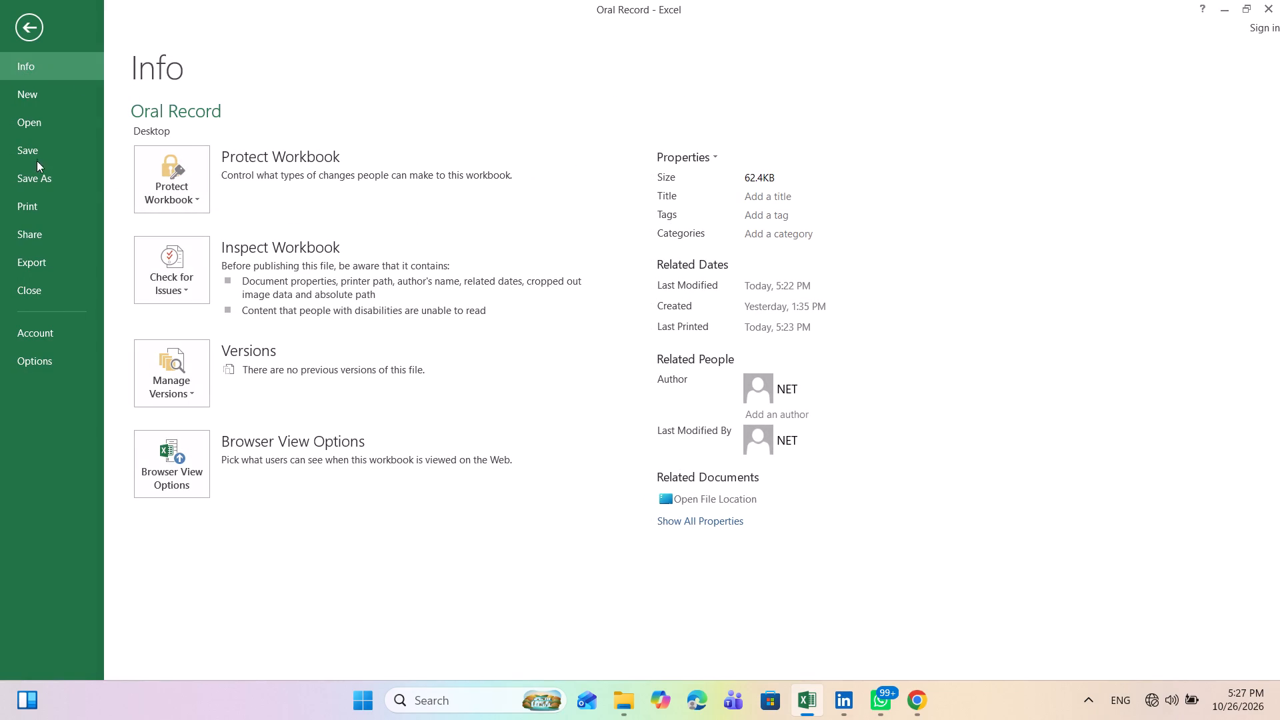
{"action": "left_click", "coordinate": [41, 175]}
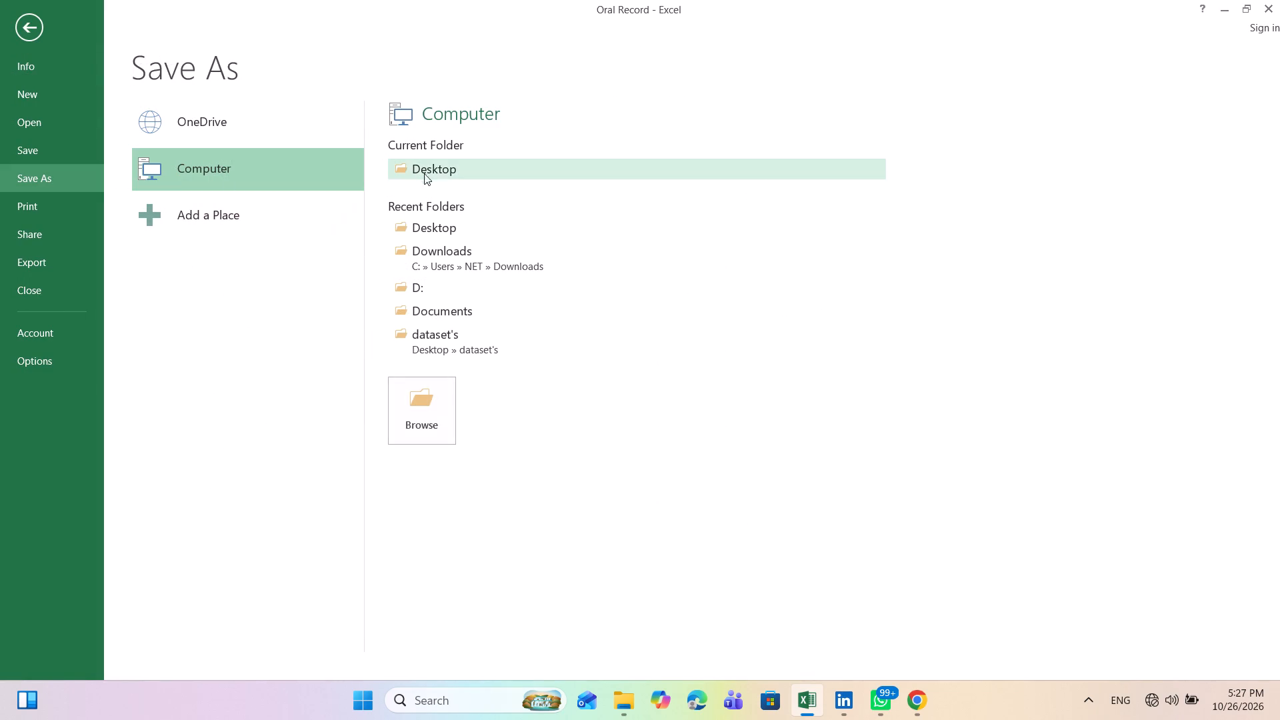
{"action": "left_click", "coordinate": [439, 172]}
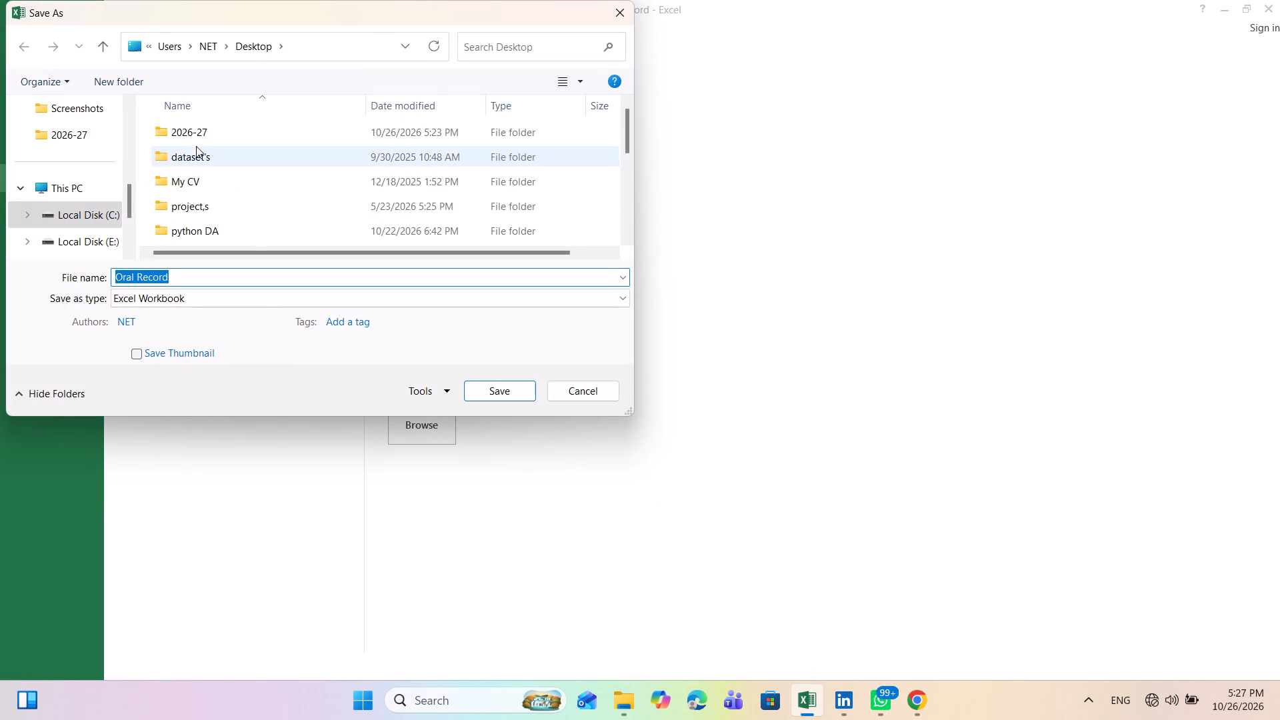
{"action": "double_click", "coordinate": [194, 129]}
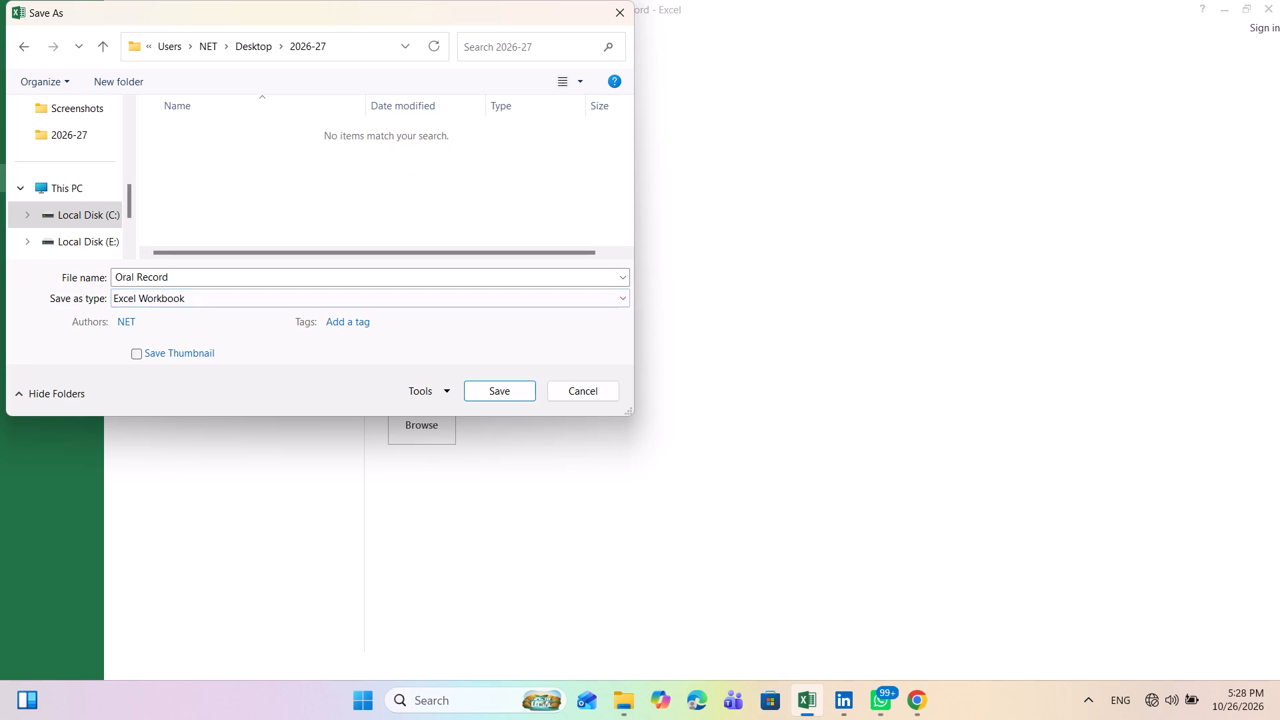
{"action": "left_click", "coordinate": [182, 277]}
{"action": "left_click", "coordinate": [182, 277]}
{"action": "key", "text": "space"}
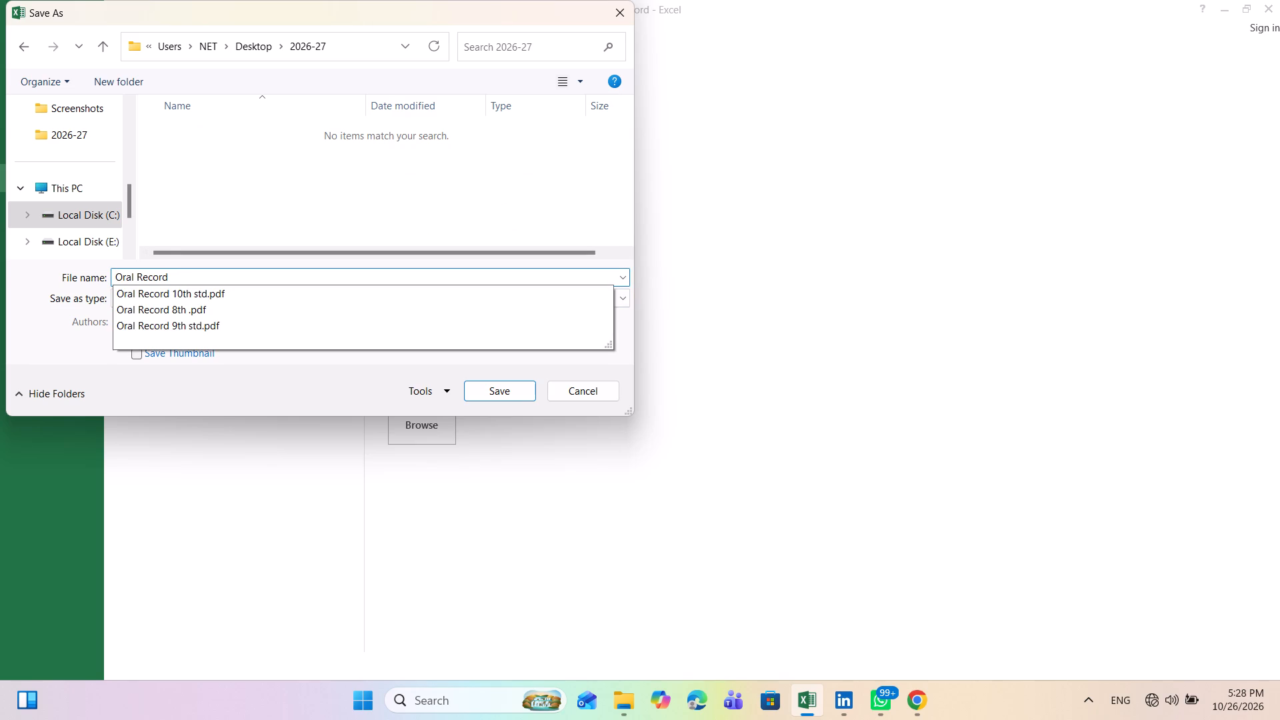
{"action": "type", "text": "7th"}
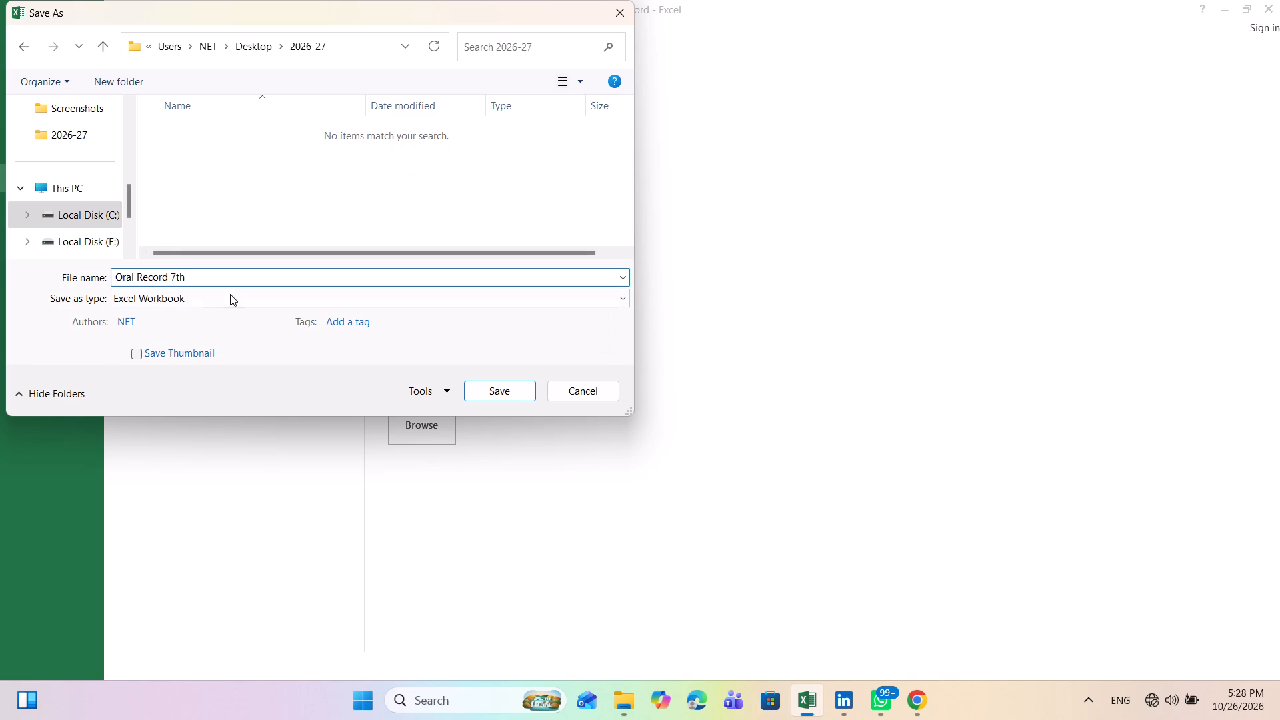
{"action": "left_click", "coordinate": [613, 294]}
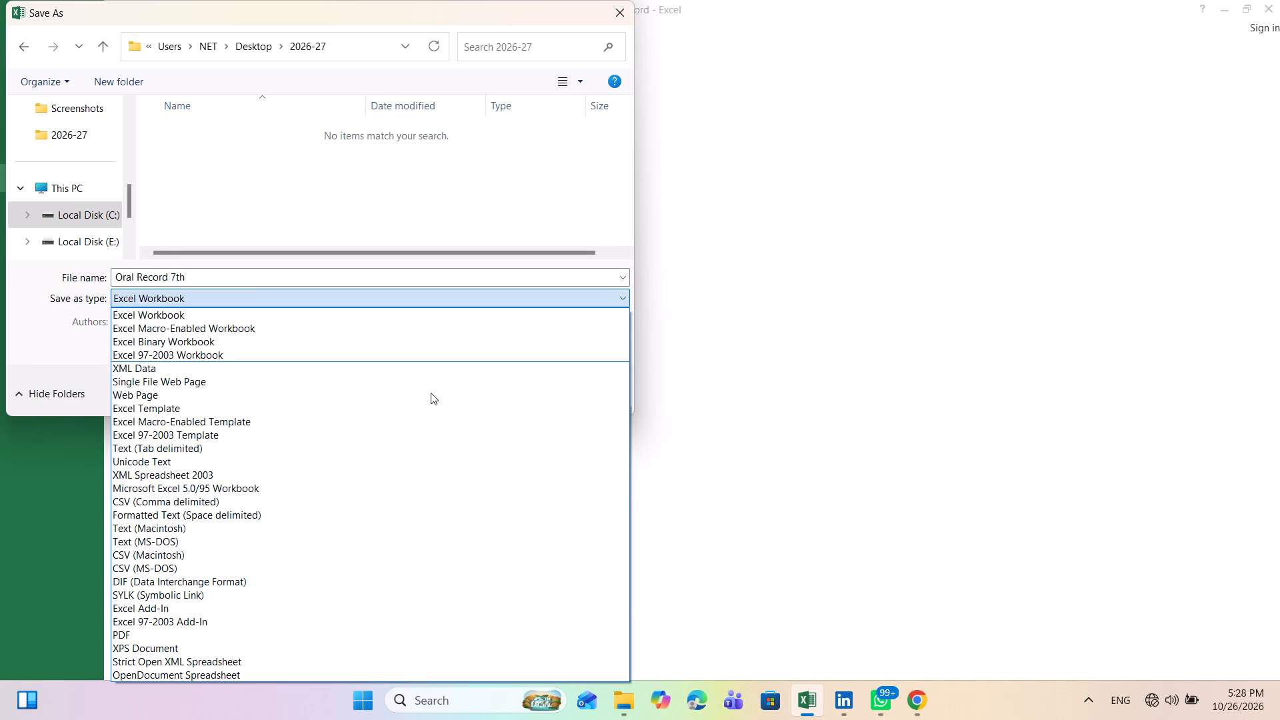
{"action": "left_click", "coordinate": [153, 637]}
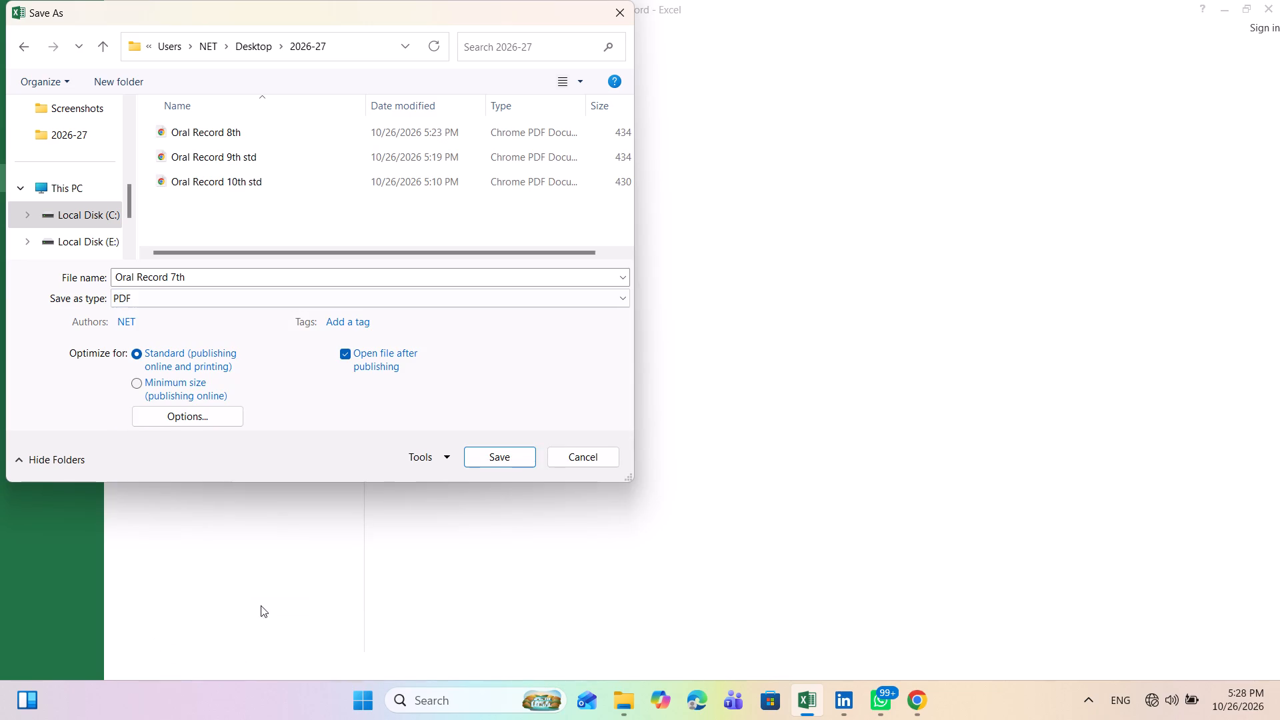
{"action": "left_click", "coordinate": [504, 453]}
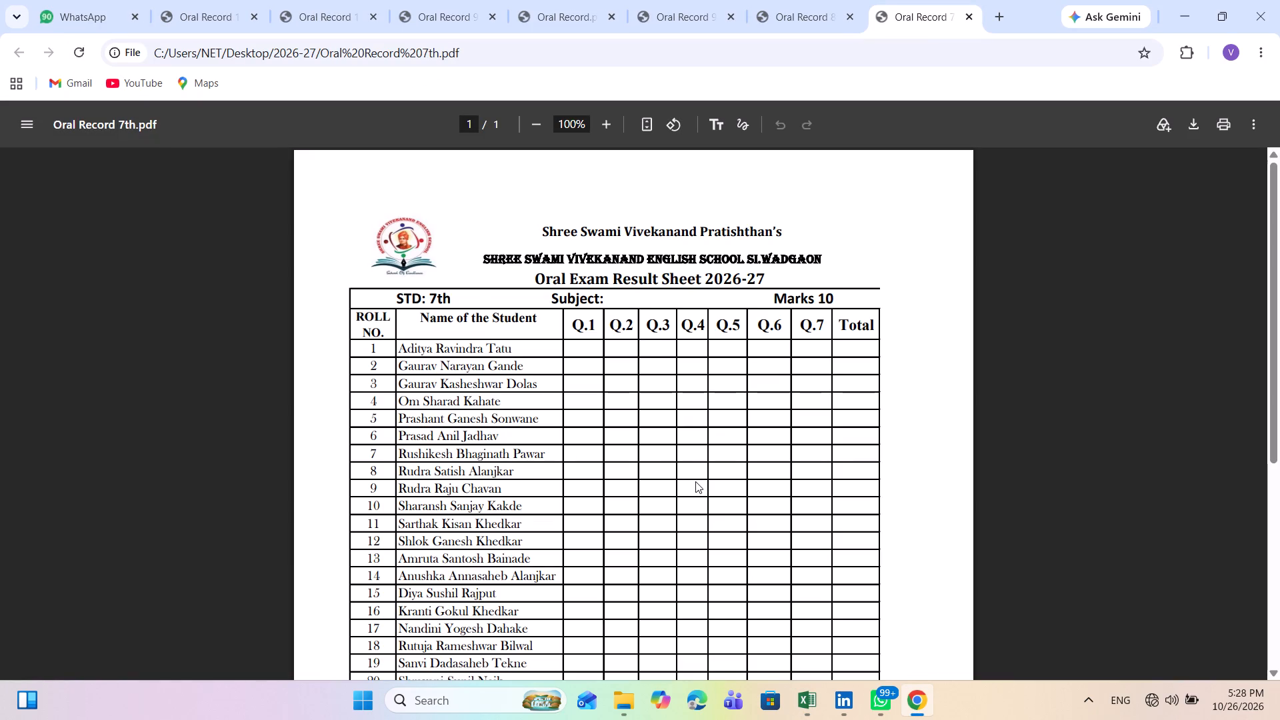
{"action": "scroll", "coordinate": [695, 481], "scroll_direction": "down", "scroll_amount": 3}
{"action": "scroll", "coordinate": [695, 481], "scroll_direction": "up", "scroll_amount": 5}
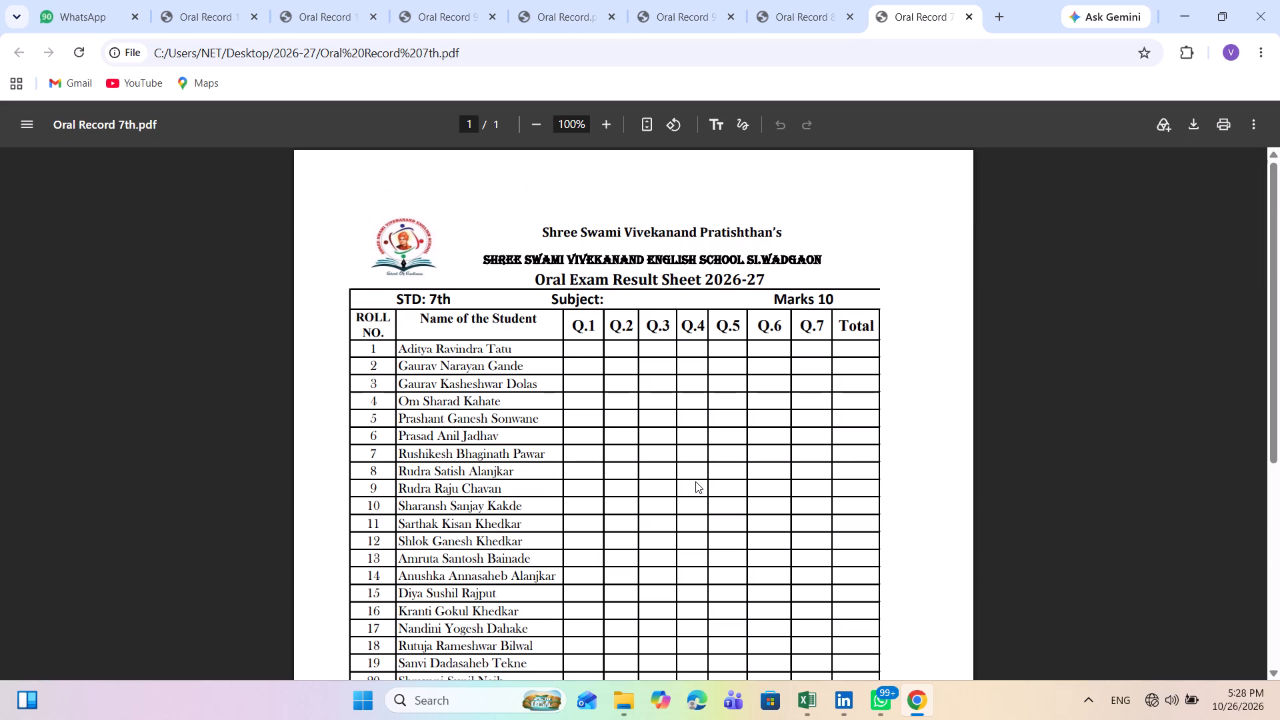
{"action": "scroll", "coordinate": [670, 483], "scroll_direction": "down", "scroll_amount": 4}
{"action": "scroll", "coordinate": [670, 483], "scroll_direction": "up", "scroll_amount": 6}
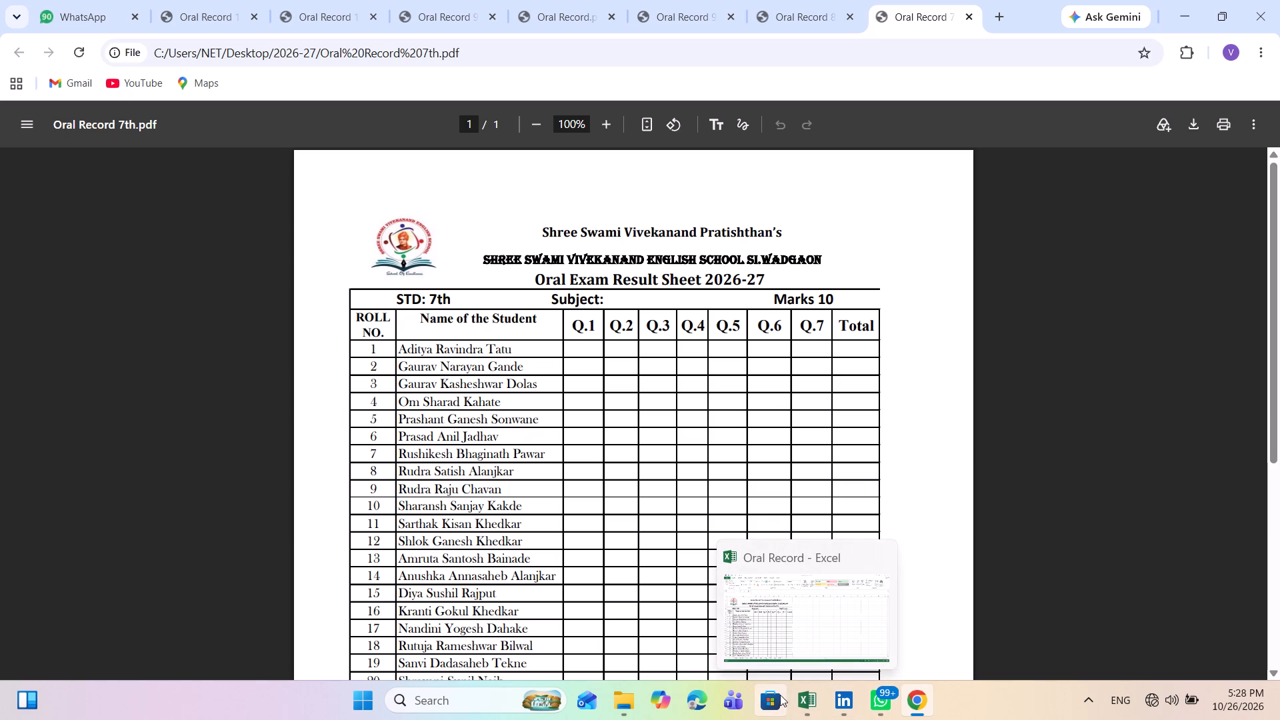
Return to the Excel workbook and remove all borders from heading rows 1 to 4 on the 8th sheet.
{"action": "left_click", "coordinate": [799, 614]}
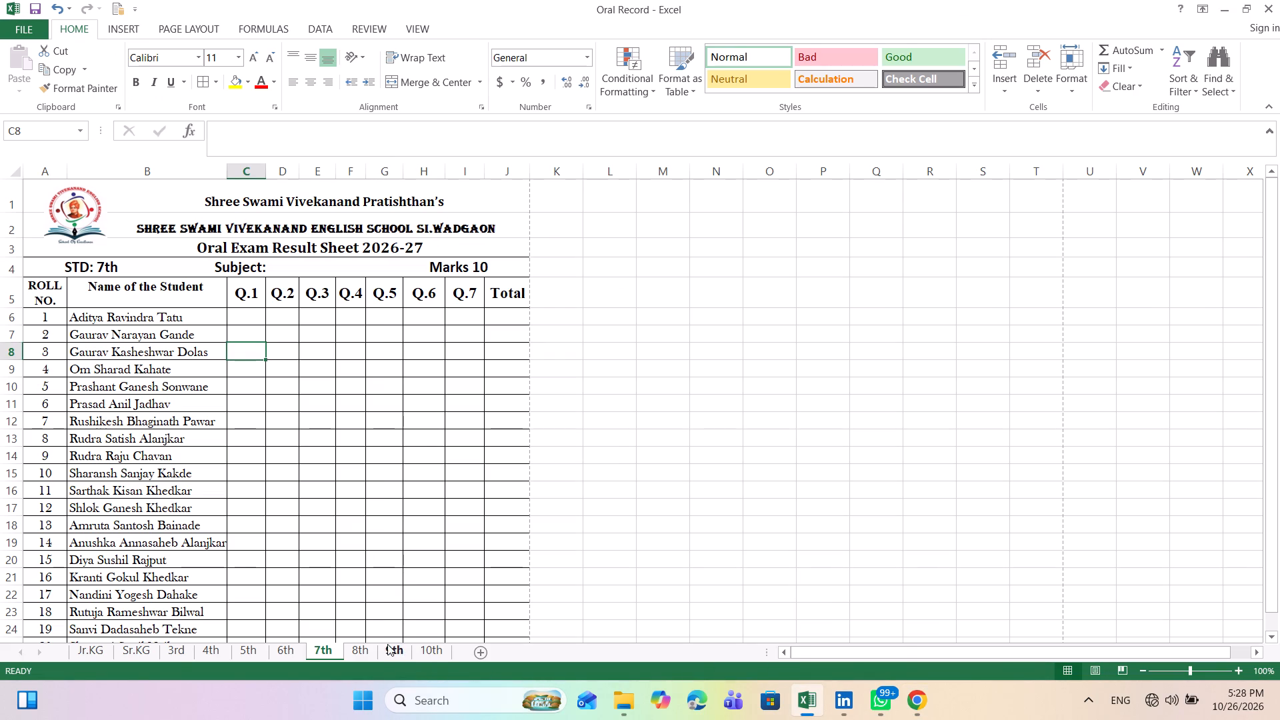
{"action": "left_click", "coordinate": [365, 646]}
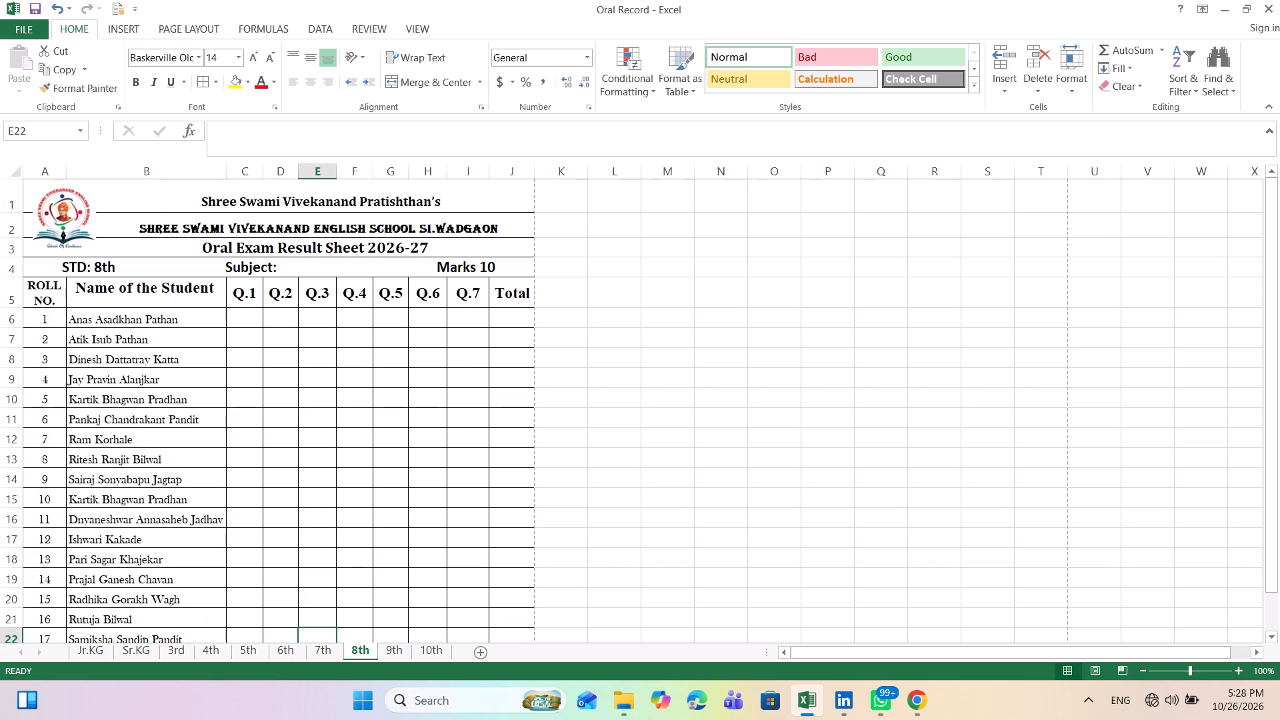
{"action": "left_click_drag", "start_coordinate": [137, 194], "coordinate": [146, 259]}
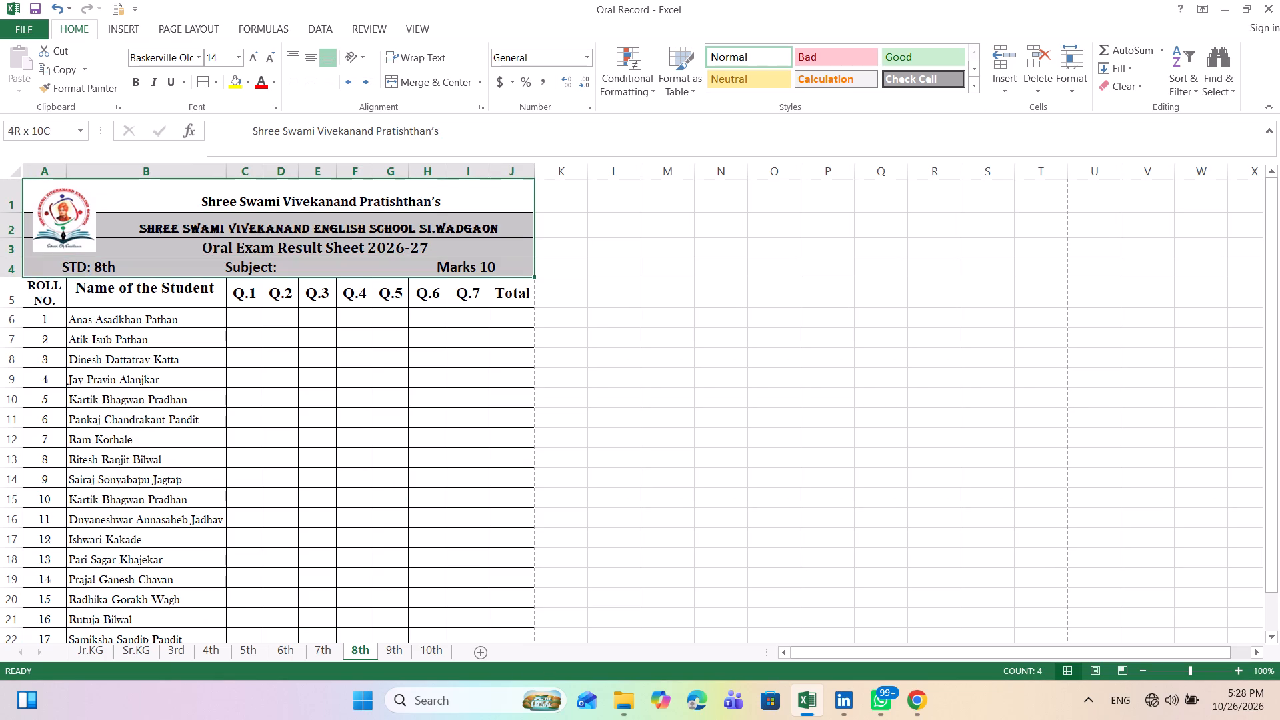
{"action": "left_click_drag", "start_coordinate": [146, 259], "coordinate": [146, 260]}
{"action": "left_click", "coordinate": [215, 83]}
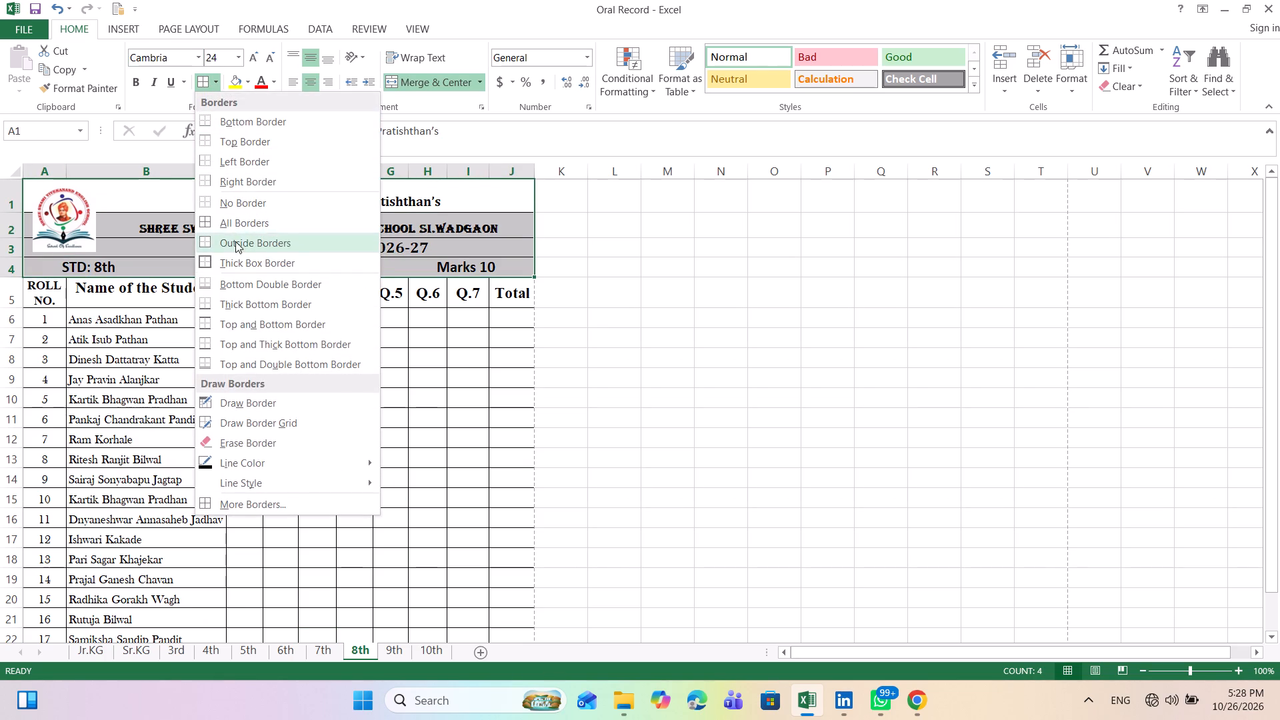
{"action": "left_click", "coordinate": [242, 203]}
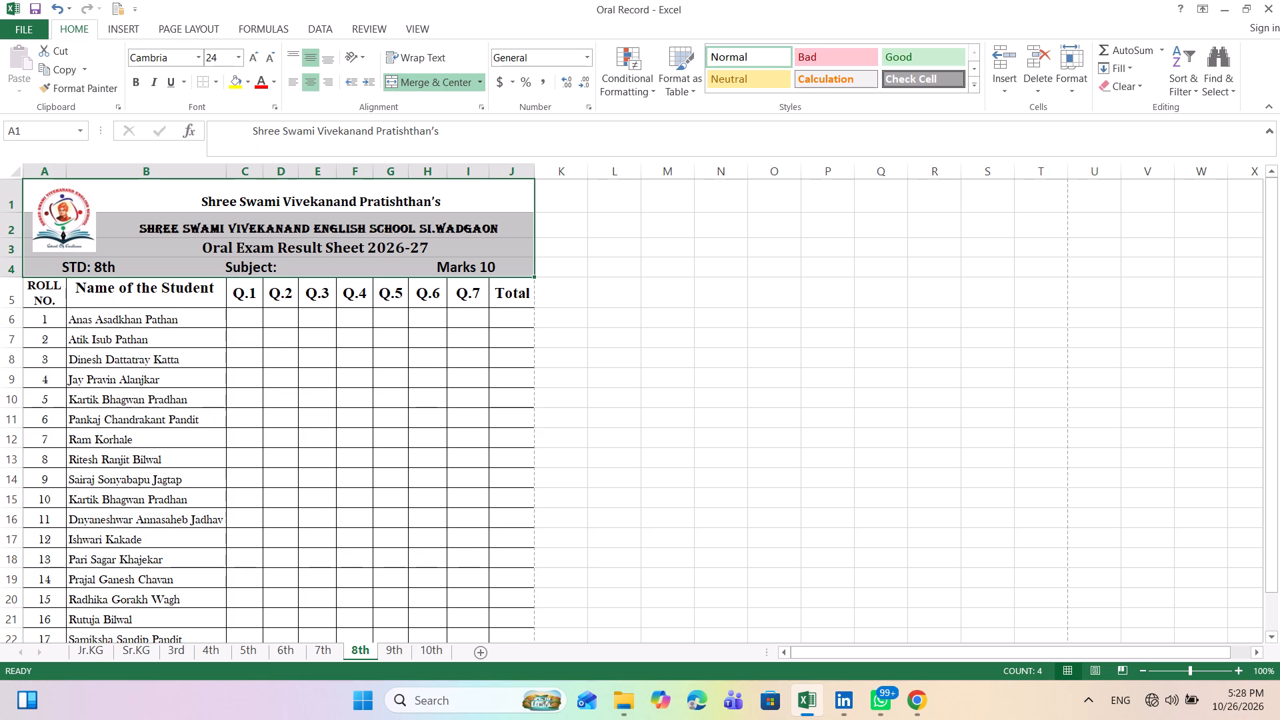
{"action": "left_click", "coordinate": [326, 394]}
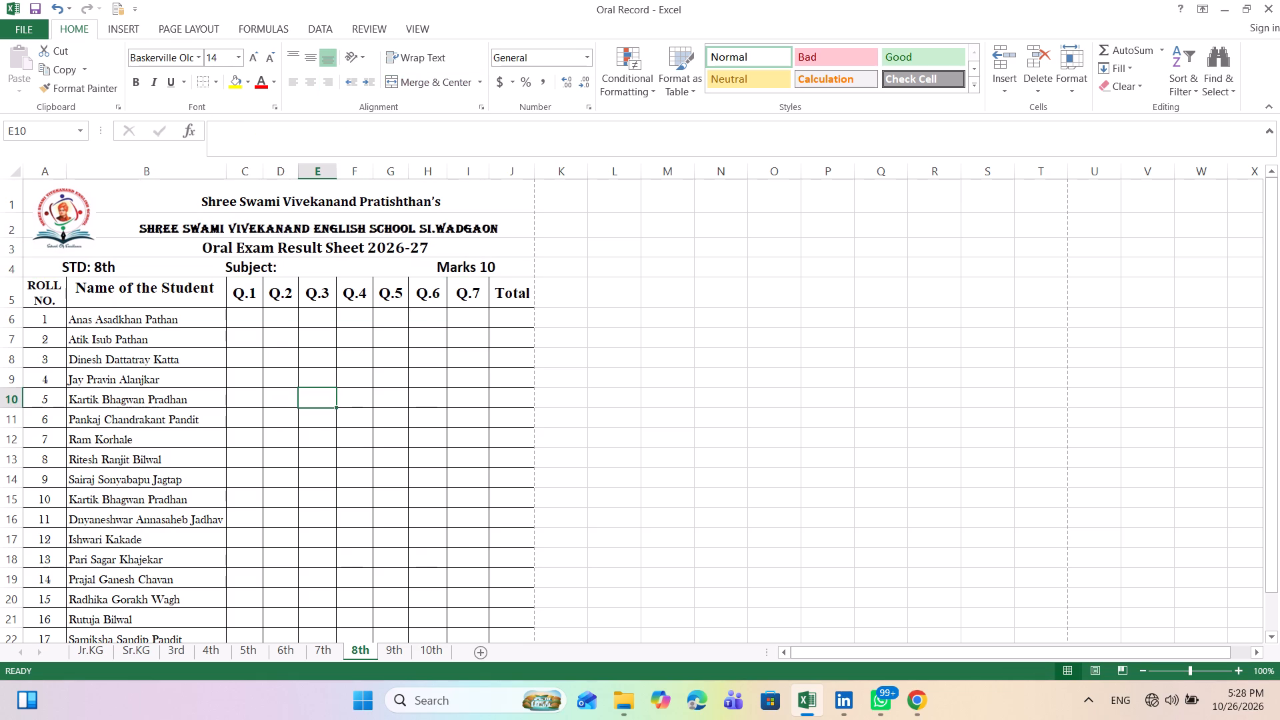
Remove all borders from heading rows 1 to 4 on the 9th sheet.
{"action": "left_click", "coordinate": [401, 656]}
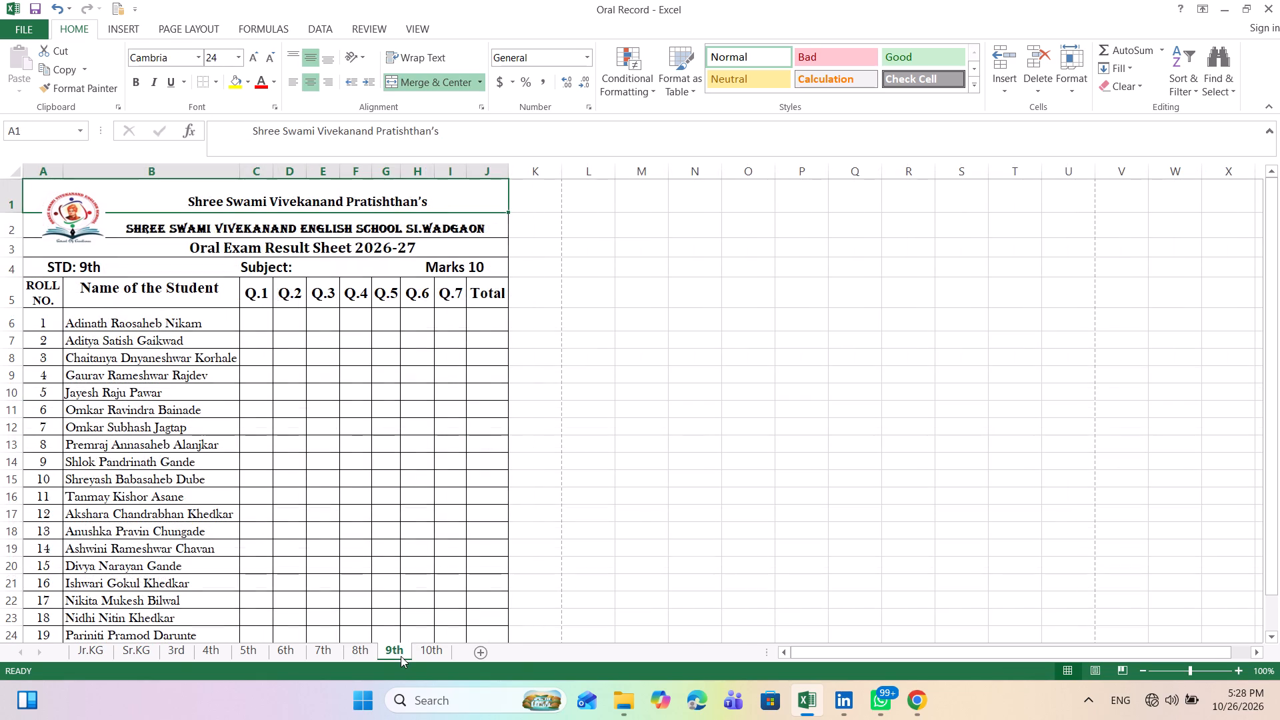
{"action": "left_click_drag", "start_coordinate": [169, 198], "coordinate": [169, 202]}
{"action": "left_click_drag", "start_coordinate": [169, 202], "coordinate": [180, 260]}
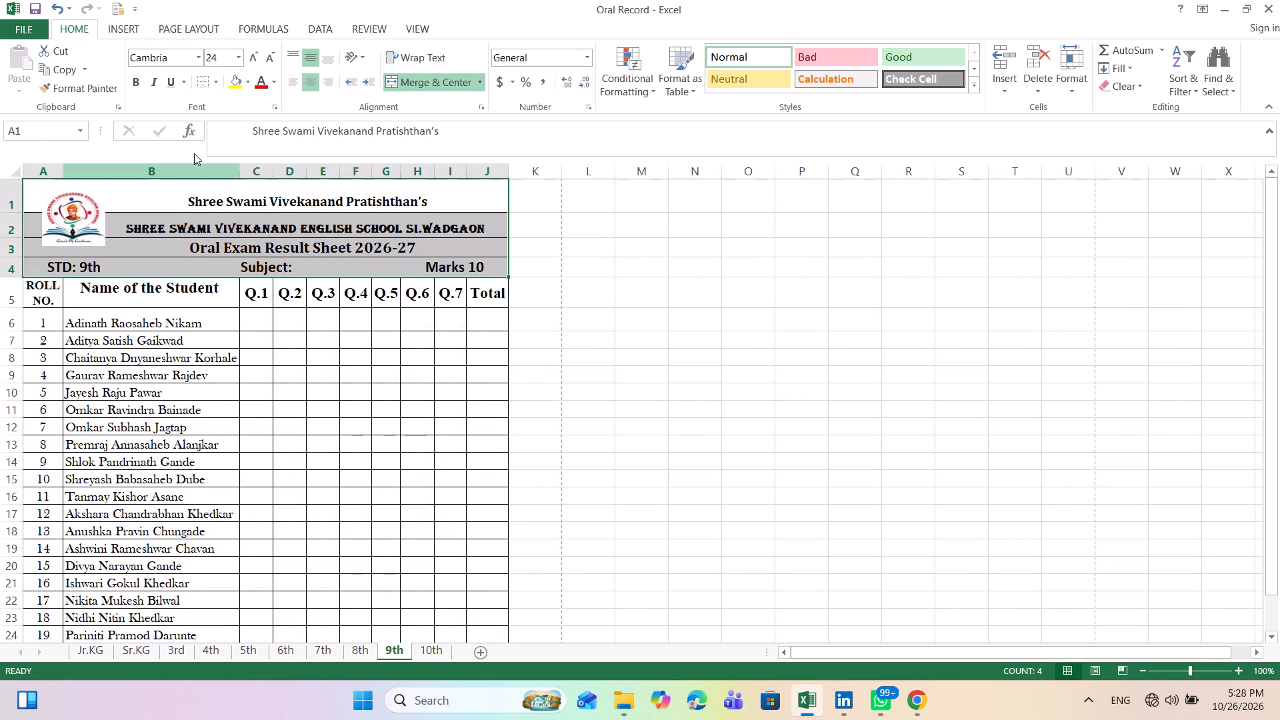
{"action": "left_click", "coordinate": [213, 85]}
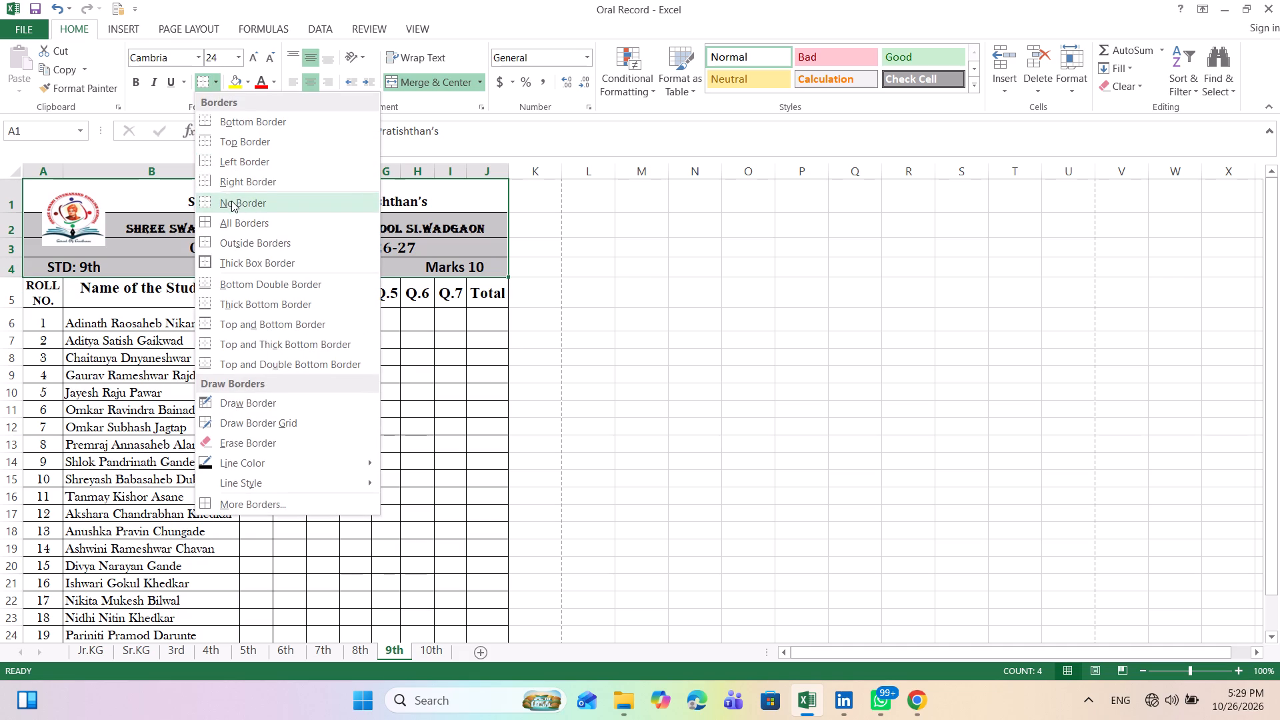
{"action": "left_click", "coordinate": [231, 201]}
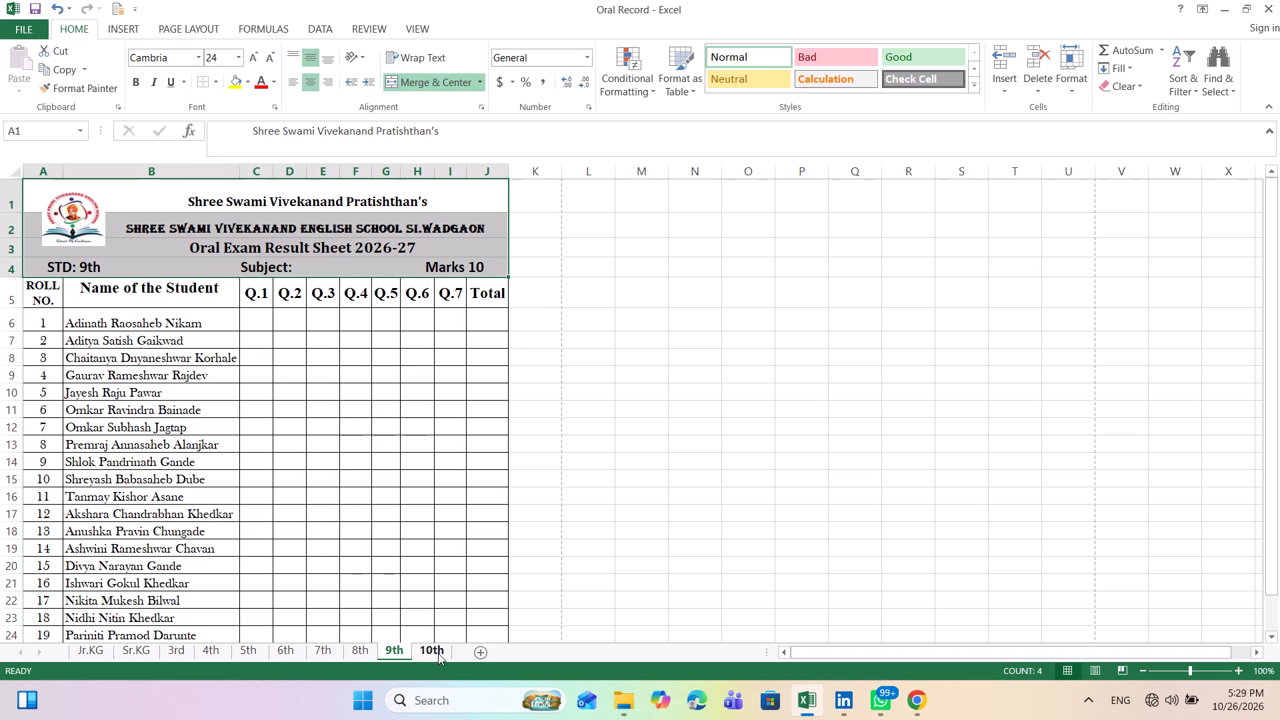
Remove all borders from heading rows 1 to 4 on the 10th sheet.
{"action": "left_click", "coordinate": [438, 653]}
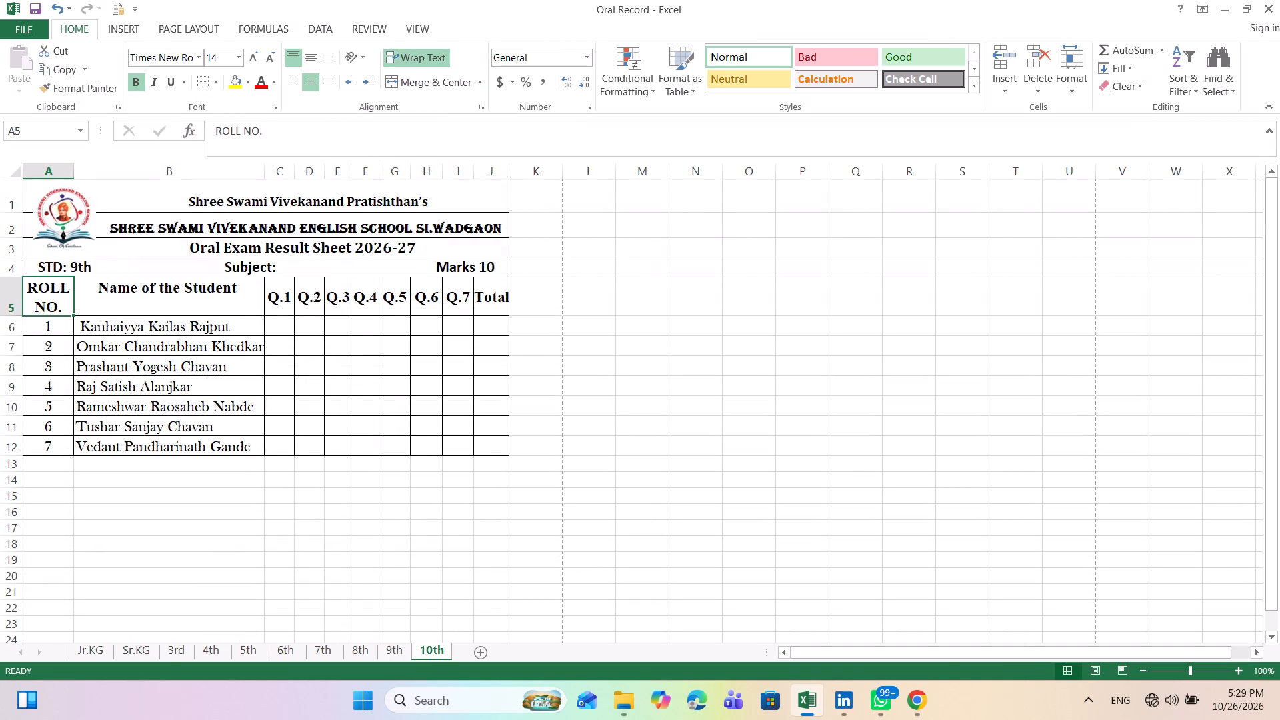
{"action": "left_click_drag", "start_coordinate": [156, 200], "coordinate": [167, 262]}
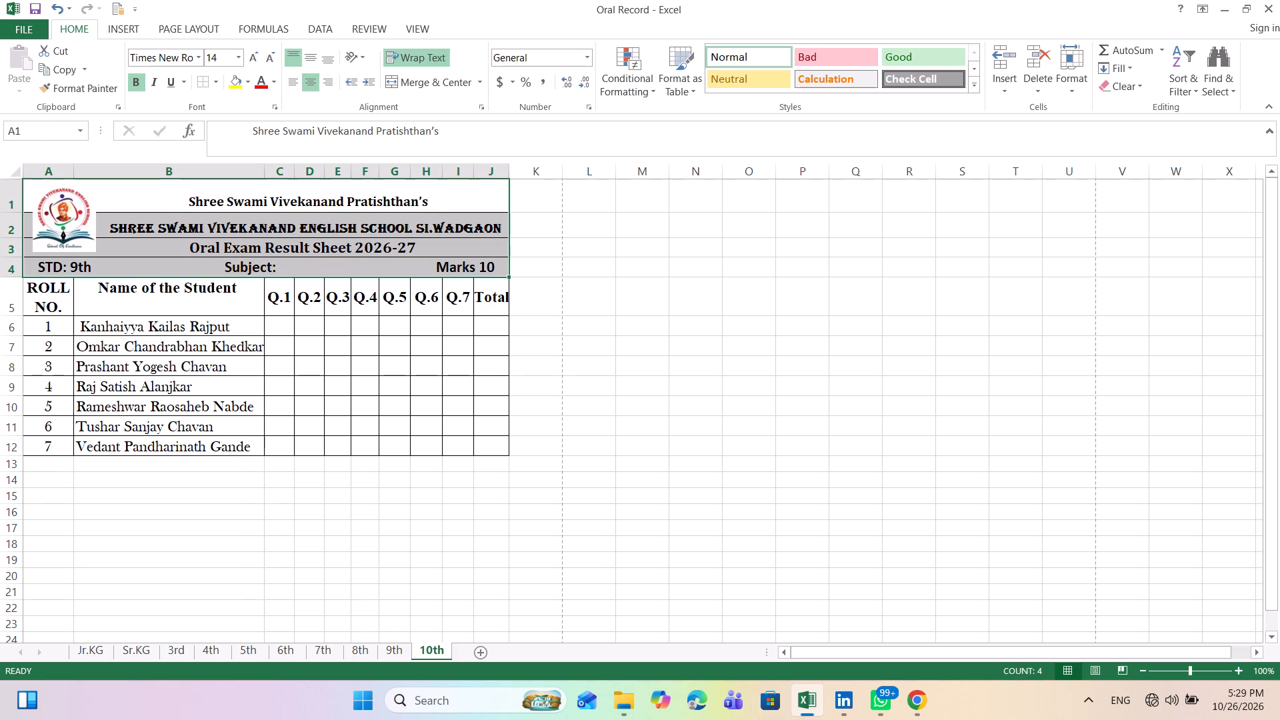
{"action": "left_click", "coordinate": [215, 81]}
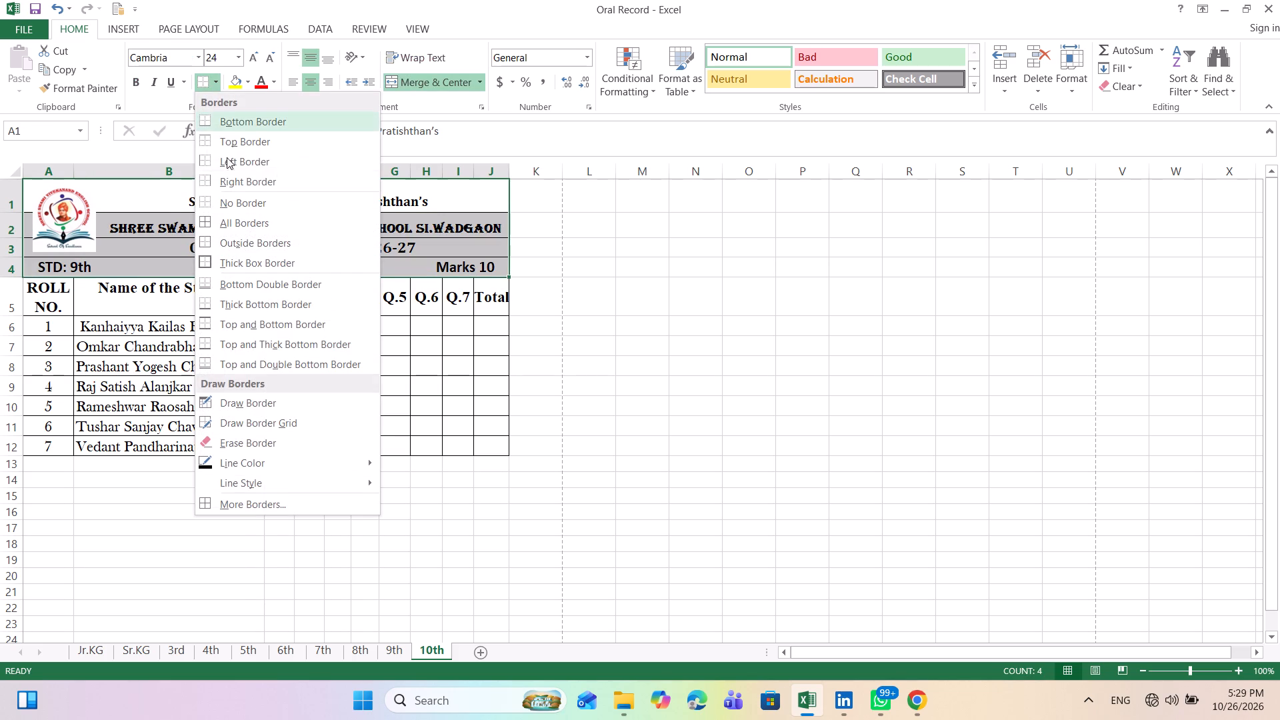
{"action": "left_click", "coordinate": [234, 199]}
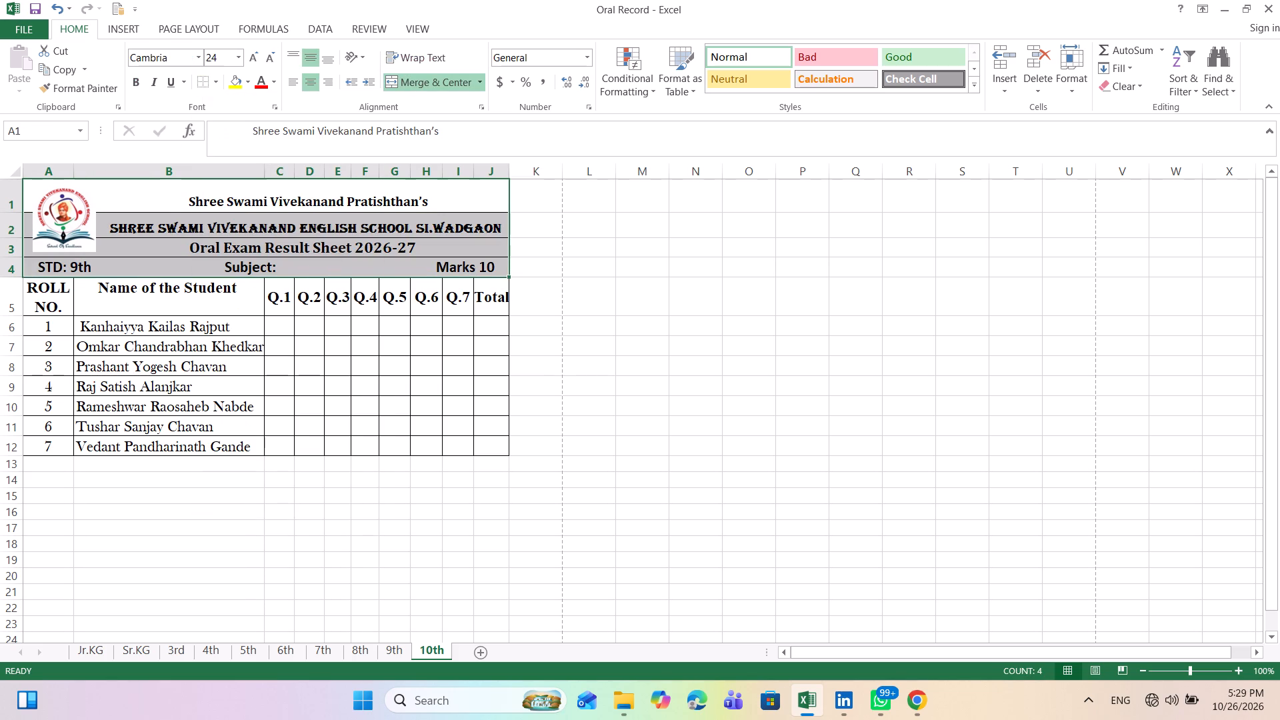
{"action": "left_click", "coordinate": [378, 601]}
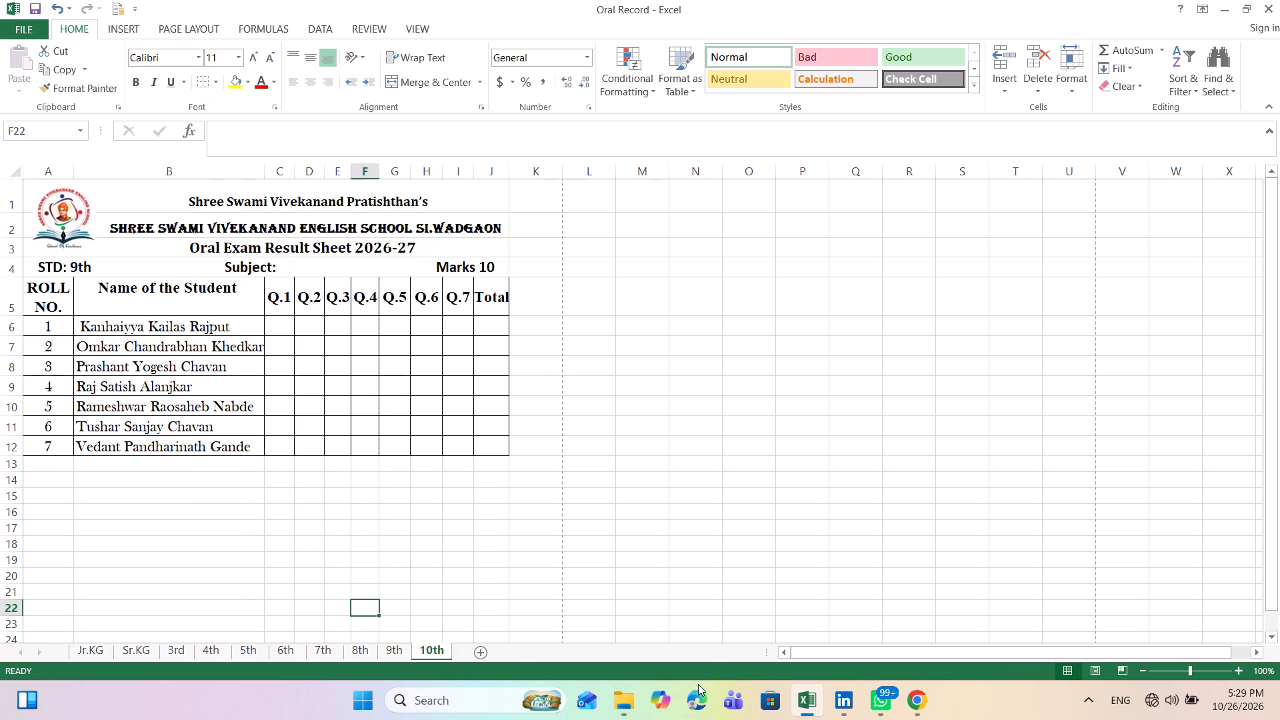
In File Explorer's 2026-27 folder, view the Oral Record 8th PDF and delete the Oral Record 8th, 9th std and 10th std PDFs.
{"action": "left_click", "coordinate": [629, 701]}
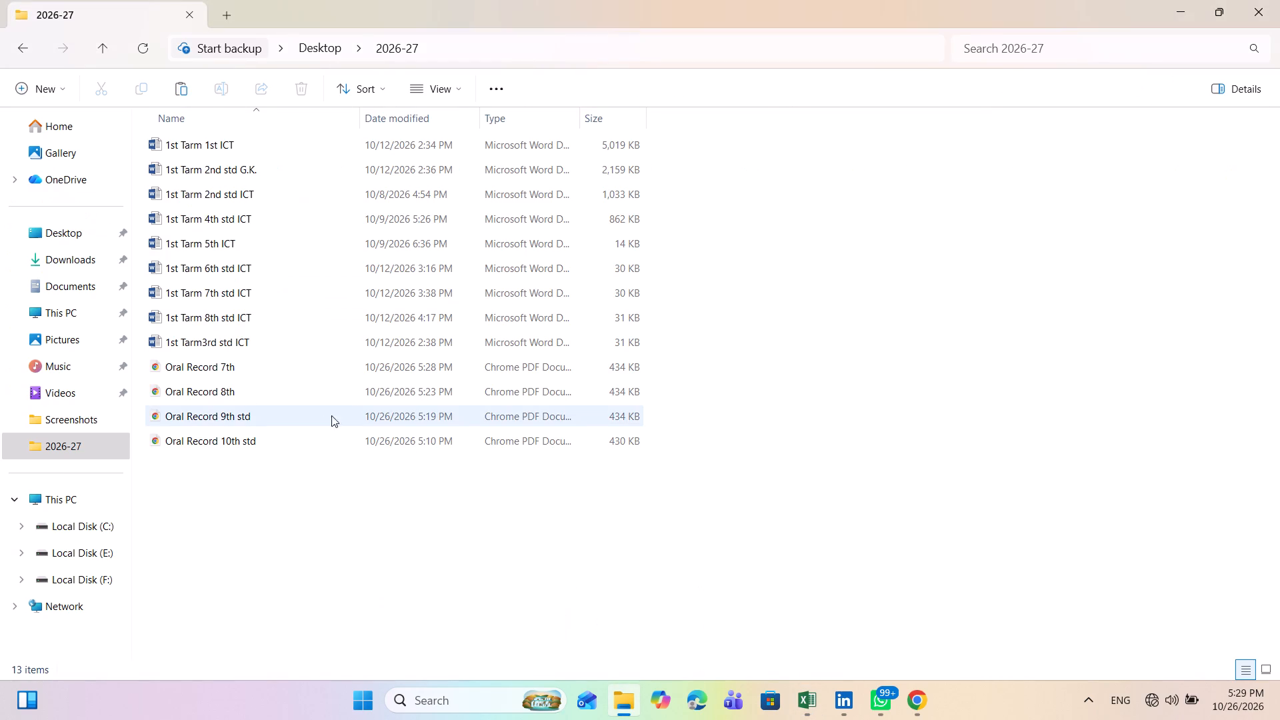
{"action": "double_click", "coordinate": [203, 391]}
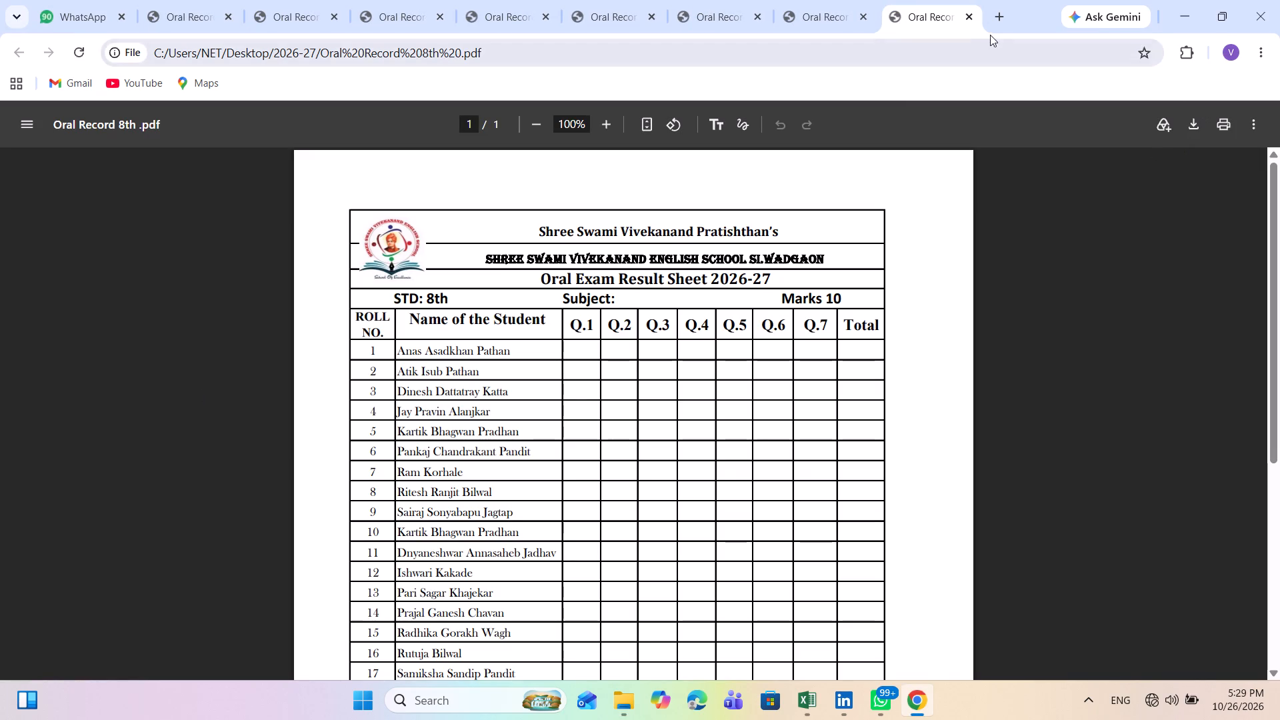
{"action": "left_click", "coordinate": [967, 17]}
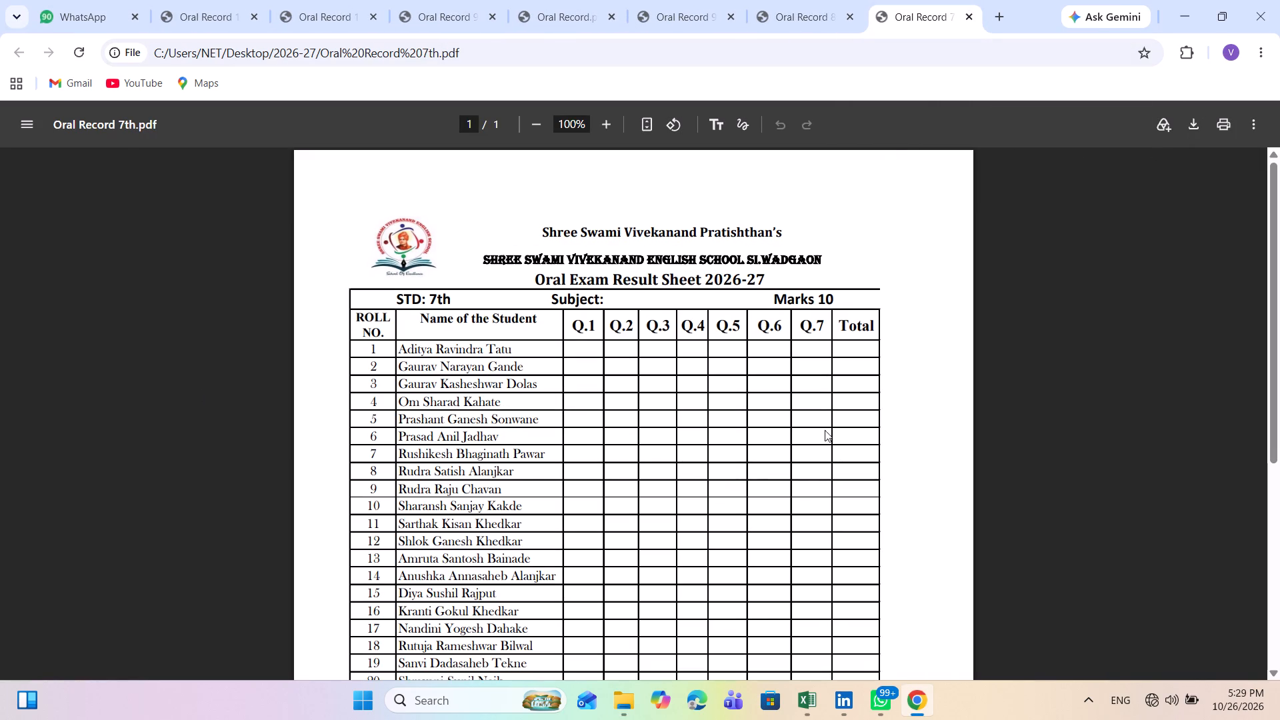
{"action": "left_click", "coordinate": [627, 709]}
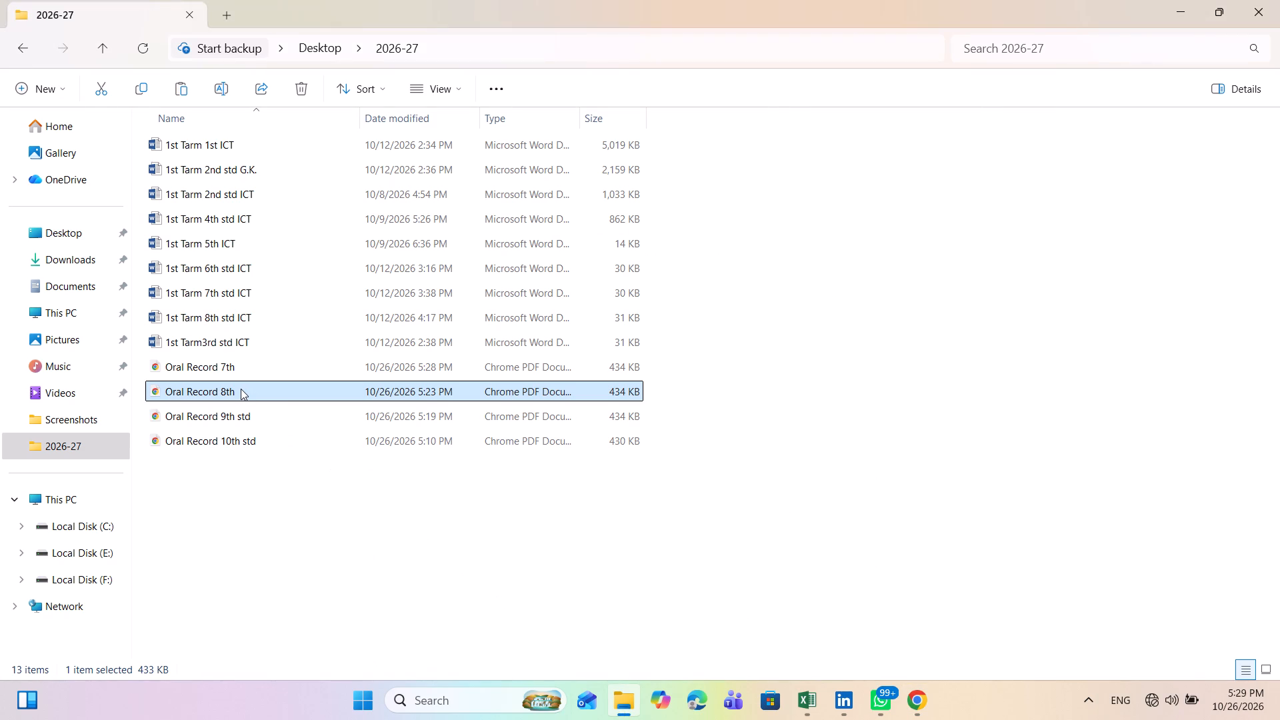
{"action": "key", "text": "shift+Down"}
{"action": "key", "text": "shift+Down"}
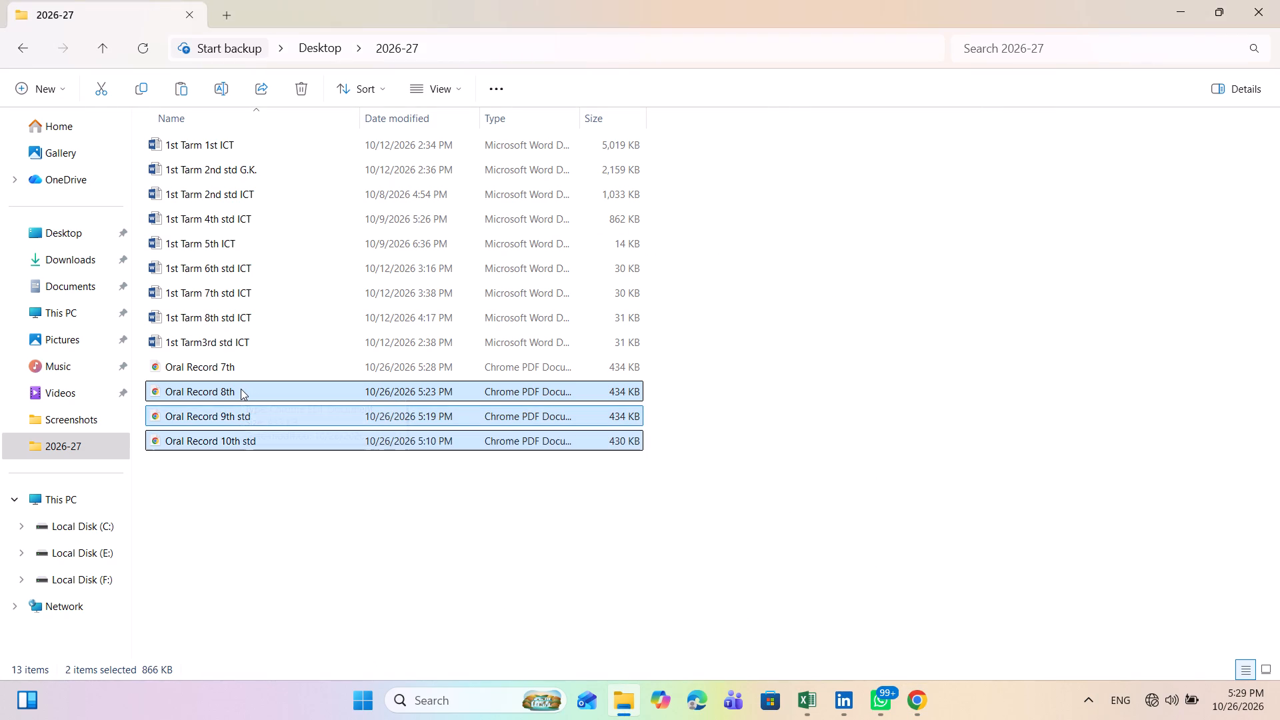
{"action": "key", "text": "Delete"}
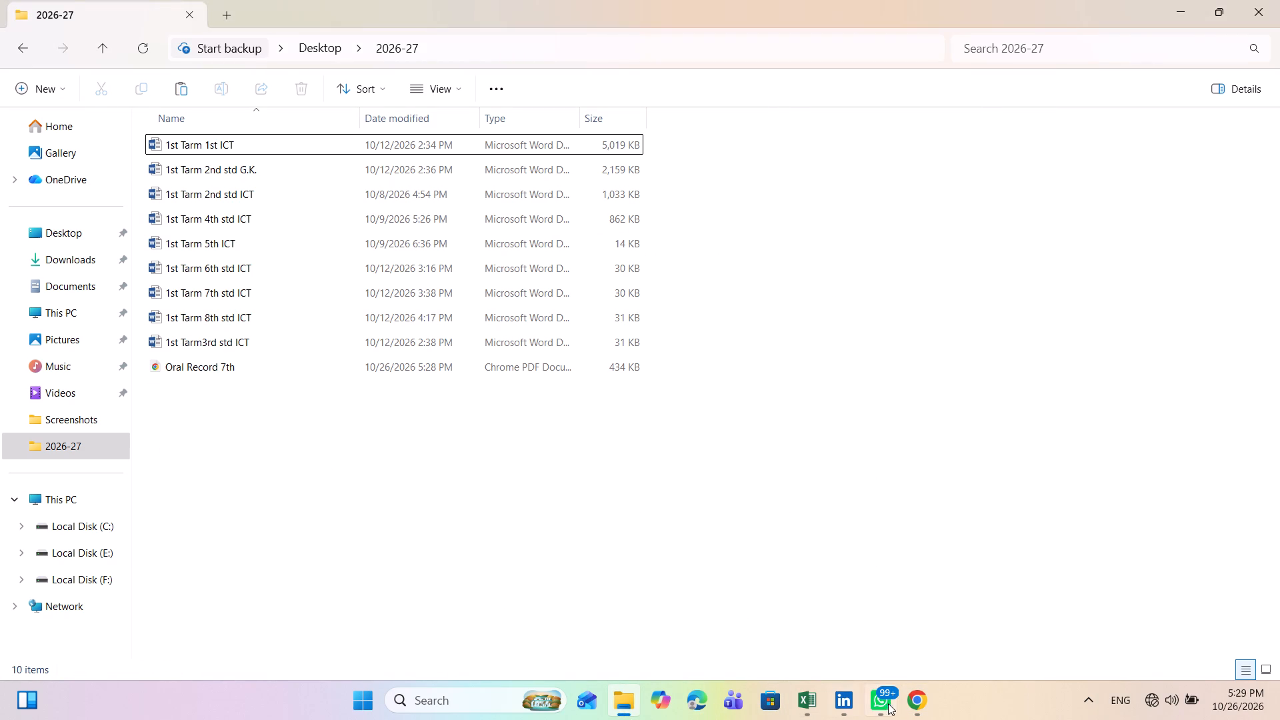
Return to the Excel workbook and save the 10th sheet as a PDF named Oral Record 10 on the Desktop.
{"action": "left_click", "coordinate": [809, 702]}
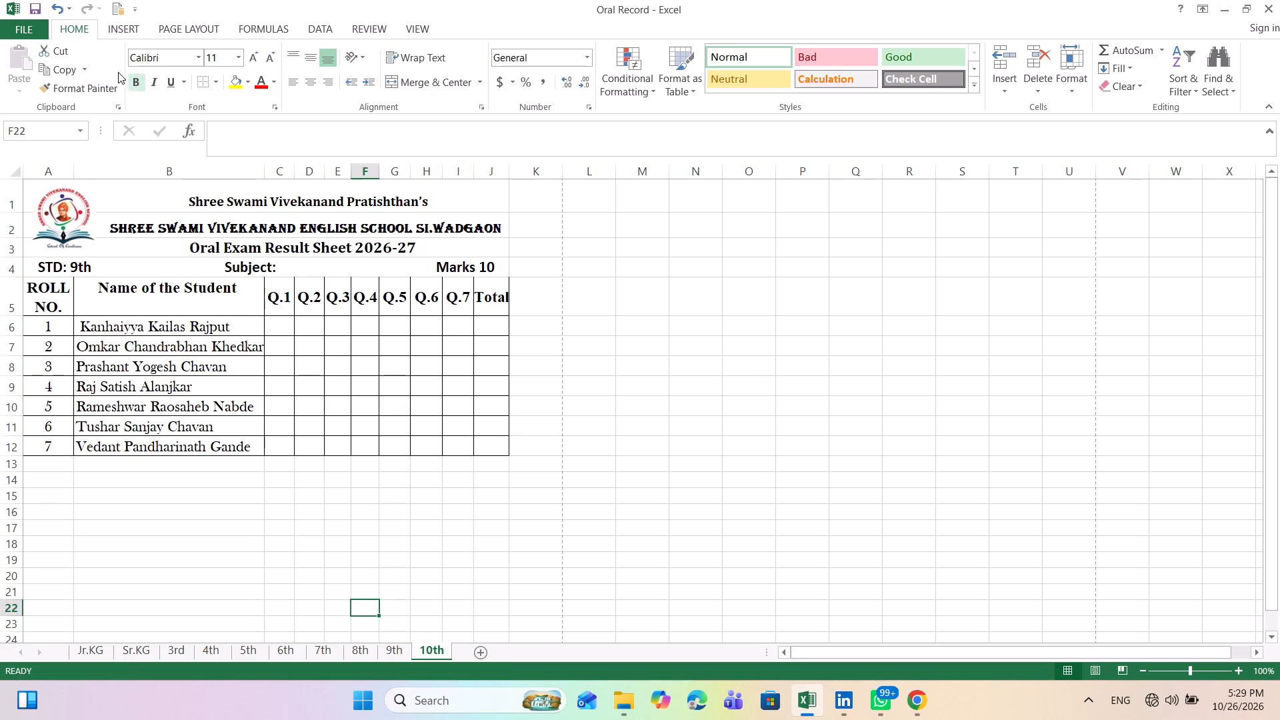
{"action": "left_click", "coordinate": [33, 23]}
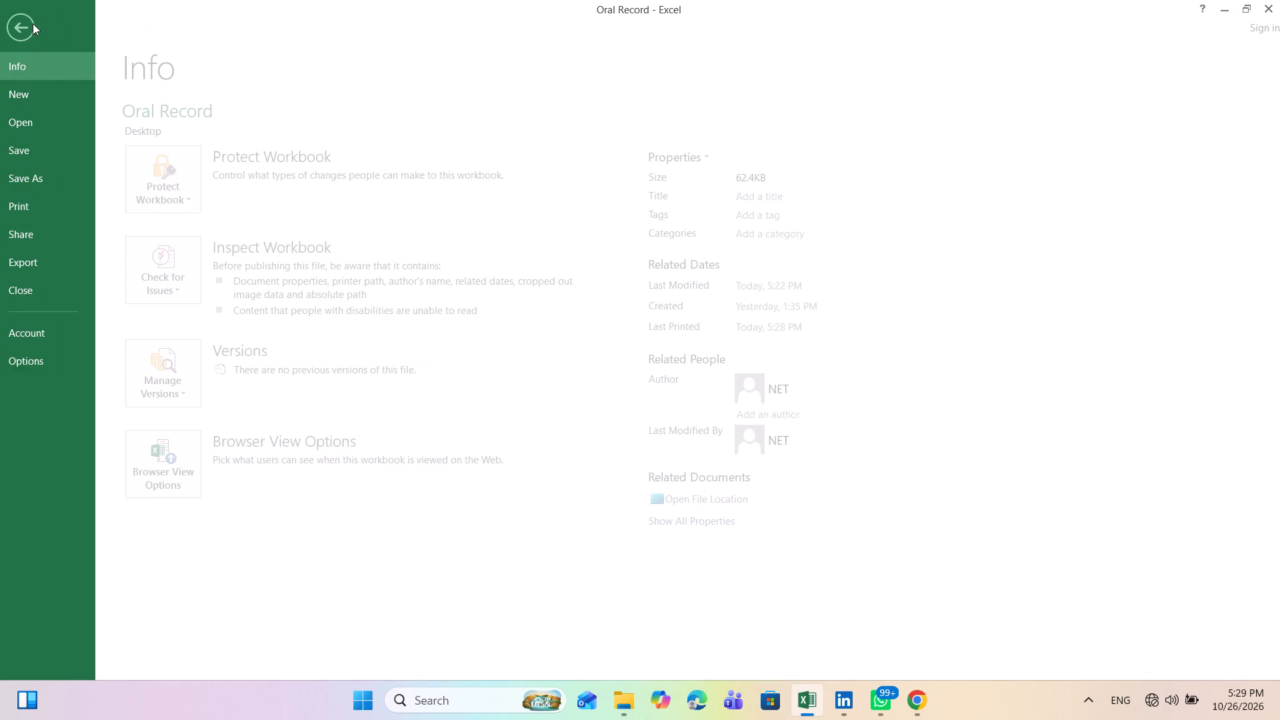
{"action": "left_click", "coordinate": [48, 171]}
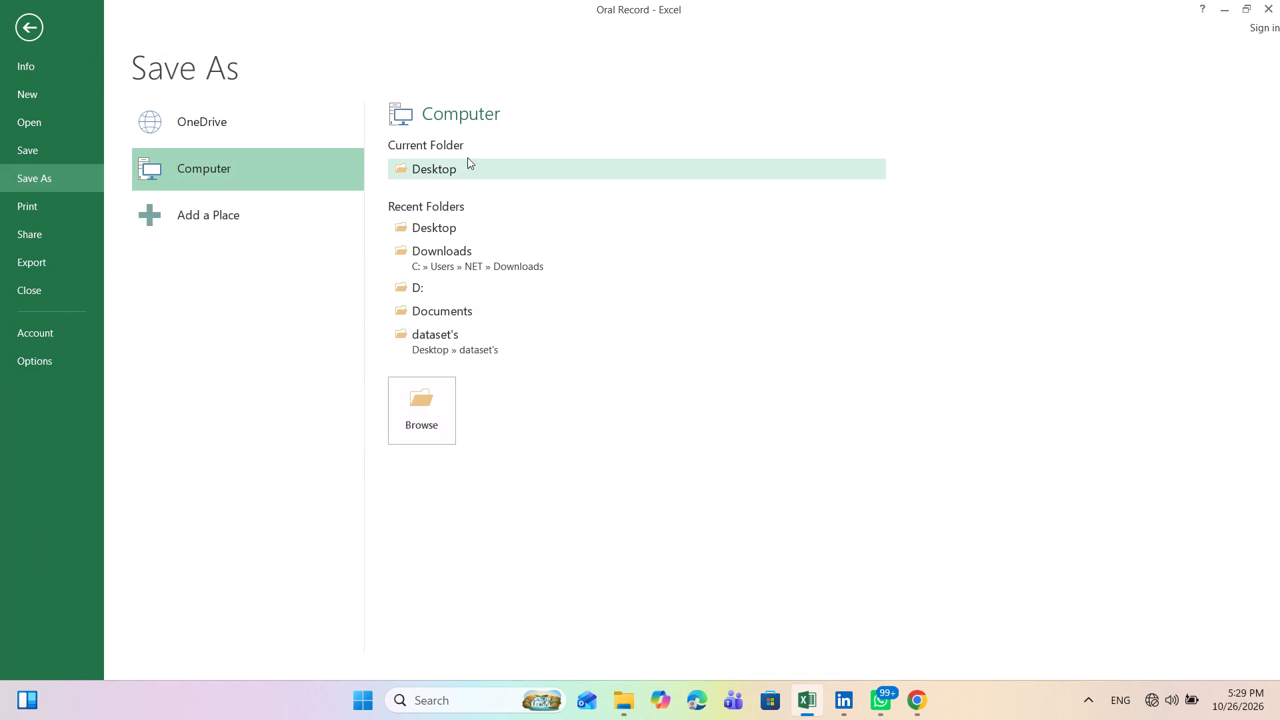
{"action": "left_click", "coordinate": [444, 166]}
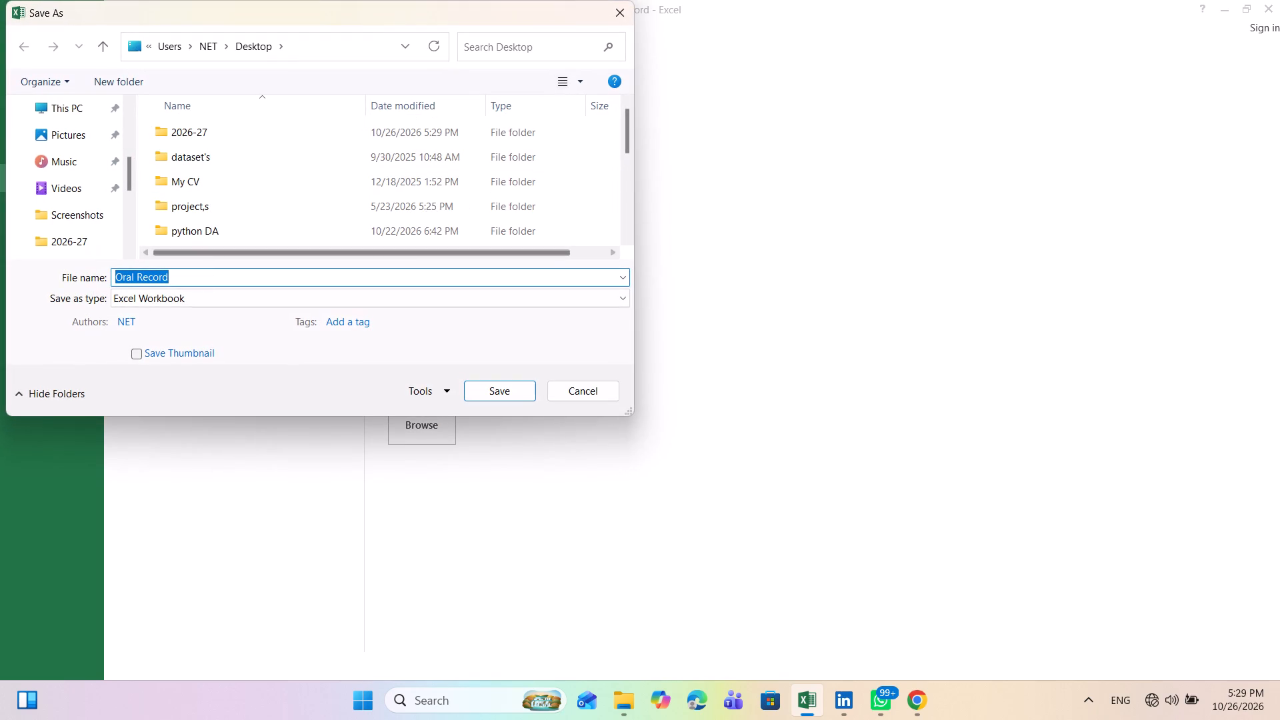
{"action": "left_click", "coordinate": [209, 299]}
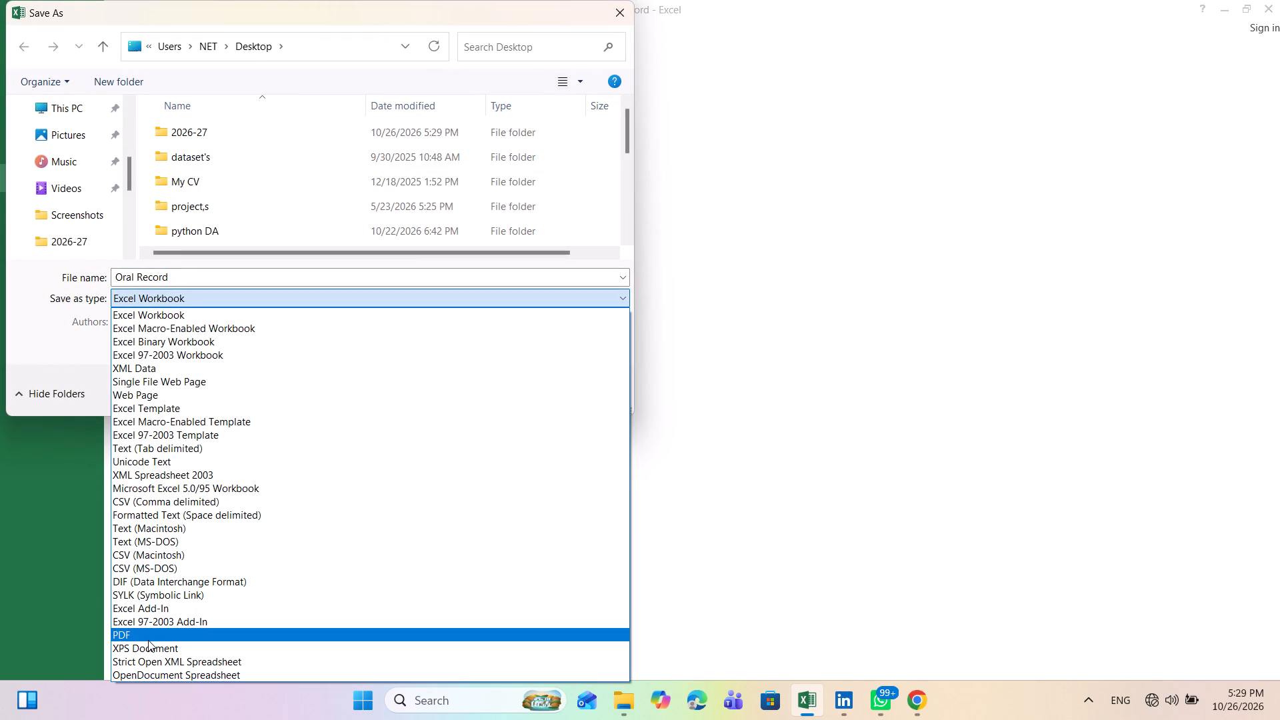
{"action": "left_click", "coordinate": [148, 640]}
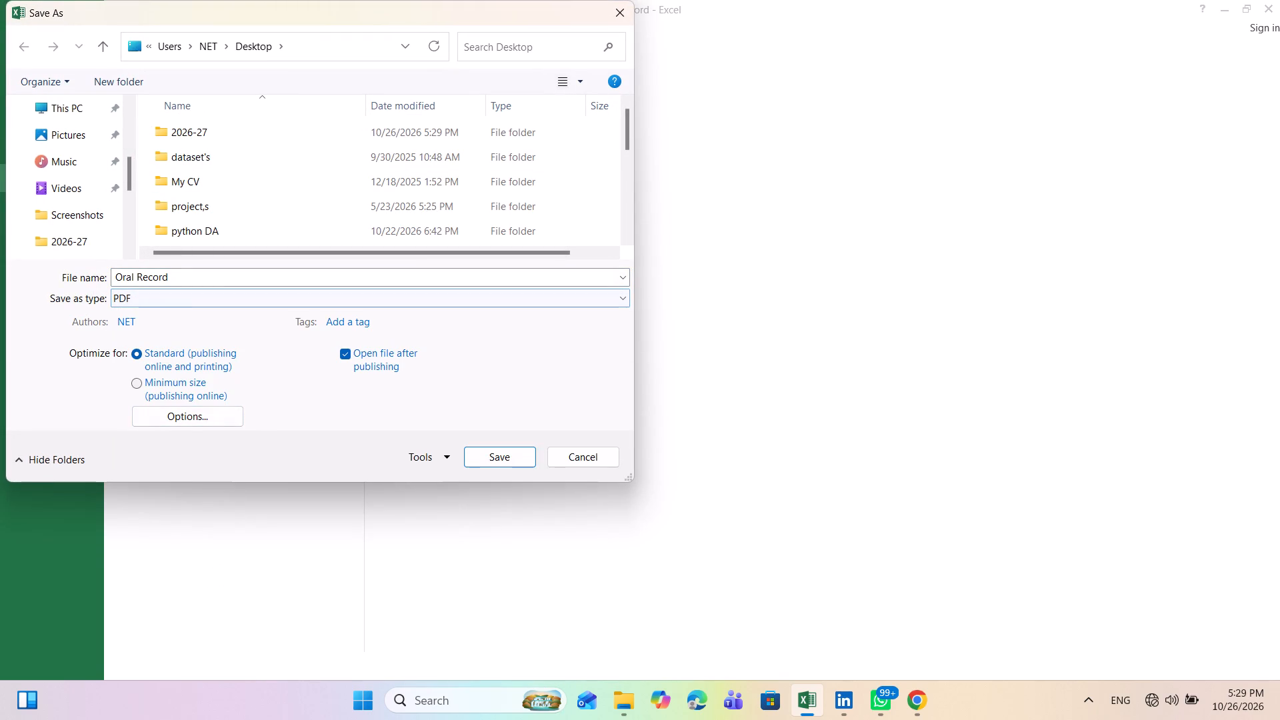
{"action": "left_click", "coordinate": [191, 278]}
{"action": "left_click", "coordinate": [191, 278]}
{"action": "key", "text": "space"}
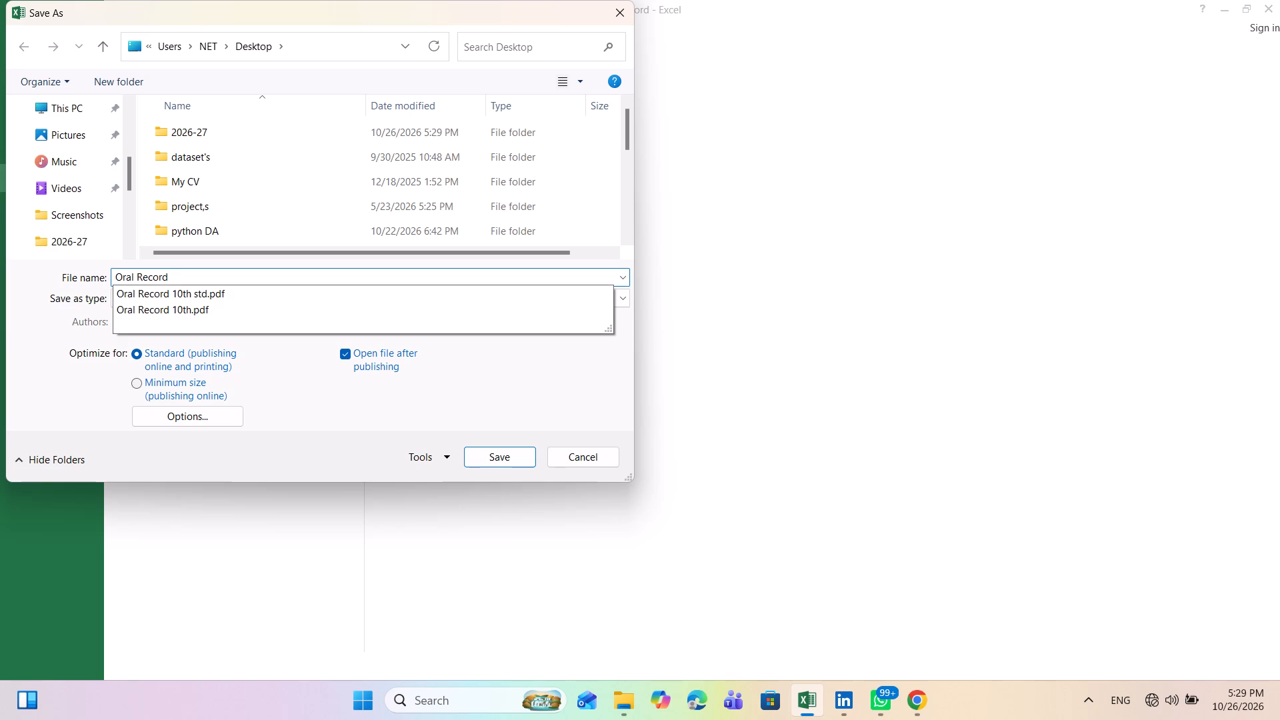
{"action": "type", "text": "10"}
{"action": "key", "text": "space"}
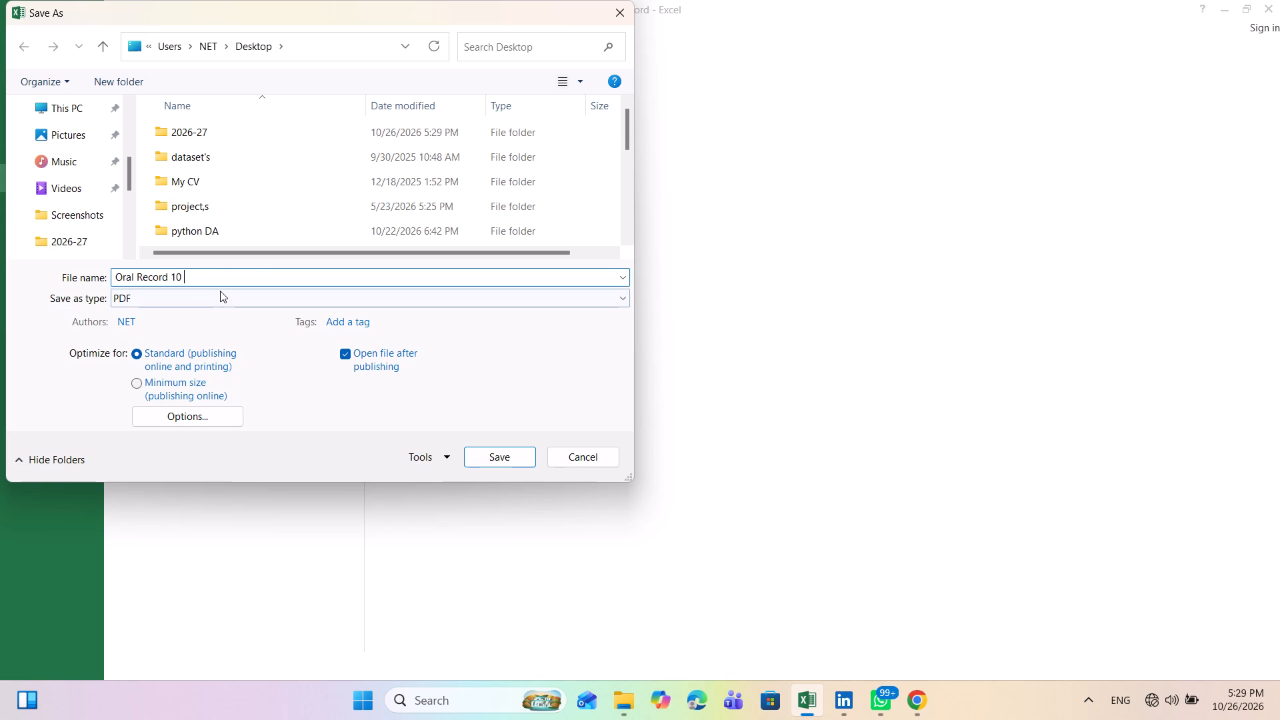
{"action": "left_click", "coordinate": [493, 457]}
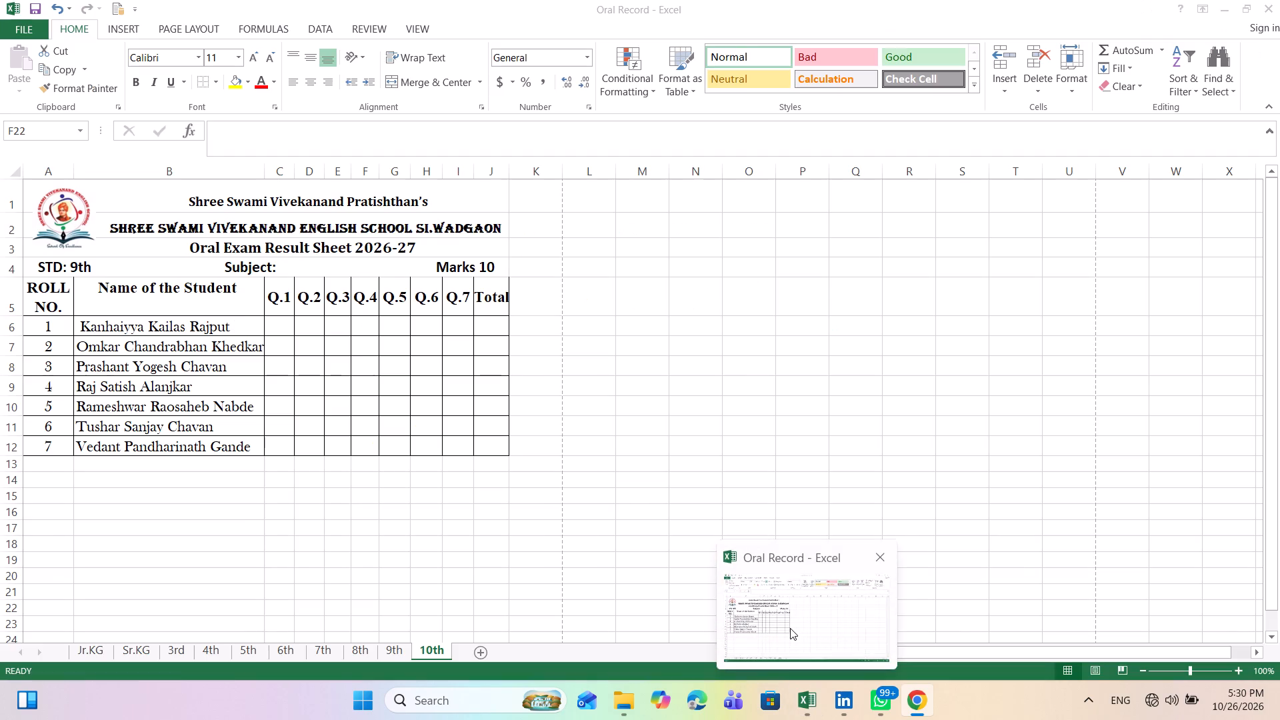
Back in the Excel workbook, apply all borders to rows 4 and 5 on the 10th sheet.
{"action": "left_click", "coordinate": [790, 628]}
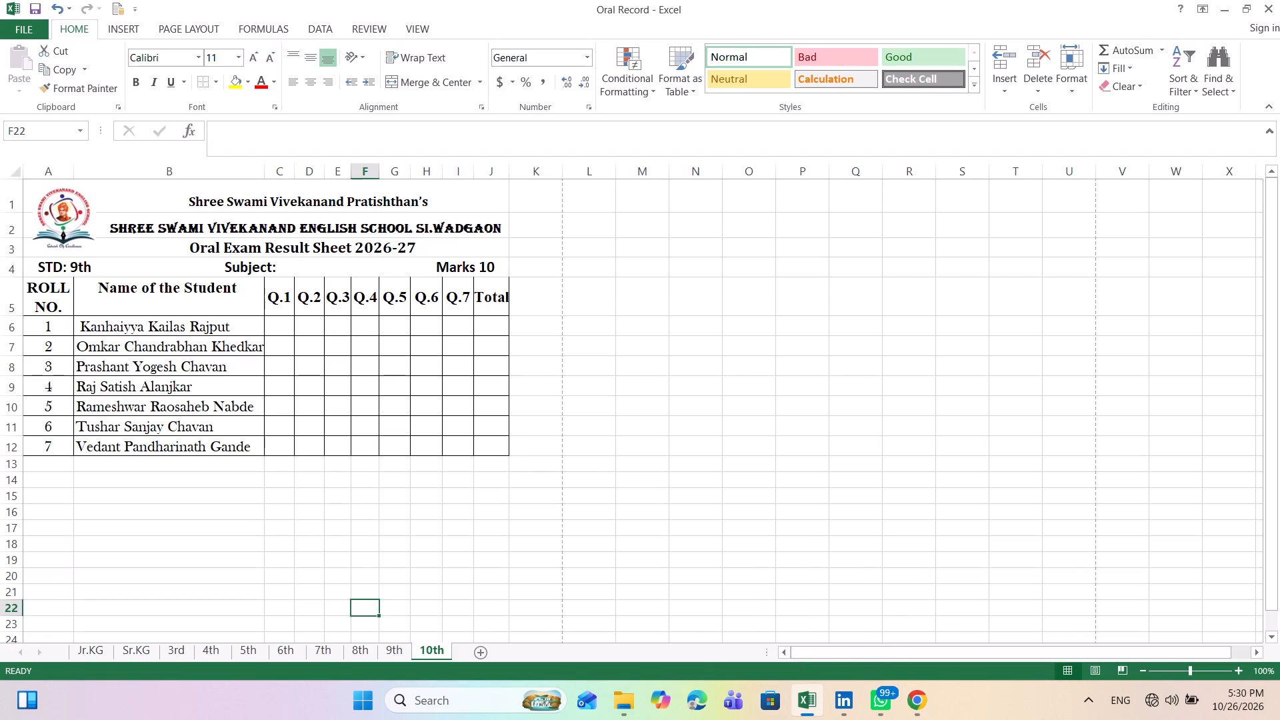
{"action": "left_click_drag", "start_coordinate": [59, 264], "coordinate": [59, 280]}
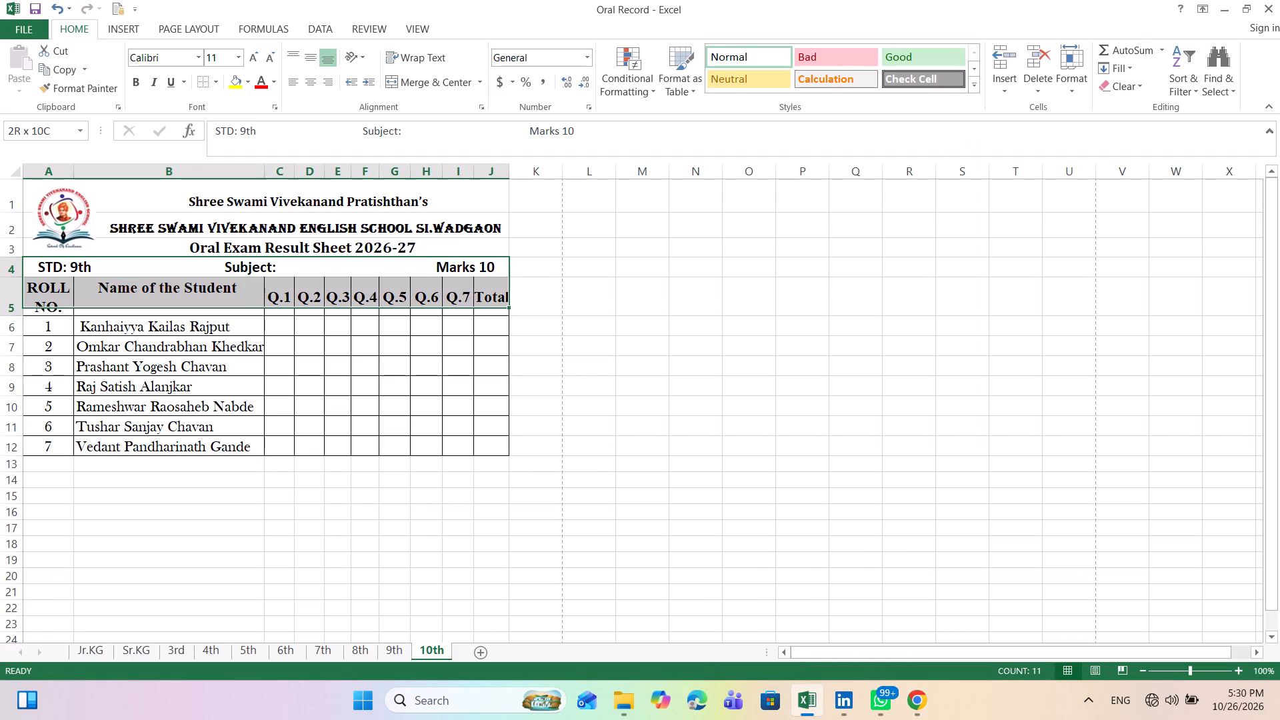
{"action": "left_click_drag", "start_coordinate": [59, 280], "coordinate": [61, 282]}
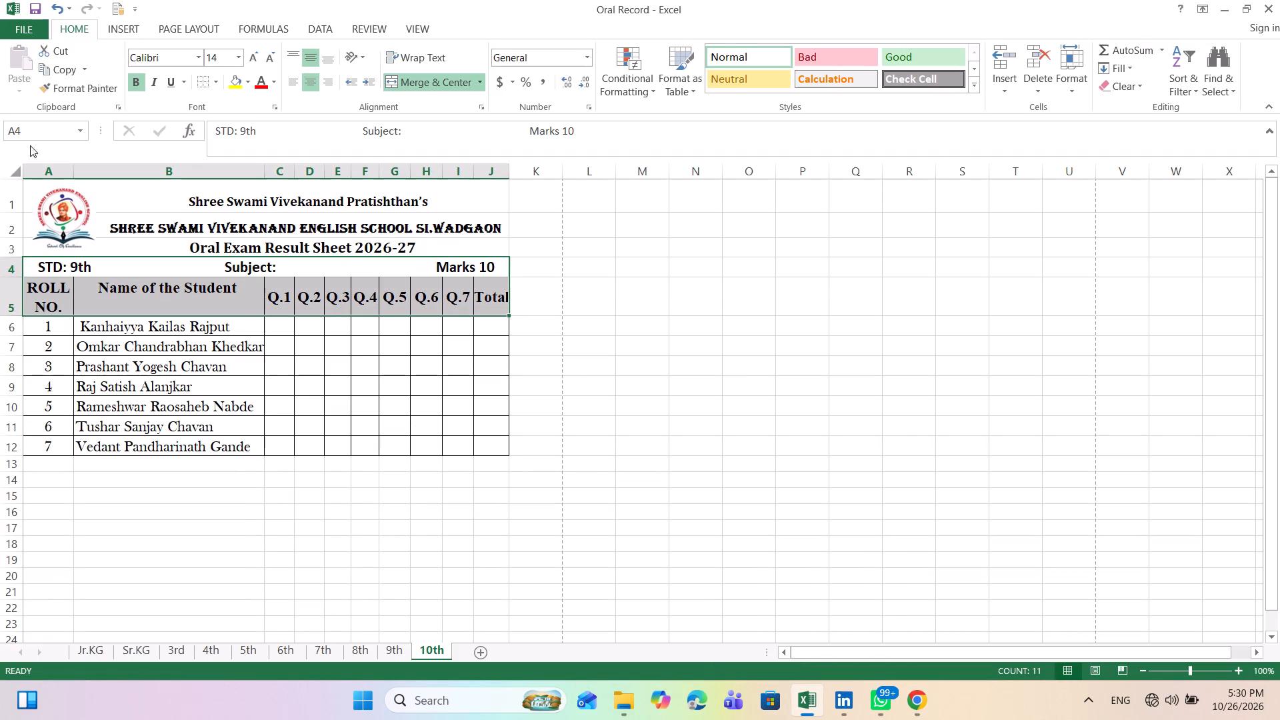
{"action": "left_click", "coordinate": [215, 81]}
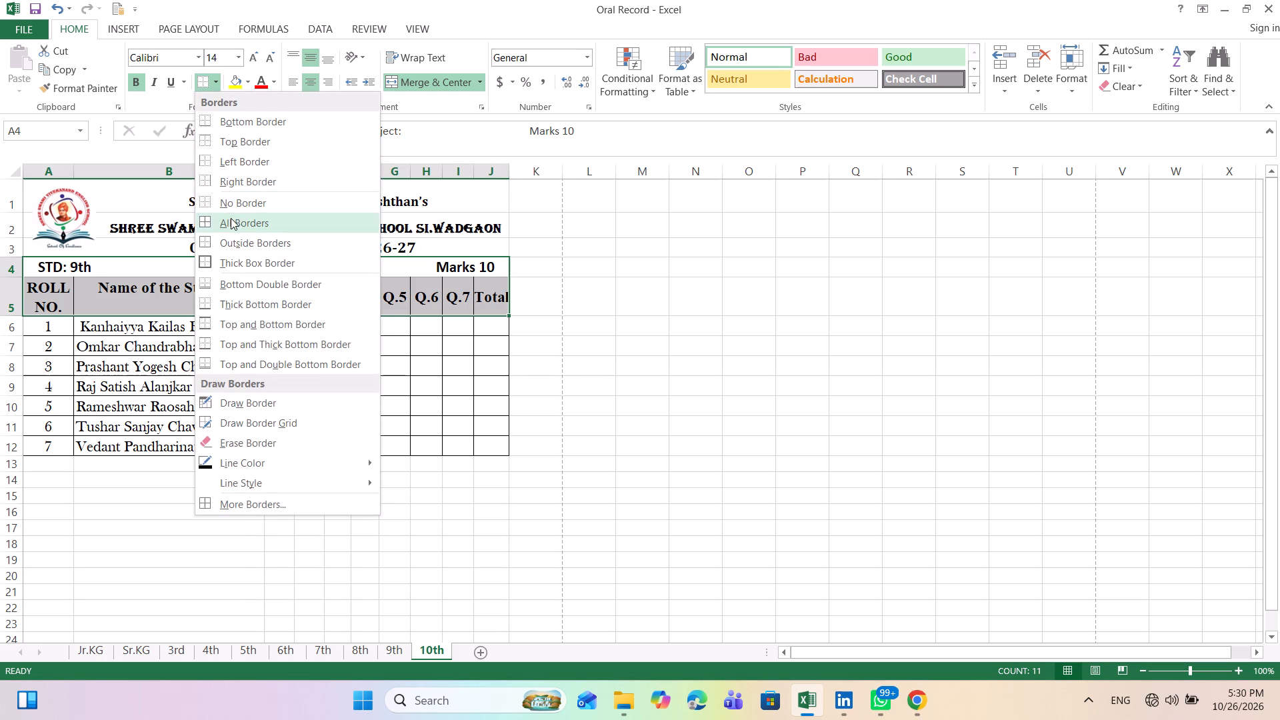
{"action": "left_click", "coordinate": [231, 218]}
{"action": "left_click", "coordinate": [342, 567]}
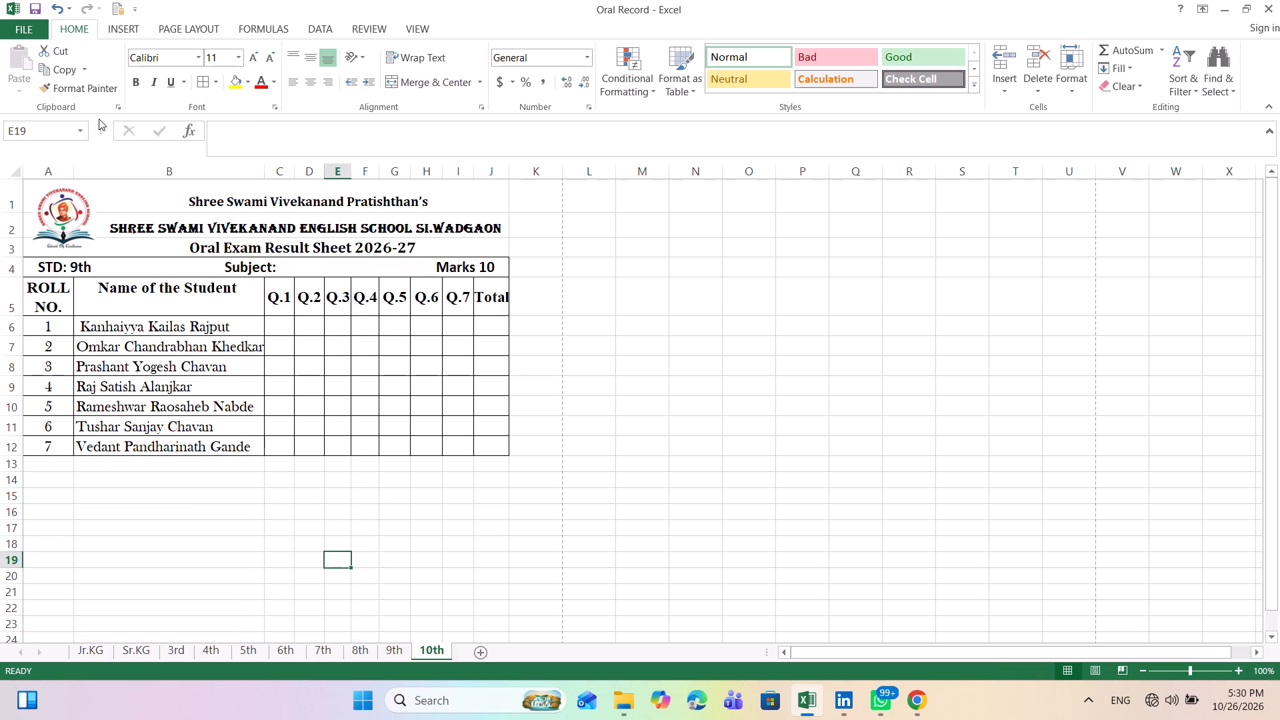
Save the 10th sheet as a PDF named Oral Record ten on the Desktop.
{"action": "left_click", "coordinate": [31, 28]}
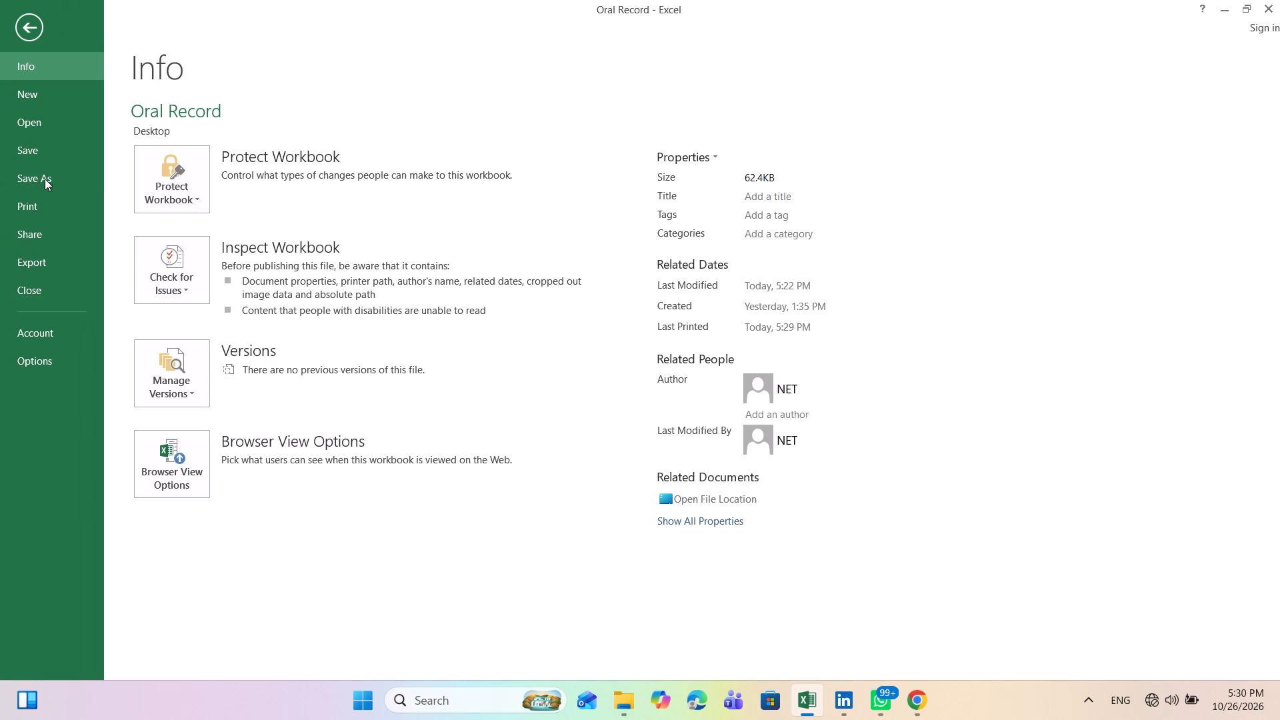
{"action": "left_click", "coordinate": [45, 179]}
{"action": "left_click", "coordinate": [444, 227]}
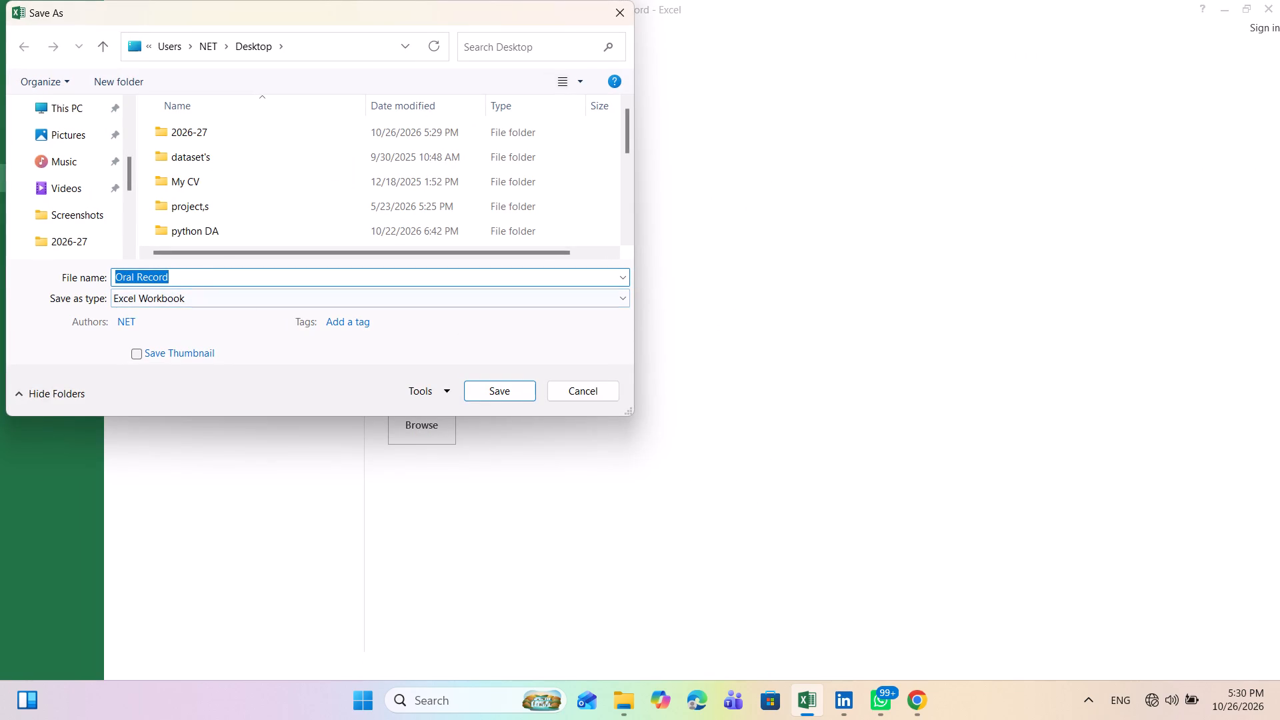
{"action": "left_click", "coordinate": [211, 276]}
{"action": "key", "text": "space"}
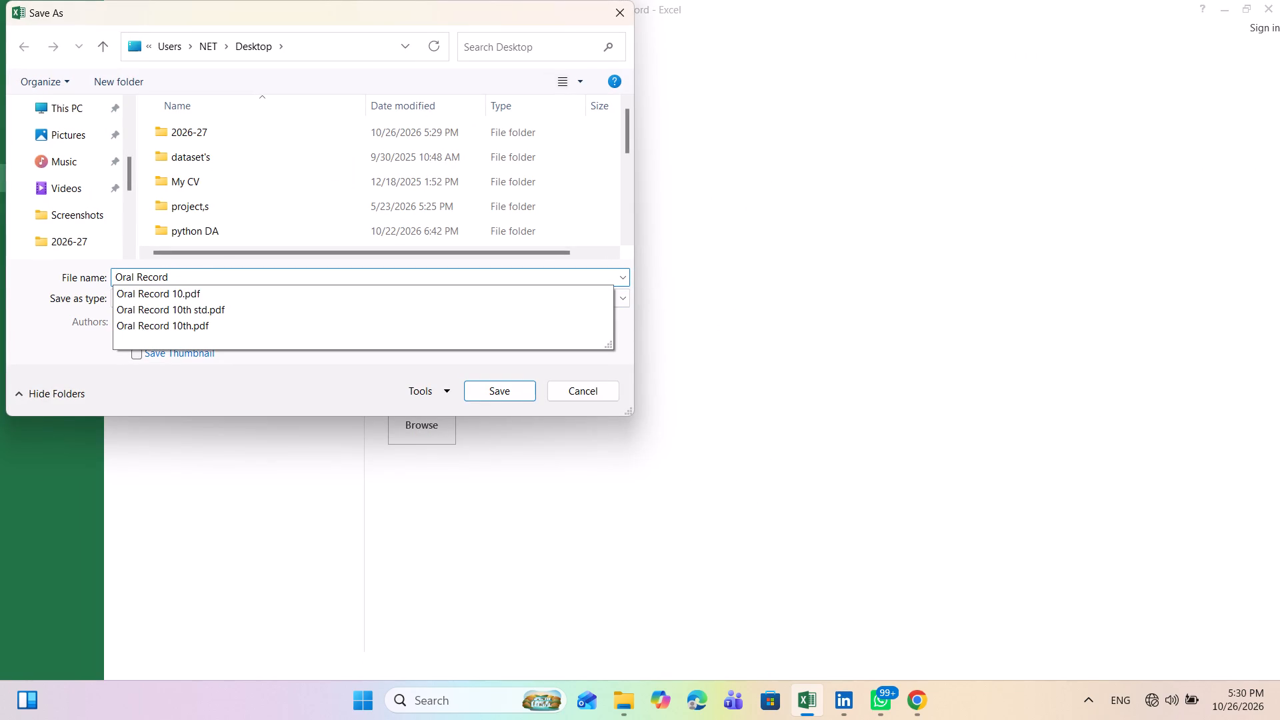
{"action": "type", "text": "te"}
{"action": "key", "text": "n"}
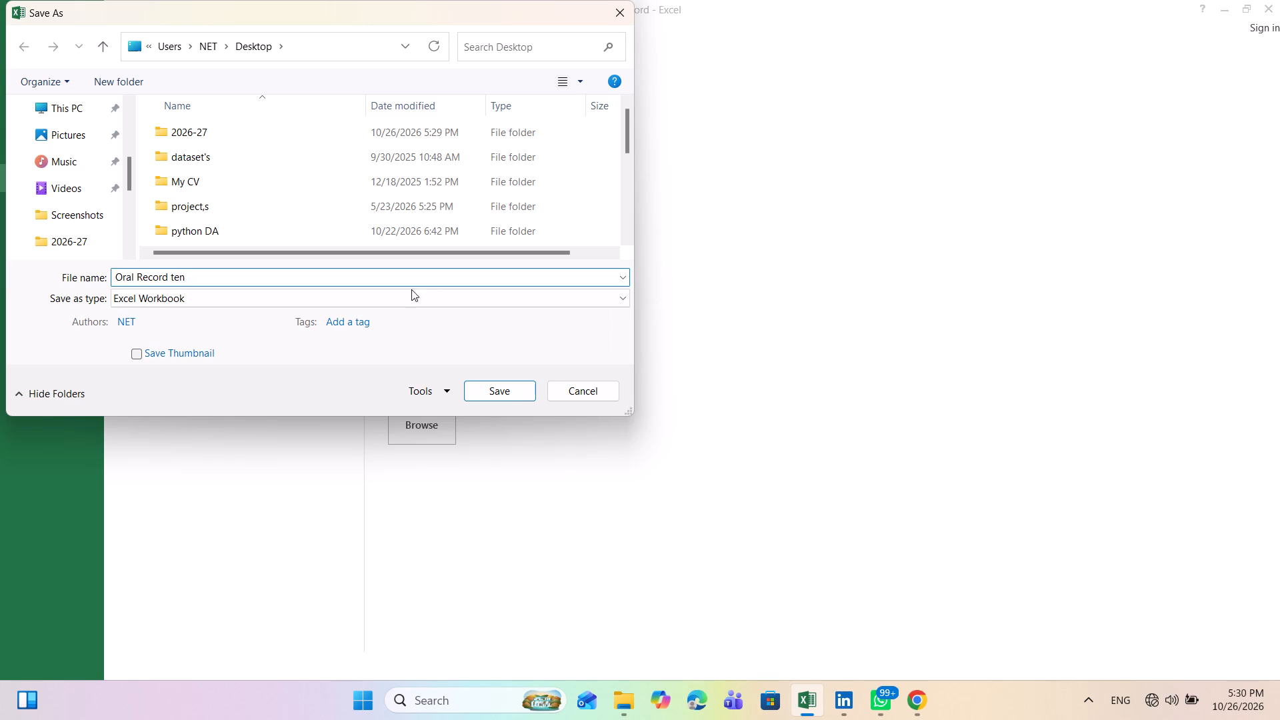
{"action": "left_click", "coordinate": [459, 304]}
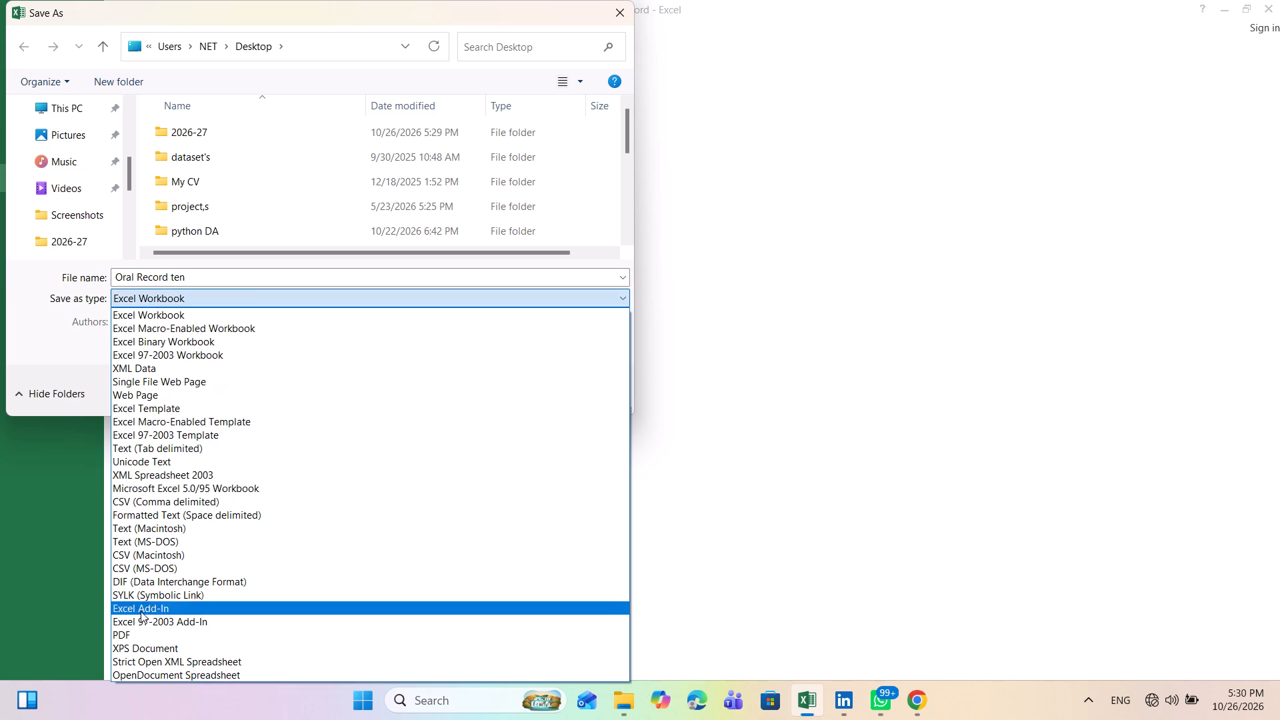
{"action": "left_click", "coordinate": [138, 638]}
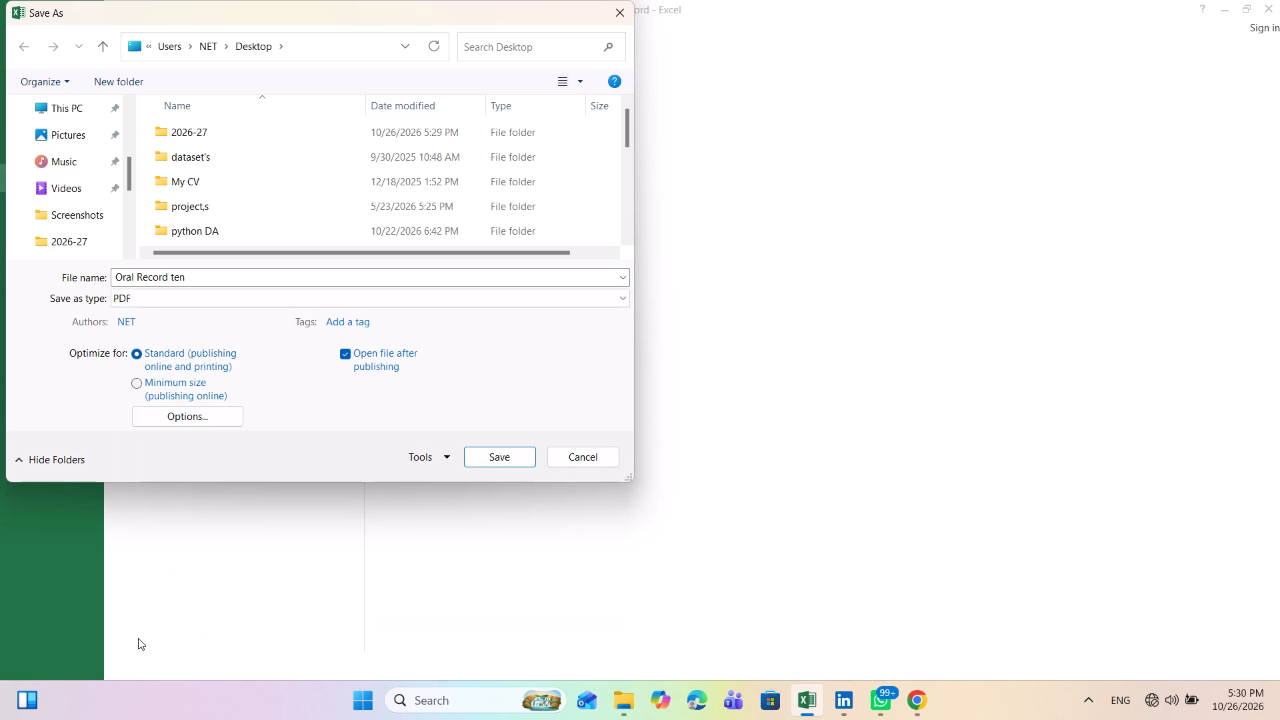
{"action": "left_click", "coordinate": [511, 455]}
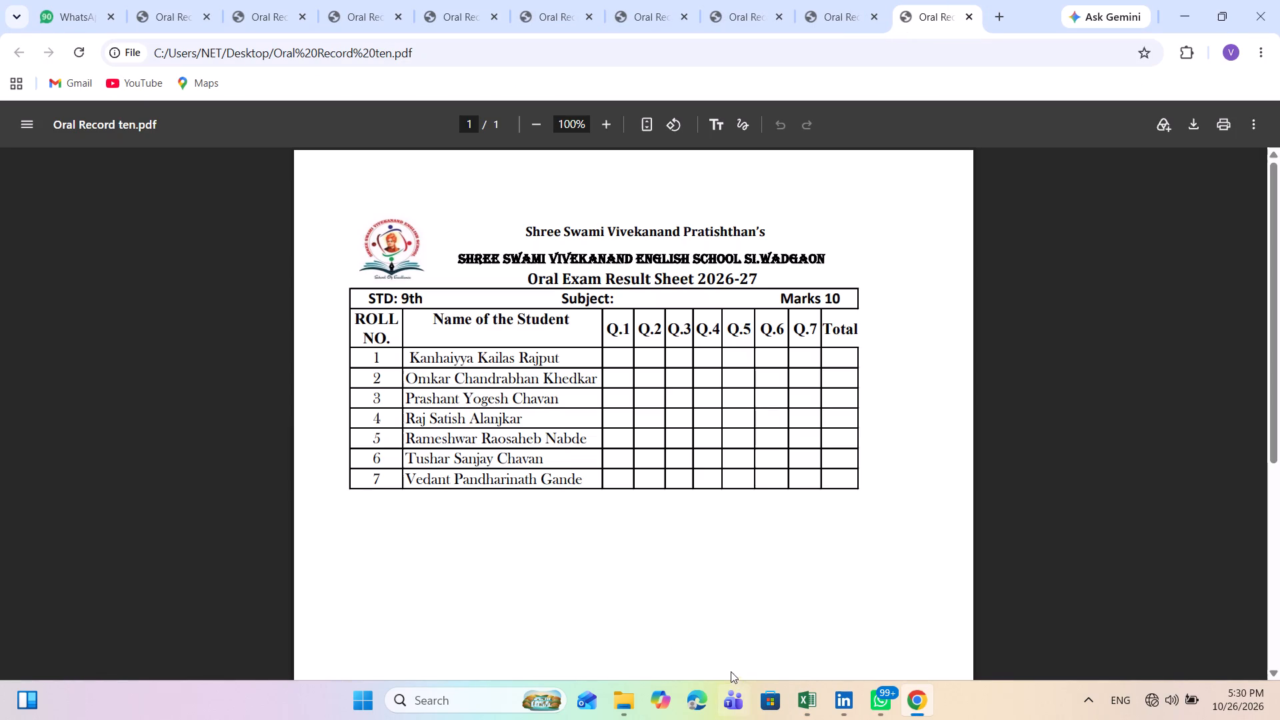
Back in the Excel workbook, apply all borders to rows 4 and 5 on the 9th sheet.
{"action": "left_click", "coordinate": [815, 699]}
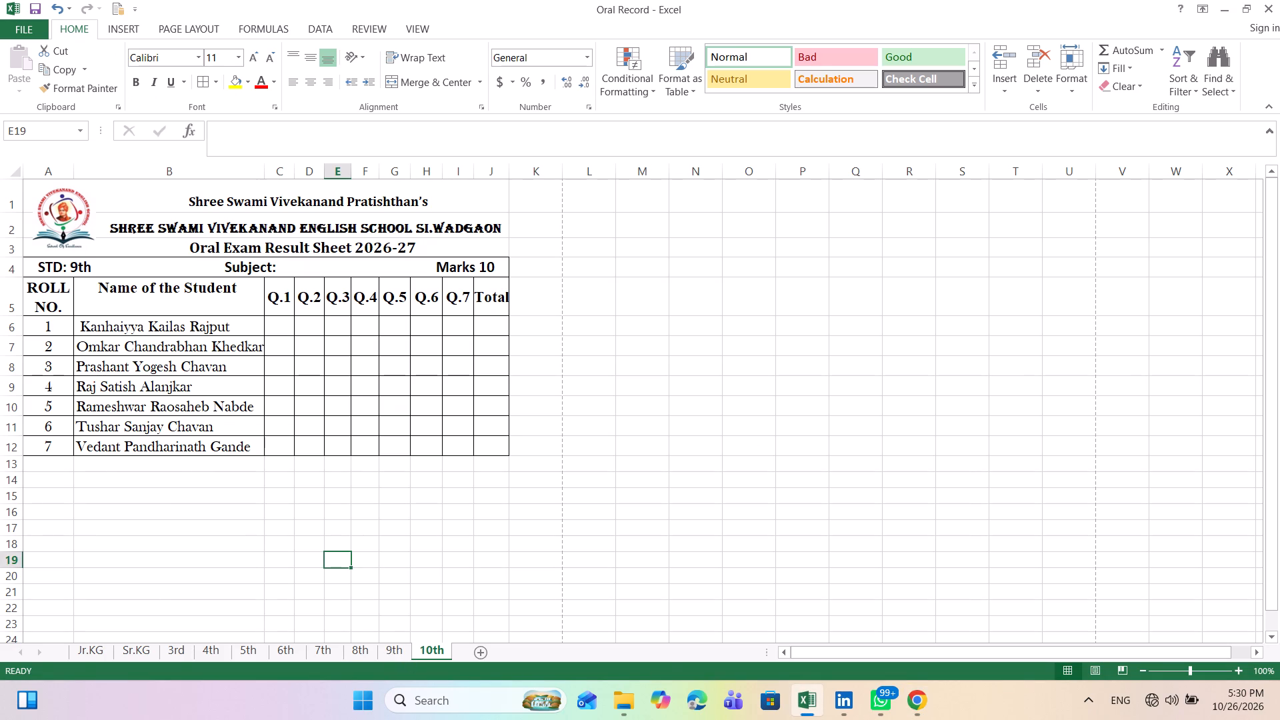
{"action": "left_click", "coordinate": [393, 651]}
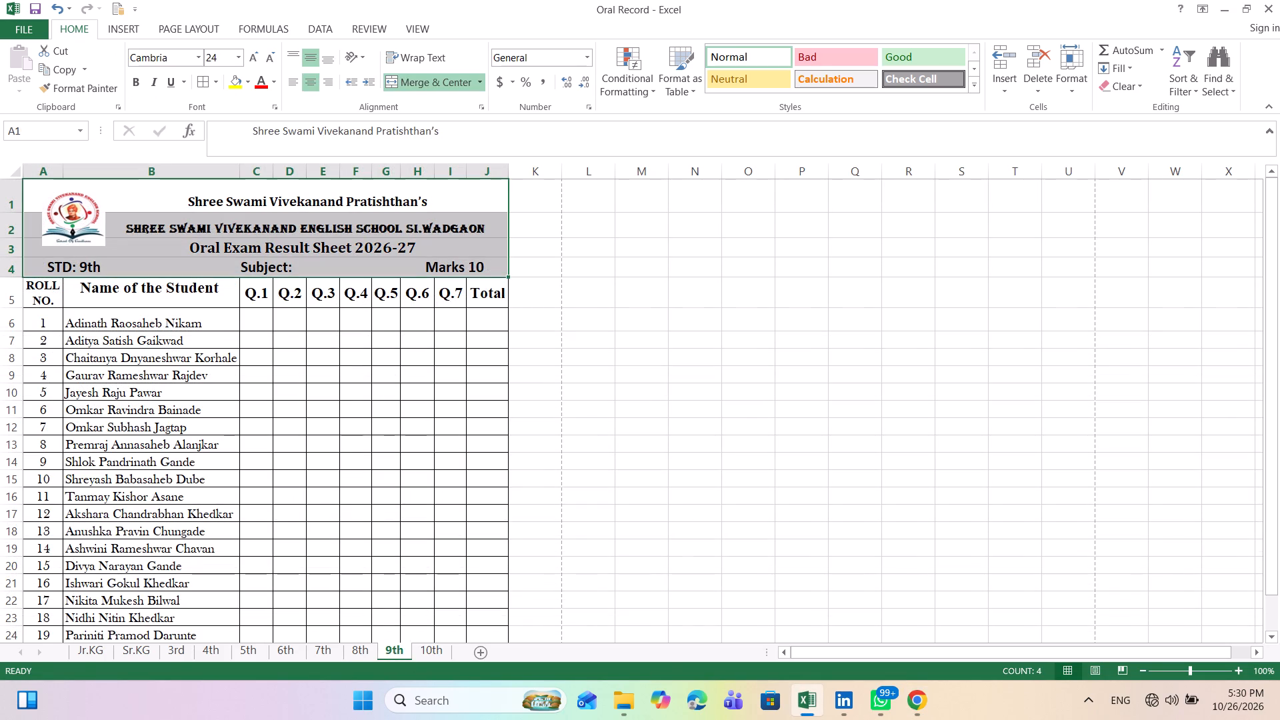
{"action": "left_click", "coordinate": [331, 399]}
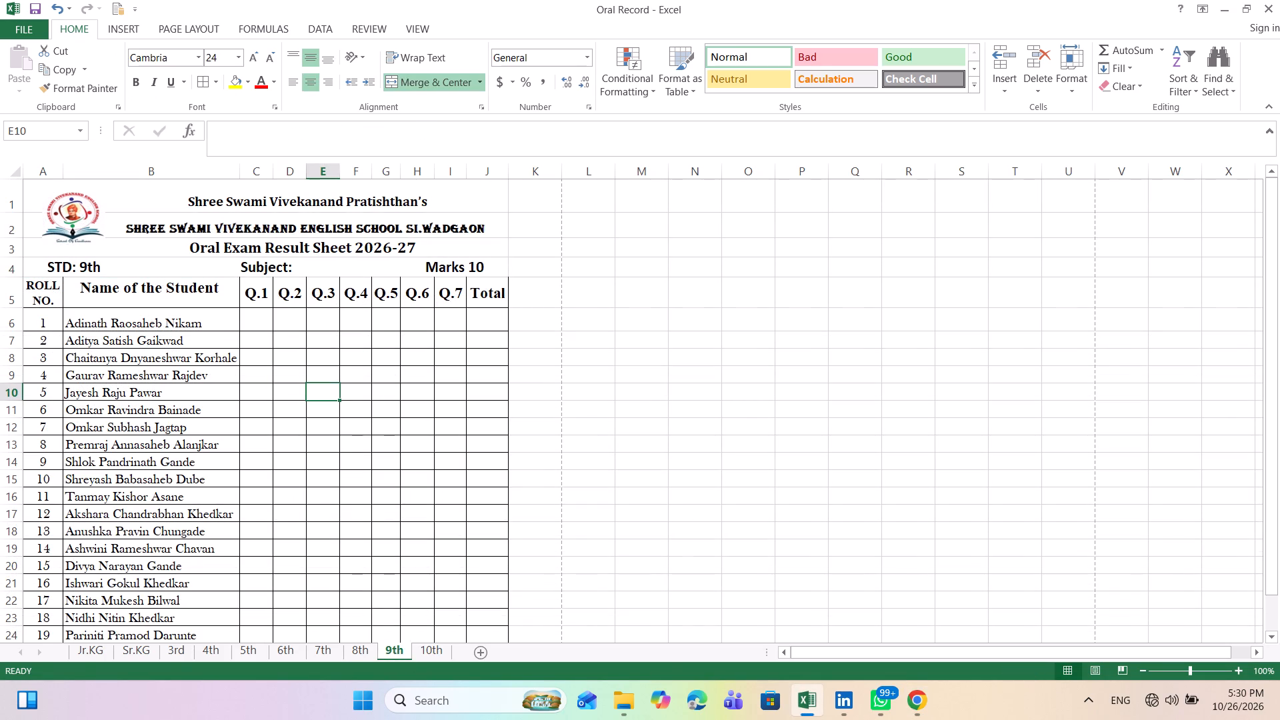
{"action": "left_click_drag", "start_coordinate": [120, 267], "coordinate": [121, 293]}
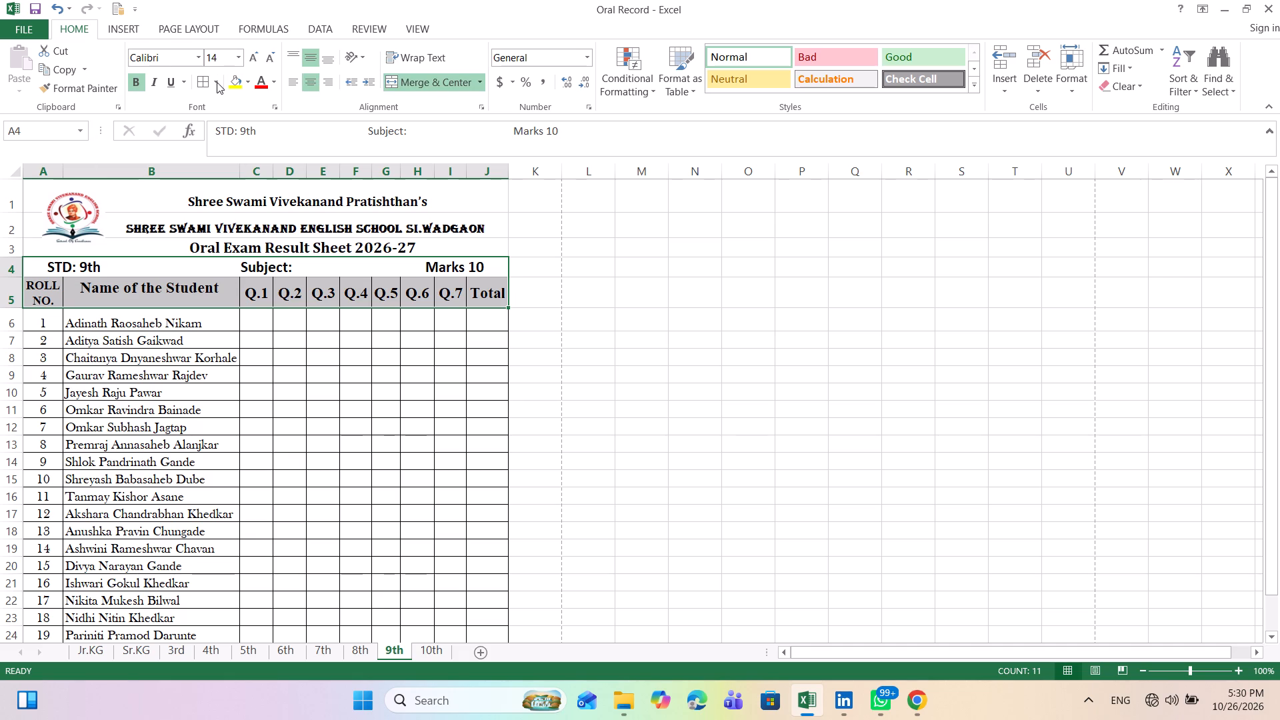
{"action": "left_click", "coordinate": [213, 81]}
{"action": "left_click", "coordinate": [226, 224]}
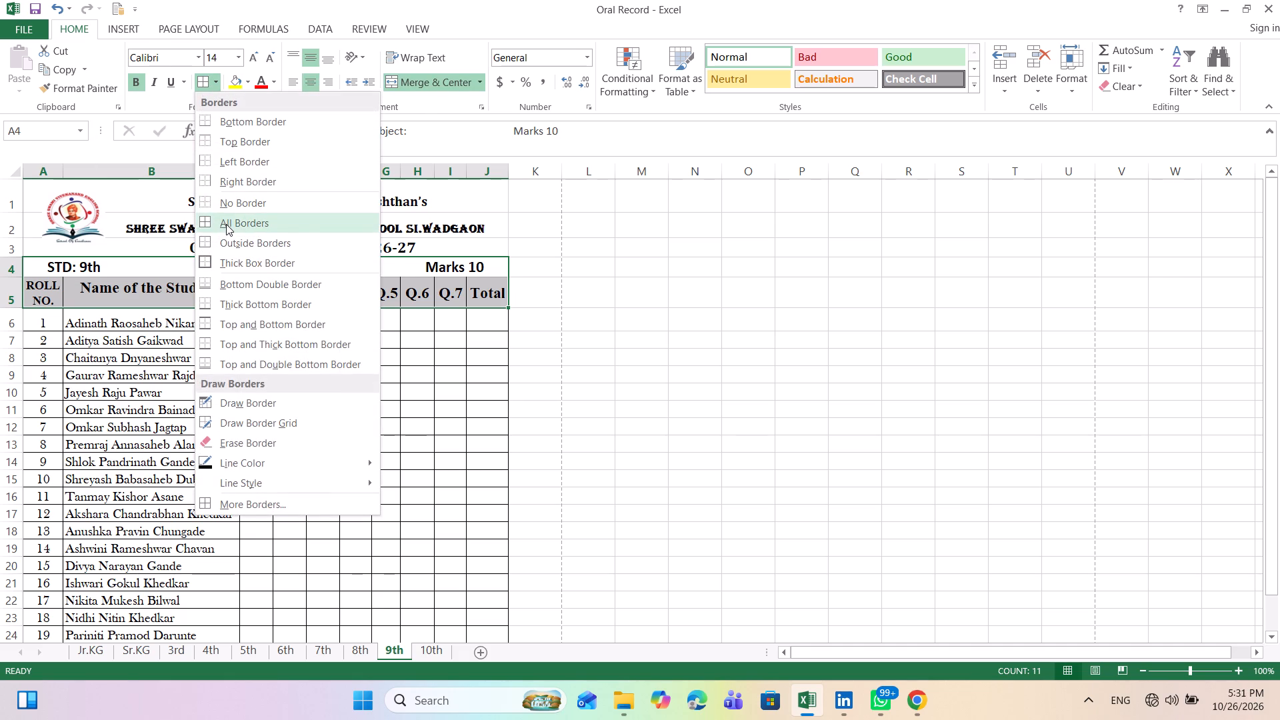
Save the 9th sheet as a PDF named Oral Record nine on the Desktop.
{"action": "left_click", "coordinate": [31, 24]}
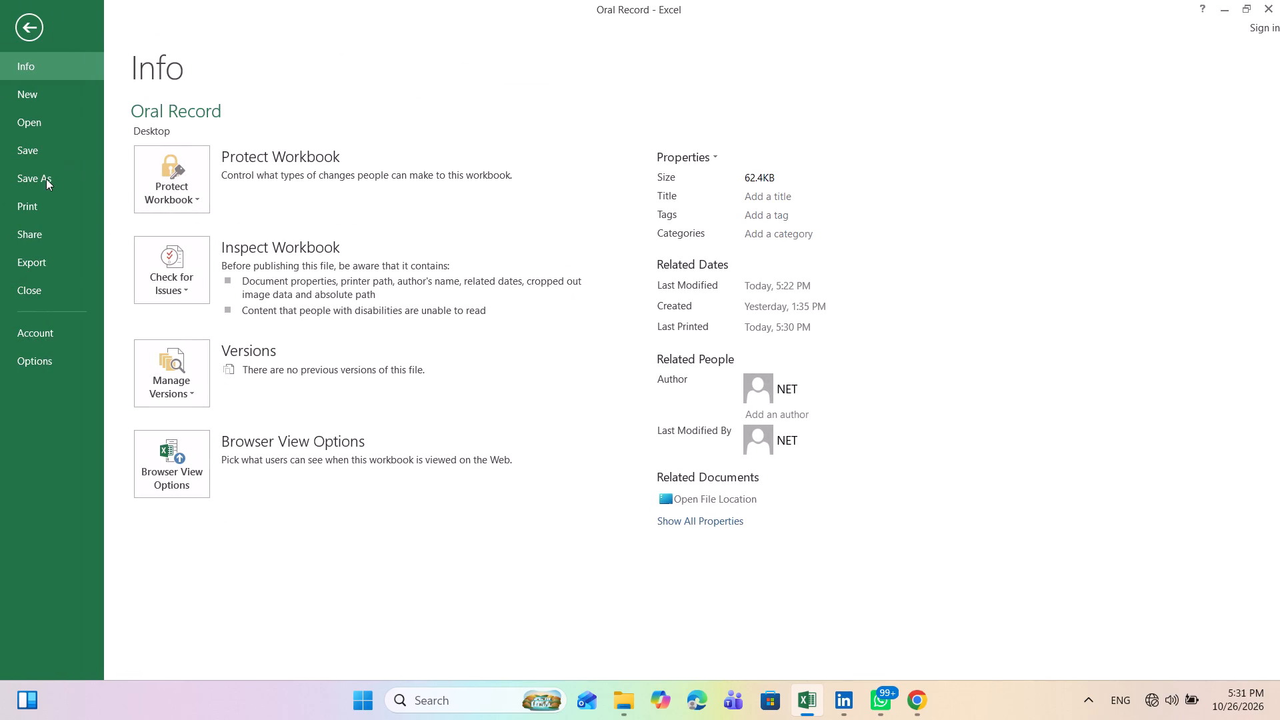
{"action": "left_click", "coordinate": [46, 180]}
{"action": "left_click", "coordinate": [447, 169]}
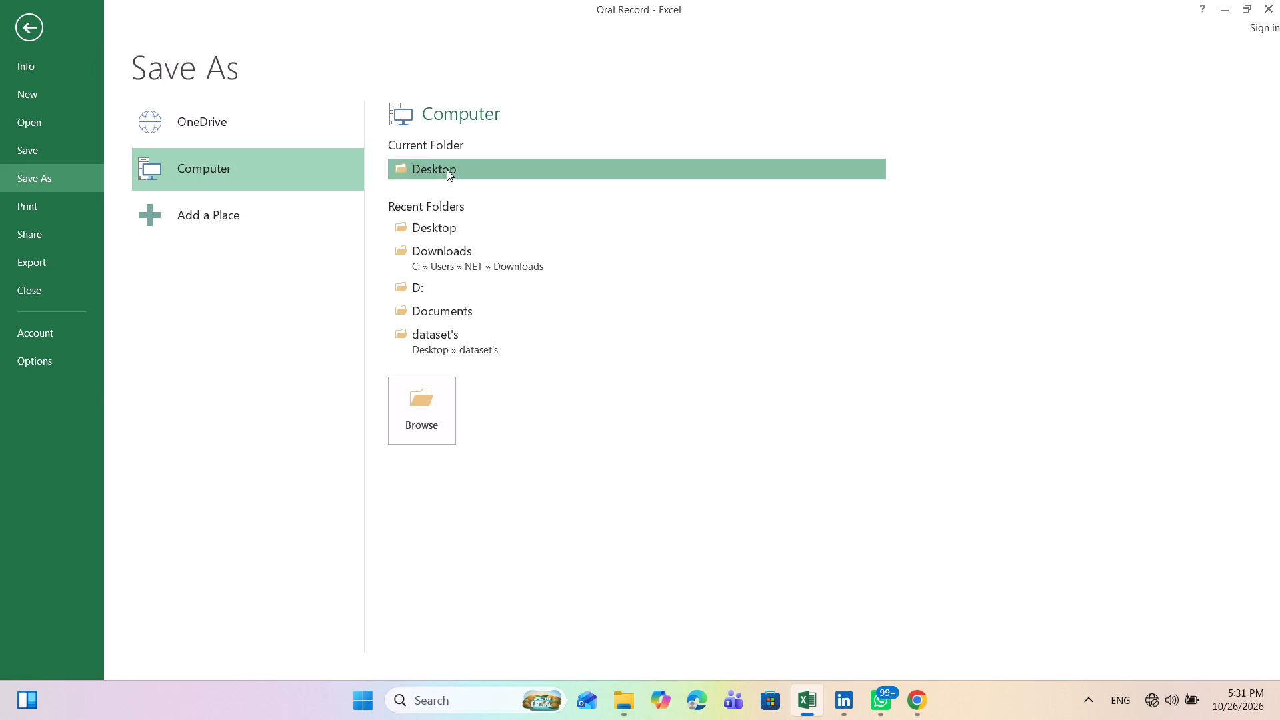
{"action": "left_click", "coordinate": [192, 275]}
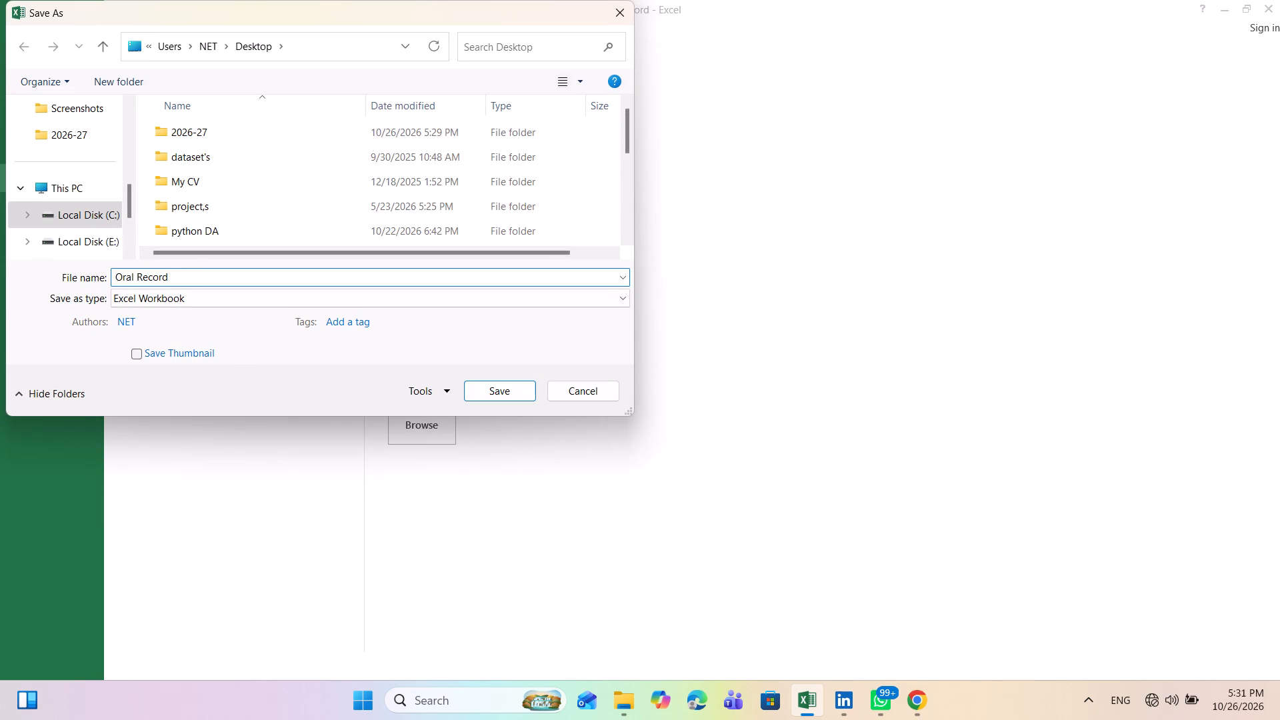
{"action": "key", "text": "space"}
{"action": "type", "text": "nine"}
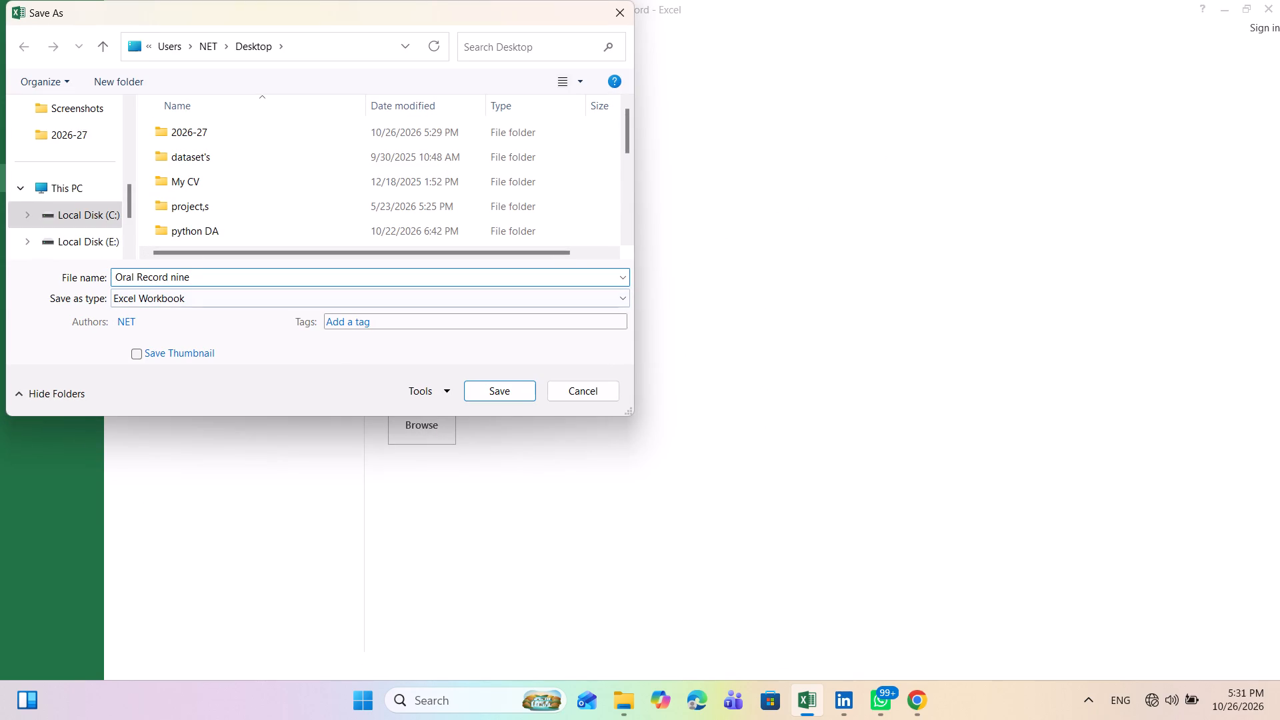
{"action": "left_click", "coordinate": [620, 295]}
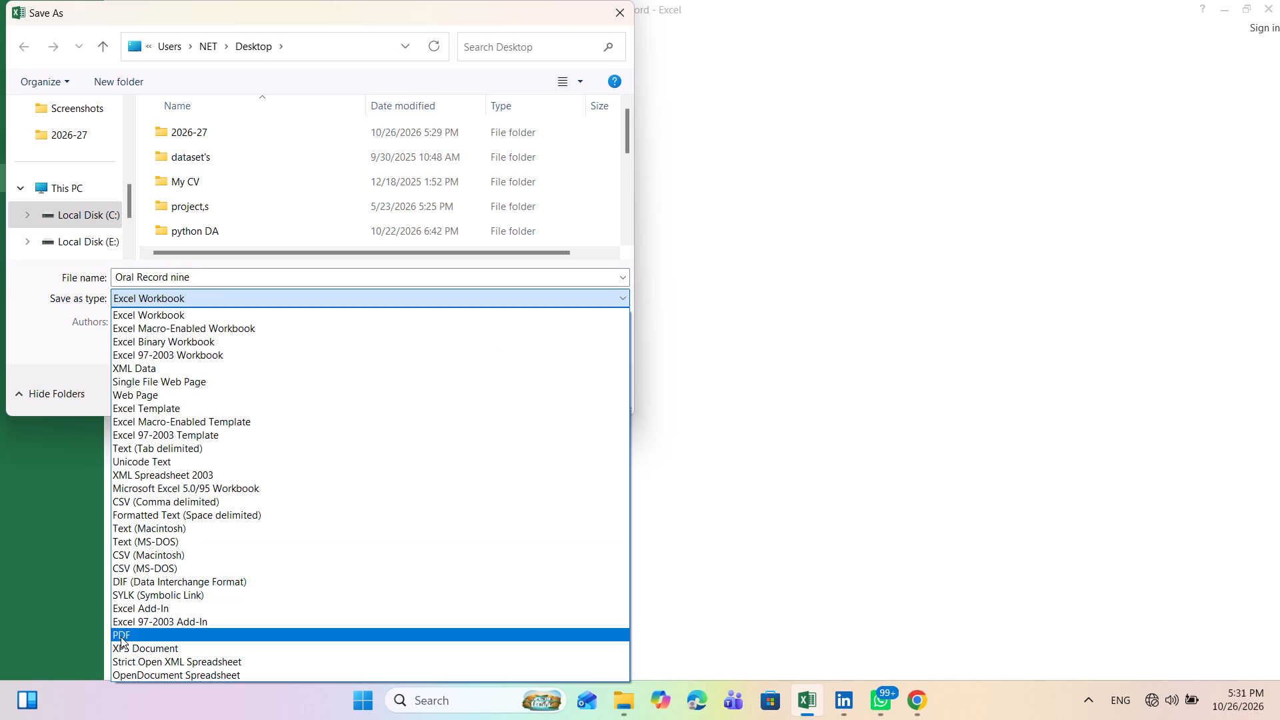
{"action": "left_click", "coordinate": [123, 635]}
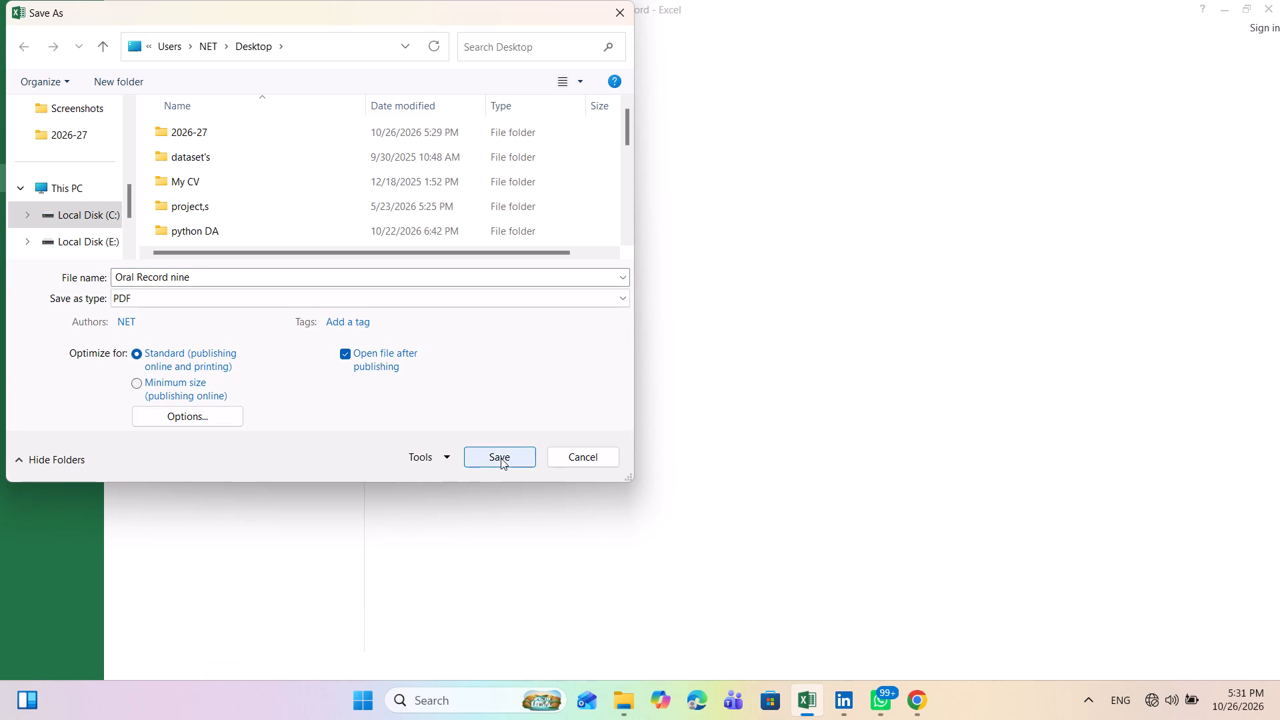
{"action": "left_click", "coordinate": [501, 458]}
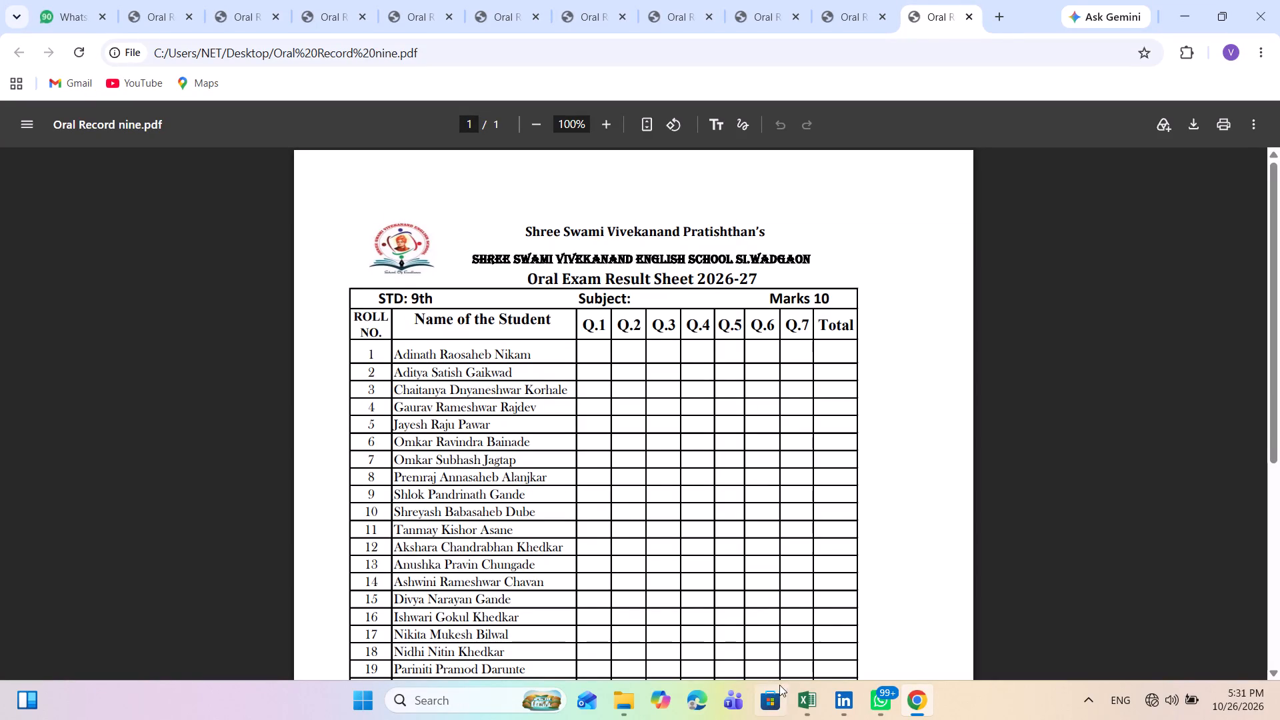
Return to the Excel workbook and apply all borders to rows 4 and 5 on the 8th sheet.
{"action": "left_click", "coordinate": [809, 698]}
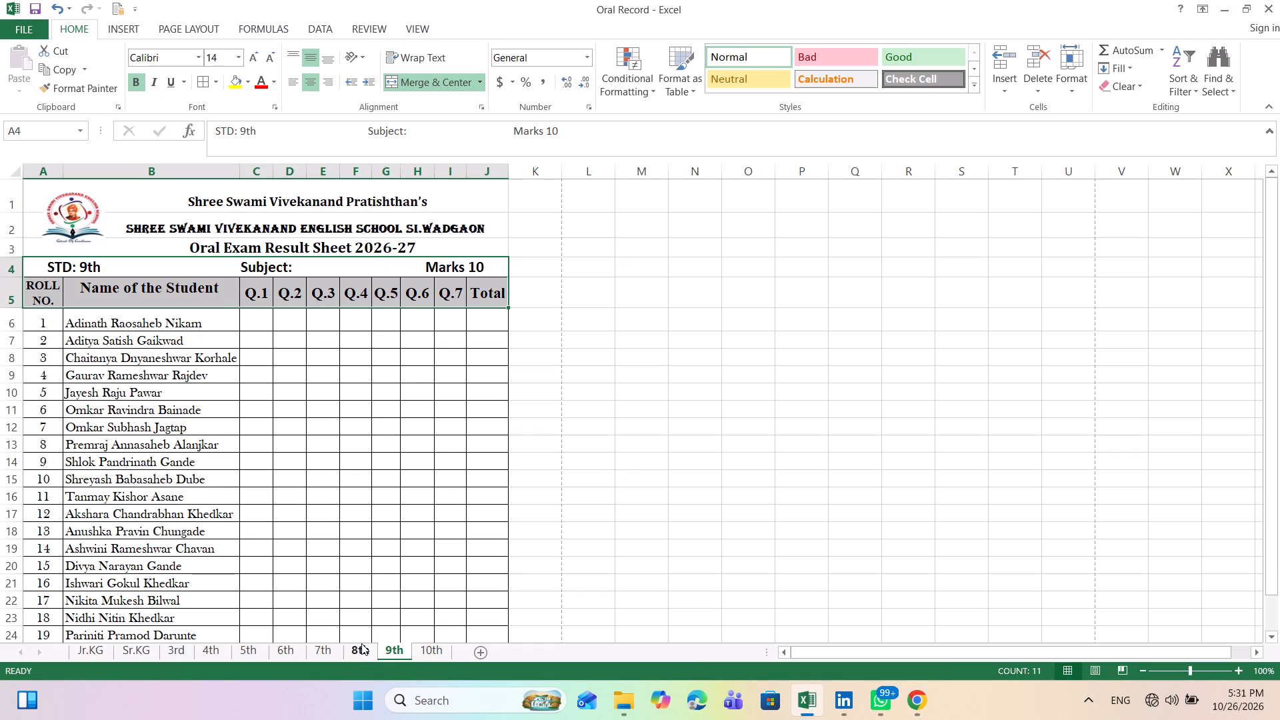
{"action": "left_click", "coordinate": [361, 643]}
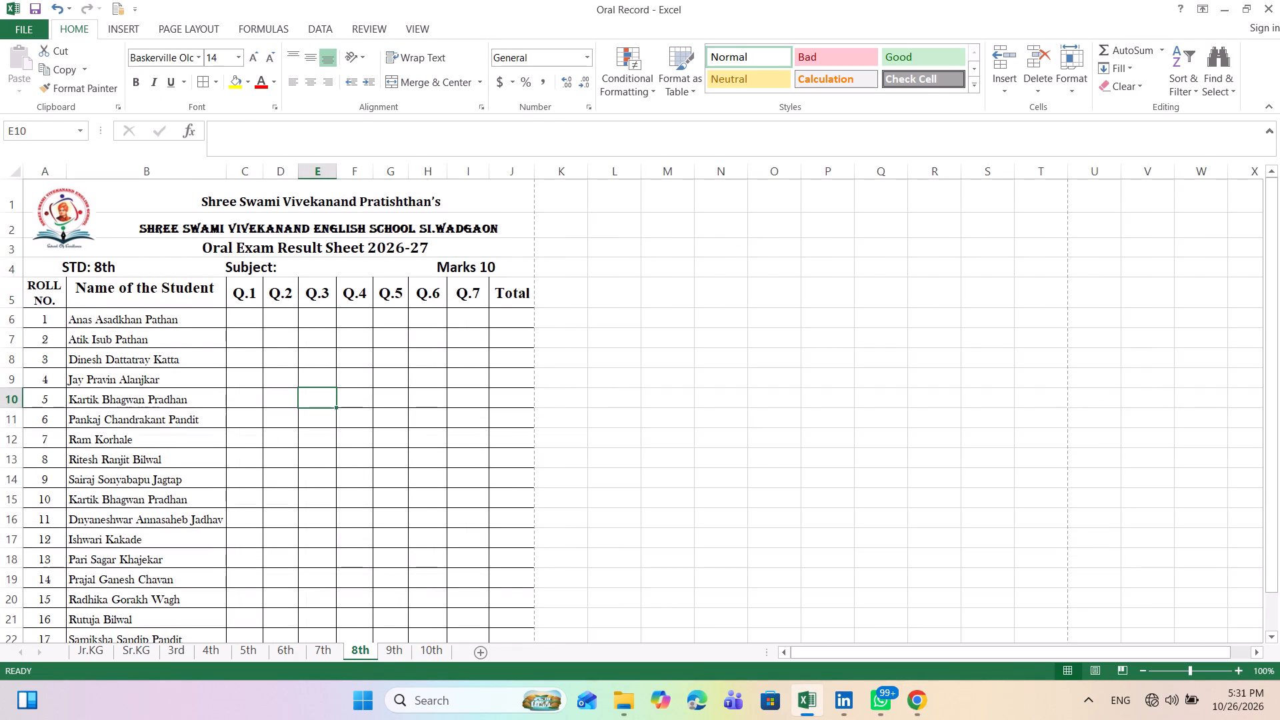
{"action": "left_click_drag", "start_coordinate": [159, 269], "coordinate": [159, 297]}
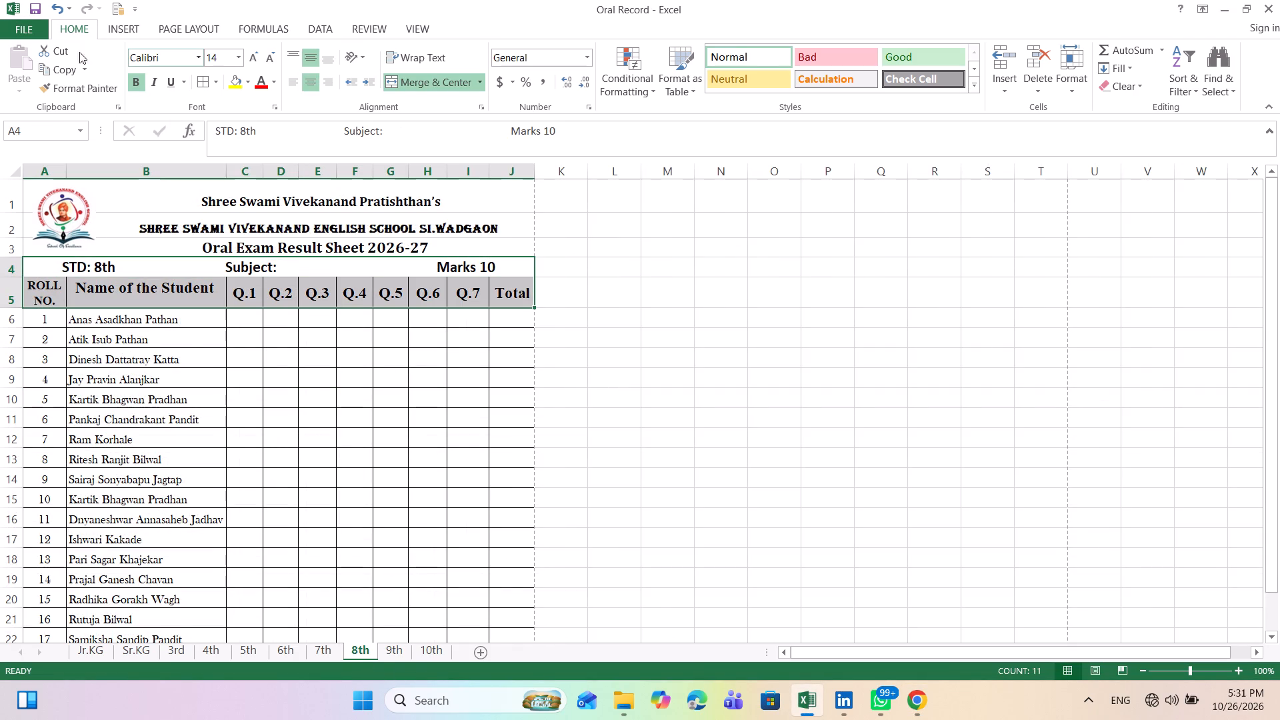
{"action": "left_click", "coordinate": [214, 78]}
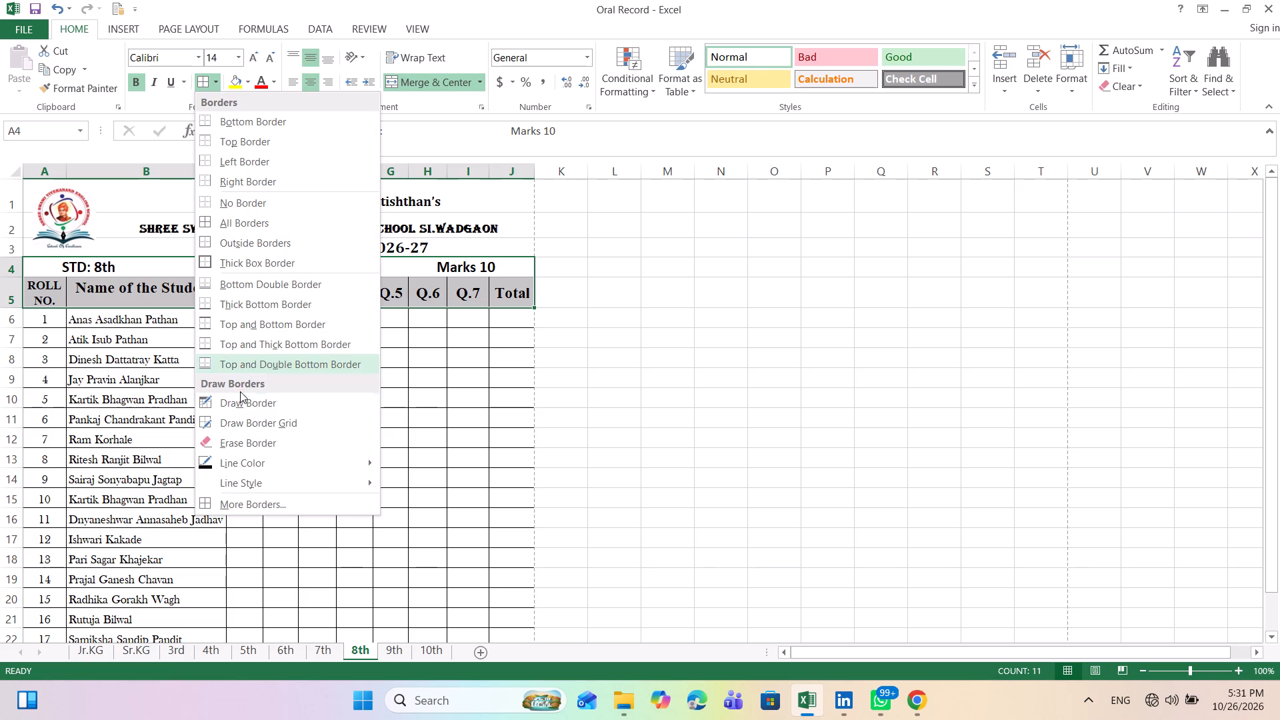
{"action": "left_click", "coordinate": [242, 221]}
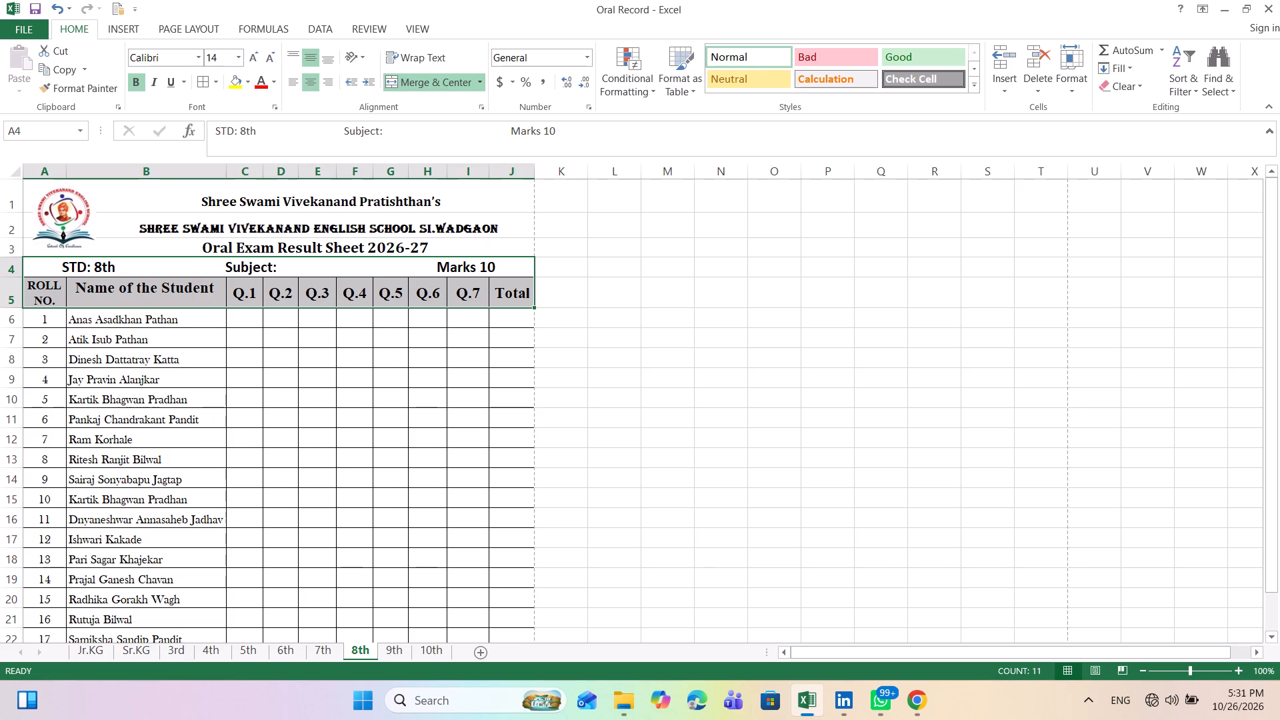
{"action": "left_click", "coordinate": [307, 417]}
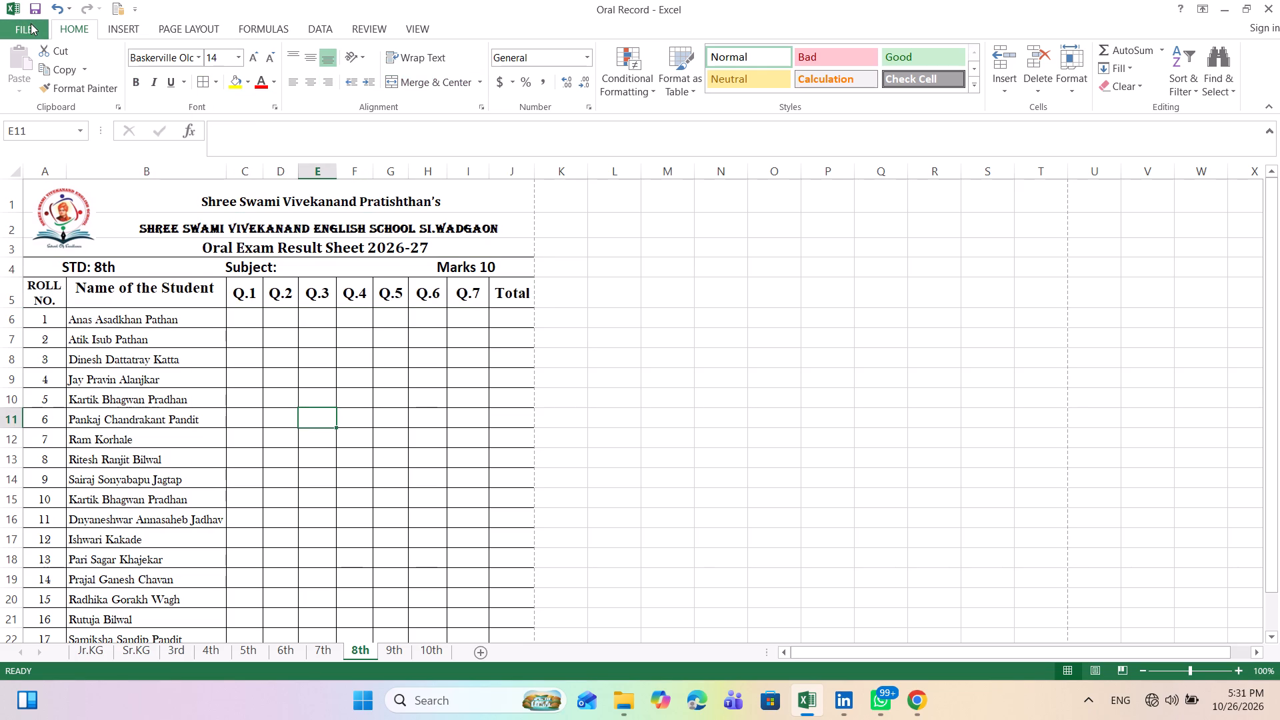
Save the 8th sheet as a PDF named Oral Record eight in the Desktop's 2026-27 folder.
{"action": "left_click", "coordinate": [31, 23]}
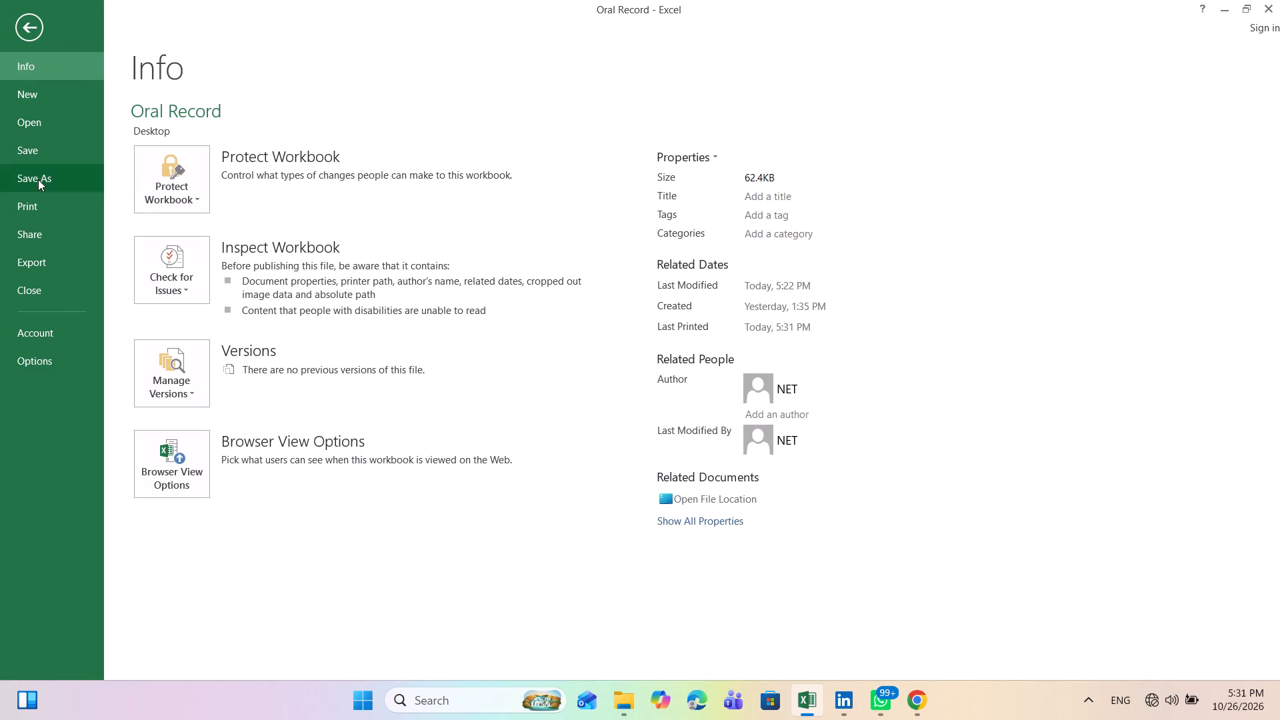
{"action": "left_click", "coordinate": [39, 179]}
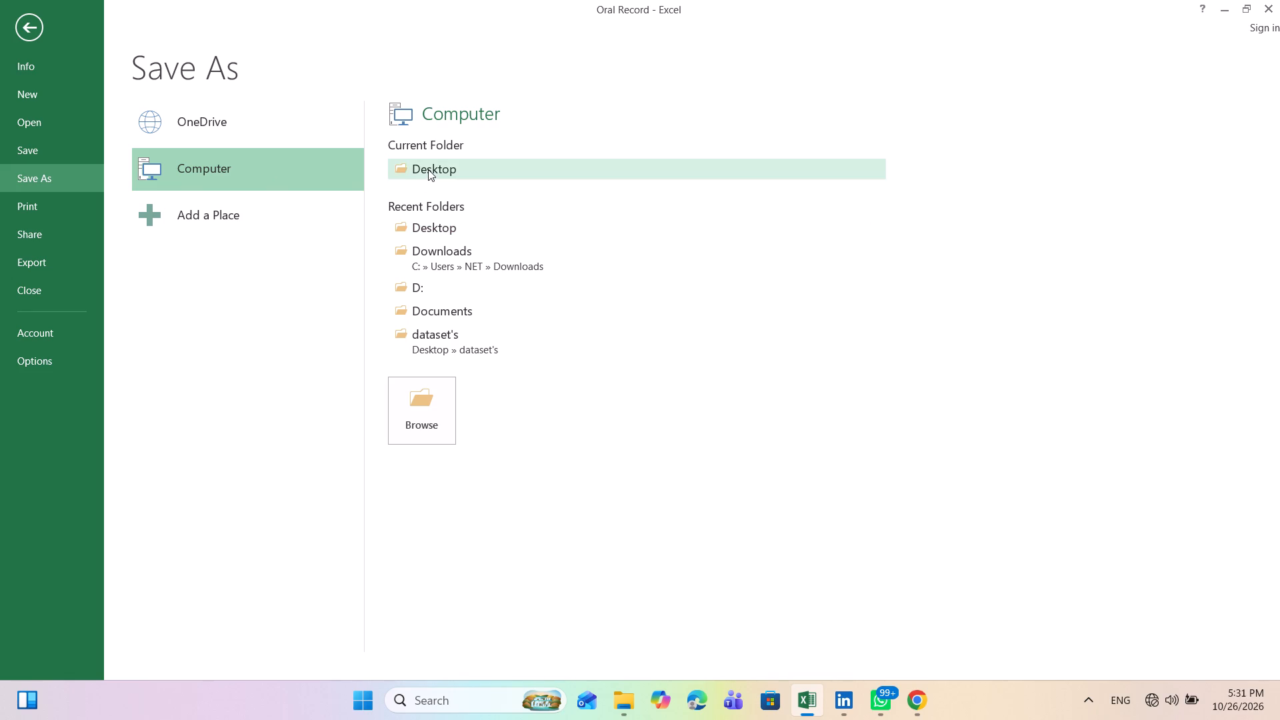
{"action": "left_click", "coordinate": [428, 169]}
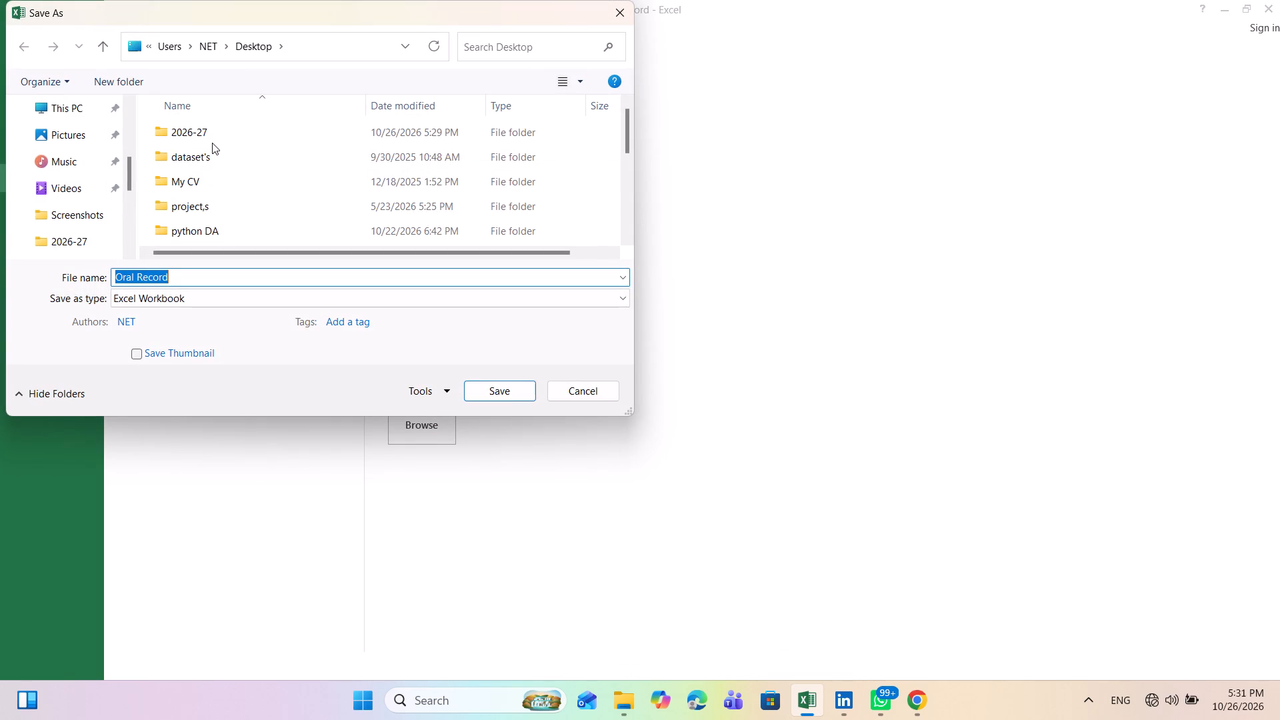
{"action": "double_click", "coordinate": [211, 135]}
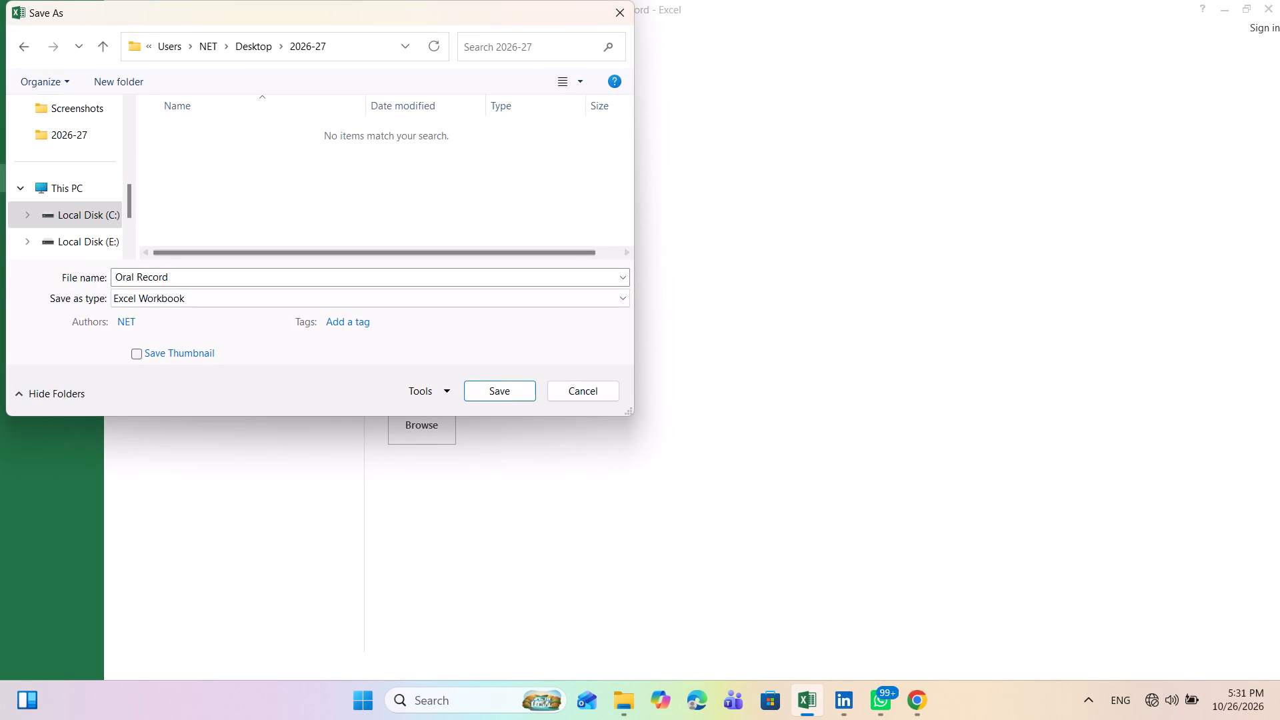
{"action": "left_click", "coordinate": [189, 280]}
{"action": "left_click", "coordinate": [189, 280]}
{"action": "key", "text": "space"}
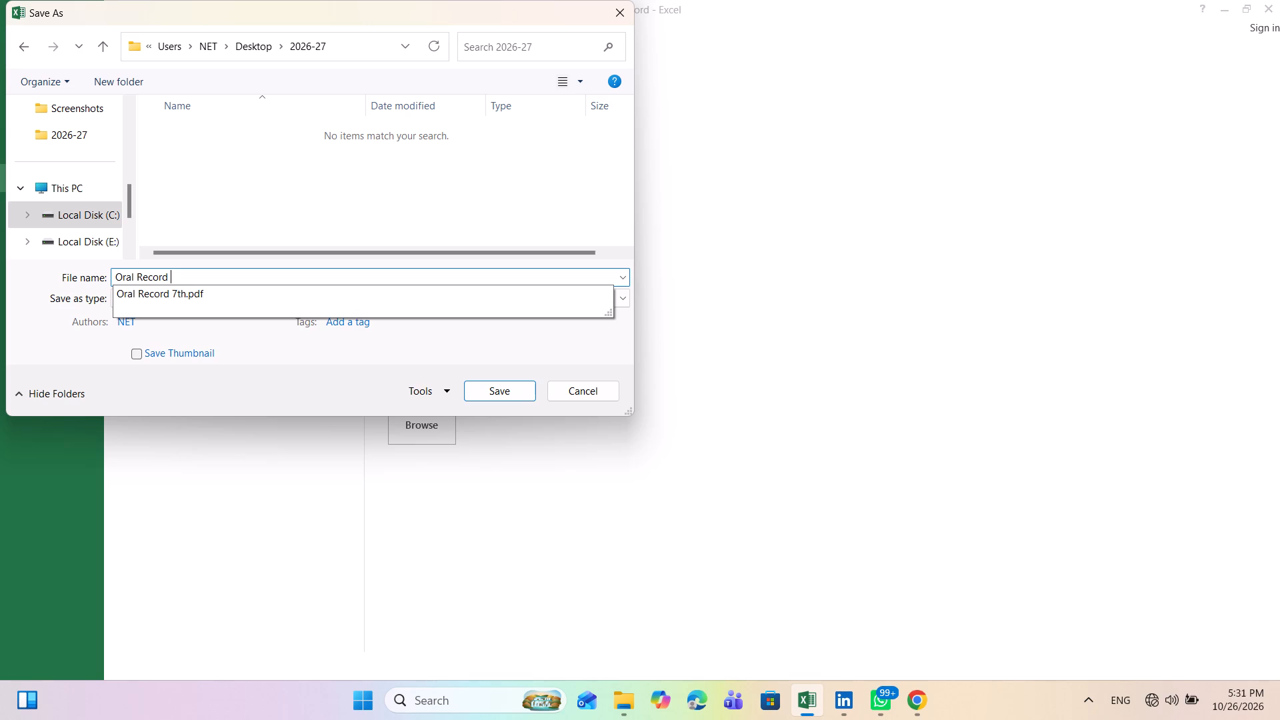
{"action": "key", "text": "e"}
{"action": "key", "text": "i"}
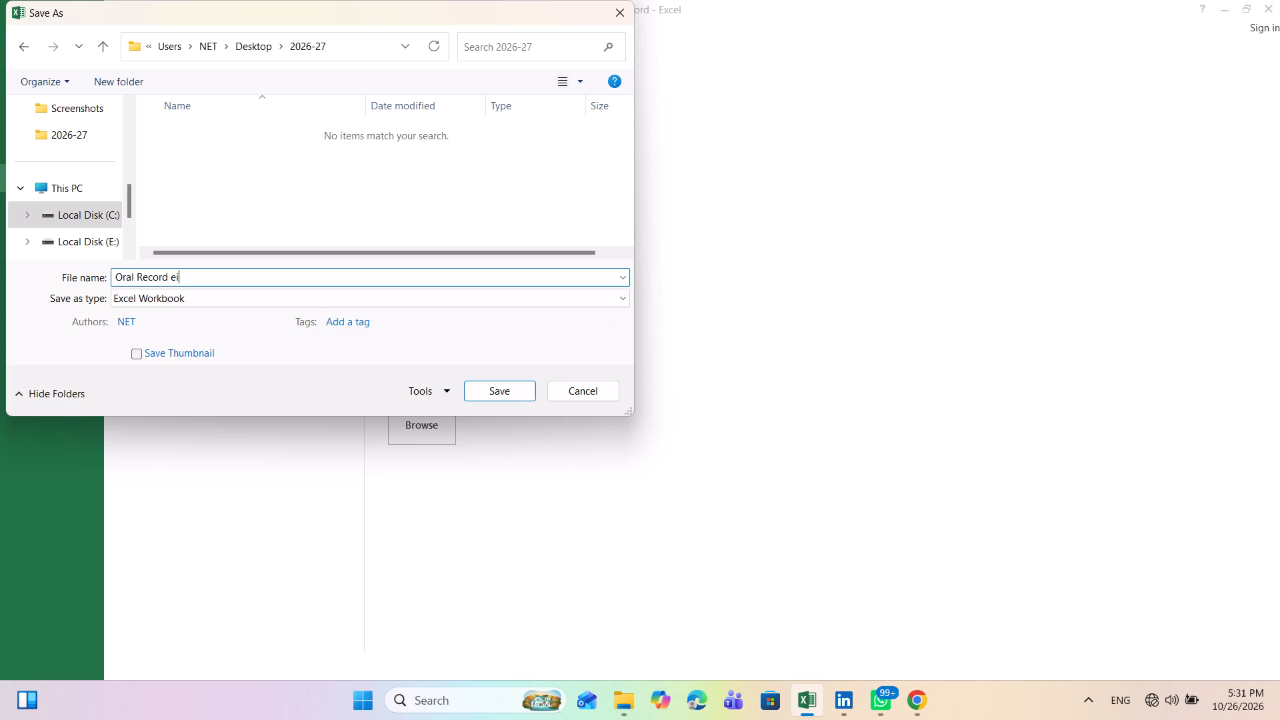
{"action": "type", "text": "ght"}
{"action": "left_click", "coordinate": [615, 301]}
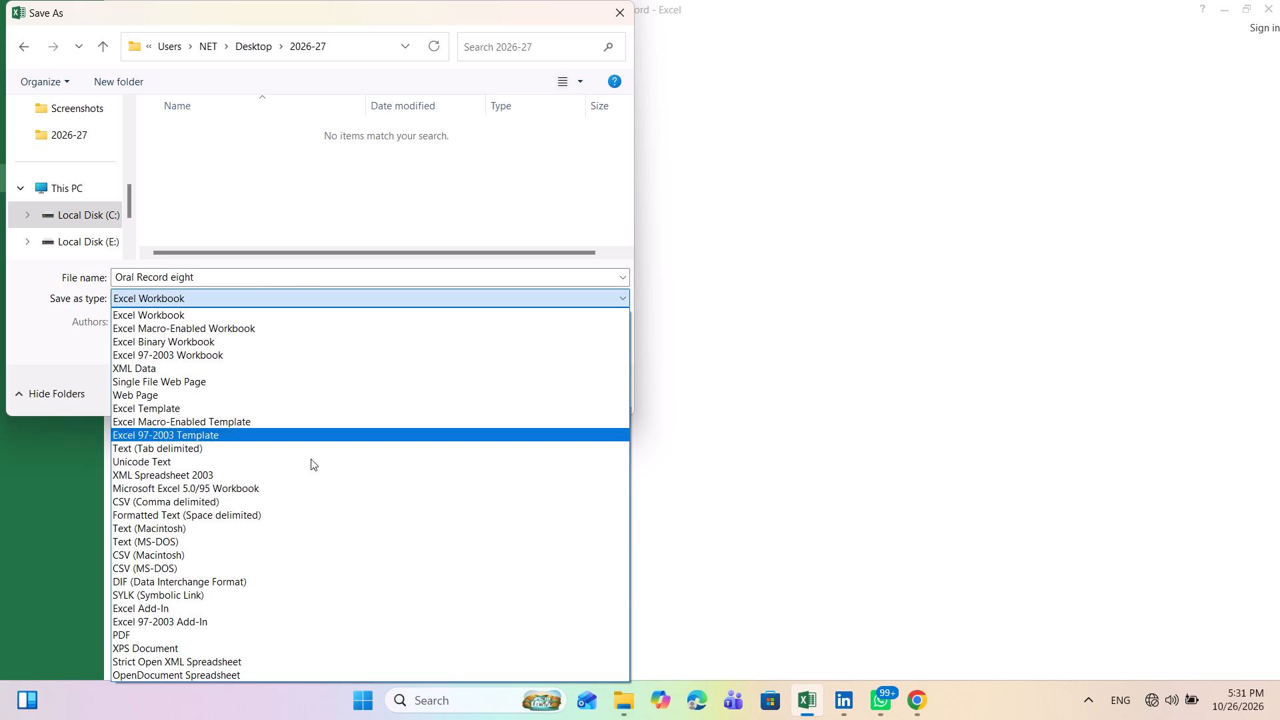
{"action": "left_click", "coordinate": [163, 631]}
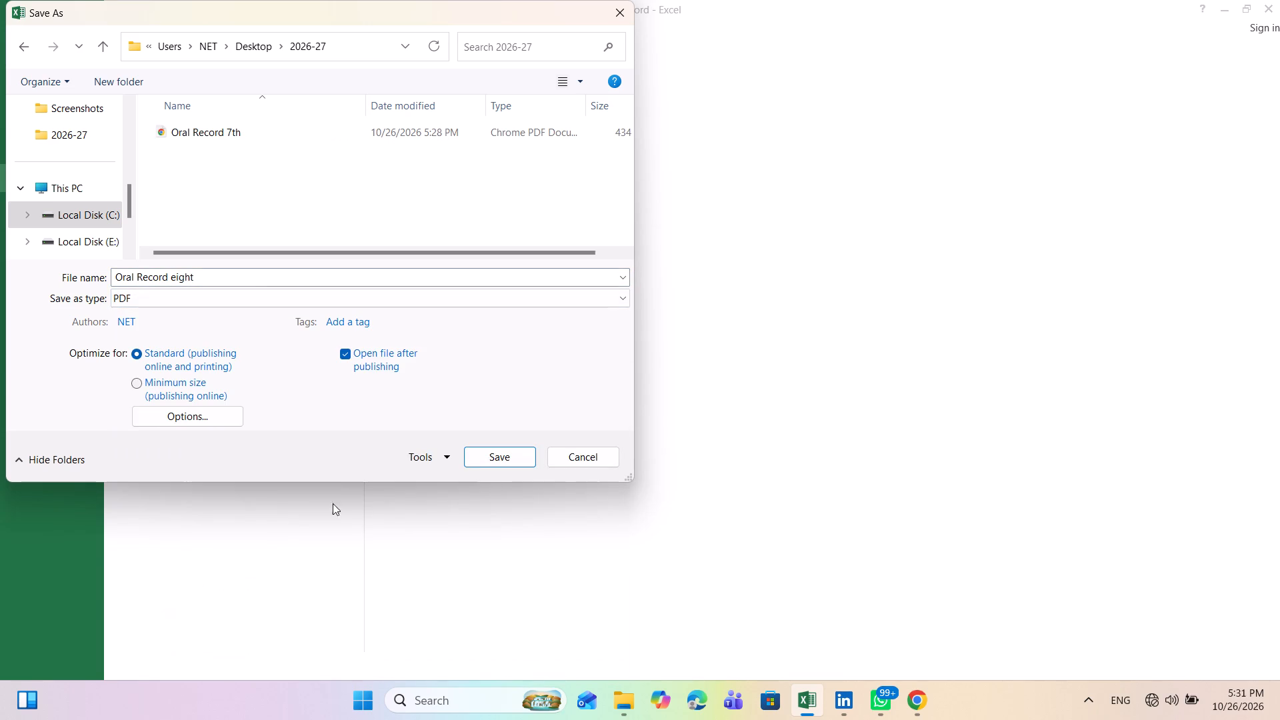
{"action": "left_click", "coordinate": [497, 455]}
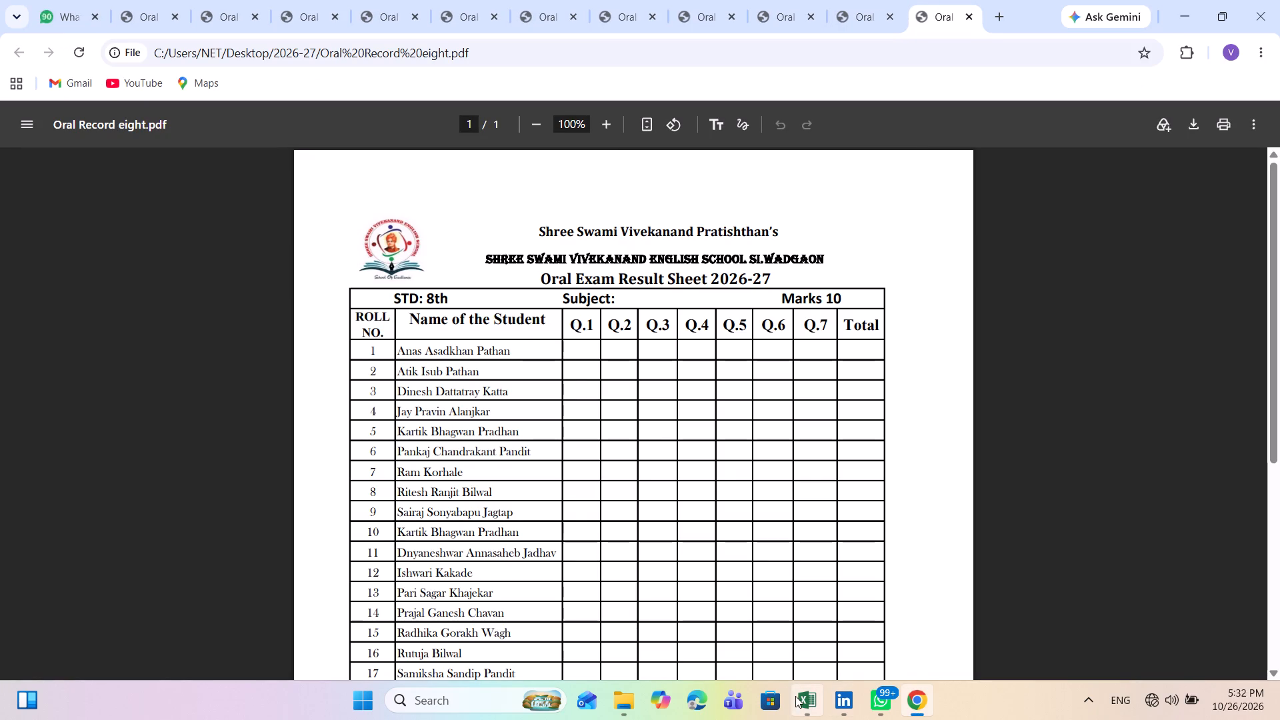
Switch back to the Excel workbook and open the 6th sheet.
{"action": "left_click", "coordinate": [783, 622]}
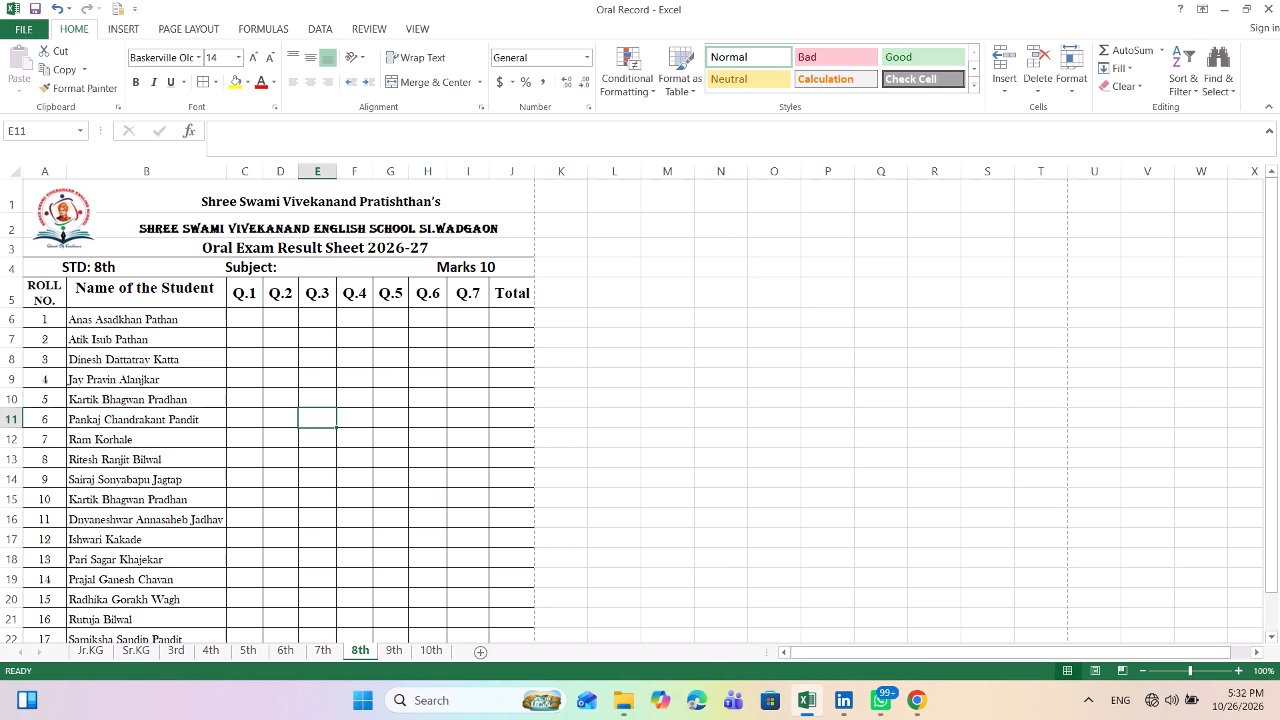
{"action": "left_click", "coordinate": [289, 655]}
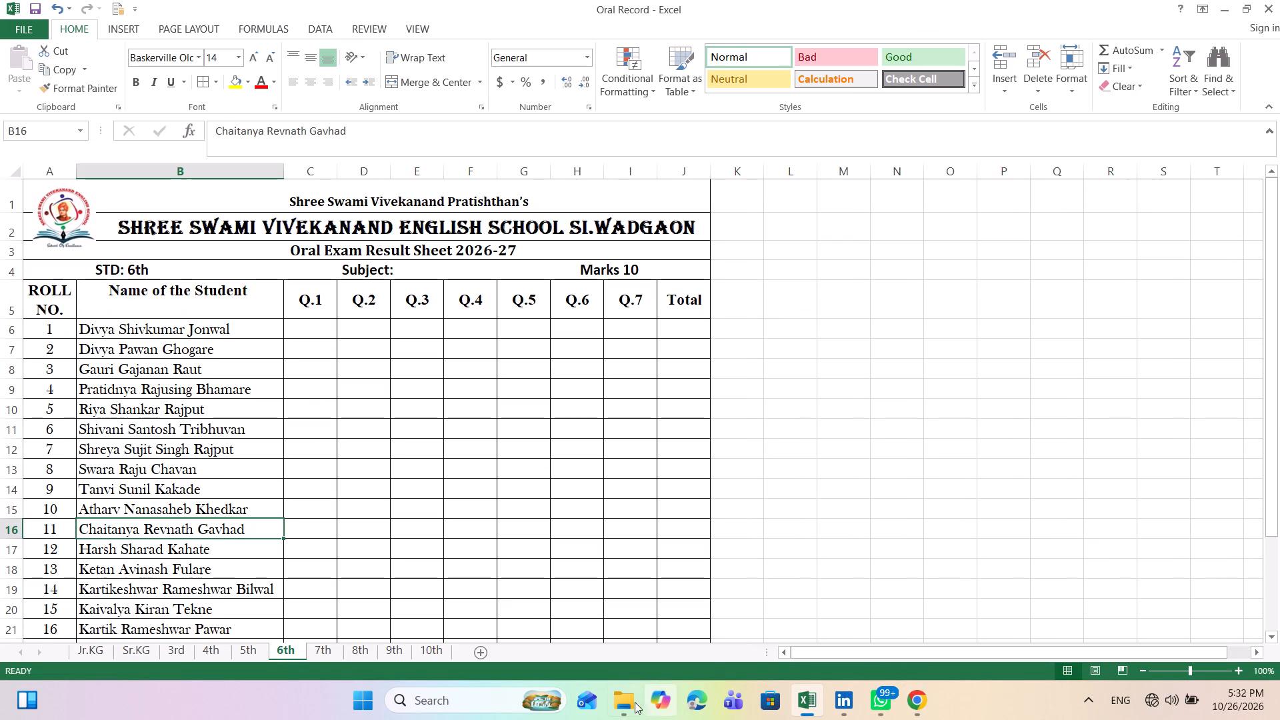
In File Explorer, copy the Oral Record nine and Oral Record ten PDFs from the Desktop into the 2026-27 folder.
{"action": "left_click", "coordinate": [630, 702]}
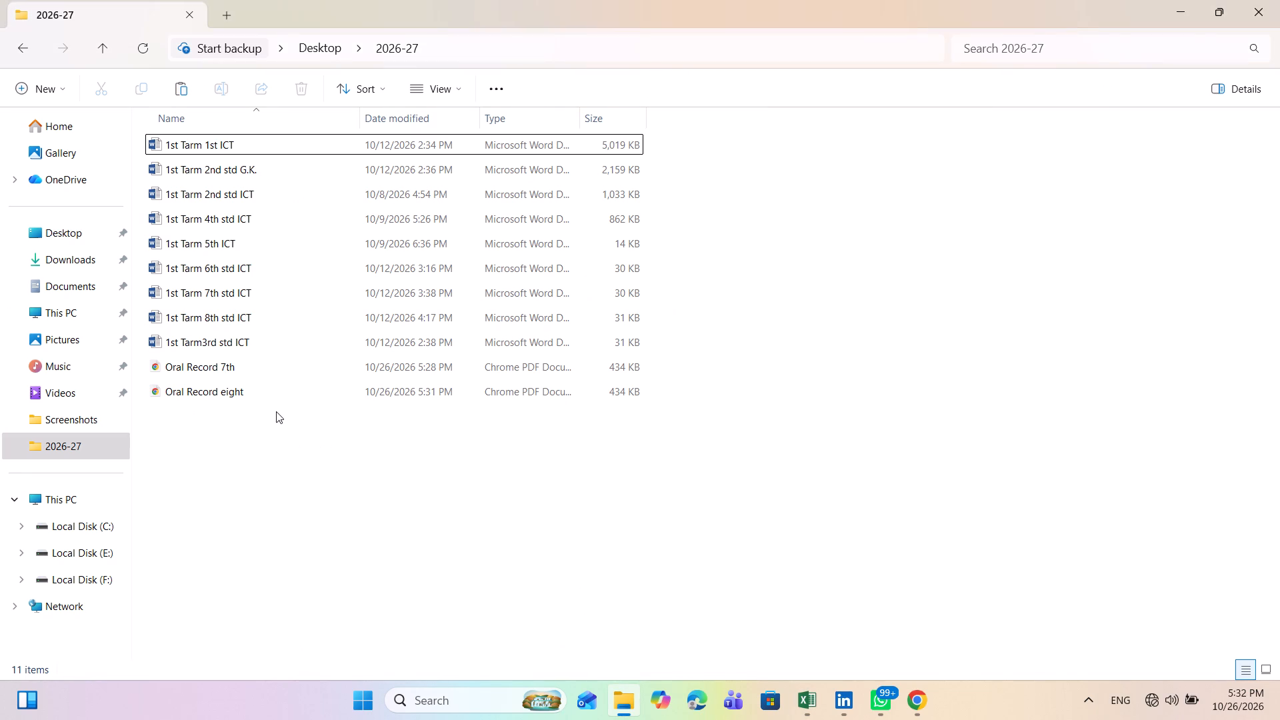
{"action": "left_click", "coordinate": [67, 234]}
{"action": "scroll", "coordinate": [207, 473], "scroll_direction": "down", "scroll_amount": 3}
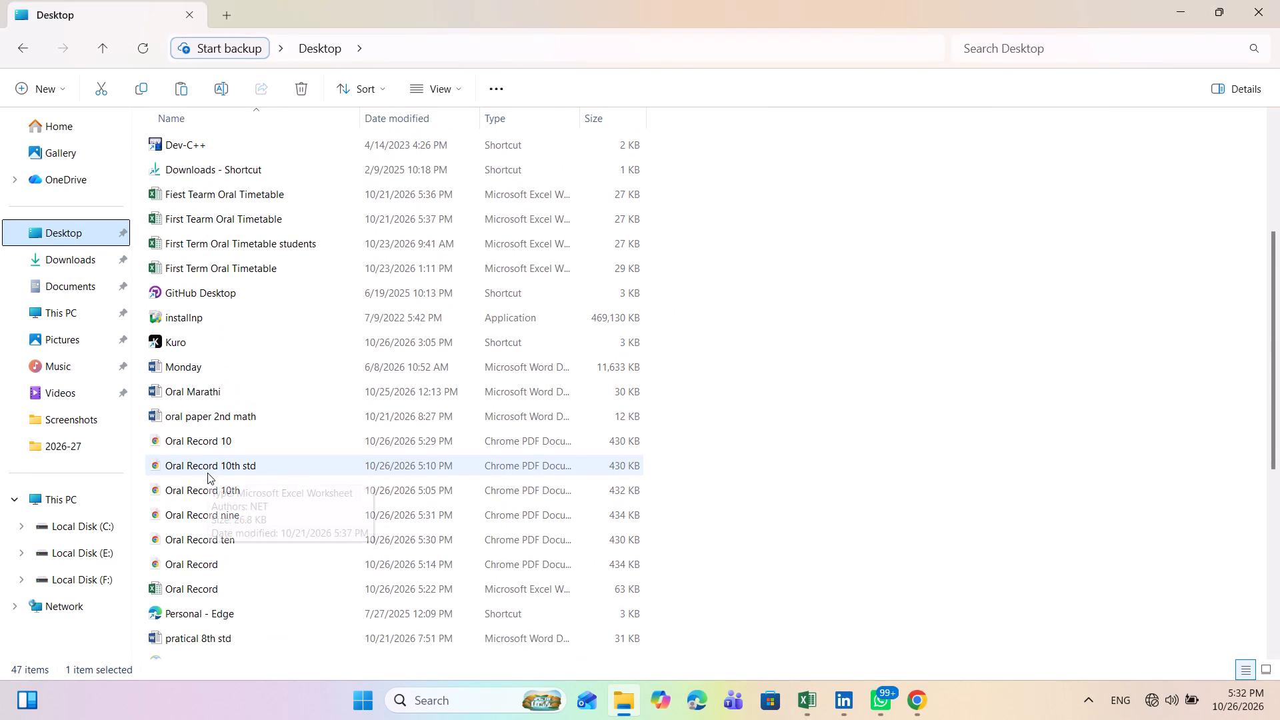
{"action": "left_click", "coordinate": [207, 511]}
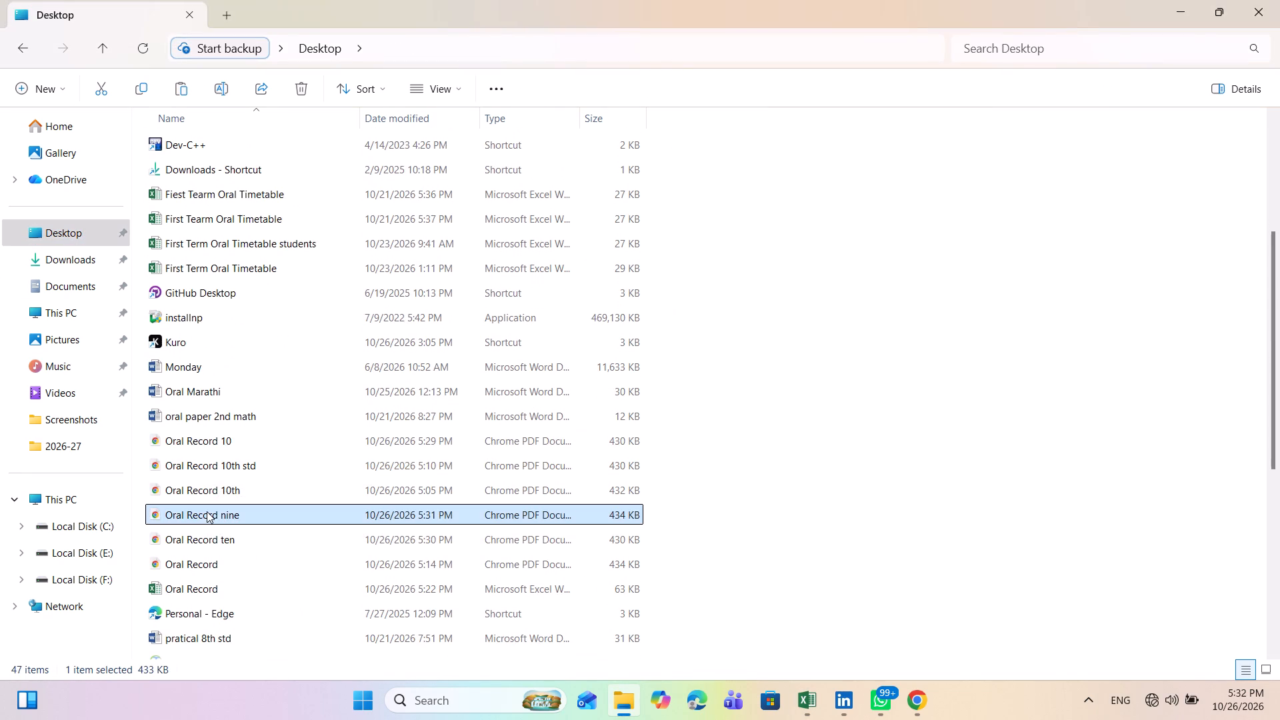
{"action": "key", "text": "shift+Down"}
{"action": "key", "text": "ctrl+c"}
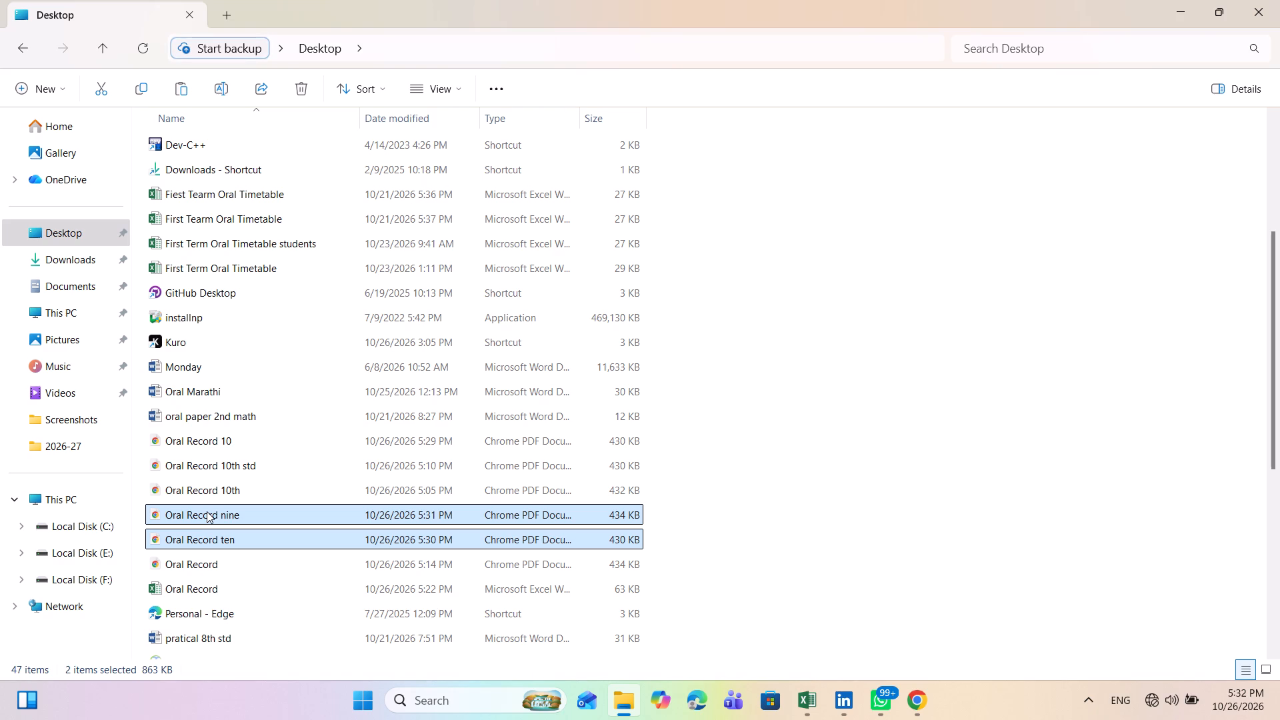
{"action": "key", "text": "ctrl+c"}
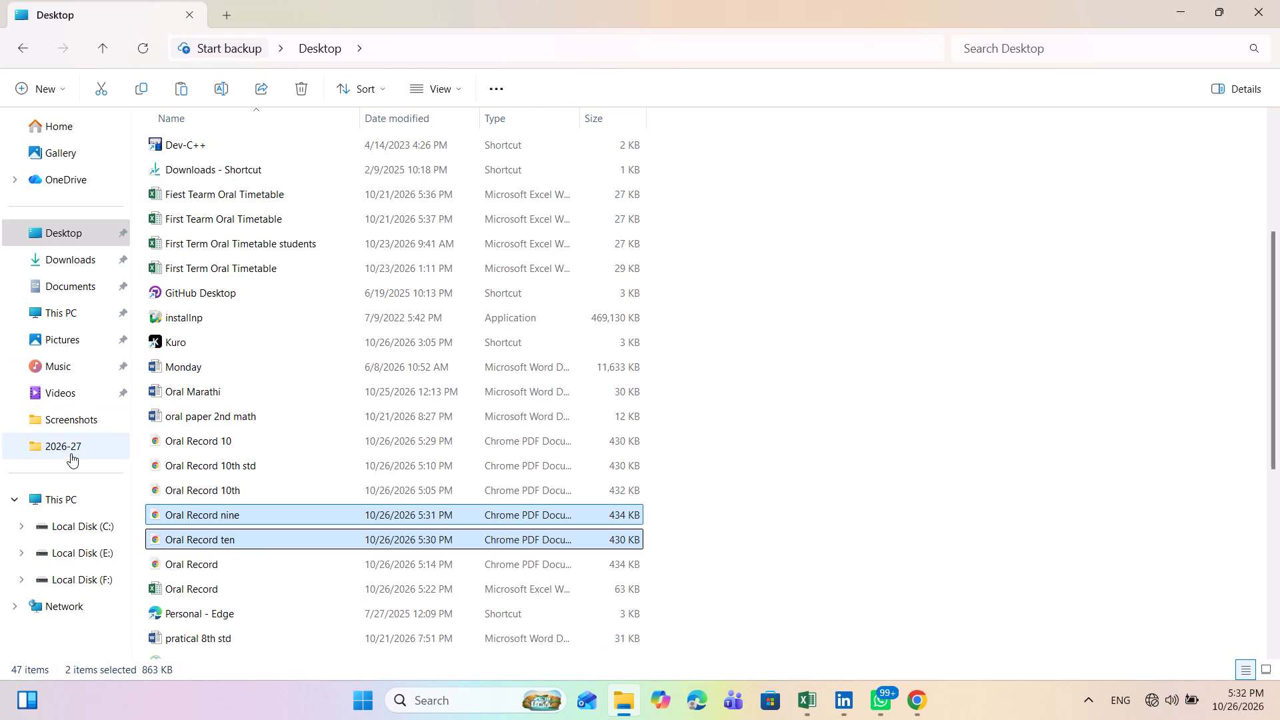
{"action": "double_click", "coordinate": [89, 438]}
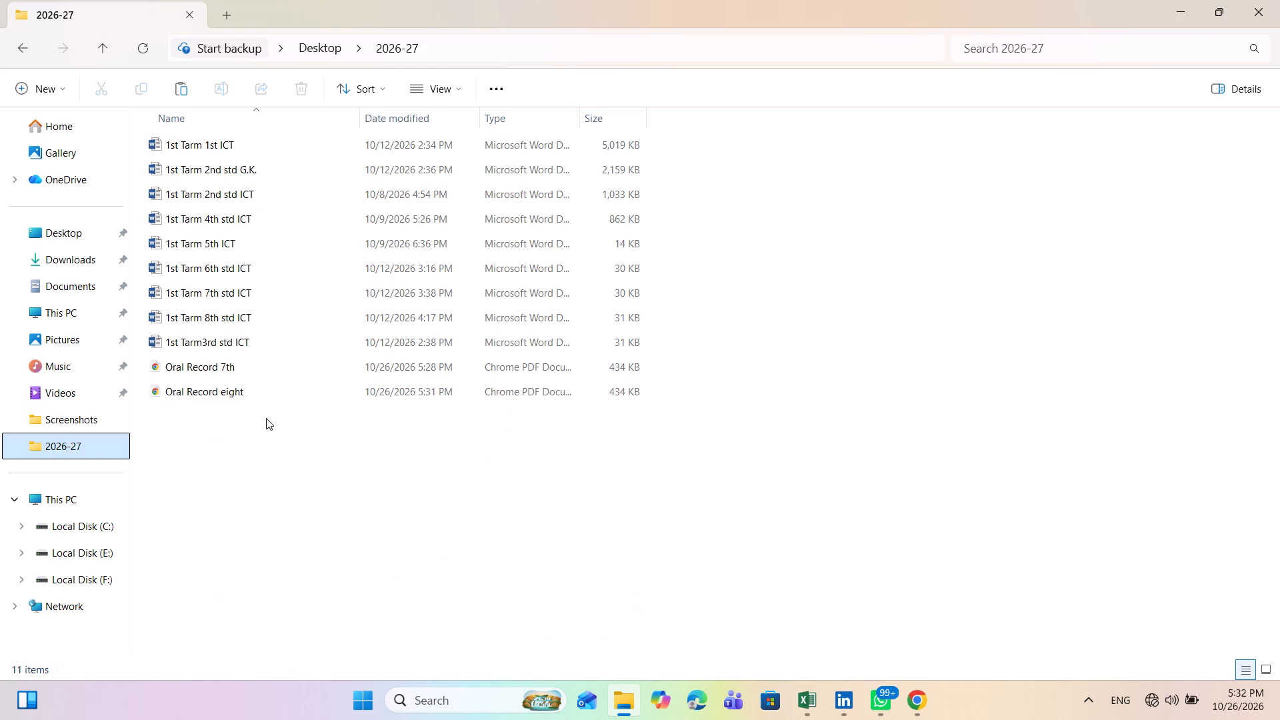
{"action": "left_click", "coordinate": [266, 418]}
{"action": "left_click", "coordinate": [266, 418]}
{"action": "key", "text": "ctrl+v"}
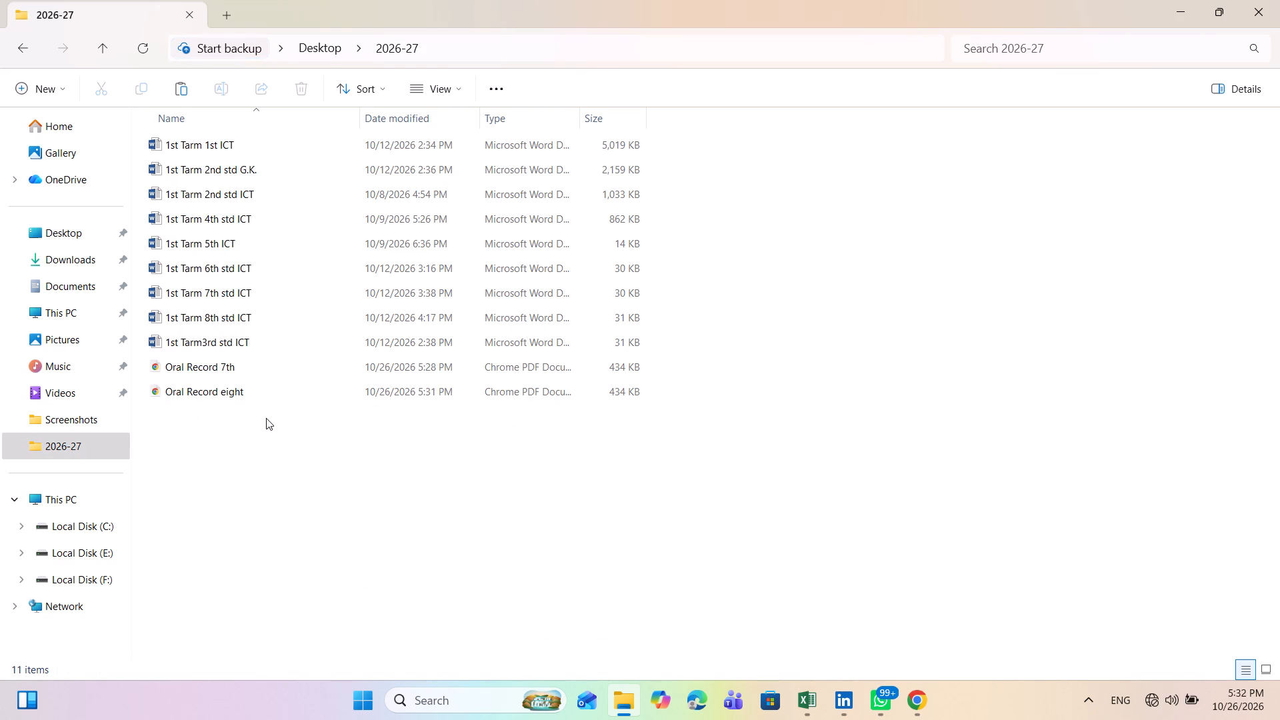
{"action": "left_click", "coordinate": [251, 485]}
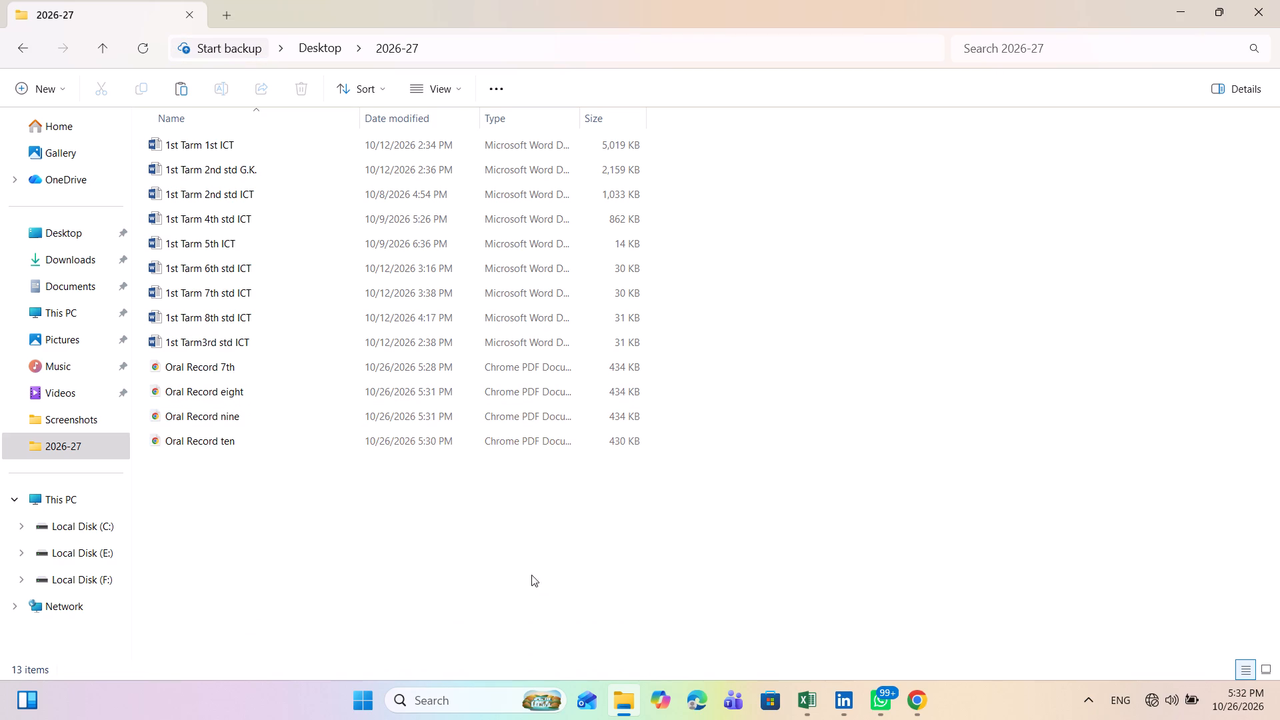
Return to the Excel workbook and remove all borders from title rows 1 to 3 on the 6th sheet.
{"action": "left_click", "coordinate": [751, 634]}
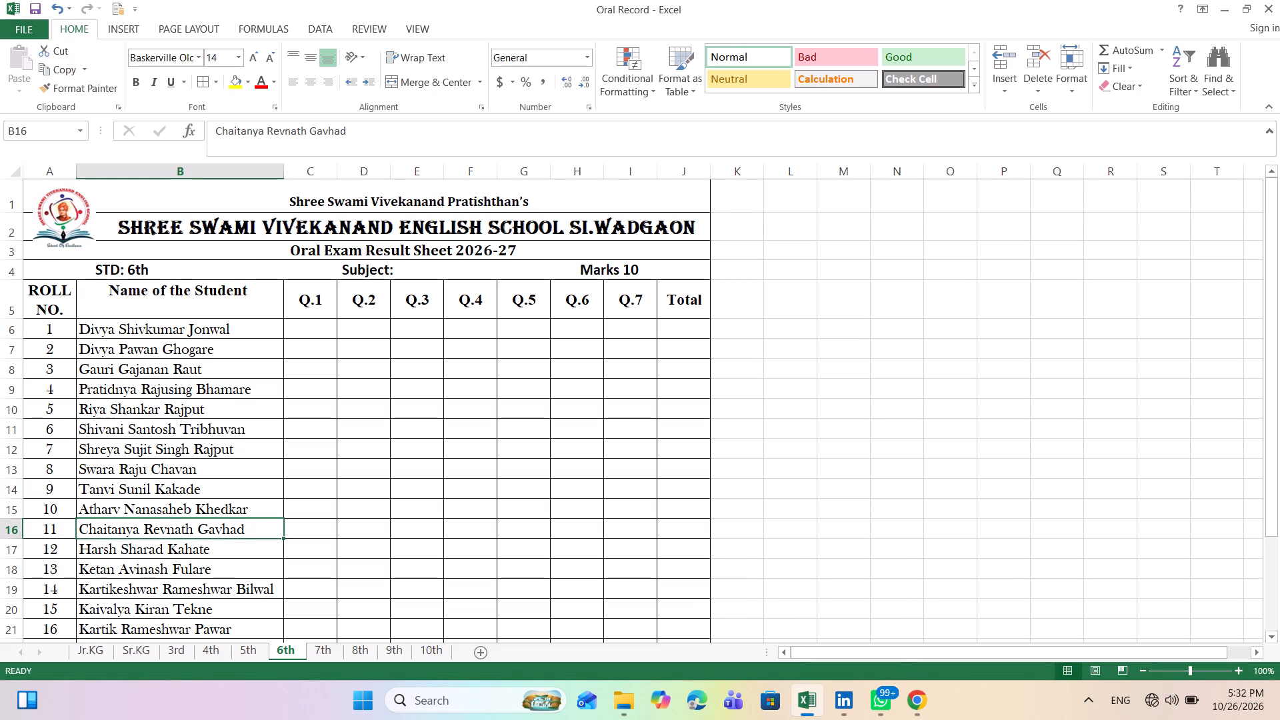
{"action": "left_click_drag", "start_coordinate": [177, 191], "coordinate": [174, 242]}
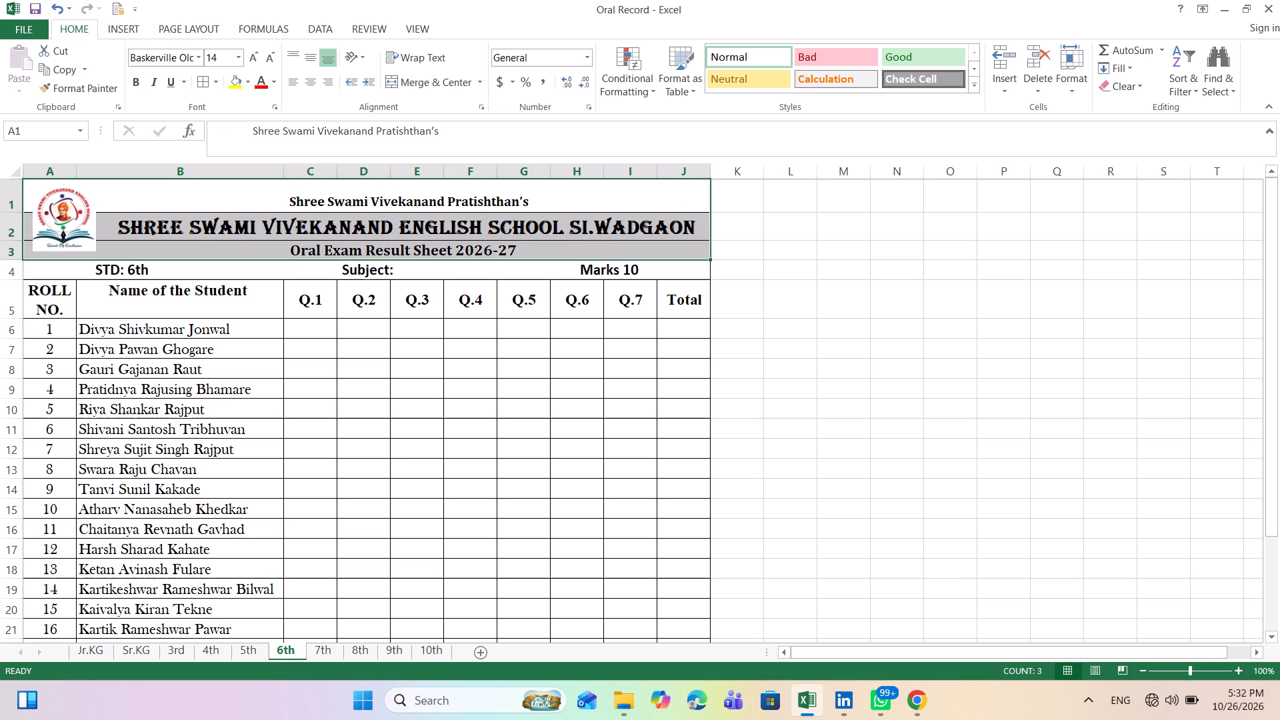
{"action": "left_click", "coordinate": [270, 81]}
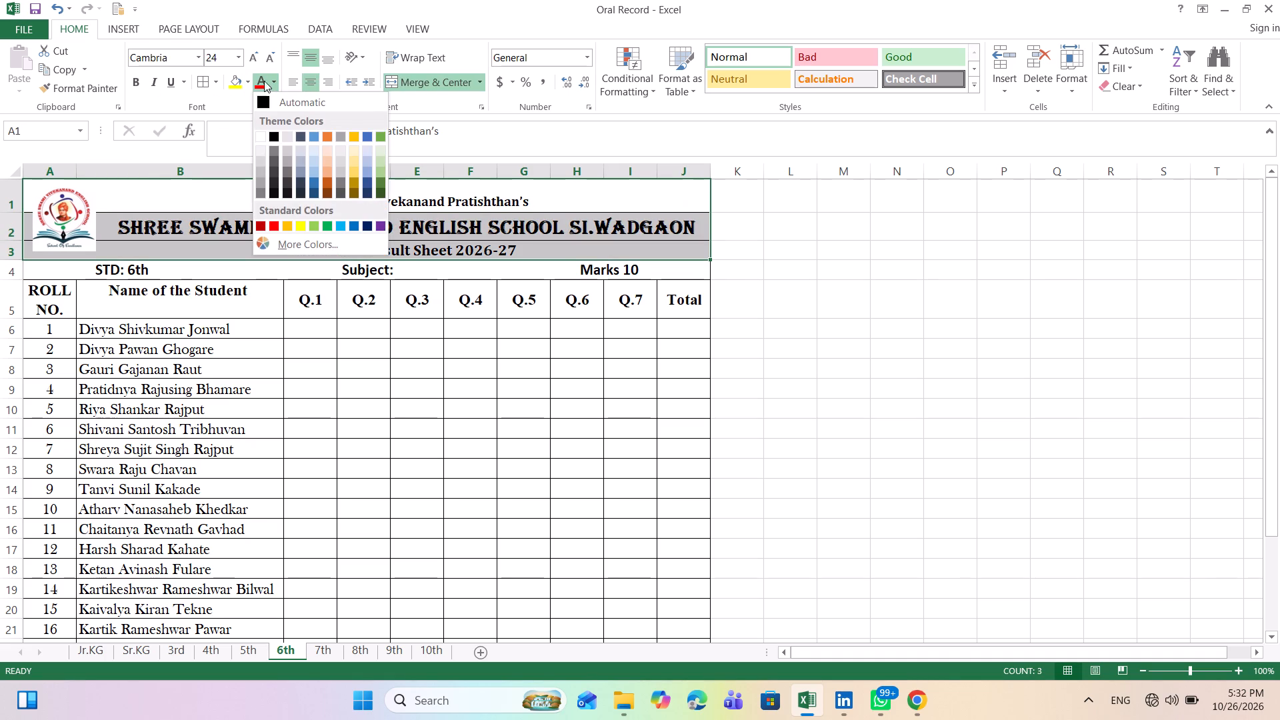
{"action": "left_click", "coordinate": [216, 77]}
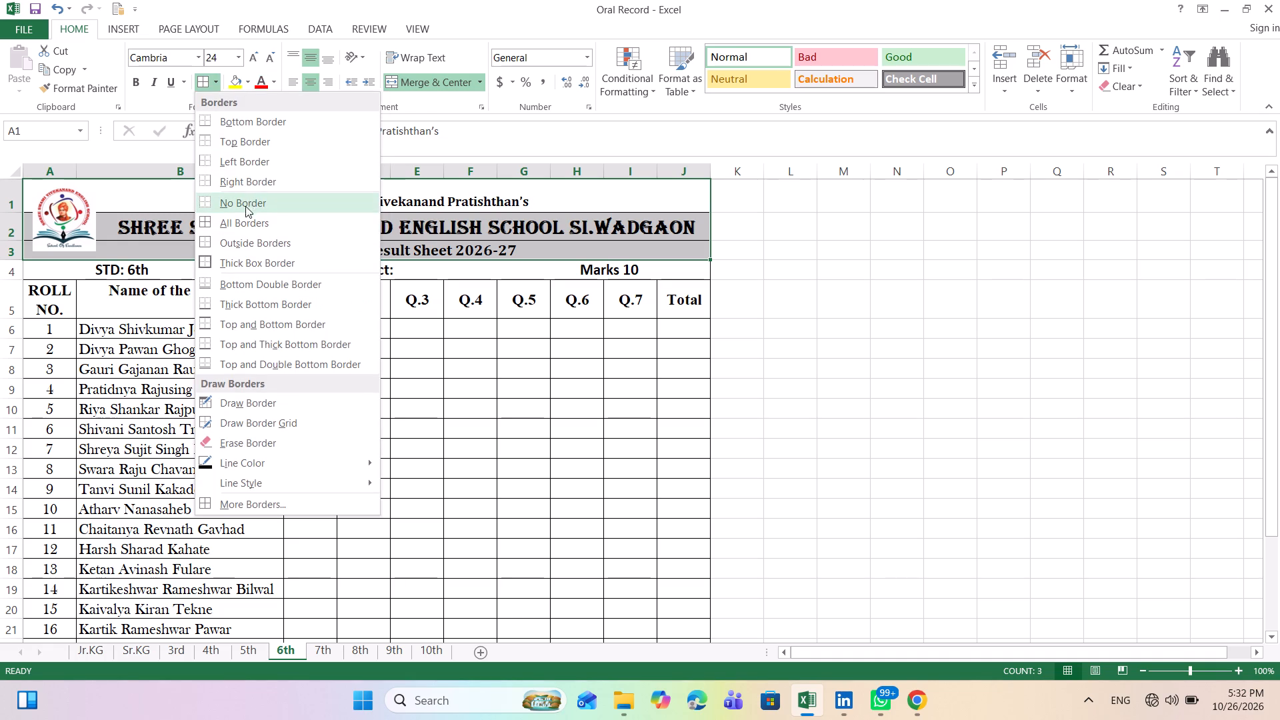
{"action": "left_click", "coordinate": [247, 199]}
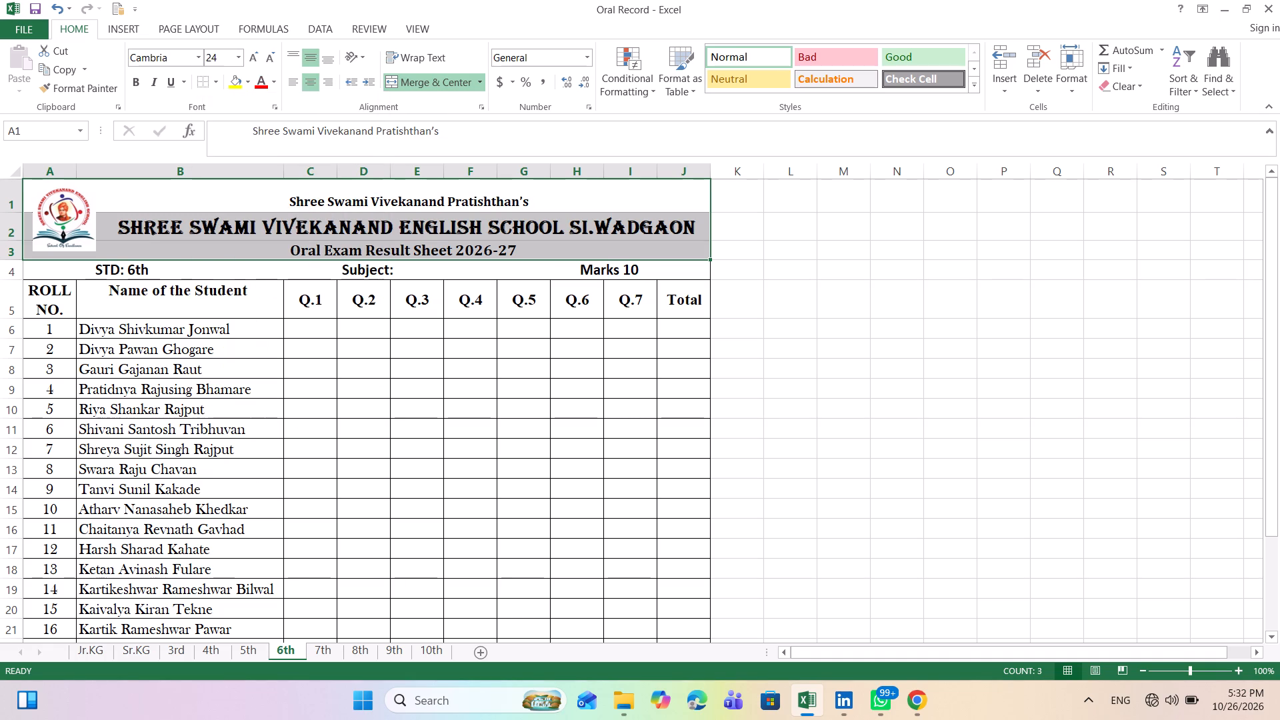
{"action": "left_click", "coordinate": [270, 304]}
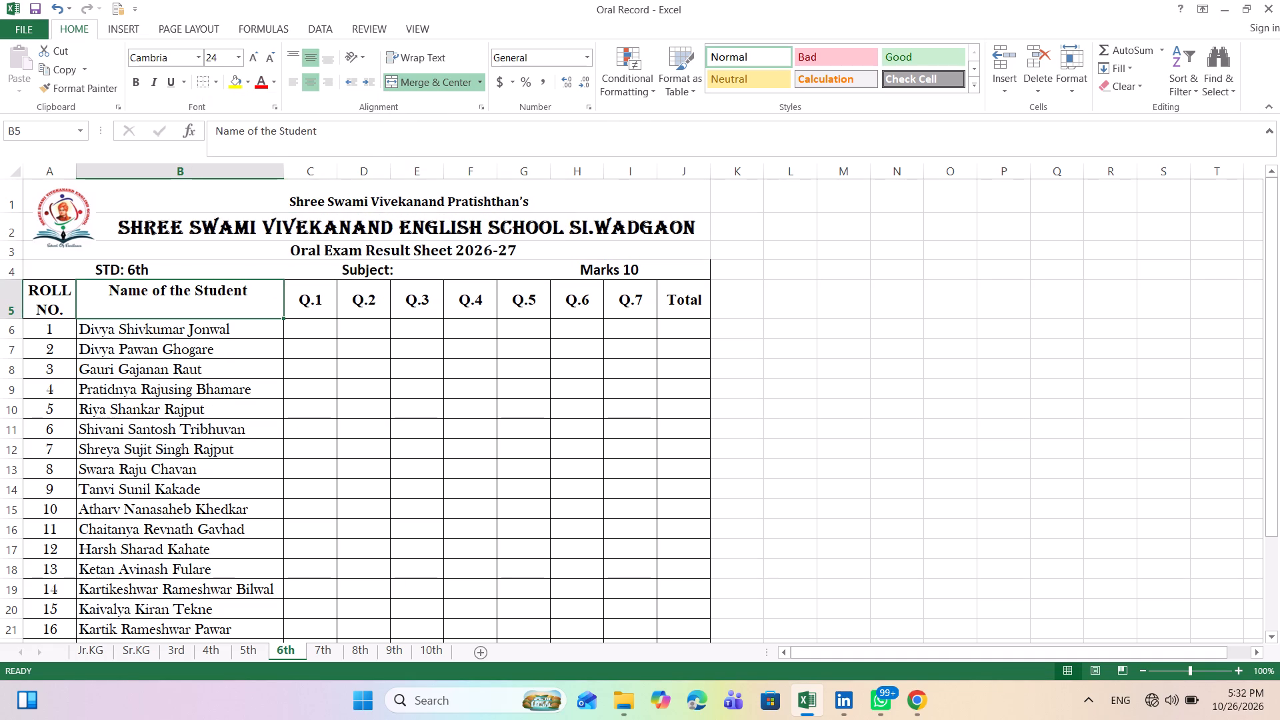
Apply all borders to rows 4 and 5 on the 6th sheet.
{"action": "left_click_drag", "start_coordinate": [172, 267], "coordinate": [172, 291]}
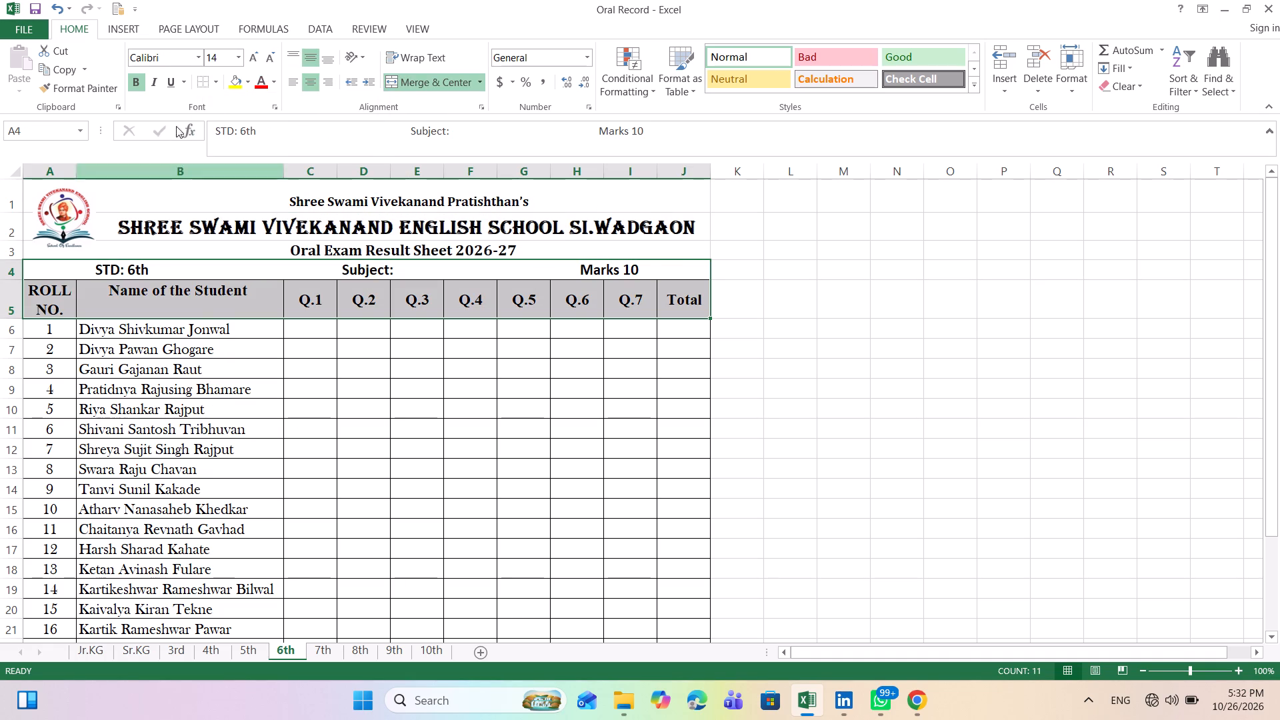
{"action": "left_click", "coordinate": [218, 81]}
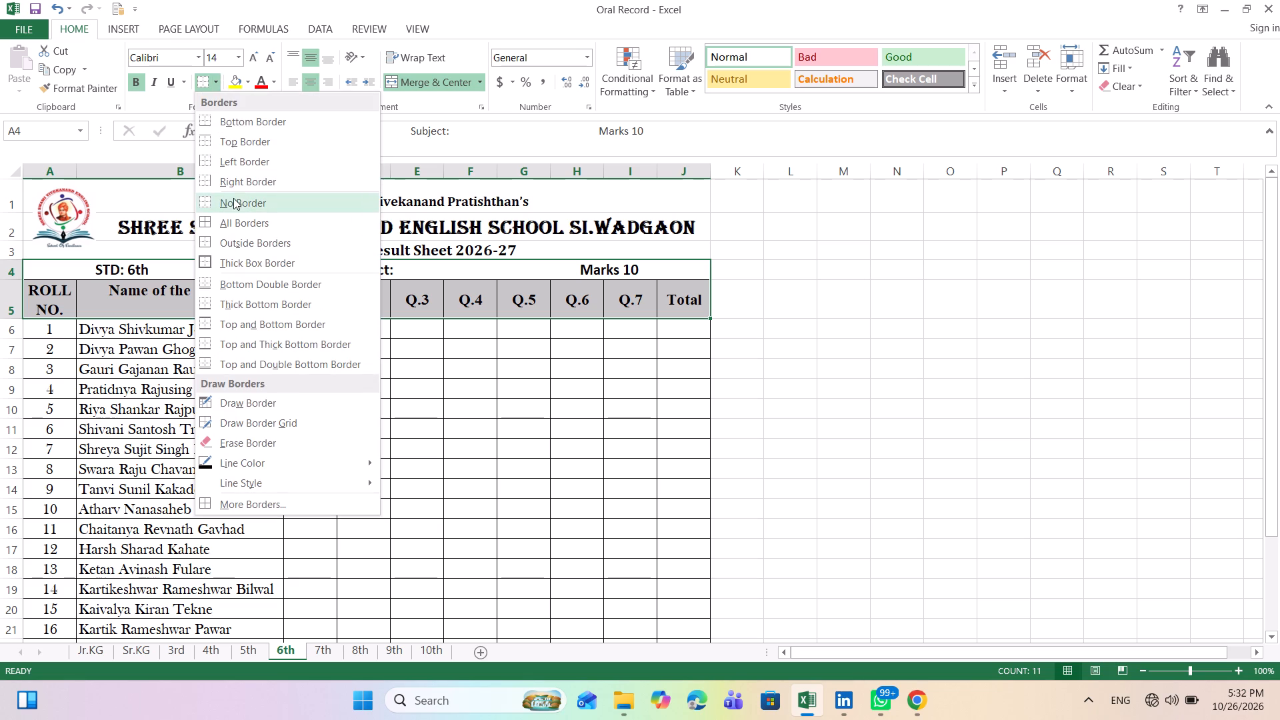
{"action": "left_click", "coordinate": [239, 217]}
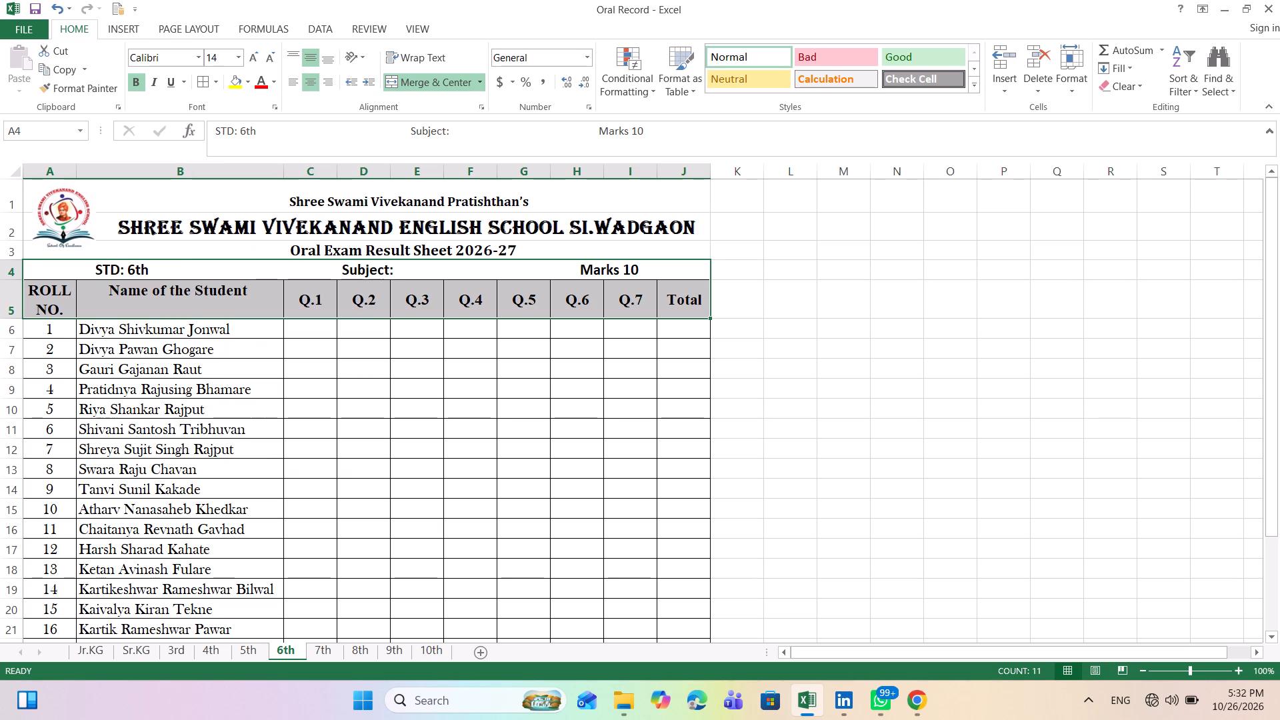
{"action": "left_click", "coordinate": [339, 408]}
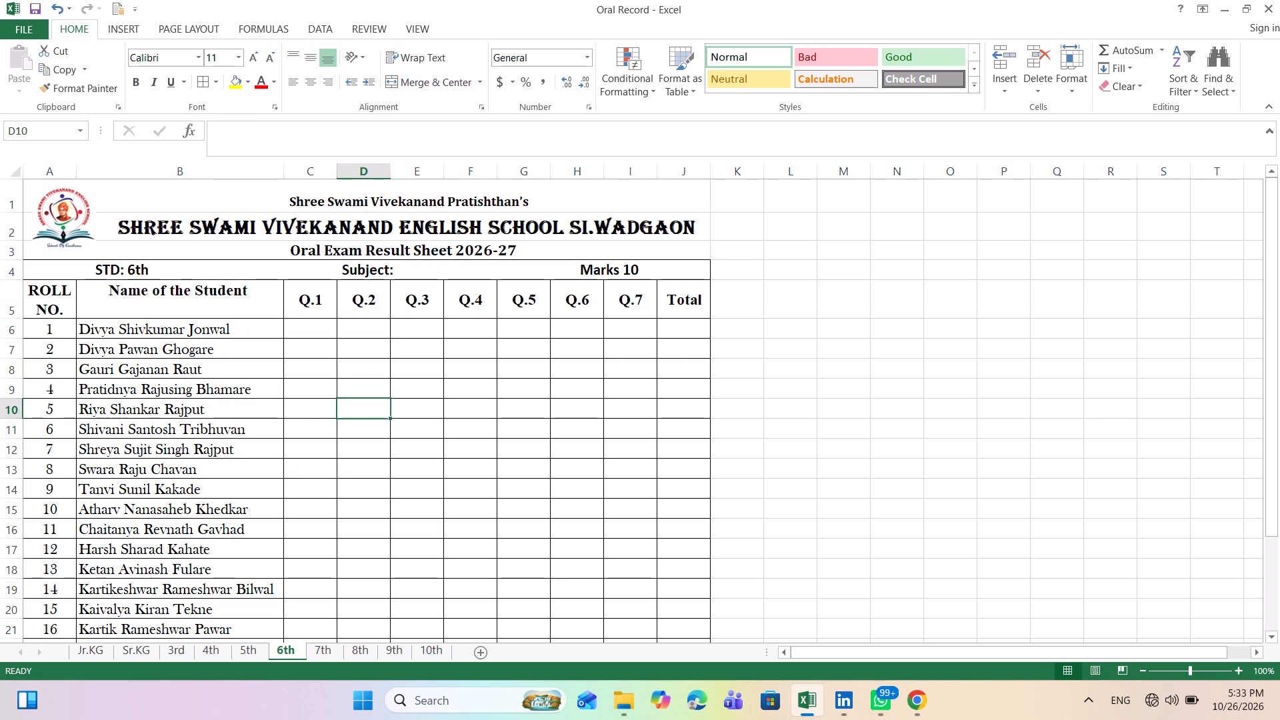
Set the school name text in row 2 of the 6th sheet to font size 11.
{"action": "left_click", "coordinate": [169, 225]}
{"action": "double_click", "coordinate": [169, 225]}
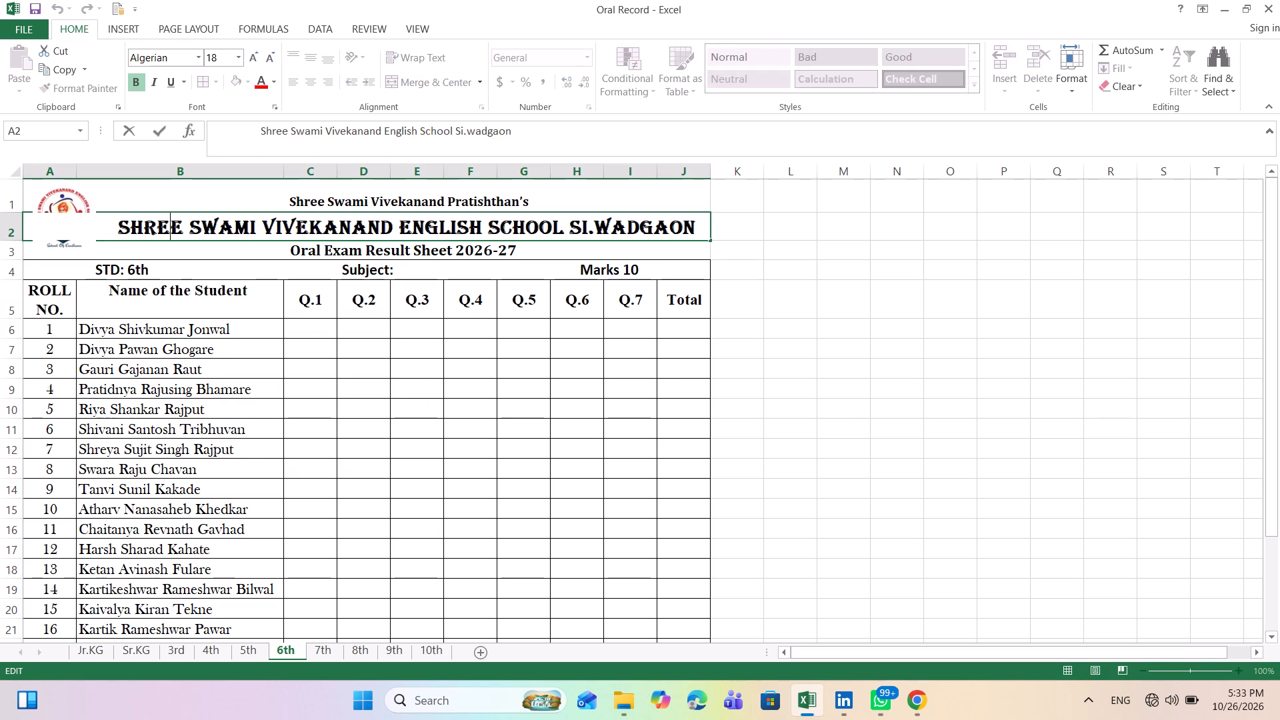
{"action": "left_click_drag", "start_coordinate": [121, 228], "coordinate": [529, 234]}
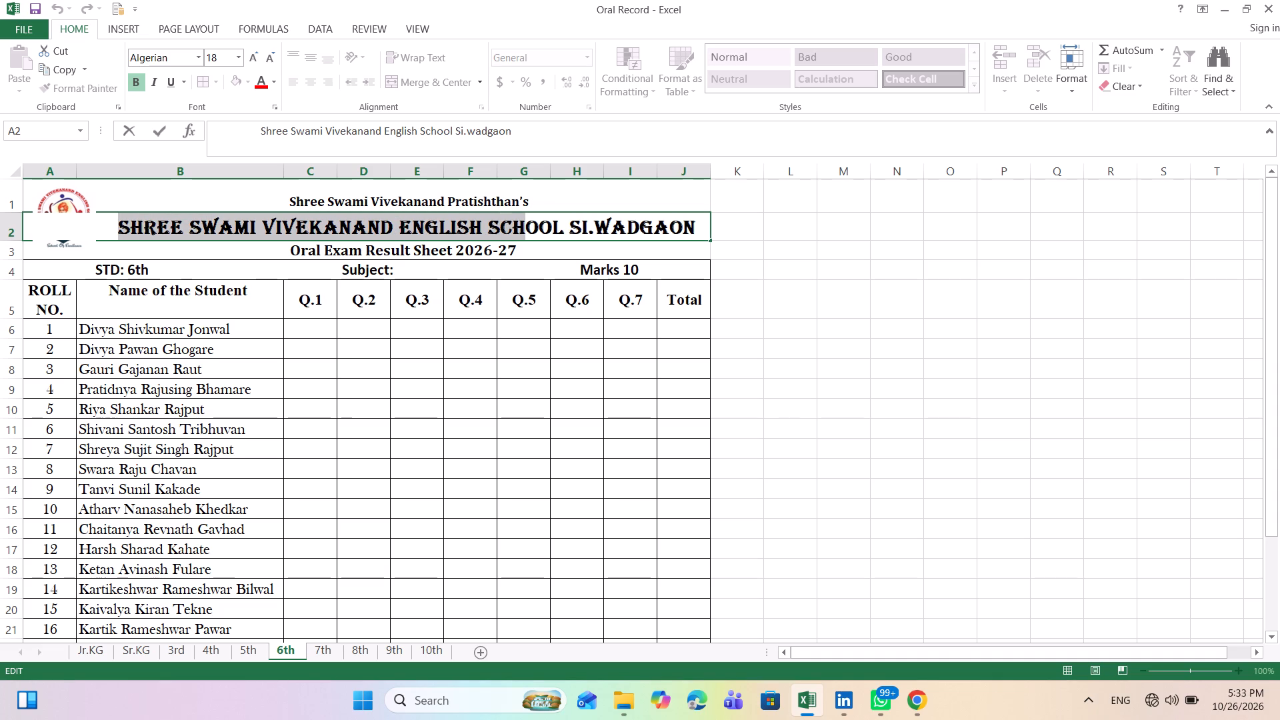
{"action": "left_click_drag", "start_coordinate": [529, 234], "coordinate": [733, 231]}
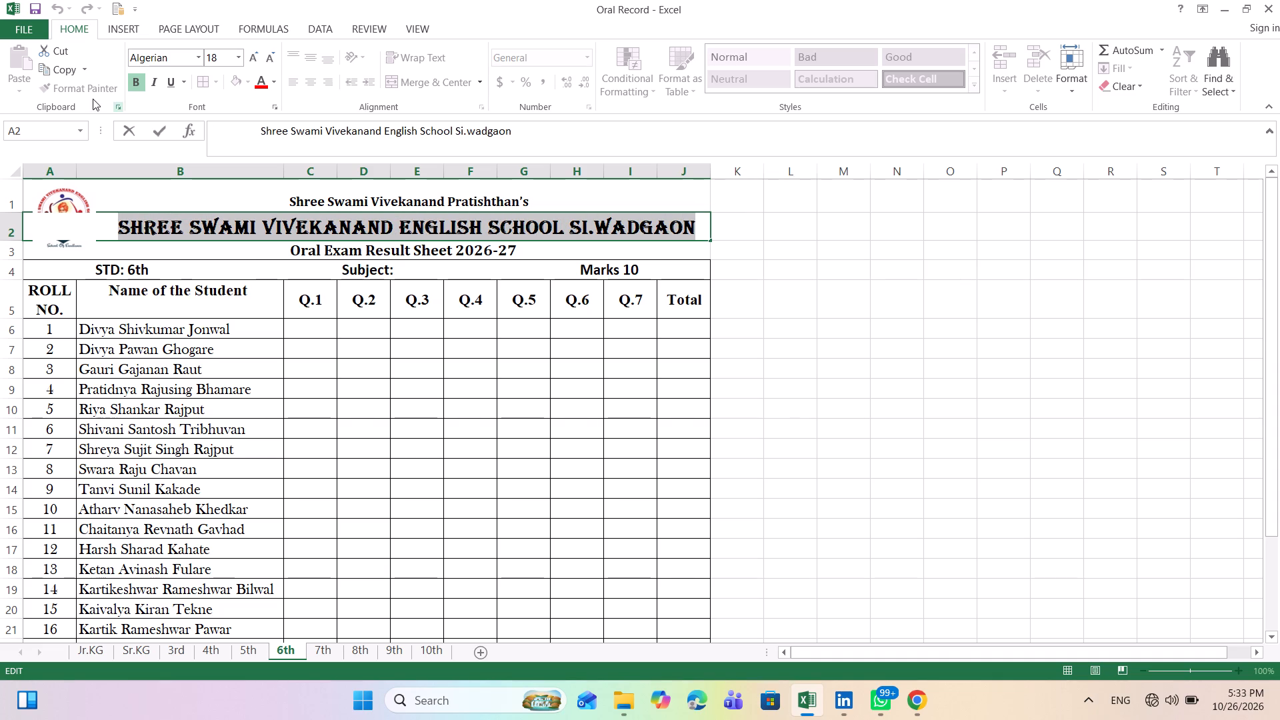
{"action": "left_click", "coordinate": [234, 61]}
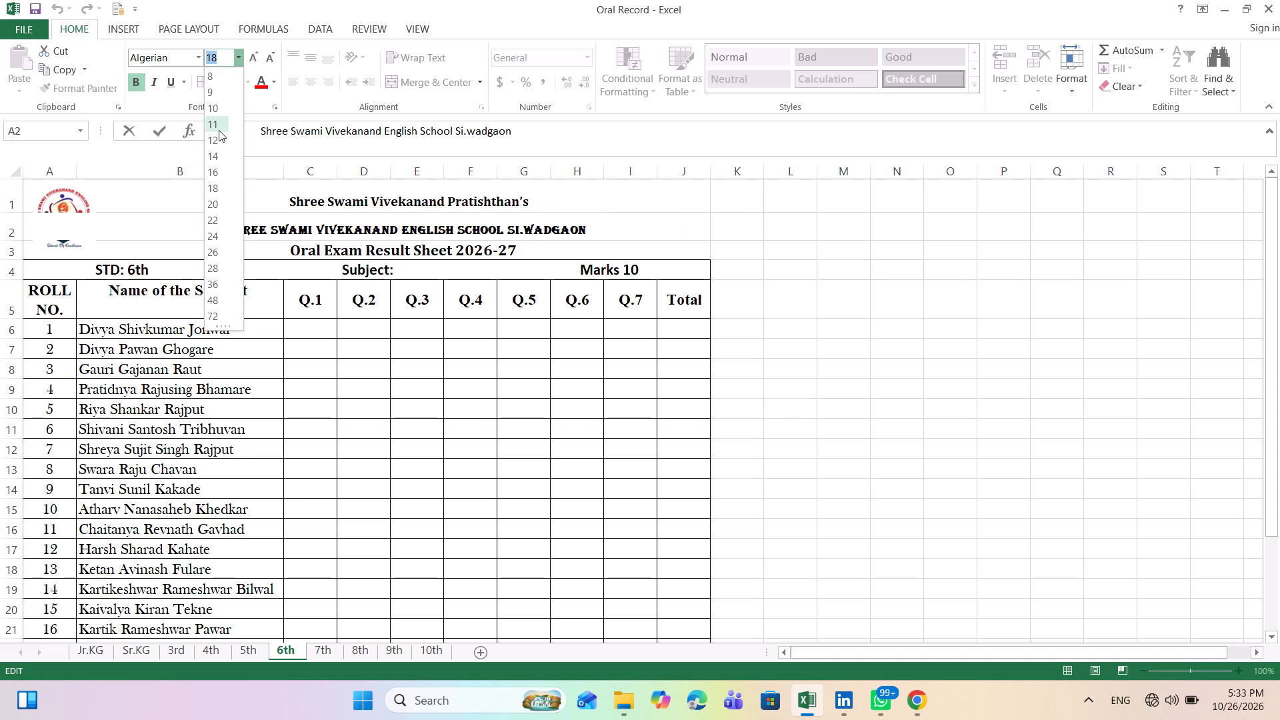
{"action": "left_click", "coordinate": [215, 127]}
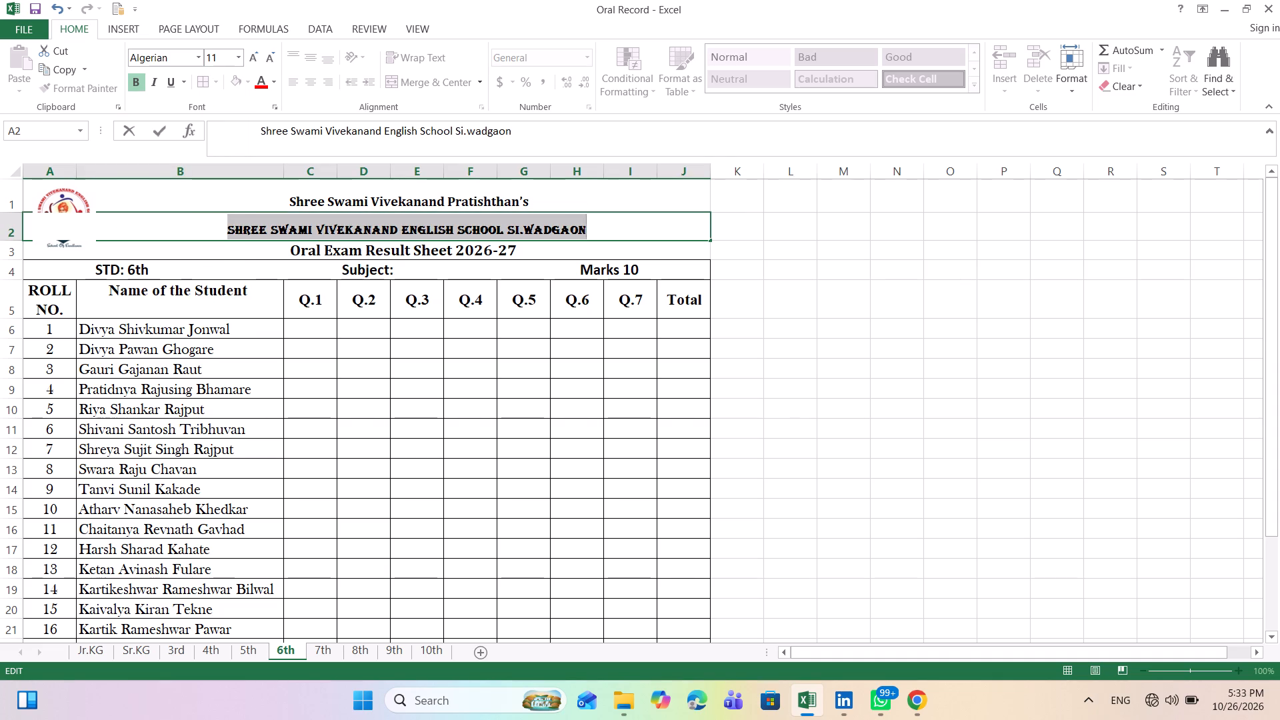
{"action": "left_click", "coordinate": [83, 225]}
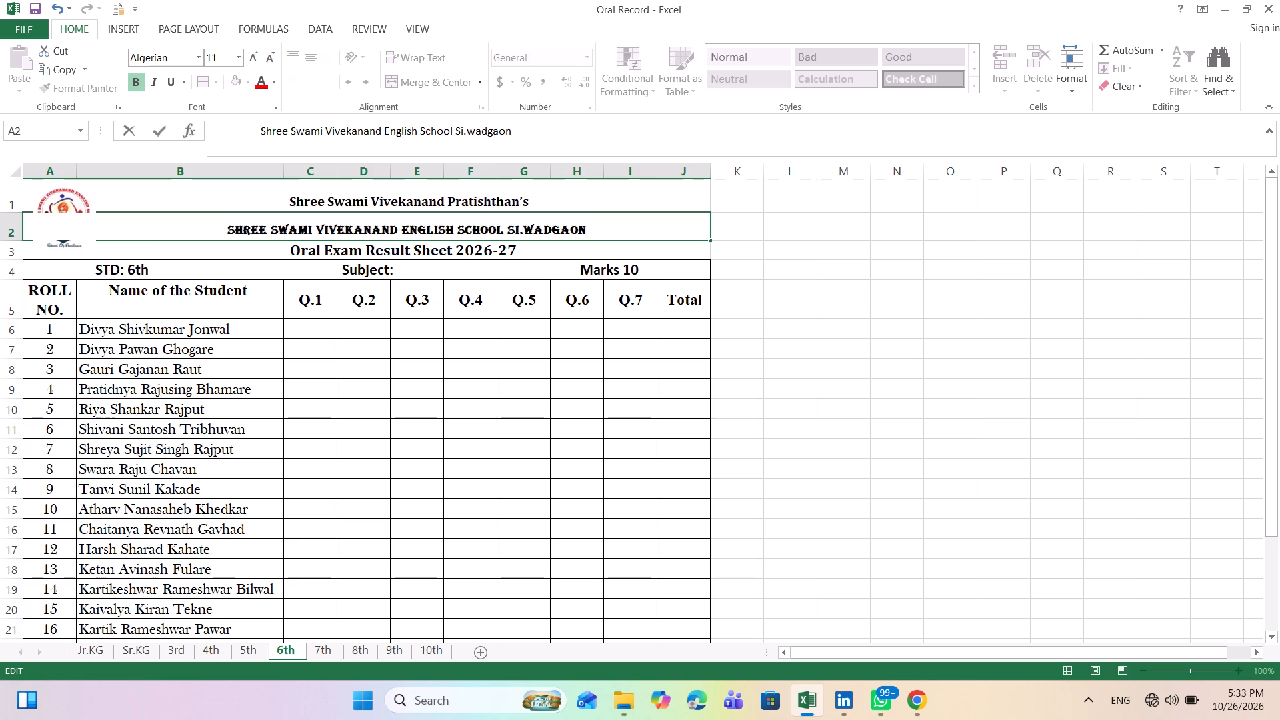
{"action": "left_click", "coordinate": [169, 349]}
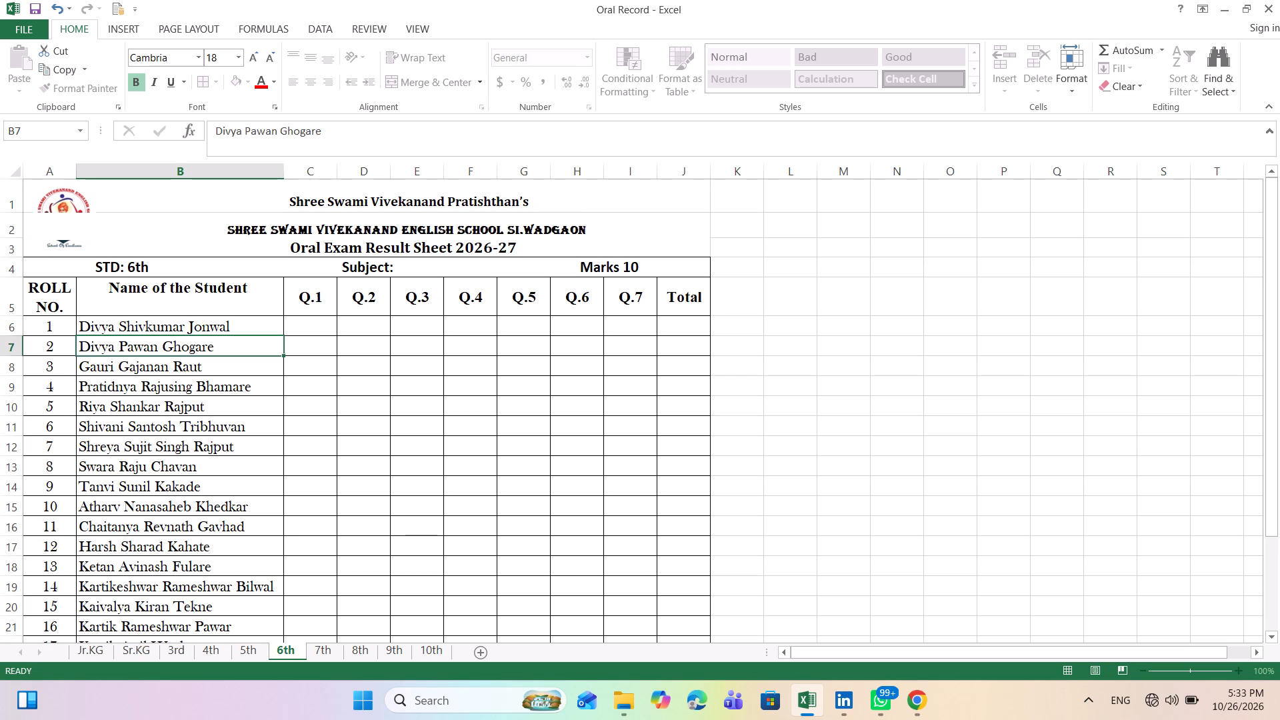
Set the ROLL NO. header to font size 11 and the Name of the Student header to font size 12.
{"action": "left_click", "coordinate": [45, 295]}
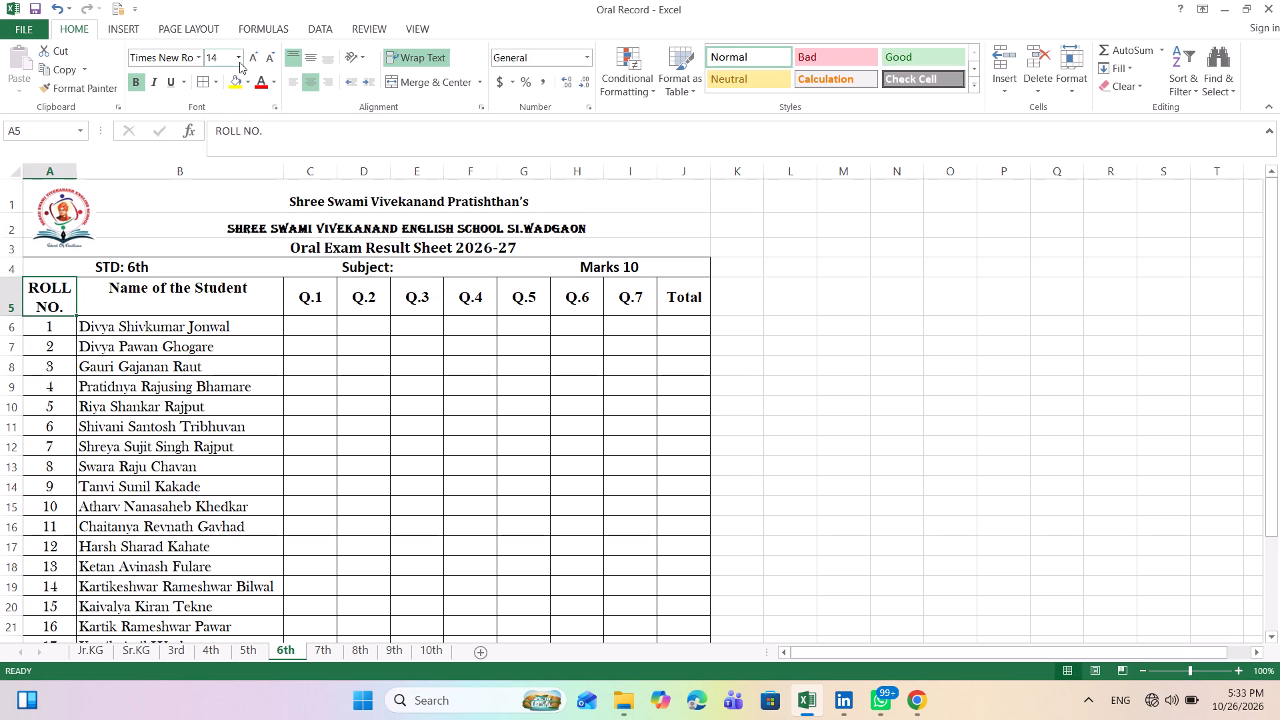
{"action": "left_click", "coordinate": [239, 62]}
{"action": "left_click", "coordinate": [213, 121]}
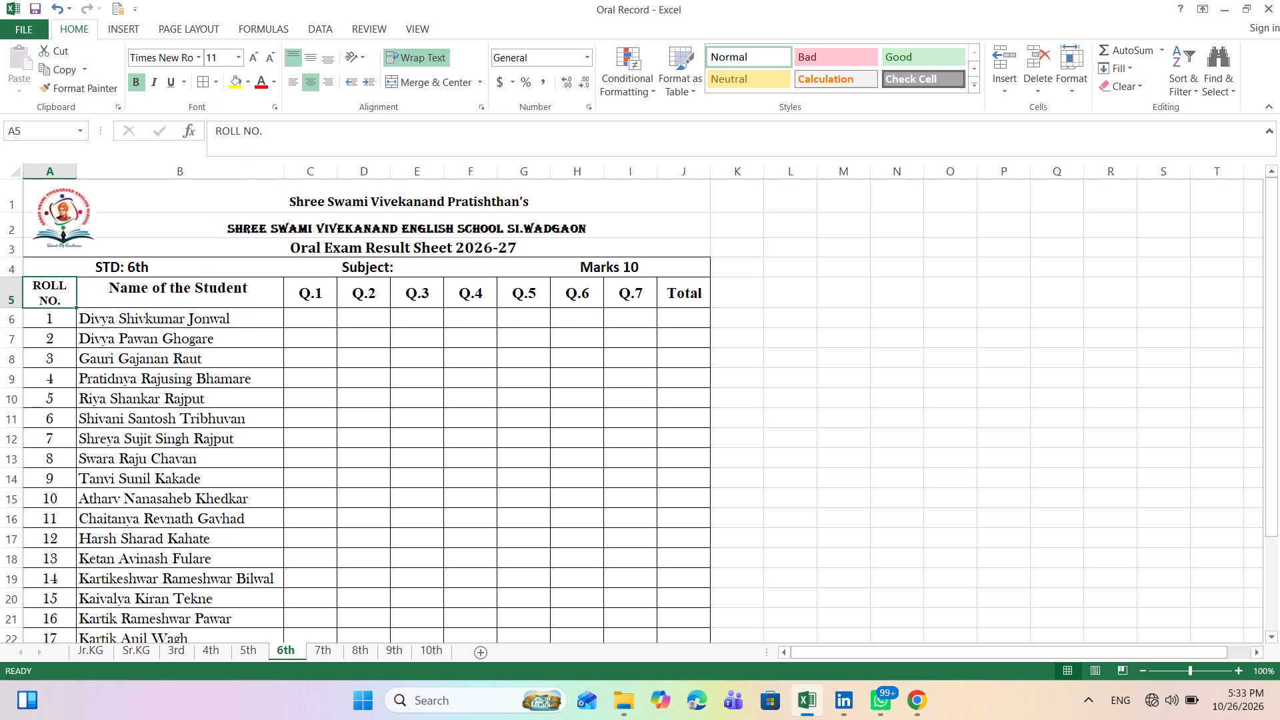
{"action": "left_click", "coordinate": [191, 291]}
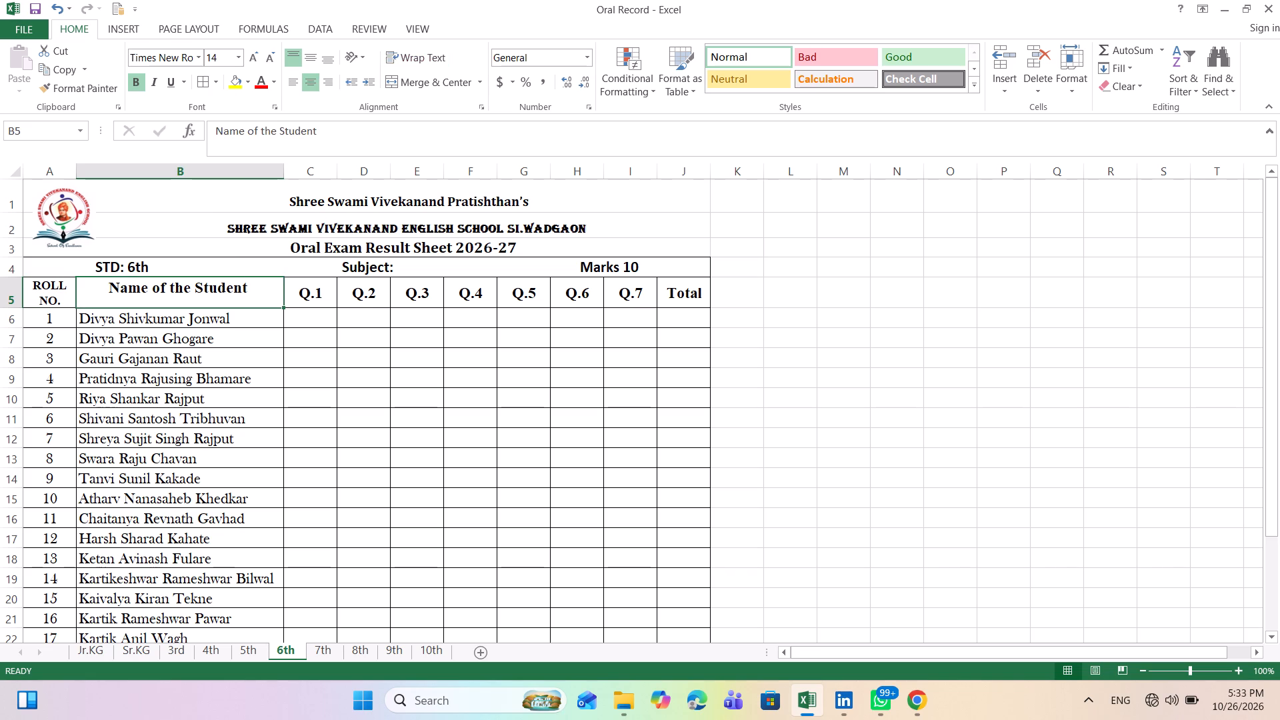
{"action": "left_click", "coordinate": [236, 60]}
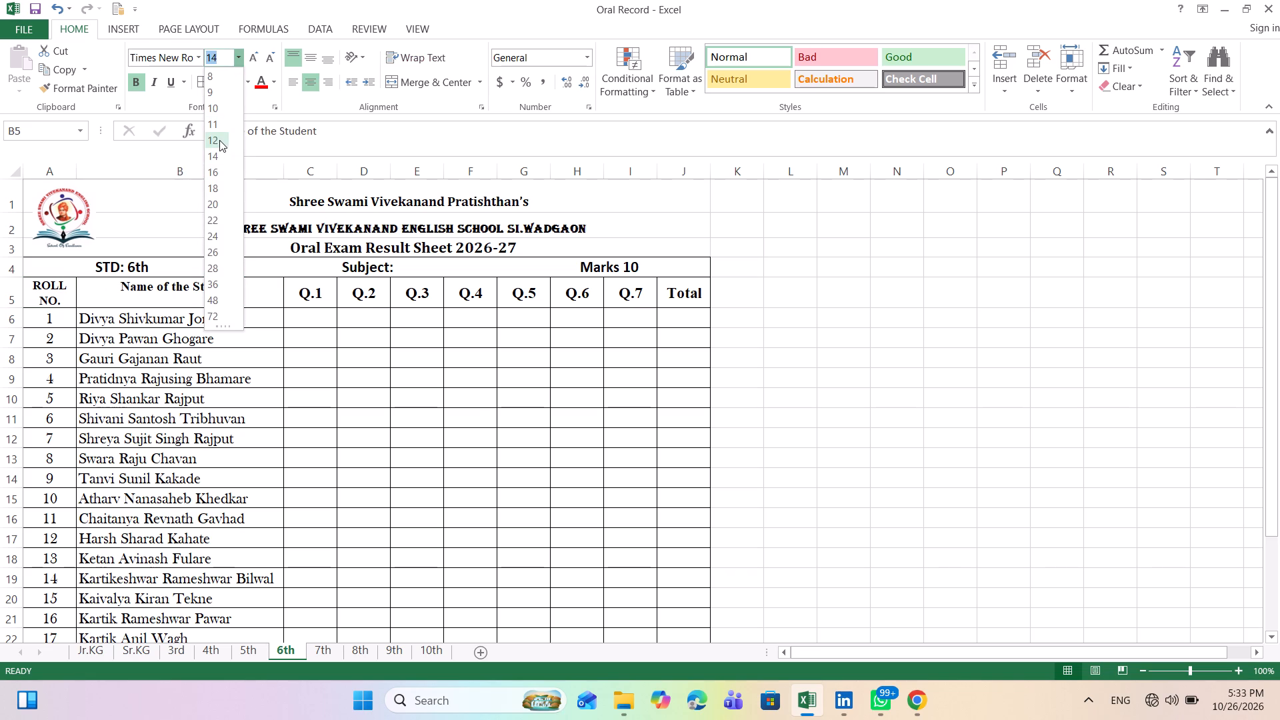
{"action": "left_click", "coordinate": [219, 140]}
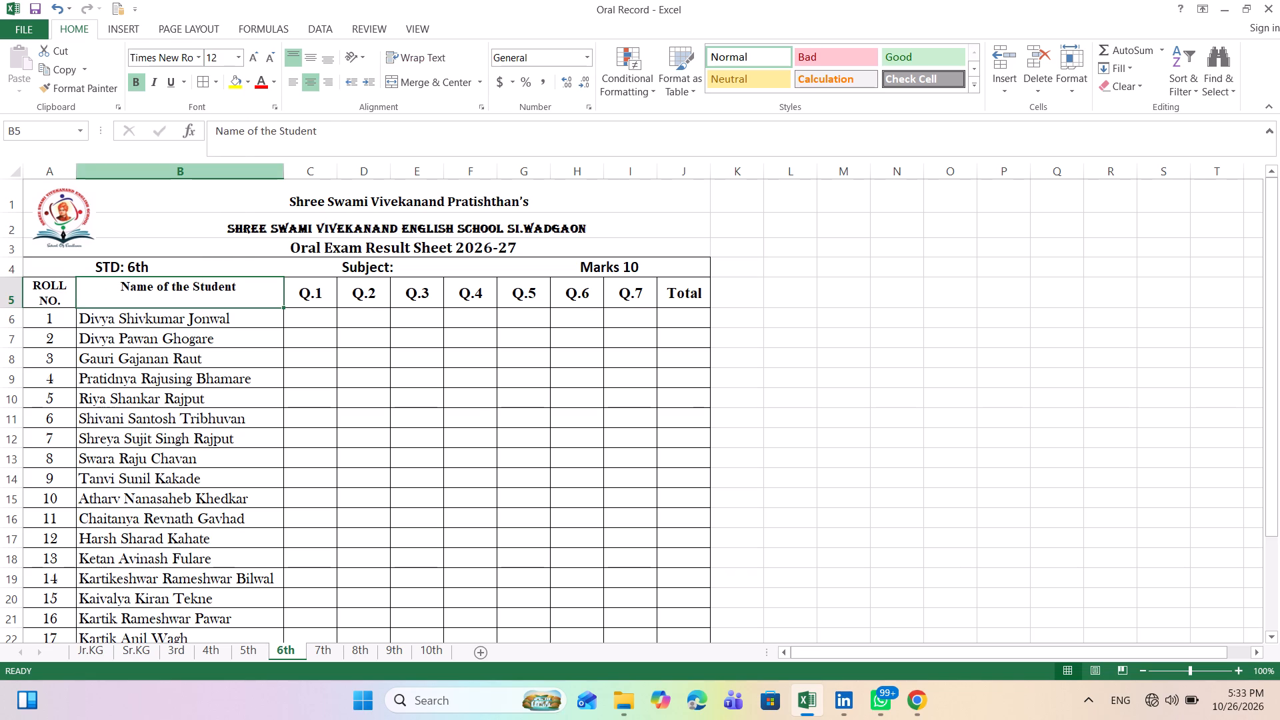
Set all student roll numbers and names on the 6th sheet to font size 12.
{"action": "left_click", "coordinate": [115, 318]}
{"action": "left_click_drag", "start_coordinate": [52, 321], "coordinate": [159, 487]}
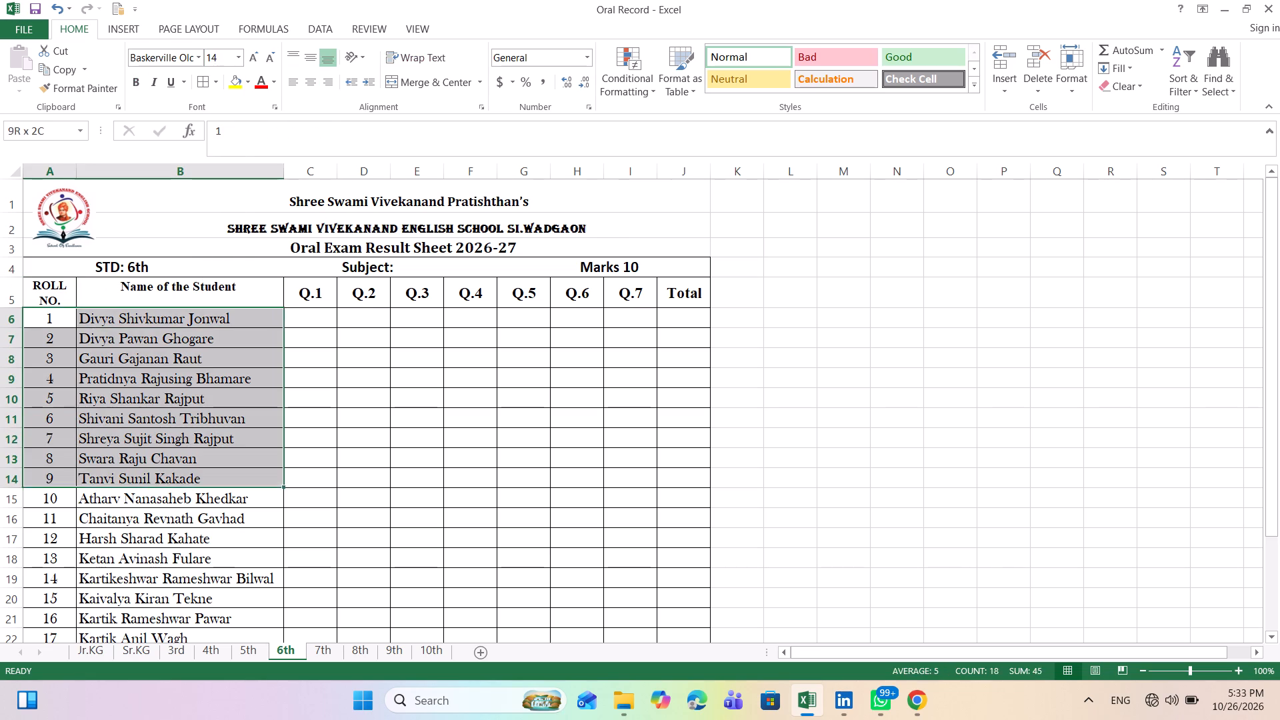
{"action": "left_click_drag", "start_coordinate": [159, 487], "coordinate": [197, 666]}
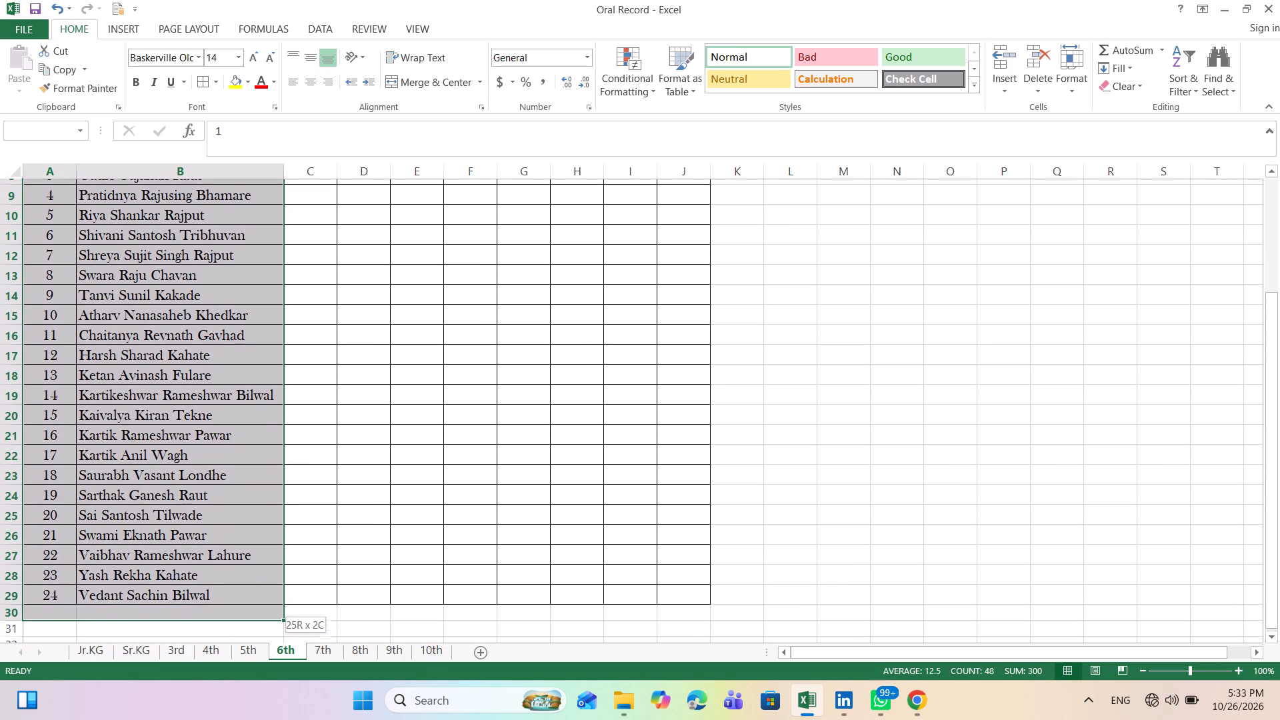
{"action": "left_click_drag", "start_coordinate": [197, 666], "coordinate": [208, 572]}
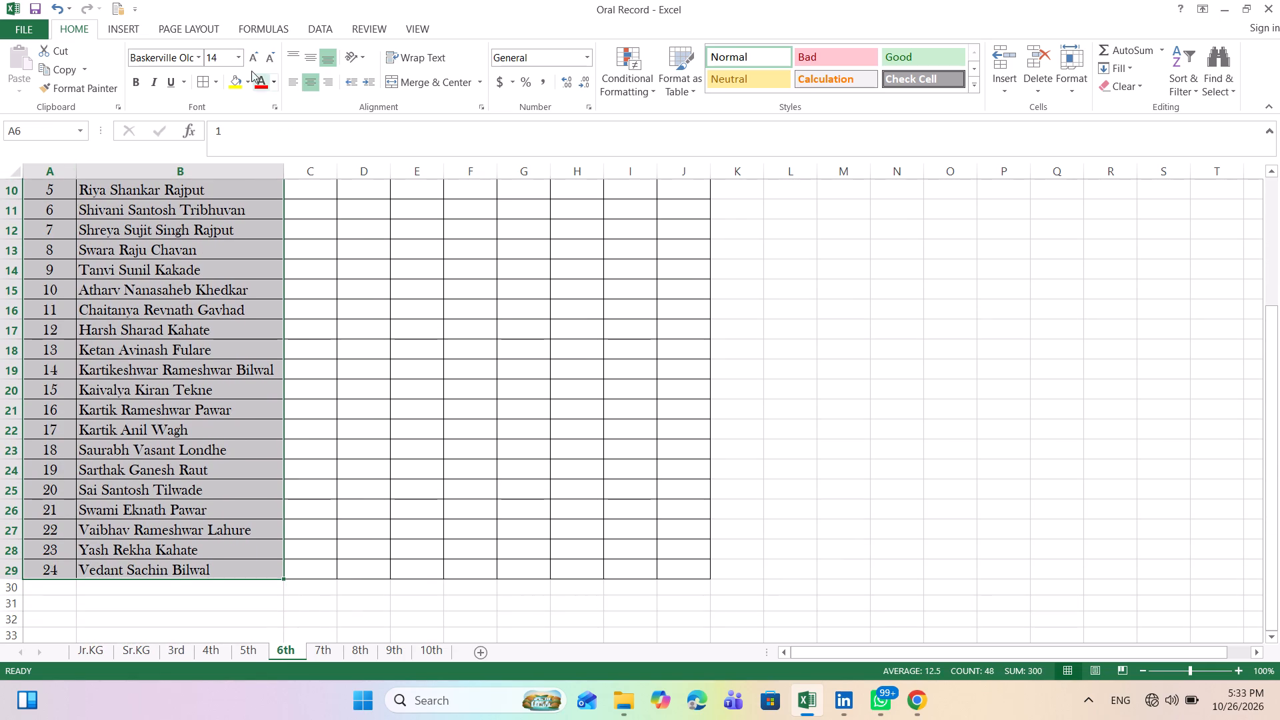
{"action": "left_click", "coordinate": [239, 61]}
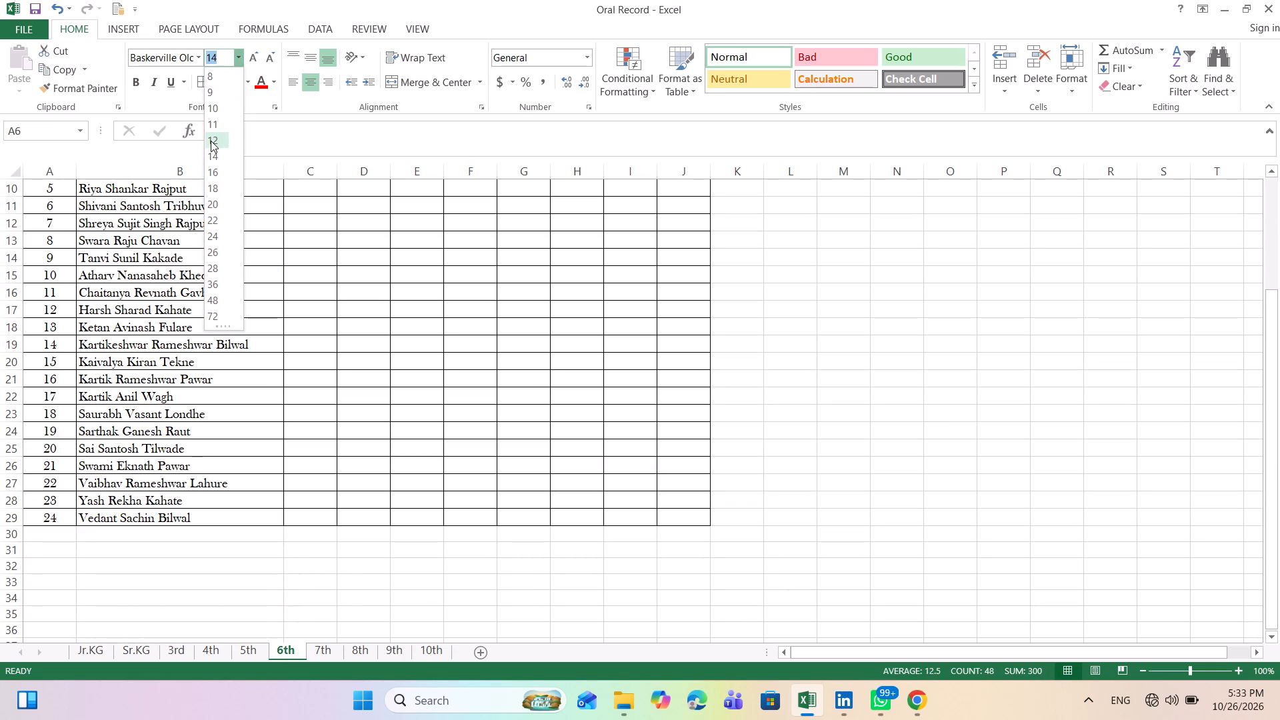
{"action": "left_click", "coordinate": [211, 141]}
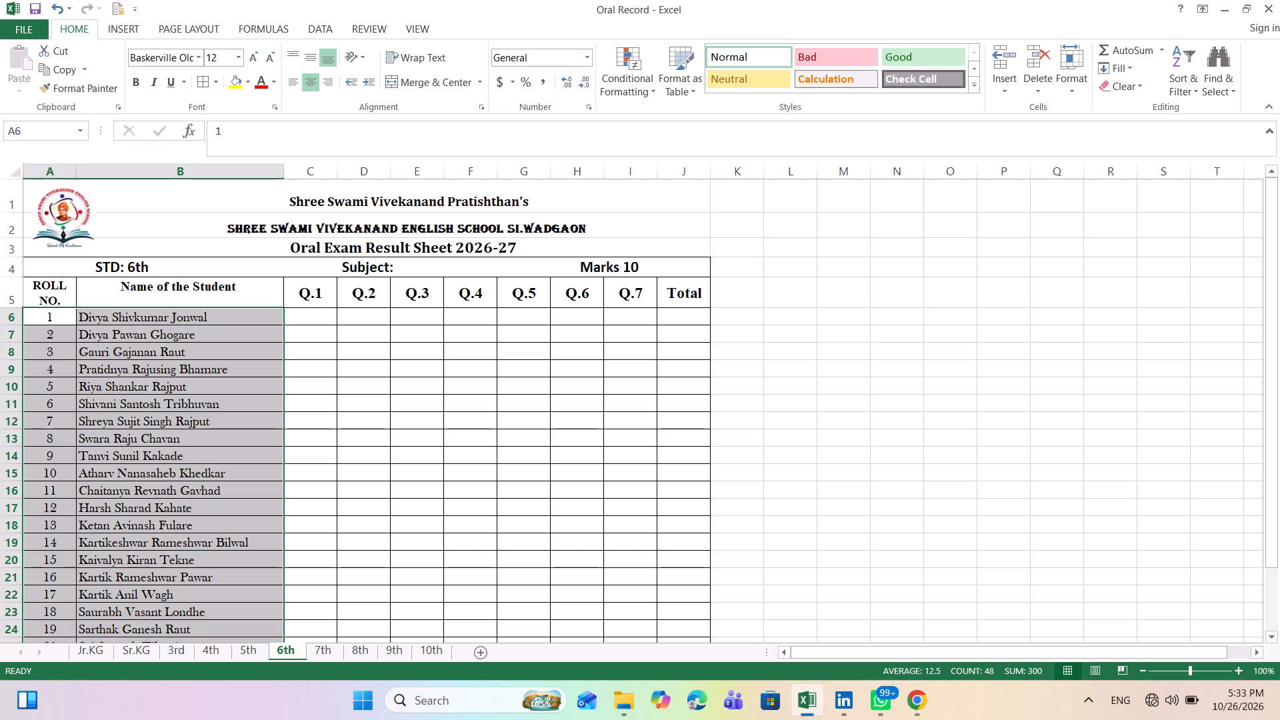
Narrow the ROLL NO. and Name of the Student columns on the 6th sheet to fit their contents closely.
{"action": "left_click_drag", "start_coordinate": [77, 174], "coordinate": [67, 174]}
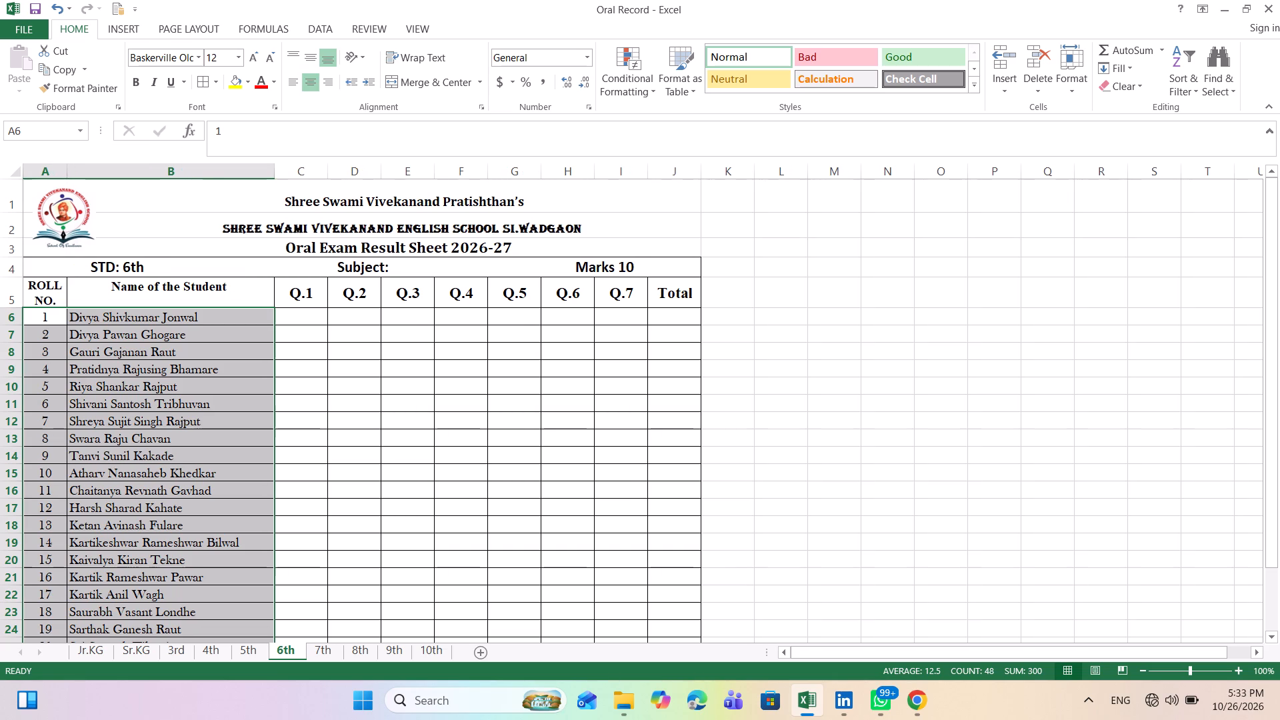
{"action": "left_click", "coordinate": [282, 519]}
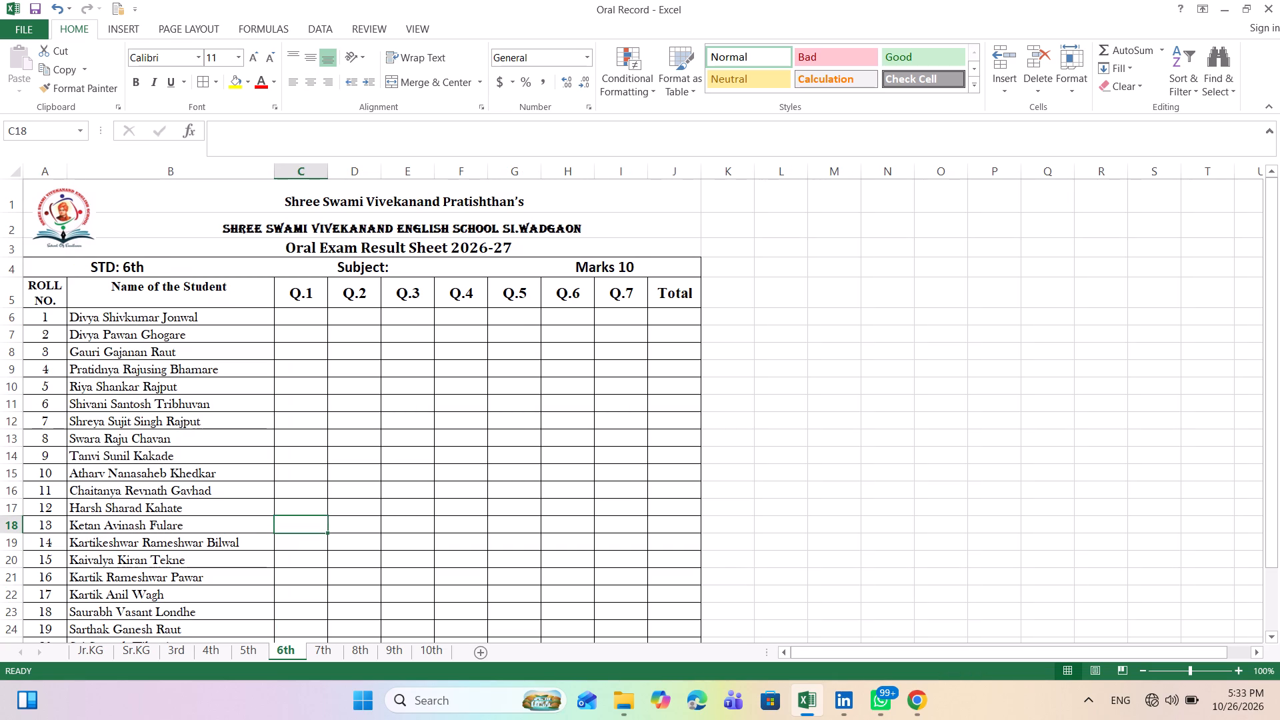
{"action": "left_click_drag", "start_coordinate": [277, 173], "coordinate": [243, 173]}
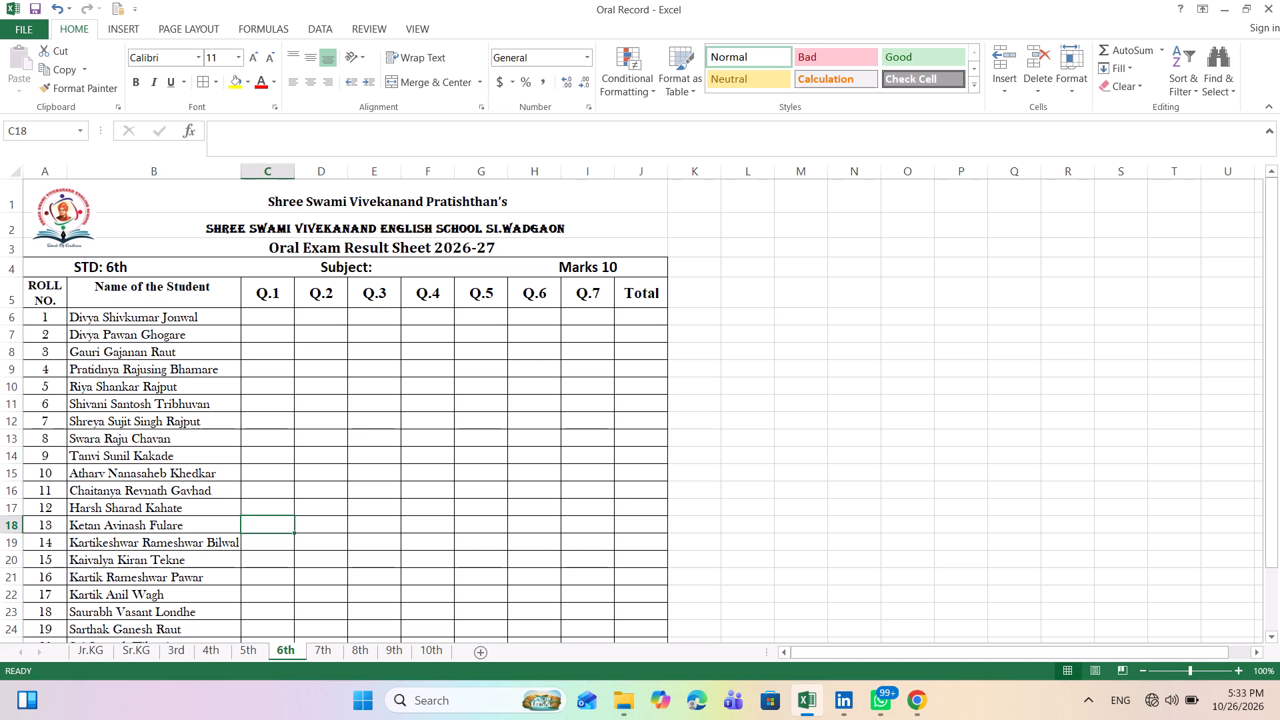
Narrow each of the Q.1 to Q.7 columns to a width of about 5, and narrow the Total column to fit its header.
{"action": "left_click_drag", "start_coordinate": [292, 171], "coordinate": [274, 171]}
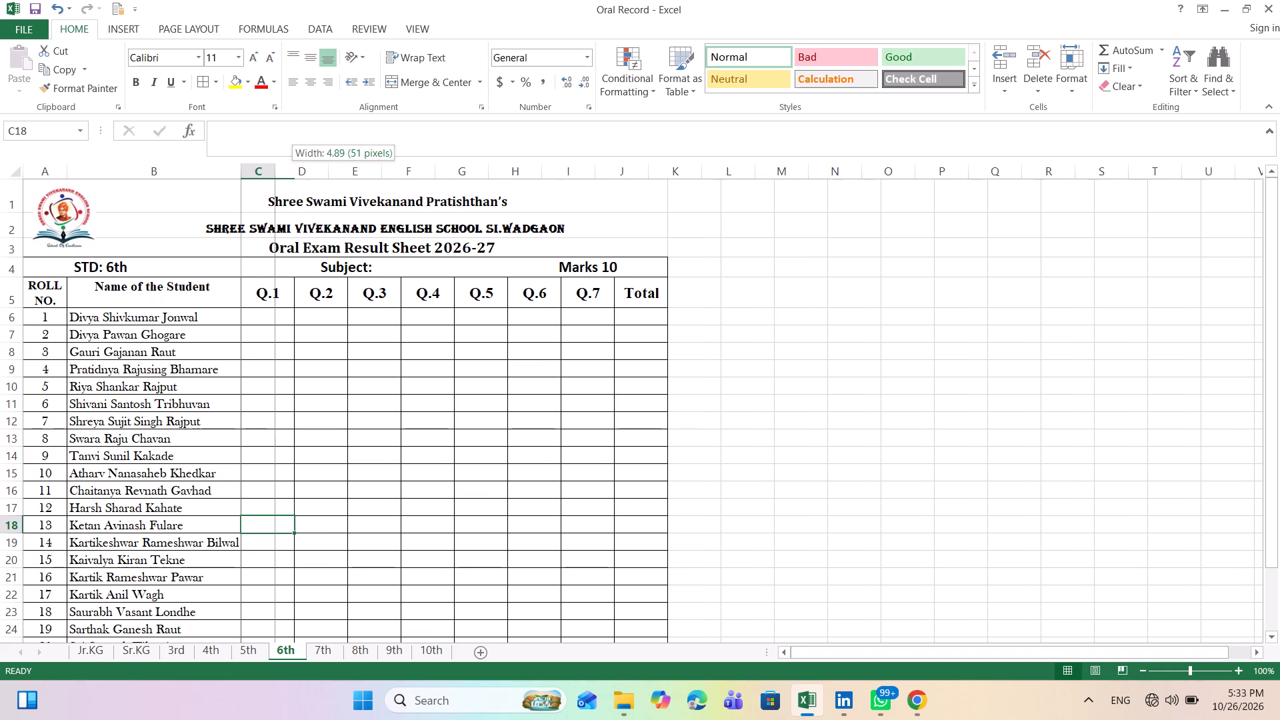
{"action": "left_click_drag", "start_coordinate": [274, 171], "coordinate": [274, 171]}
{"action": "left_click_drag", "start_coordinate": [329, 172], "coordinate": [316, 171]}
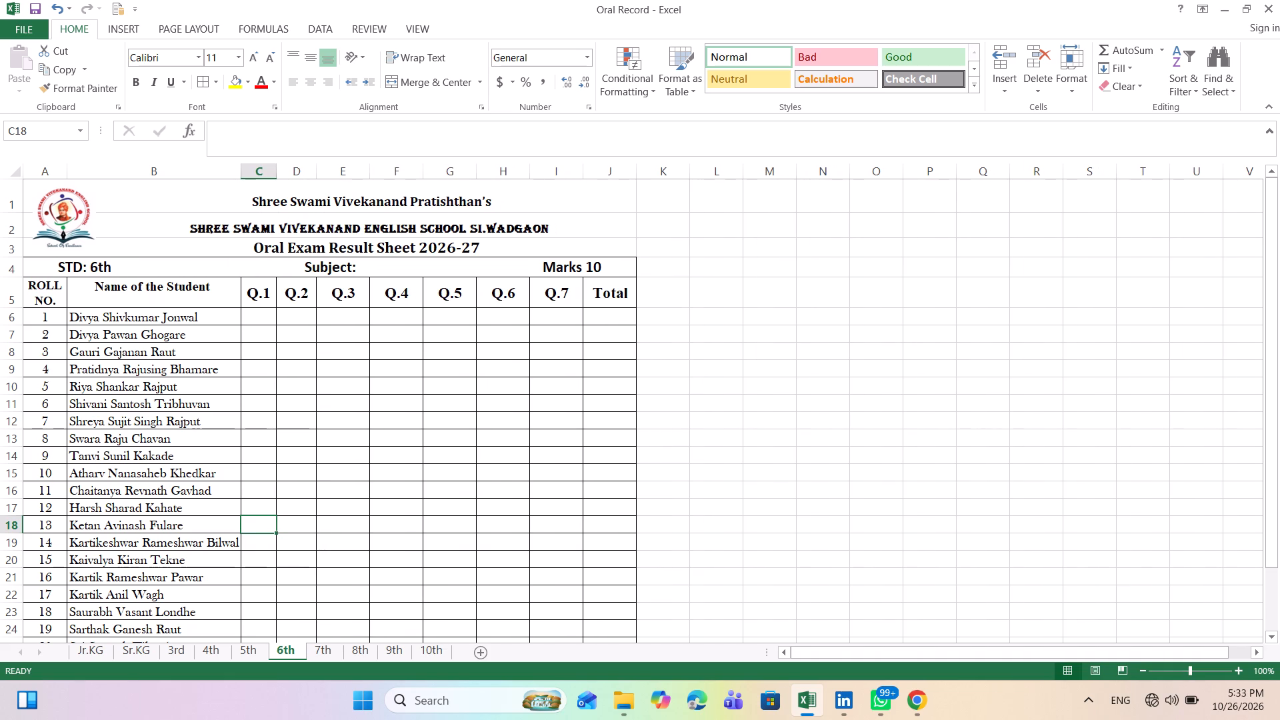
{"action": "left_click_drag", "start_coordinate": [371, 173], "coordinate": [355, 174]}
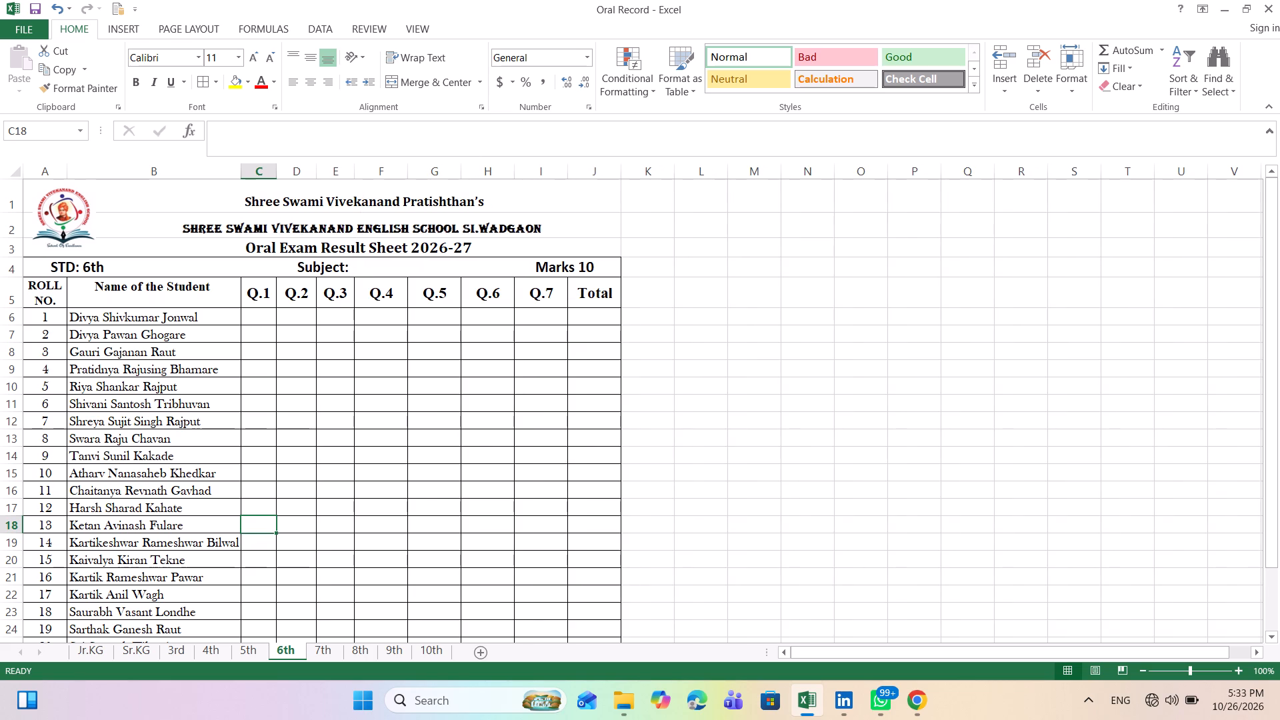
{"action": "left_click_drag", "start_coordinate": [404, 173], "coordinate": [390, 173]}
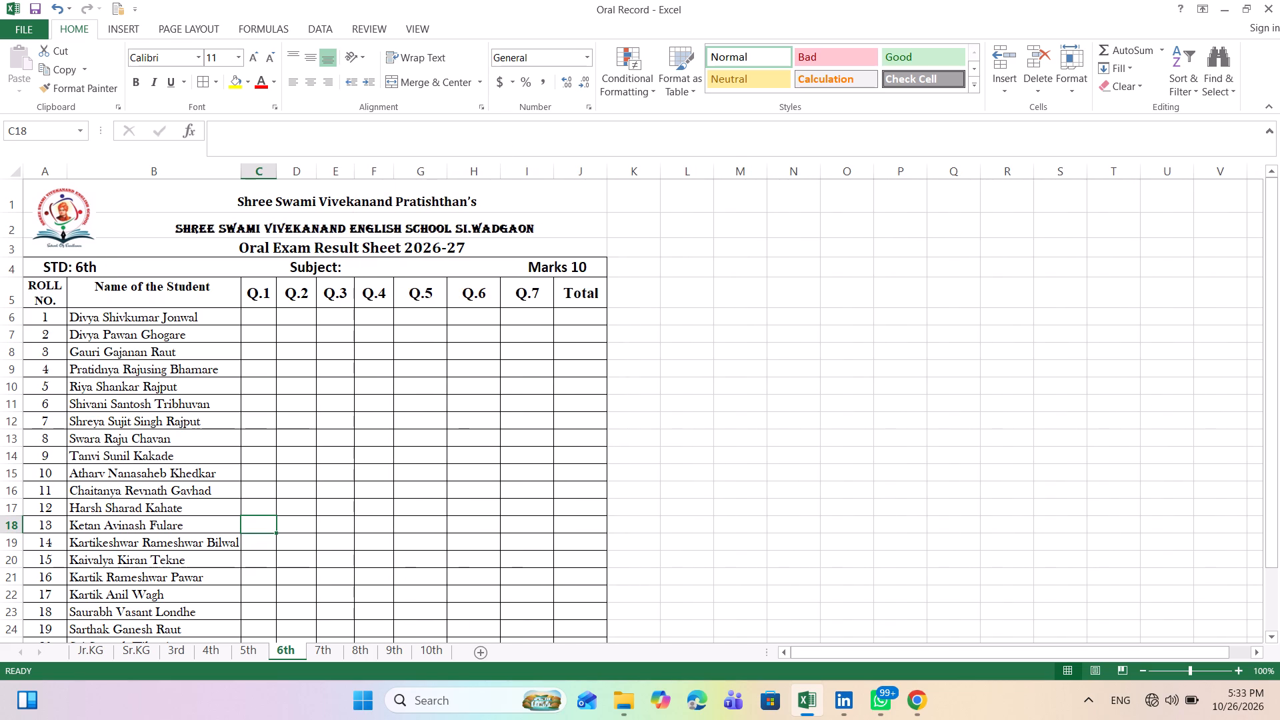
{"action": "left_click_drag", "start_coordinate": [445, 167], "coordinate": [428, 167]}
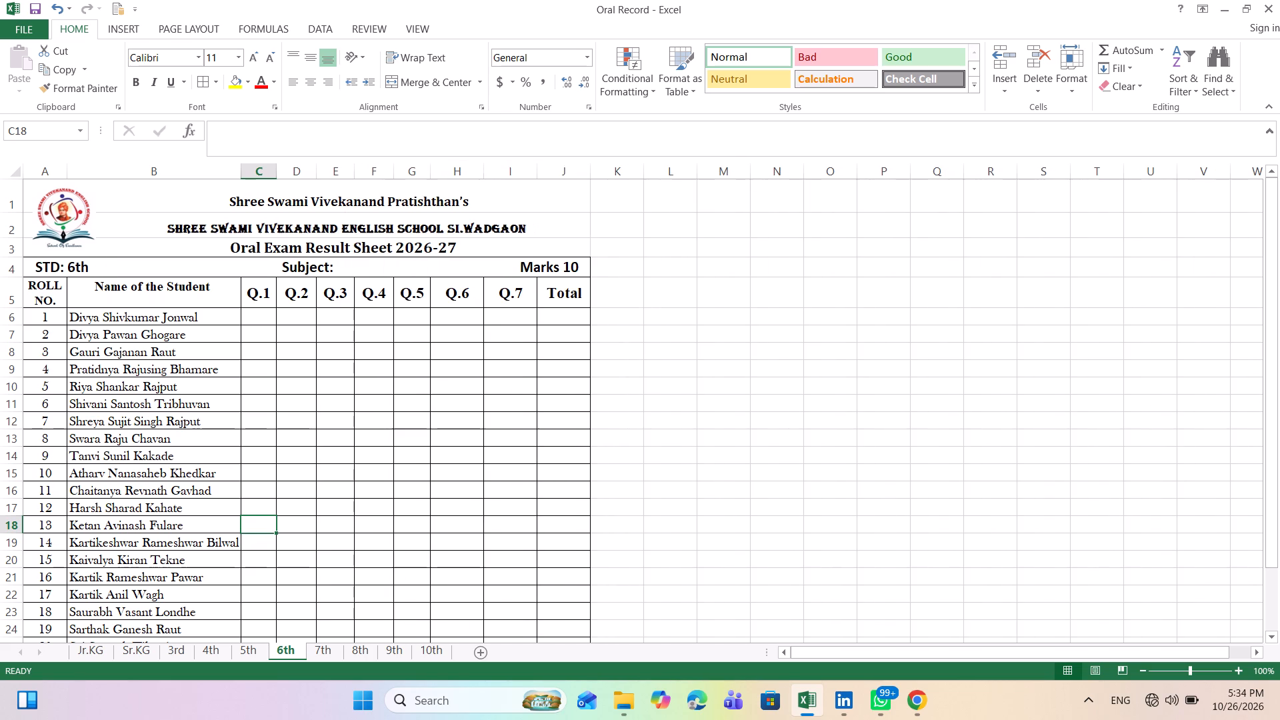
{"action": "left_click_drag", "start_coordinate": [486, 173], "coordinate": [471, 173]}
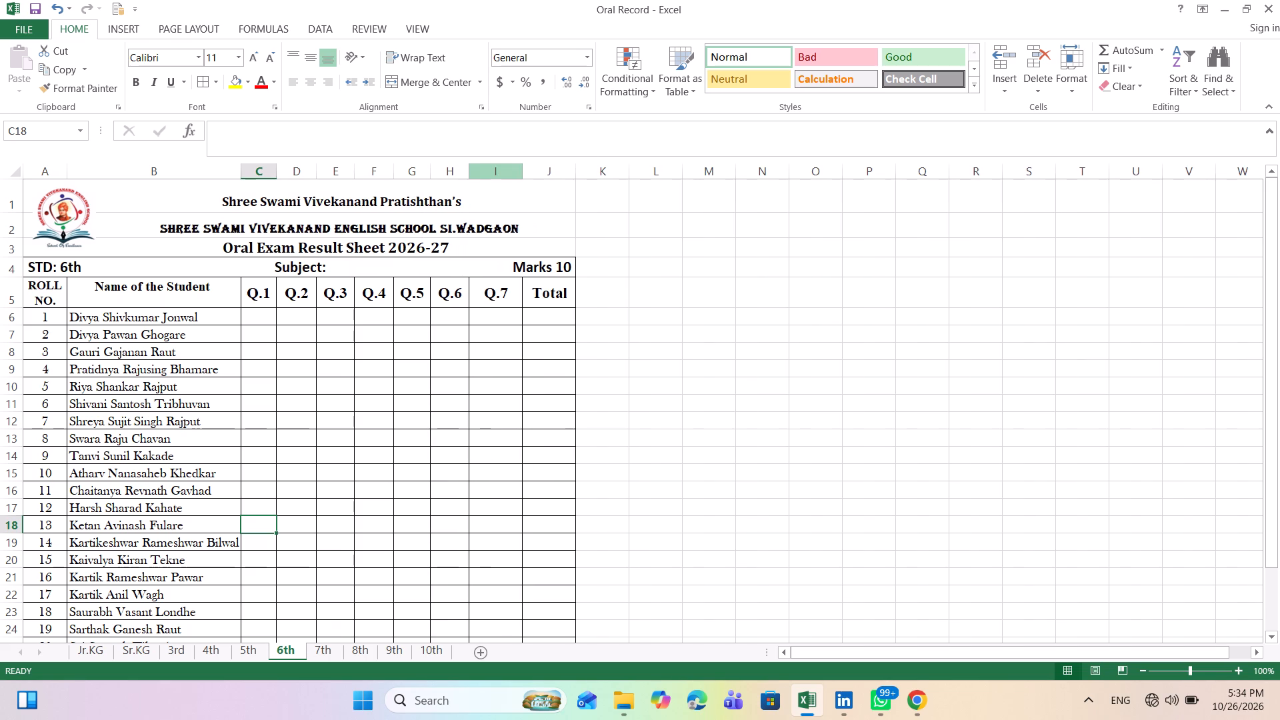
{"action": "left_click_drag", "start_coordinate": [524, 174], "coordinate": [509, 174]}
{"action": "left_click_drag", "start_coordinate": [559, 171], "coordinate": [550, 171]}
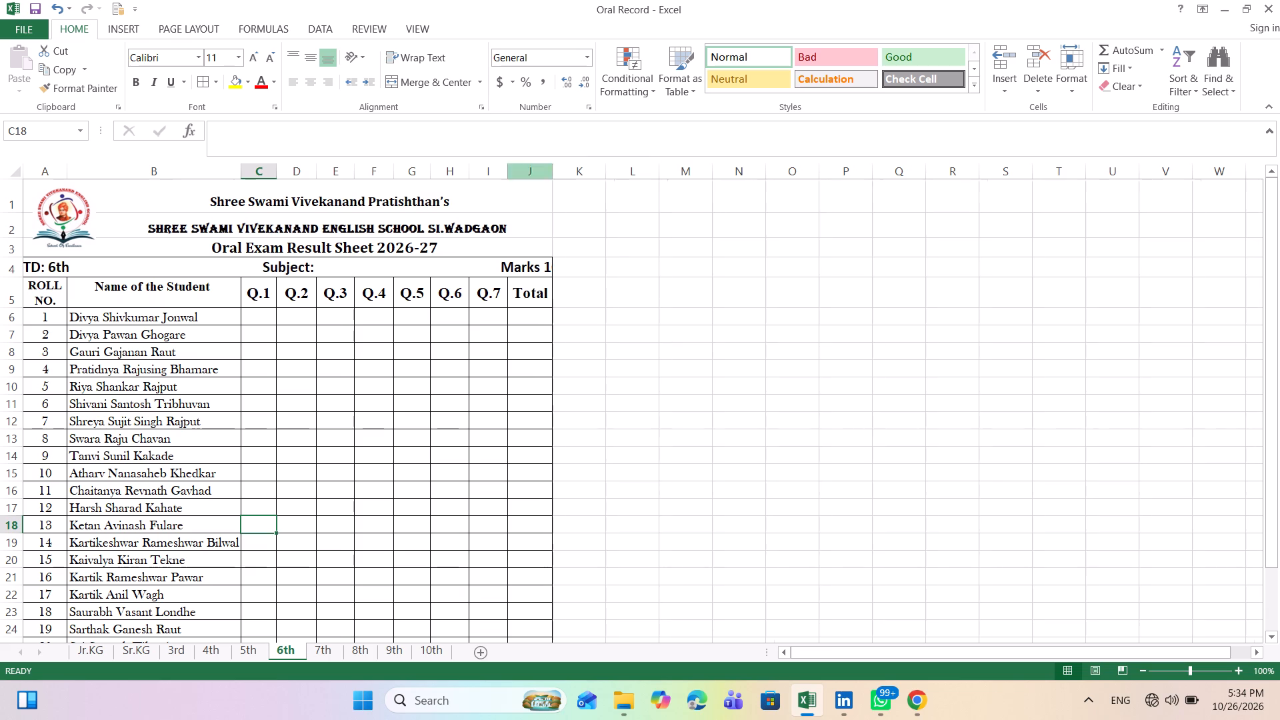
Remove extra spaces between Subject: and Marks 10 in row 4 so the text fits on one line.
{"action": "double_click", "coordinate": [360, 265]}
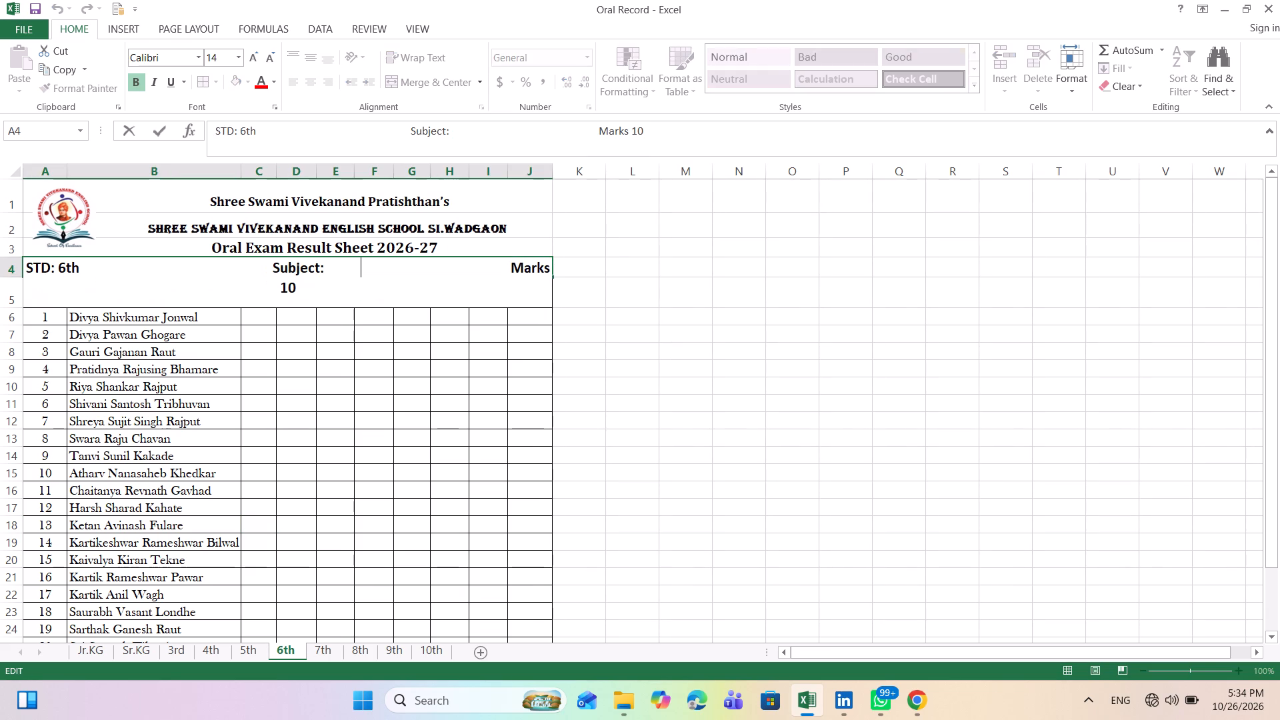
{"action": "key", "text": "BackSpace"}
{"action": "key", "text": "BackSpace"}
{"action": "key", "text": "BackSpace"}
{"action": "key", "text": "BackSpace"}
{"action": "key", "text": "BackSpace"}
{"action": "key", "text": "BackSpace"}
{"action": "key", "text": "BackSpace"}
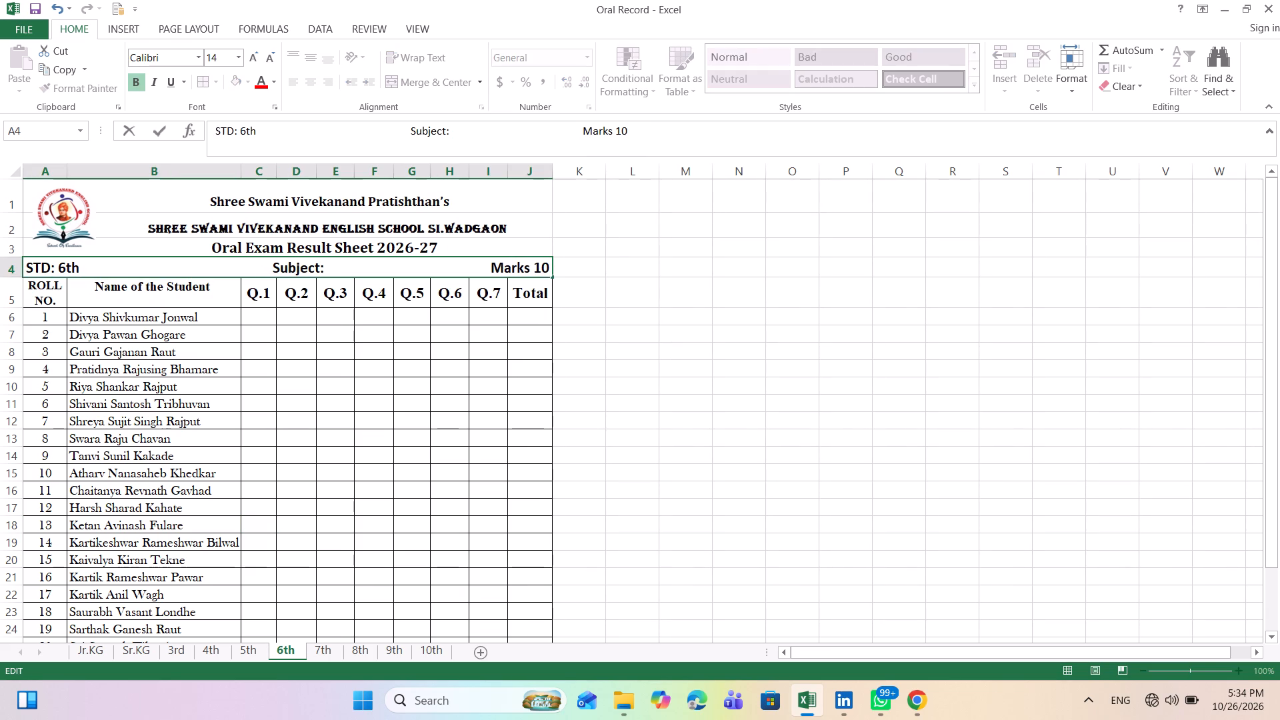
{"action": "key", "text": "BackSpace"}
Shorten the gap between STD: 6th and Subject: in row 4 by deleting extra spaces.
{"action": "left_click", "coordinate": [241, 267]}
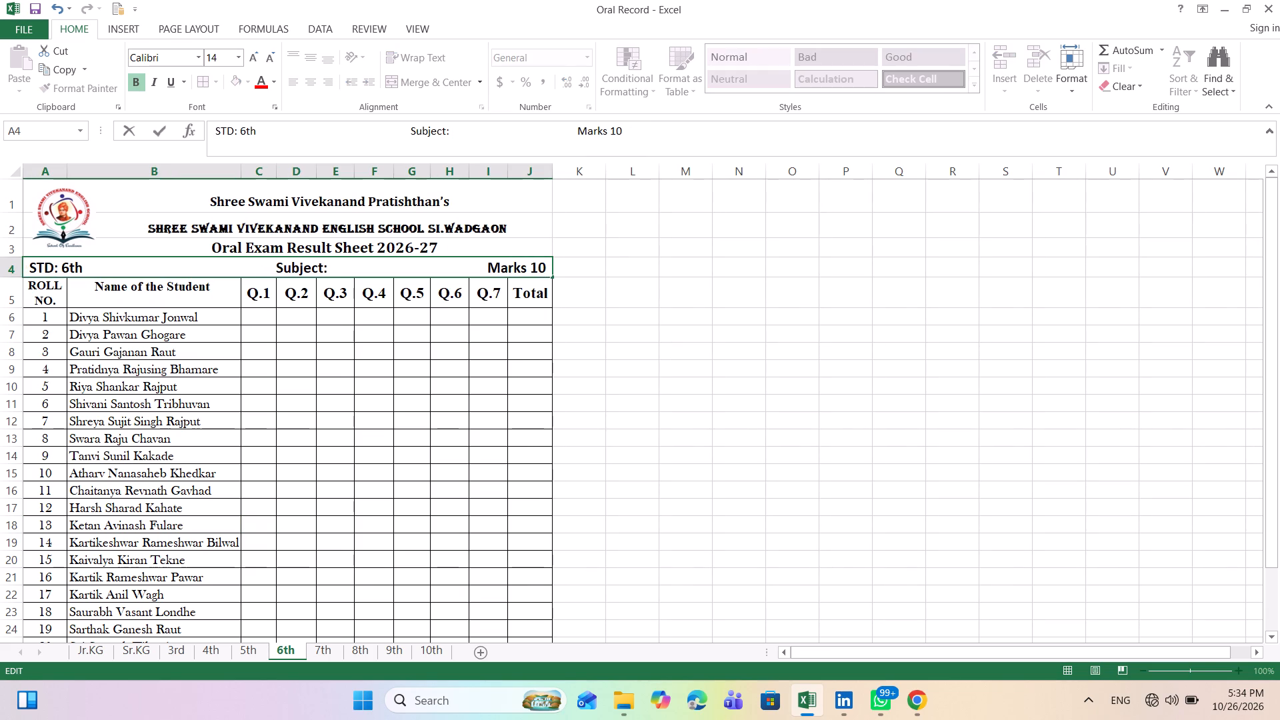
{"action": "key", "text": "BackSpace"}
{"action": "key", "text": "BackSpace"}
{"action": "key", "text": "BackSpace"}
{"action": "key", "text": "BackSpace"}
{"action": "key", "text": "BackSpace"}
{"action": "key", "text": "BackSpace"}
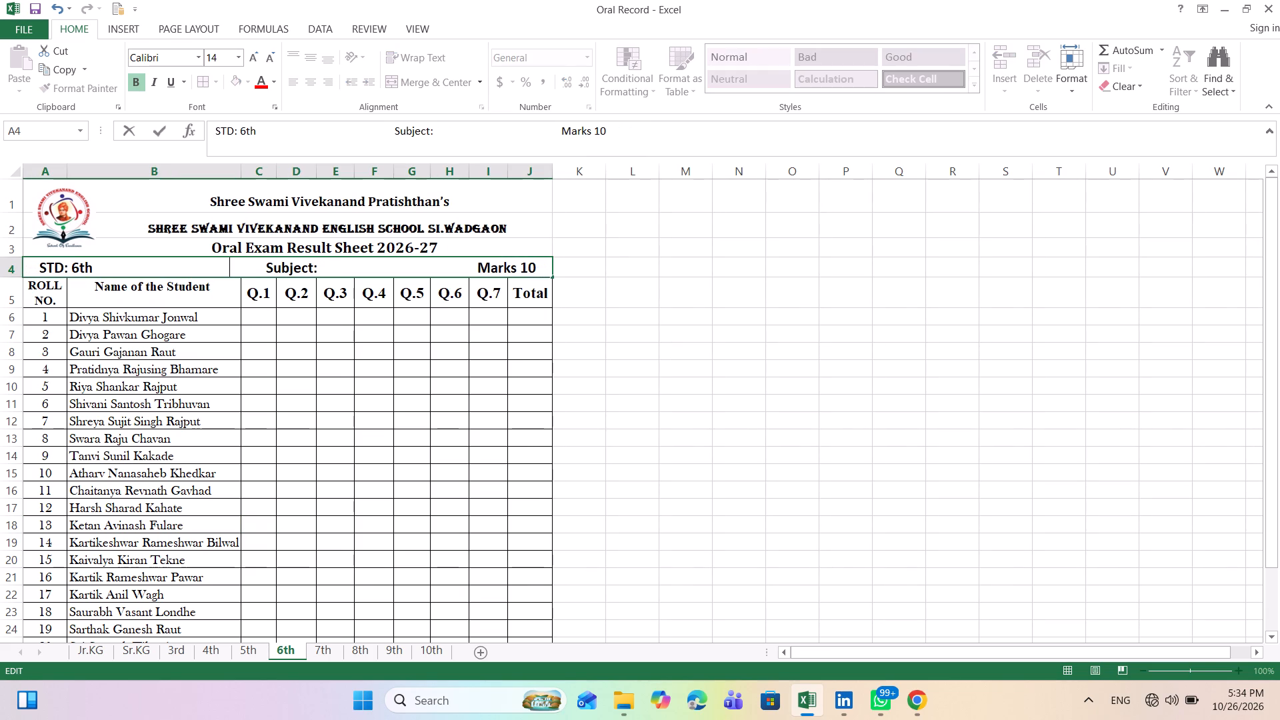
{"action": "key", "text": "BackSpace"}
{"action": "key", "text": "BackSpace"}
{"action": "key", "text": "BackSpace"}
{"action": "key", "text": "BackSpace"}
{"action": "key", "text": "BackSpace"}
{"action": "key", "text": "BackSpace"}
{"action": "key", "text": "BackSpace"}
{"action": "key", "text": "BackSpace"}
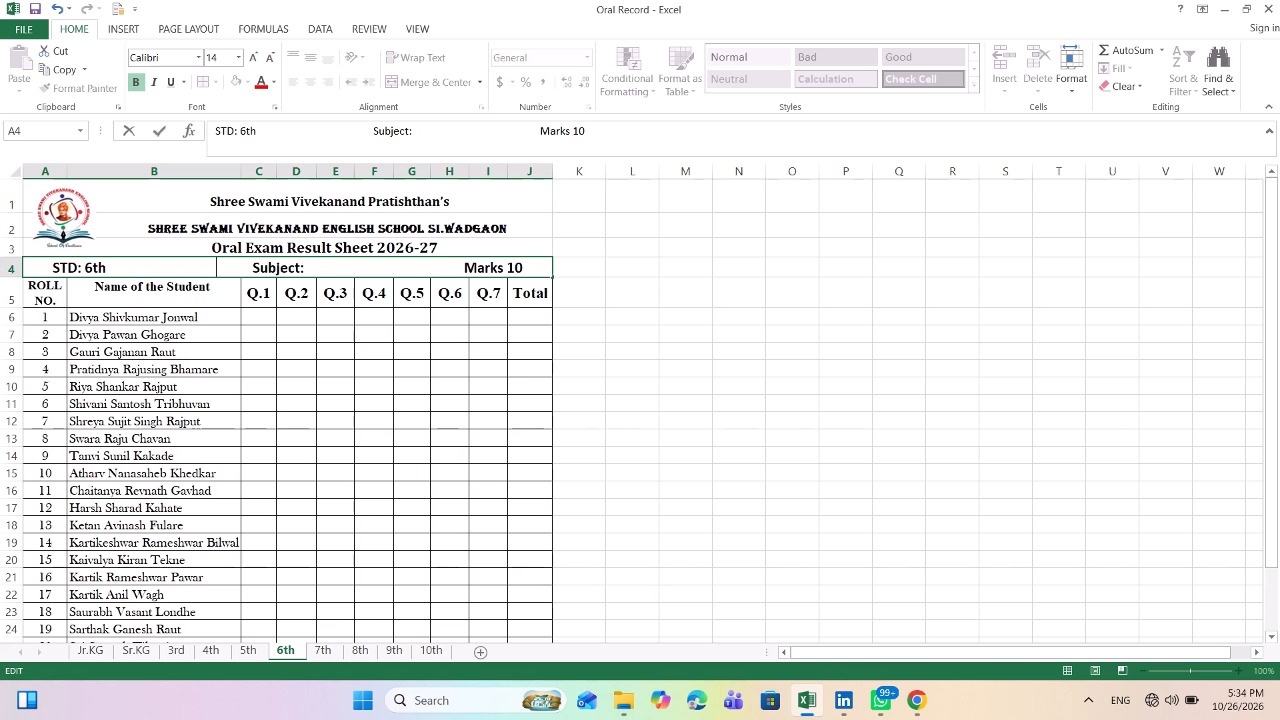
{"action": "key", "text": "BackSpace"}
{"action": "key", "text": "BackSpace"}
{"action": "key", "text": "BackSpace"}
{"action": "key", "text": "BackSpace"}
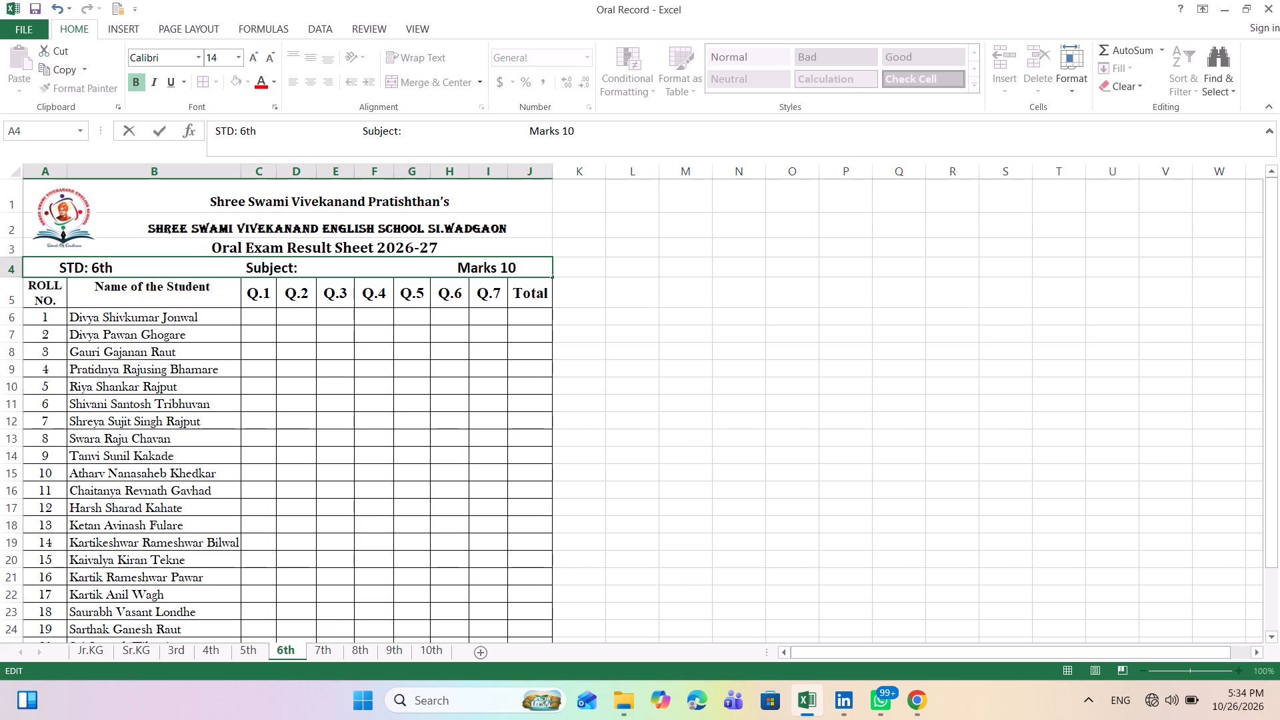
{"action": "left_click", "coordinate": [541, 208]}
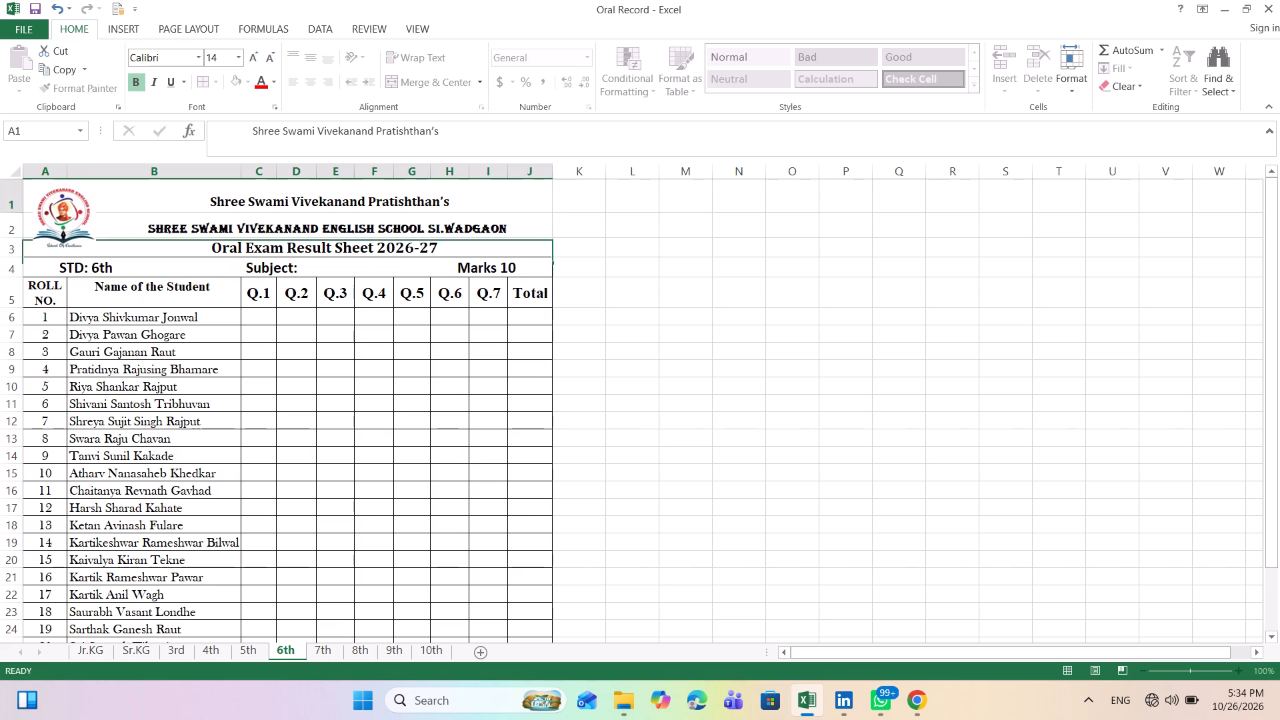
Trim the widths of the Total, Q.3 and Q.4 columns slightly further.
{"action": "left_click", "coordinate": [550, 169]}
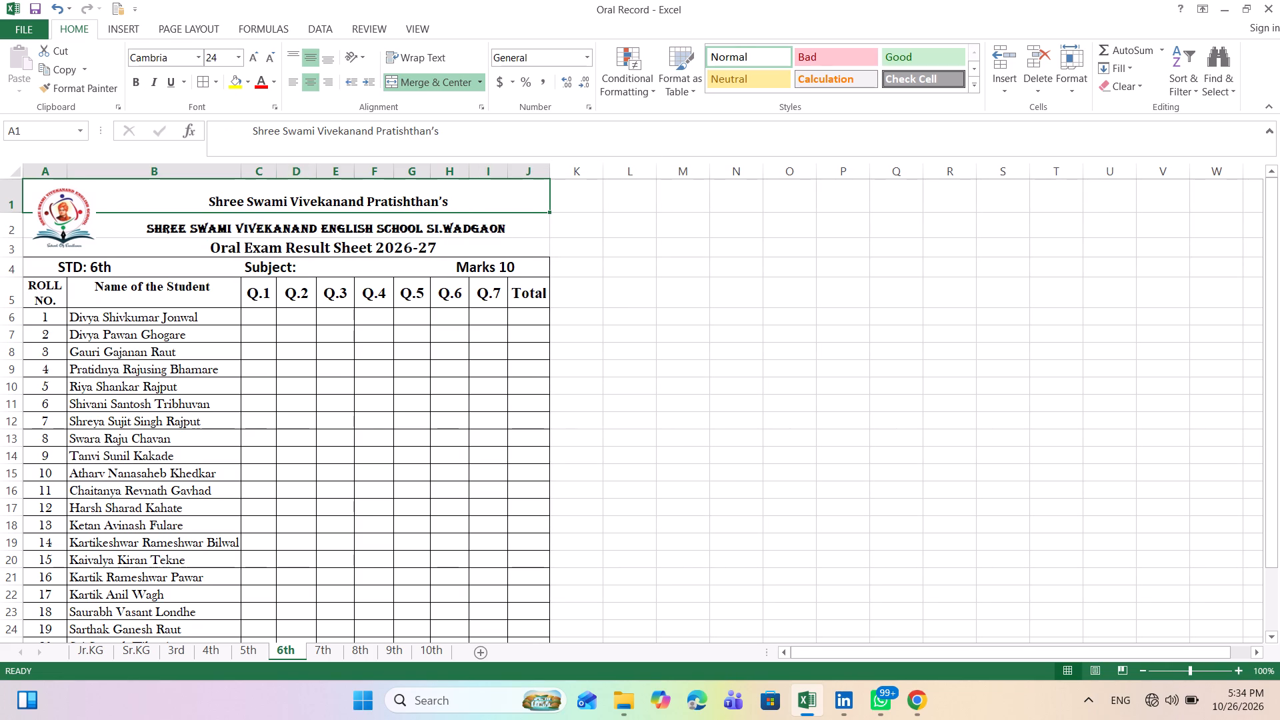
{"action": "left_click", "coordinate": [356, 177]}
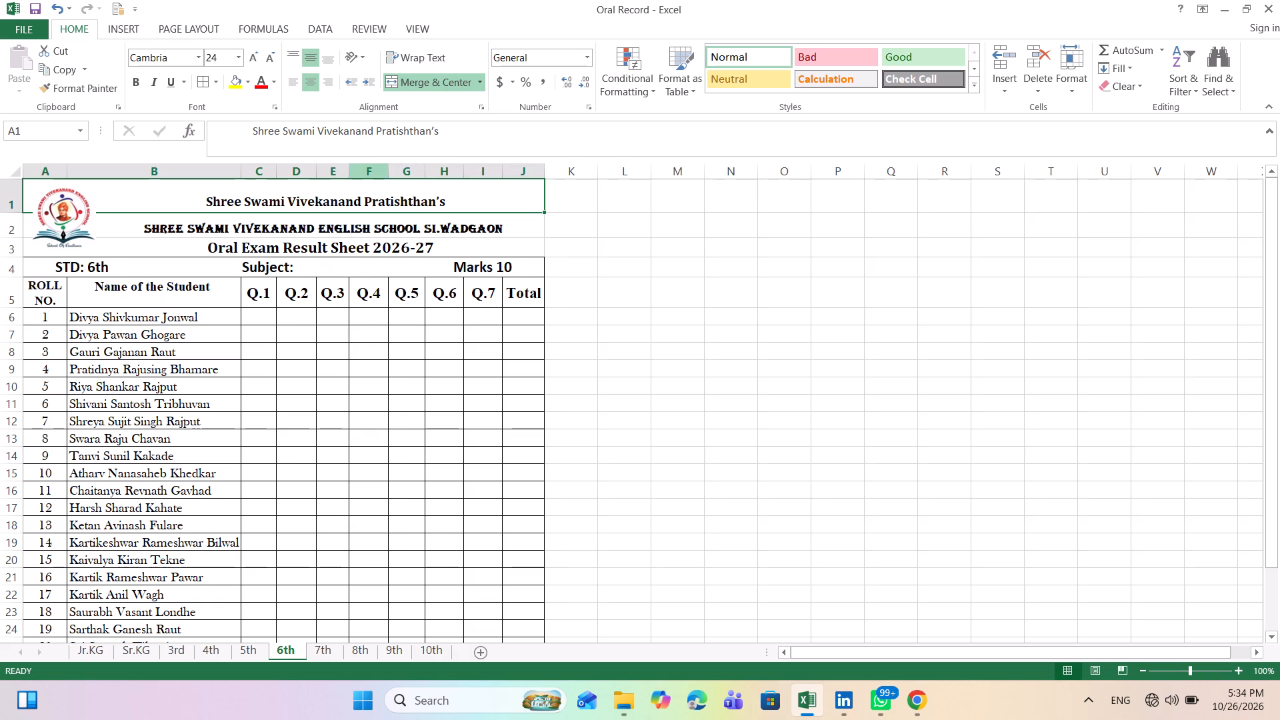
{"action": "left_click_drag", "start_coordinate": [388, 173], "coordinate": [381, 171]}
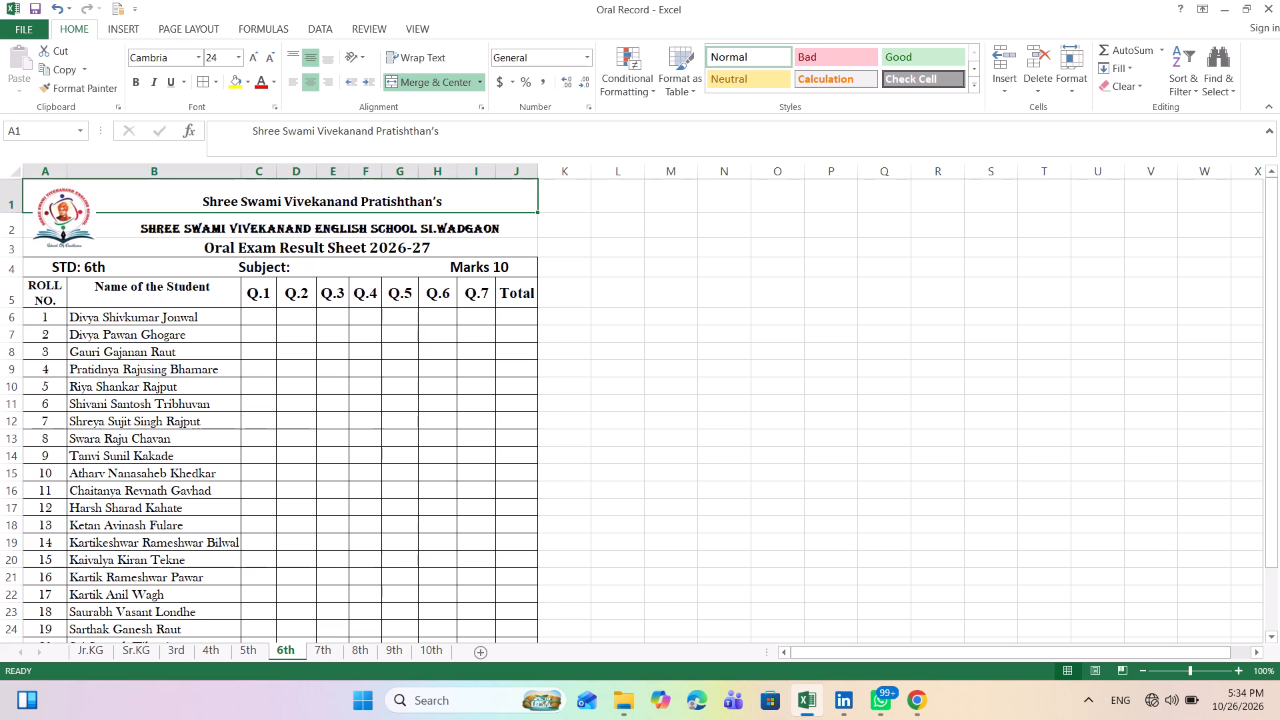
Move the school logo sideways into column B, closer to the title text.
{"action": "left_click", "coordinate": [69, 223]}
{"action": "left_click_drag", "start_coordinate": [69, 223], "coordinate": [99, 223]}
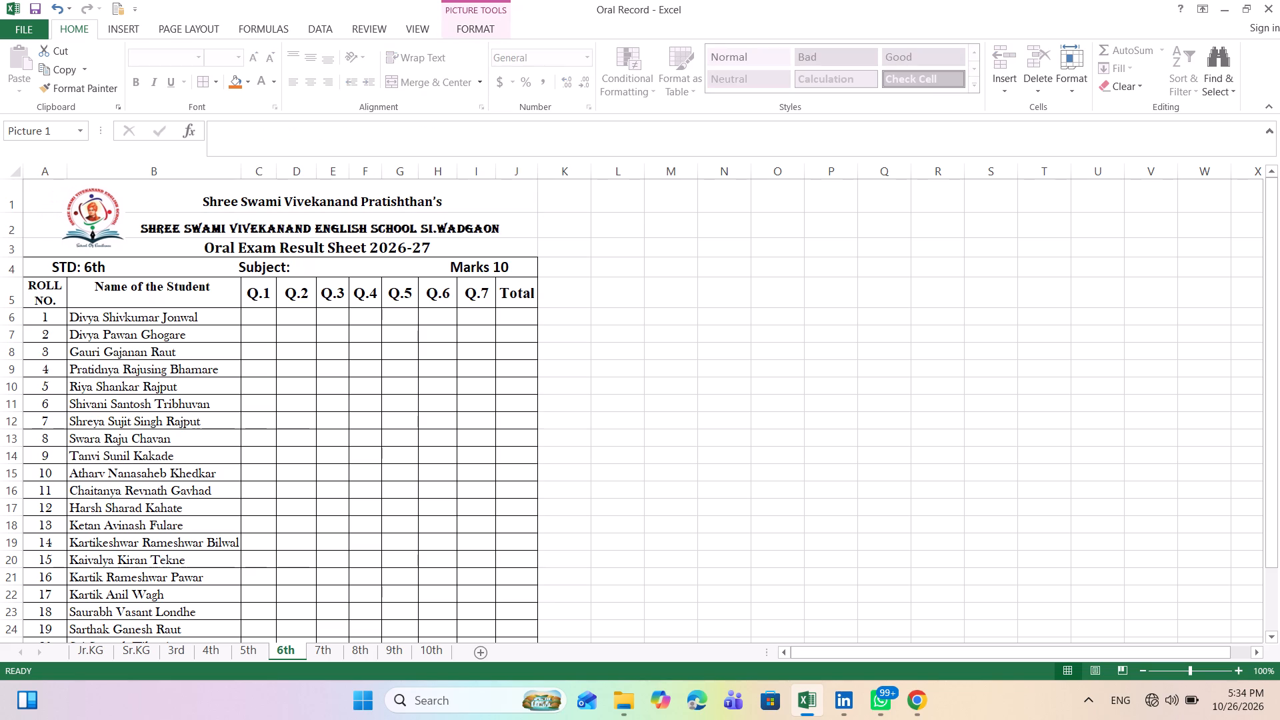
{"action": "left_click_drag", "start_coordinate": [99, 223], "coordinate": [101, 223]}
{"action": "left_click", "coordinate": [353, 368]}
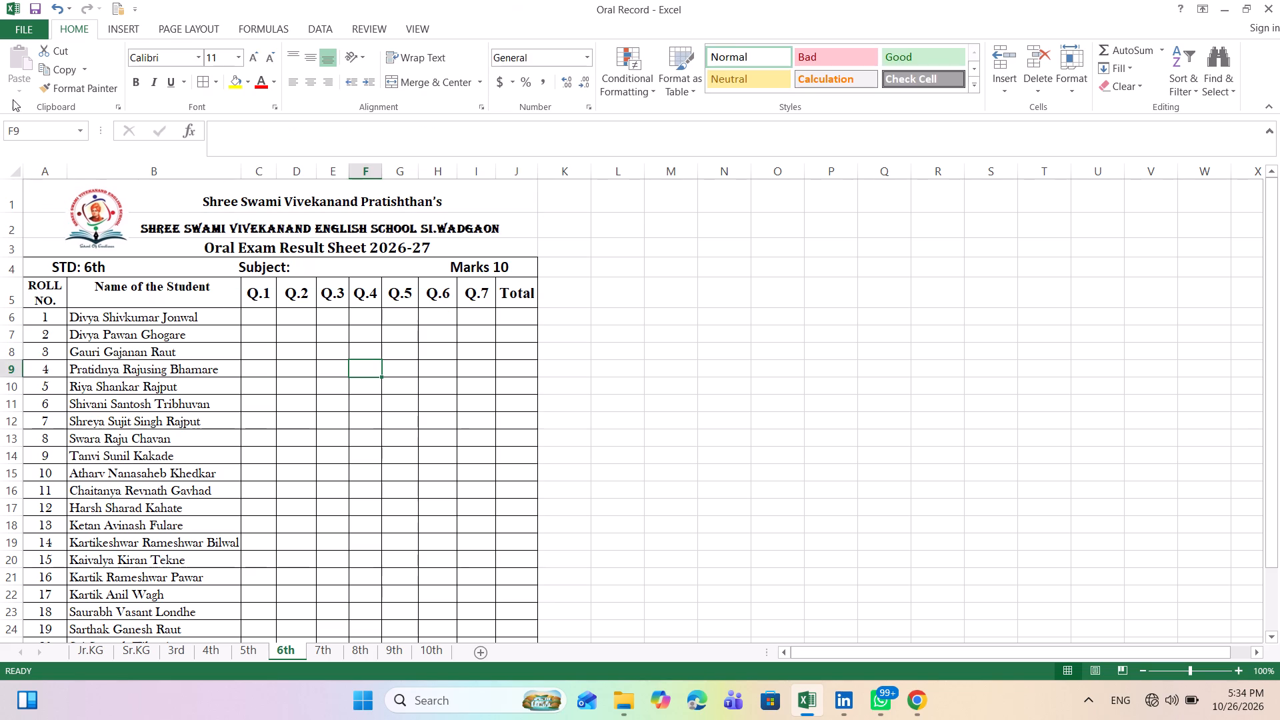
Save the 6th sheet as a PDF named Oral Record 6th in the 2026-27 folder and check the exported page.
{"action": "left_click", "coordinate": [25, 25]}
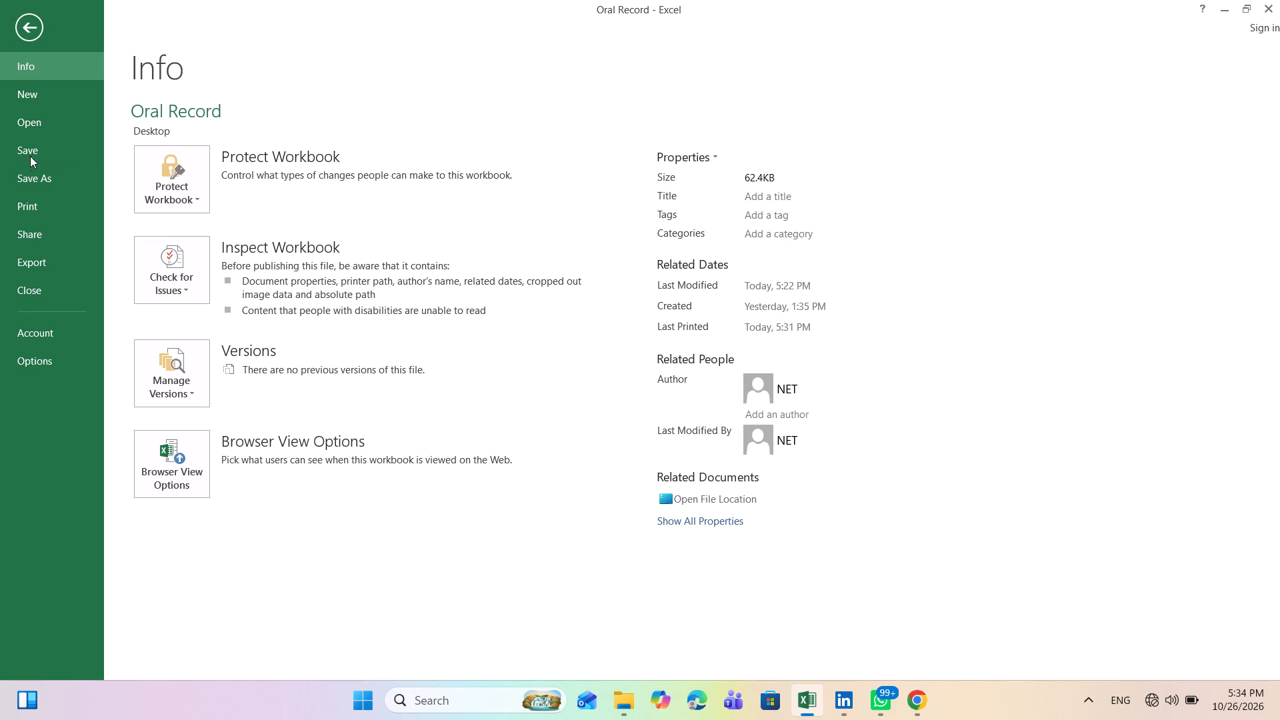
{"action": "left_click", "coordinate": [36, 174]}
{"action": "left_click", "coordinate": [434, 164]}
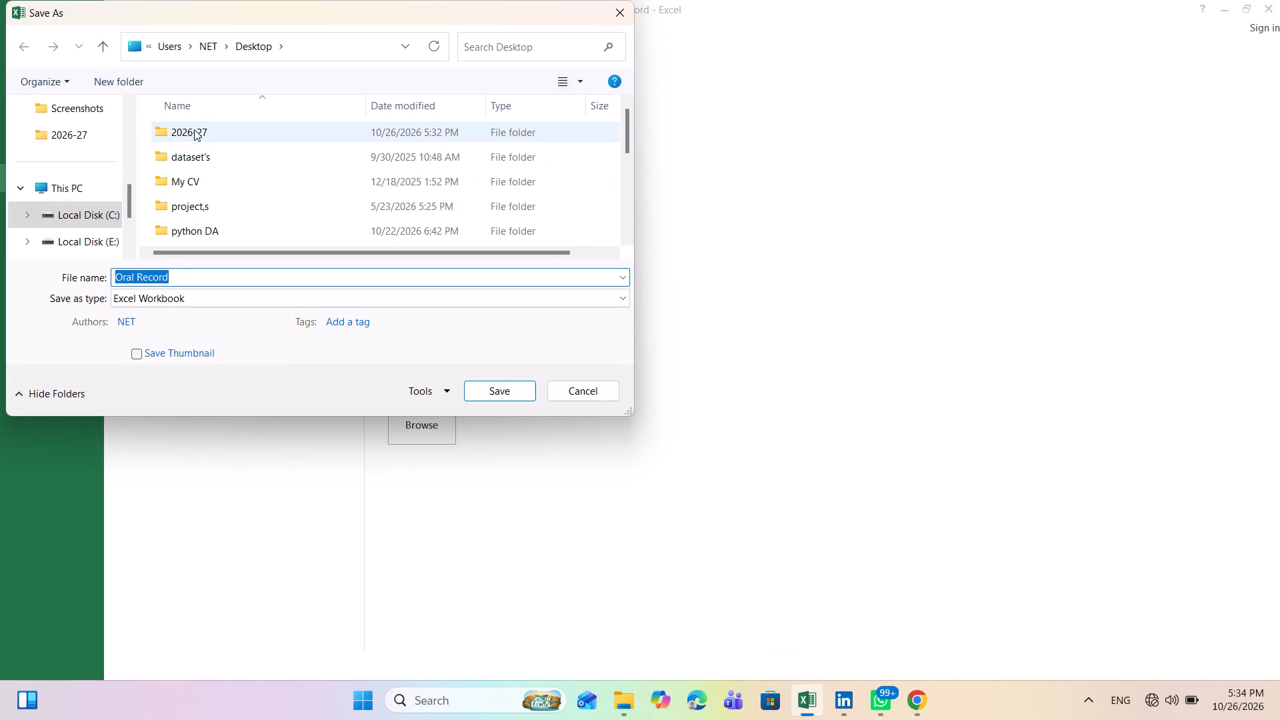
{"action": "double_click", "coordinate": [194, 129]}
{"action": "left_click", "coordinate": [190, 277]}
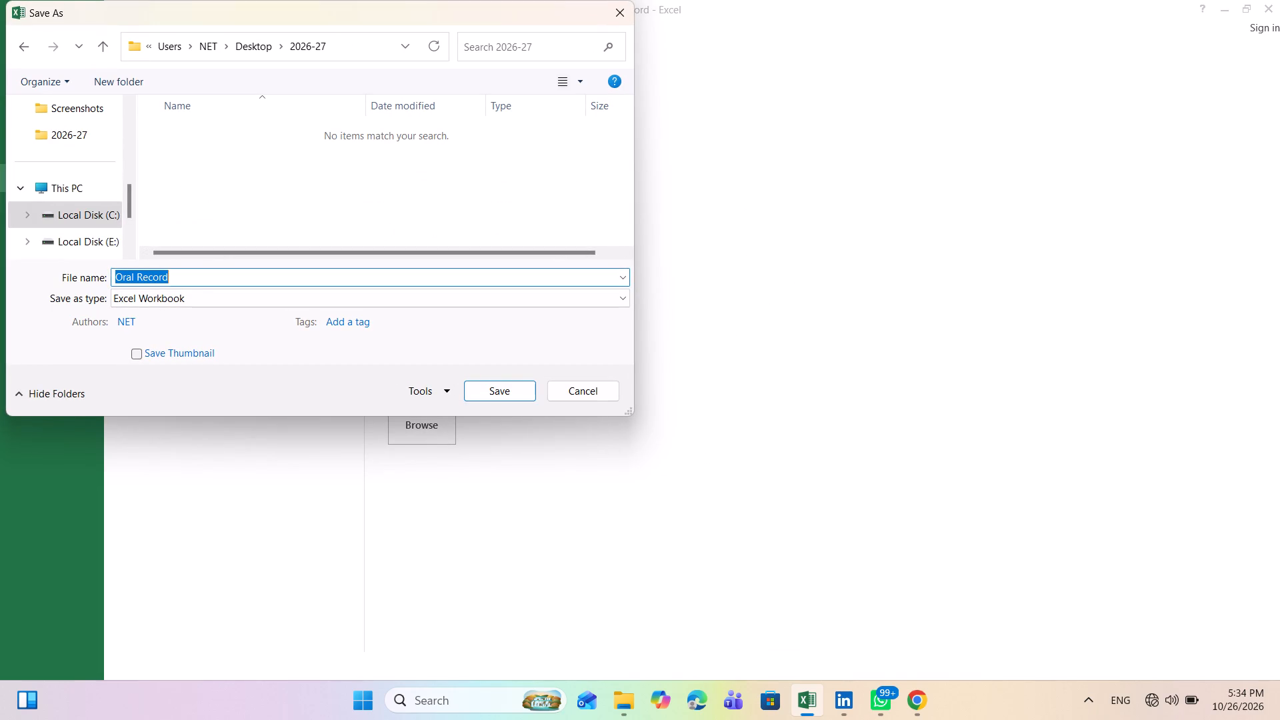
{"action": "left_click", "coordinate": [190, 277]}
{"action": "key", "text": "space"}
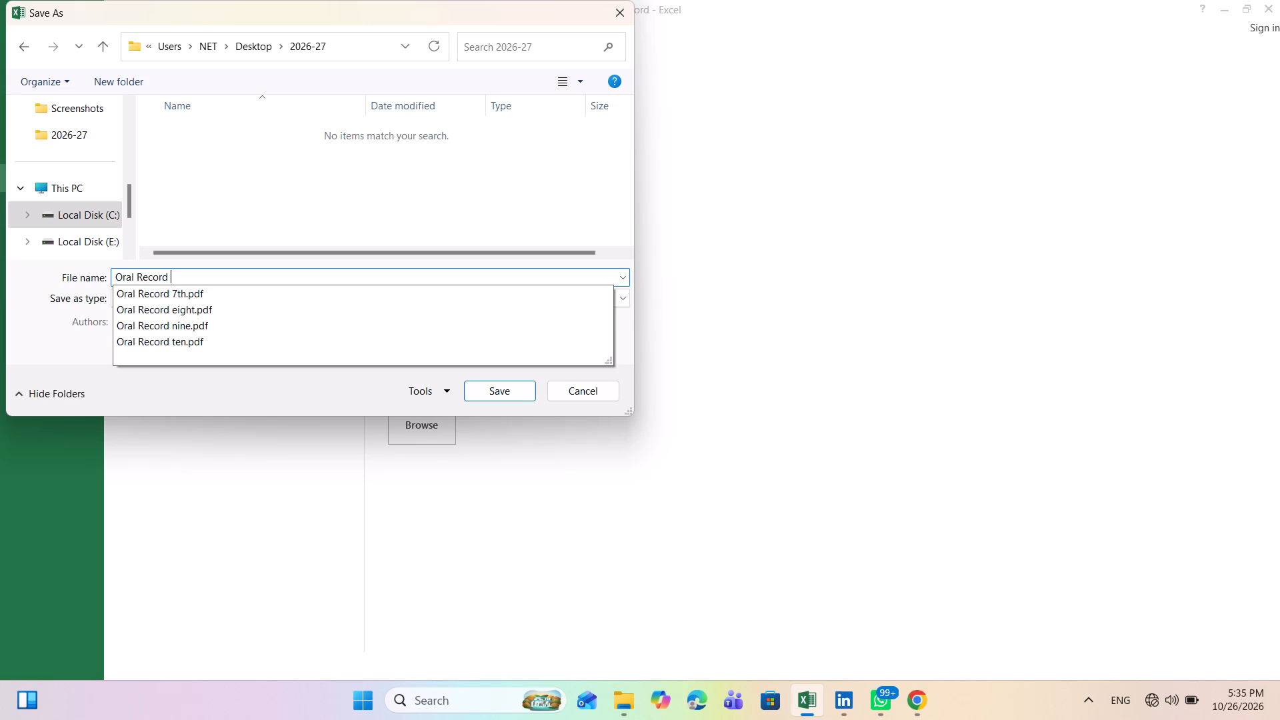
{"action": "type", "text": "6th"}
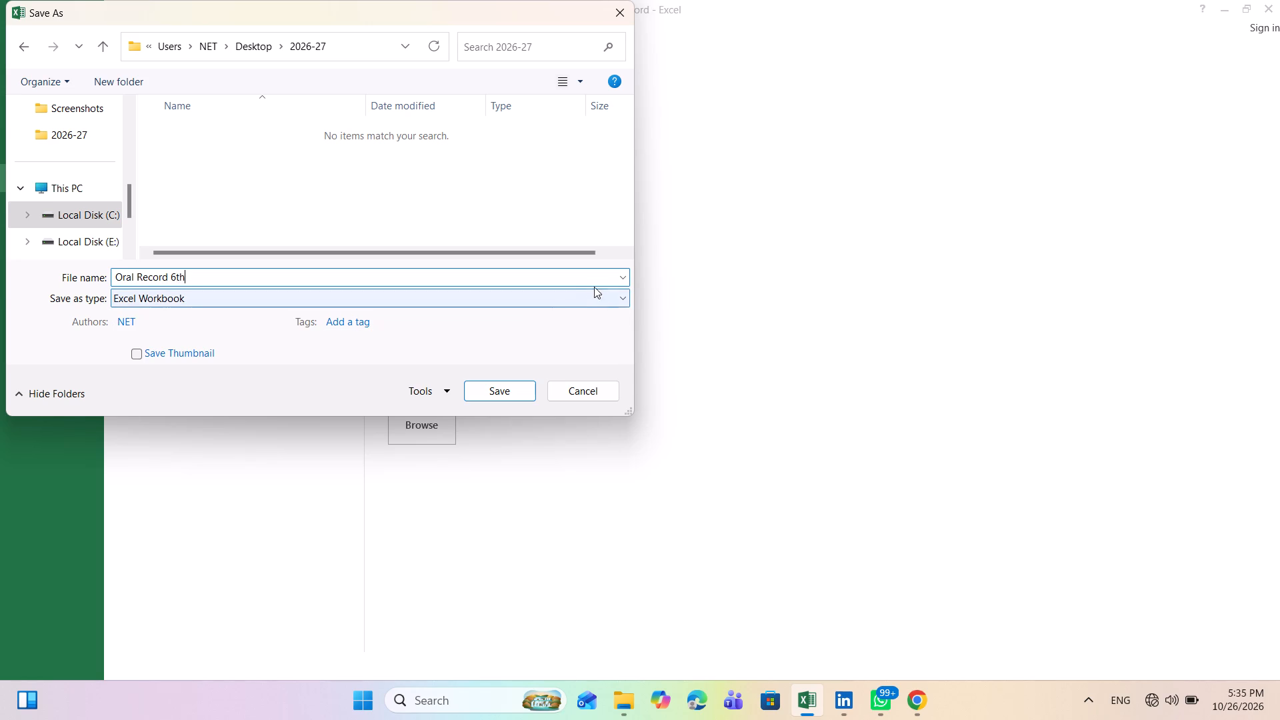
{"action": "left_click", "coordinate": [607, 295]}
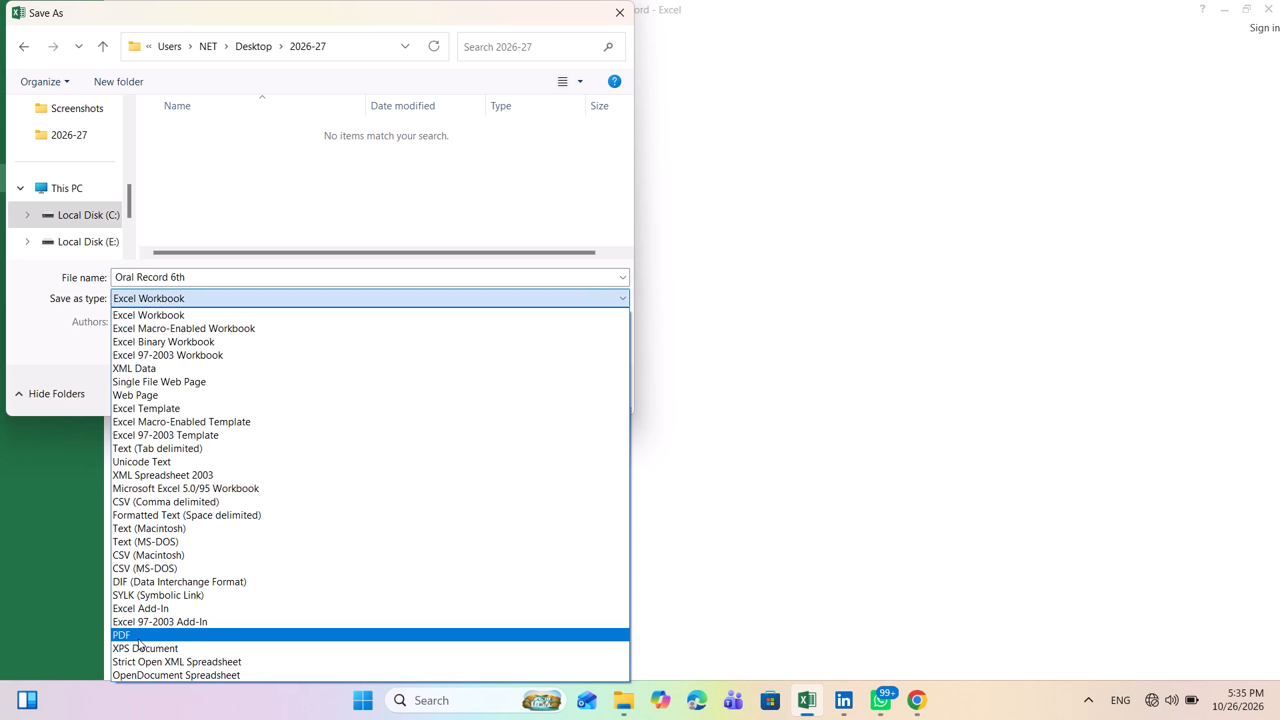
{"action": "left_click", "coordinate": [138, 639]}
{"action": "left_click", "coordinate": [496, 460]}
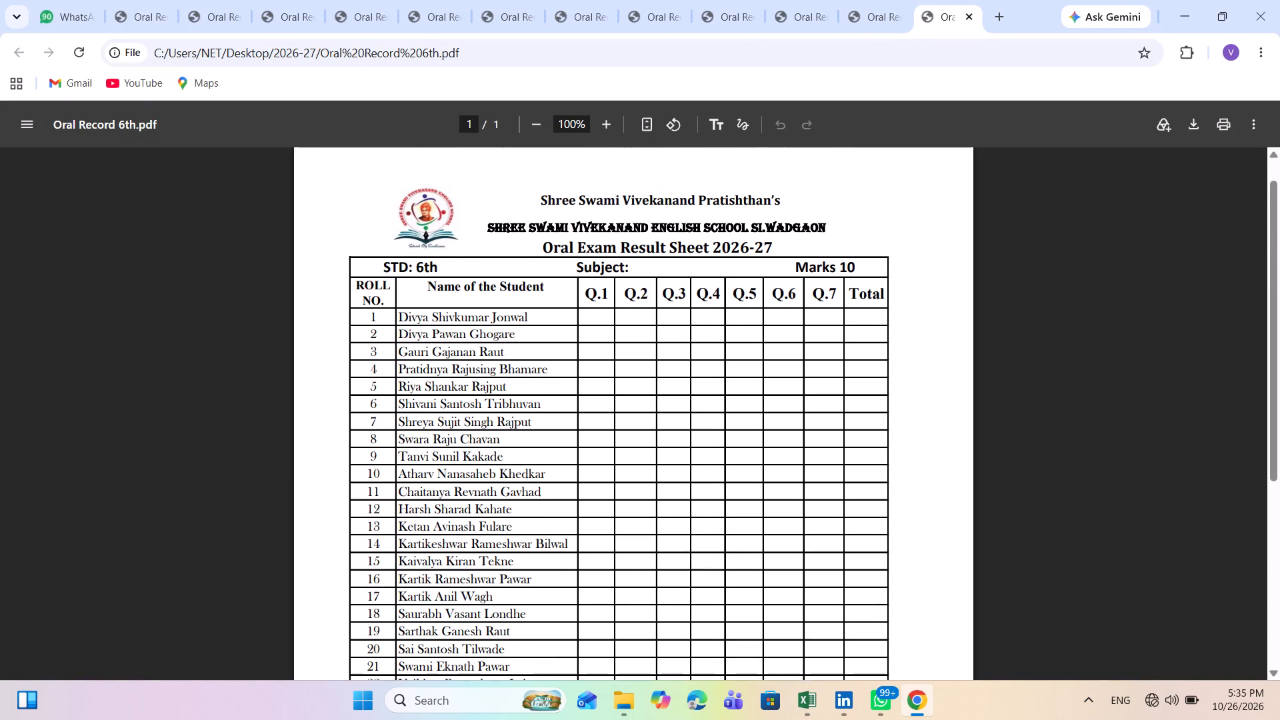
{"action": "scroll", "coordinate": [549, 441], "scroll_direction": "down", "scroll_amount": 4}
{"action": "scroll", "coordinate": [549, 441], "scroll_direction": "up", "scroll_amount": 4}
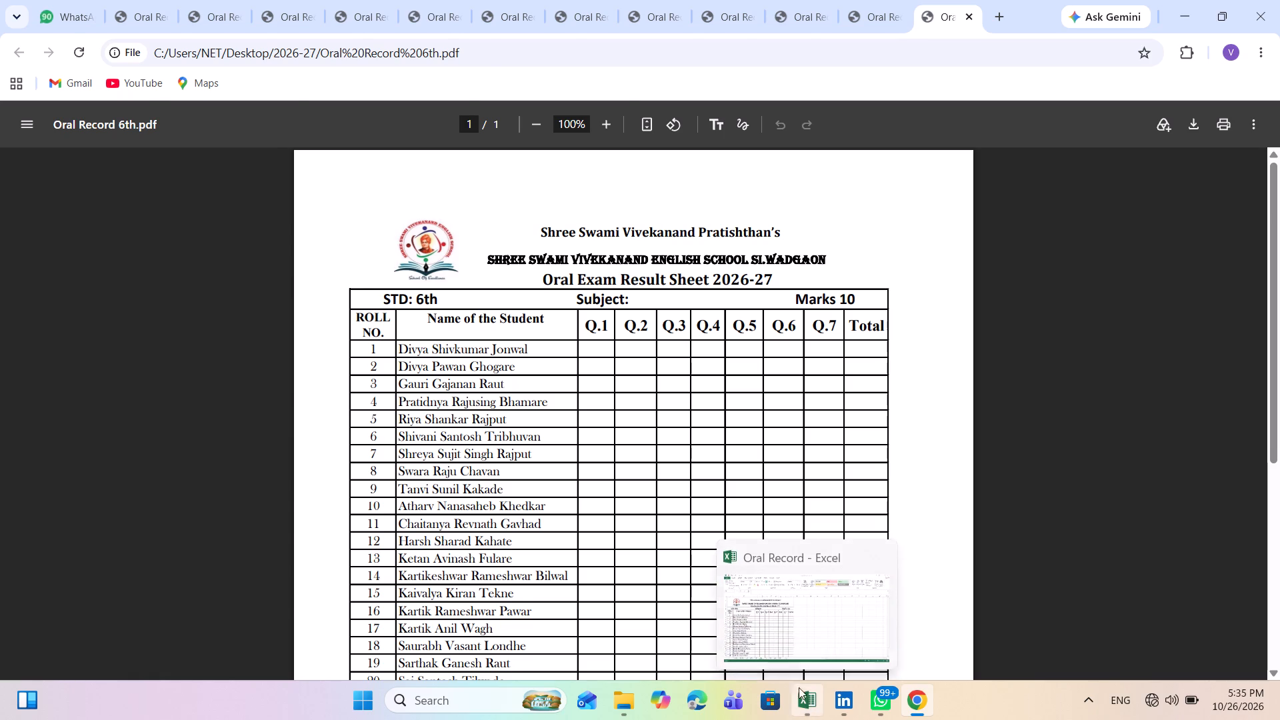
Switch to the Oral Record workbook and set the school name in row 2 of the 5th sheet to font size 11.
{"action": "left_click", "coordinate": [781, 603]}
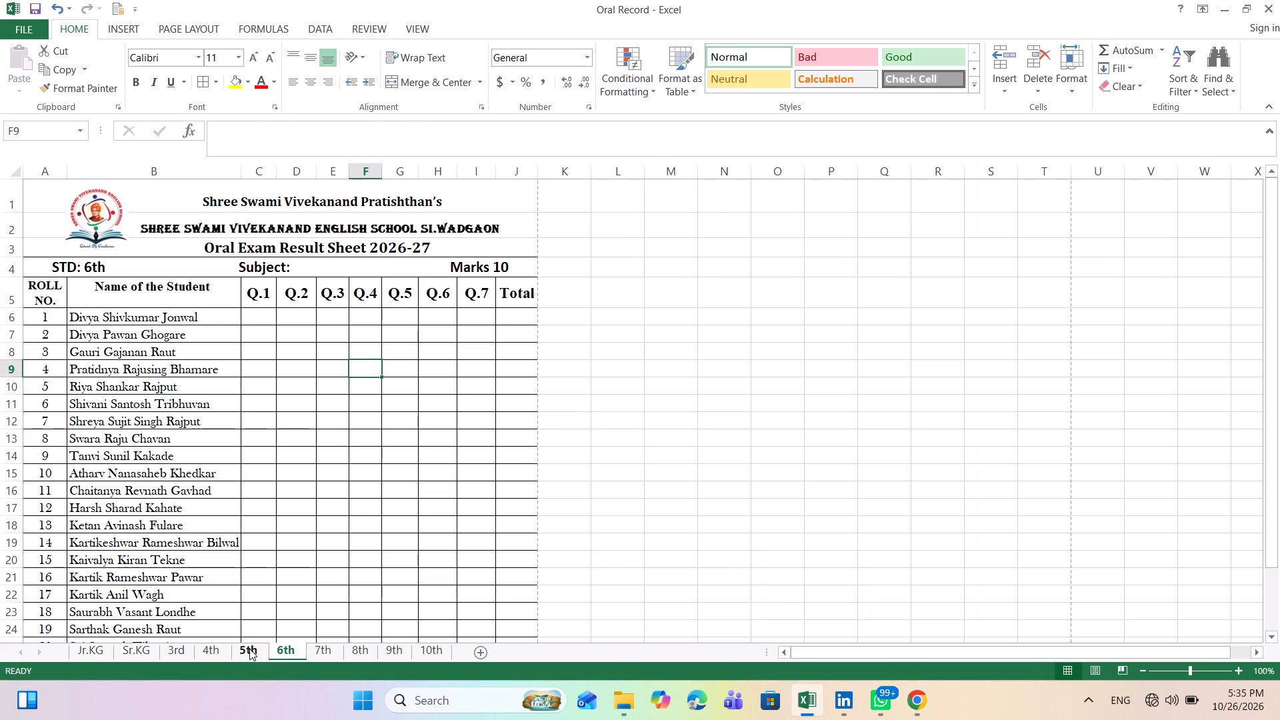
{"action": "left_click", "coordinate": [249, 649]}
{"action": "left_click", "coordinate": [160, 255]}
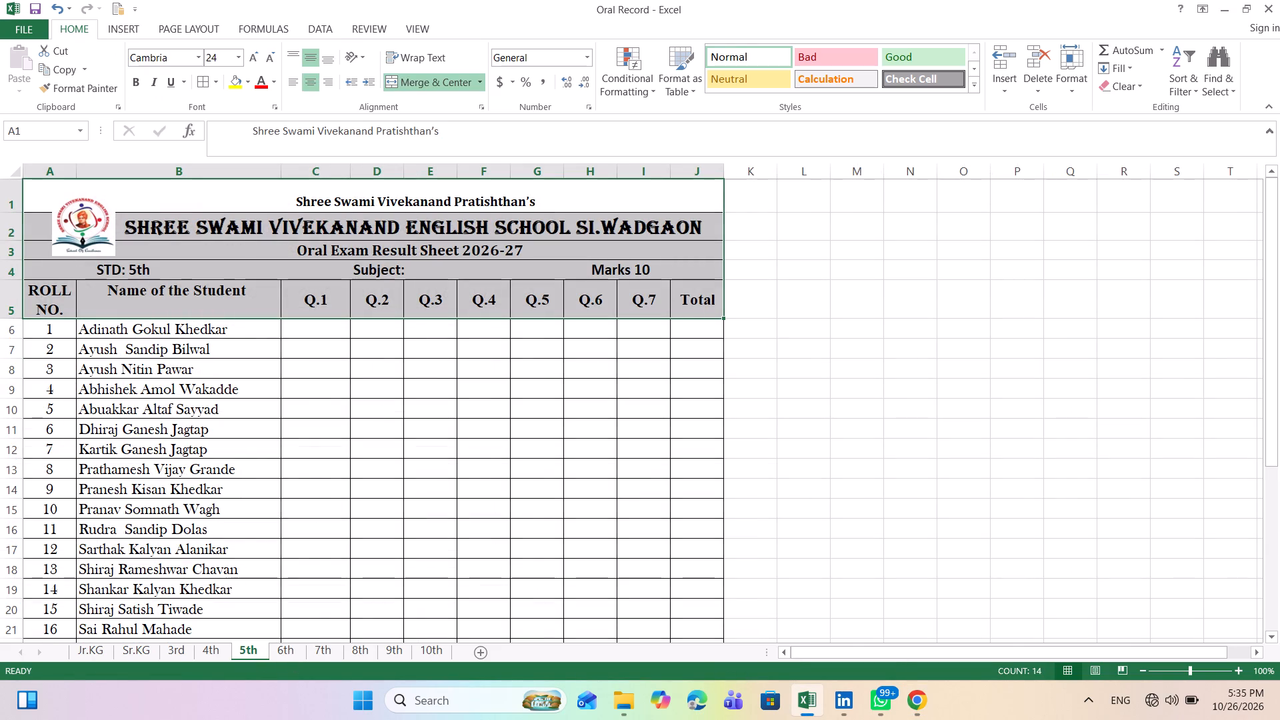
{"action": "double_click", "coordinate": [131, 229]}
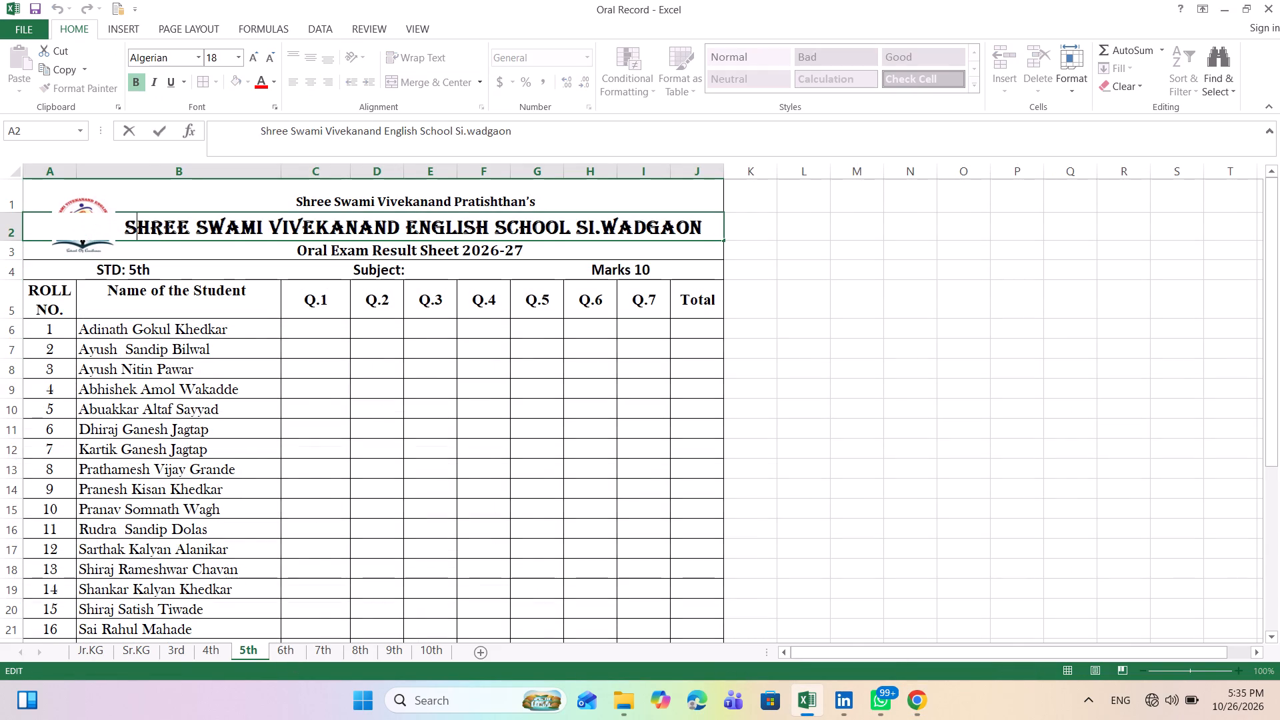
{"action": "left_click_drag", "start_coordinate": [124, 229], "coordinate": [665, 221]}
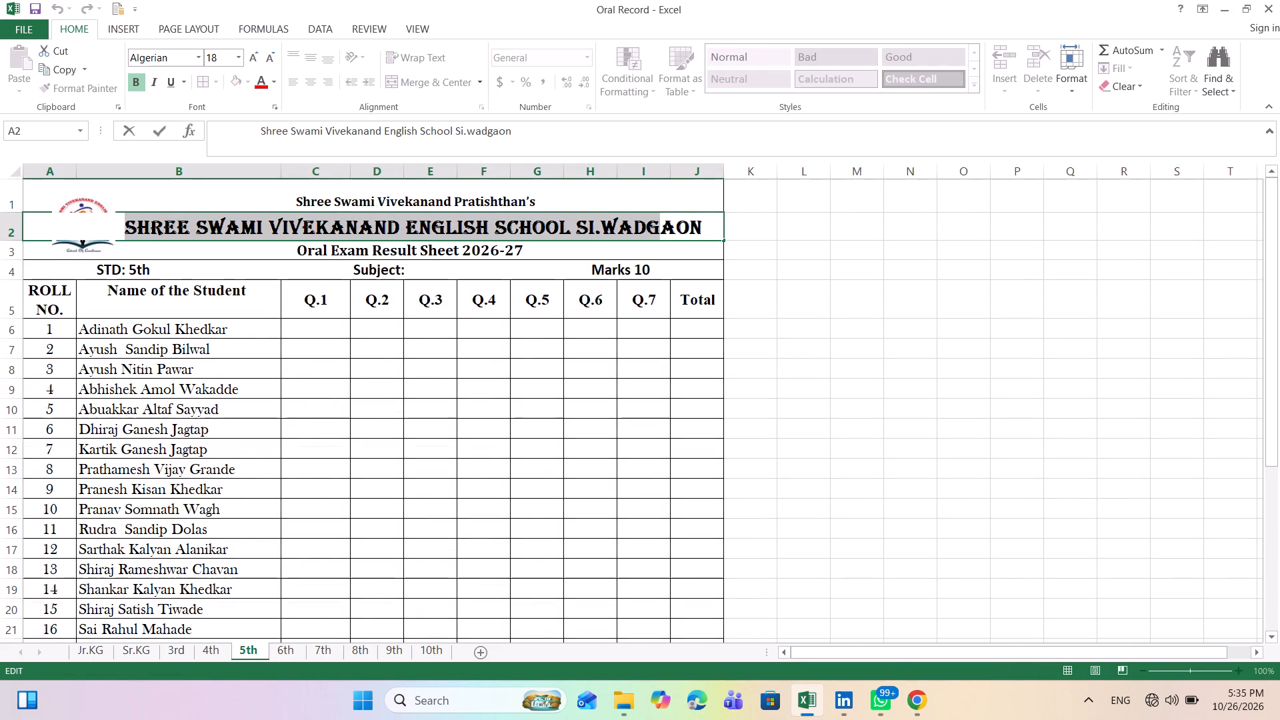
{"action": "left_click_drag", "start_coordinate": [665, 221], "coordinate": [724, 219]}
{"action": "left_click", "coordinate": [234, 53]}
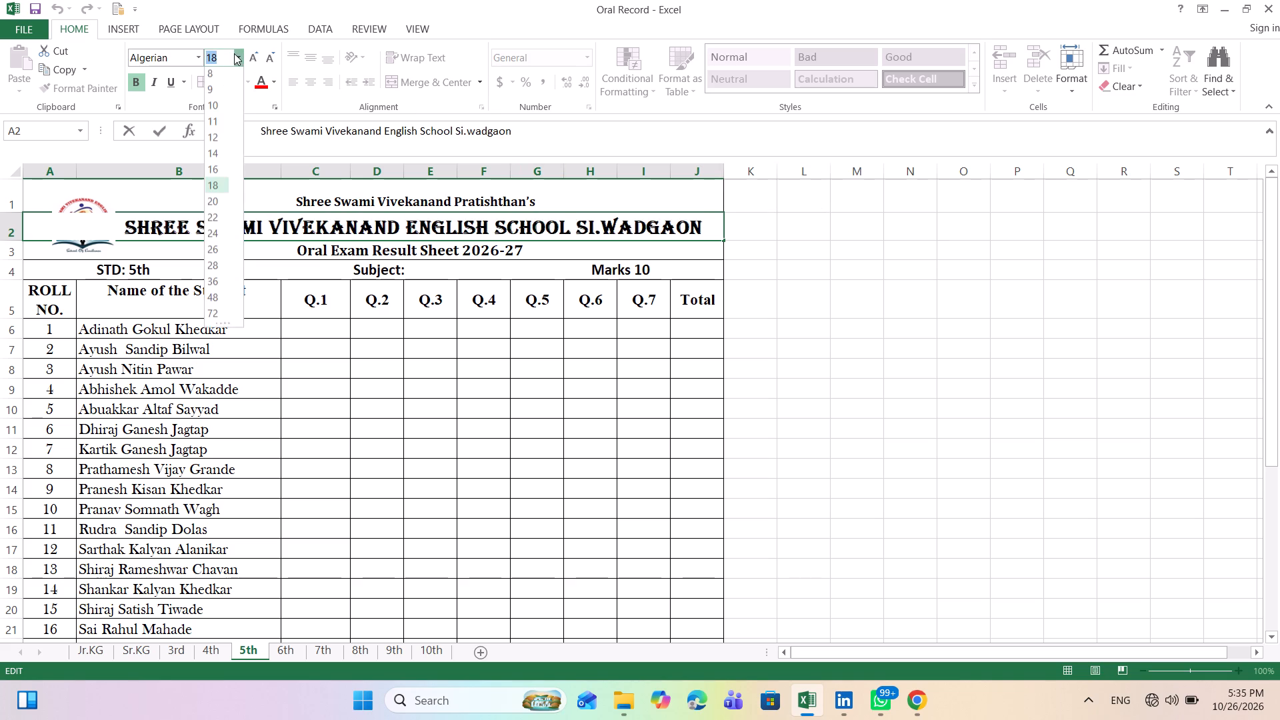
{"action": "left_click", "coordinate": [215, 123]}
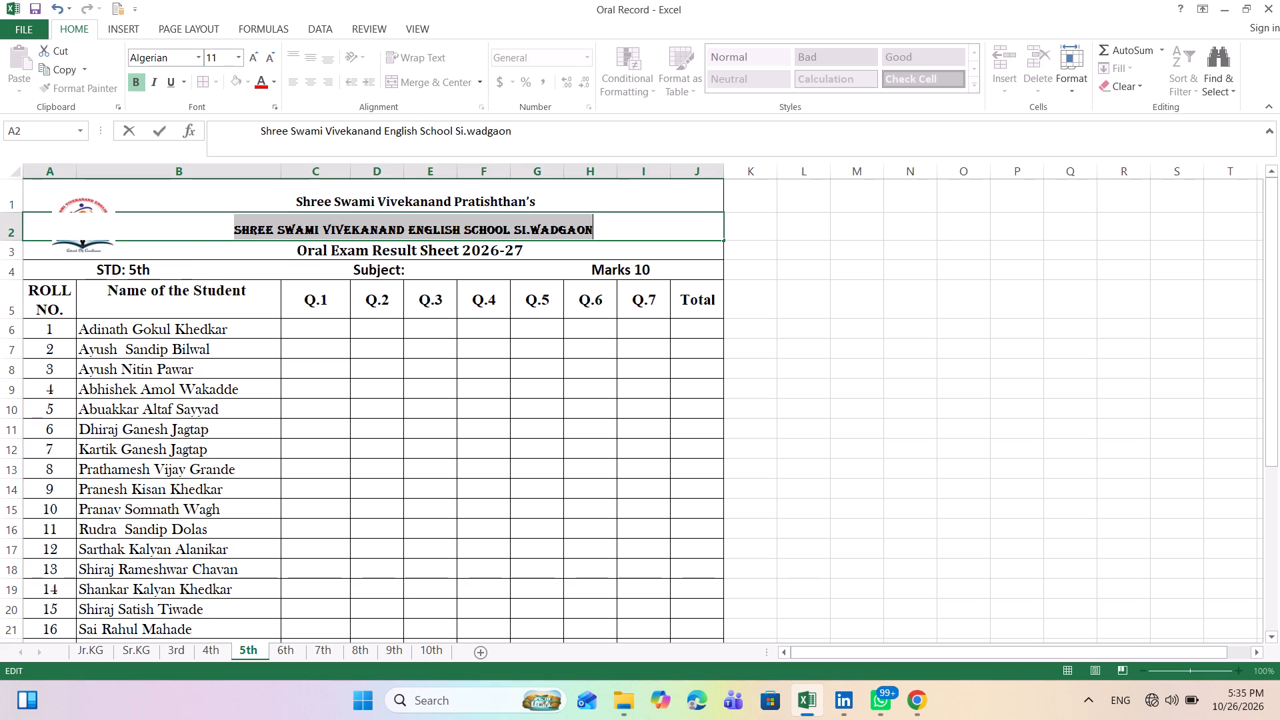
Set the Name of the Student header to font size 12 and the ROLL NO. header to size 11.
{"action": "left_click", "coordinate": [203, 294]}
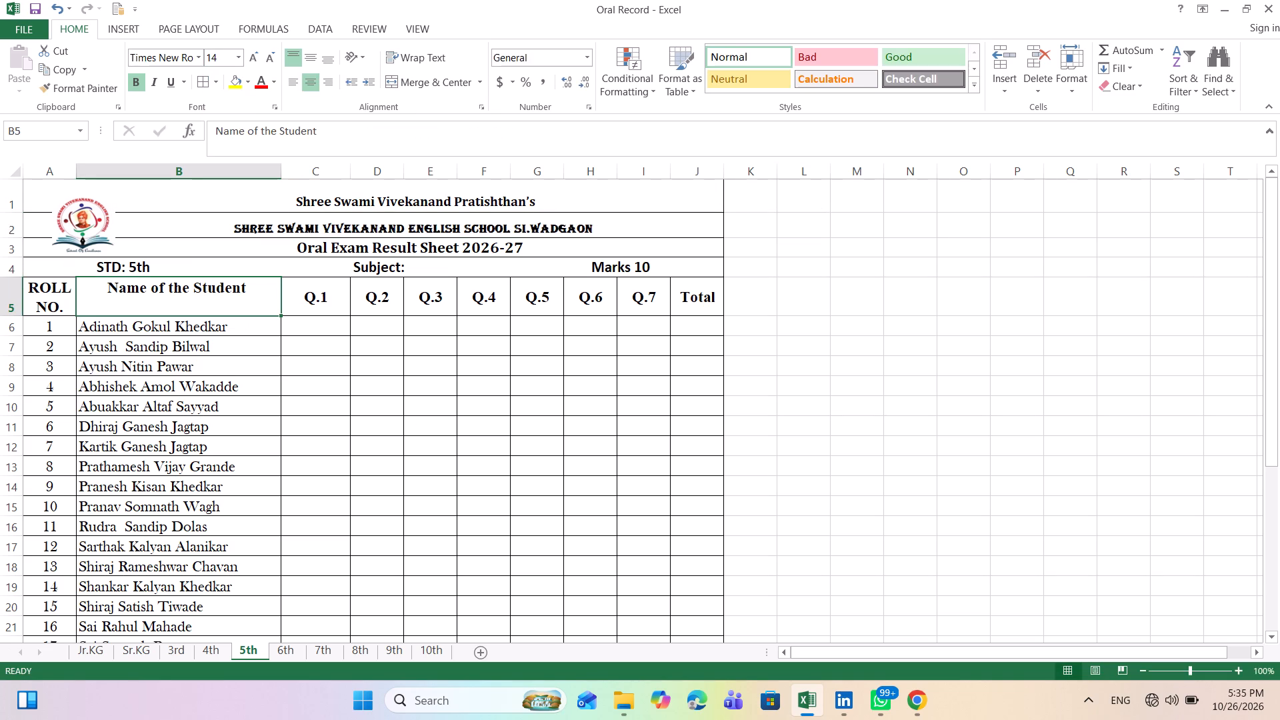
{"action": "left_click", "coordinate": [242, 57]}
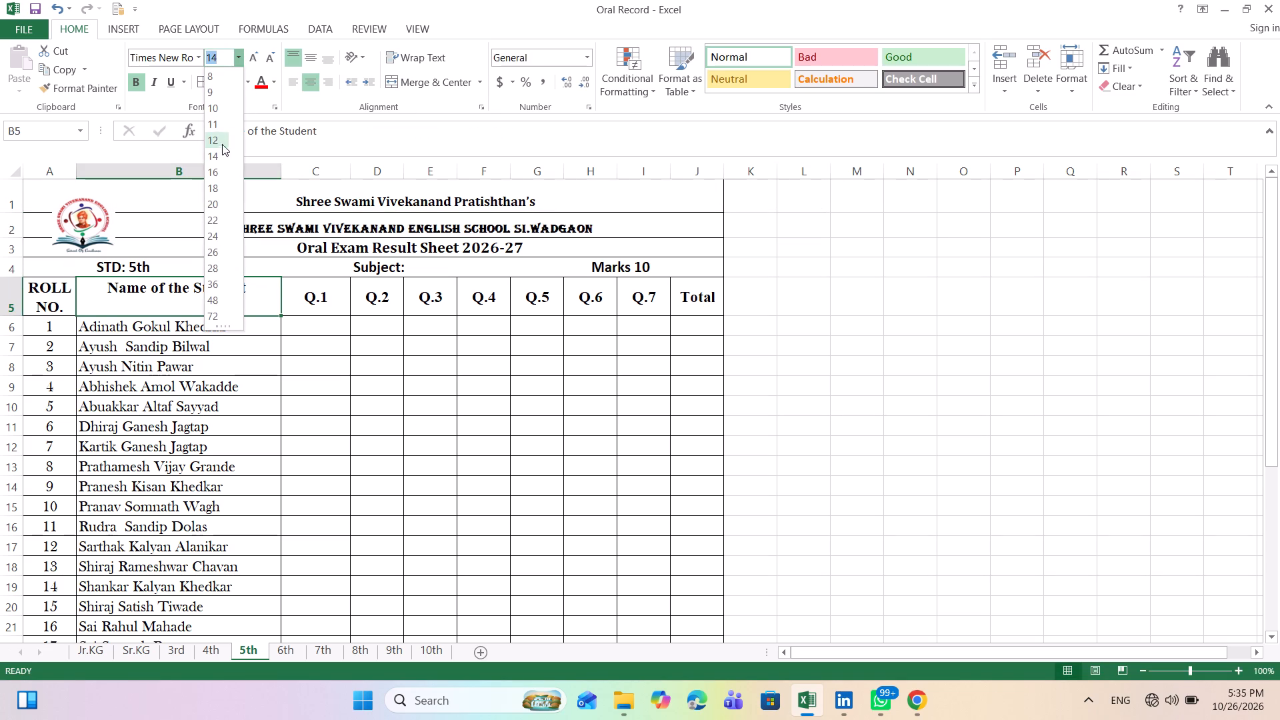
{"action": "left_click", "coordinate": [216, 135]}
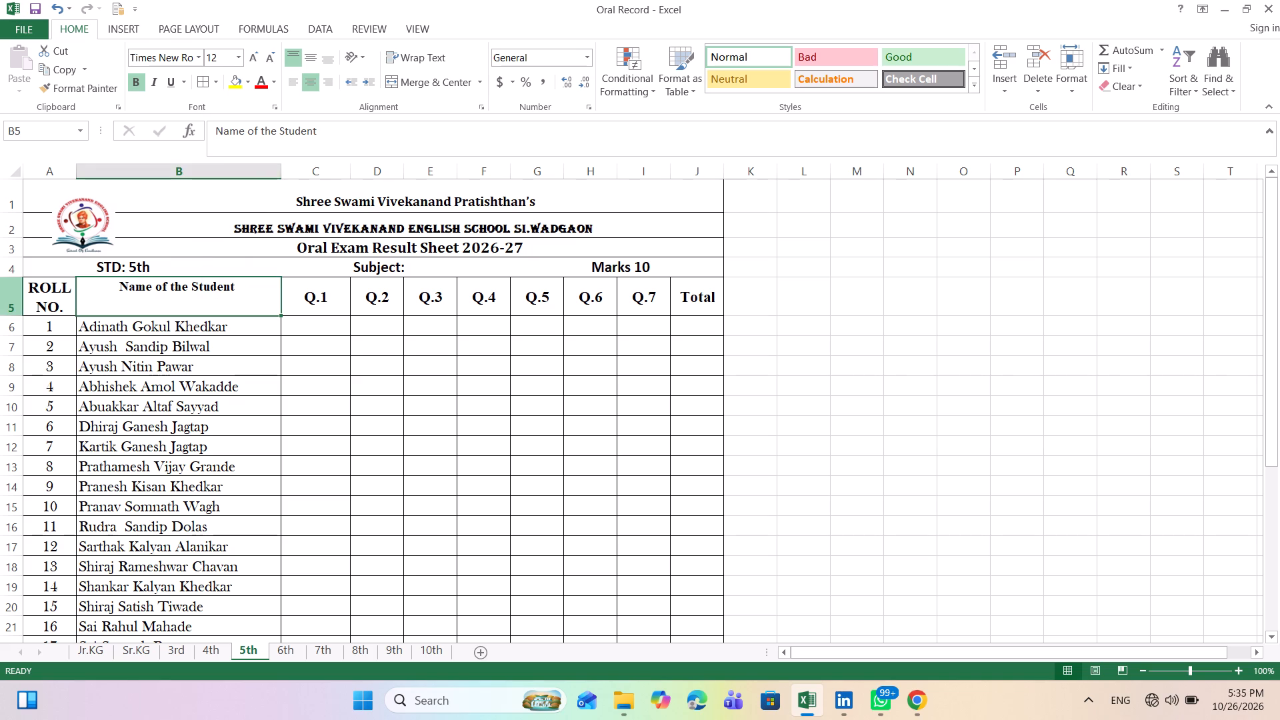
{"action": "left_click", "coordinate": [47, 301]}
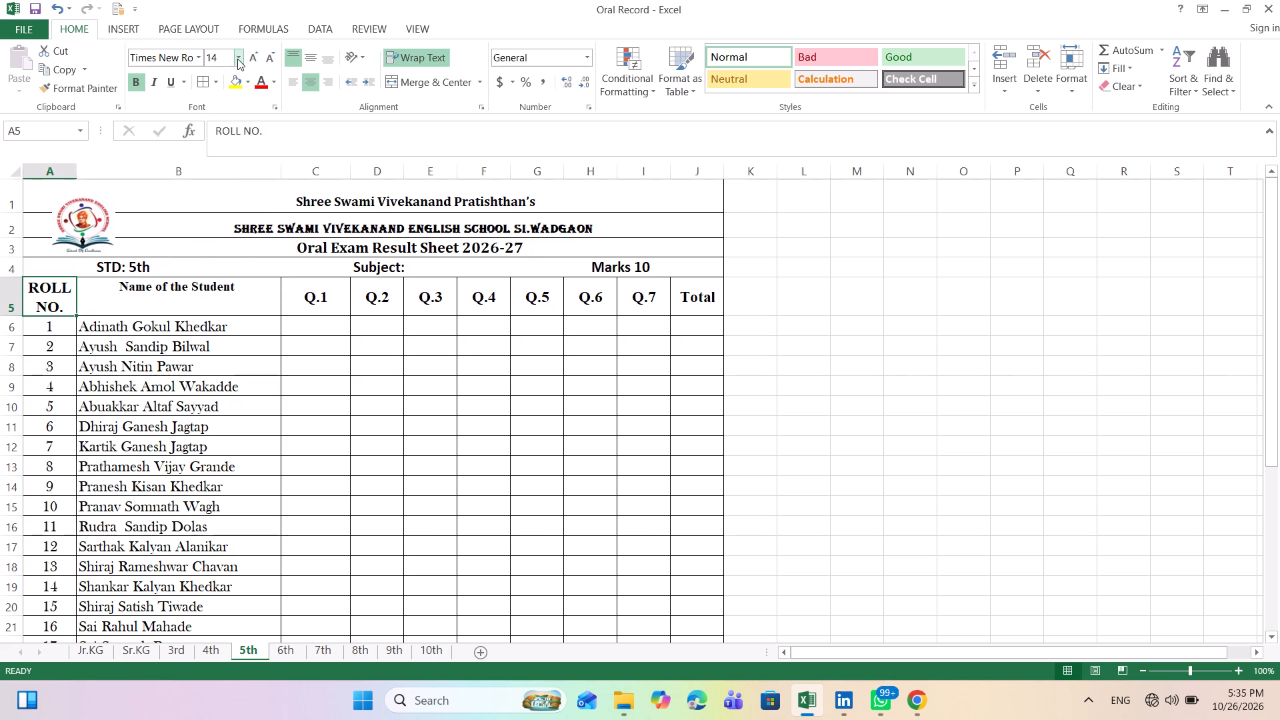
{"action": "left_click", "coordinate": [237, 59]}
{"action": "left_click", "coordinate": [211, 120]}
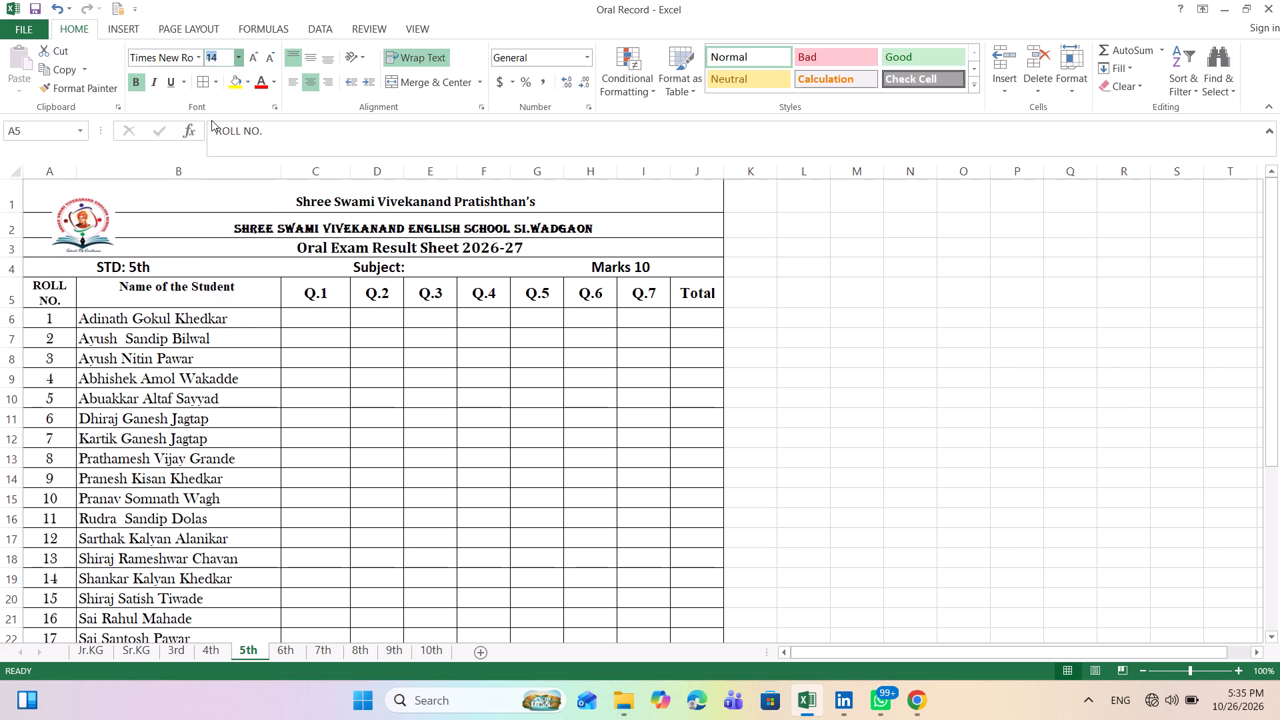
Set all roll numbers and student names in A6:B36 to font size 12.
{"action": "left_click_drag", "start_coordinate": [61, 315], "coordinate": [192, 440]}
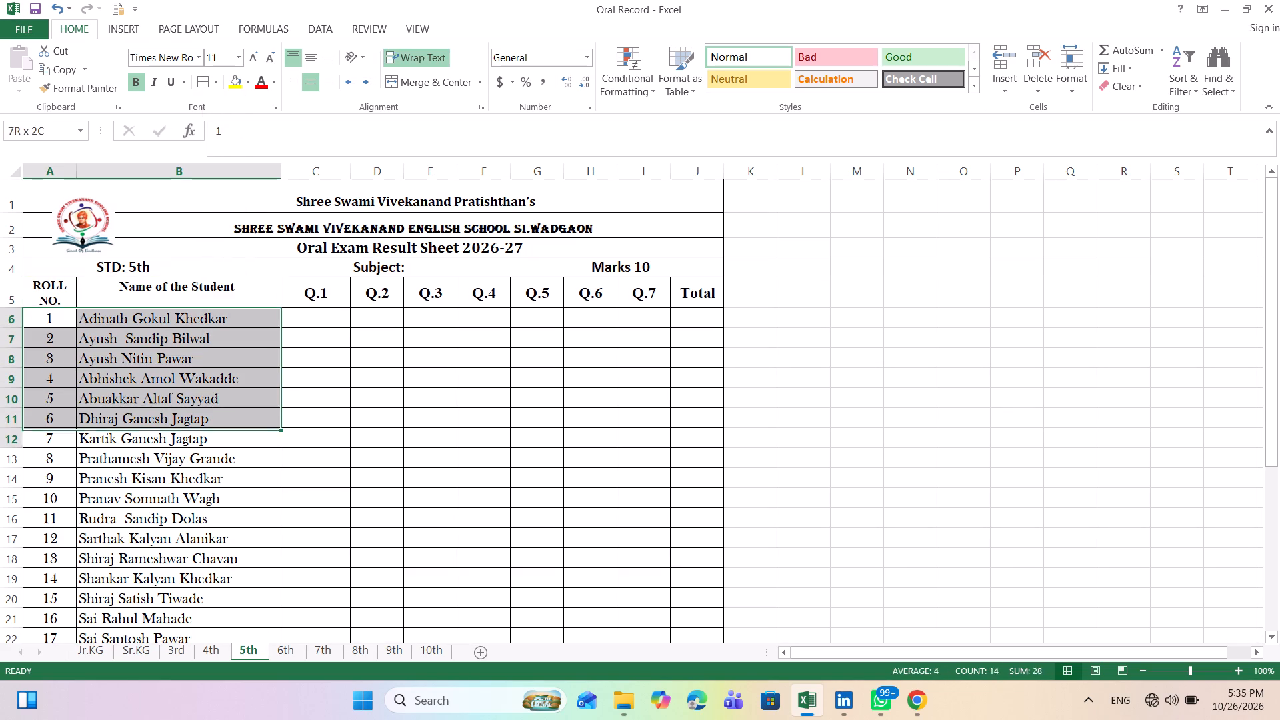
{"action": "left_click_drag", "start_coordinate": [192, 440], "coordinate": [227, 647]}
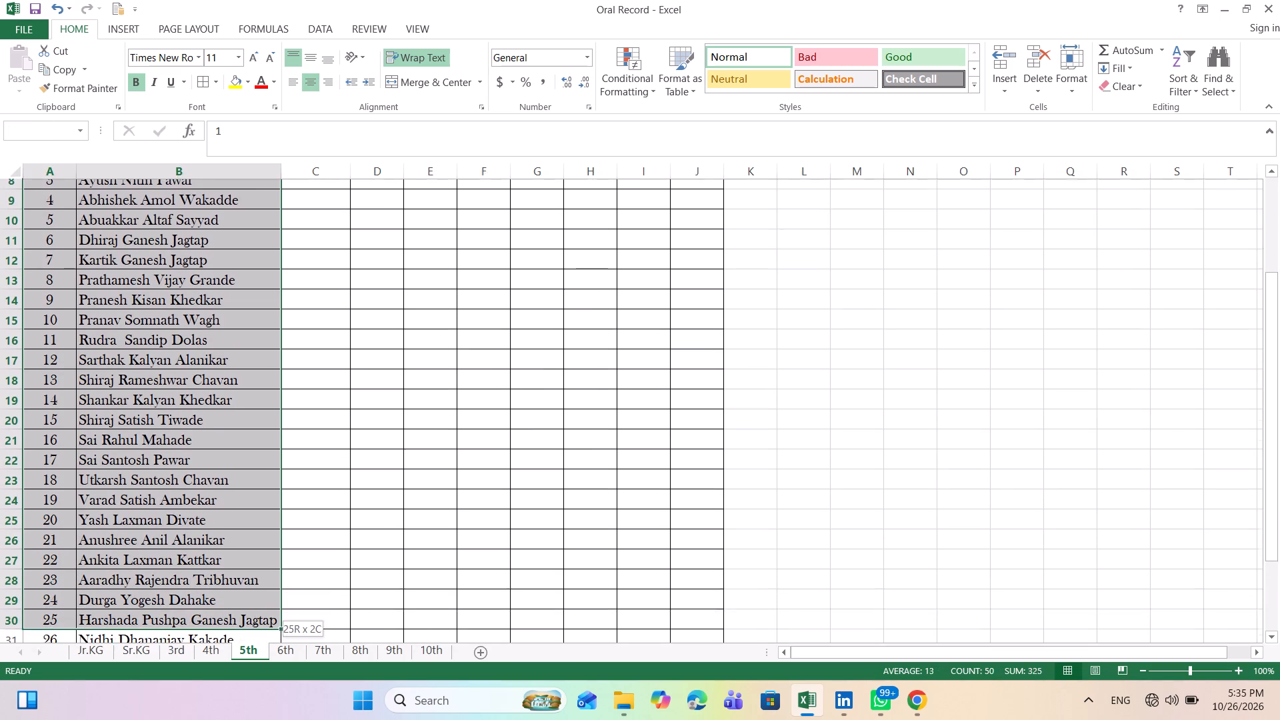
{"action": "left_click_drag", "start_coordinate": [227, 647], "coordinate": [242, 619]}
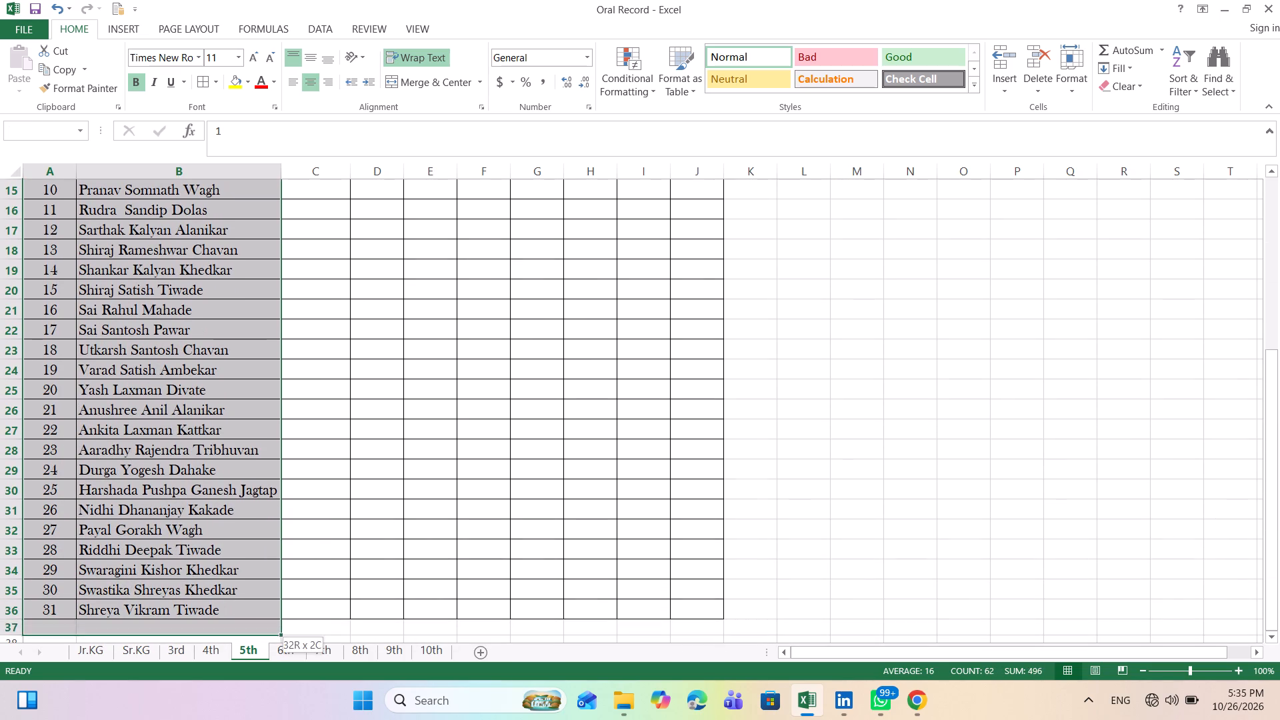
{"action": "left_click_drag", "start_coordinate": [242, 619], "coordinate": [243, 615]}
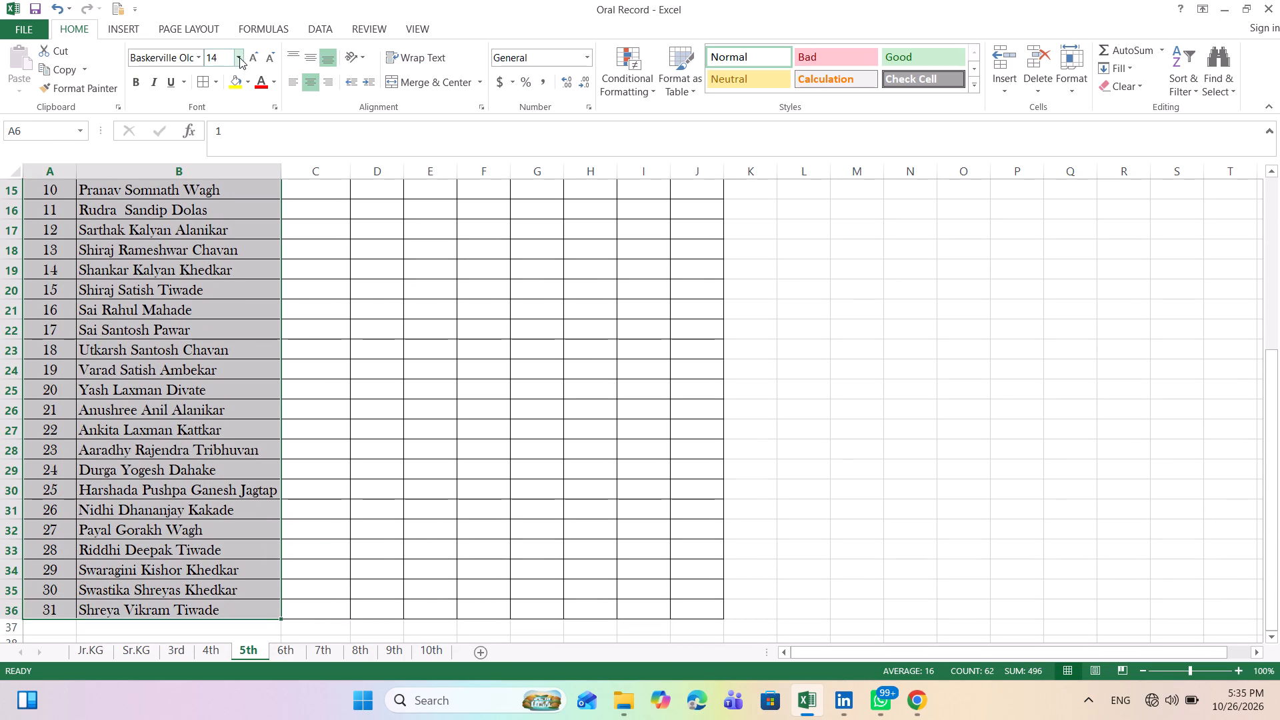
{"action": "left_click", "coordinate": [239, 58]}
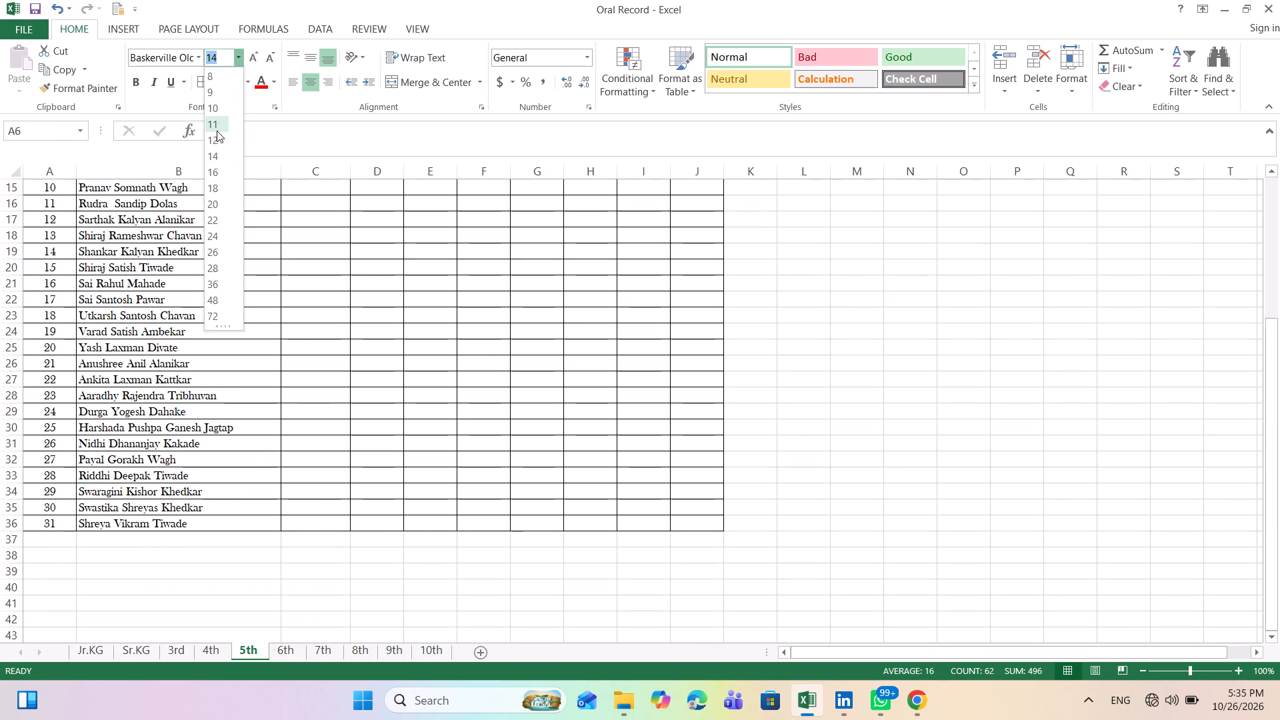
{"action": "left_click", "coordinate": [215, 141]}
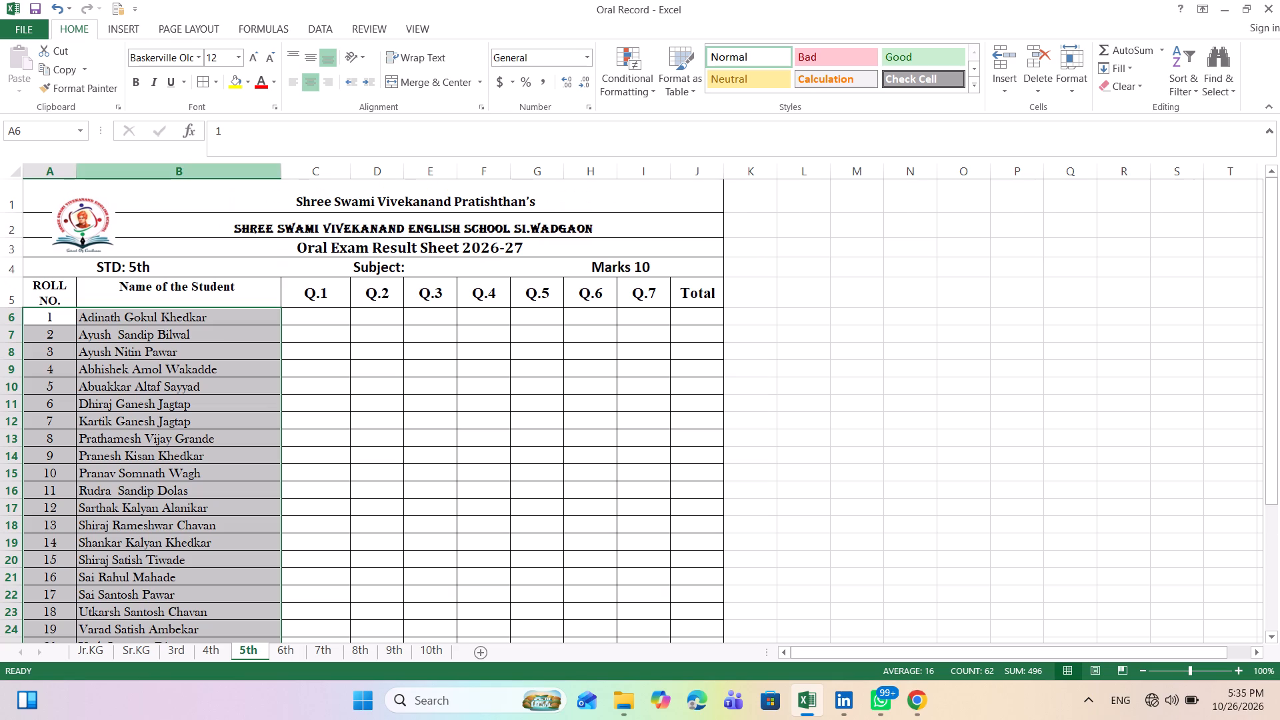
Narrow the ROLL NO. column to a width of about 6.5 and bring the student name column in close to the names.
{"action": "left_click_drag", "start_coordinate": [75, 170], "coordinate": [65, 170]}
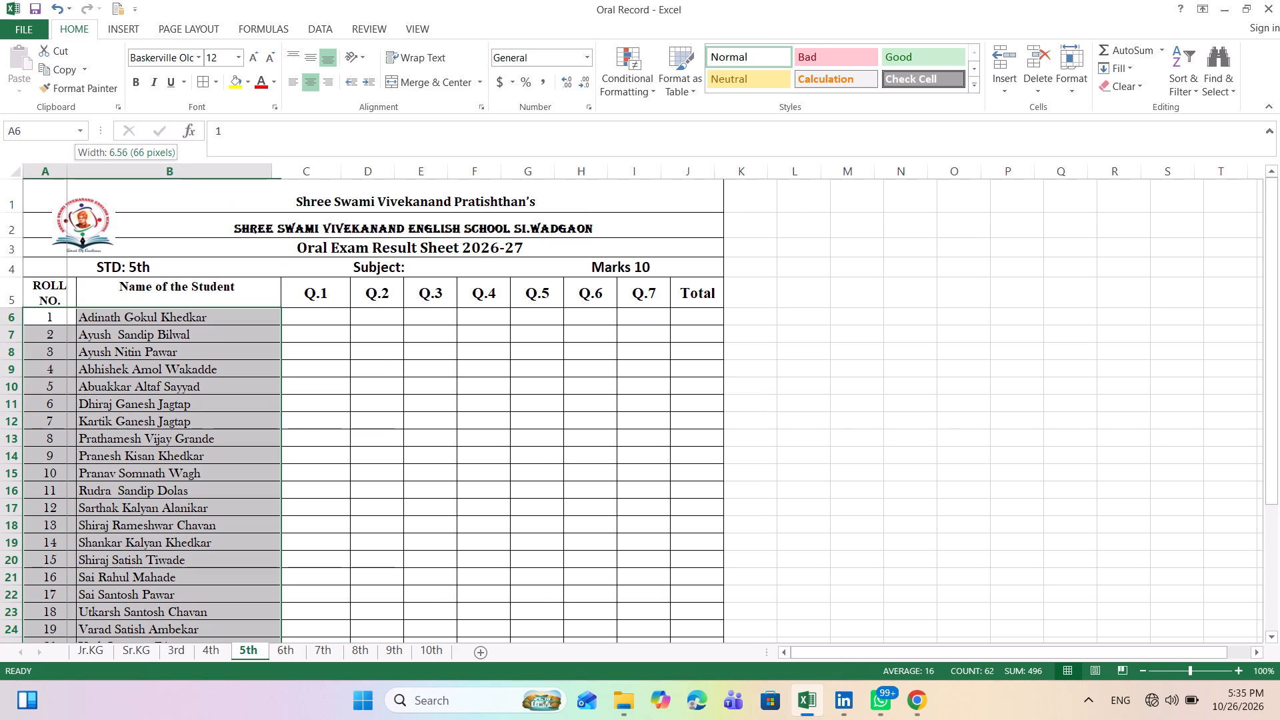
{"action": "left_click_drag", "start_coordinate": [65, 170], "coordinate": [65, 170]}
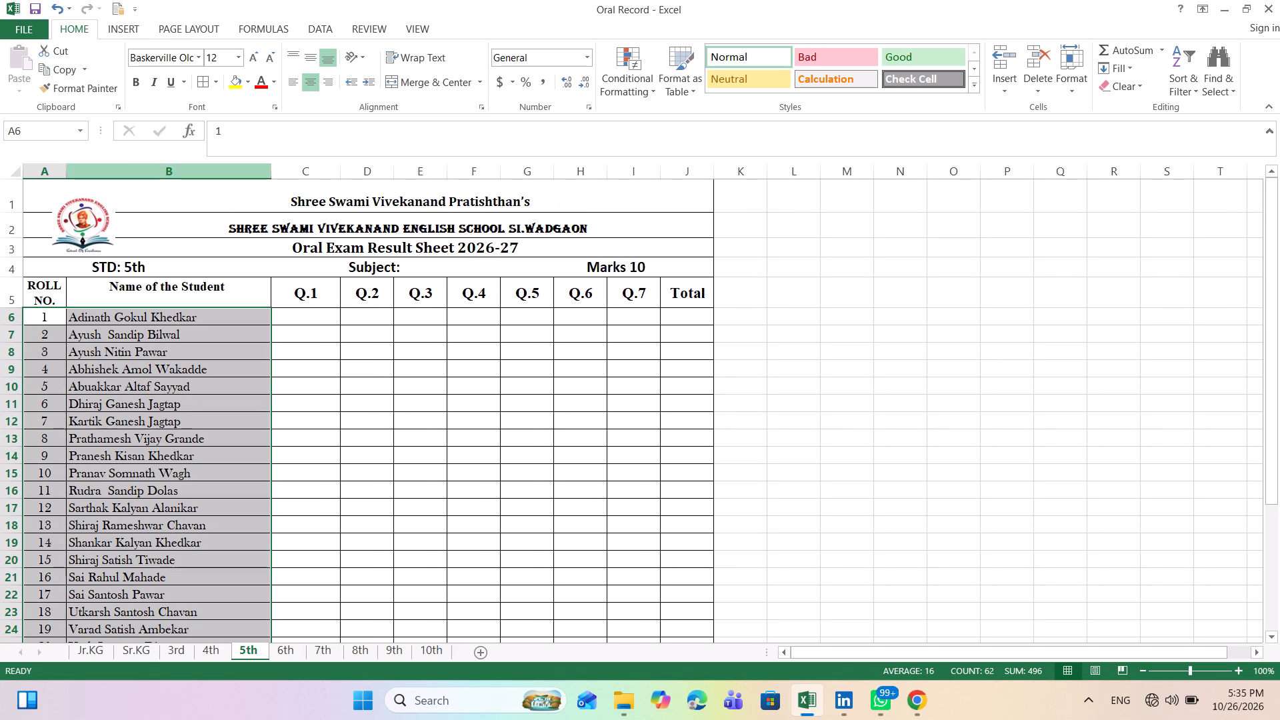
{"action": "left_click_drag", "start_coordinate": [274, 173], "coordinate": [230, 175]}
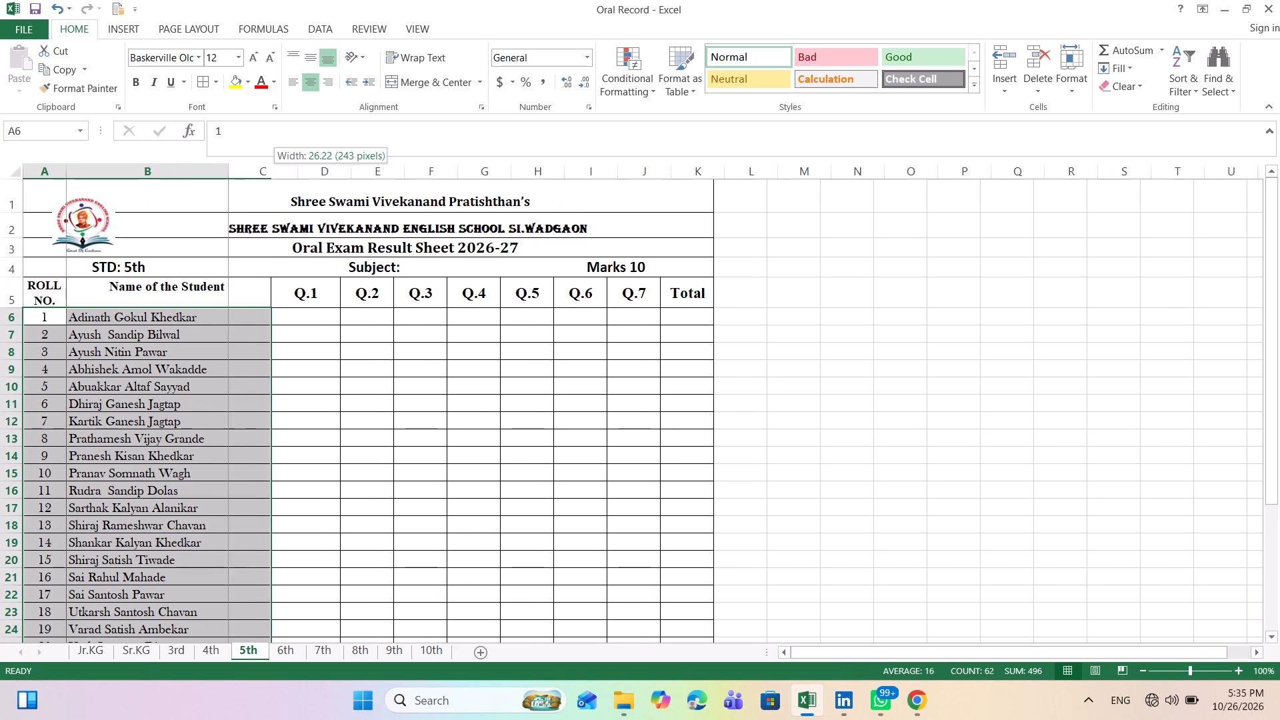
{"action": "left_click_drag", "start_coordinate": [230, 175], "coordinate": [225, 175]}
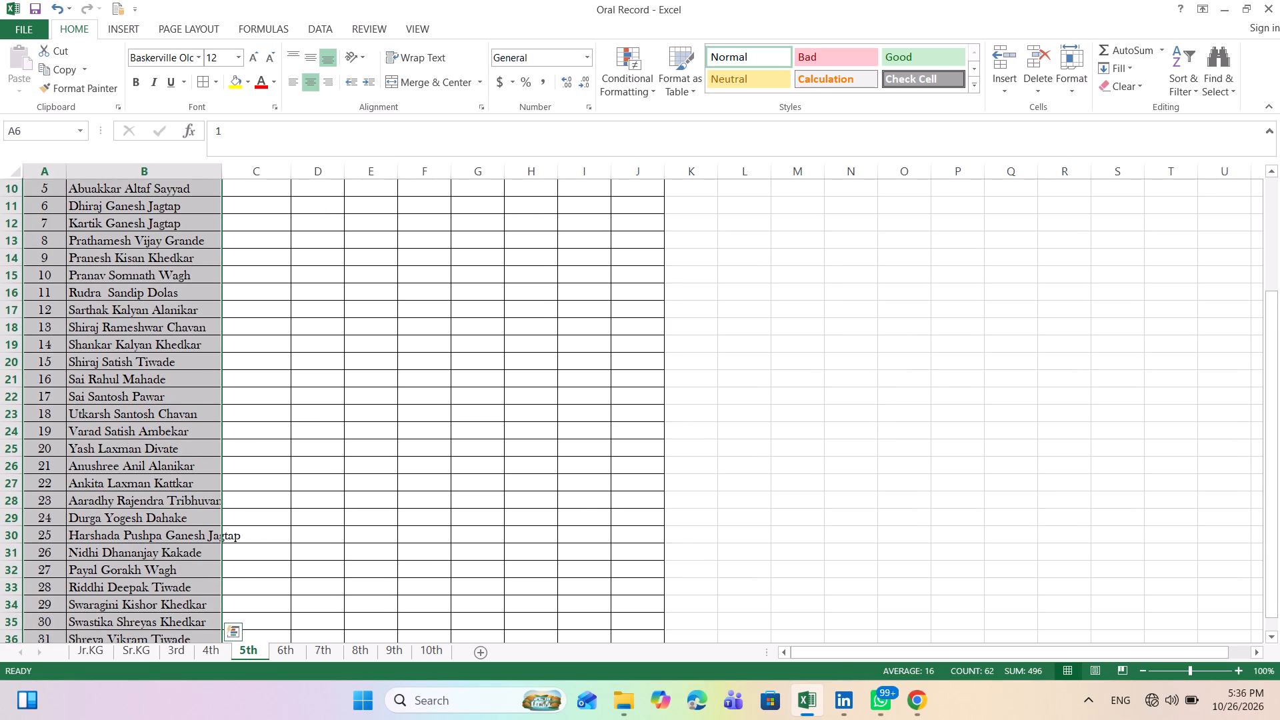
Shorten the overflowing student name in B30 by deleting its second word.
{"action": "double_click", "coordinate": [160, 534]}
{"action": "key", "text": "BackSpace"}
{"action": "key", "text": "BackSpace"}
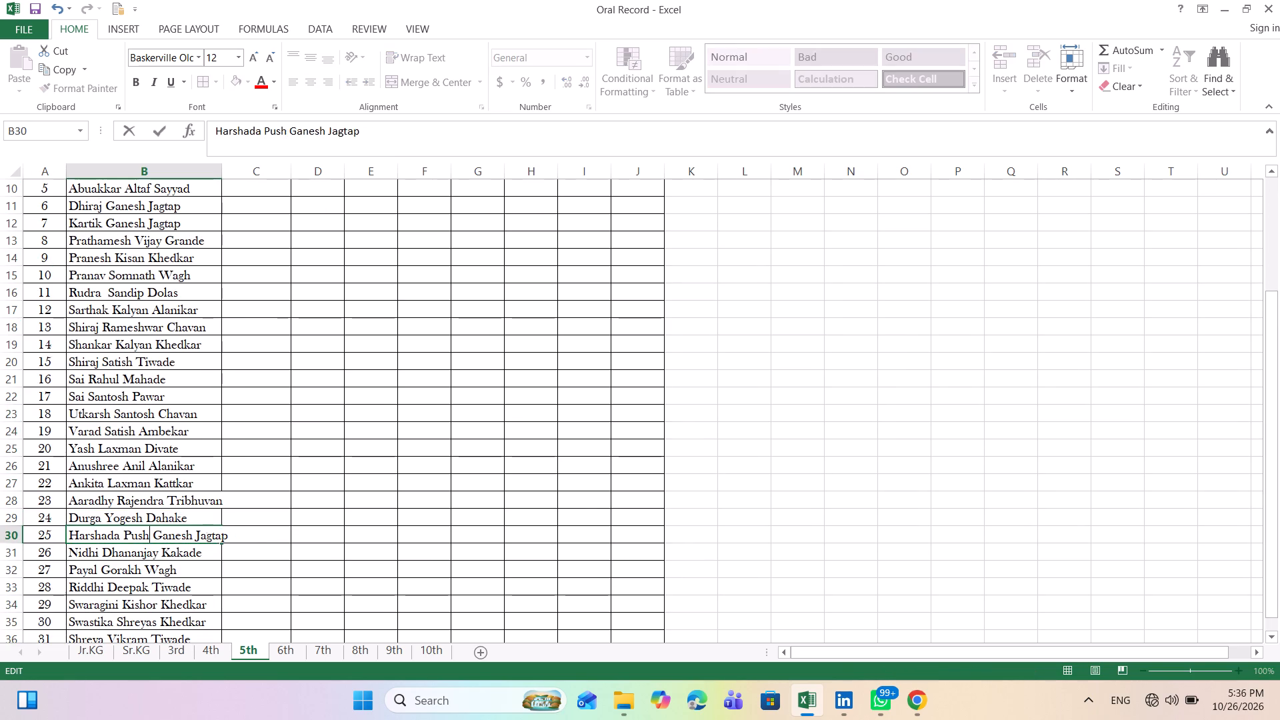
{"action": "key", "text": "BackSpace"}
{"action": "key", "text": "BackSpace"}
{"action": "key", "text": "BackSpace"}
{"action": "key", "text": "BackSpace"}
{"action": "key", "text": "BackSpace"}
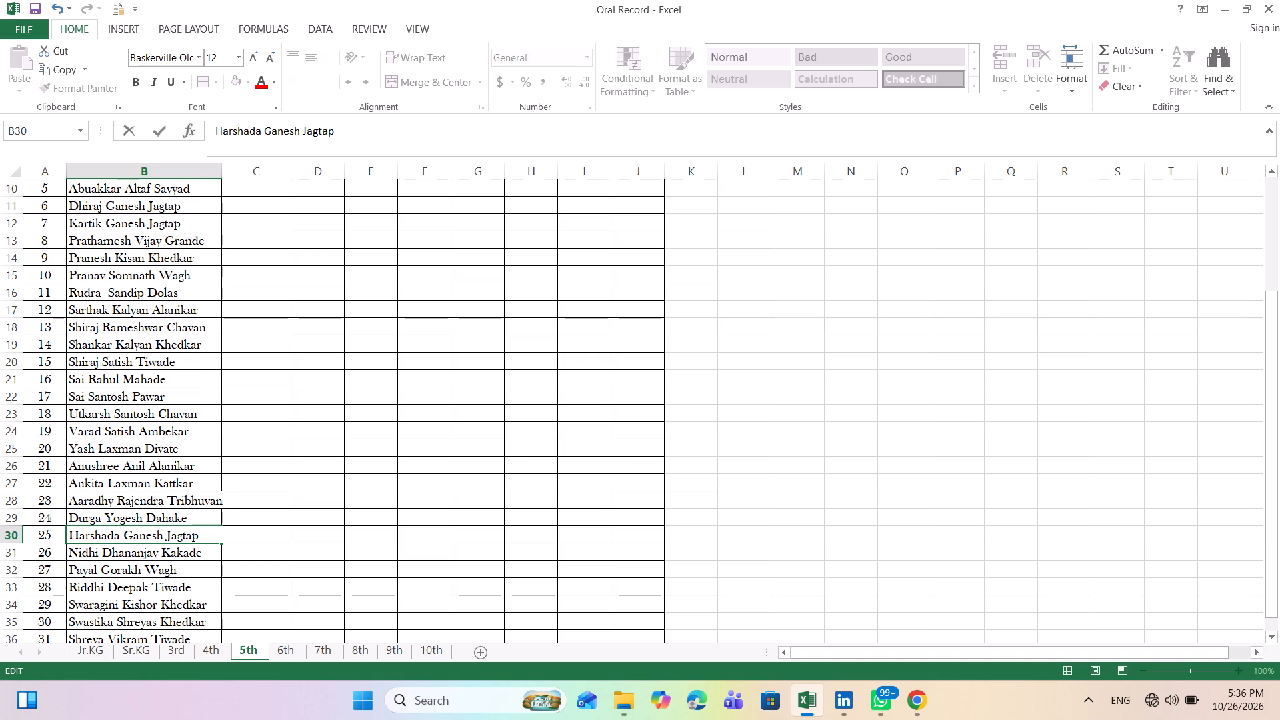
{"action": "left_click", "coordinate": [200, 519]}
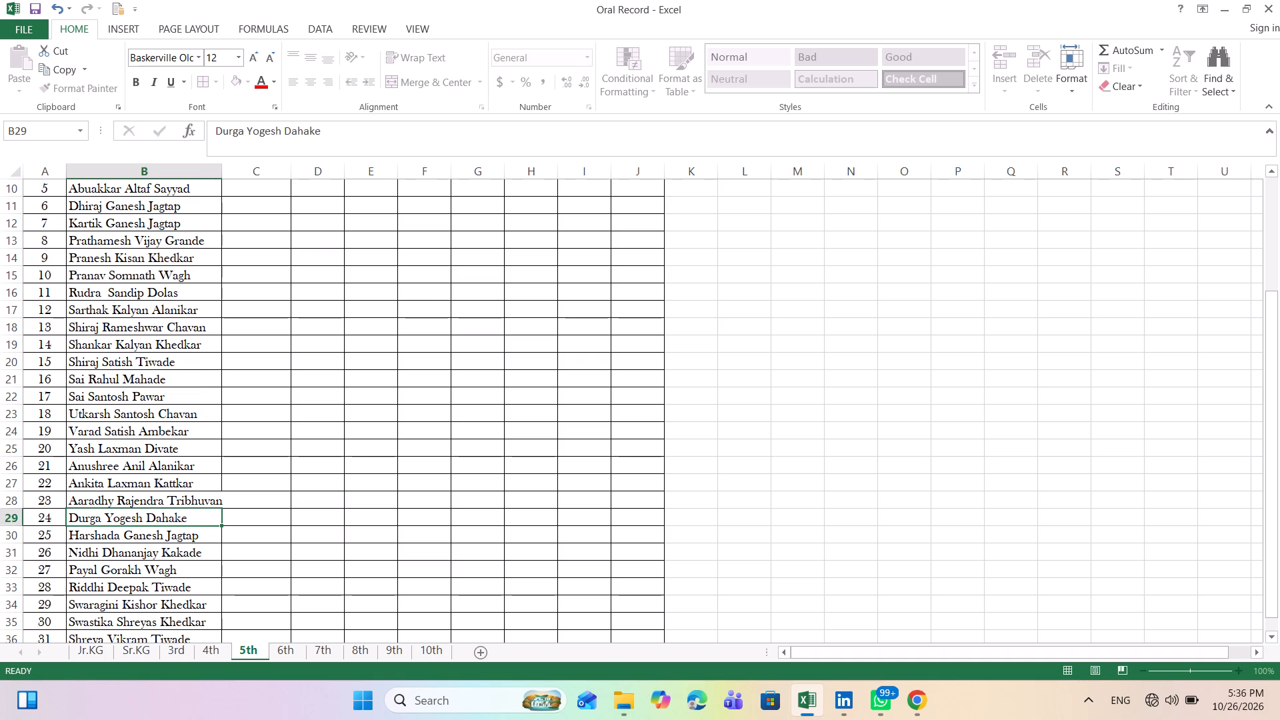
Fit the student name column's width to its longest remaining entry.
{"action": "left_click", "coordinate": [222, 174]}
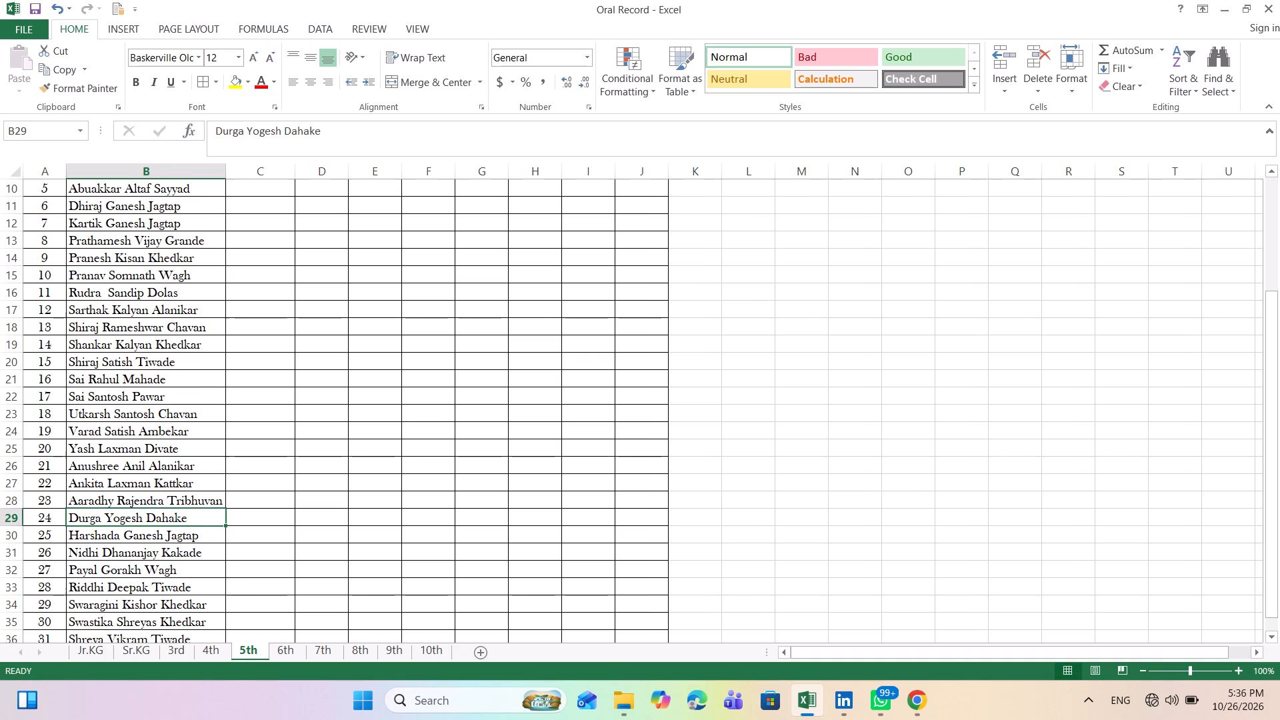
{"action": "left_click", "coordinate": [278, 391]}
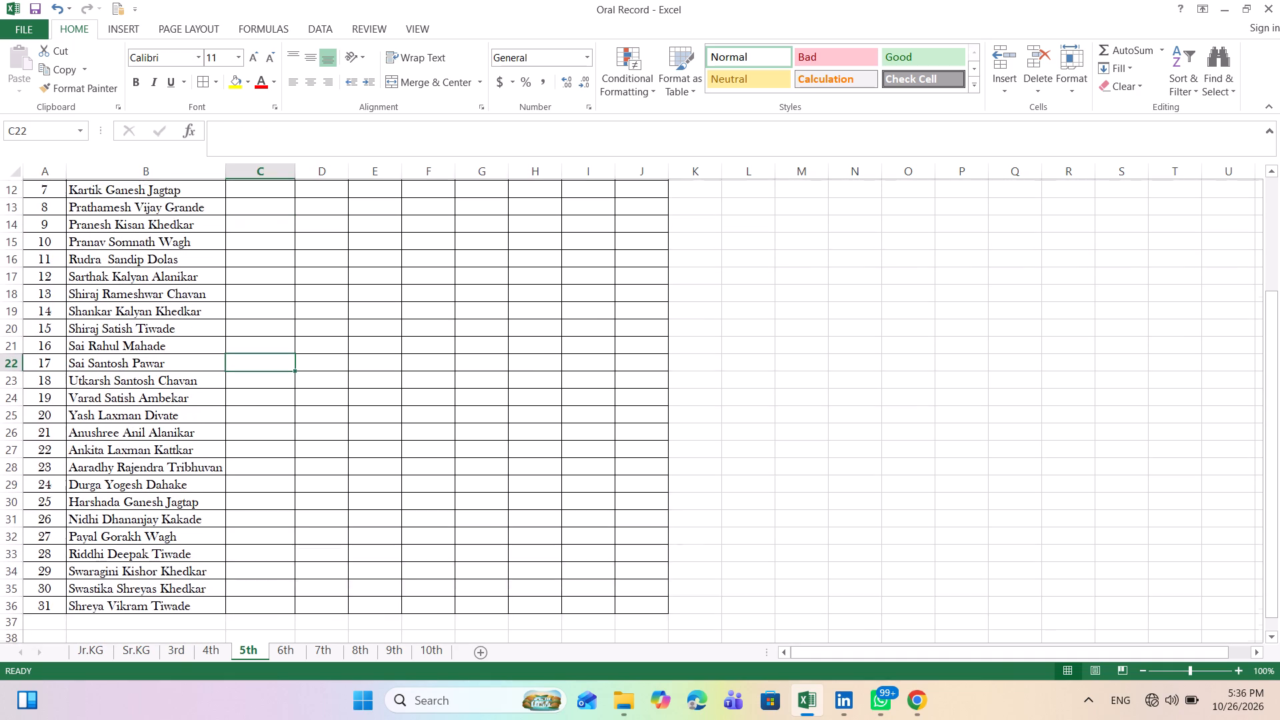
Narrow the Q.1 to Q.7 and Total columns in close to their headings, with Q.1 about 7.1 and Q.3 about 5.1 wide.
{"action": "scroll", "coordinate": [278, 391], "scroll_direction": "up", "scroll_amount": 4}
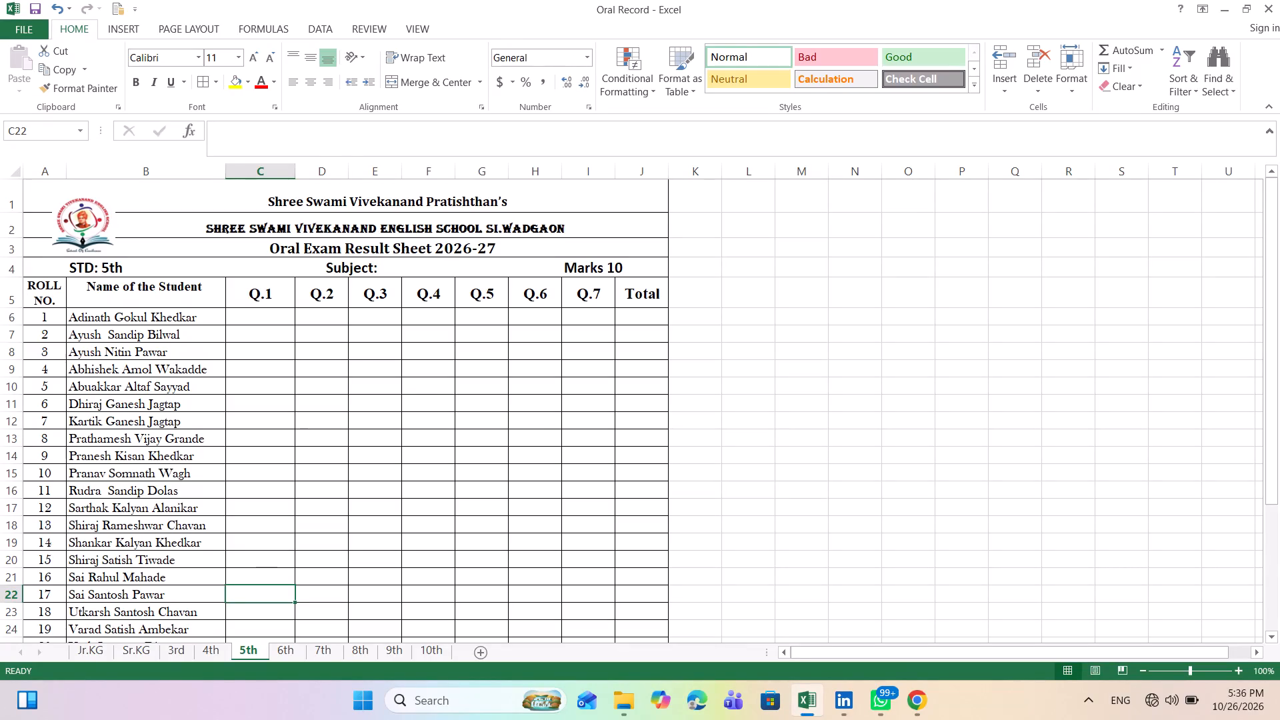
{"action": "left_click_drag", "start_coordinate": [295, 173], "coordinate": [272, 173]}
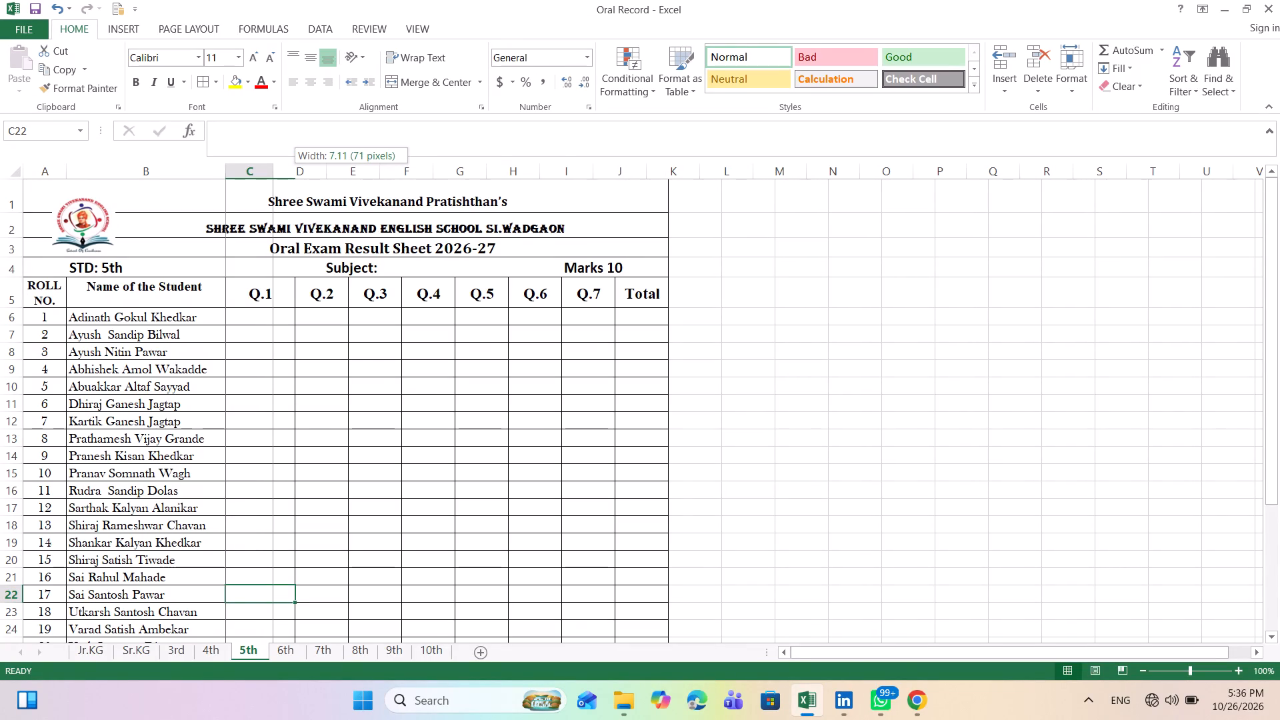
{"action": "left_click_drag", "start_coordinate": [272, 173], "coordinate": [273, 172]}
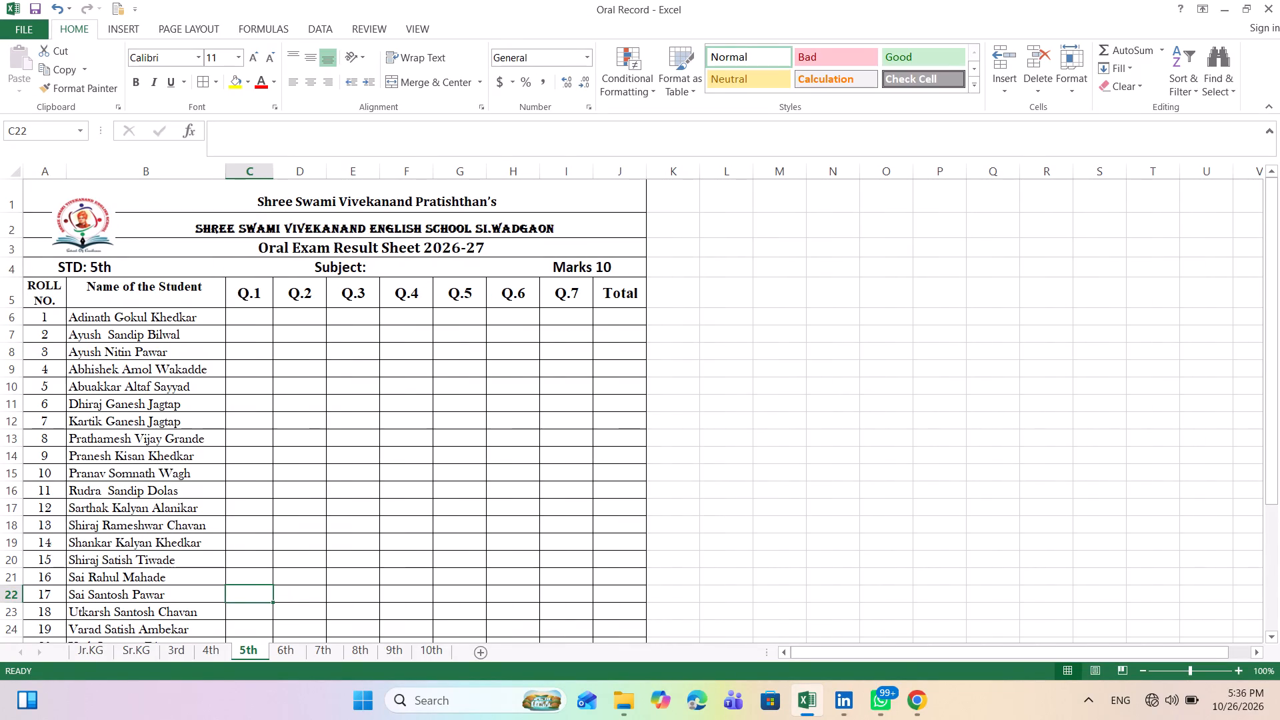
{"action": "left_click_drag", "start_coordinate": [325, 167], "coordinate": [308, 167]}
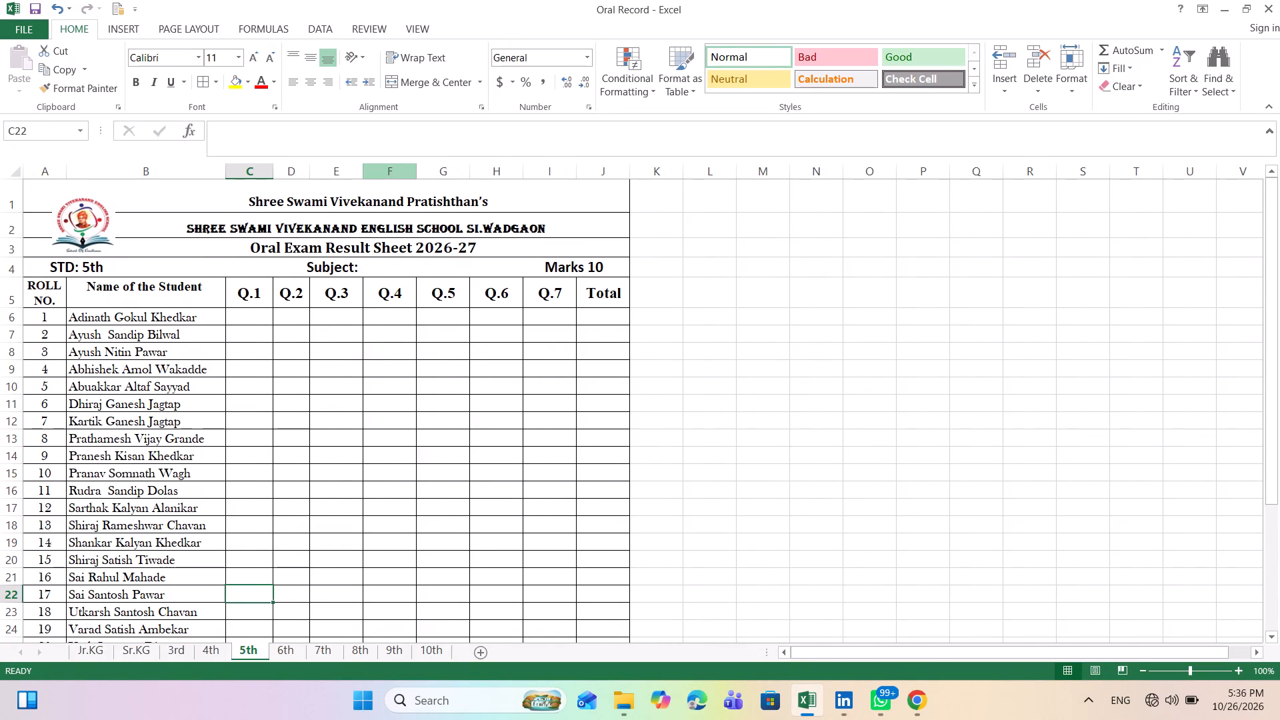
{"action": "left_click_drag", "start_coordinate": [361, 170], "coordinate": [342, 173]}
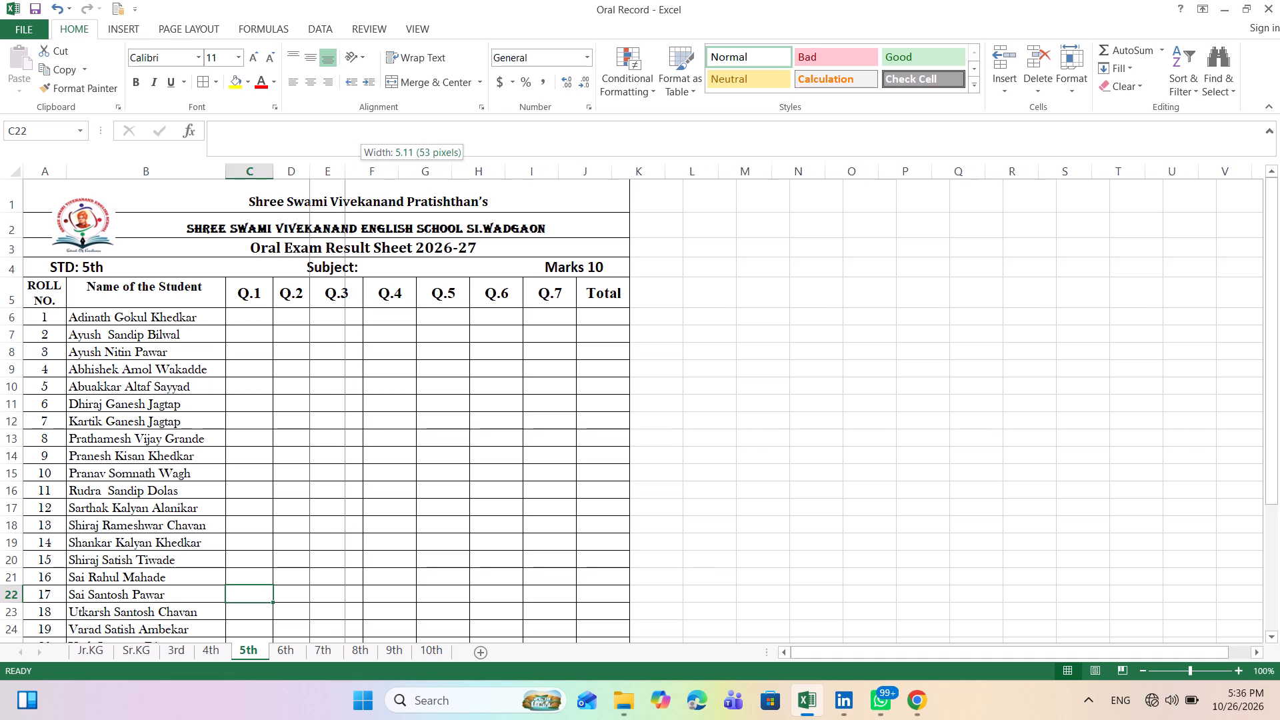
{"action": "left_click_drag", "start_coordinate": [342, 173], "coordinate": [343, 173]}
{"action": "left_click_drag", "start_coordinate": [401, 173], "coordinate": [392, 175]}
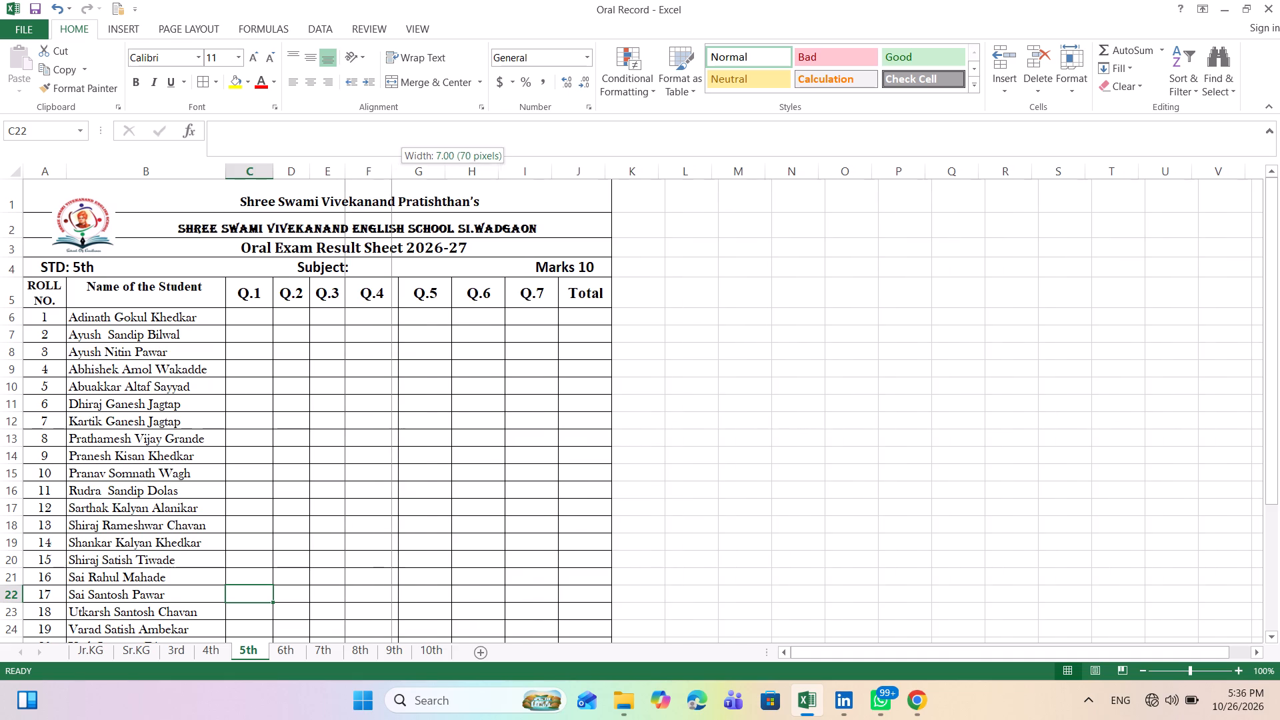
{"action": "left_click_drag", "start_coordinate": [392, 175], "coordinate": [387, 177]}
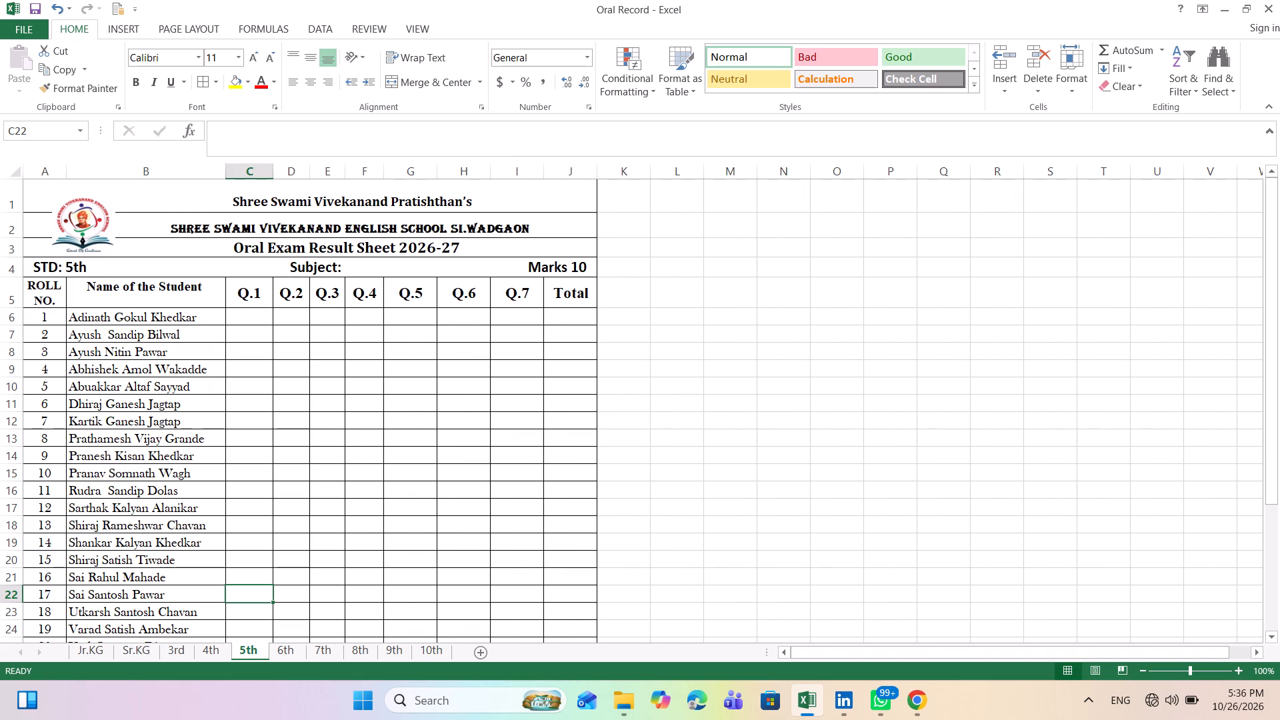
{"action": "left_click_drag", "start_coordinate": [437, 177], "coordinate": [425, 177]}
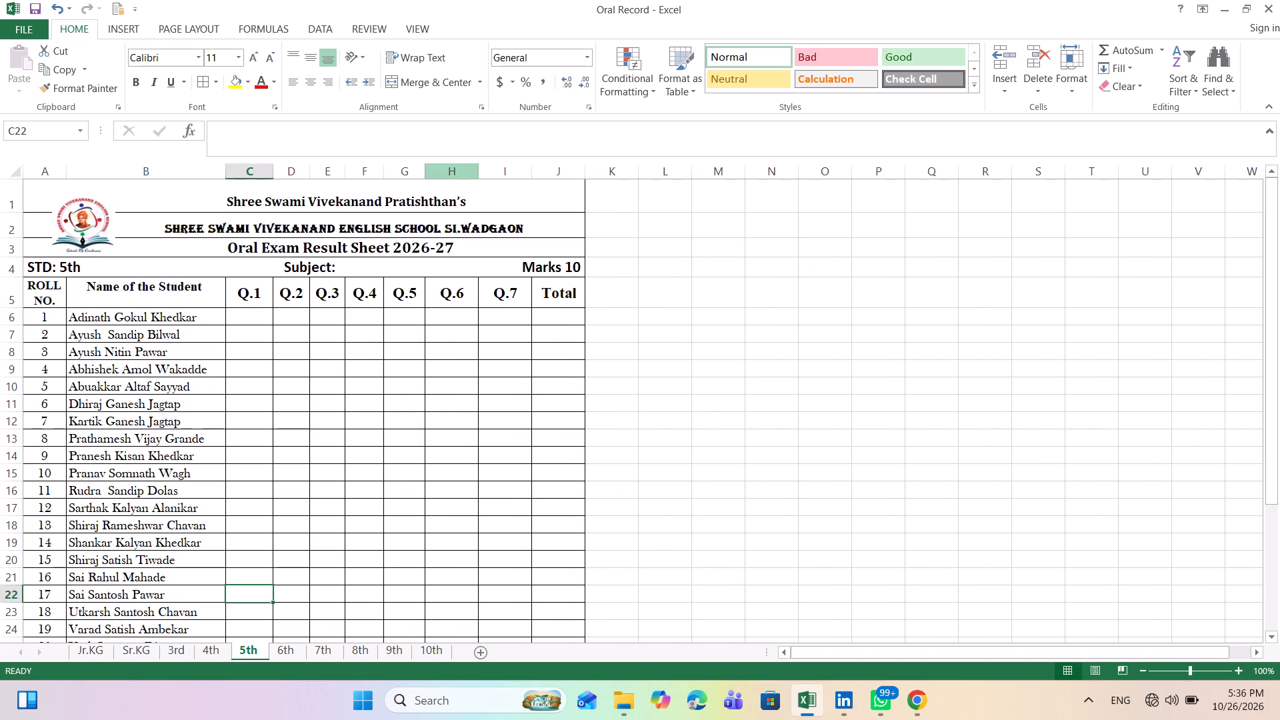
{"action": "left_click_drag", "start_coordinate": [475, 171], "coordinate": [461, 171]}
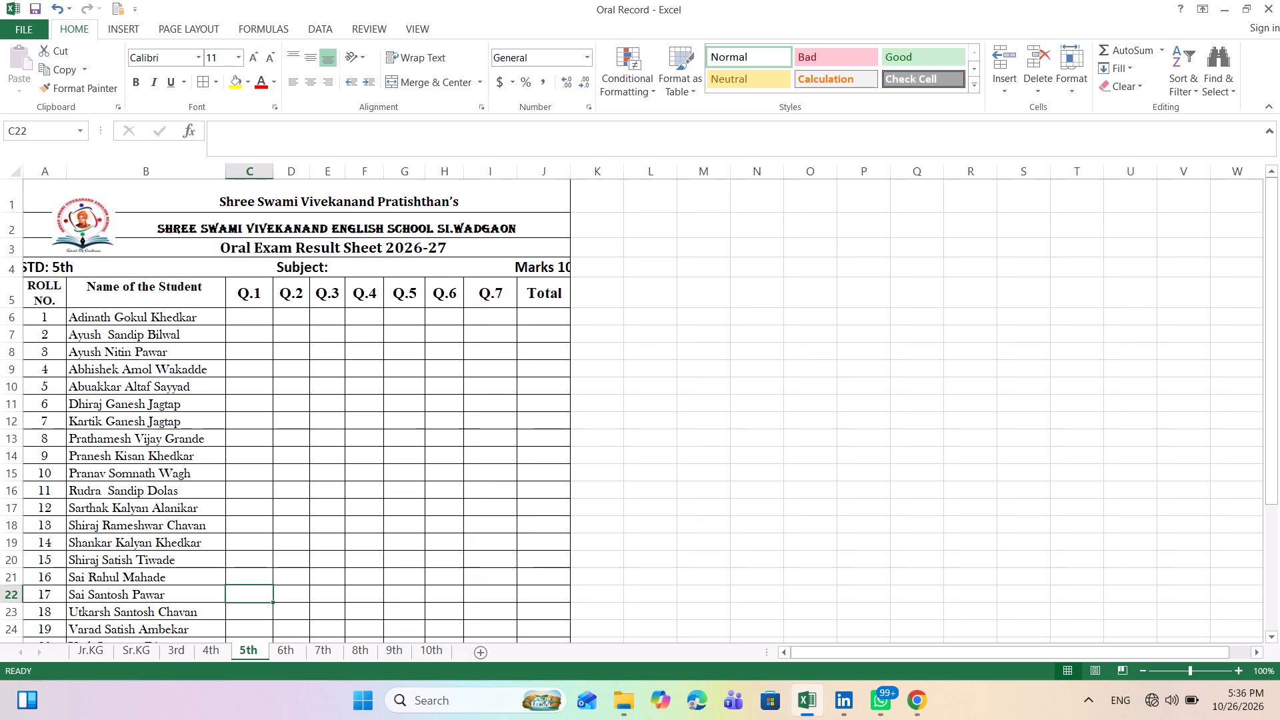
{"action": "left_click_drag", "start_coordinate": [518, 170], "coordinate": [512, 171]}
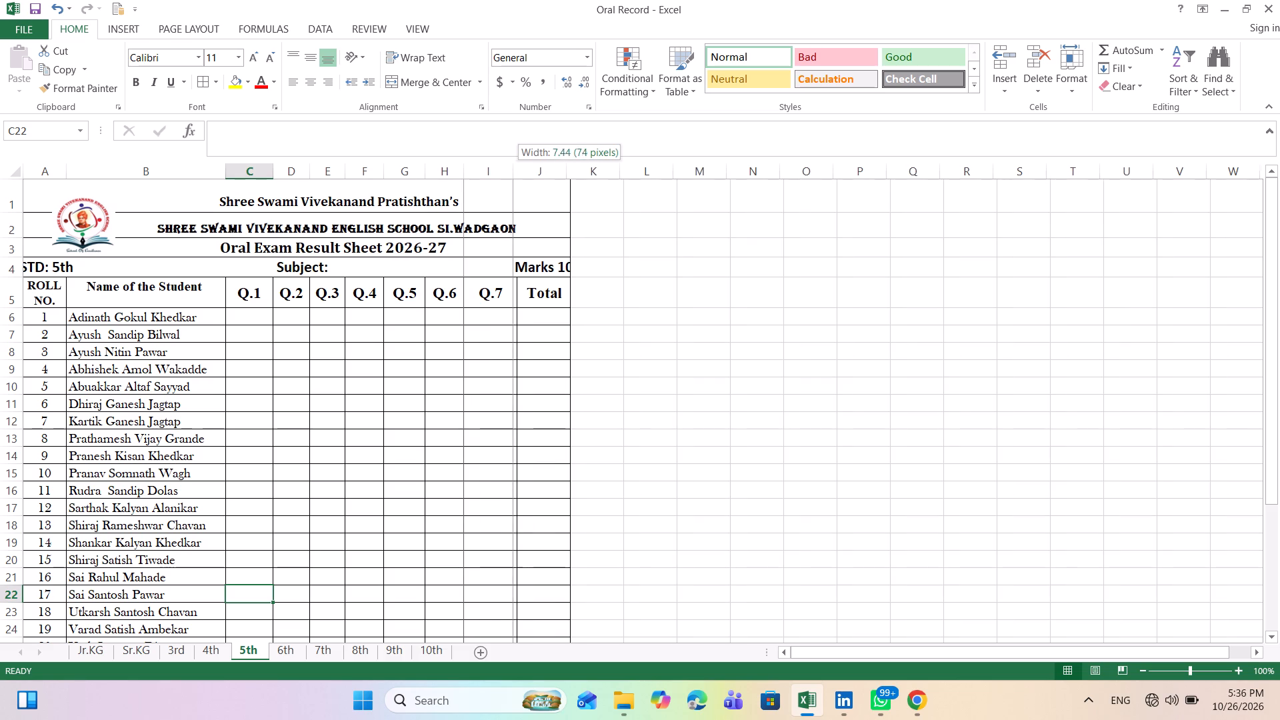
{"action": "left_click_drag", "start_coordinate": [512, 171], "coordinate": [508, 172]}
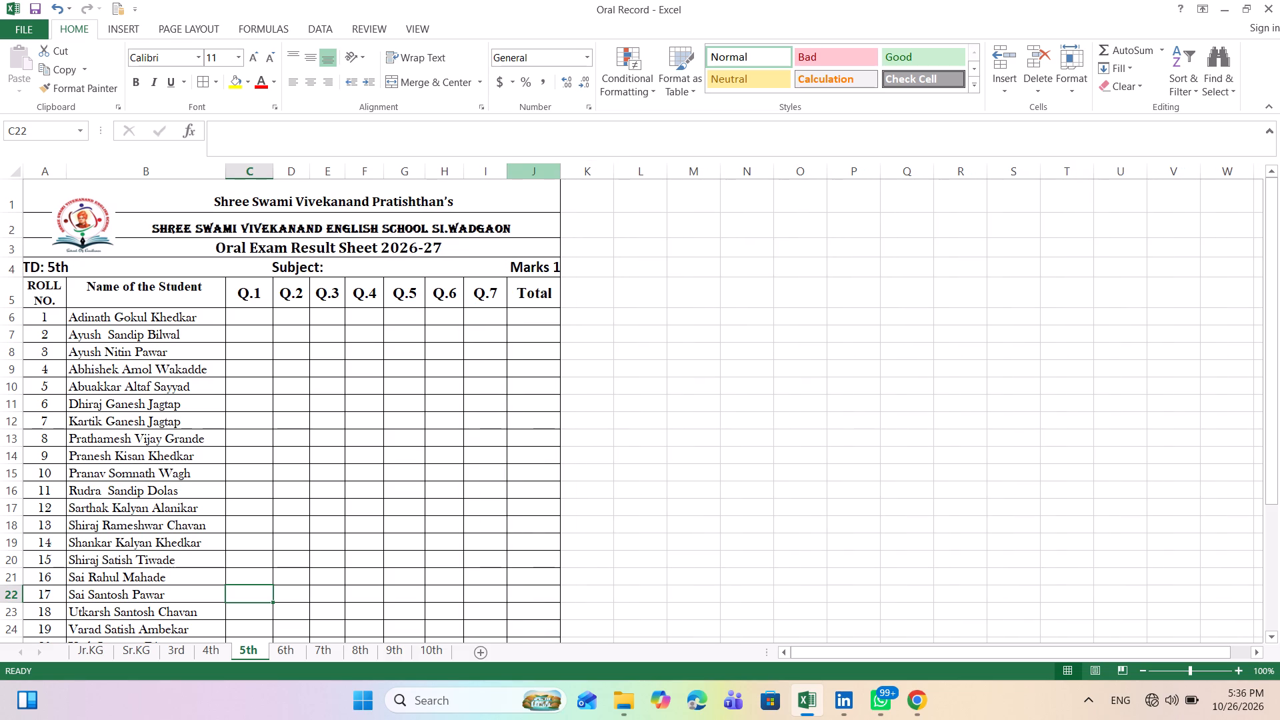
{"action": "left_click", "coordinate": [557, 170]}
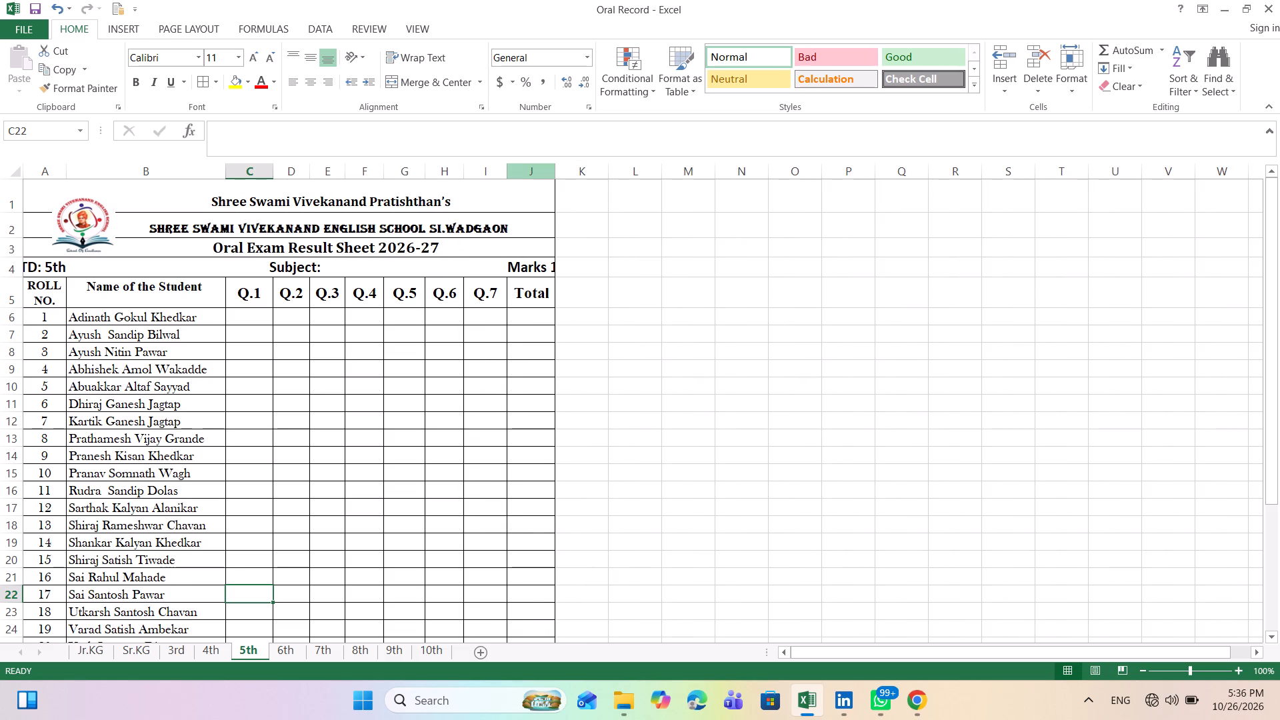
Delete surplus spaces before "Subject:" in the merged row 4 heading so STD: 5th and Marks 10 fit the narrower table.
{"action": "double_click", "coordinate": [394, 267]}
{"action": "key", "text": "BackSpace"}
{"action": "key", "text": "BackSpace"}
{"action": "key", "text": "BackSpace"}
{"action": "key", "text": "BackSpace"}
{"action": "key", "text": "BackSpace"}
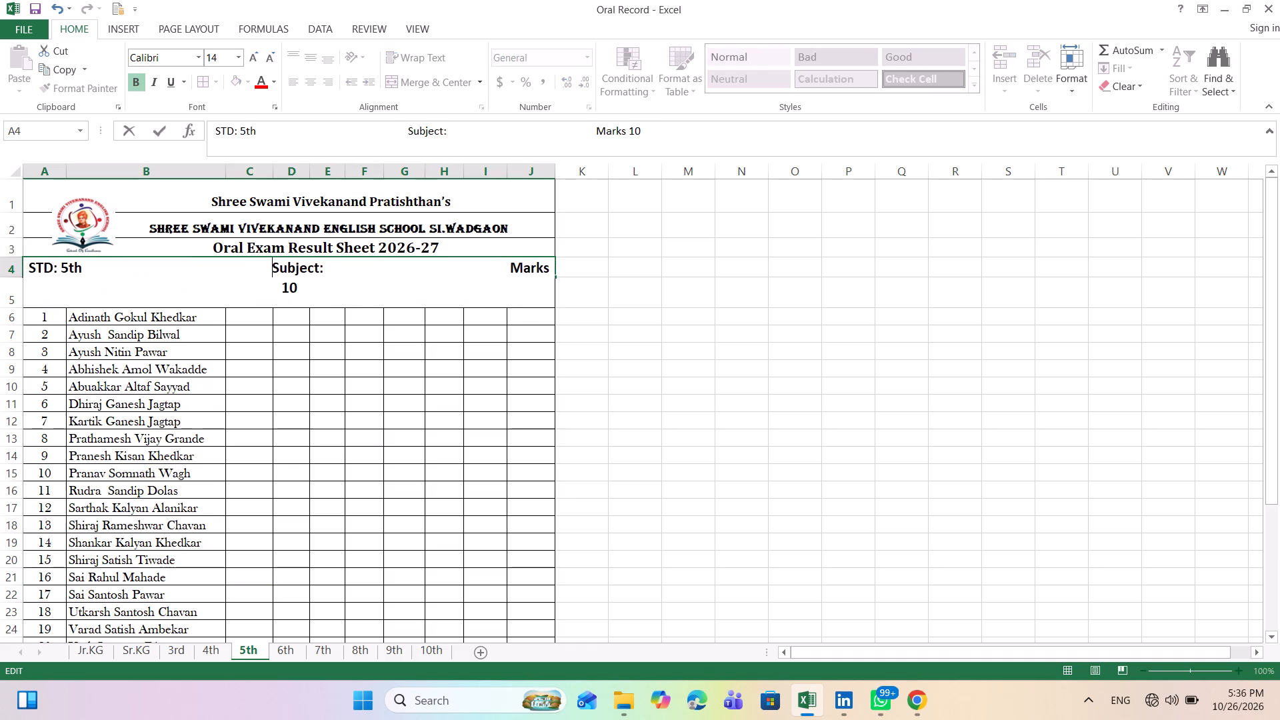
{"action": "key", "text": "BackSpace"}
{"action": "key", "text": "BackSpace"}
{"action": "key", "text": "BackSpace"}
{"action": "key", "text": "BackSpace"}
{"action": "key", "text": "BackSpace"}
{"action": "key", "text": "BackSpace"}
{"action": "key", "text": "BackSpace"}
{"action": "key", "text": "BackSpace"}
{"action": "key", "text": "BackSpace"}
{"action": "key", "text": "BackSpace"}
{"action": "key", "text": "BackSpace"}
{"action": "key", "text": "BackSpace"}
{"action": "key", "text": "BackSpace"}
{"action": "key", "text": "BackSpace"}
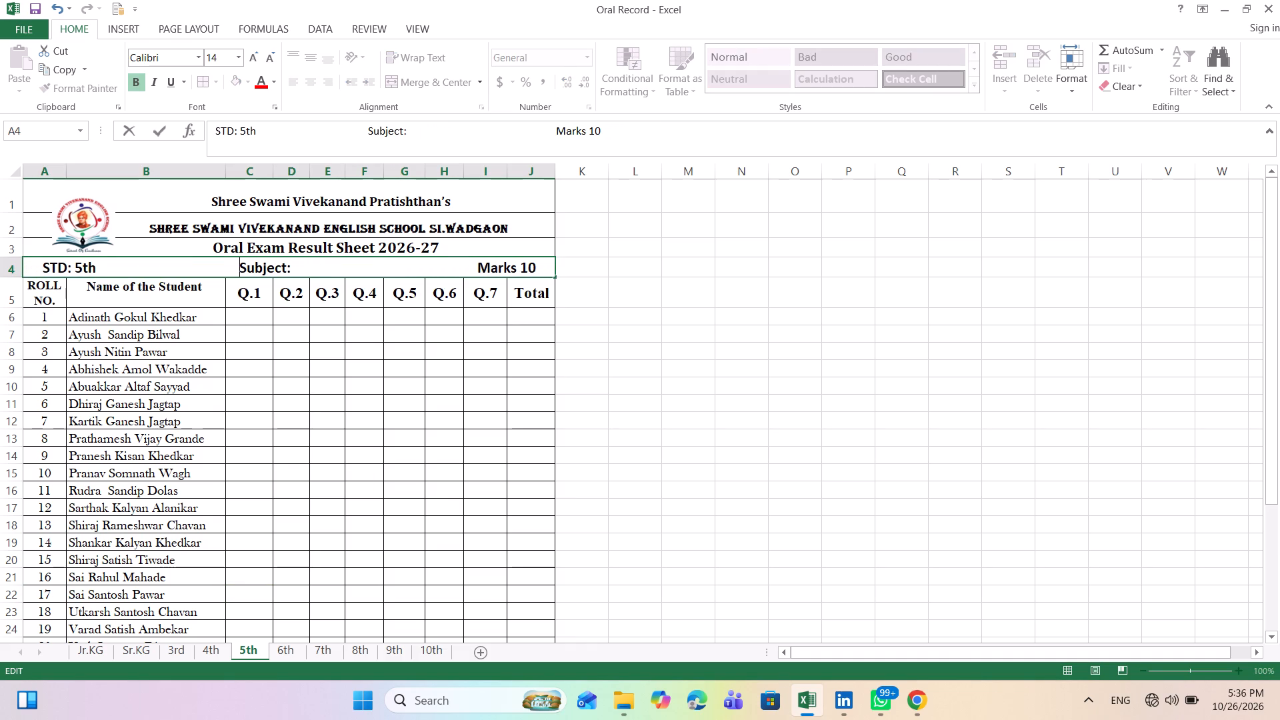
{"action": "key", "text": "BackSpace"}
{"action": "key", "text": "BackSpace"}
{"action": "key", "text": "BackSpace"}
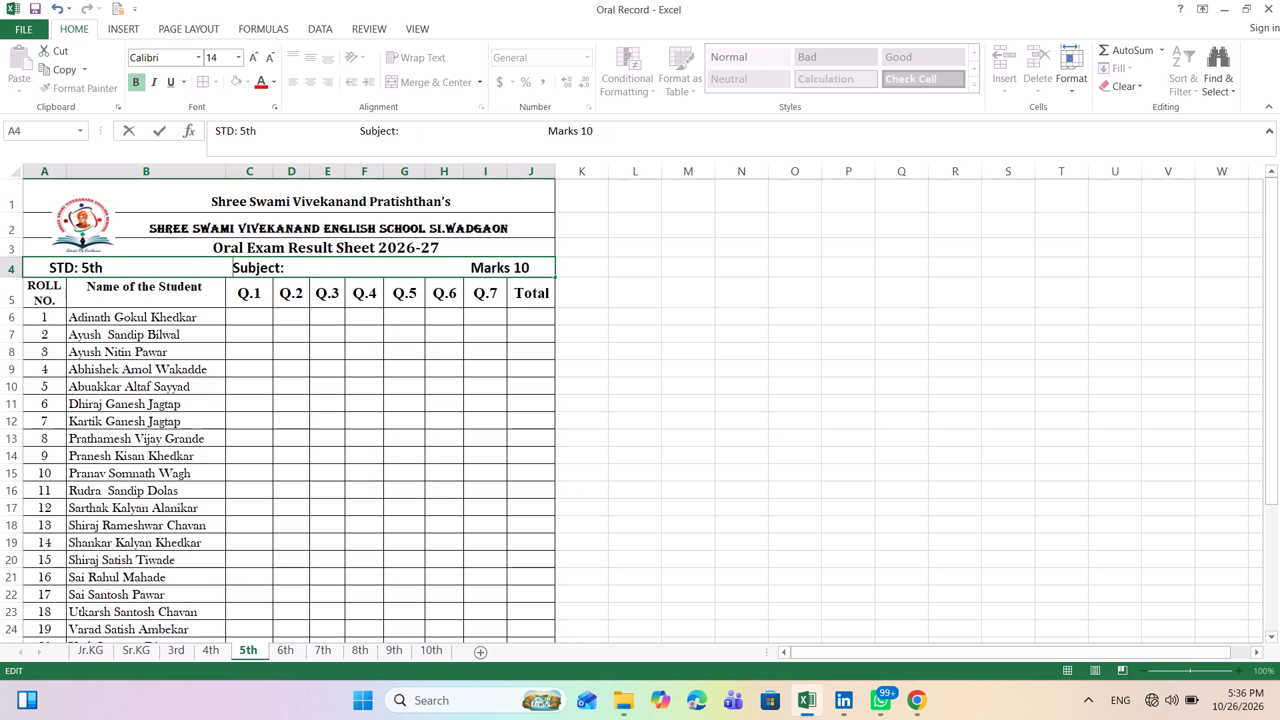
{"action": "key", "text": "BackSpace"}
{"action": "key", "text": "BackSpace"}
{"action": "key", "text": "BackSpace"}
{"action": "key", "text": "BackSpace"}
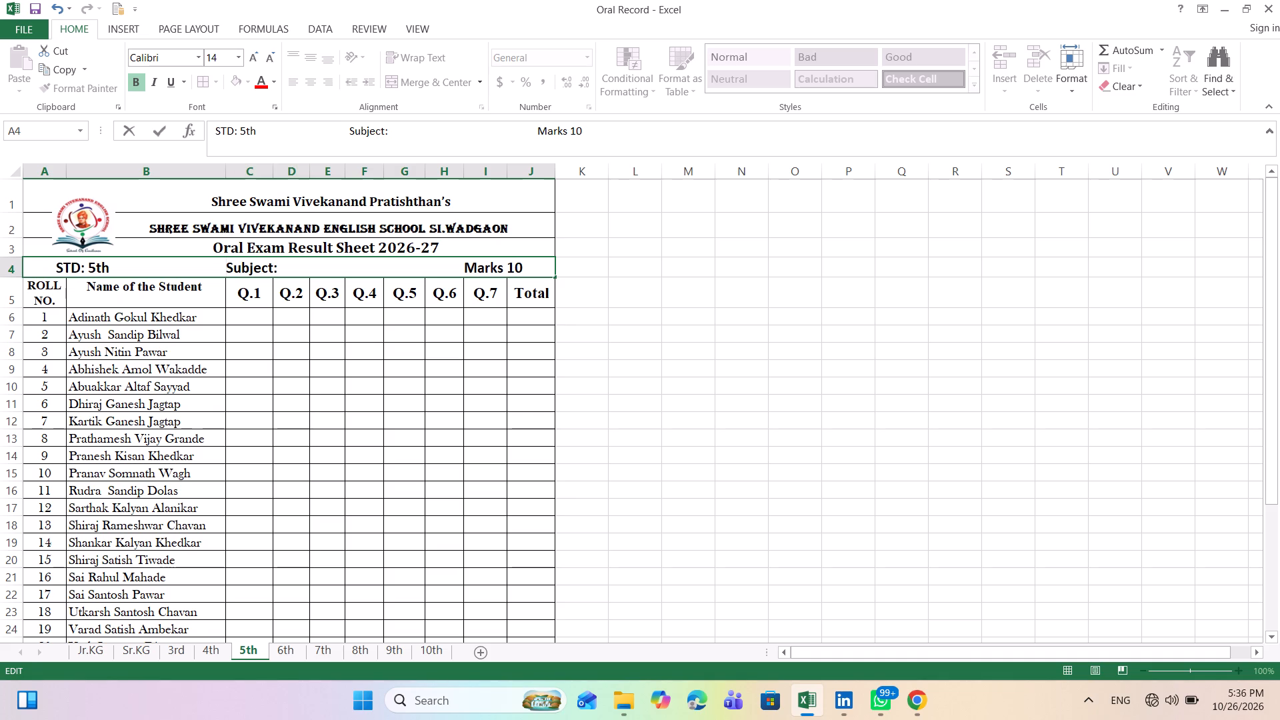
{"action": "left_click_drag", "start_coordinate": [274, 202], "coordinate": [271, 191]}
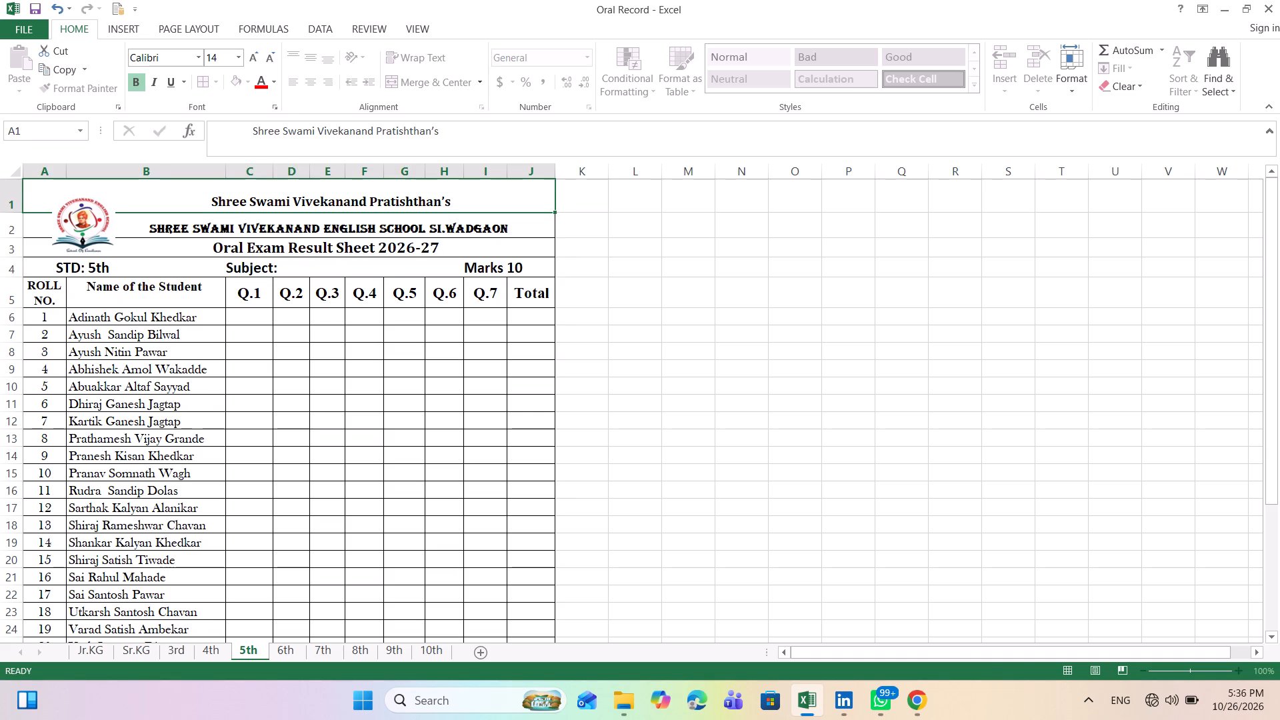
{"action": "left_click_drag", "start_coordinate": [271, 191], "coordinate": [268, 273]}
{"action": "left_click", "coordinate": [268, 273]}
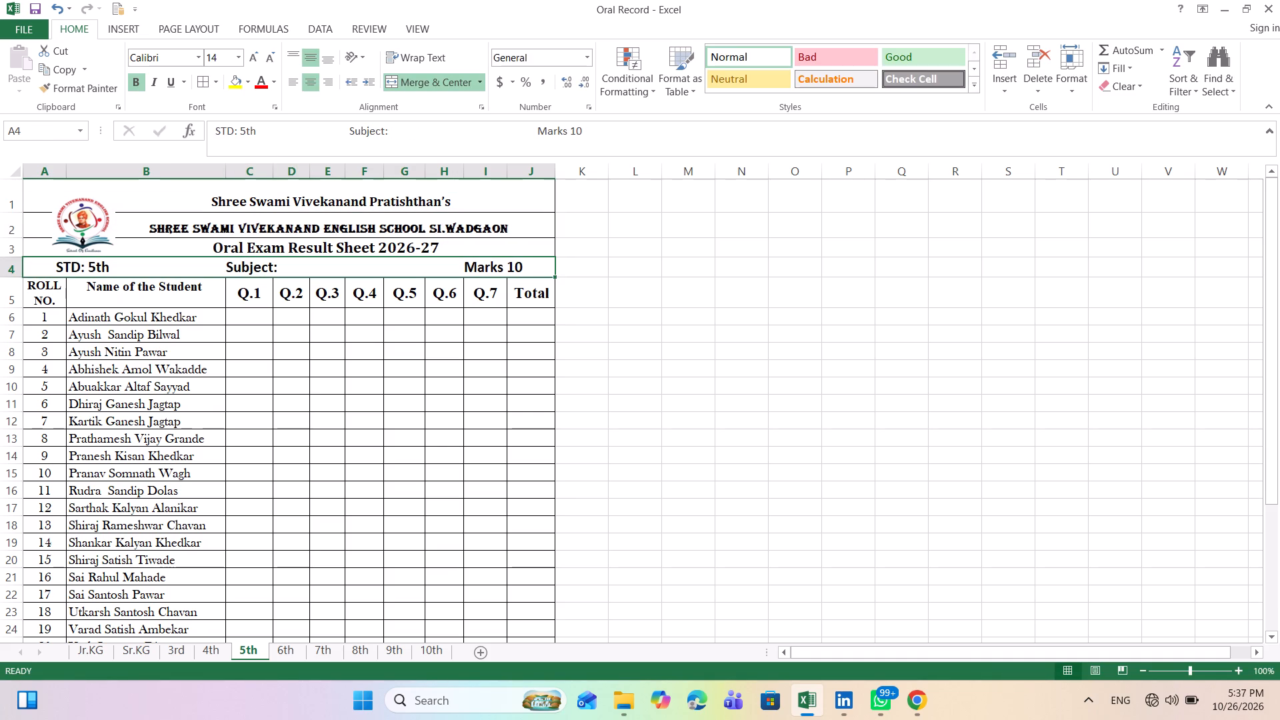
Narrow the Q.1 column further to match the width of the Q.2 column.
{"action": "left_click_drag", "start_coordinate": [273, 173], "coordinate": [261, 173]}
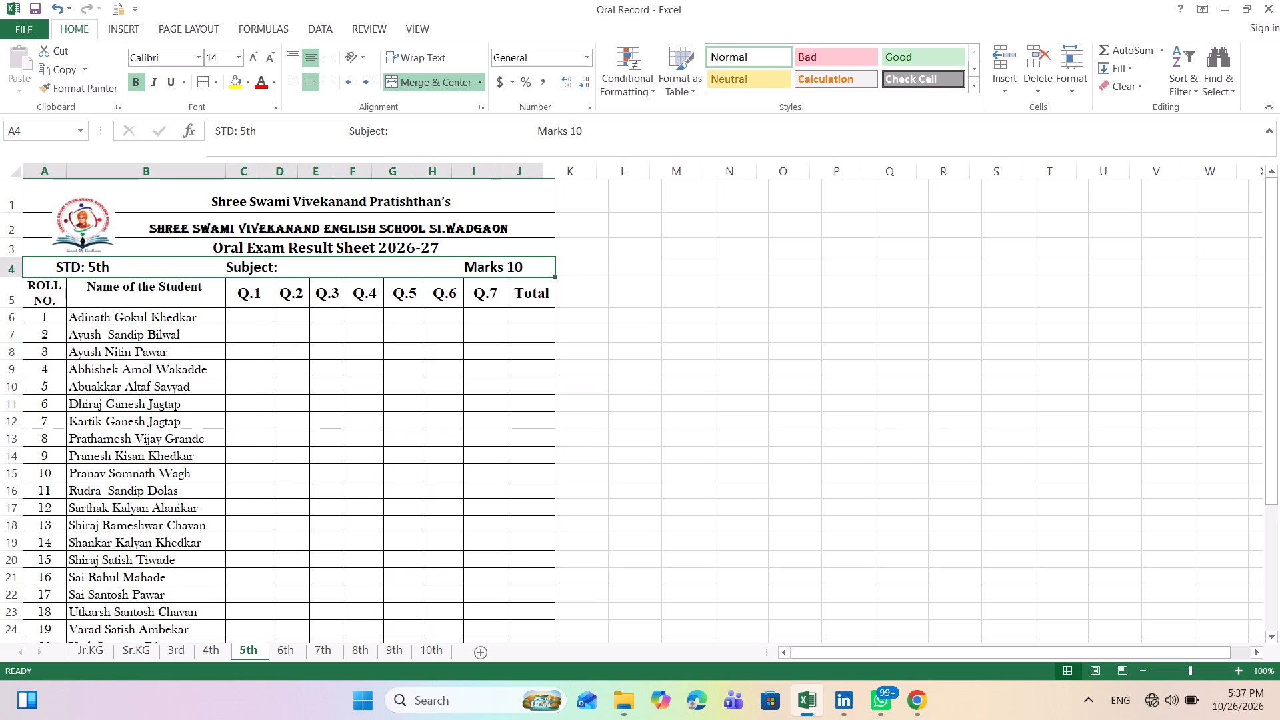
{"action": "left_click", "coordinate": [355, 419]}
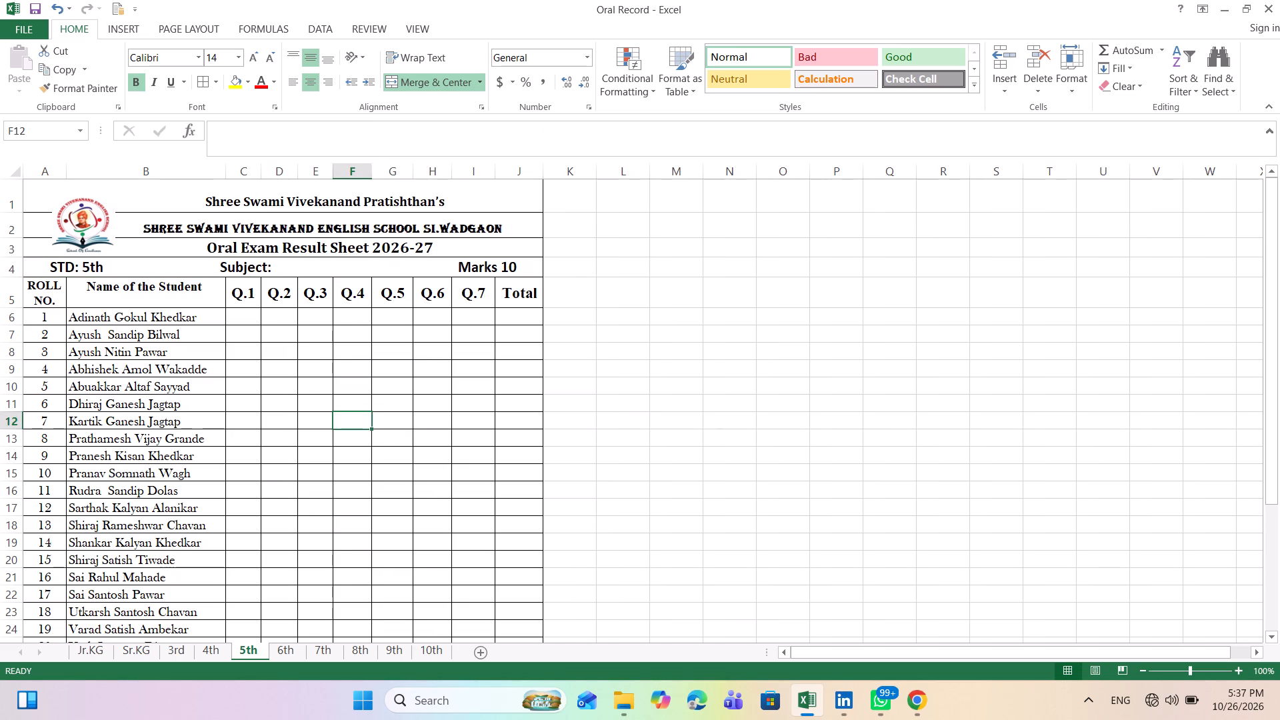
{"action": "scroll", "coordinate": [288, 513], "scroll_direction": "down", "scroll_amount": 4}
{"action": "scroll", "coordinate": [288, 513], "scroll_direction": "up", "scroll_amount": 1}
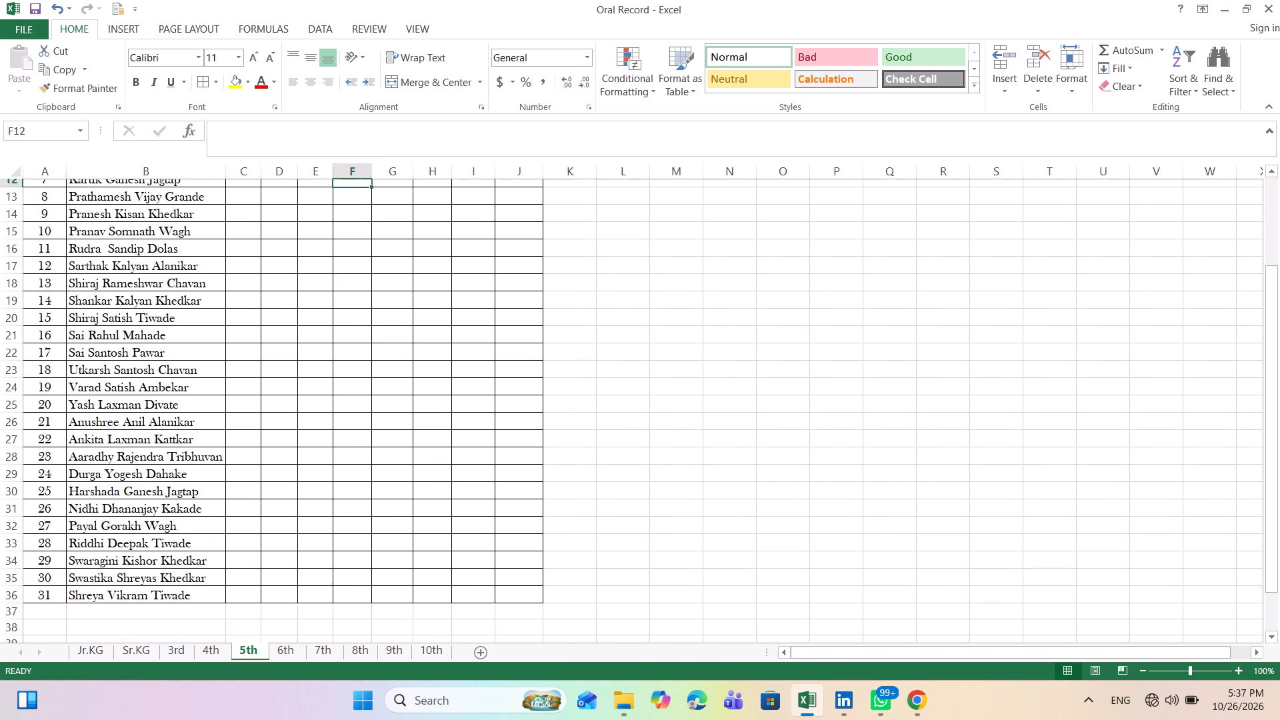
{"action": "scroll", "coordinate": [288, 513], "scroll_direction": "up", "scroll_amount": 1}
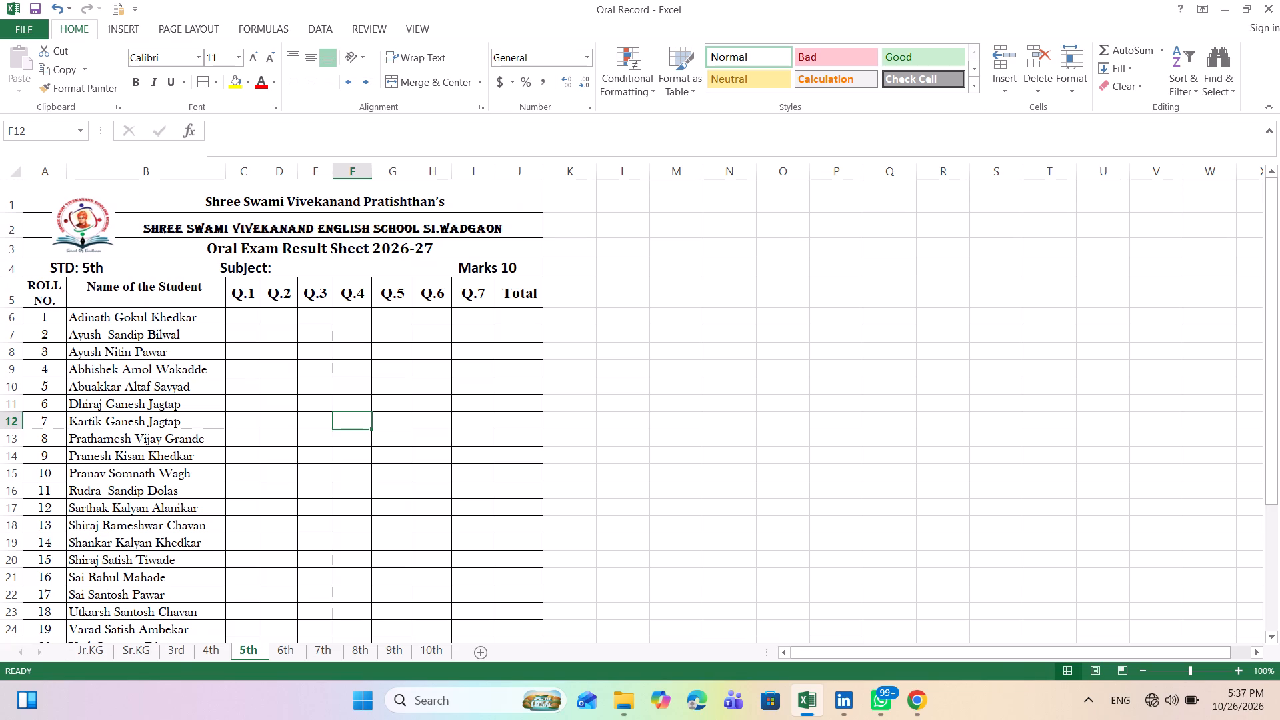
Remove all borders from the three school title rows, rows 1 to 3.
{"action": "left_click_drag", "start_coordinate": [172, 194], "coordinate": [171, 237]}
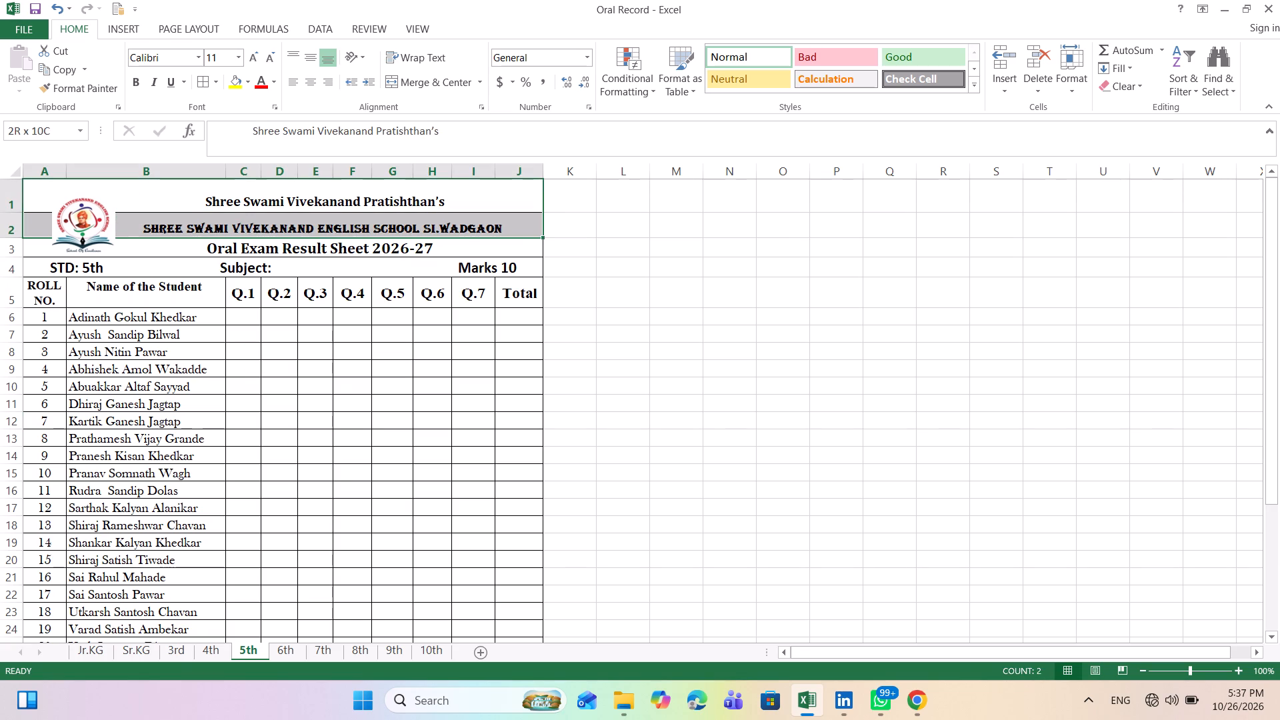
{"action": "left_click_drag", "start_coordinate": [171, 237], "coordinate": [171, 241]}
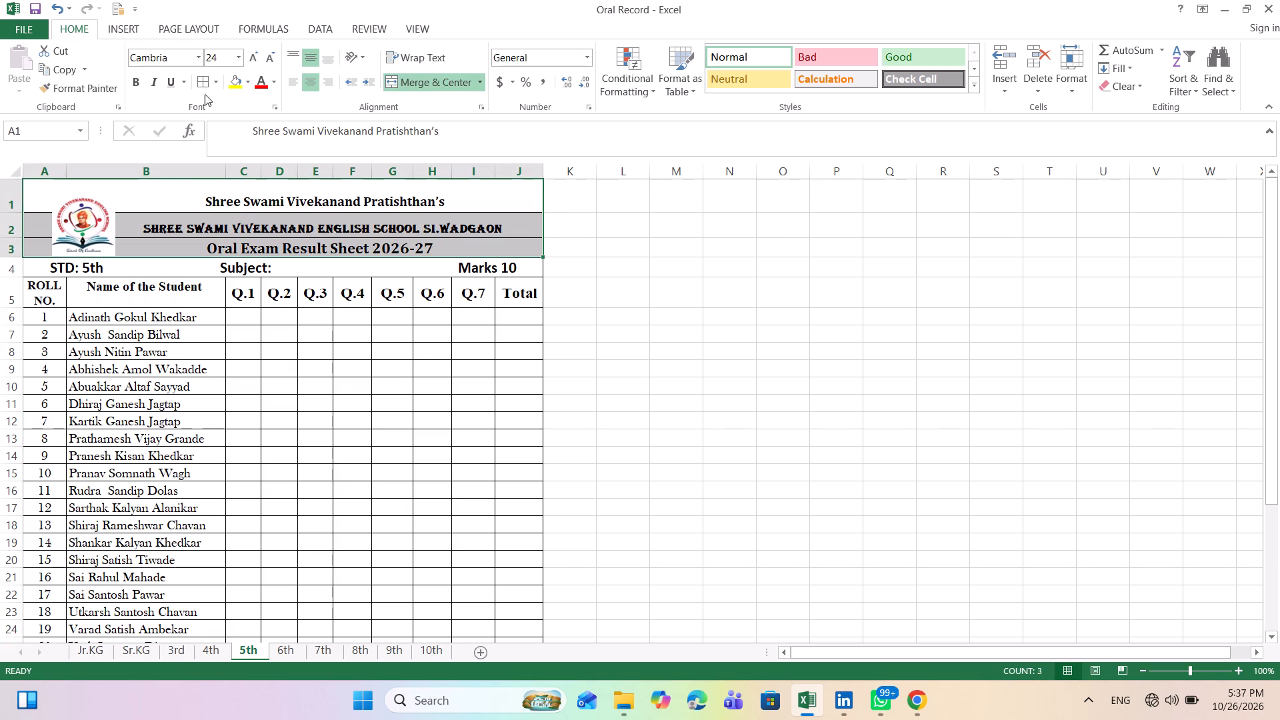
{"action": "left_click", "coordinate": [216, 83]}
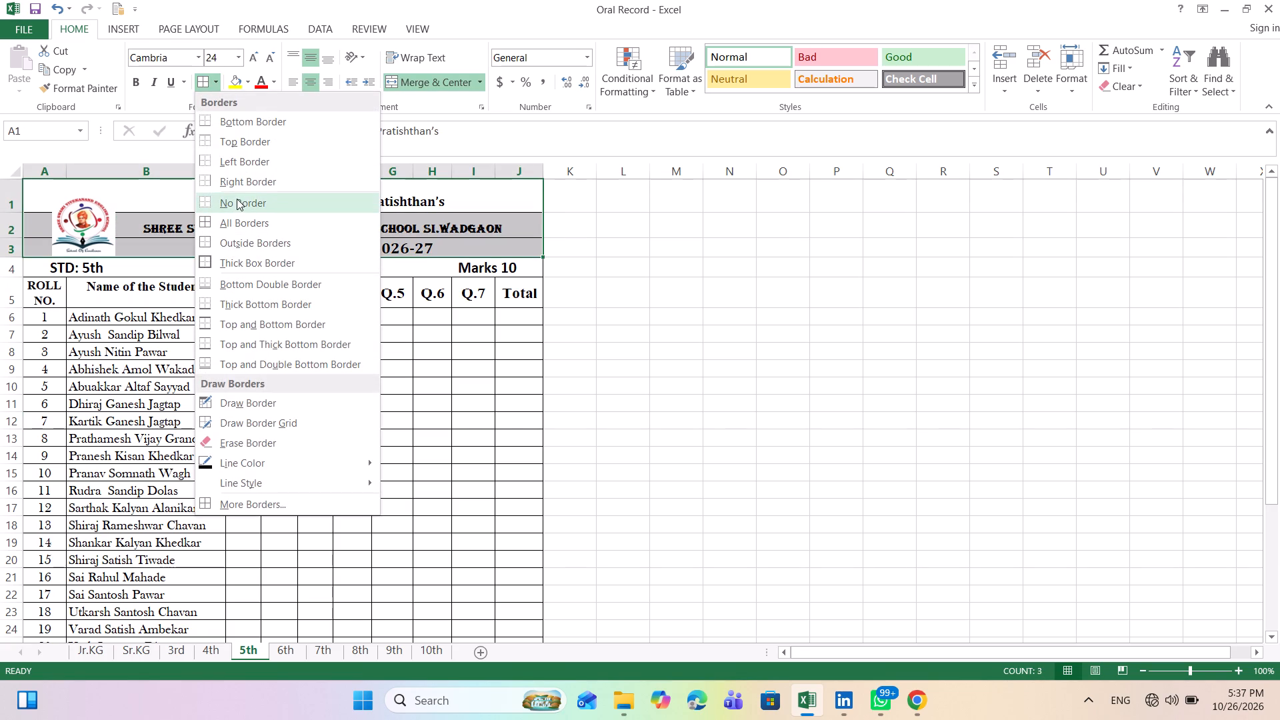
{"action": "left_click", "coordinate": [237, 199]}
{"action": "left_click", "coordinate": [159, 269]}
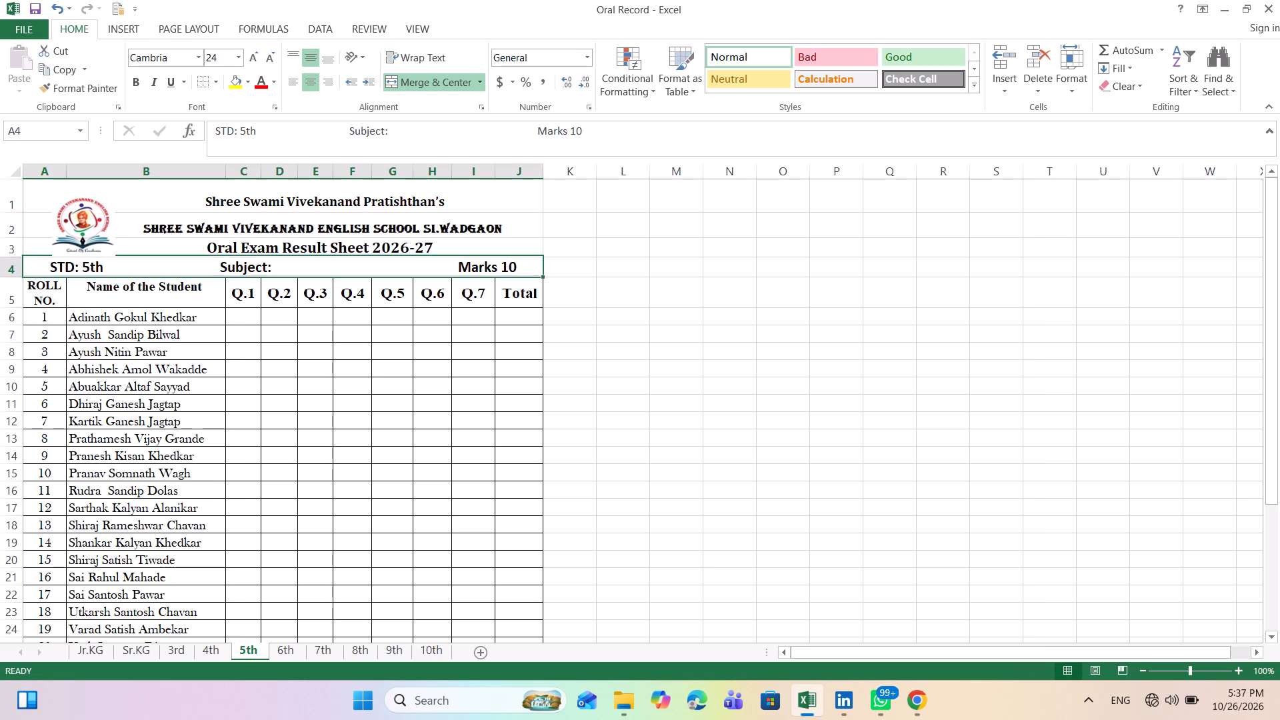
Apply All Borders to the STD/Subject/Marks row and the column heading row, rows 4 and 5.
{"action": "left_click_drag", "start_coordinate": [158, 260], "coordinate": [159, 283]}
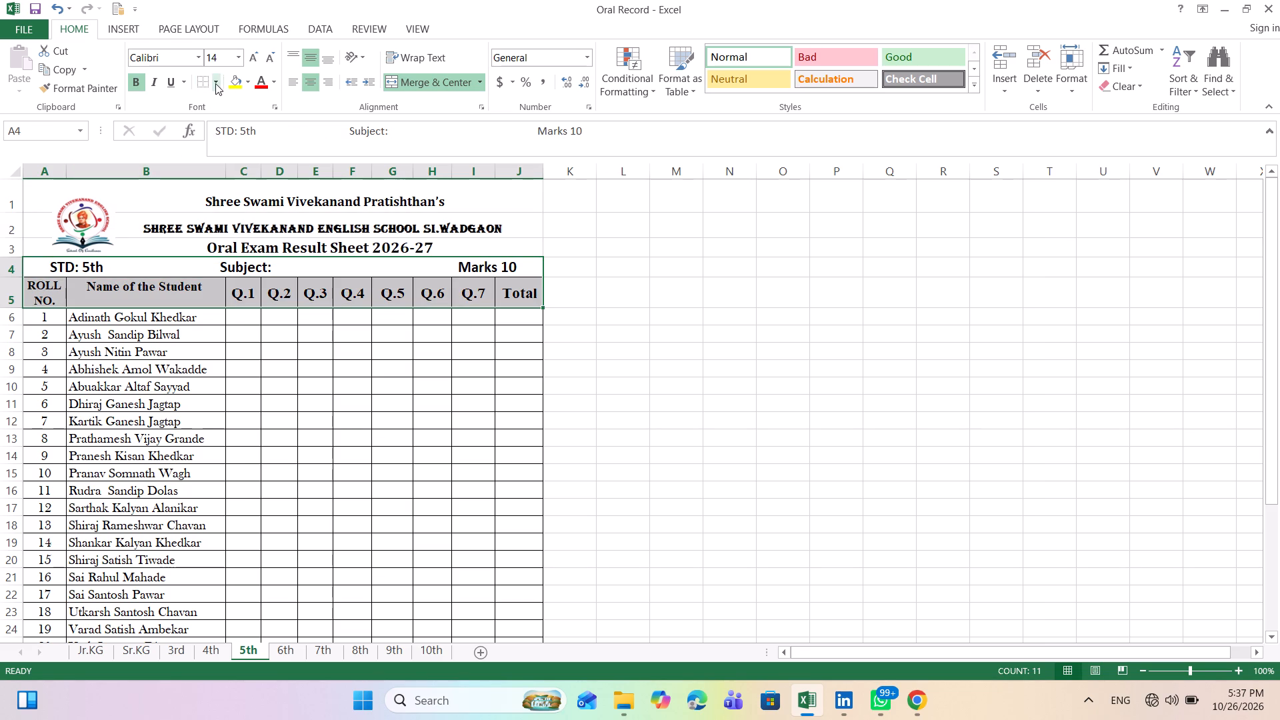
{"action": "left_click", "coordinate": [215, 83]}
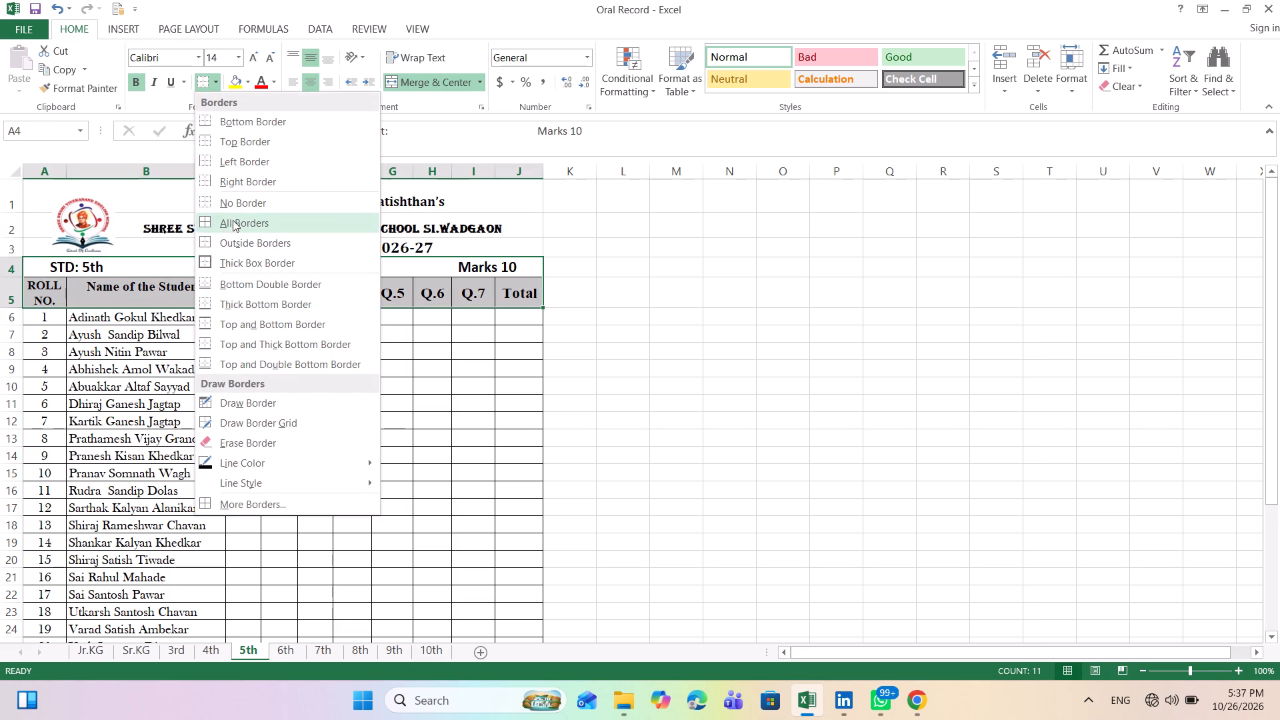
{"action": "left_click", "coordinate": [233, 225]}
{"action": "left_click", "coordinate": [291, 420]}
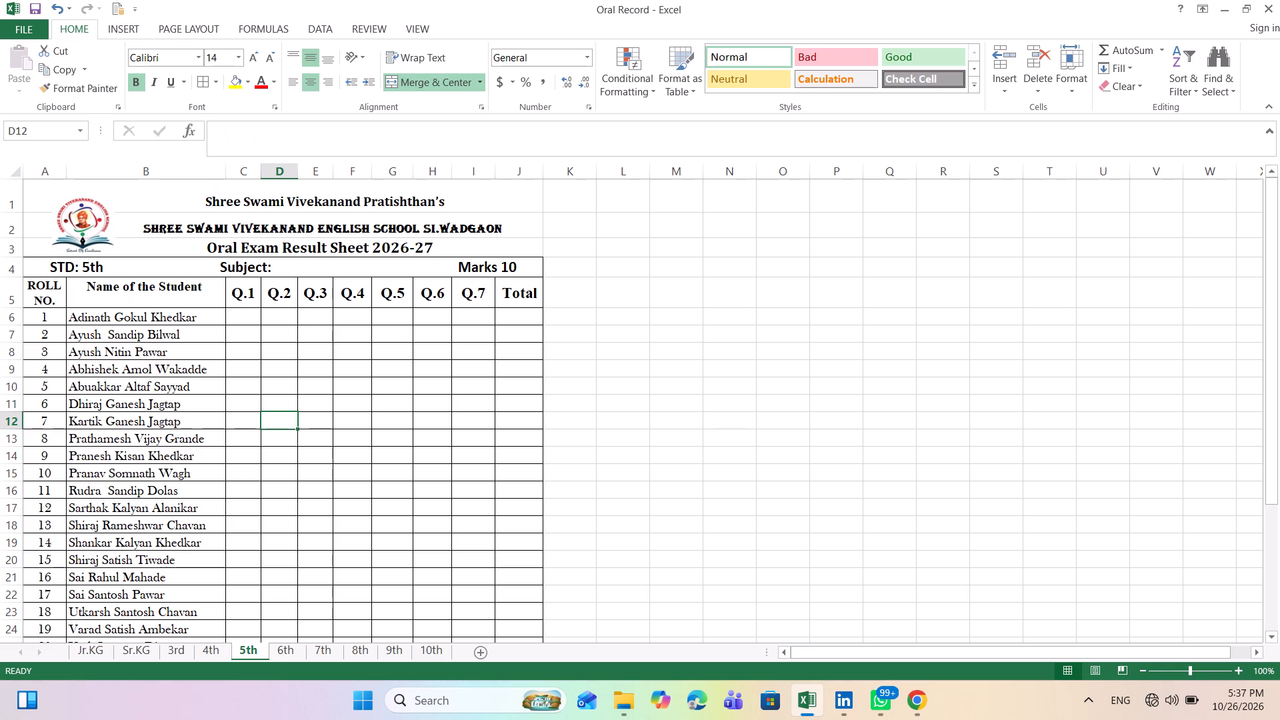
Save the 5th sheet as a PDF named Oral Record 5th on the Desktop and look through the published page.
{"action": "left_click", "coordinate": [31, 37]}
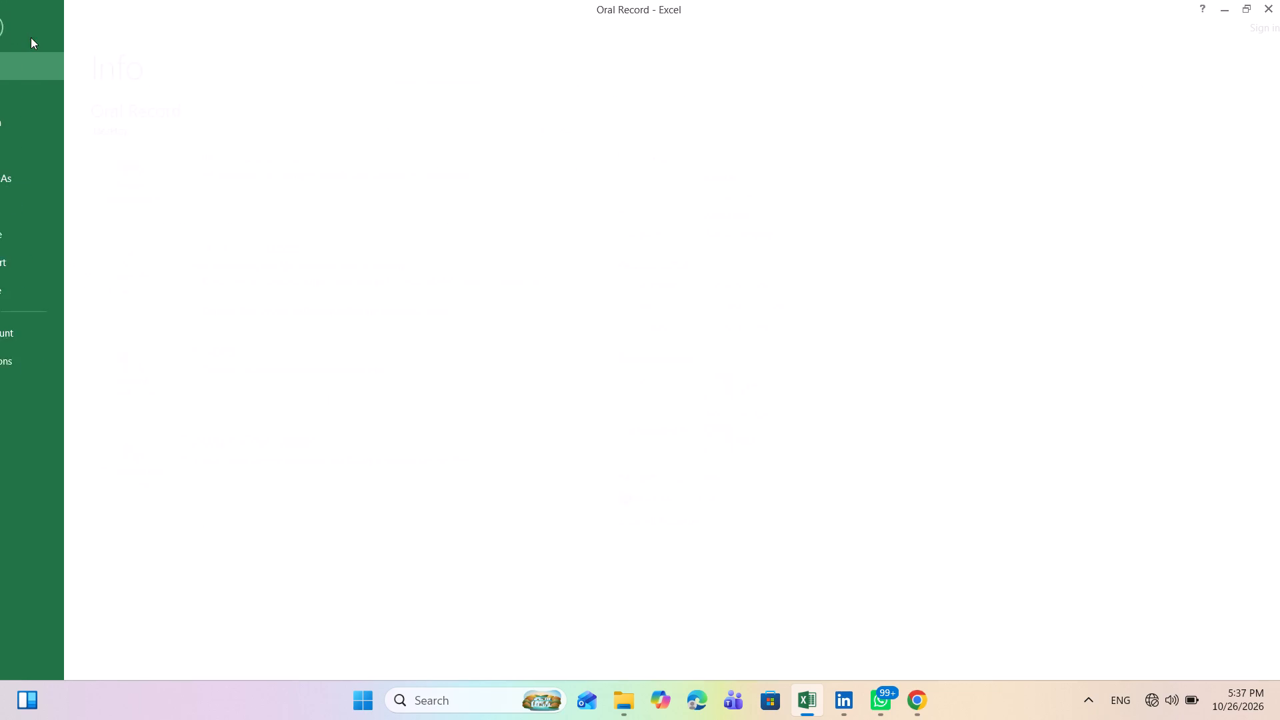
{"action": "left_click", "coordinate": [53, 177]}
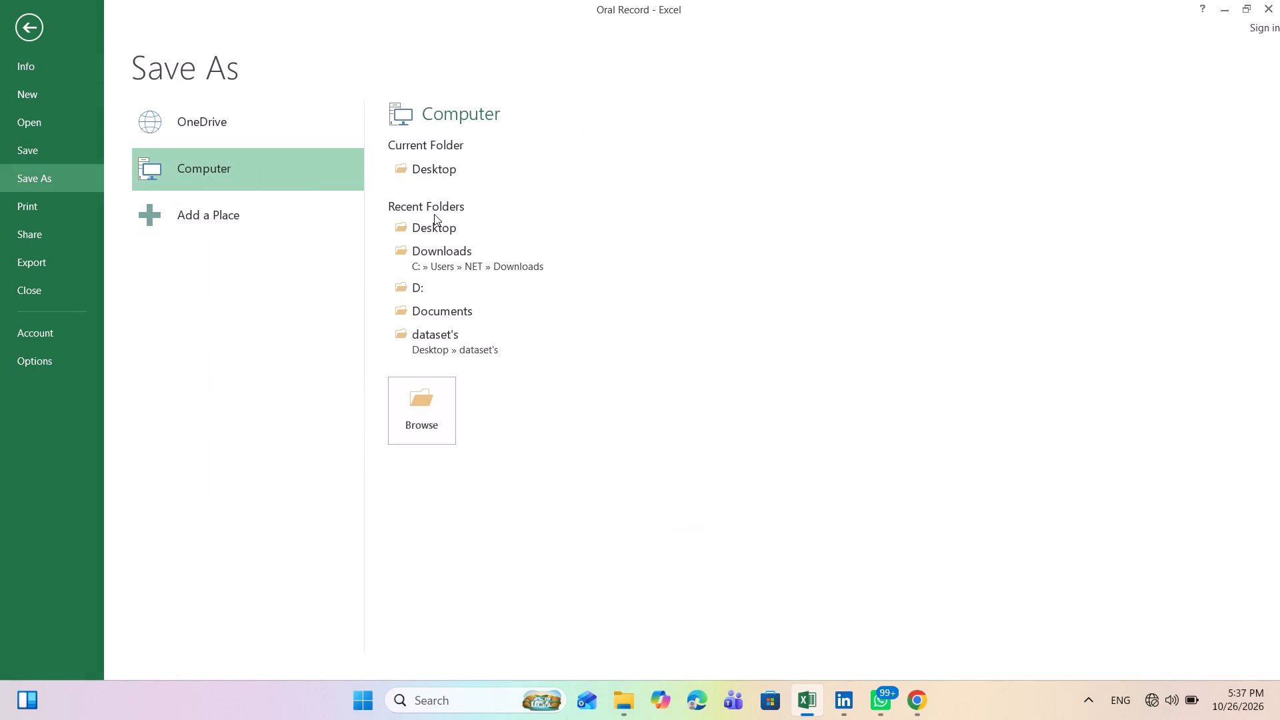
{"action": "left_click", "coordinate": [432, 170]}
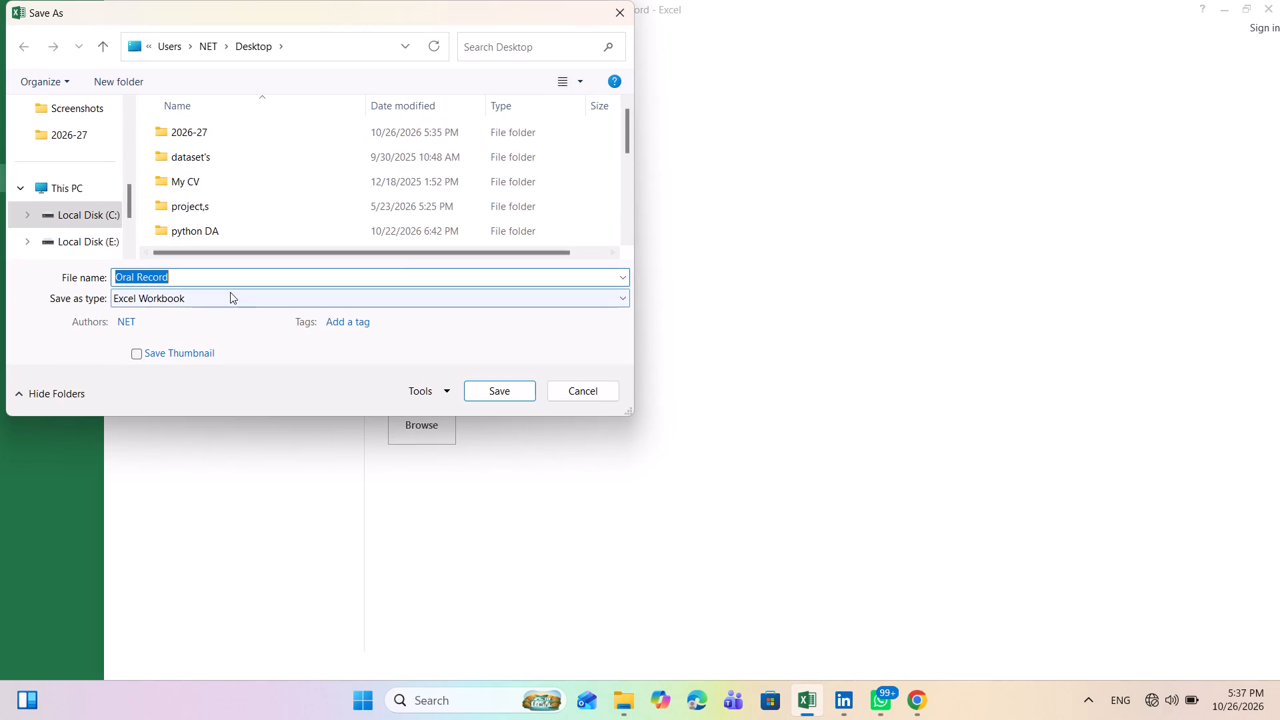
{"action": "left_click", "coordinate": [203, 275]}
{"action": "left_click", "coordinate": [203, 275]}
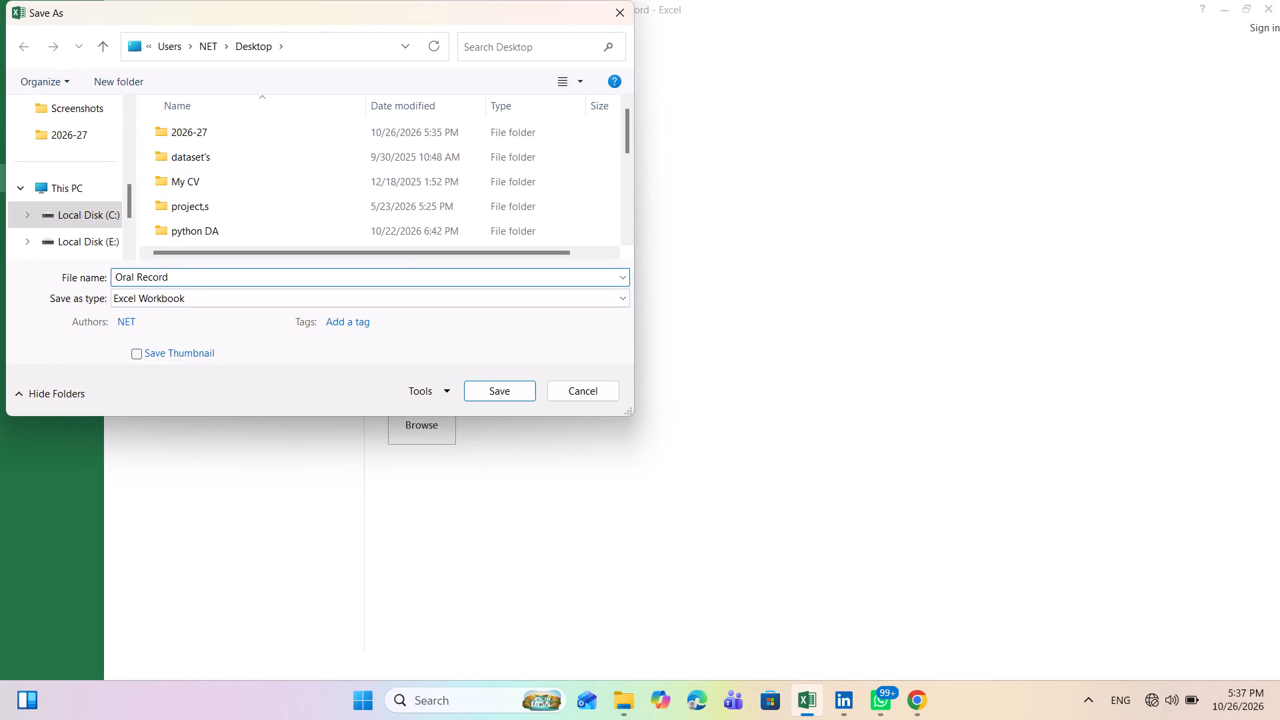
{"action": "key", "text": "space"}
{"action": "type", "text": "5th"}
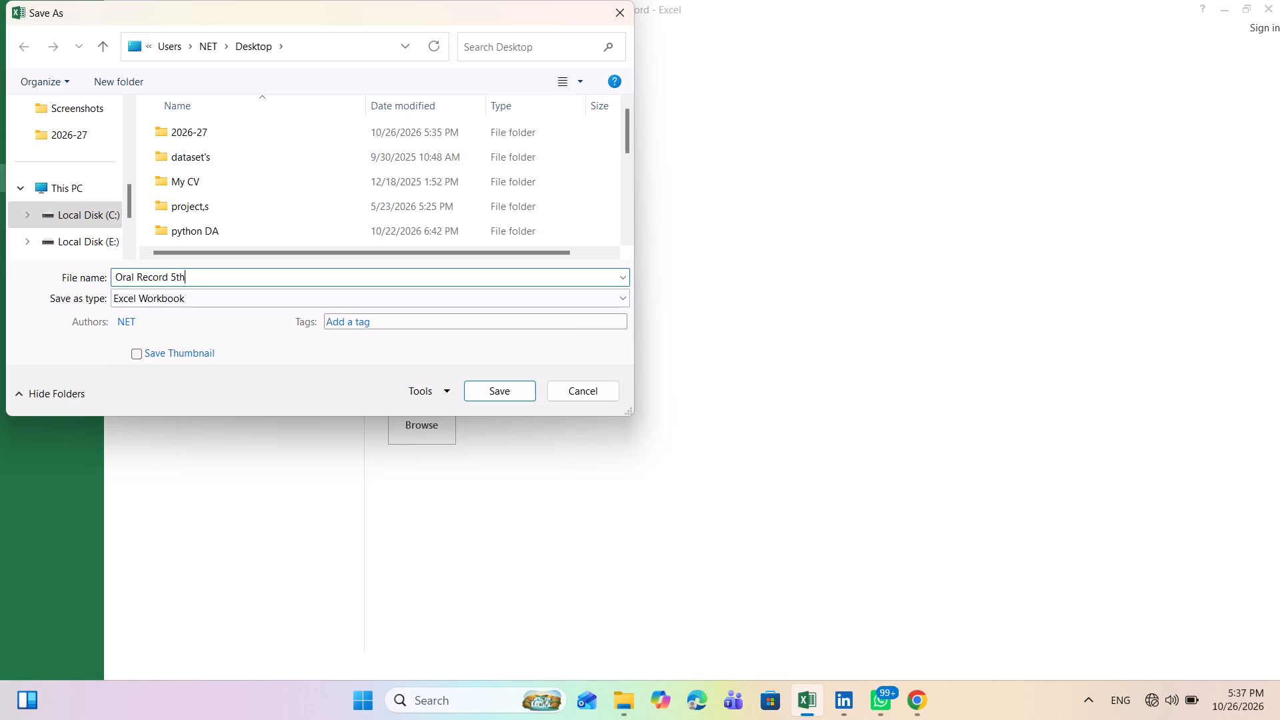
{"action": "left_click", "coordinate": [613, 296]}
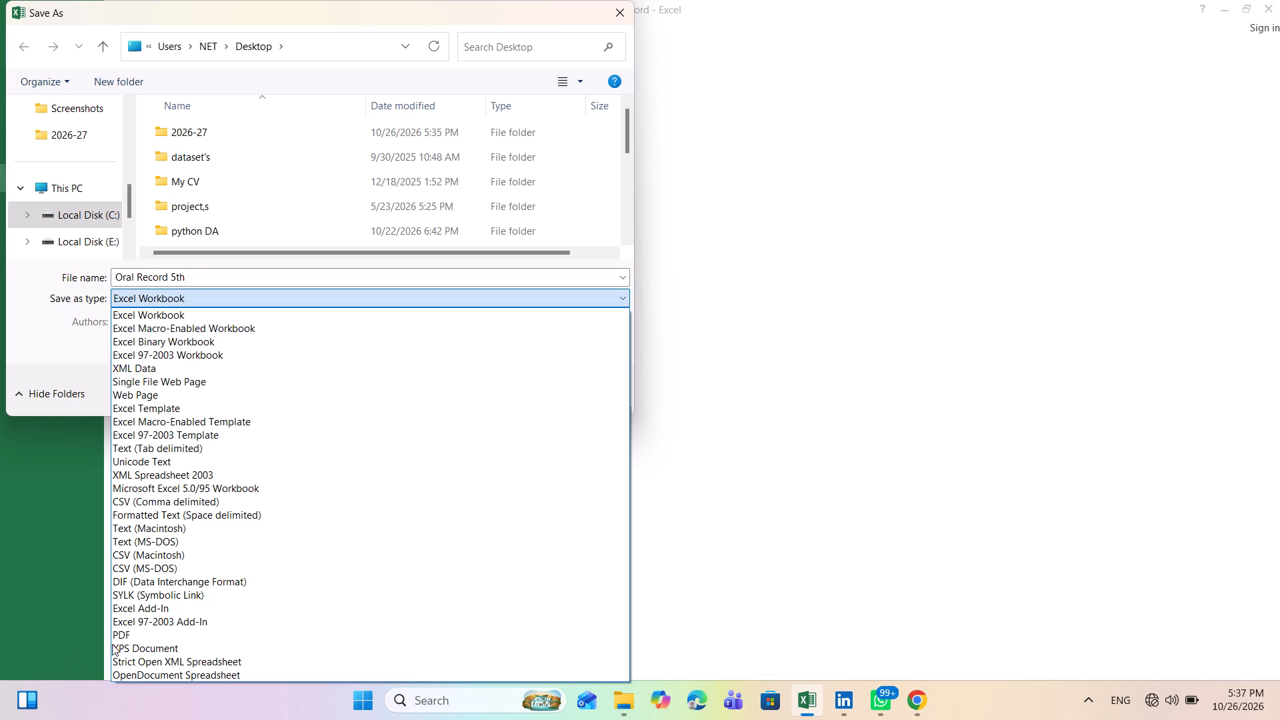
{"action": "left_click", "coordinate": [135, 634]}
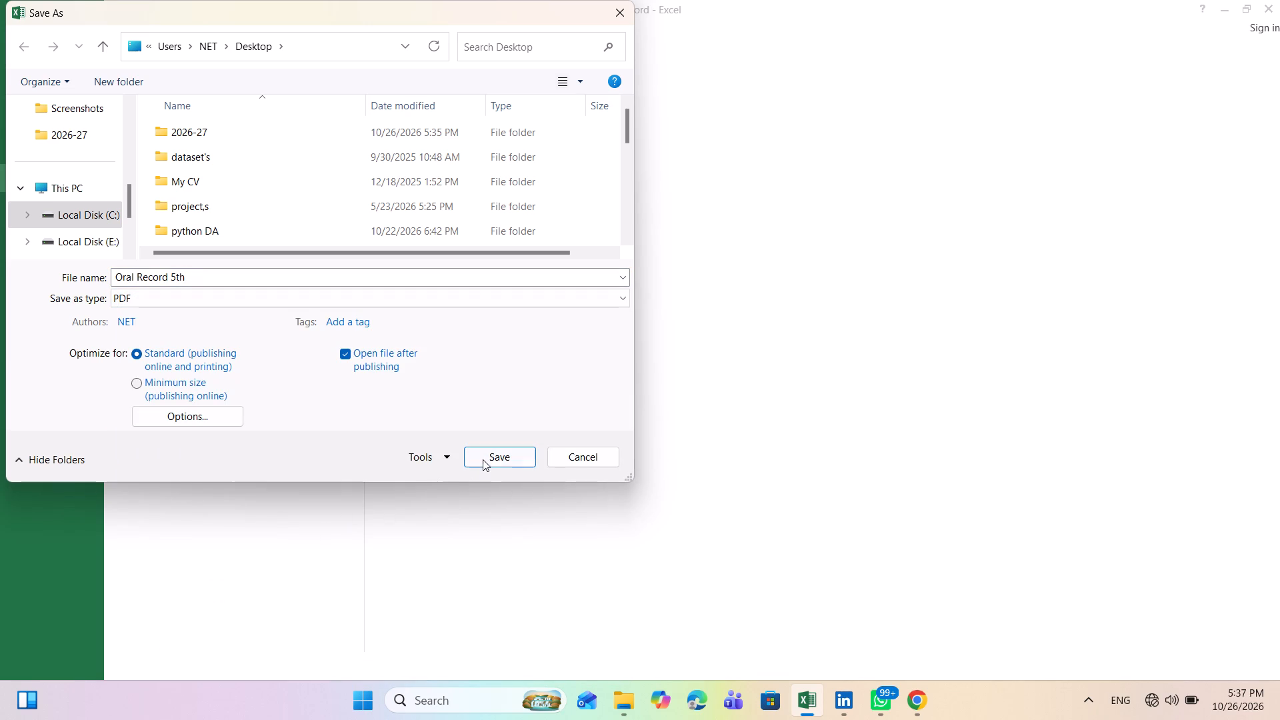
{"action": "left_click", "coordinate": [491, 453]}
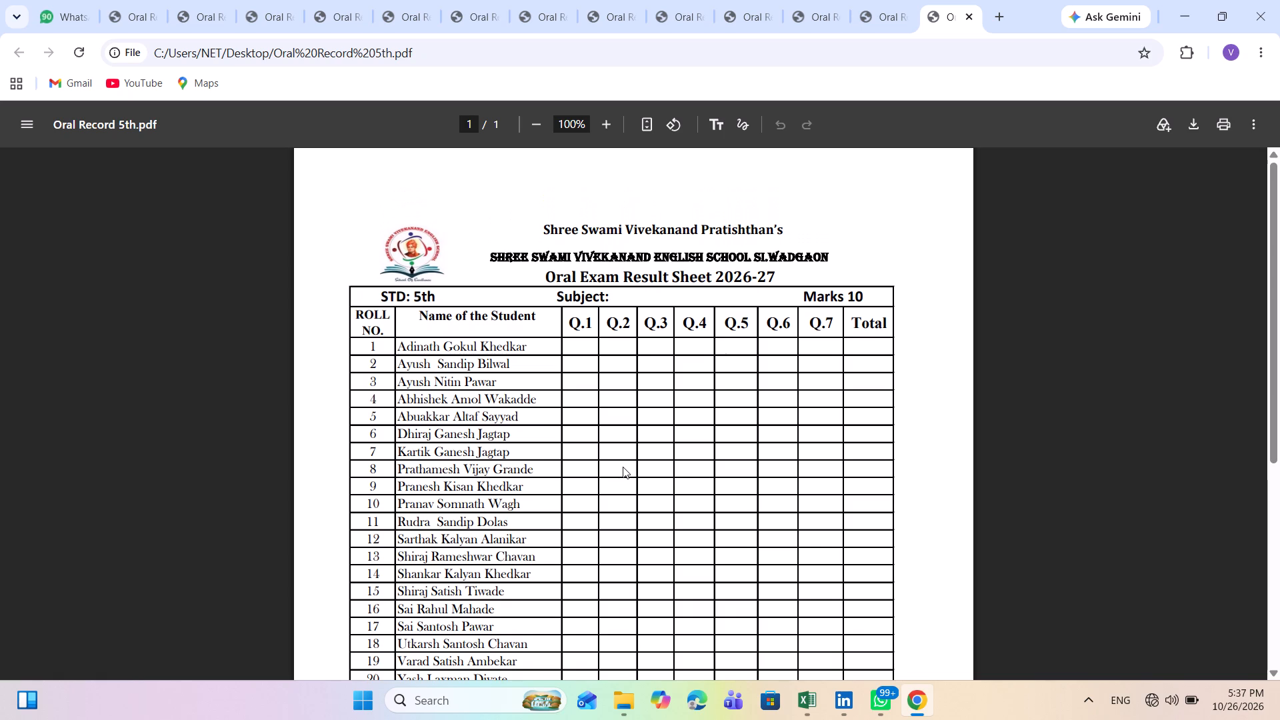
{"action": "scroll", "coordinate": [623, 467], "scroll_direction": "down", "scroll_amount": 3}
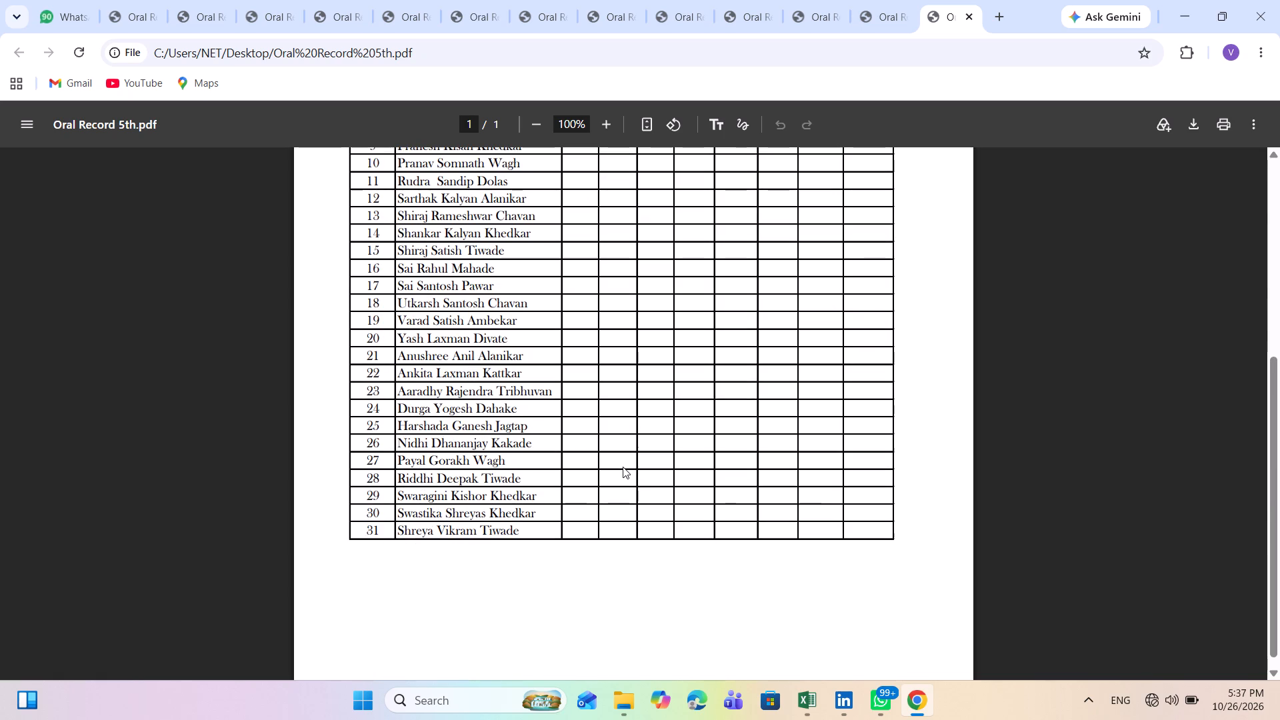
{"action": "scroll", "coordinate": [623, 467], "scroll_direction": "up", "scroll_amount": 7}
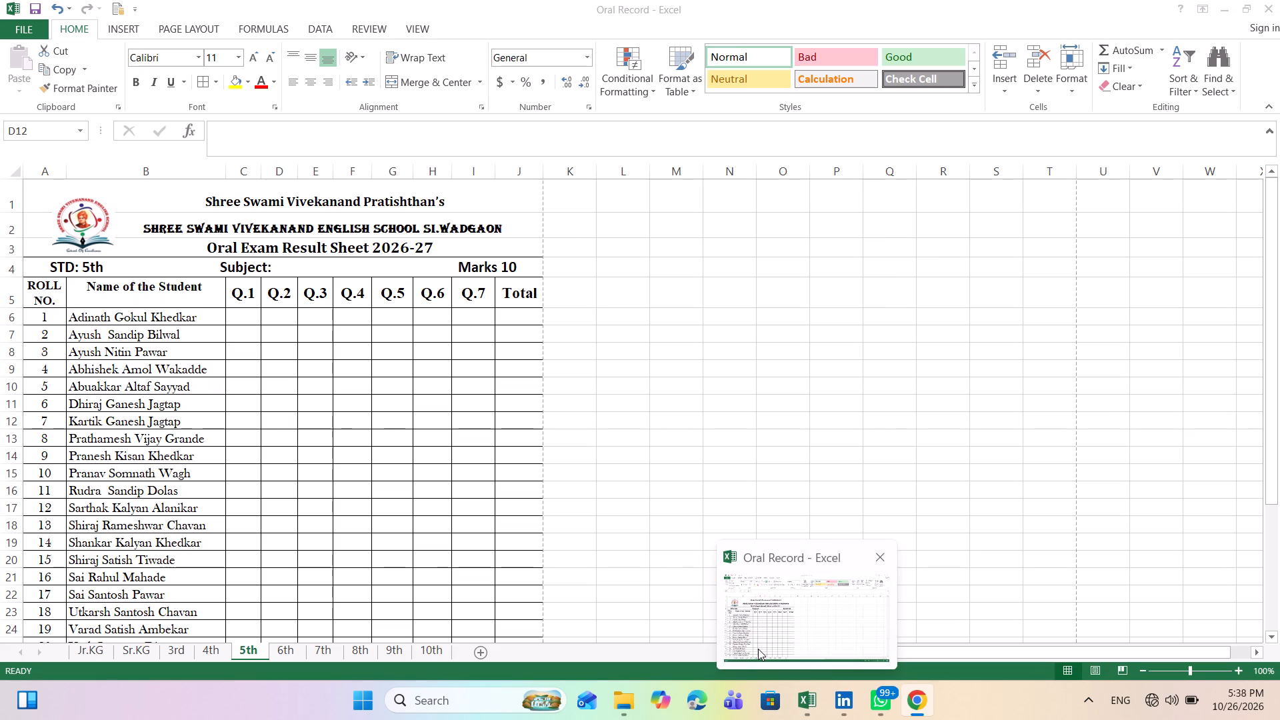
Switch back to the Oral Record workbook in Excel and open the 4th sheet.
{"action": "left_click", "coordinate": [758, 649]}
{"action": "left_click", "coordinate": [215, 657]}
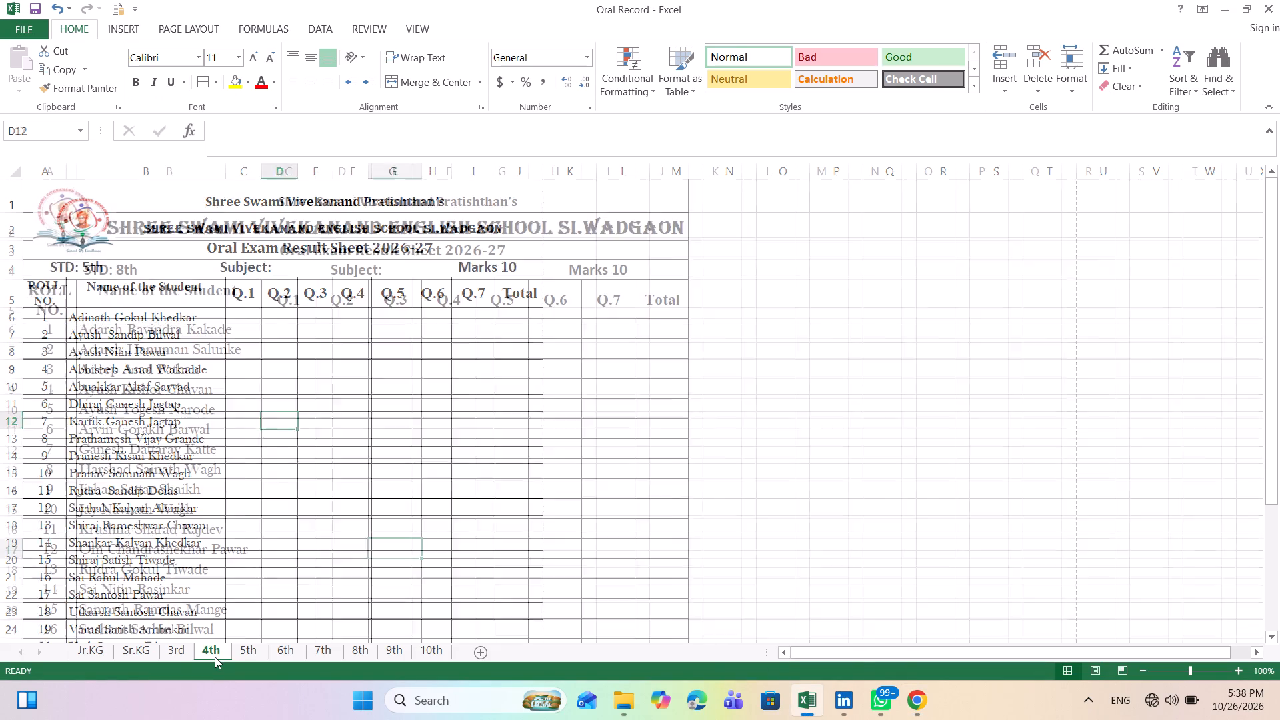
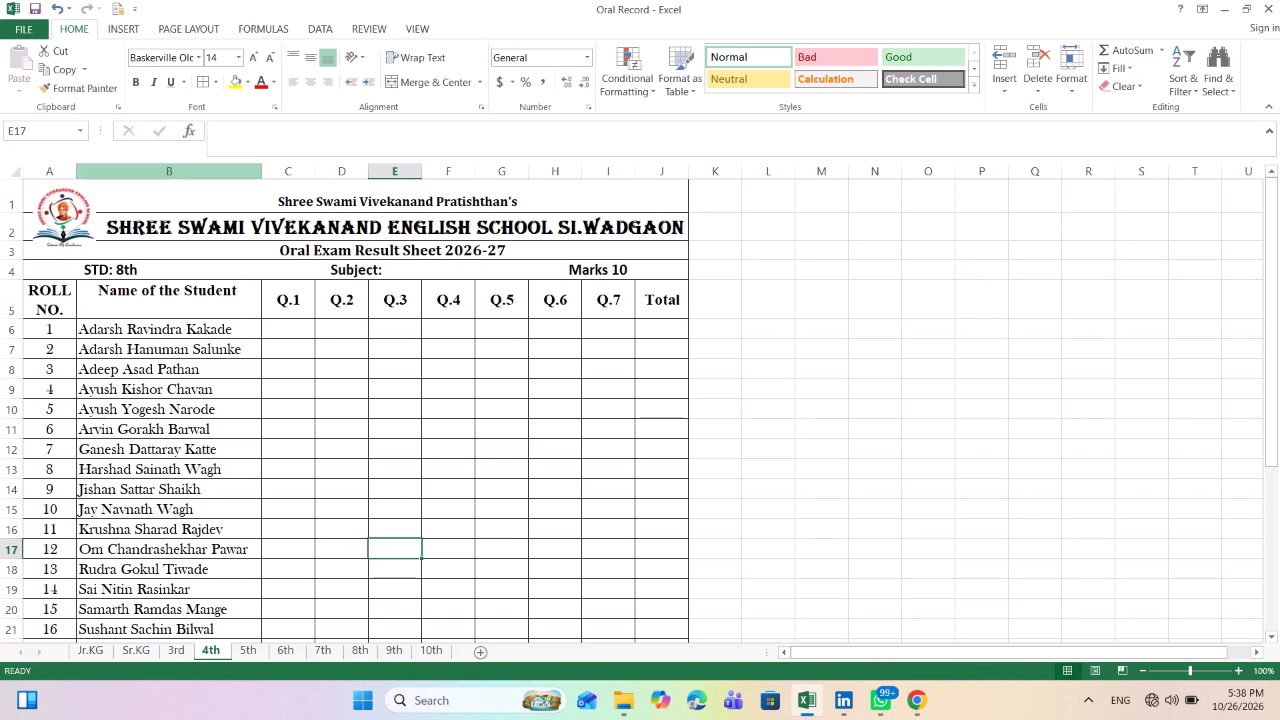
Set the school name heading "Shree Swami Vivekanand English School Si.wadgaon" in row 2 to font size 11.
{"action": "left_click", "coordinate": [123, 230]}
{"action": "double_click", "coordinate": [123, 230]}
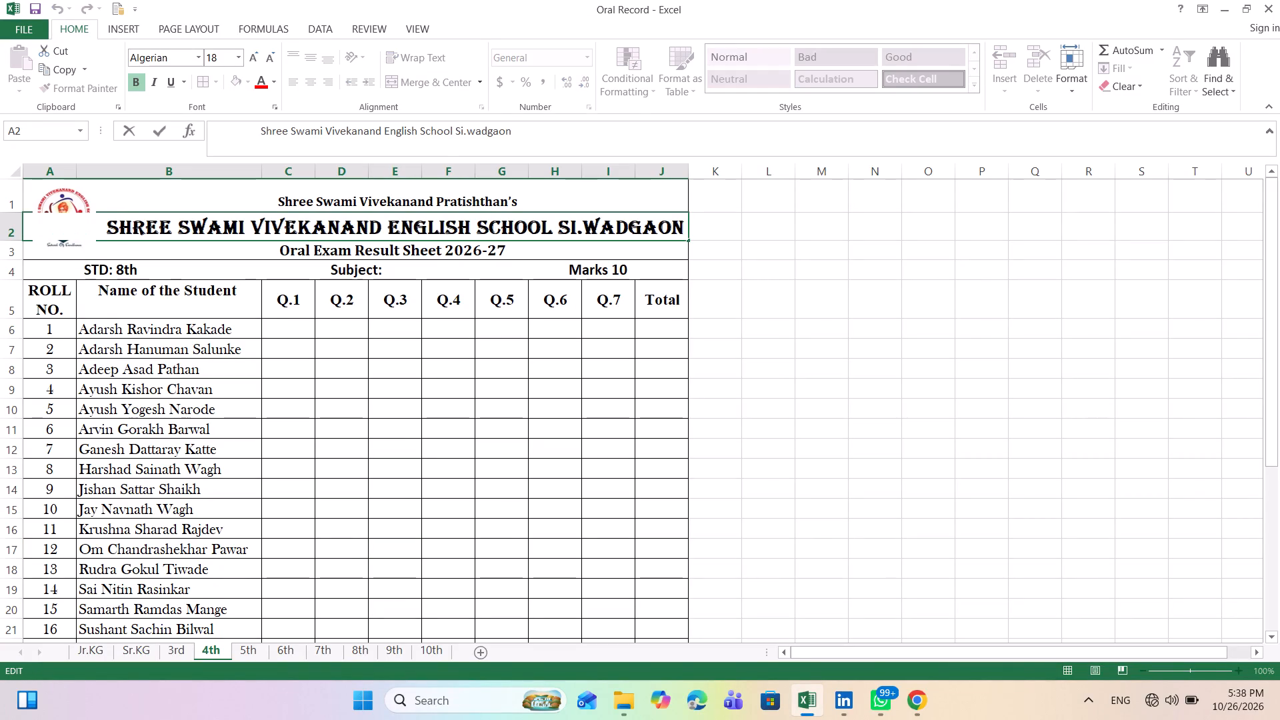
{"action": "left_click_drag", "start_coordinate": [108, 228], "coordinate": [424, 235]}
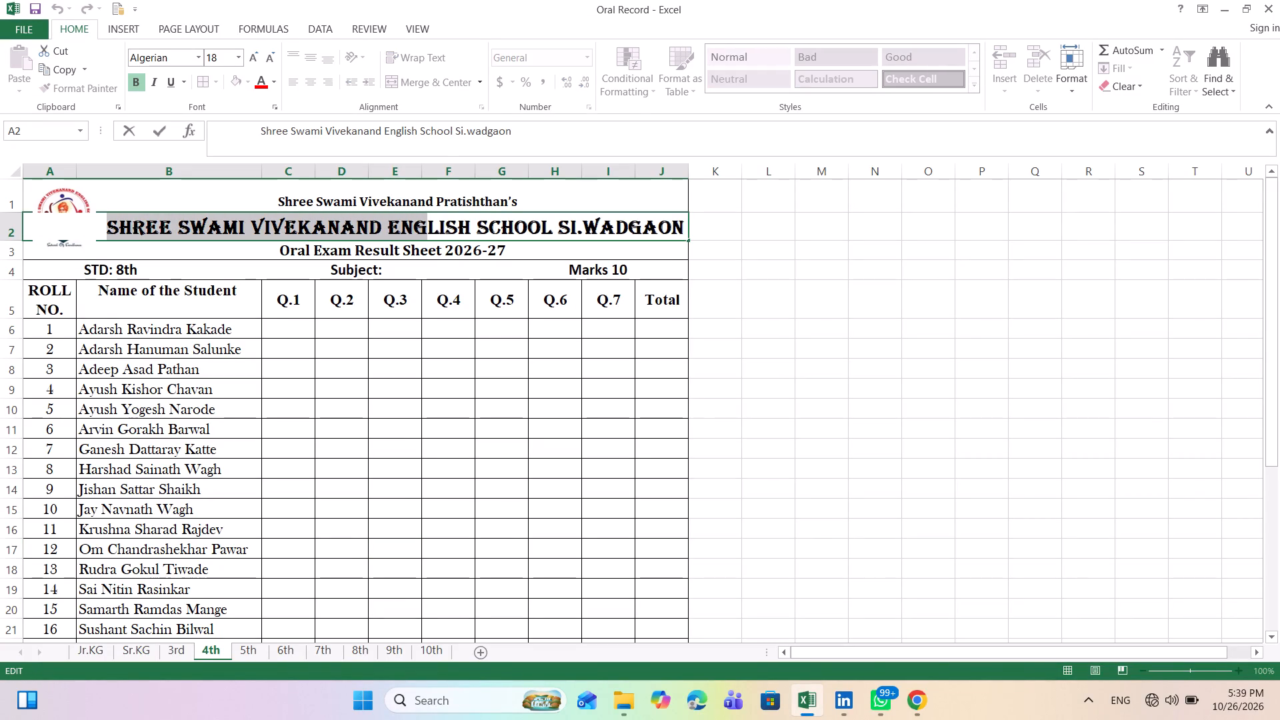
{"action": "left_click_drag", "start_coordinate": [424, 235], "coordinate": [711, 234]}
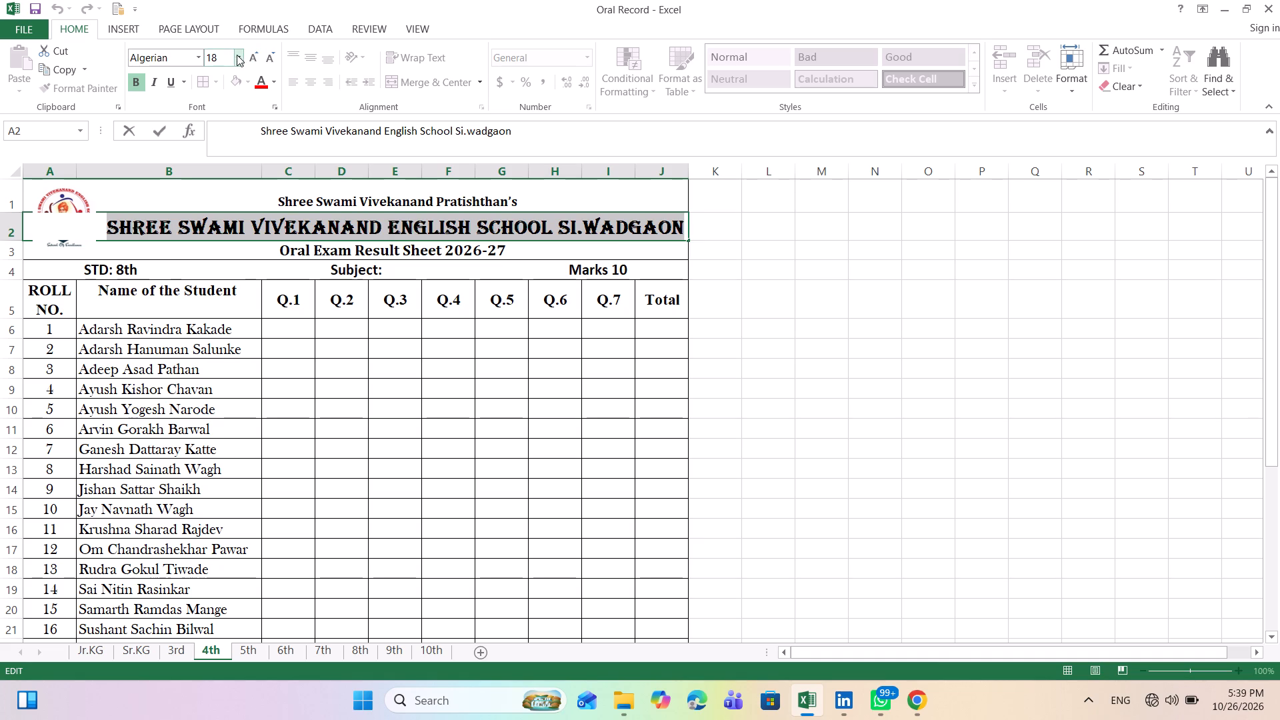
{"action": "left_click", "coordinate": [237, 55]}
{"action": "left_click", "coordinate": [210, 122]}
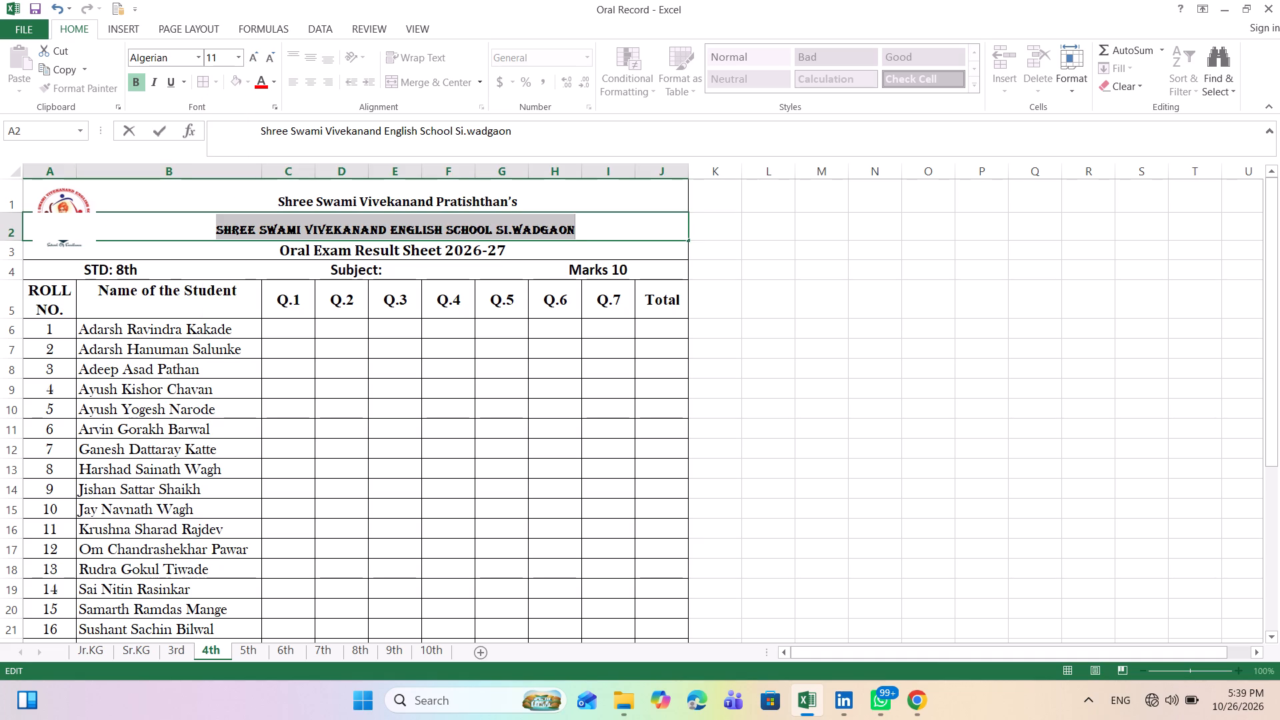
Set the ROLL NO. column header in A5 to font size 11.
{"action": "left_click", "coordinate": [55, 300]}
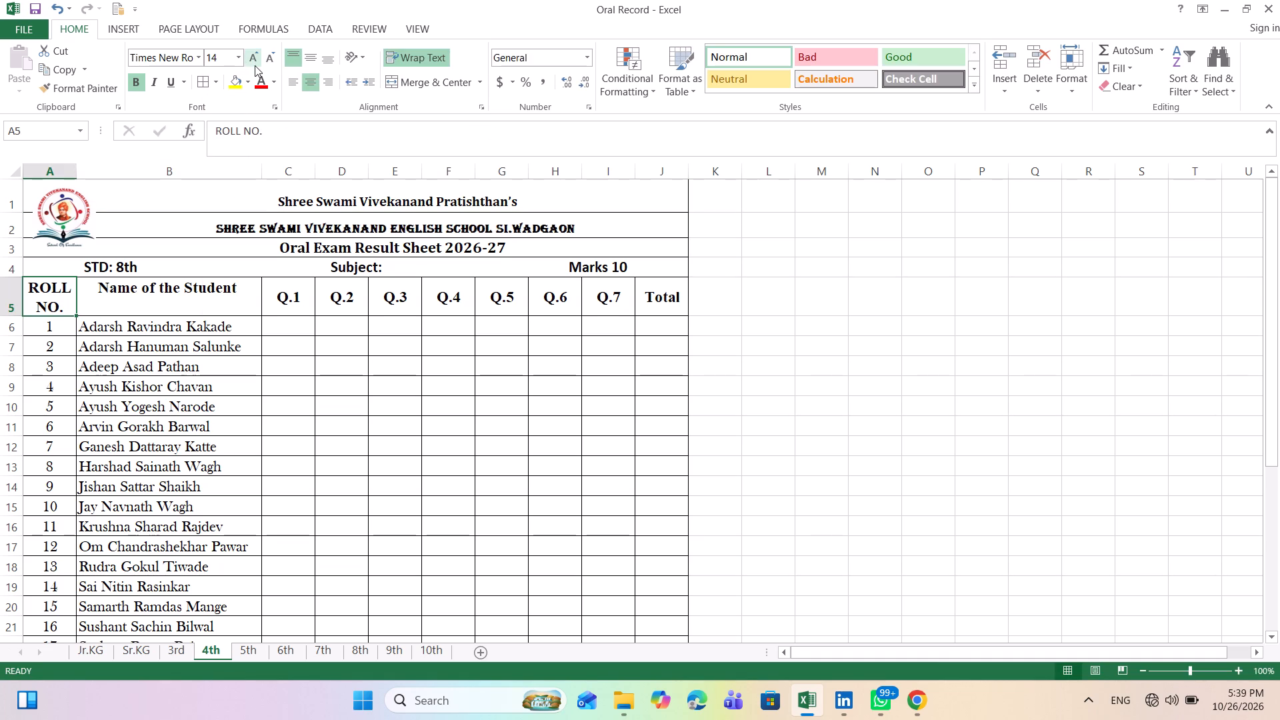
{"action": "left_click", "coordinate": [237, 57]}
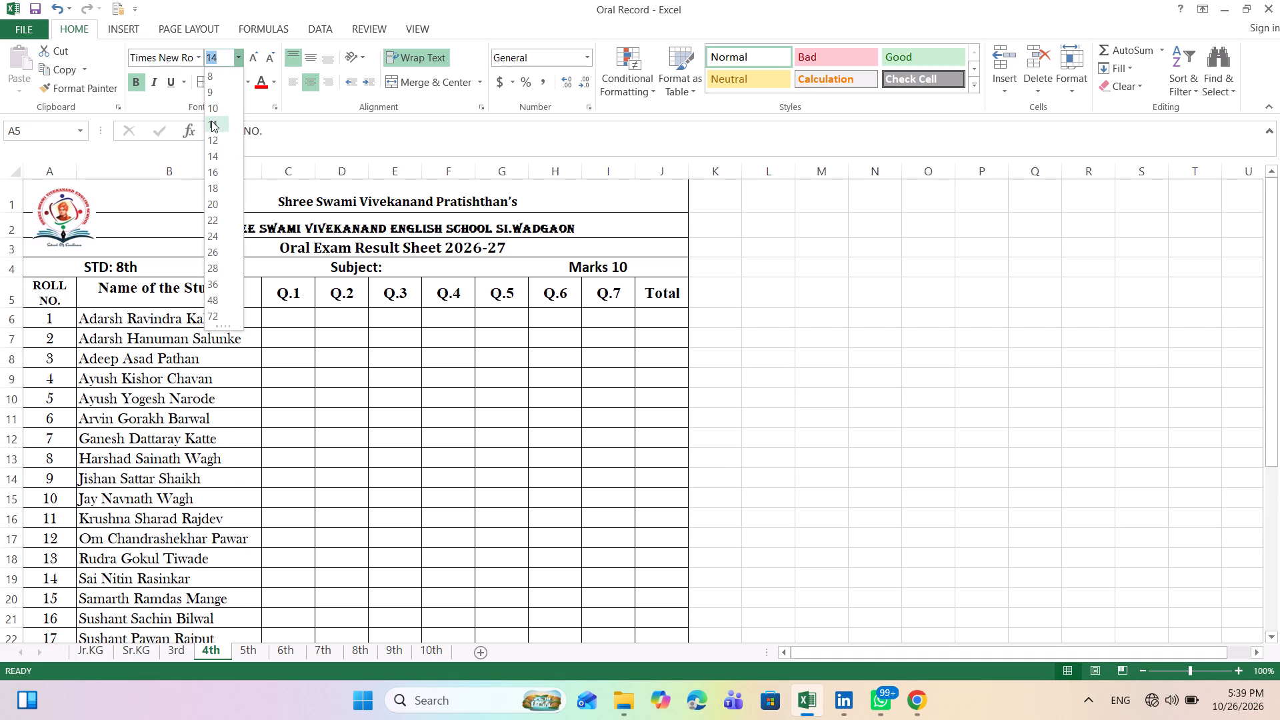
{"action": "left_click", "coordinate": [211, 121]}
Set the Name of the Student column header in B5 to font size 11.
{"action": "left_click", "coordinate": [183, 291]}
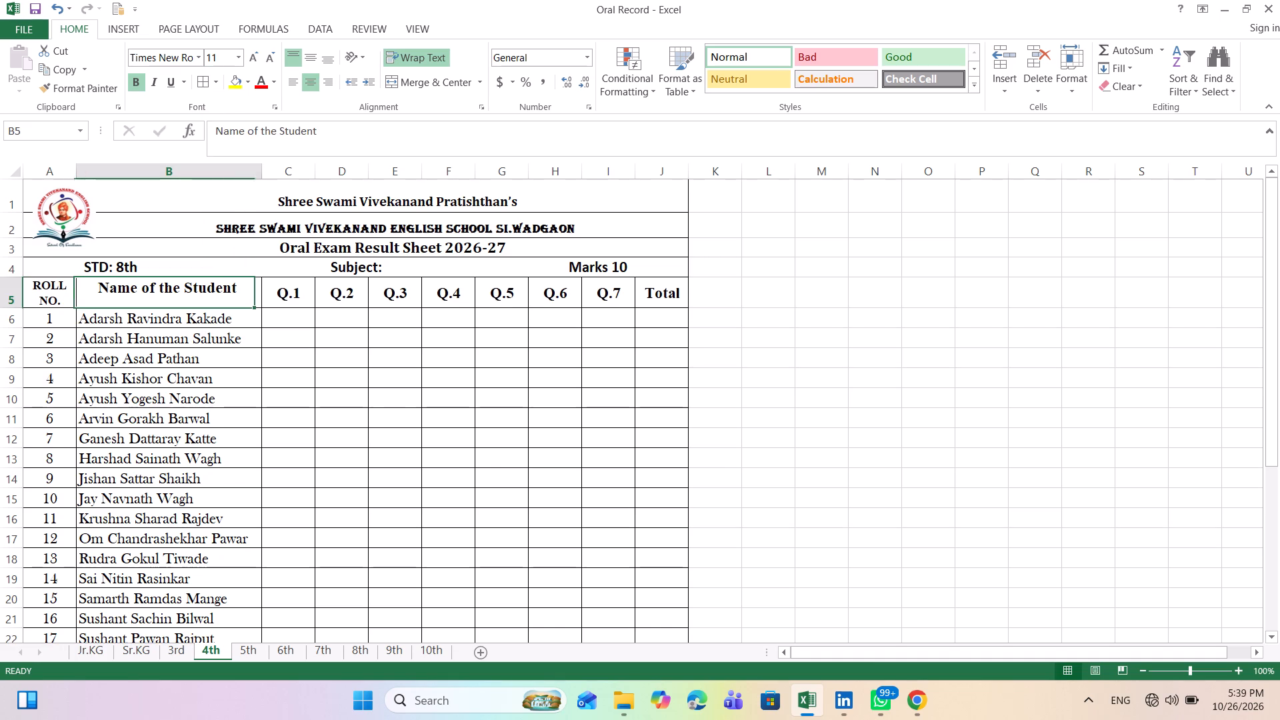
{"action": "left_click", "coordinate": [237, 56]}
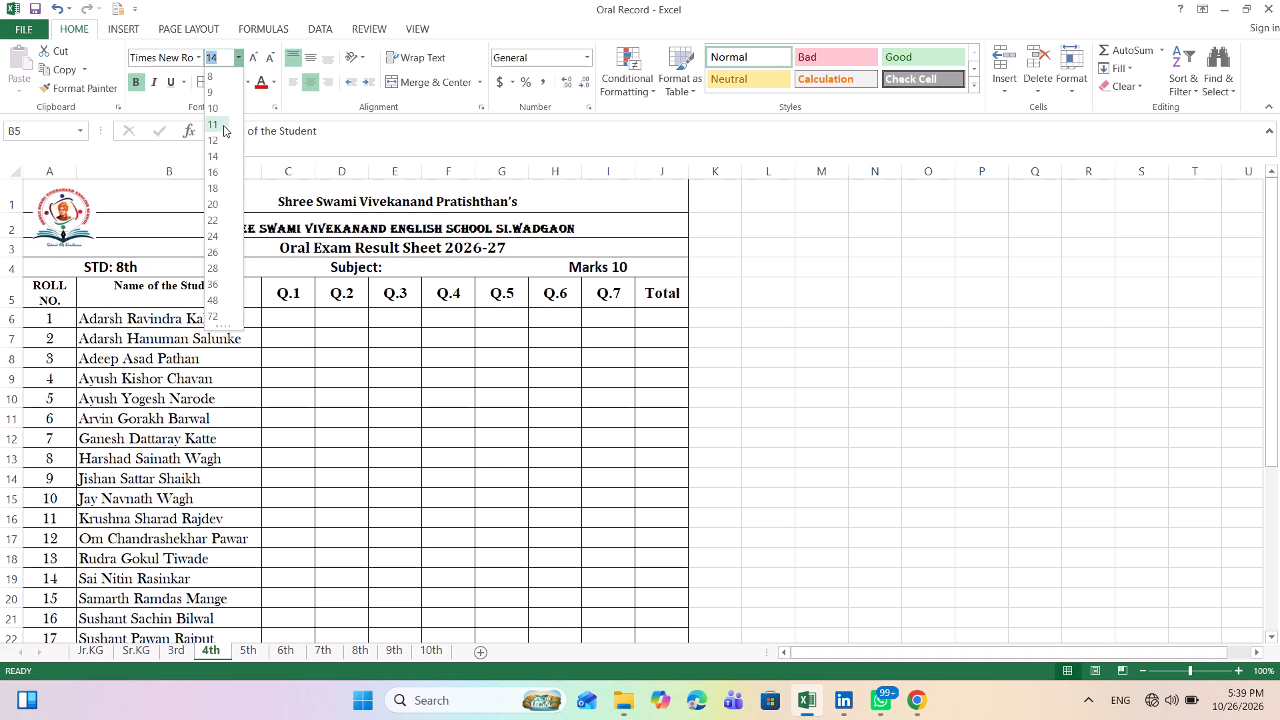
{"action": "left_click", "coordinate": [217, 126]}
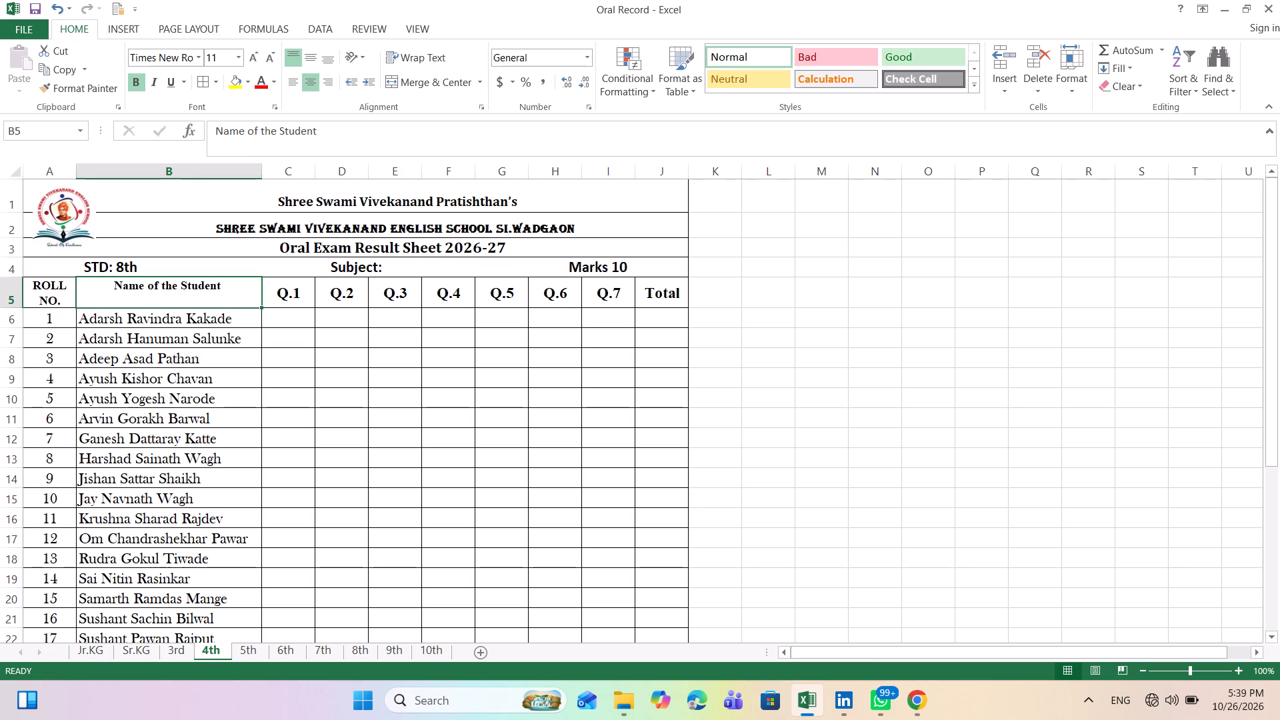
Narrow columns C through J close to their Q.1 to Q.7 and Total headers, with column G about 5.9 wide.
{"action": "left_click_drag", "start_coordinate": [316, 174], "coordinate": [301, 173]}
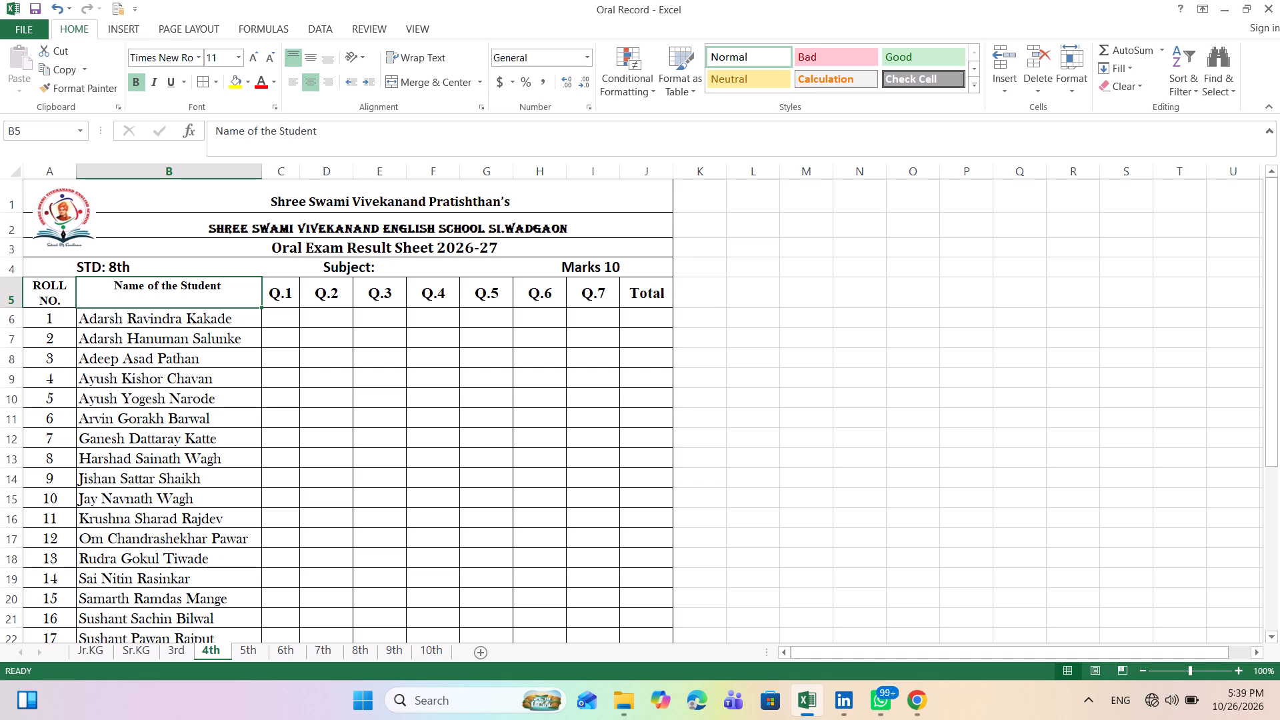
{"action": "left_click_drag", "start_coordinate": [353, 173], "coordinate": [338, 173]}
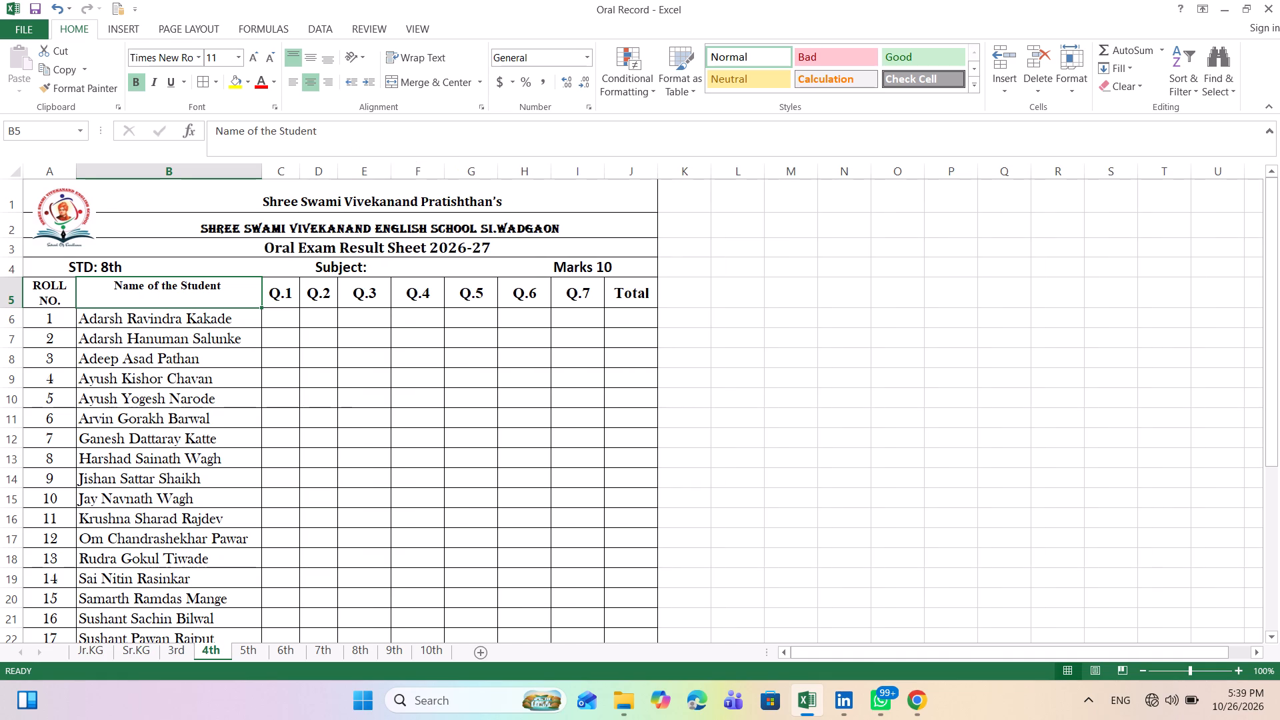
{"action": "left_click_drag", "start_coordinate": [393, 173], "coordinate": [377, 173]}
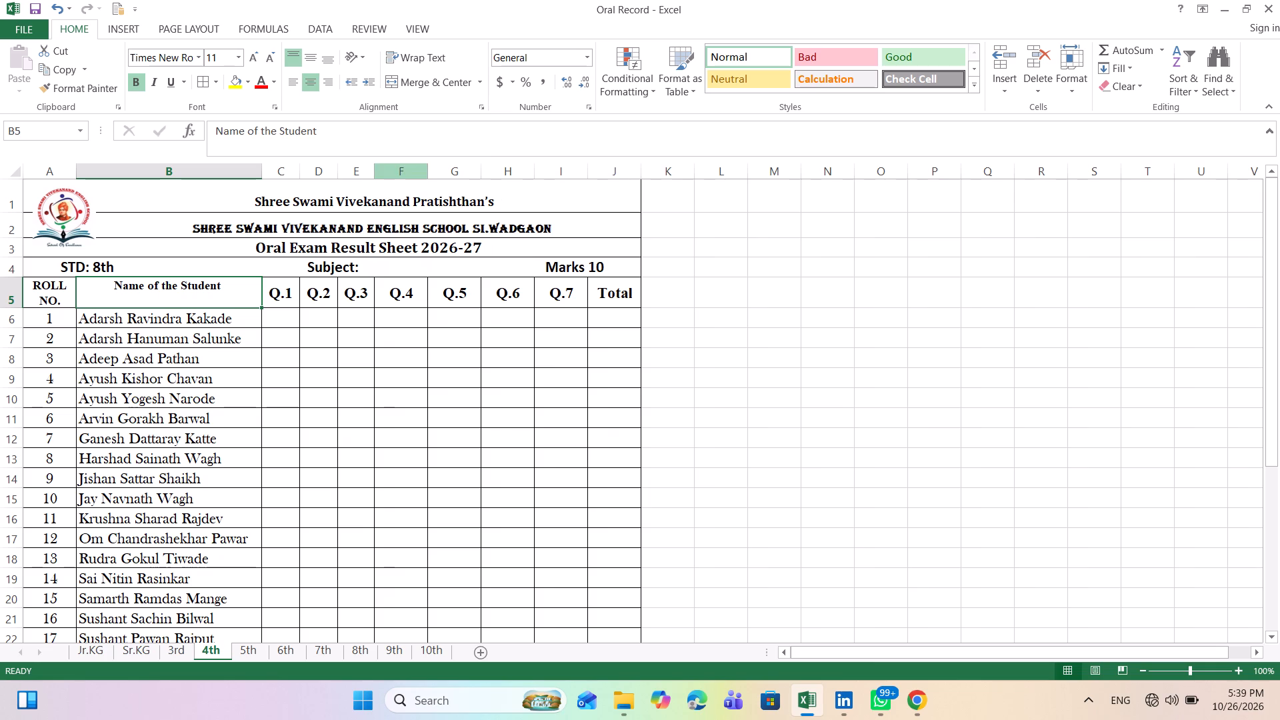
{"action": "left_click_drag", "start_coordinate": [428, 172], "coordinate": [419, 172]}
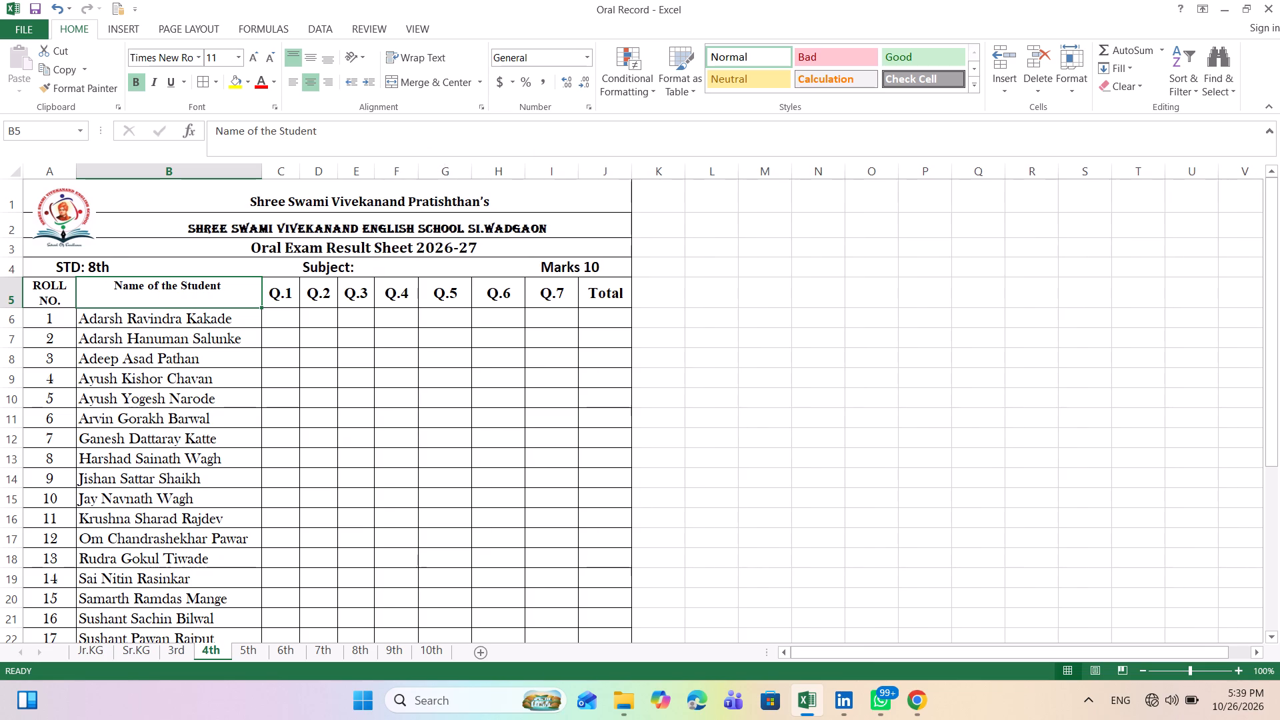
{"action": "left_click_drag", "start_coordinate": [470, 169], "coordinate": [457, 169]}
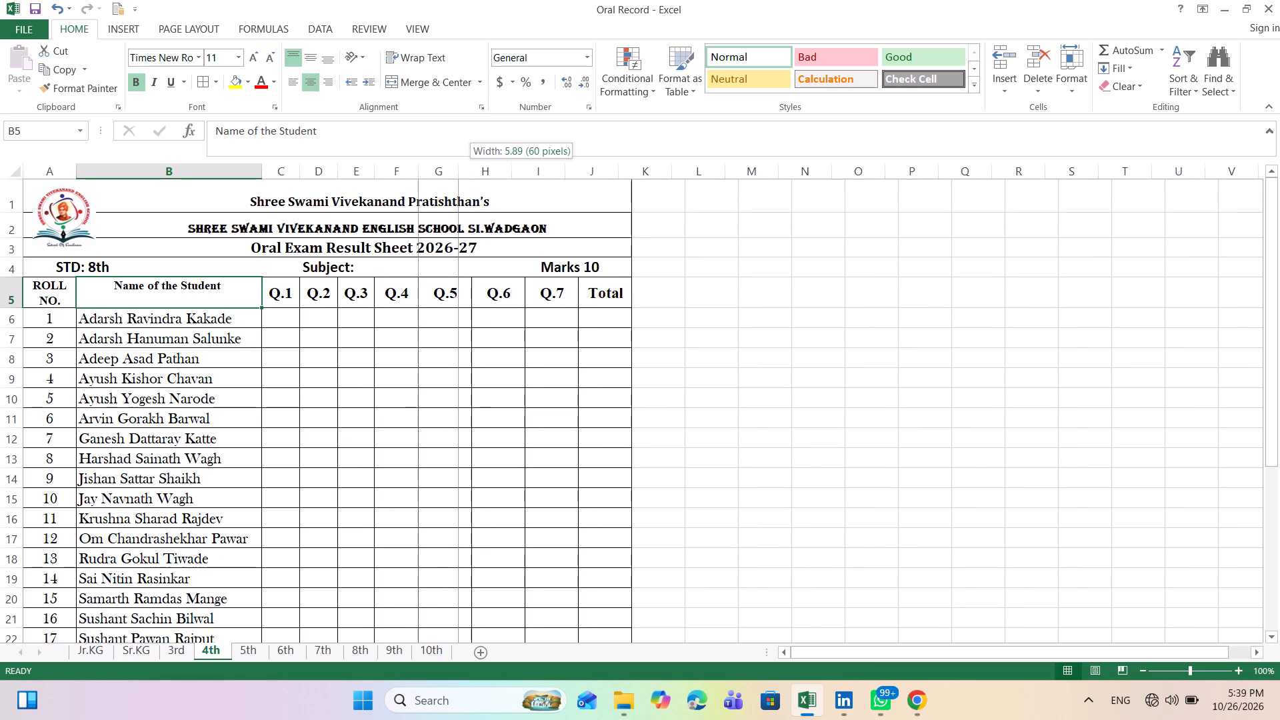
{"action": "left_click_drag", "start_coordinate": [457, 169], "coordinate": [457, 169]}
{"action": "left_click_drag", "start_coordinate": [514, 168], "coordinate": [504, 169]}
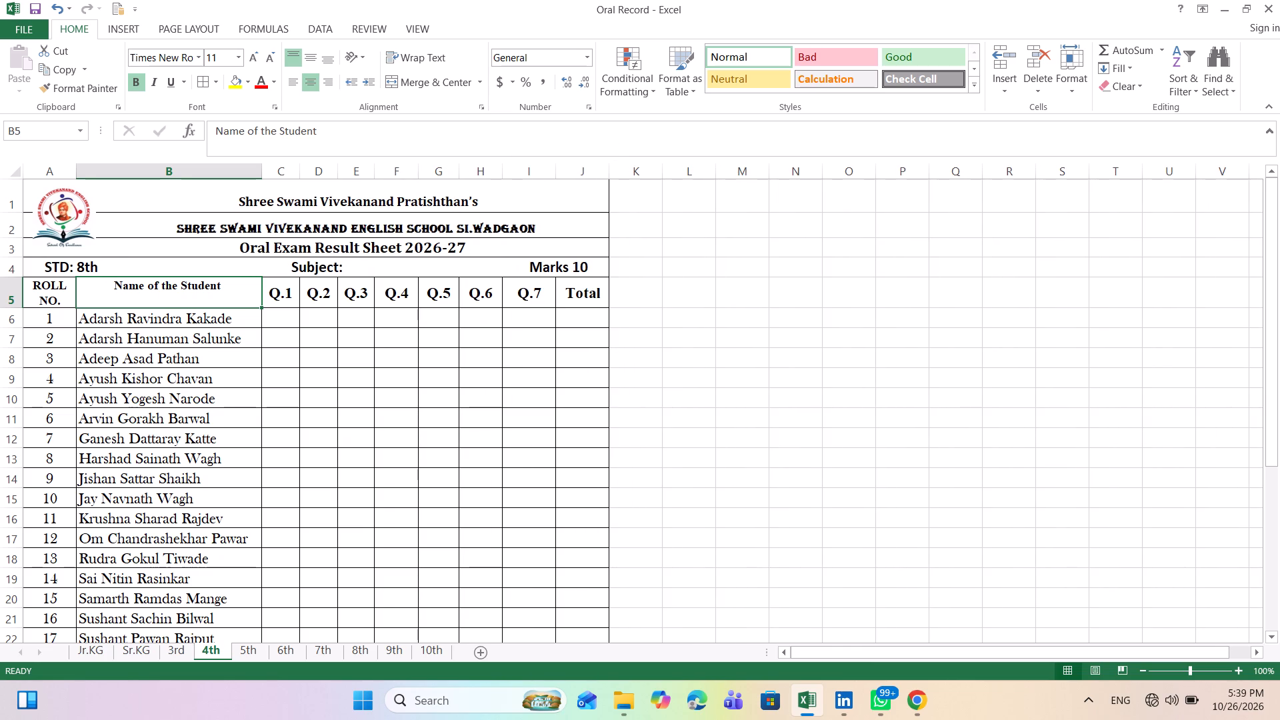
{"action": "left_click_drag", "start_coordinate": [555, 171], "coordinate": [541, 171]}
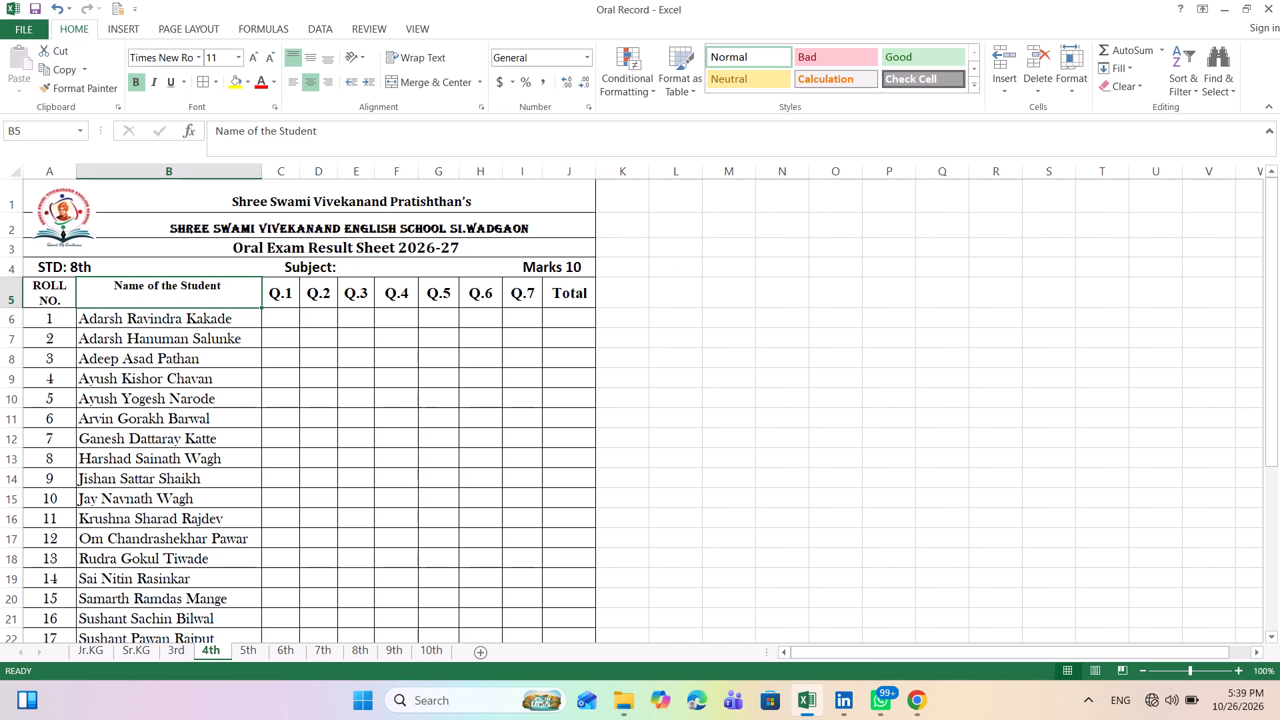
{"action": "left_click_drag", "start_coordinate": [597, 169], "coordinate": [589, 170]}
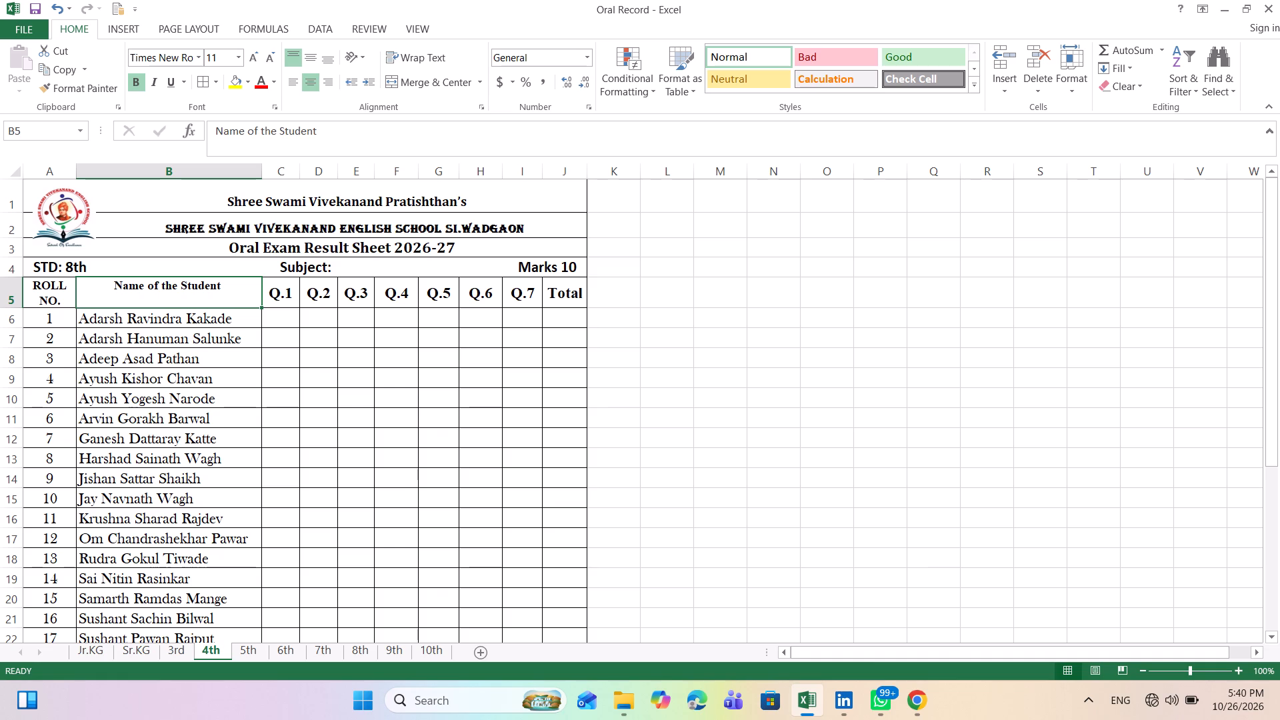
Set the Name of the Student column header in B5 to font size 12.
{"action": "left_click", "coordinate": [193, 289]}
{"action": "left_click", "coordinate": [119, 283]}
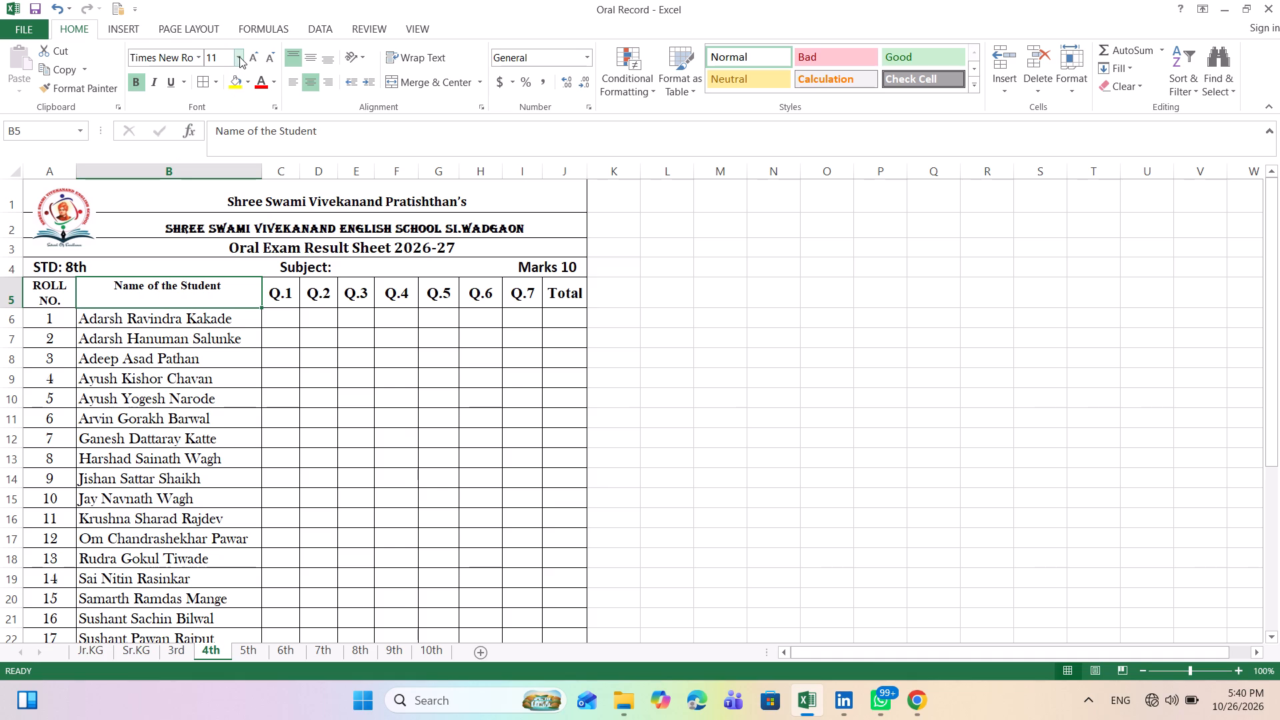
{"action": "left_click", "coordinate": [239, 57]}
{"action": "left_click", "coordinate": [215, 142]}
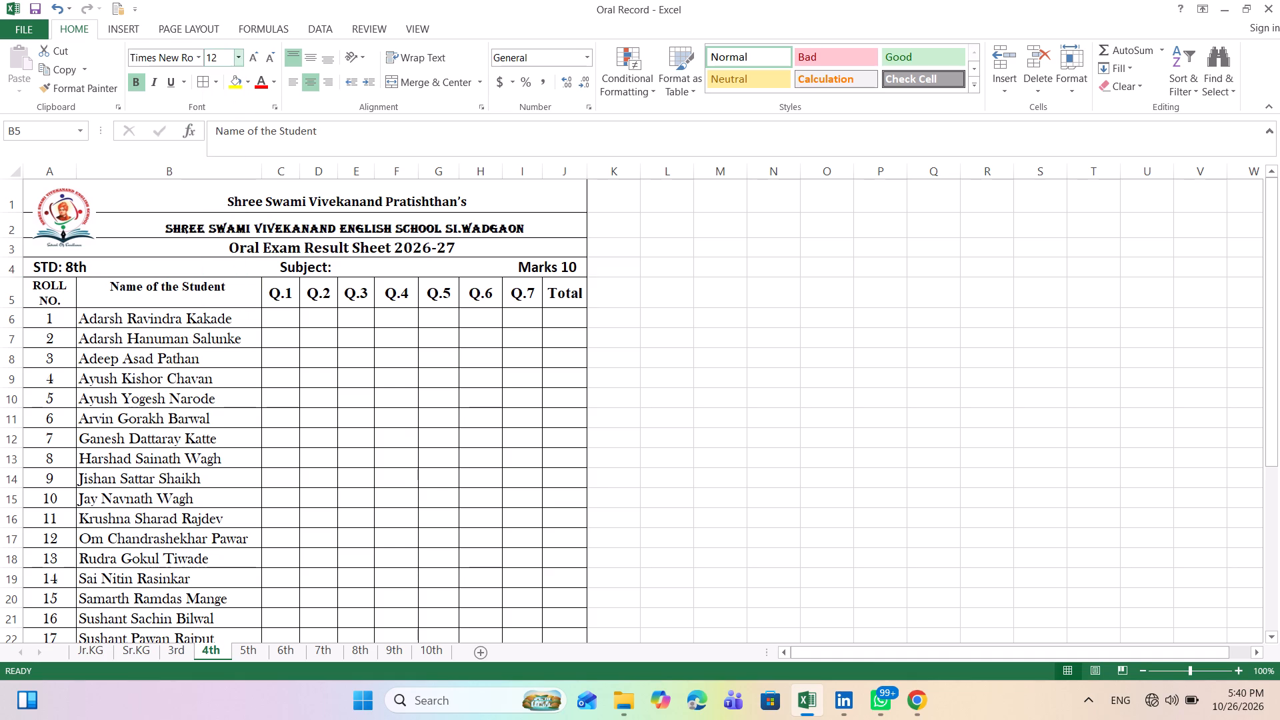
Narrow the roll number column A close to its header and slightly narrow the student name column B.
{"action": "left_click", "coordinate": [55, 285]}
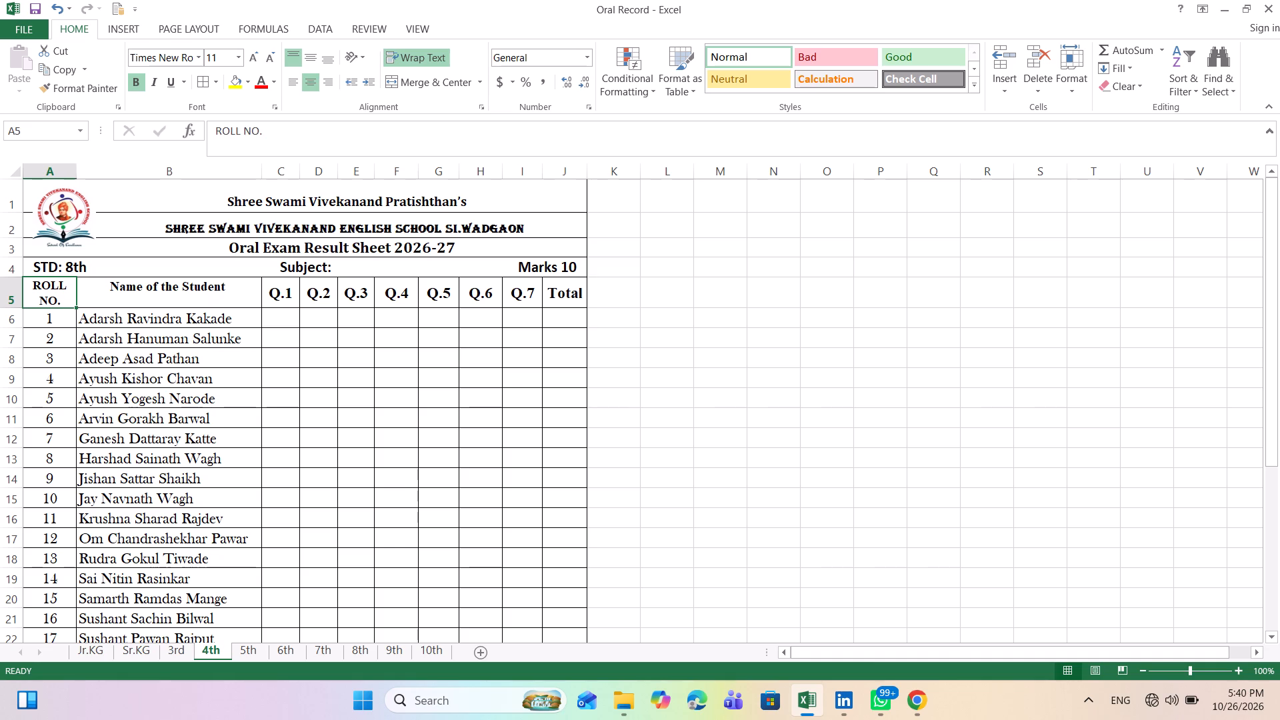
{"action": "left_click_drag", "start_coordinate": [78, 167], "coordinate": [69, 167]}
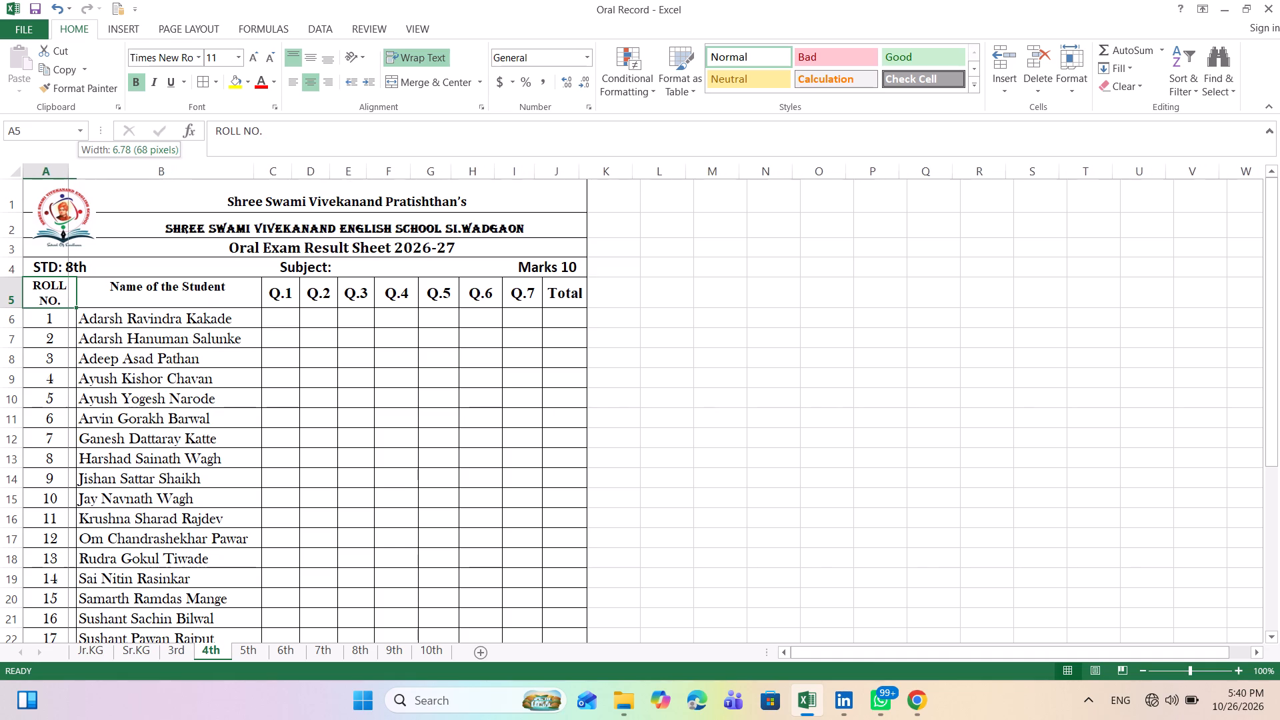
{"action": "left_click_drag", "start_coordinate": [69, 167], "coordinate": [65, 166]}
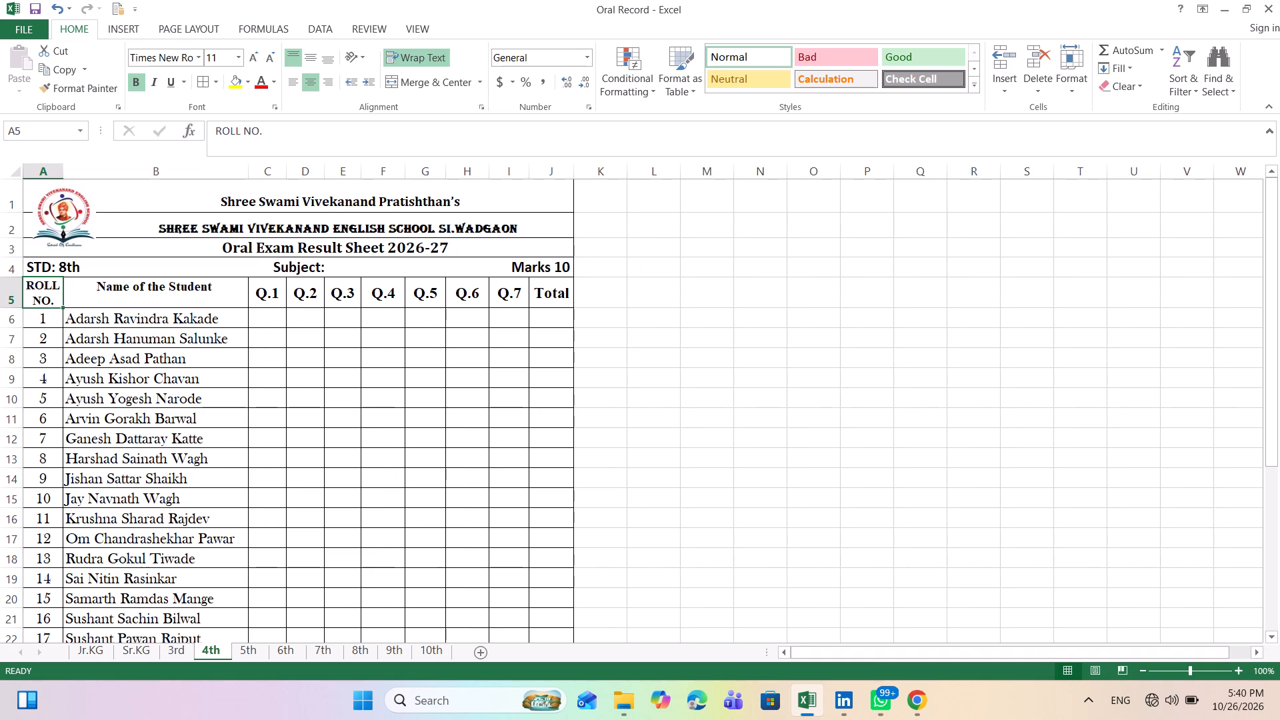
{"action": "left_click_drag", "start_coordinate": [250, 167], "coordinate": [237, 167]}
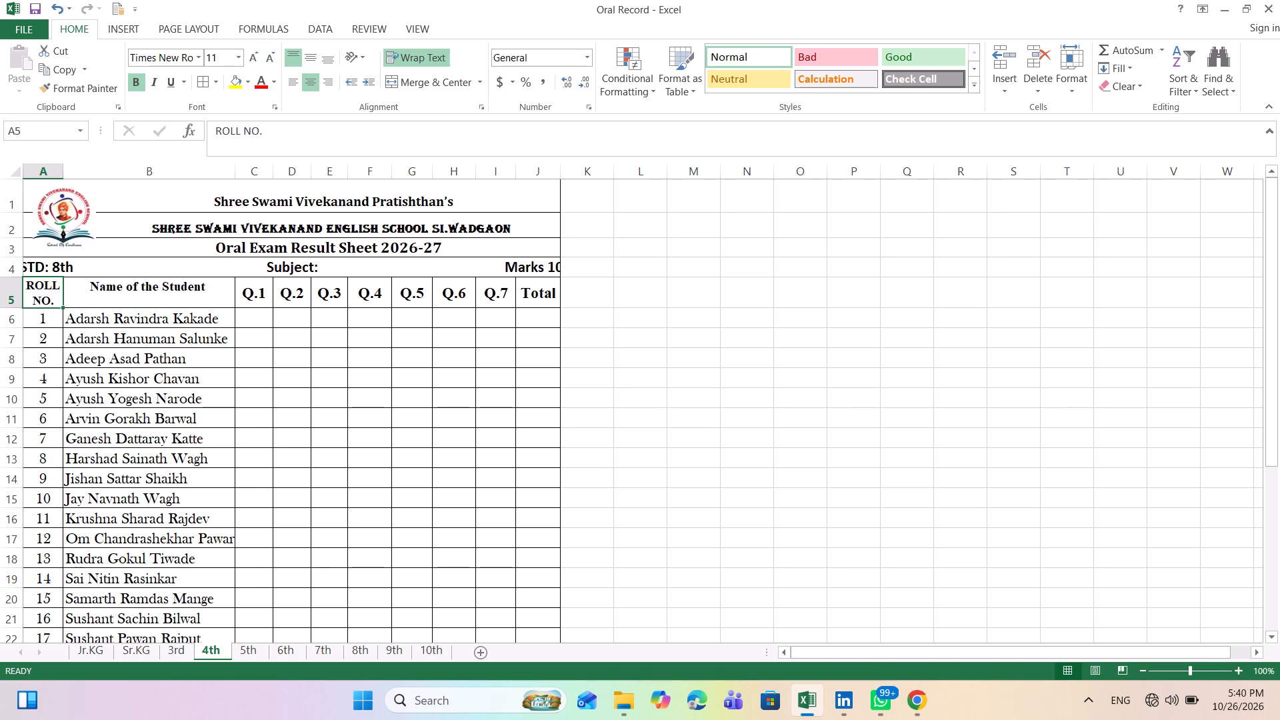
Set all roll numbers and student names in A6:B36 to font size 12.
{"action": "scroll", "coordinate": [258, 423], "scroll_direction": "down", "scroll_amount": 2}
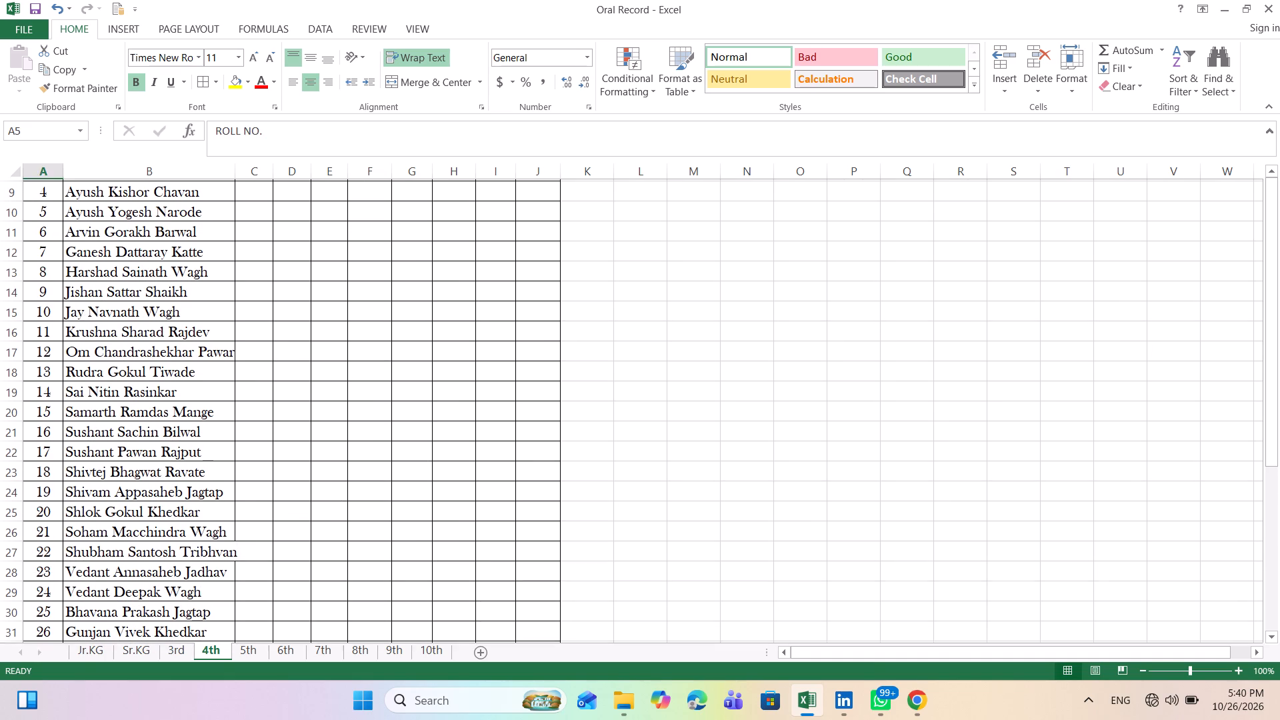
{"action": "scroll", "coordinate": [258, 423], "scroll_direction": "down", "scroll_amount": 1}
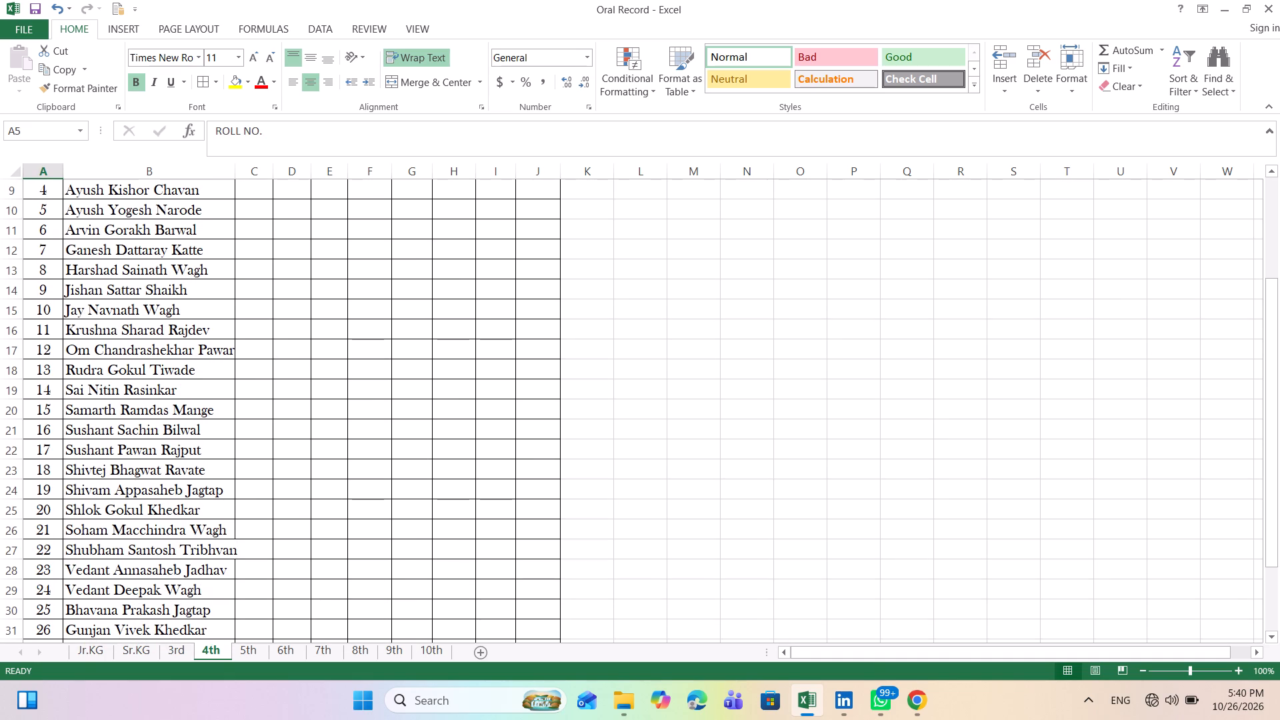
{"action": "left_click", "coordinate": [90, 290]}
{"action": "scroll", "coordinate": [73, 260], "scroll_direction": "up", "scroll_amount": 1}
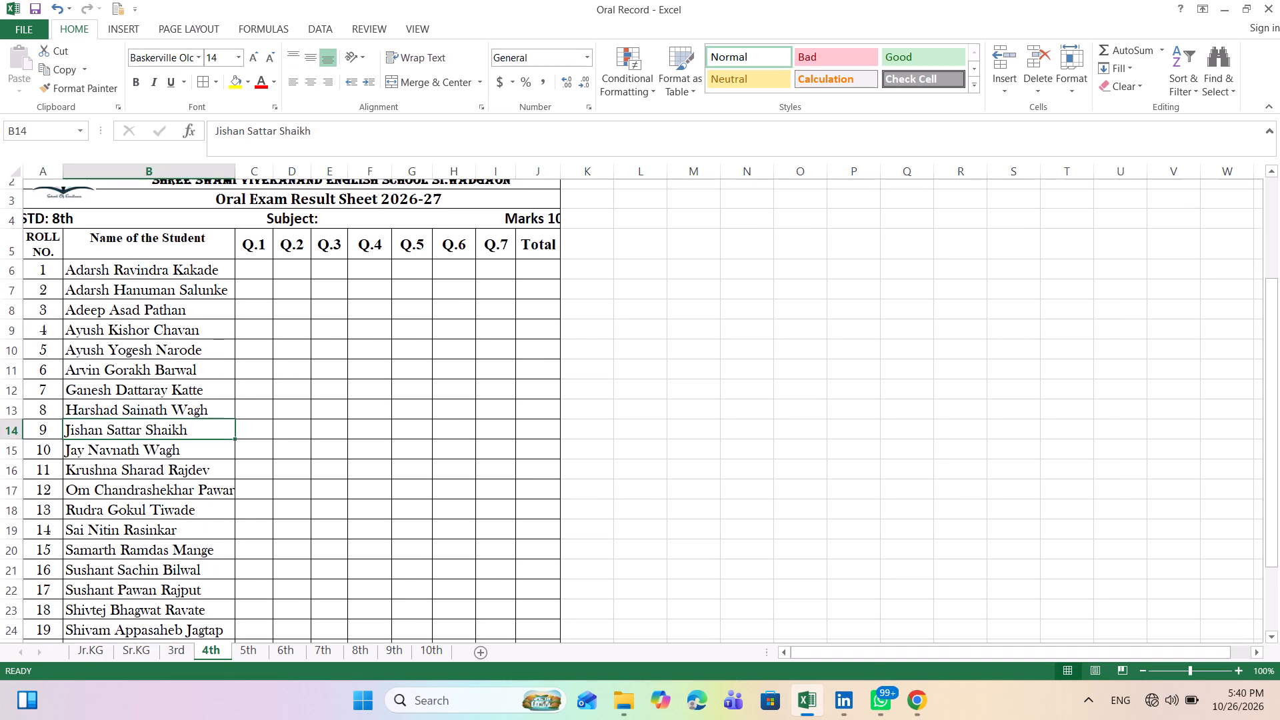
{"action": "scroll", "coordinate": [73, 260], "scroll_direction": "up", "scroll_amount": 1}
{"action": "left_click_drag", "start_coordinate": [44, 283], "coordinate": [177, 535]}
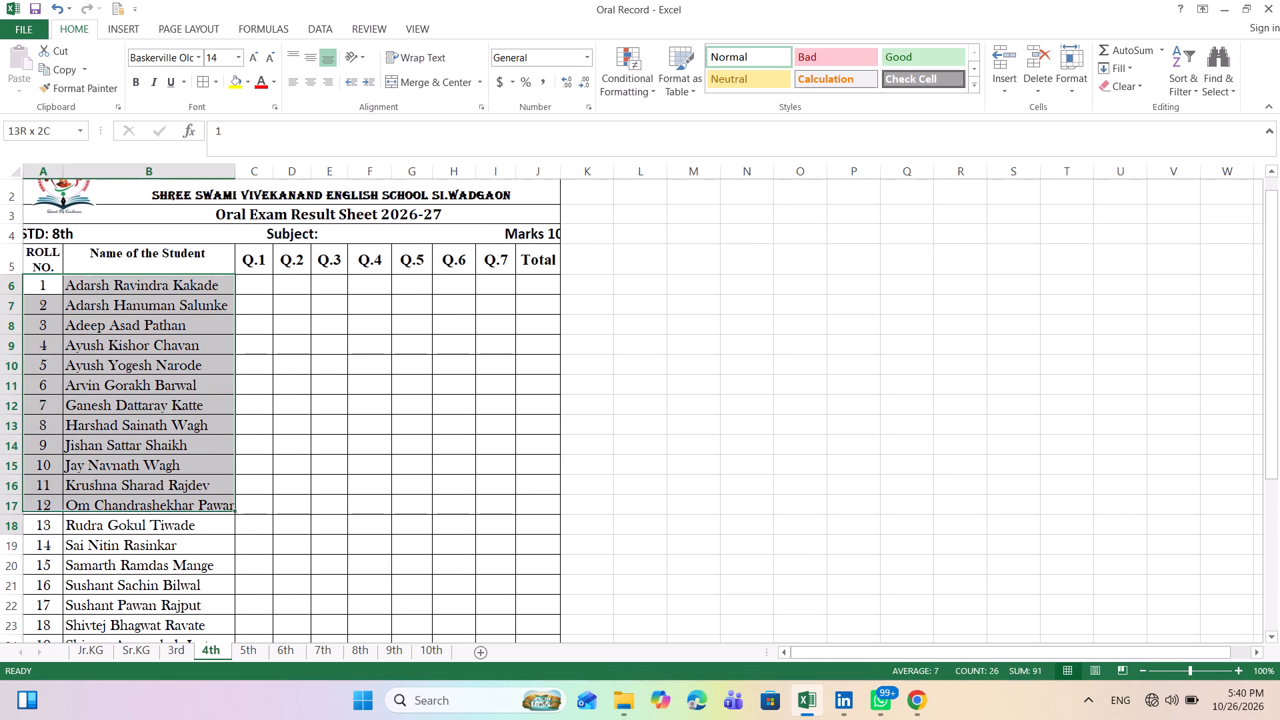
{"action": "left_click_drag", "start_coordinate": [177, 535], "coordinate": [183, 595]}
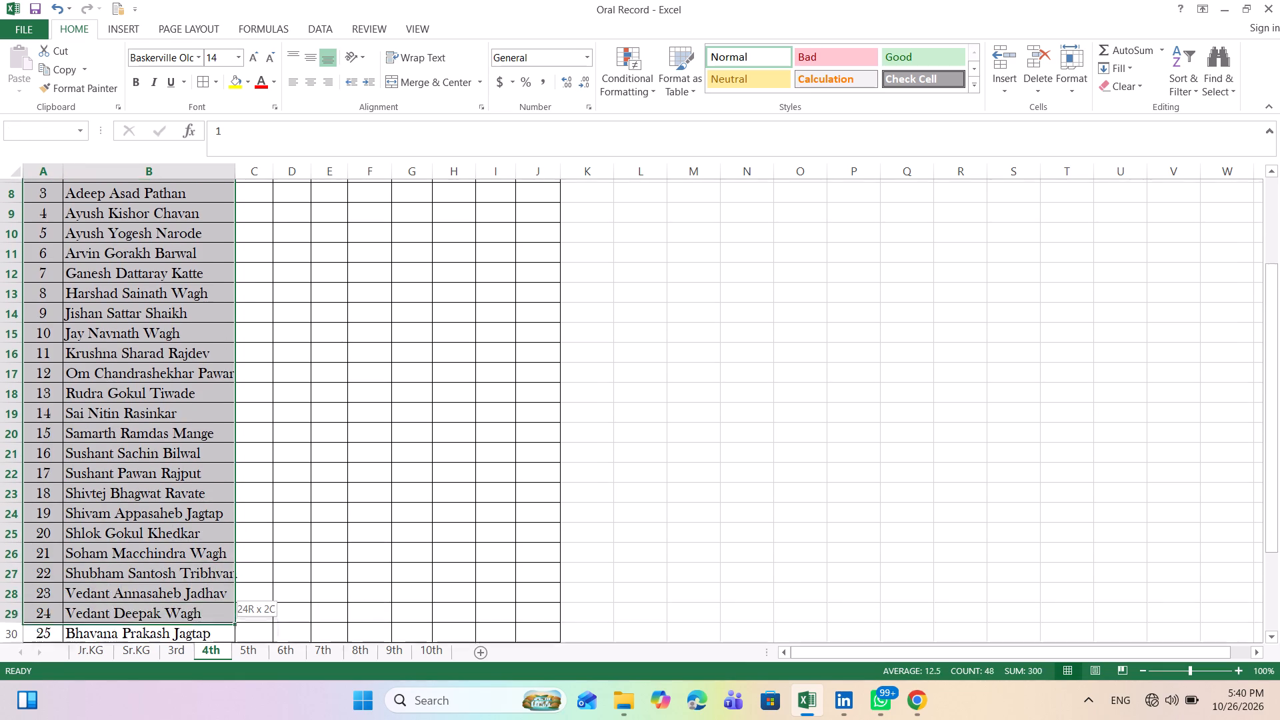
{"action": "left_click_drag", "start_coordinate": [183, 595], "coordinate": [168, 633]}
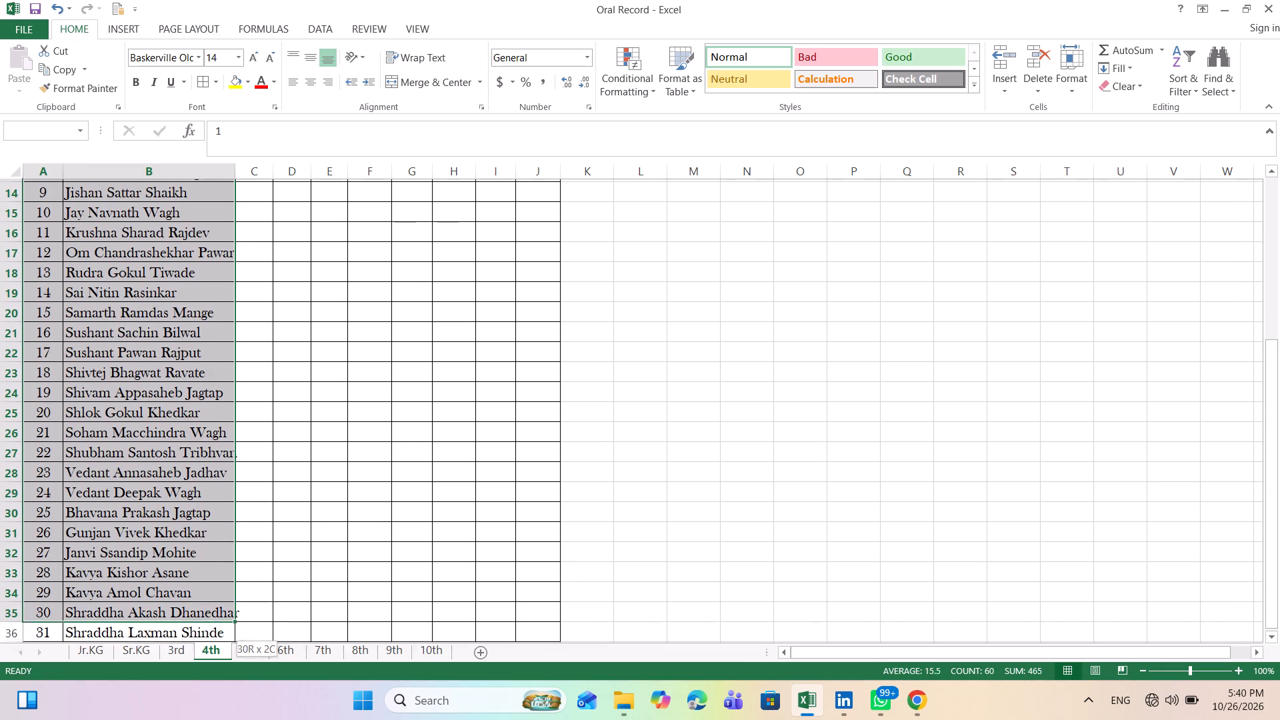
{"action": "left_click_drag", "start_coordinate": [168, 633], "coordinate": [177, 561]}
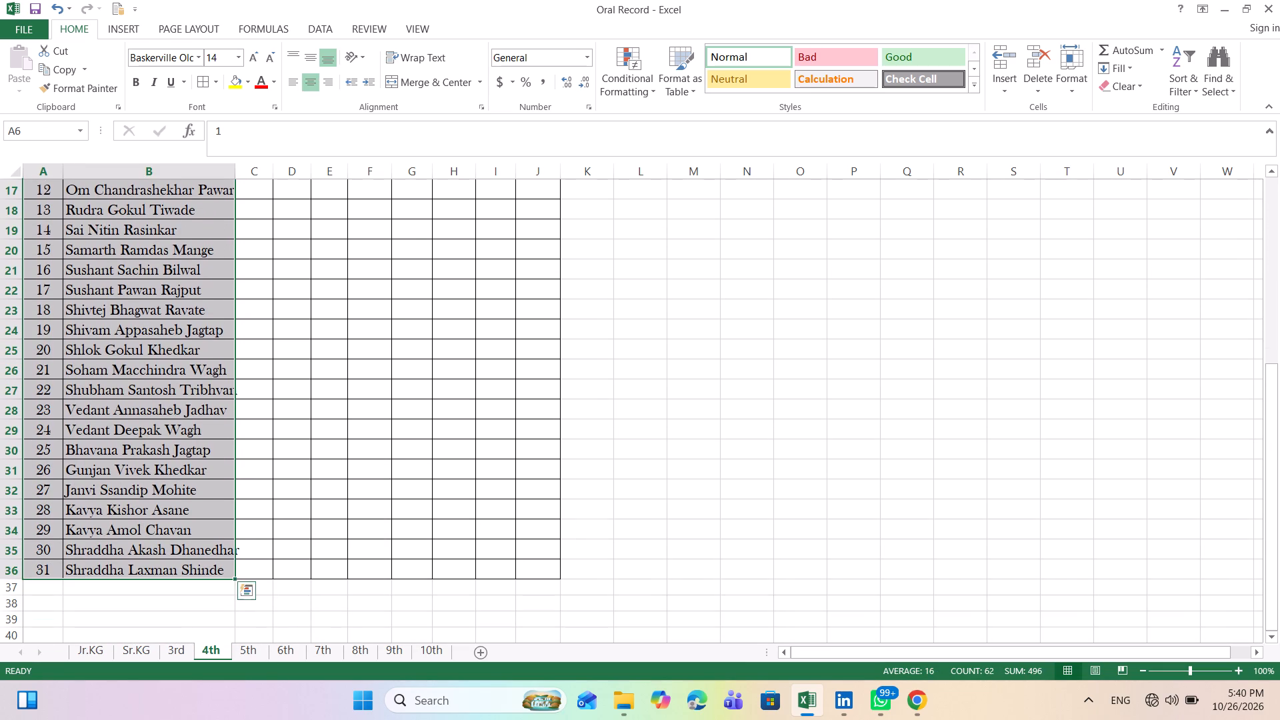
{"action": "left_click", "coordinate": [239, 57]}
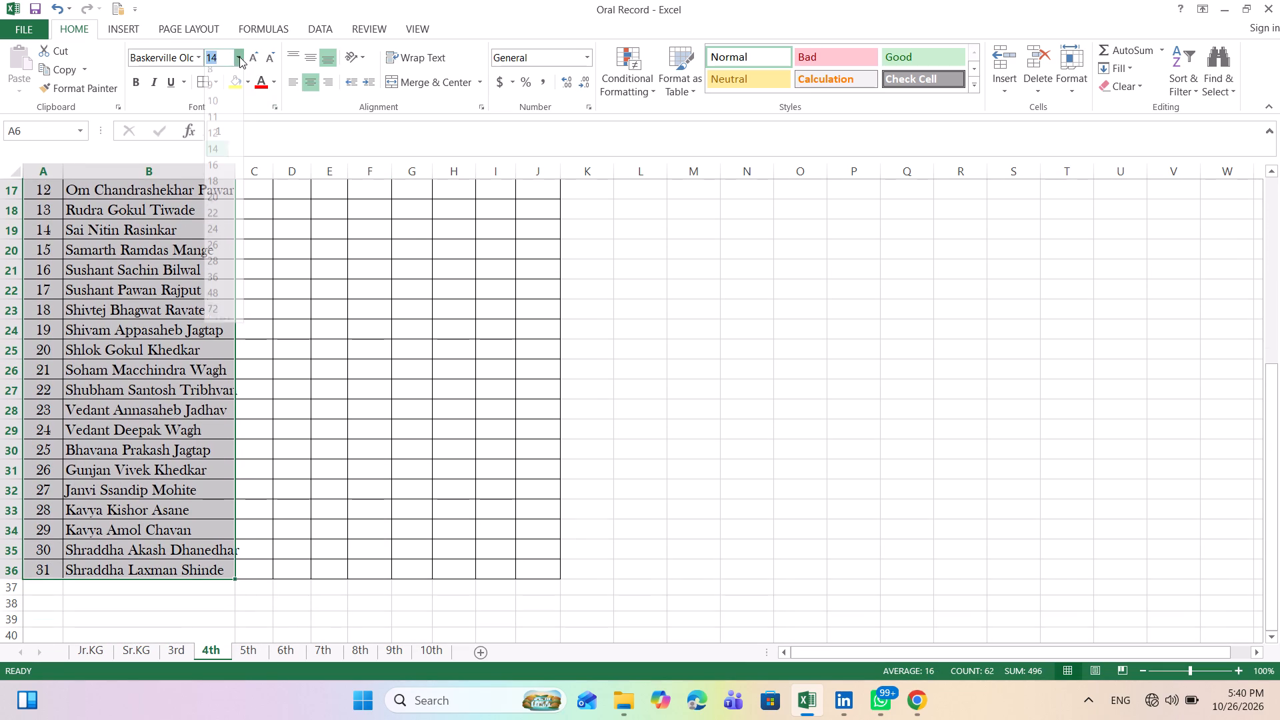
{"action": "left_click", "coordinate": [216, 136]}
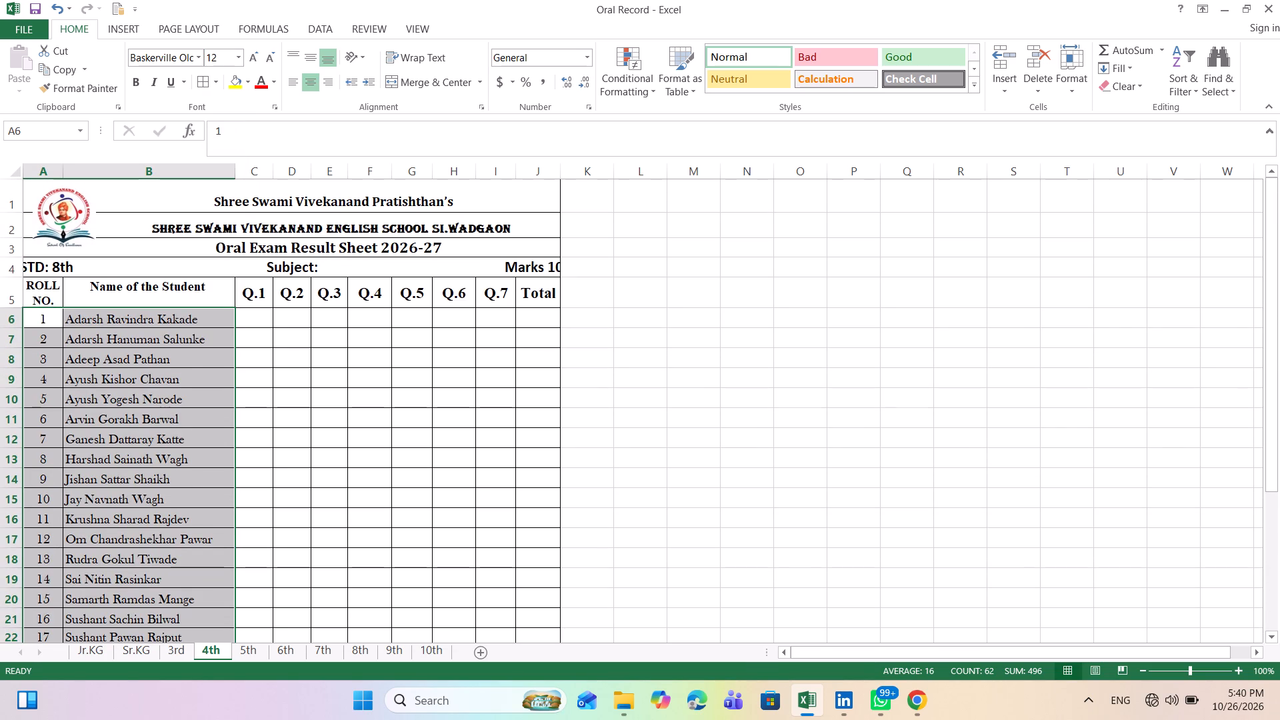
Narrow the student name column B further so it closely fits the longest names.
{"action": "left_click_drag", "start_coordinate": [235, 176], "coordinate": [222, 175]}
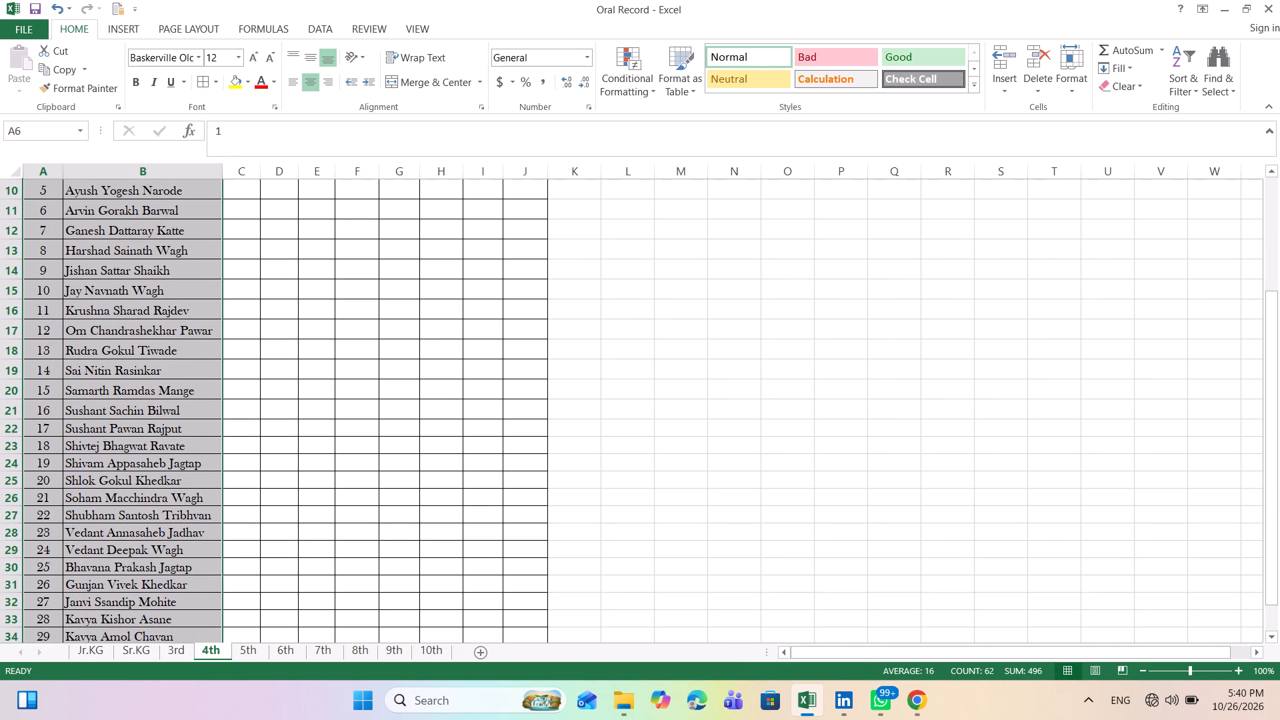
{"action": "scroll", "coordinate": [222, 175], "scroll_direction": "up", "scroll_amount": 3}
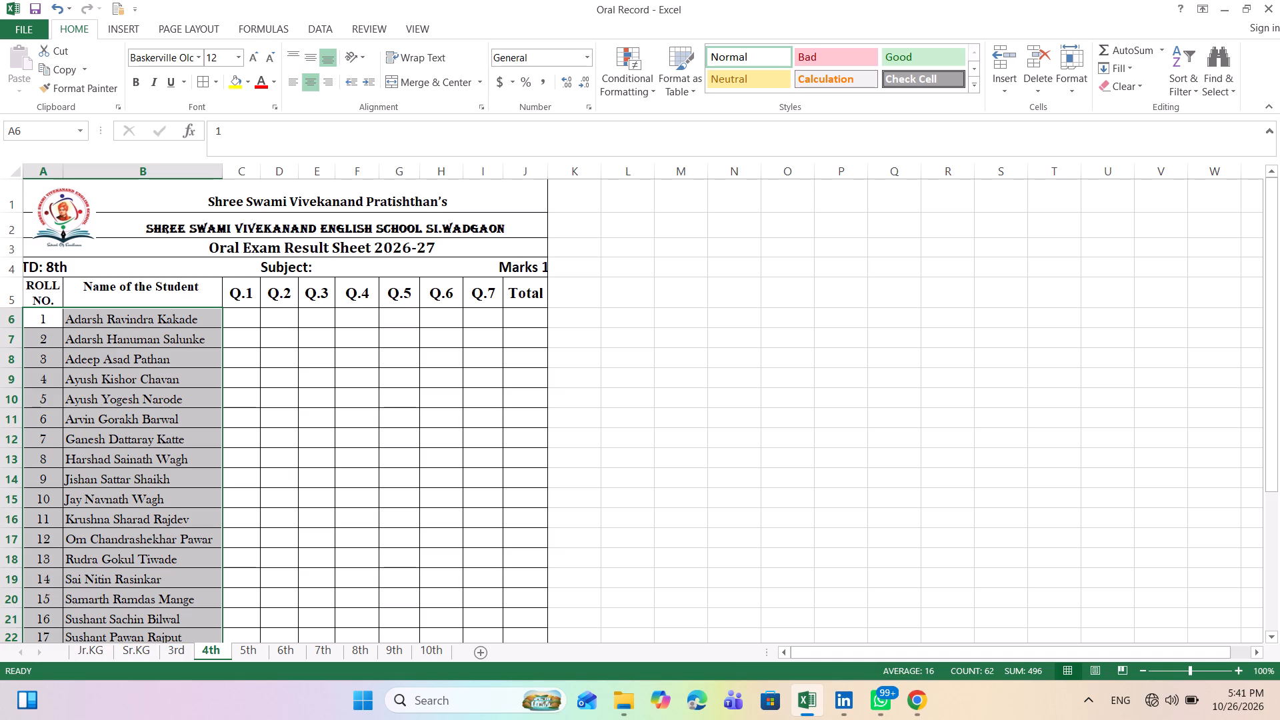
Look through the 4th sheet's whole student list to check the resized text and columns.
{"action": "scroll", "coordinate": [222, 175], "scroll_direction": "down", "scroll_amount": 3}
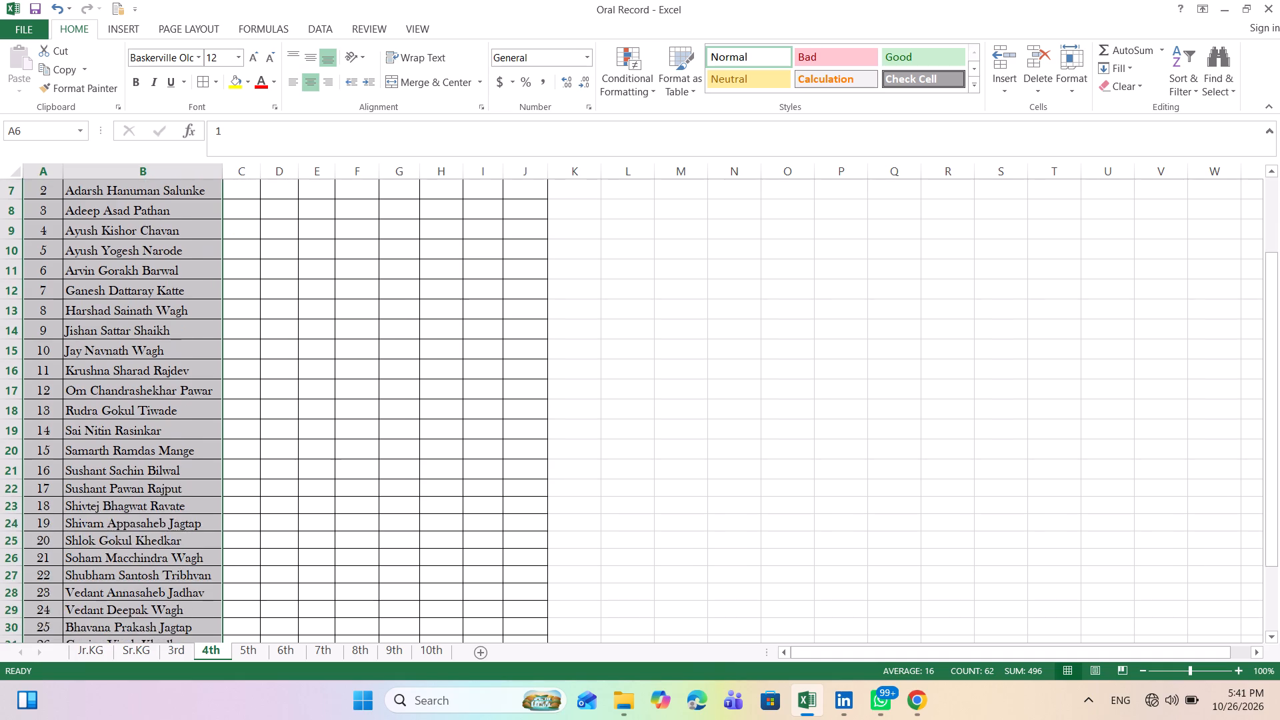
{"action": "scroll", "coordinate": [222, 175], "scroll_direction": "down", "scroll_amount": 3}
{"action": "scroll", "coordinate": [222, 175], "scroll_direction": "up", "scroll_amount": 1}
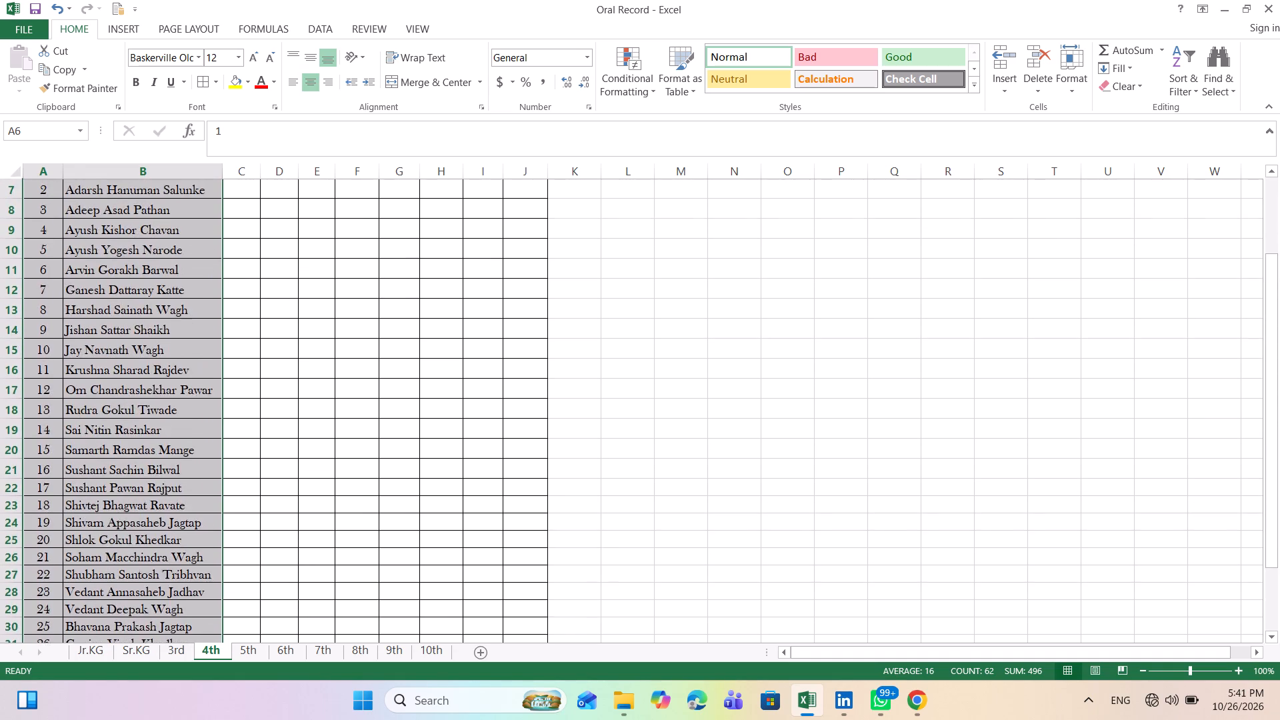
{"action": "scroll", "coordinate": [222, 175], "scroll_direction": "up", "scroll_amount": 3}
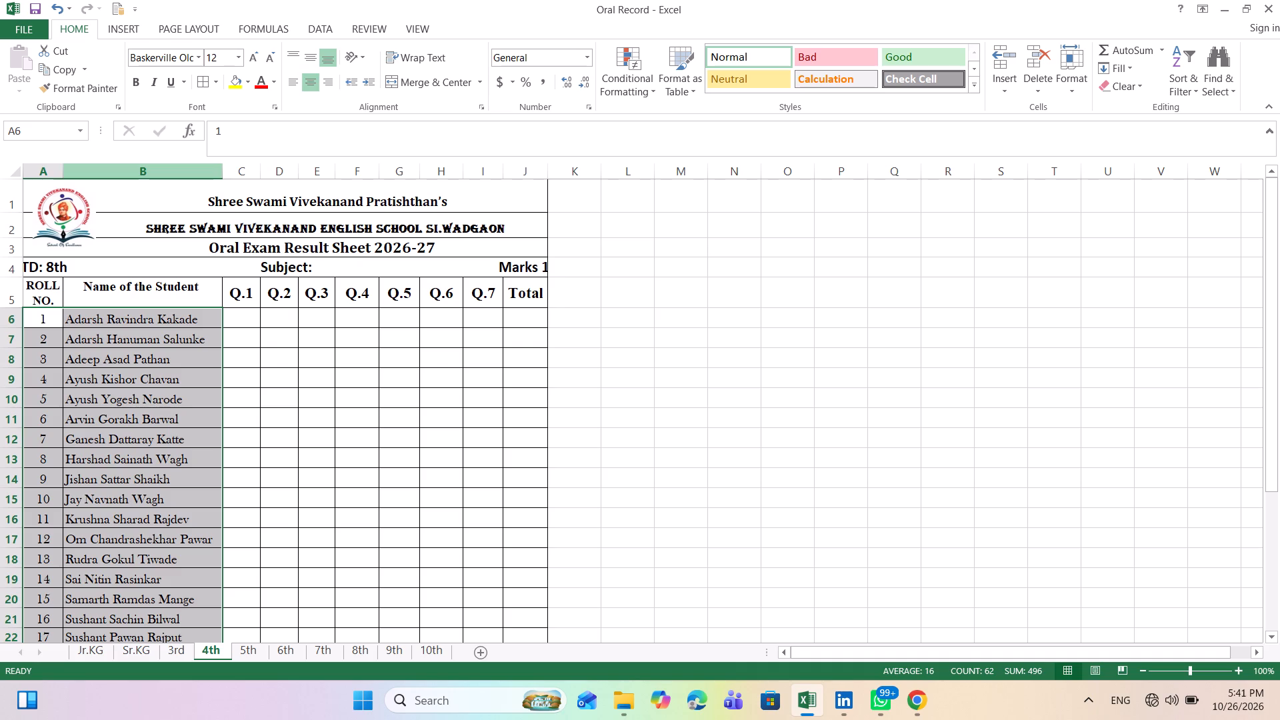
{"action": "left_click", "coordinate": [265, 369]}
{"action": "scroll", "coordinate": [271, 453], "scroll_direction": "down", "scroll_amount": 3}
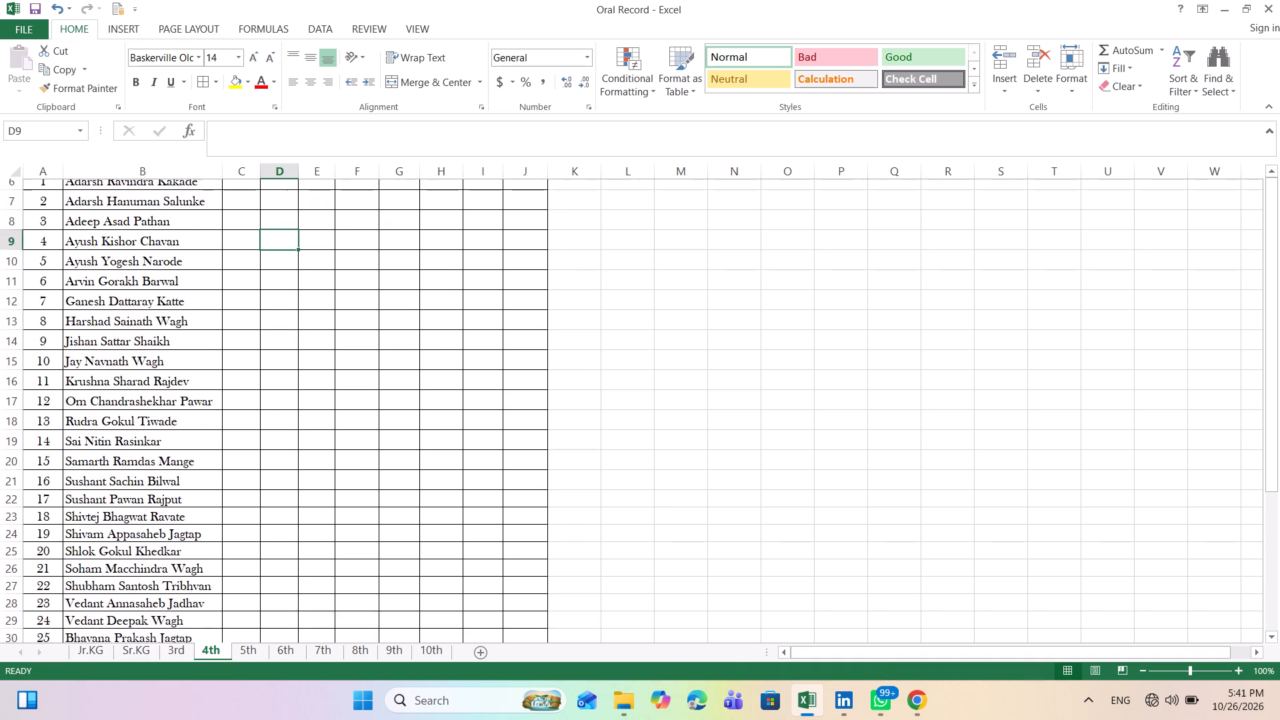
{"action": "scroll", "coordinate": [271, 453], "scroll_direction": "down", "scroll_amount": 1}
{"action": "scroll", "coordinate": [271, 453], "scroll_direction": "up", "scroll_amount": 1}
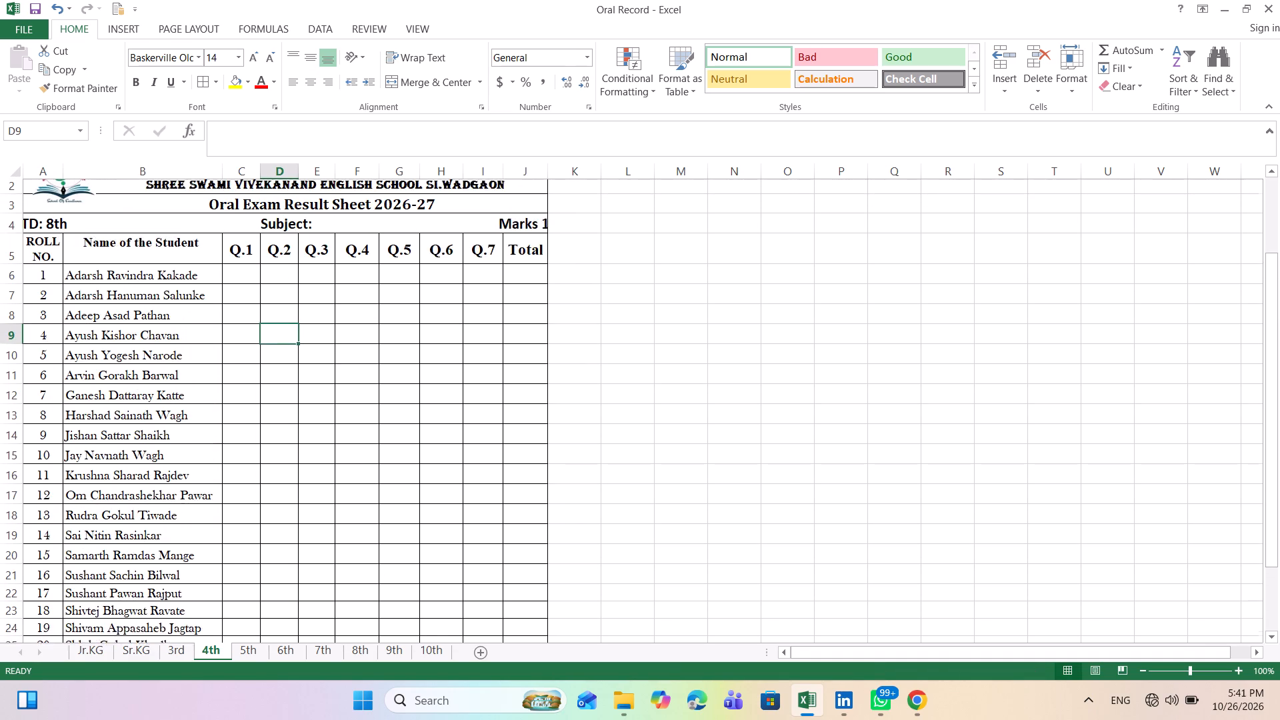
{"action": "scroll", "coordinate": [271, 453], "scroll_direction": "up", "scroll_amount": 1}
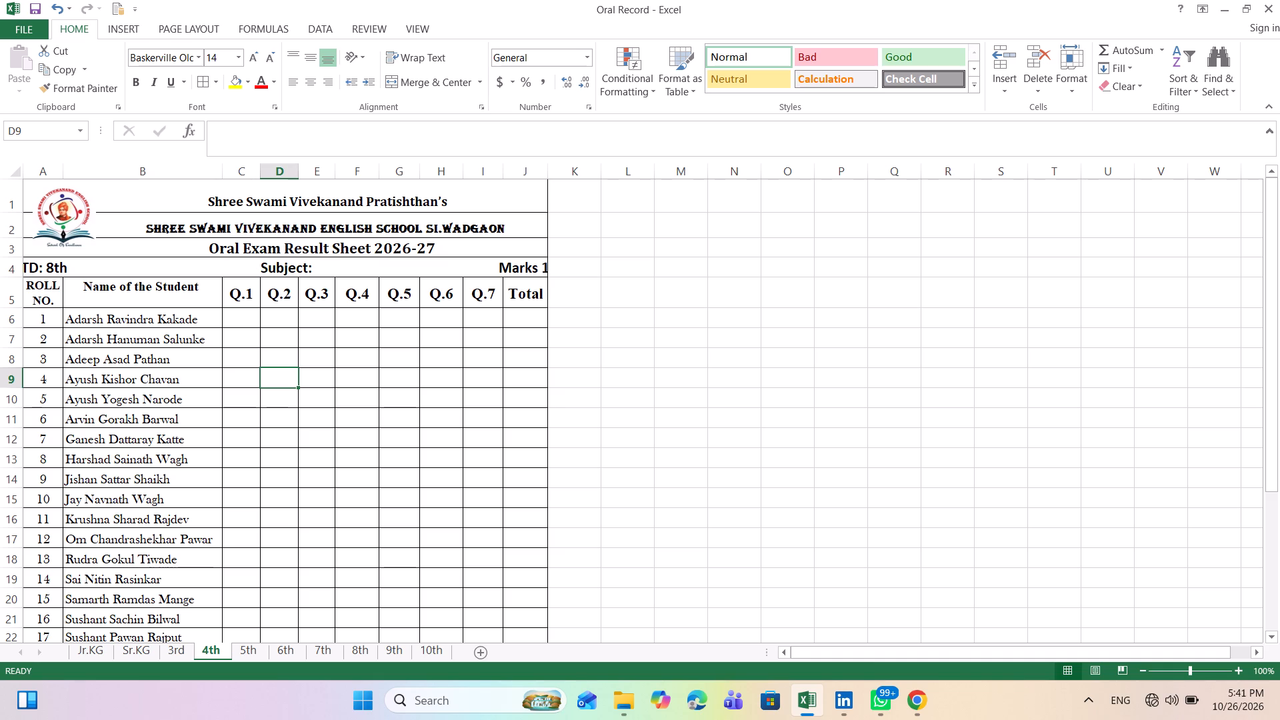
Delete the surplus spaces between Subject: and Marks 10 in the merged row 4 line so it fits the table width.
{"action": "double_click", "coordinate": [391, 266]}
{"action": "key", "text": "BackSpace"}
{"action": "key", "text": "BackSpace"}
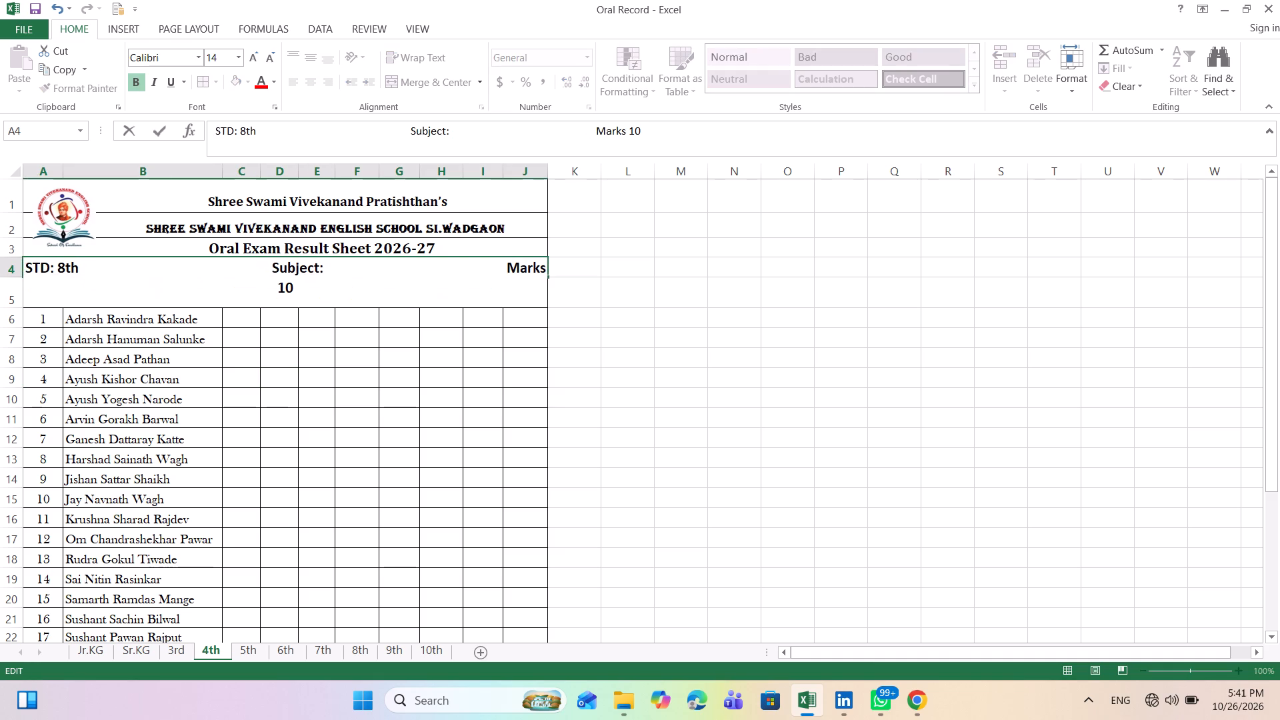
{"action": "key", "text": "BackSpace"}
{"action": "key", "text": "BackSpace"}
{"action": "key", "text": "BackSpace"}
{"action": "key", "text": "BackSpace"}
{"action": "key", "text": "BackSpace"}
{"action": "key", "text": "BackSpace"}
{"action": "key", "text": "BackSpace"}
{"action": "key", "text": "BackSpace"}
{"action": "key", "text": "BackSpace"}
{"action": "key", "text": "BackSpace"}
{"action": "key", "text": "BackSpace"}
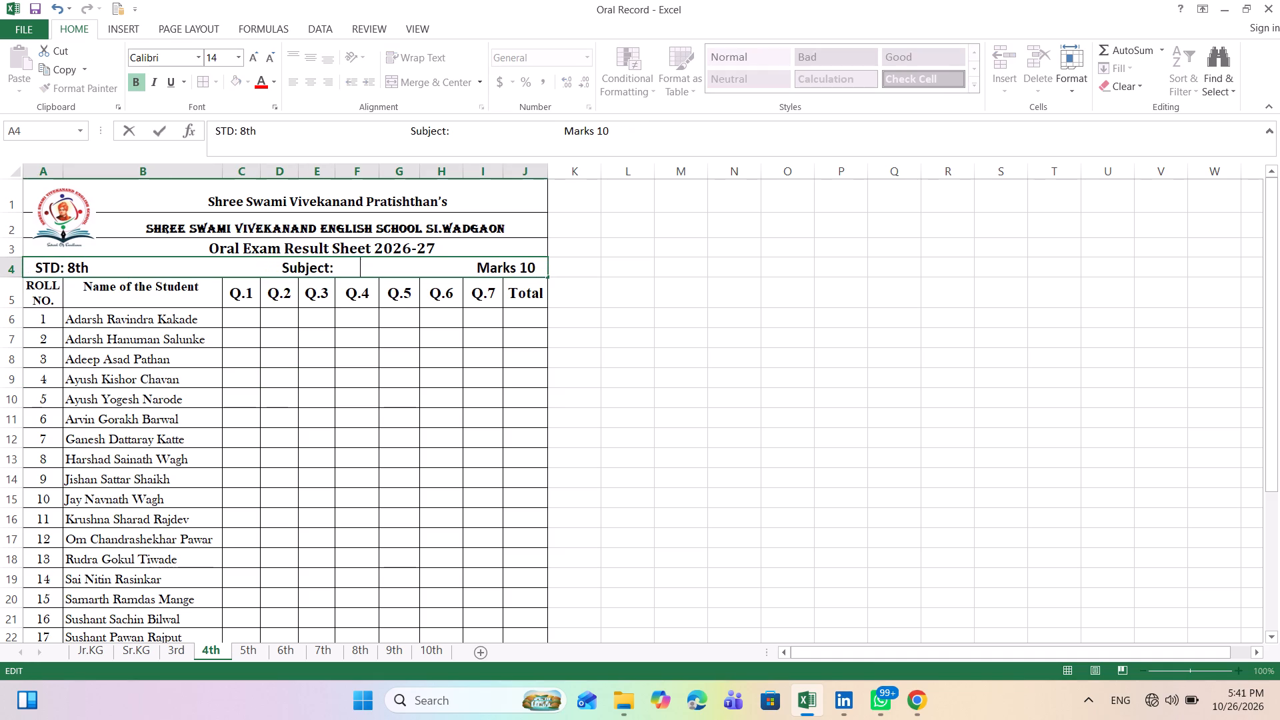
{"action": "key", "text": "BackSpace"}
{"action": "key", "text": "BackSpace"}
{"action": "key", "text": "BackSpace"}
{"action": "key", "text": "BackSpace"}
{"action": "key", "text": "BackSpace"}
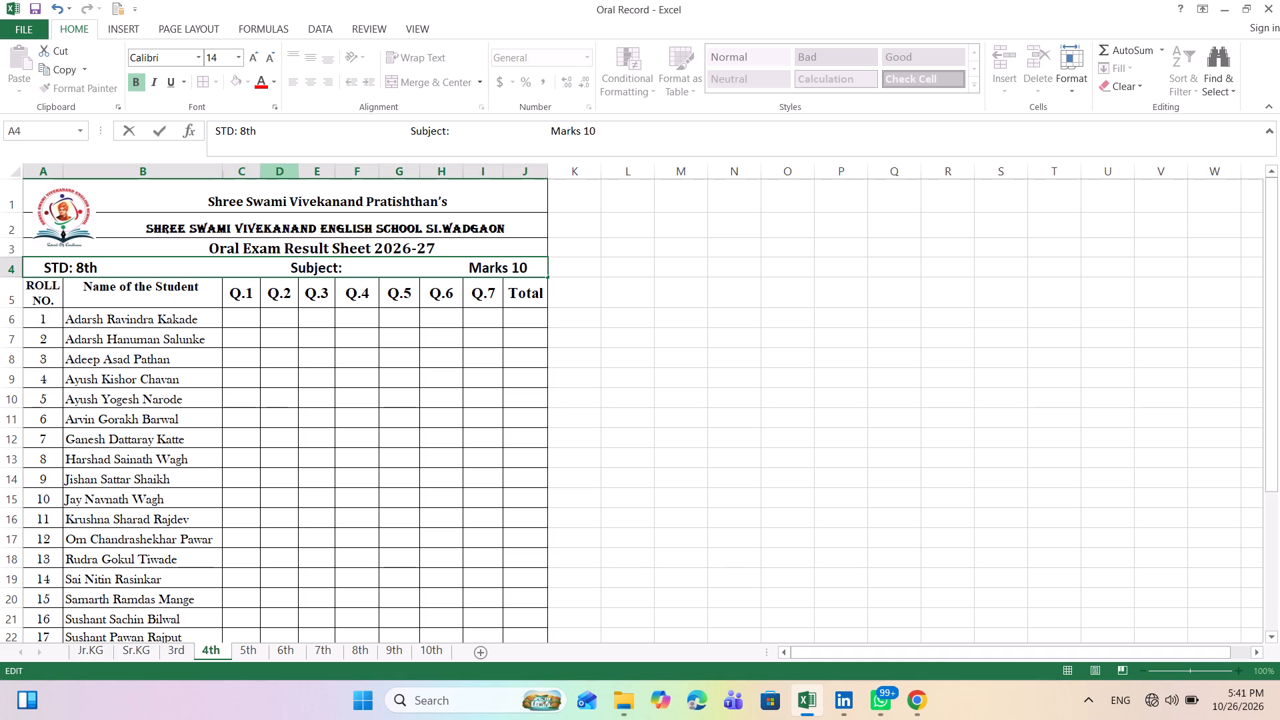
{"action": "left_click", "coordinate": [252, 330]}
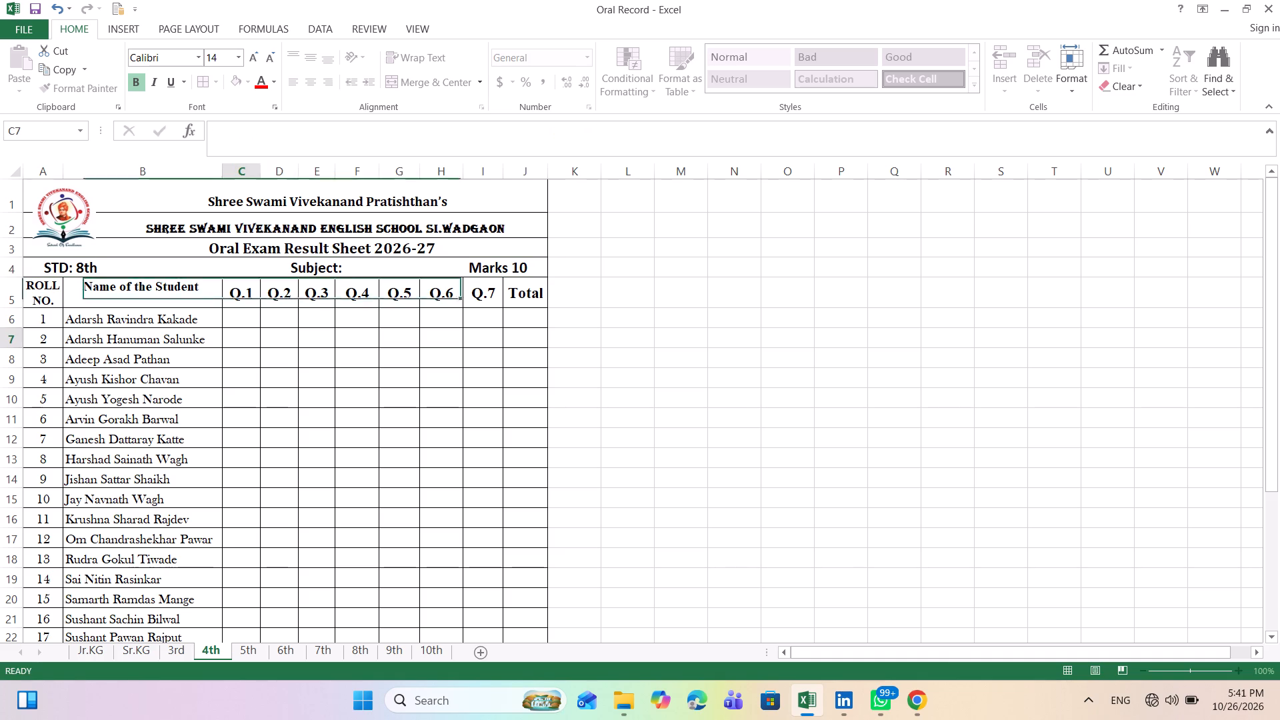
Slightly narrow the Q.1, Q.4 and Q.6 columns (C, F and H) to bring them closer to their headers.
{"action": "left_click", "coordinate": [262, 176]}
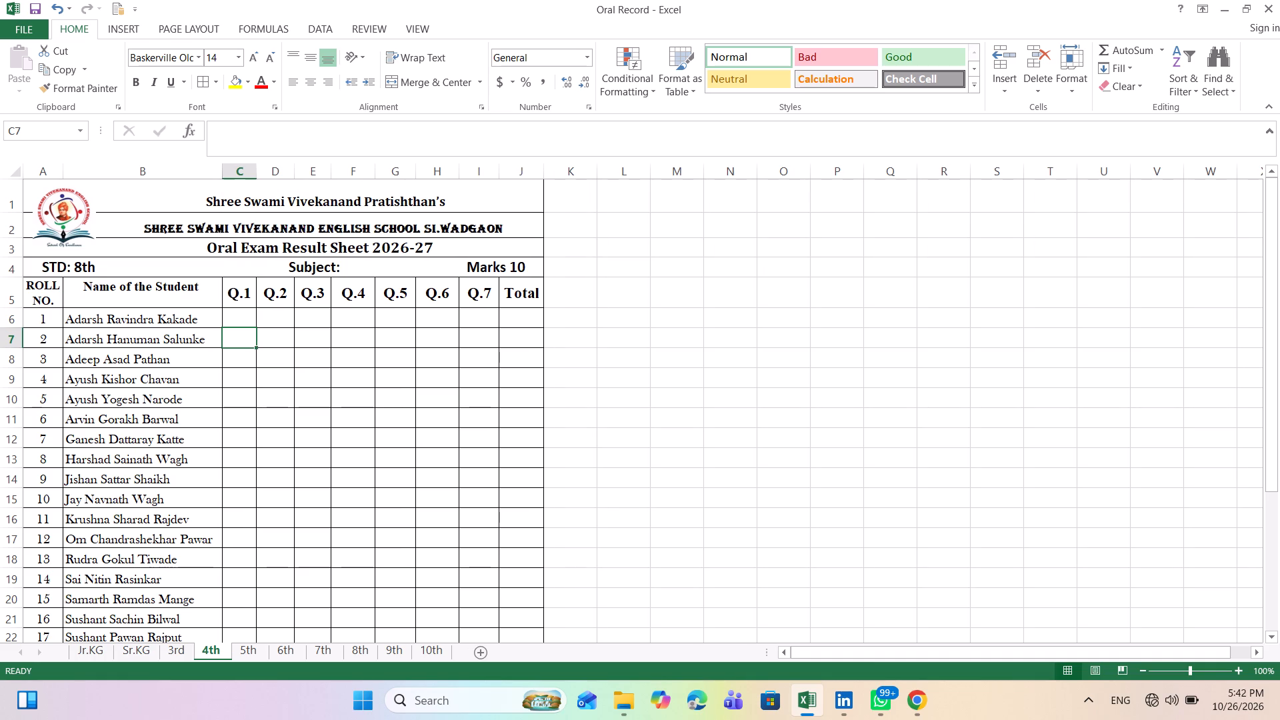
{"action": "left_click_drag", "start_coordinate": [375, 172], "coordinate": [369, 172]}
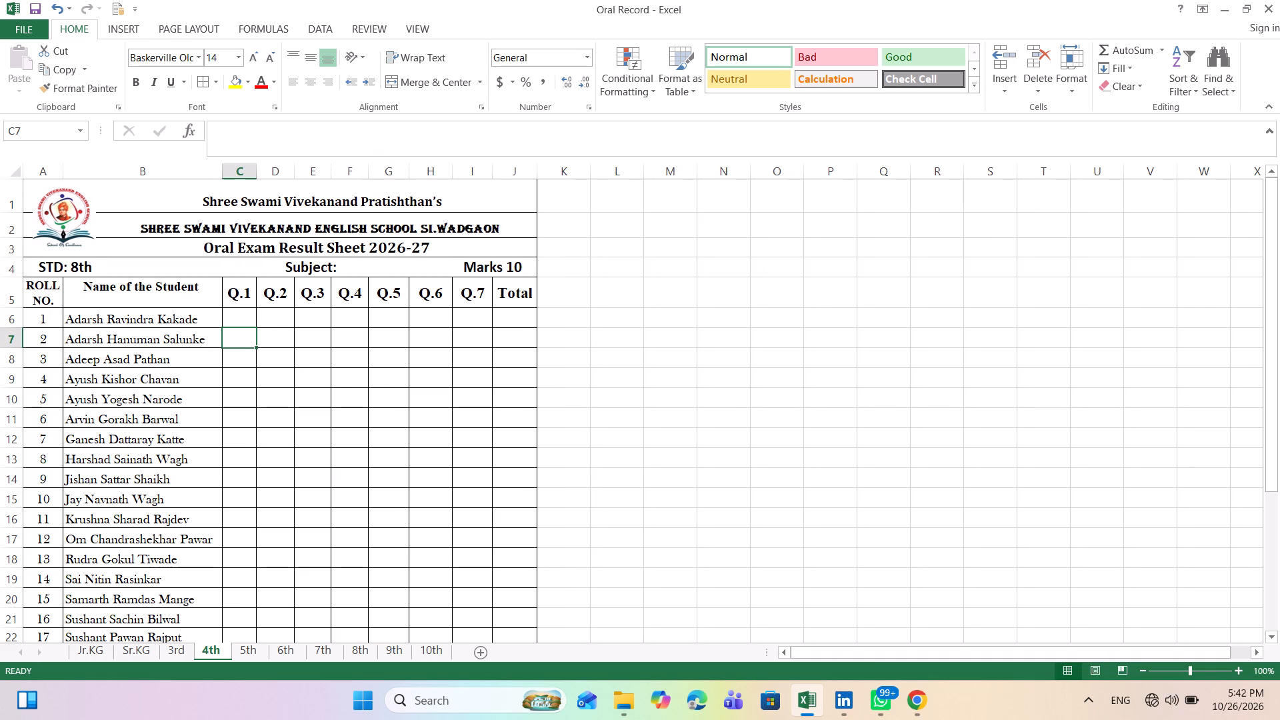
{"action": "left_click_drag", "start_coordinate": [452, 167], "coordinate": [444, 167]}
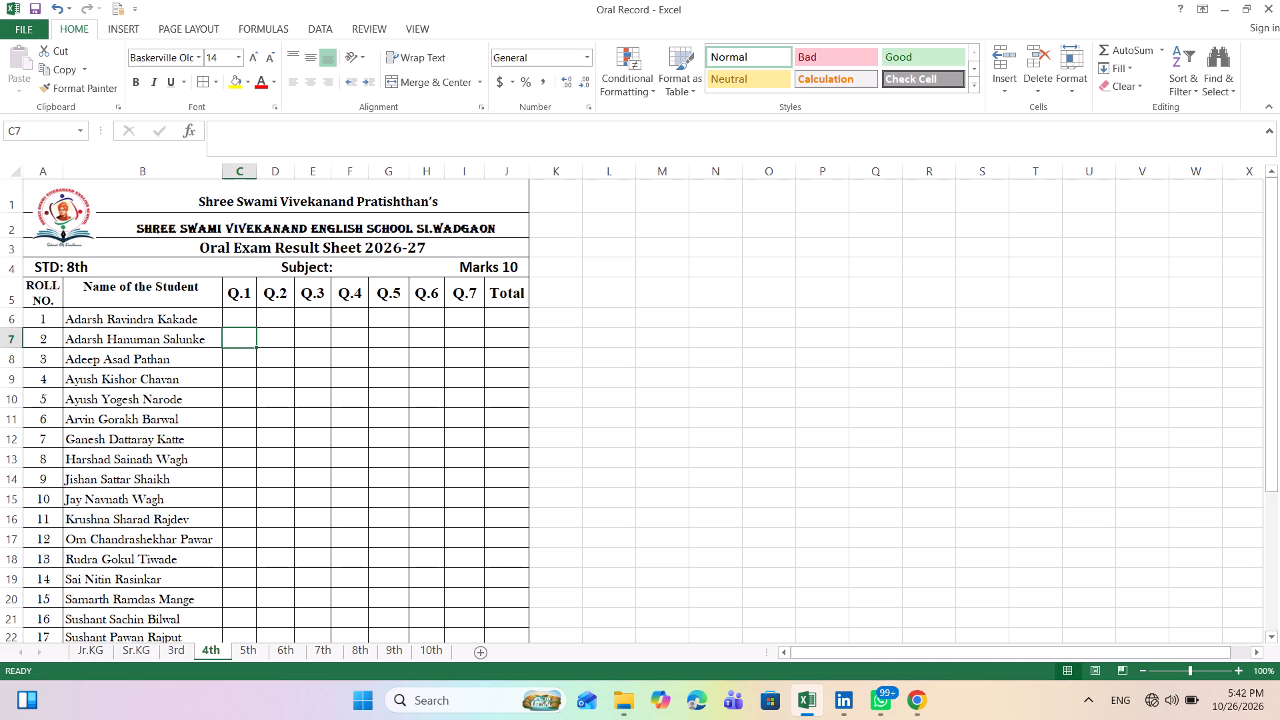
Set the Oral Exam Result Sheet 2026-27 title text in row 3 to font size 12.
{"action": "left_click", "coordinate": [353, 247]}
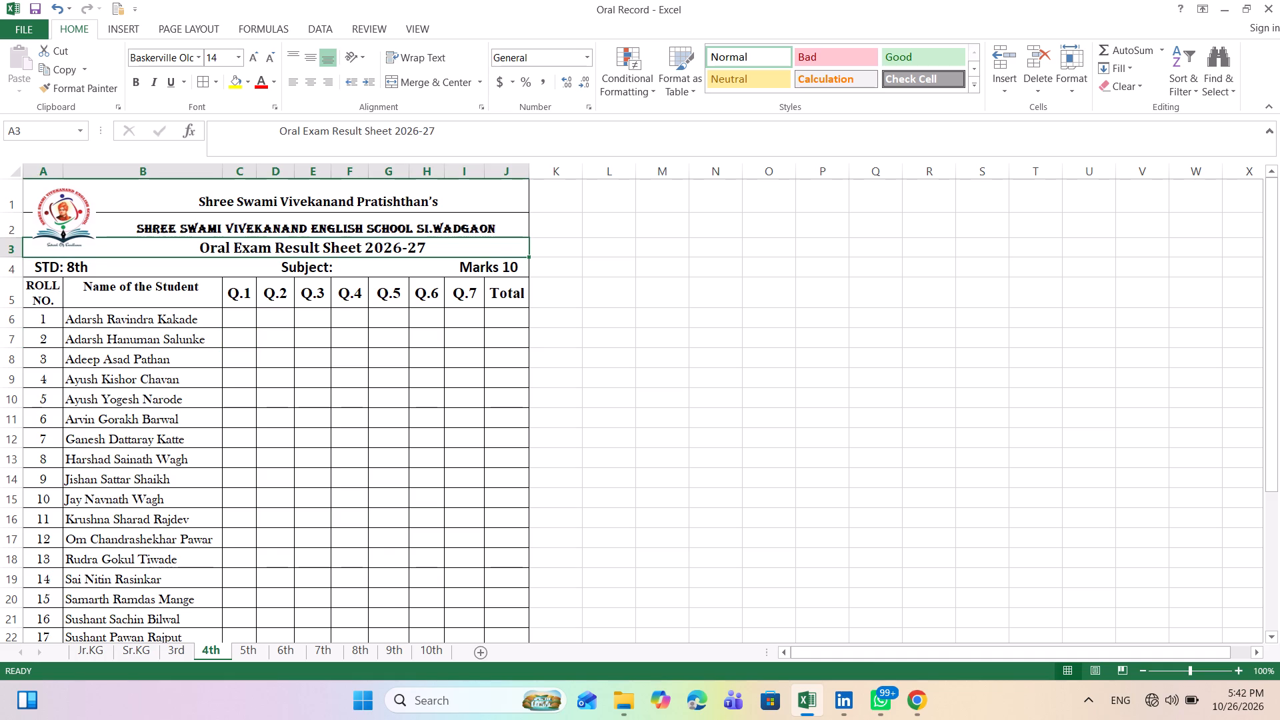
{"action": "left_click_drag", "start_coordinate": [434, 248], "coordinate": [431, 248]}
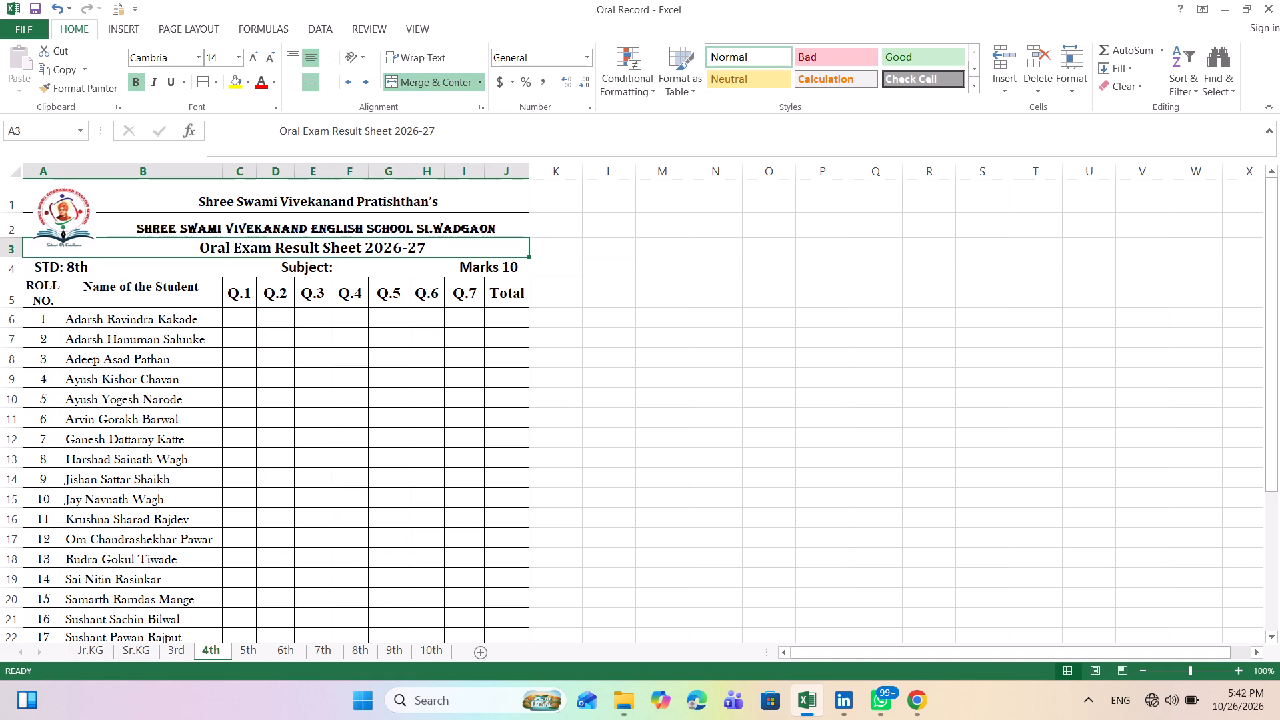
{"action": "left_click_drag", "start_coordinate": [431, 248], "coordinate": [387, 249]}
{"action": "double_click", "coordinate": [387, 249]}
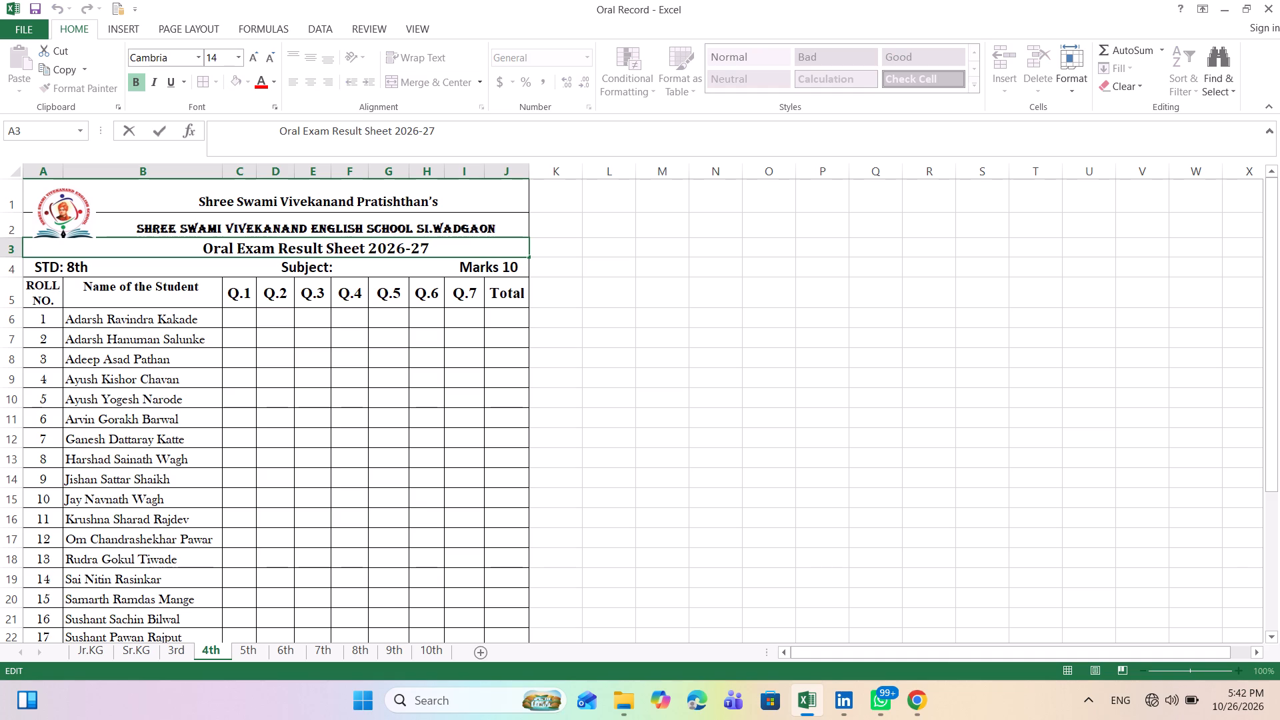
{"action": "left_click_drag", "start_coordinate": [436, 248], "coordinate": [197, 253]}
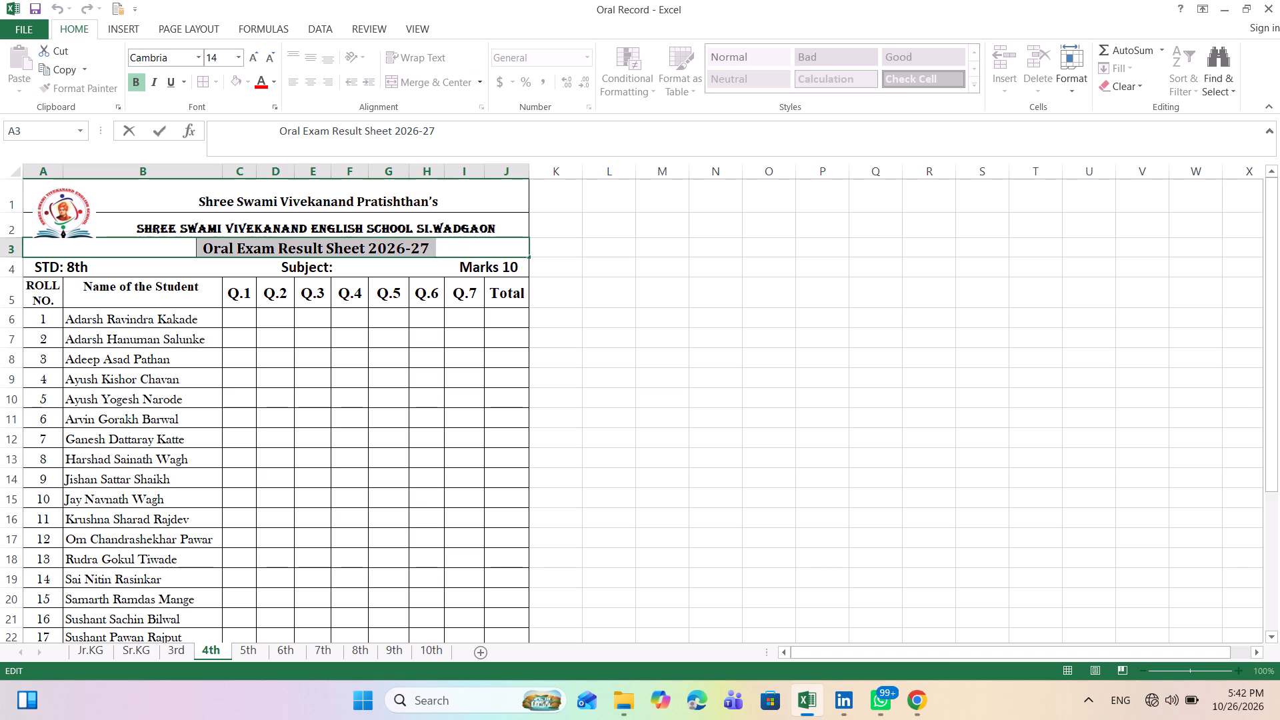
{"action": "left_click", "coordinate": [239, 57]}
{"action": "left_click", "coordinate": [217, 138]}
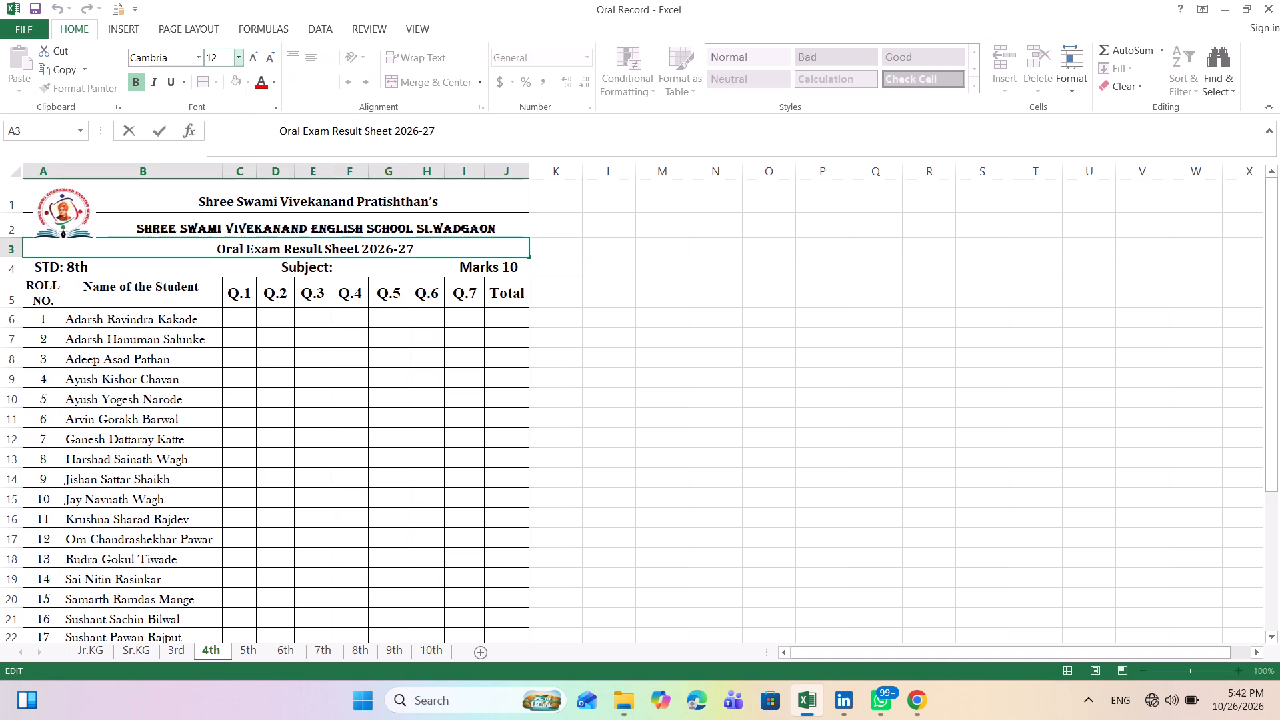
Set the STD, Subject and Marks line in row 4 to font size 11.
{"action": "left_click", "coordinate": [155, 269]}
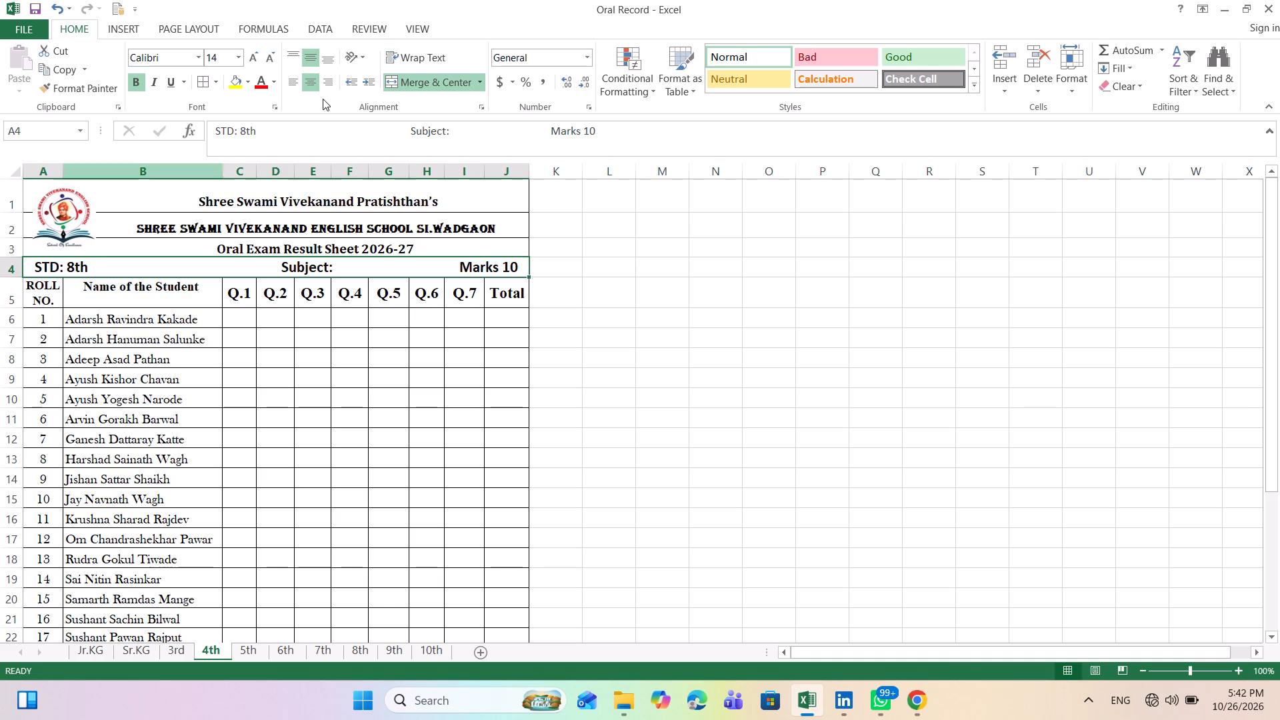
{"action": "left_click", "coordinate": [241, 56]}
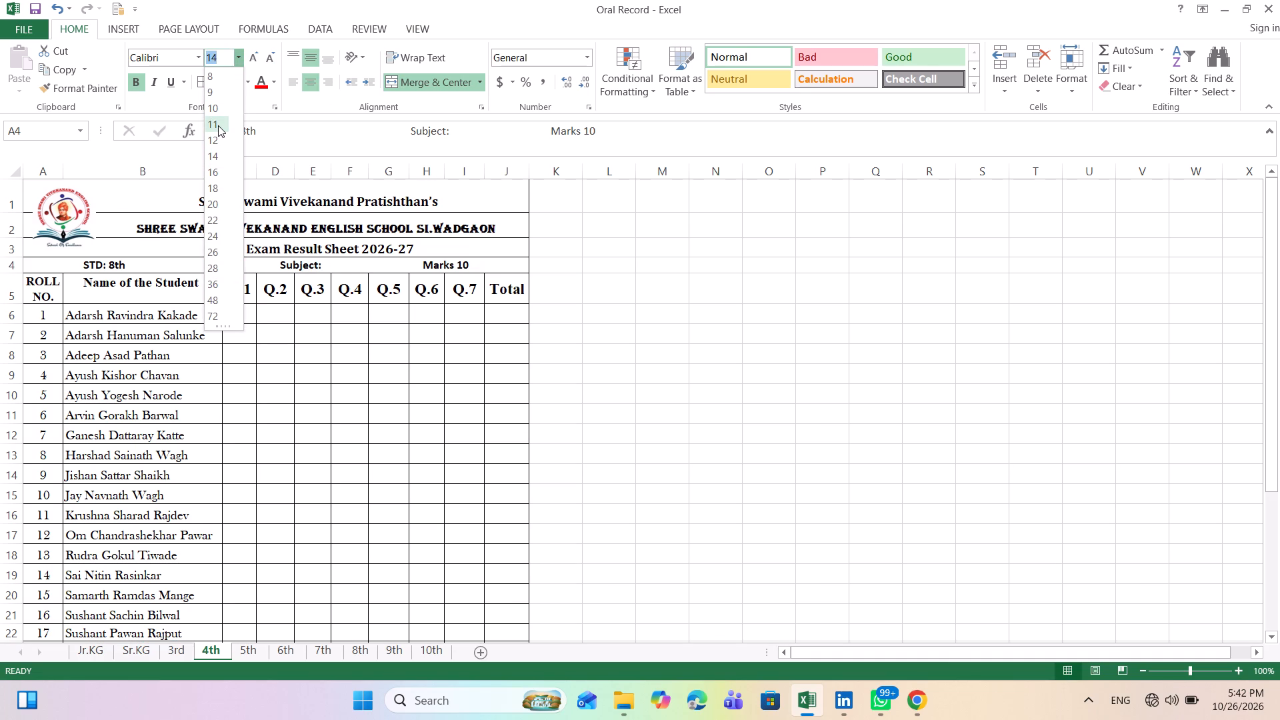
{"action": "left_click", "coordinate": [218, 125]}
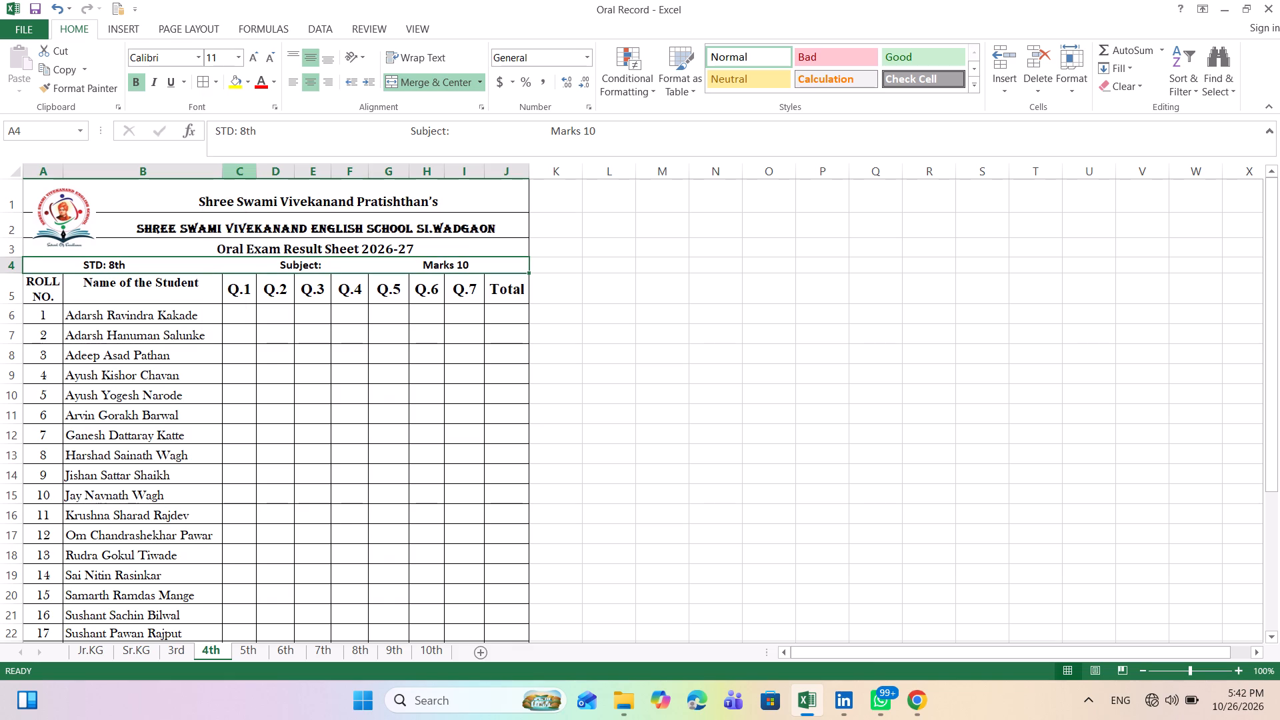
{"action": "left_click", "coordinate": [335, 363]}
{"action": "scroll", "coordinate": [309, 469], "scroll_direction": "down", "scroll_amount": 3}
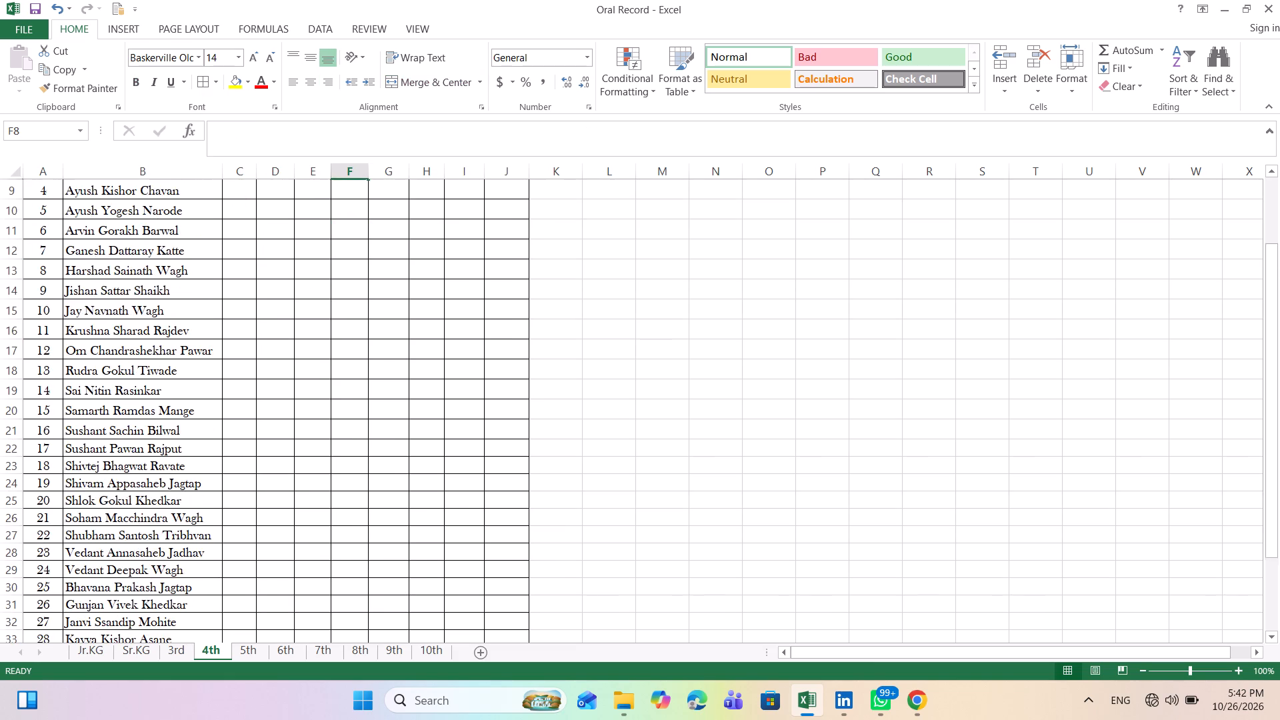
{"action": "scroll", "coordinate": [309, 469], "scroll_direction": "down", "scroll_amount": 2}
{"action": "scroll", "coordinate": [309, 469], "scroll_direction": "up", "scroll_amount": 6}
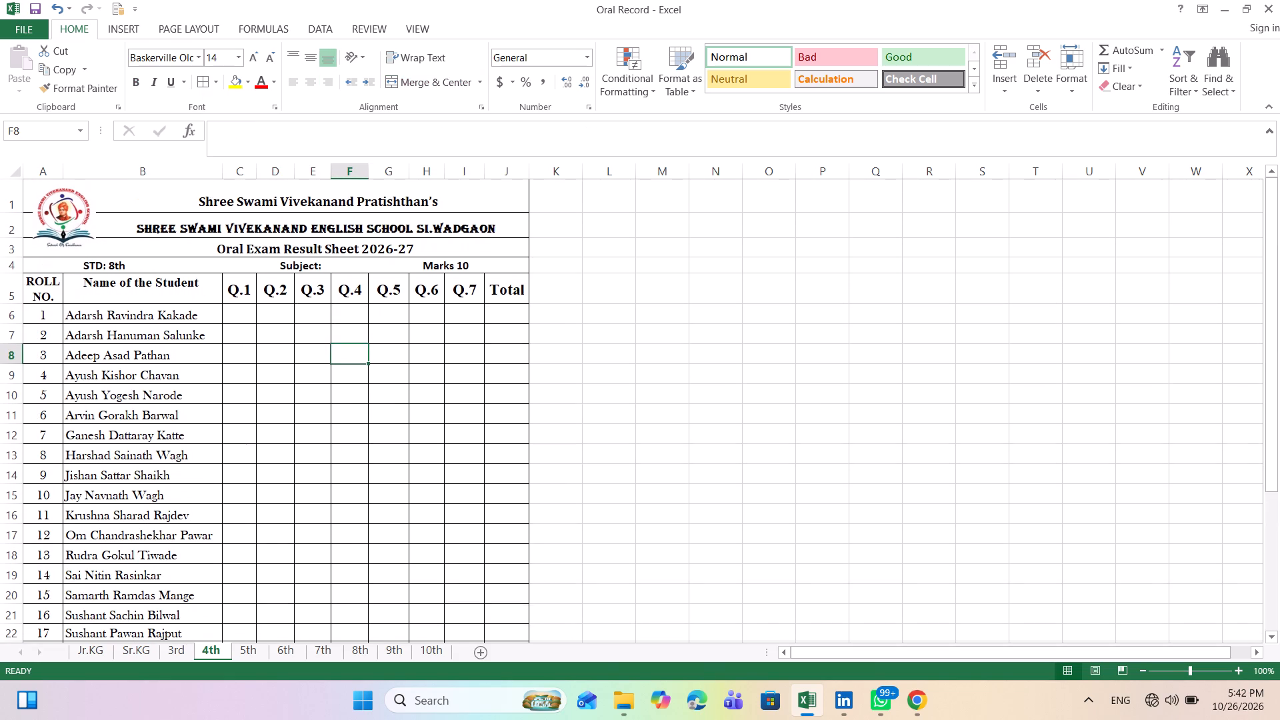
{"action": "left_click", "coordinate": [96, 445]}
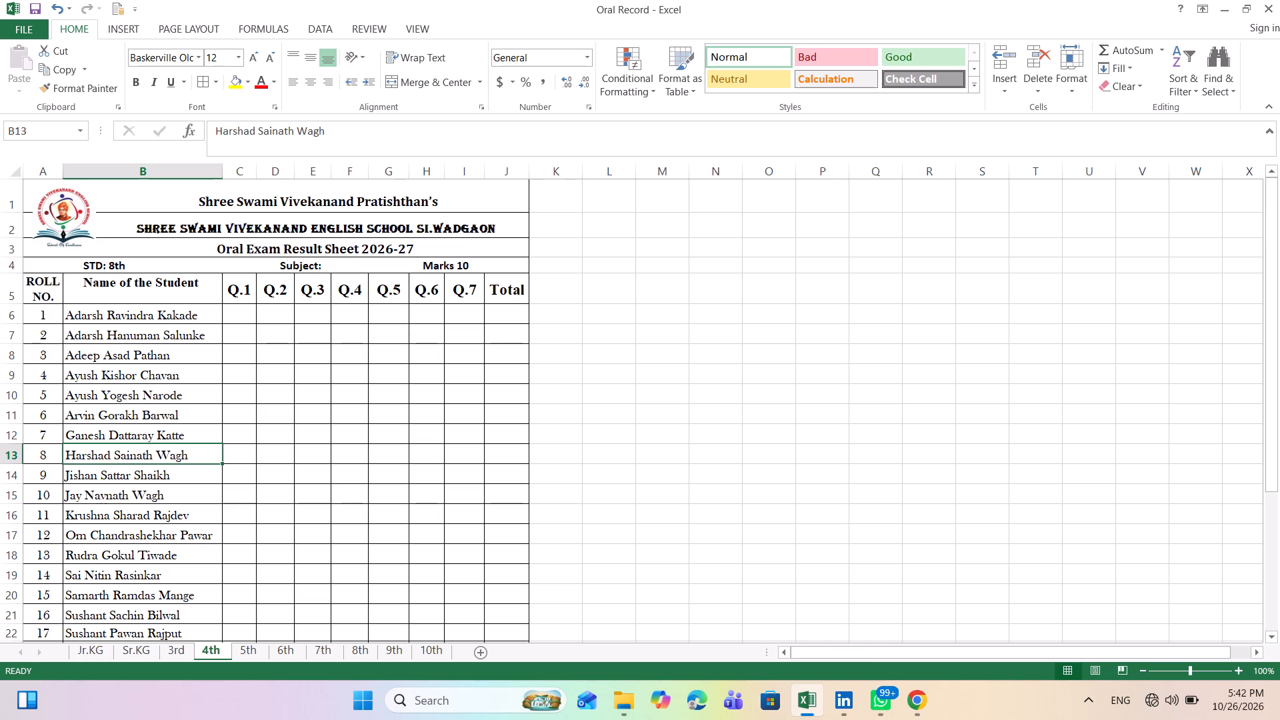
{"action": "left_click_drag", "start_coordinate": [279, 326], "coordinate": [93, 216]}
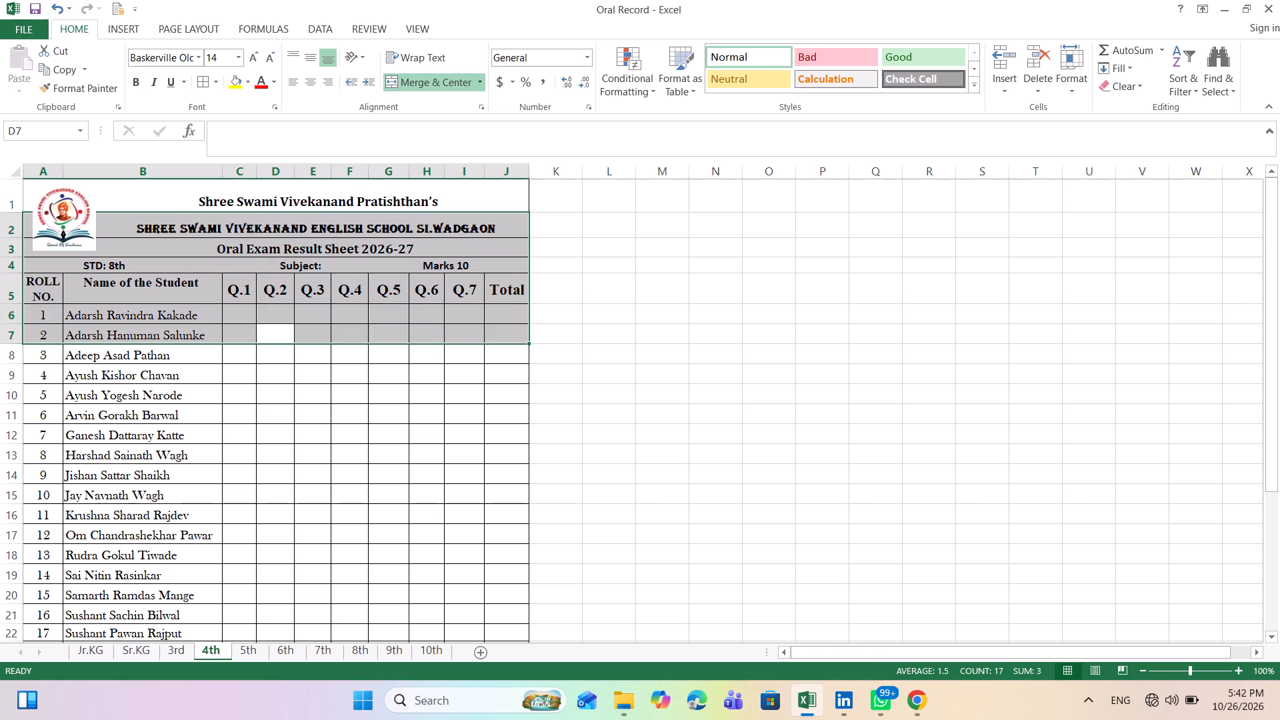
Move the school logo slightly to the right, closer to the school name in the sheet header.
{"action": "left_click_drag", "start_coordinate": [56, 225], "coordinate": [77, 229]}
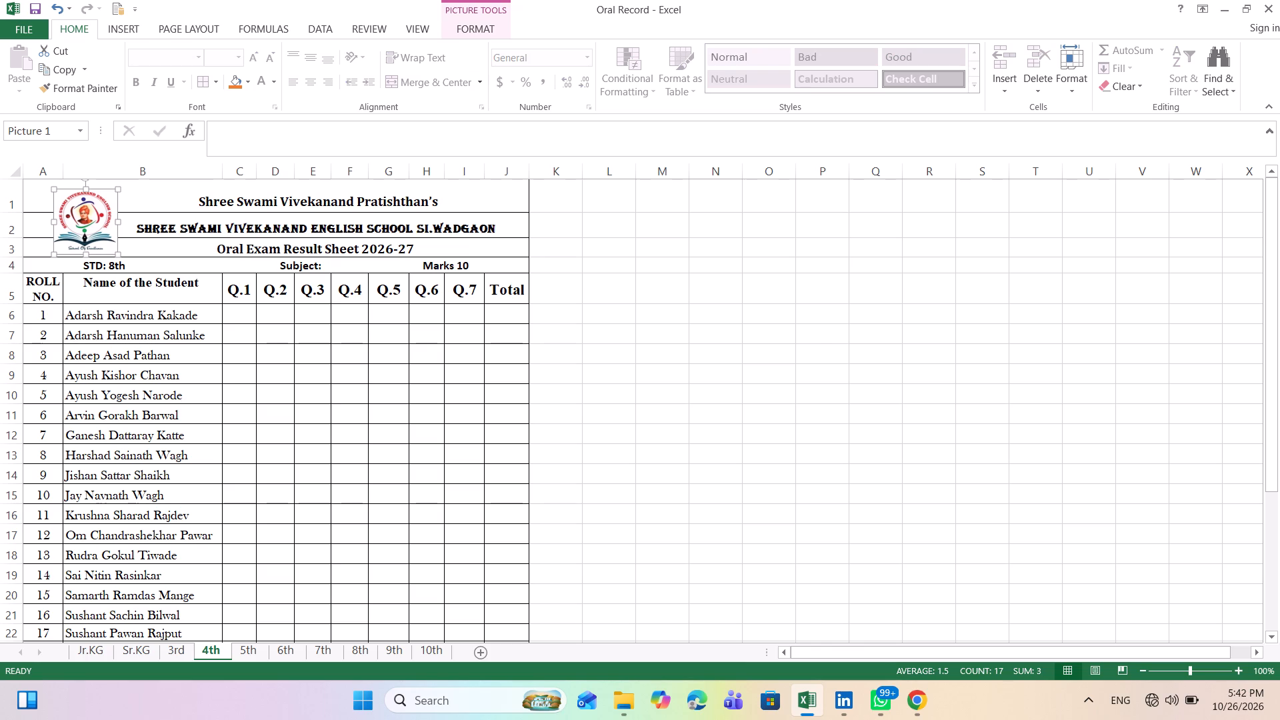
Apply all borders to the STD line and the column header row, rows 4 and 5.
{"action": "left_click_drag", "start_coordinate": [142, 265], "coordinate": [142, 283]}
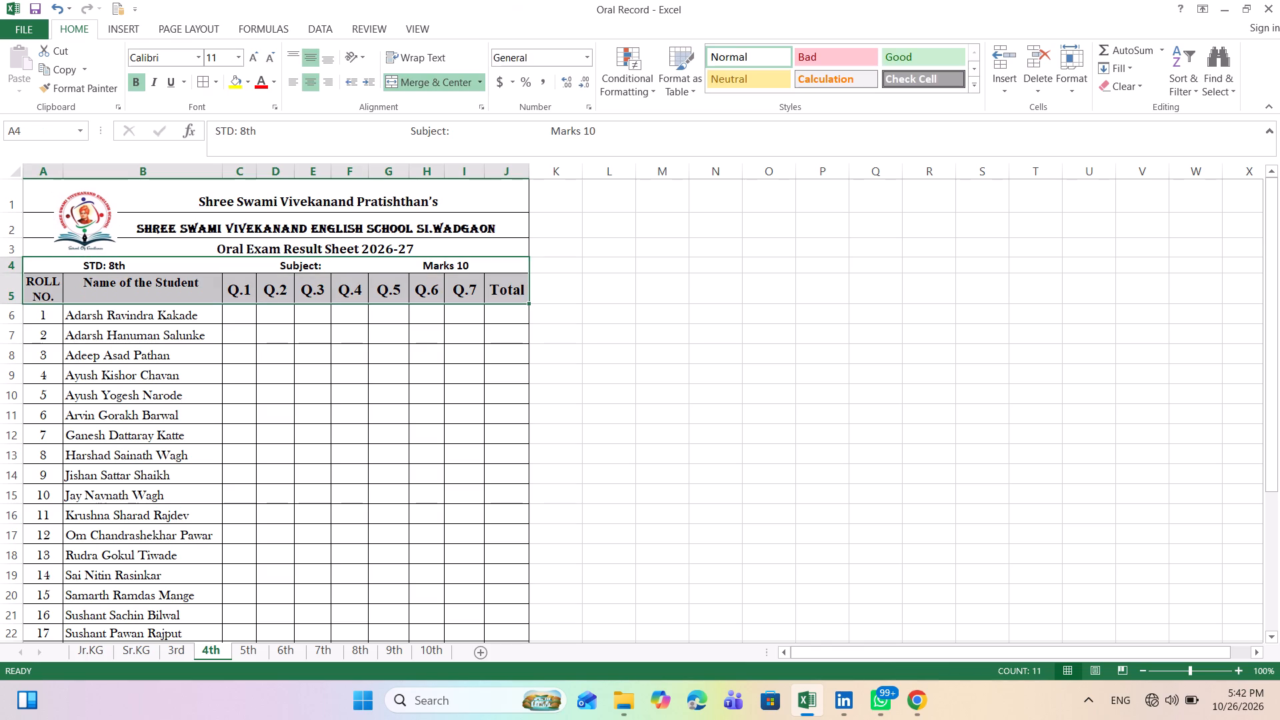
{"action": "left_click", "coordinate": [216, 85]}
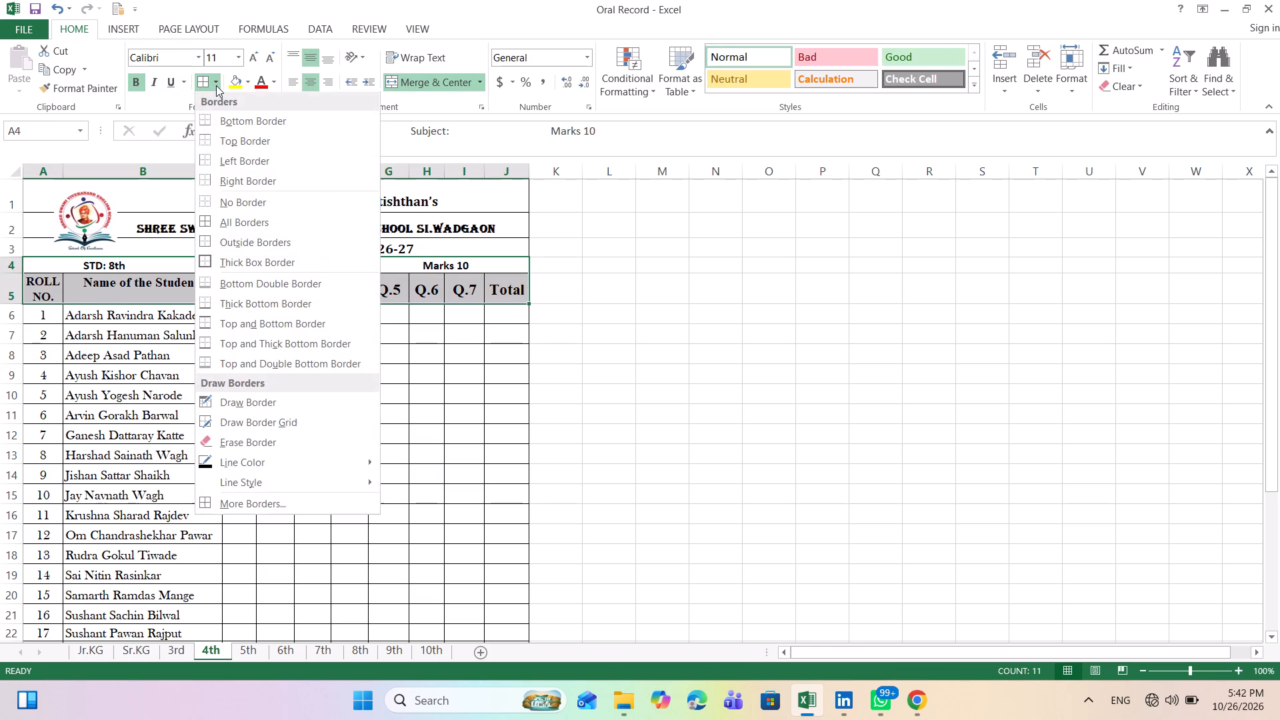
{"action": "left_click", "coordinate": [224, 221]}
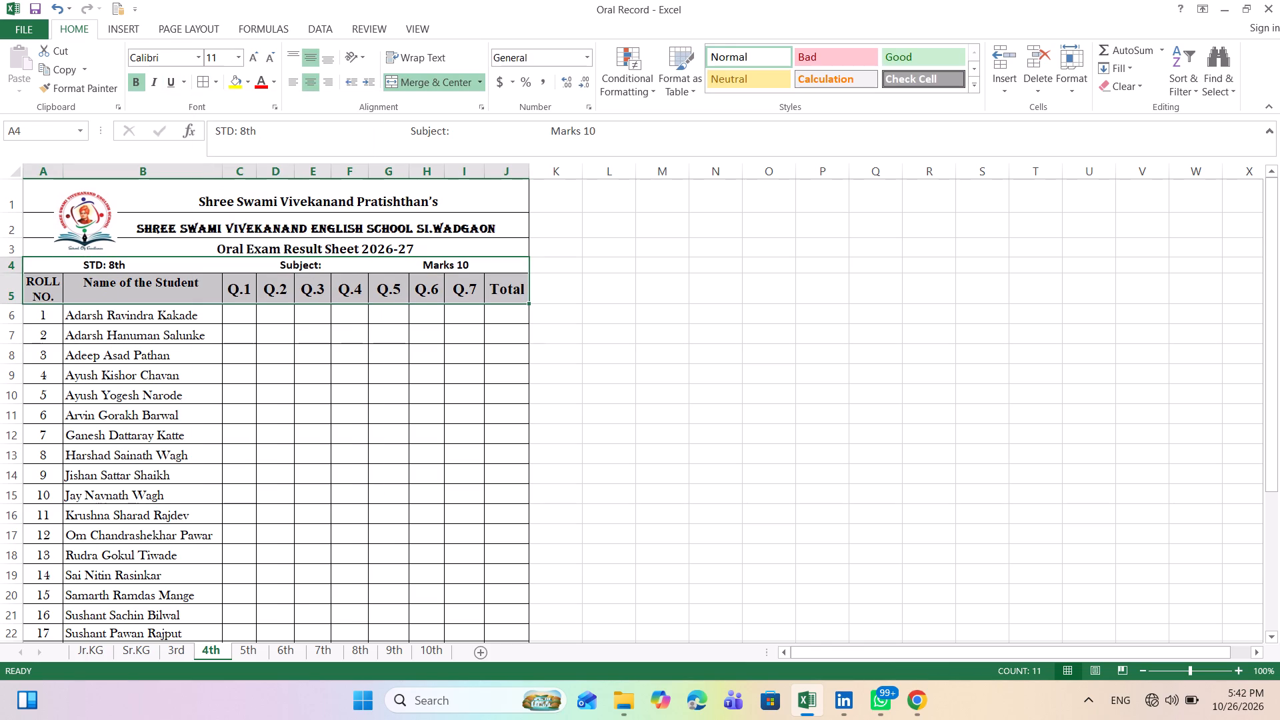
Remove all borders from the trust name and school name rows, rows 1 and 2.
{"action": "left_click_drag", "start_coordinate": [215, 193], "coordinate": [215, 196]}
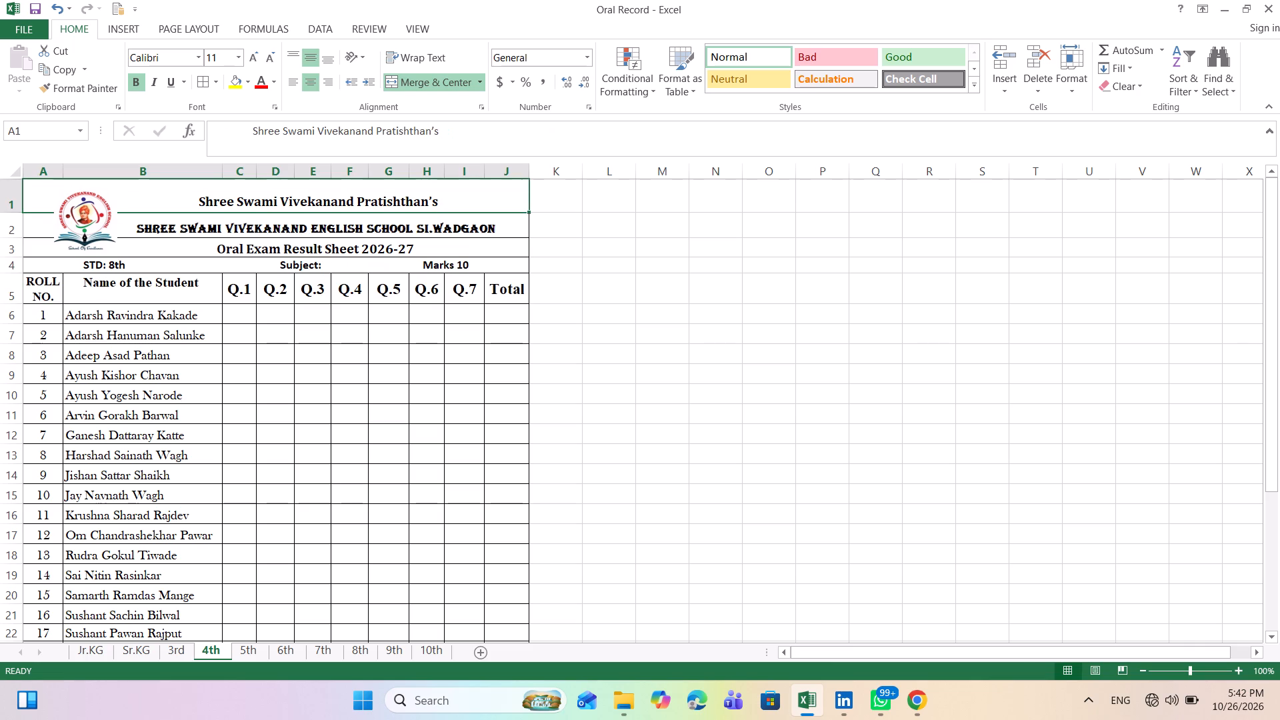
{"action": "left_click_drag", "start_coordinate": [215, 196], "coordinate": [217, 238]}
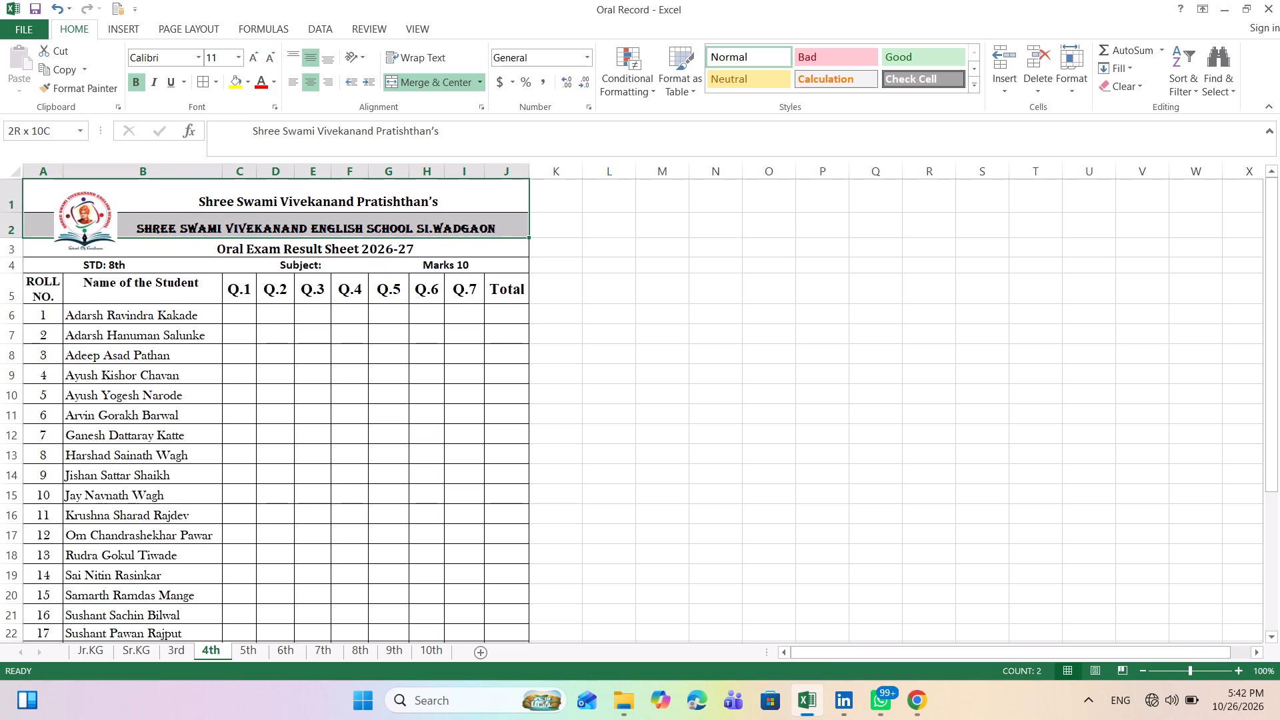
{"action": "left_click_drag", "start_coordinate": [217, 238], "coordinate": [218, 234]}
{"action": "left_click", "coordinate": [218, 83]}
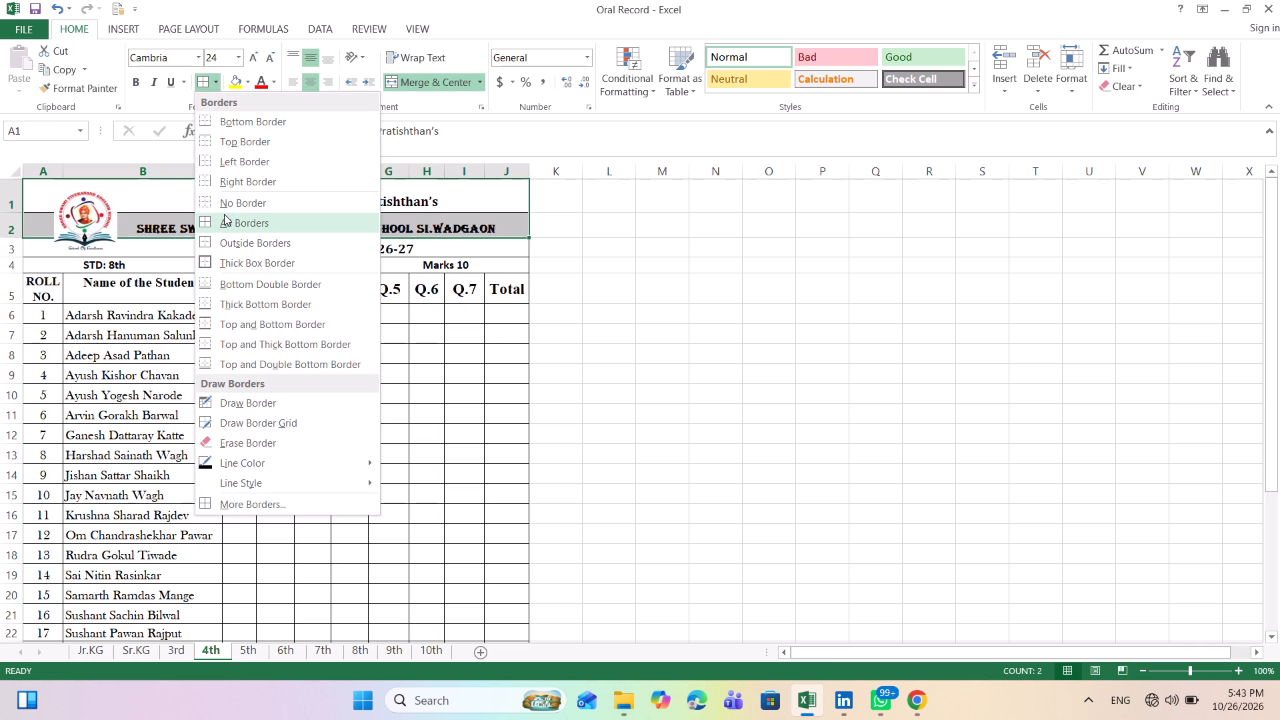
{"action": "left_click", "coordinate": [231, 204]}
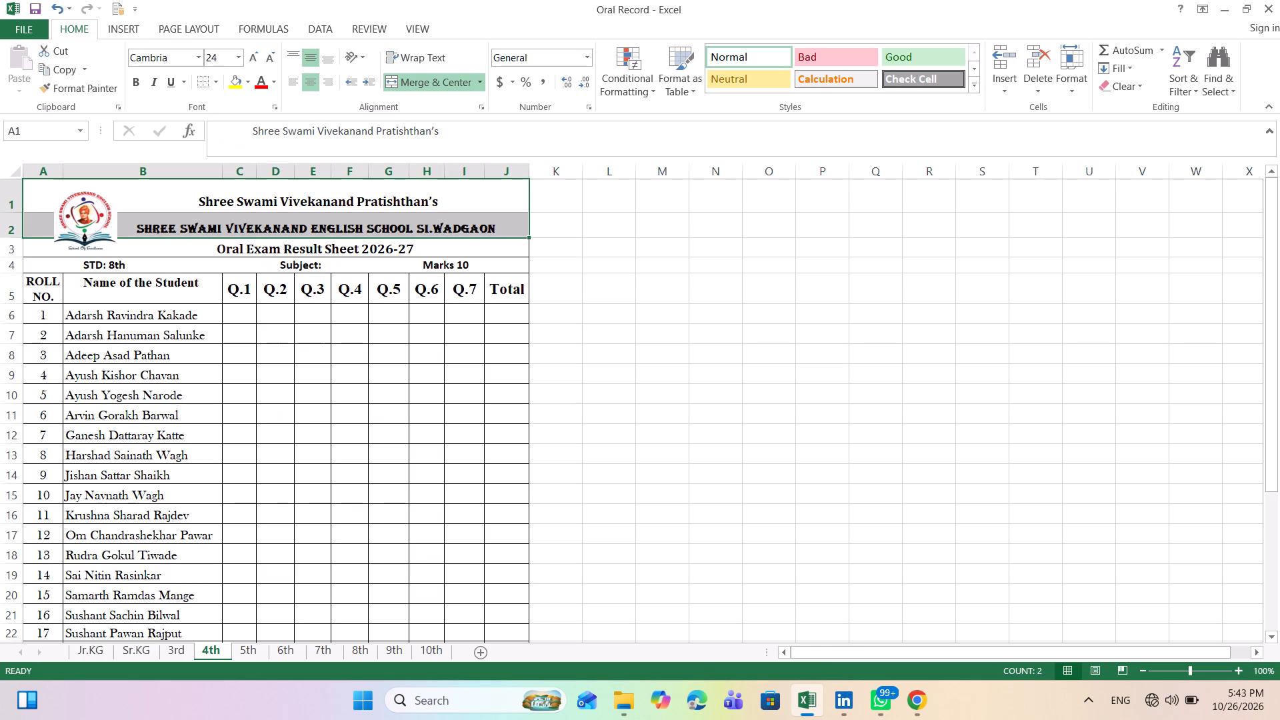
{"action": "left_click", "coordinate": [262, 363]}
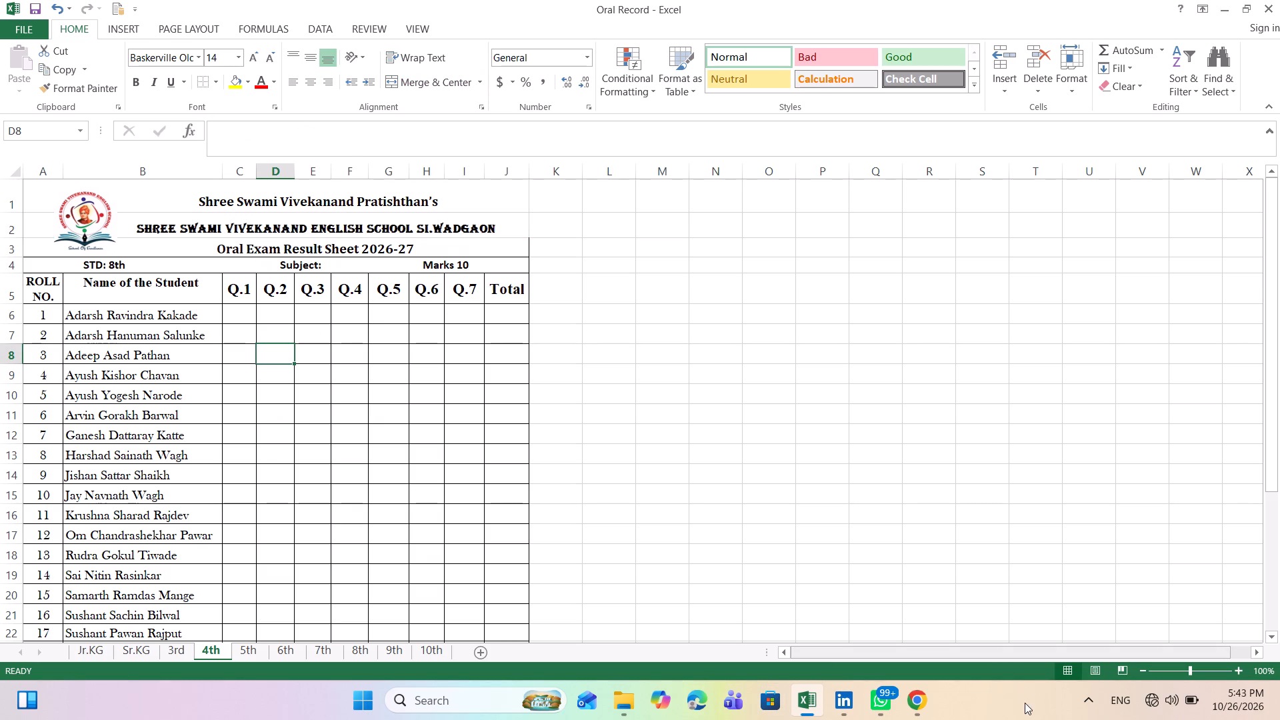
Switch to Chrome and examine the layout of the Oral Record 5th.pdf result sheet.
{"action": "left_click", "coordinate": [921, 611]}
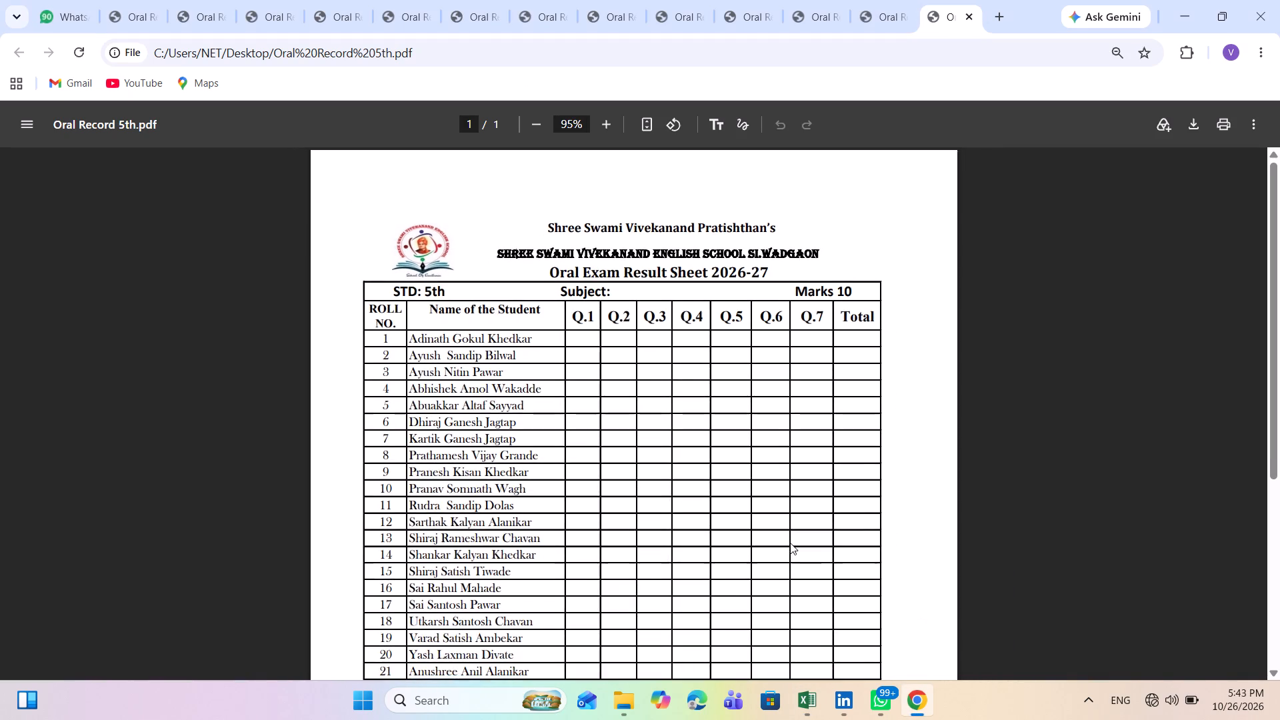
{"action": "scroll", "coordinate": [790, 543], "scroll_direction": "down", "scroll_amount": 1}
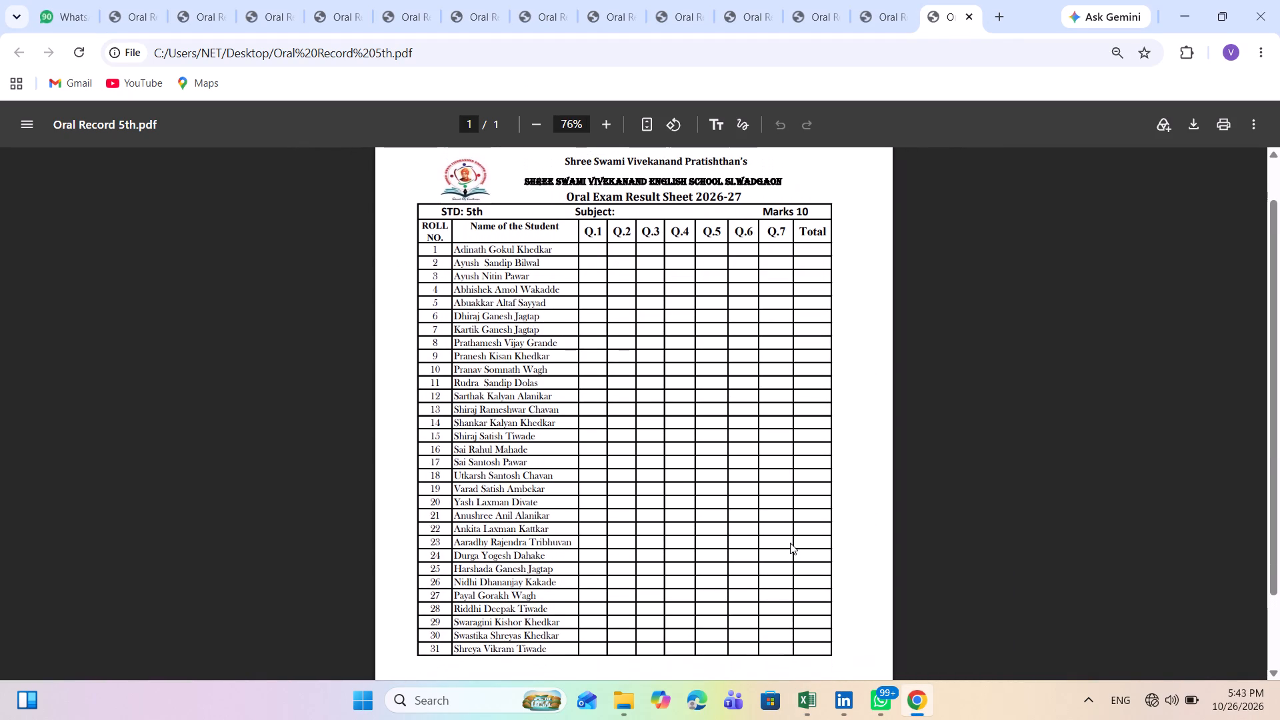
{"action": "scroll", "coordinate": [790, 543], "scroll_direction": "down", "scroll_amount": 1}
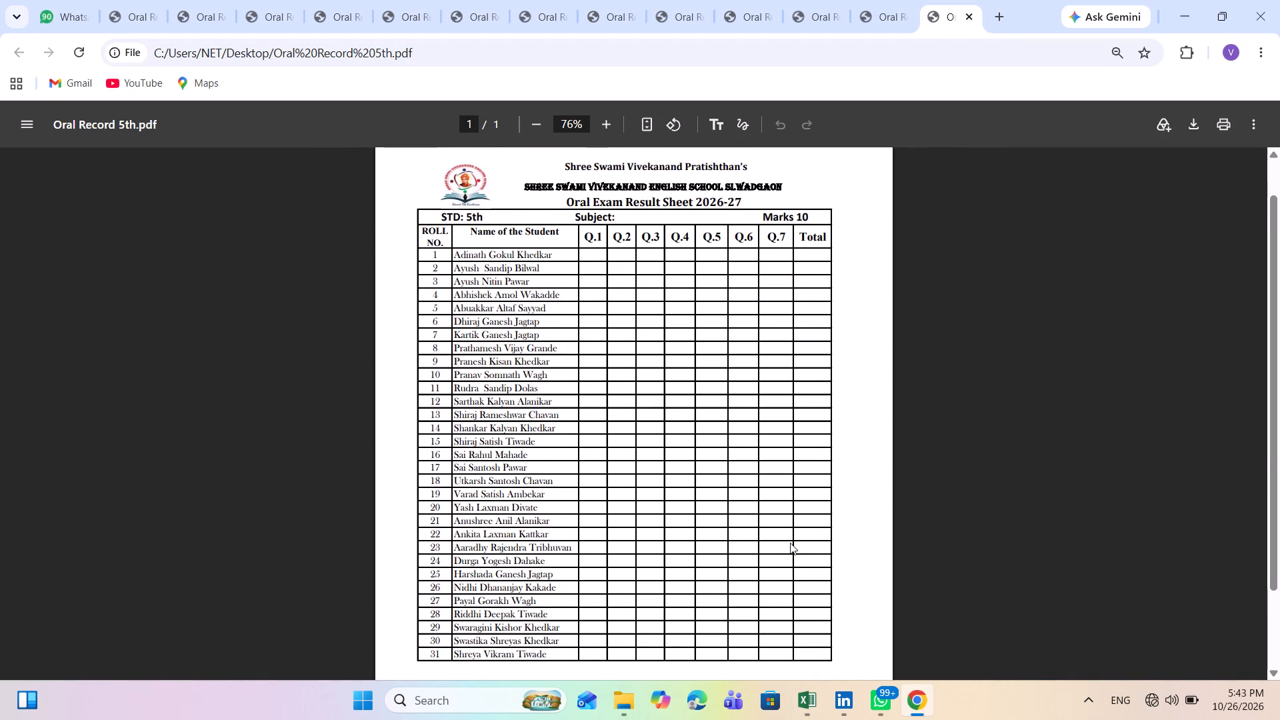
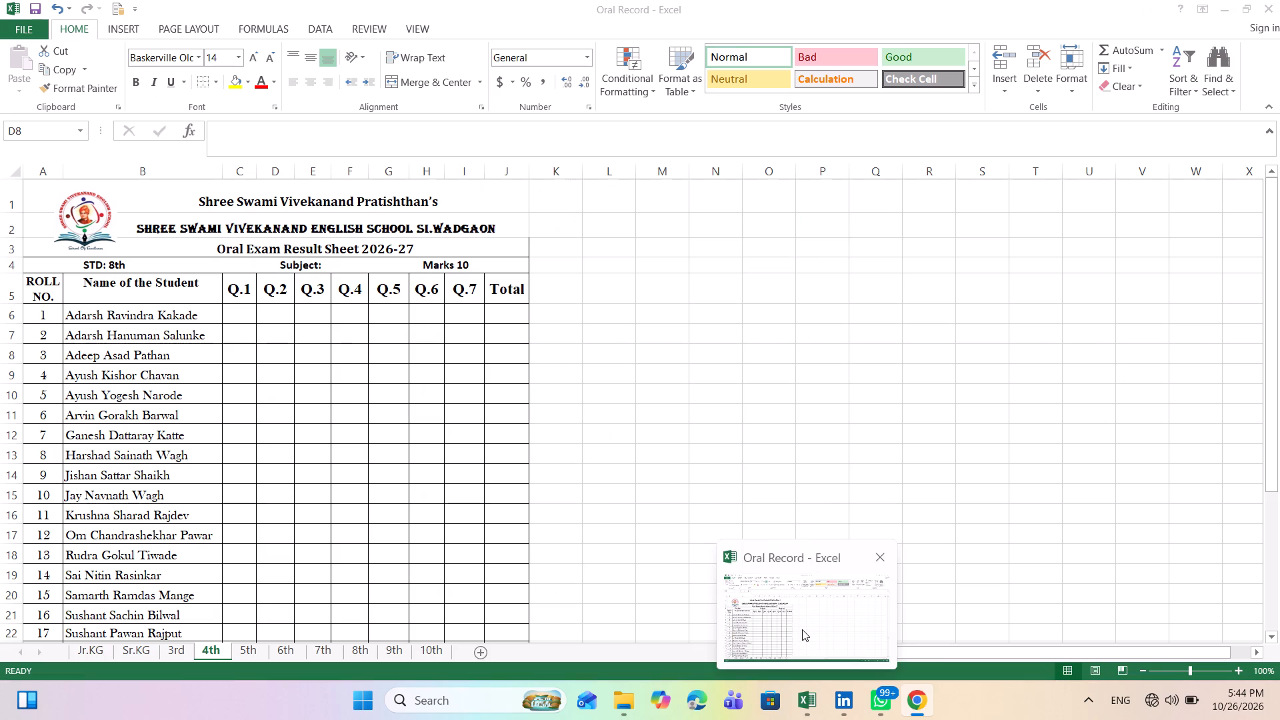
Switch back to Excel and look over the 4th sheet's result table.
{"action": "left_click", "coordinate": [802, 629]}
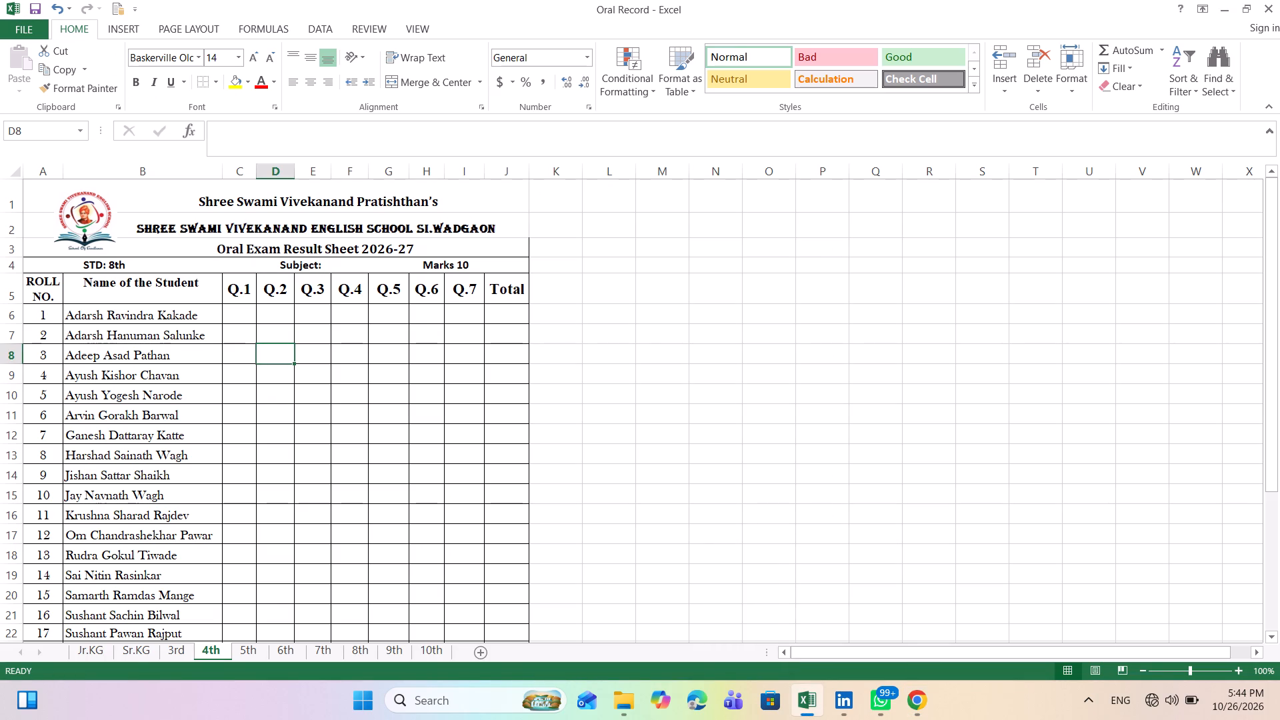
{"action": "scroll", "coordinate": [247, 448], "scroll_direction": "down", "scroll_amount": 2}
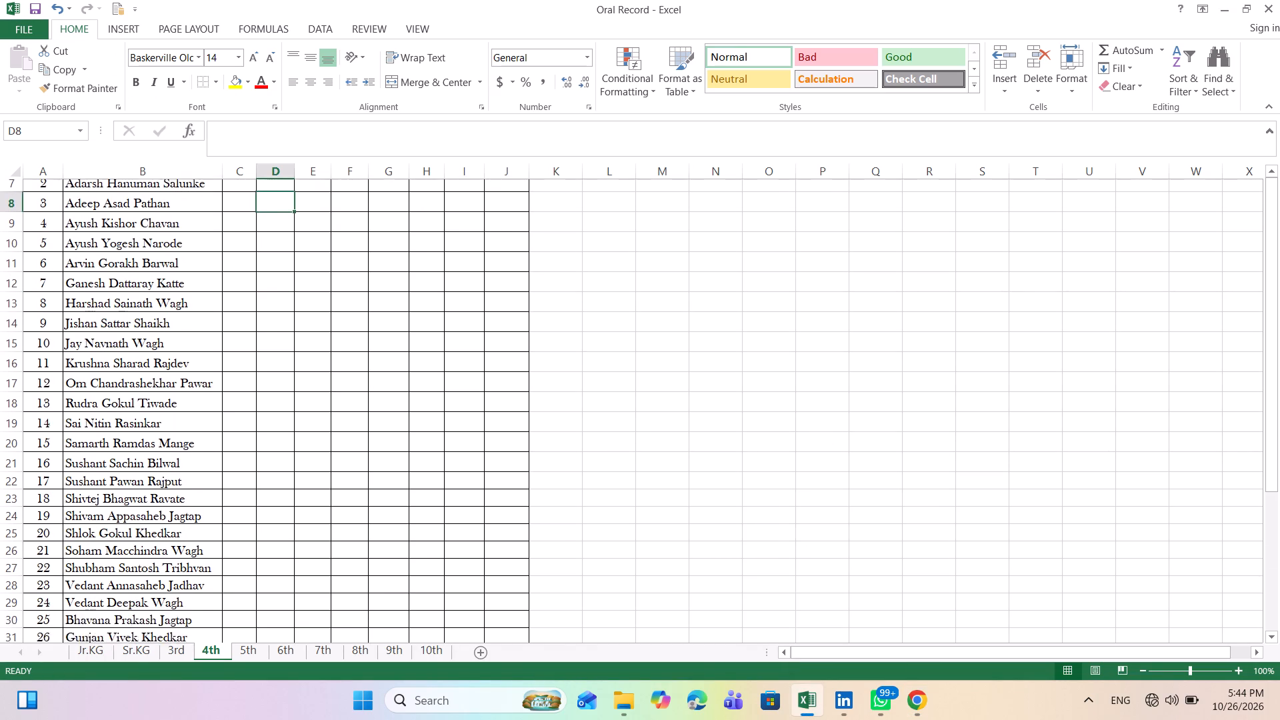
{"action": "scroll", "coordinate": [247, 448], "scroll_direction": "down", "scroll_amount": 3}
{"action": "scroll", "coordinate": [247, 448], "scroll_direction": "up", "scroll_amount": 1}
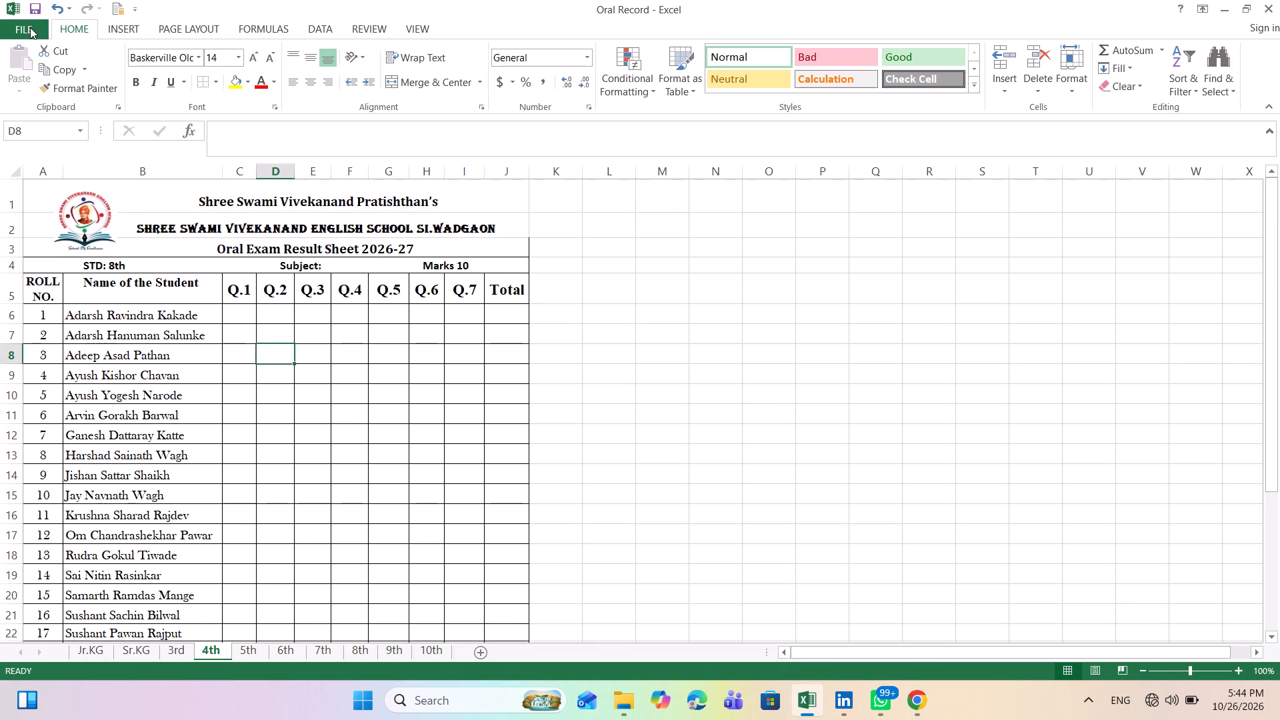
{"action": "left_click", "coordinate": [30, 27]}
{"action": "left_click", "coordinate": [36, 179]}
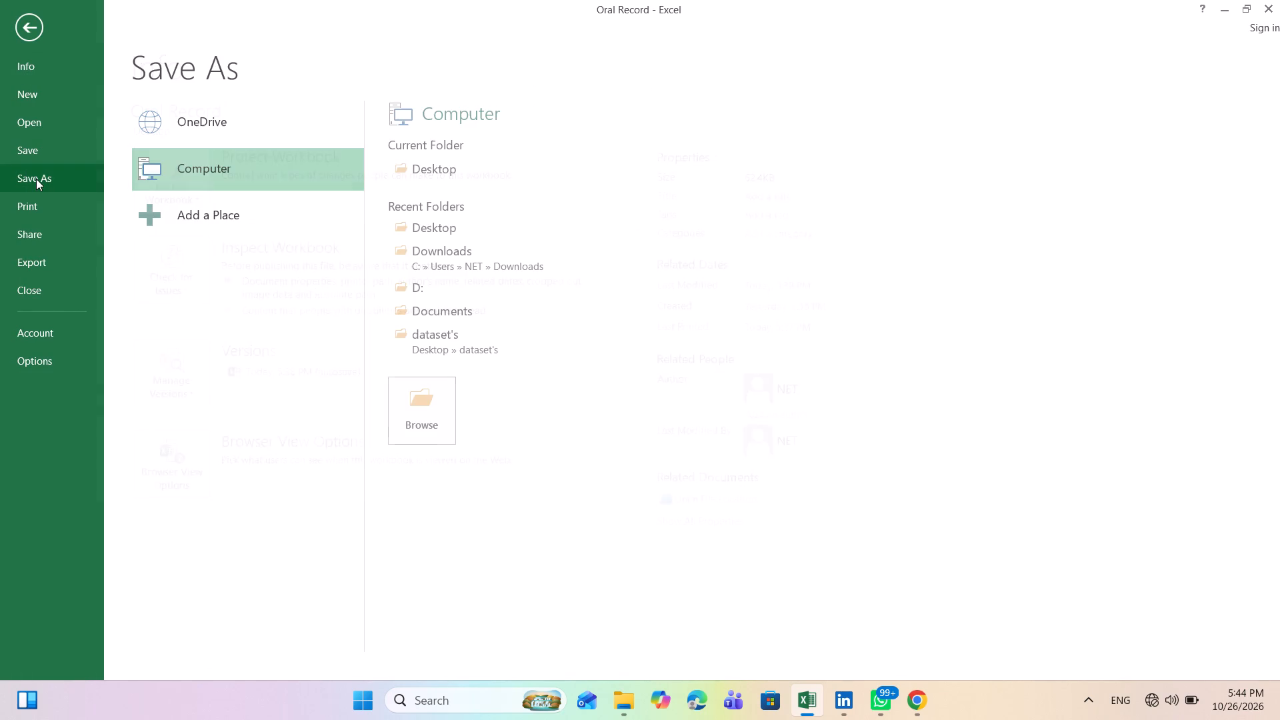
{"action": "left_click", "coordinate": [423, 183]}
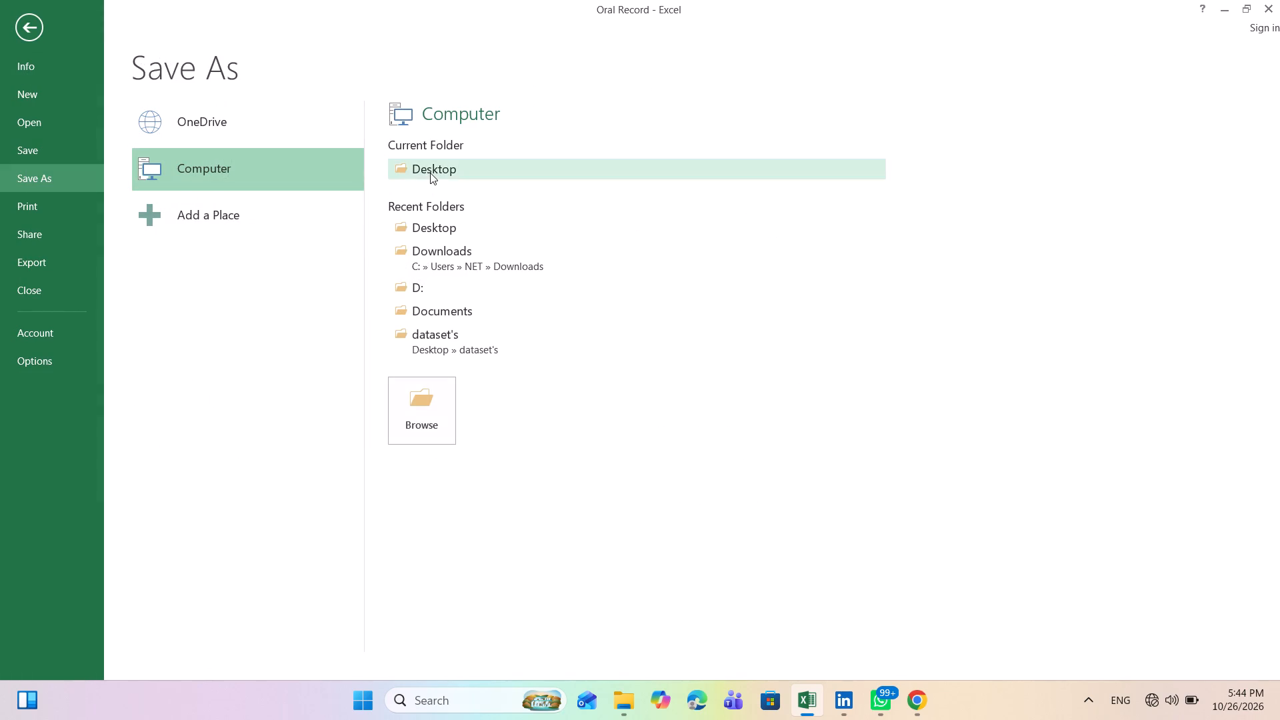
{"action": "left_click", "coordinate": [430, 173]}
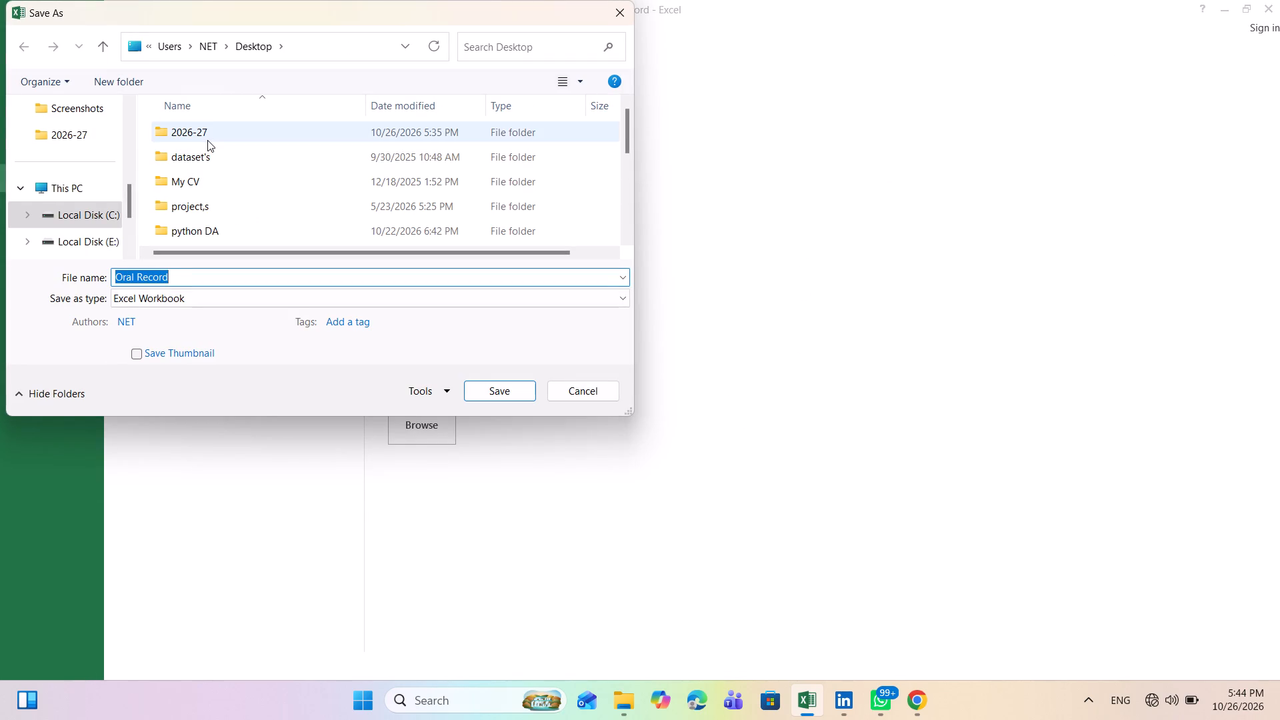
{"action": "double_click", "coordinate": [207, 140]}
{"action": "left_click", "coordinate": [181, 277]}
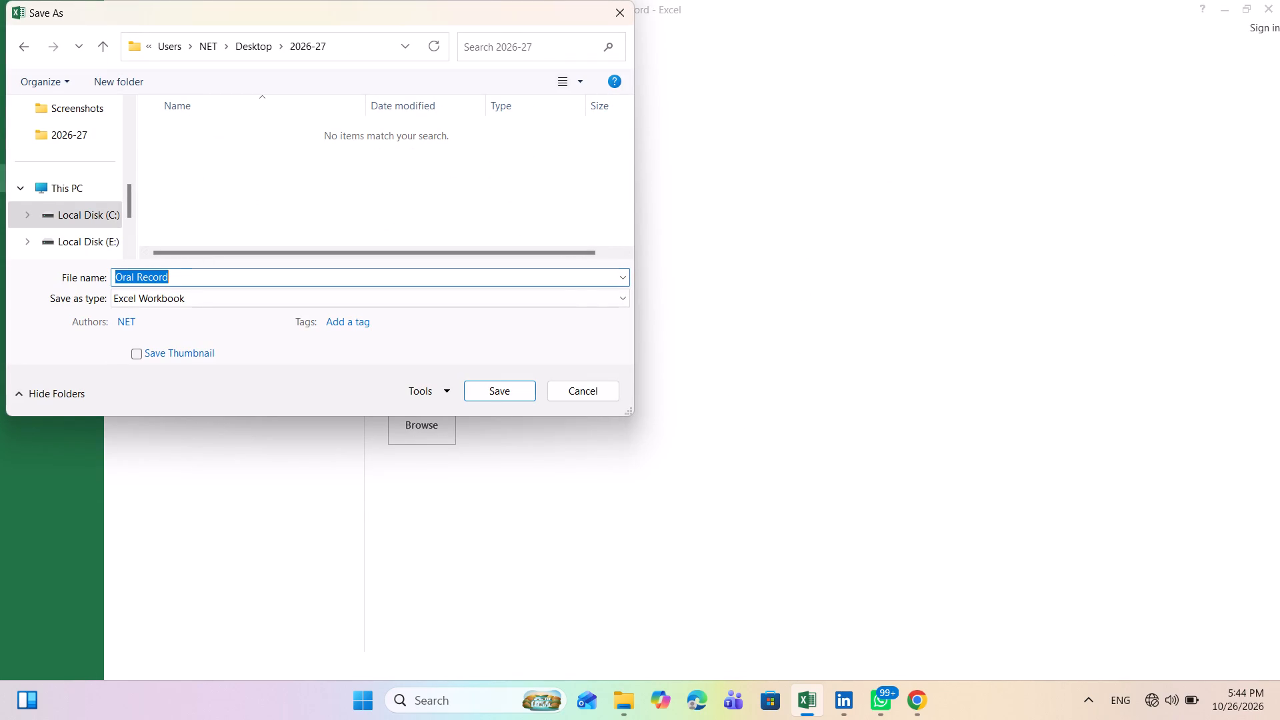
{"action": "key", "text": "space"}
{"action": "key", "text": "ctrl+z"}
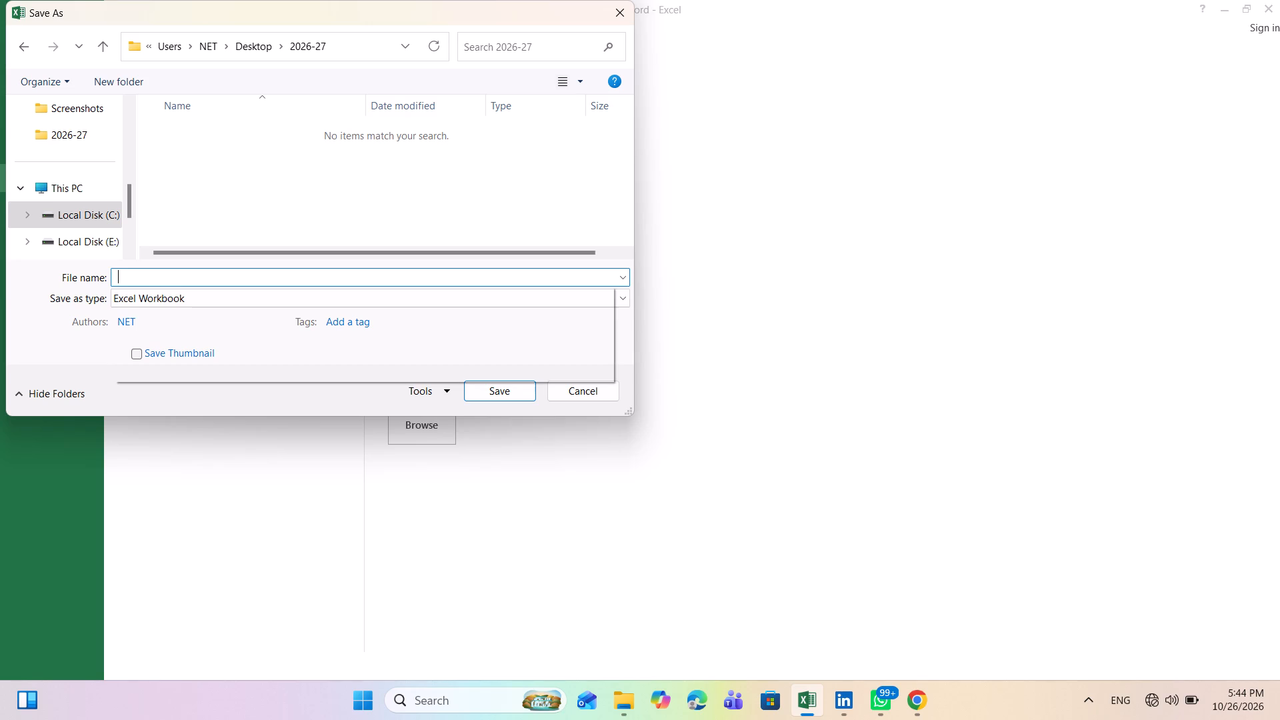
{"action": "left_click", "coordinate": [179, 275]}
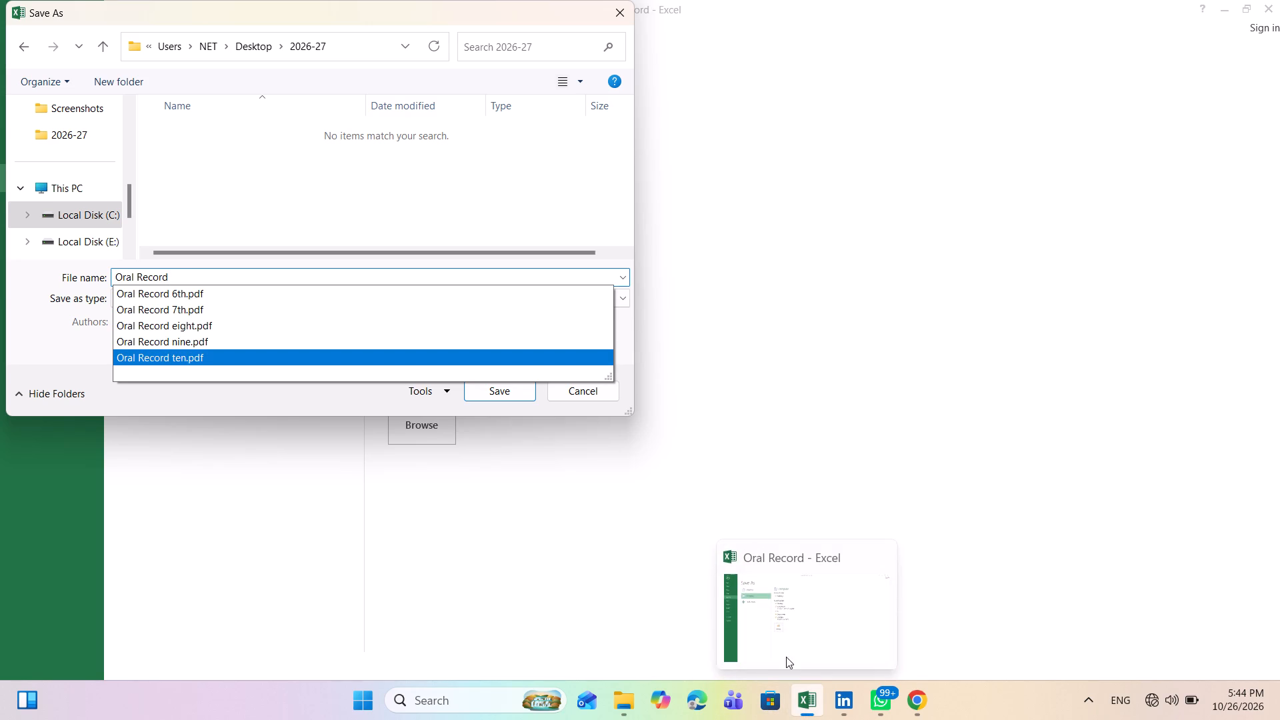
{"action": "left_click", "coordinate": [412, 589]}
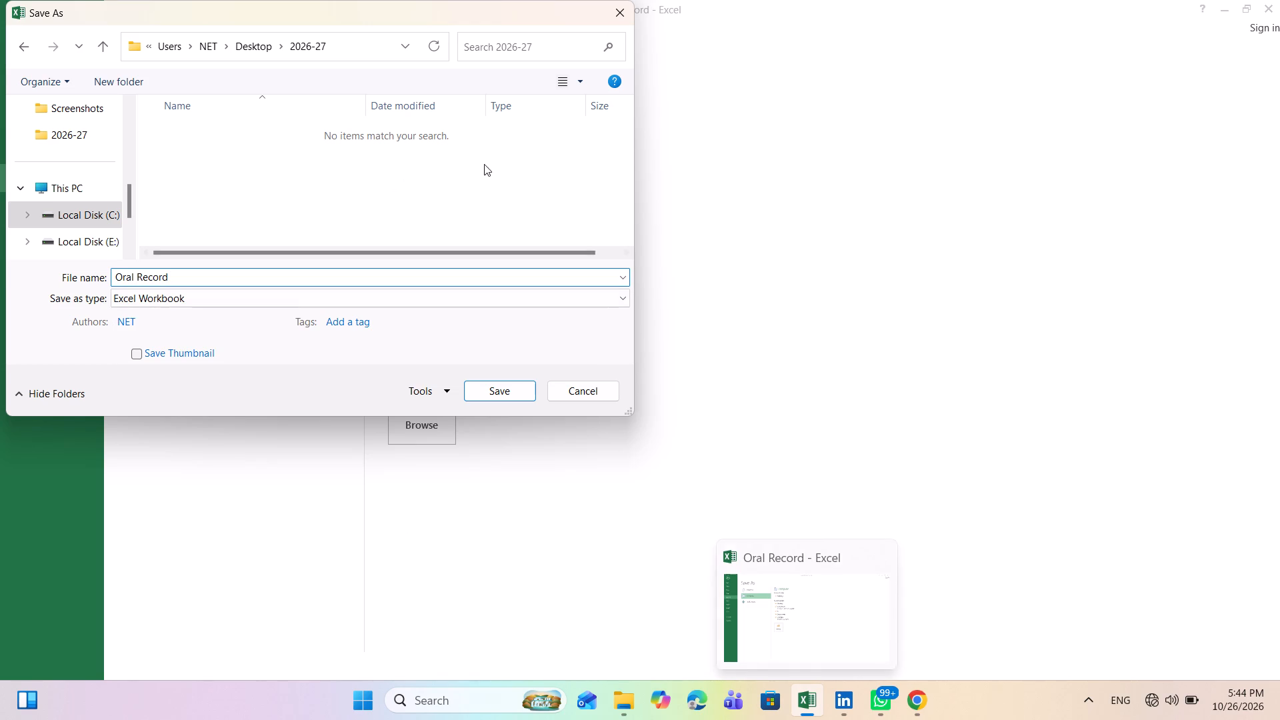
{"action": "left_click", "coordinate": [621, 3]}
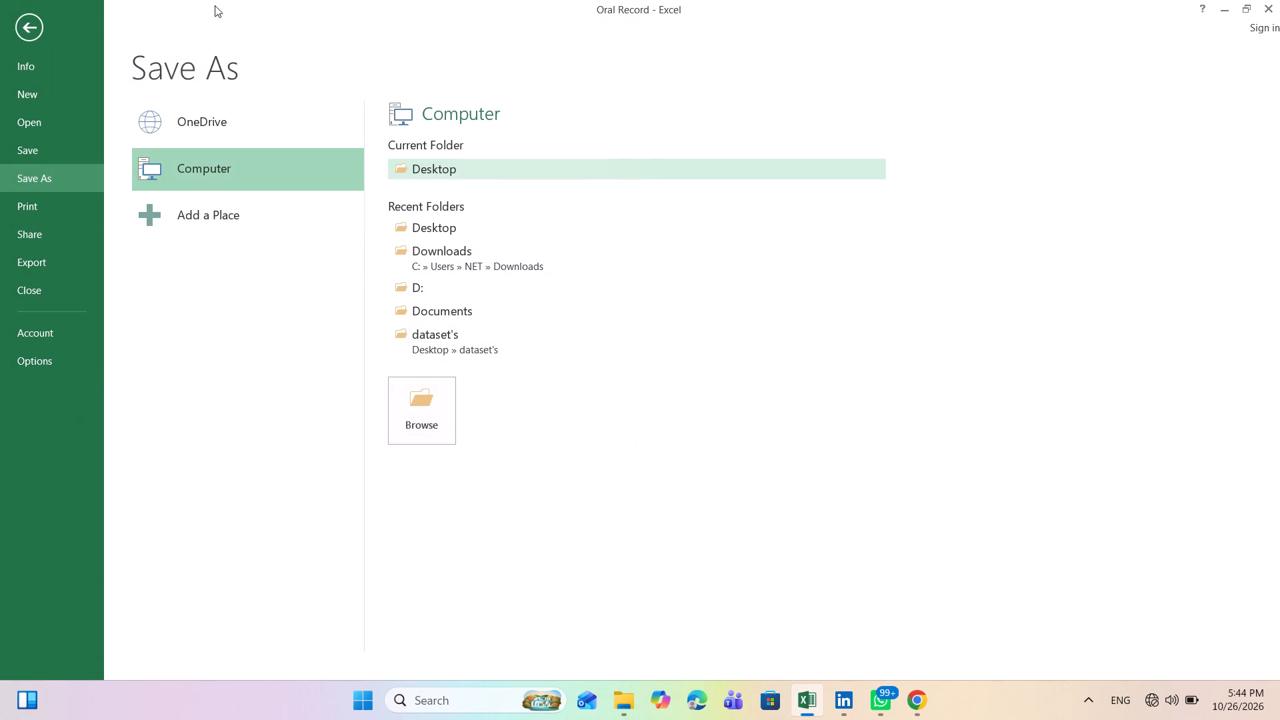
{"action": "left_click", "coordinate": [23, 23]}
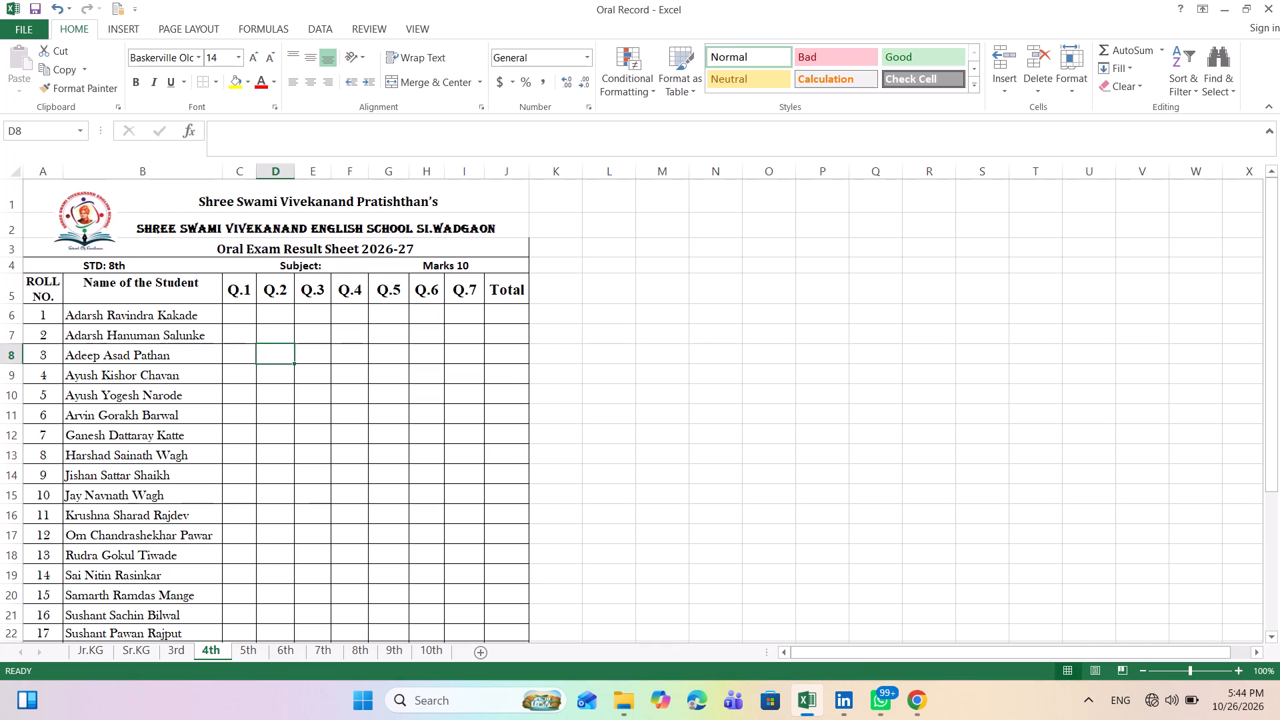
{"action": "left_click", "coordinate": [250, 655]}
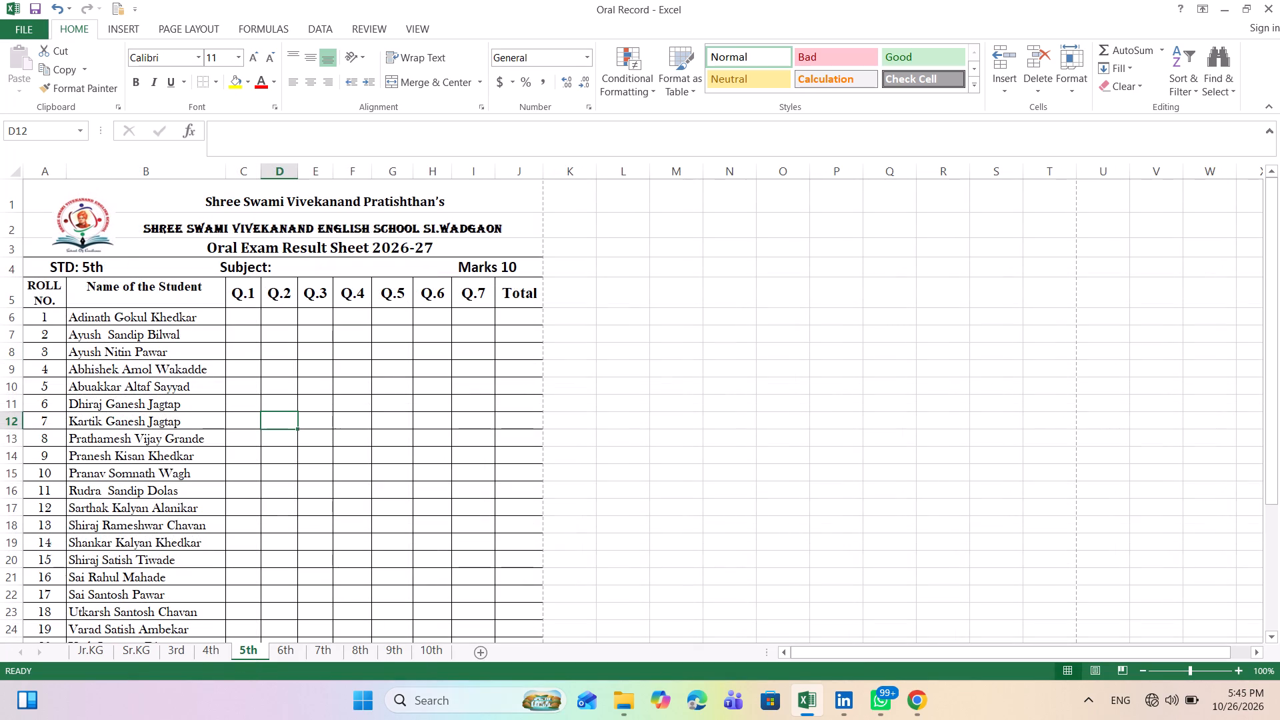
In File Explorer, copy the Oral Record 5th PDF from the Desktop into the 2026-27 folder.
{"action": "left_click", "coordinate": [627, 703]}
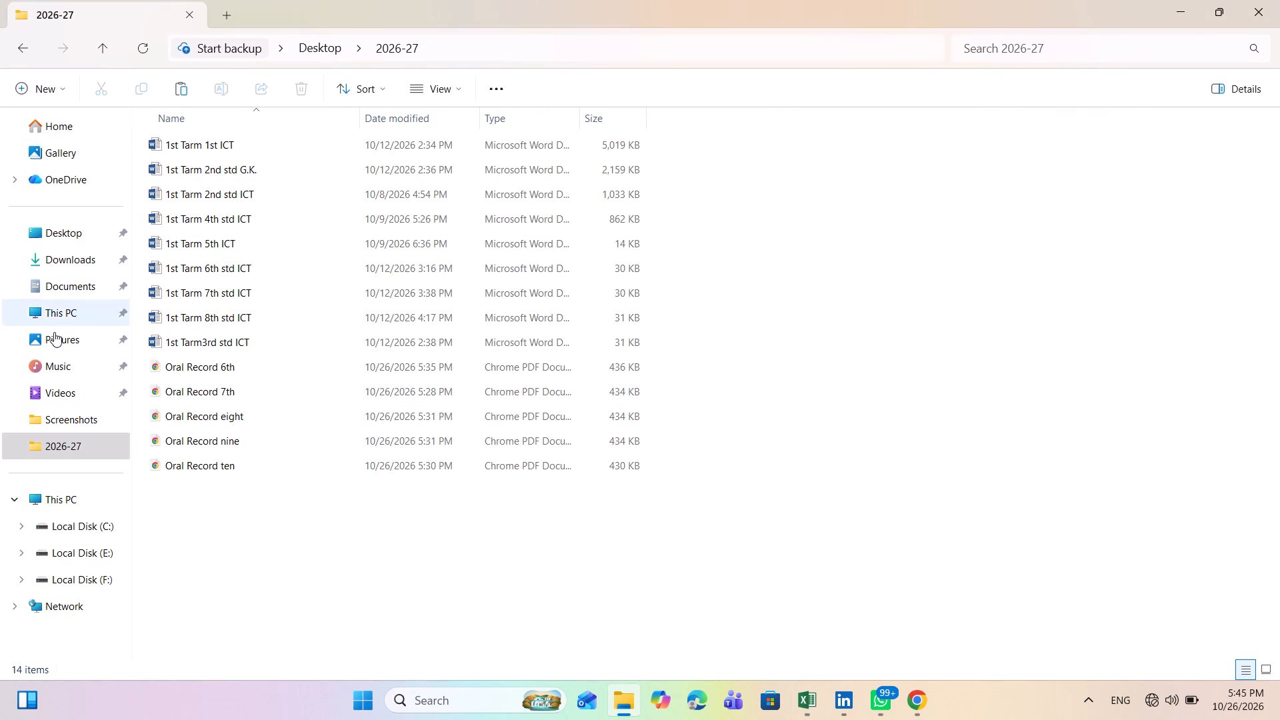
{"action": "double_click", "coordinate": [71, 236]}
{"action": "scroll", "coordinate": [221, 606], "scroll_direction": "down", "scroll_amount": 3}
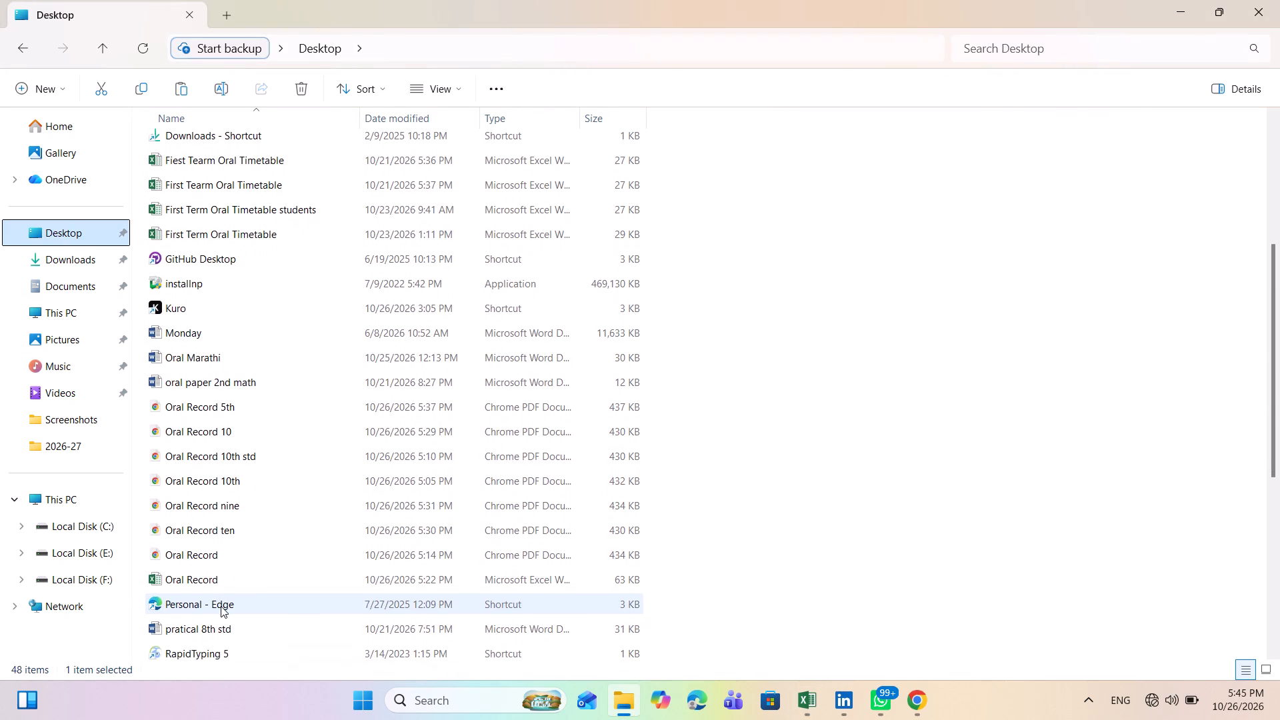
{"action": "left_click", "coordinate": [221, 403]}
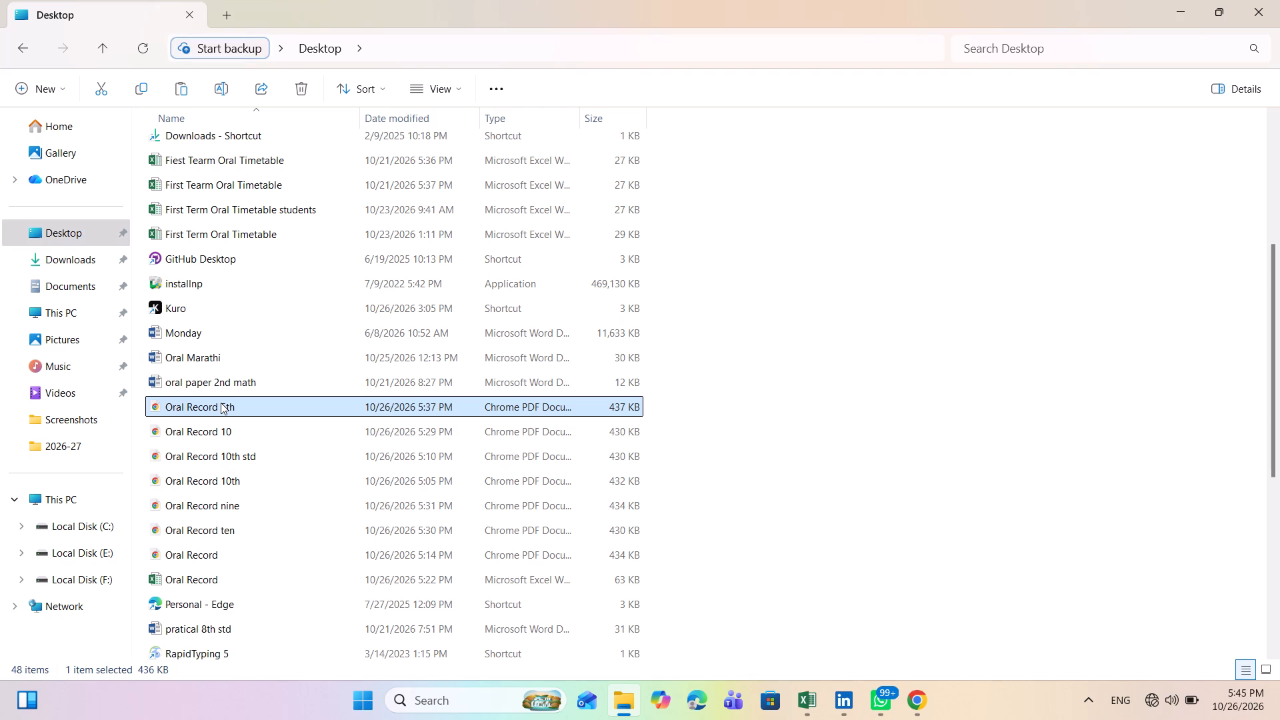
{"action": "key", "text": "ctrl+c"}
{"action": "key", "text": "ctrl+c"}
{"action": "key", "text": "ctrl+c"}
{"action": "double_click", "coordinate": [69, 443]}
{"action": "left_click", "coordinate": [274, 533]}
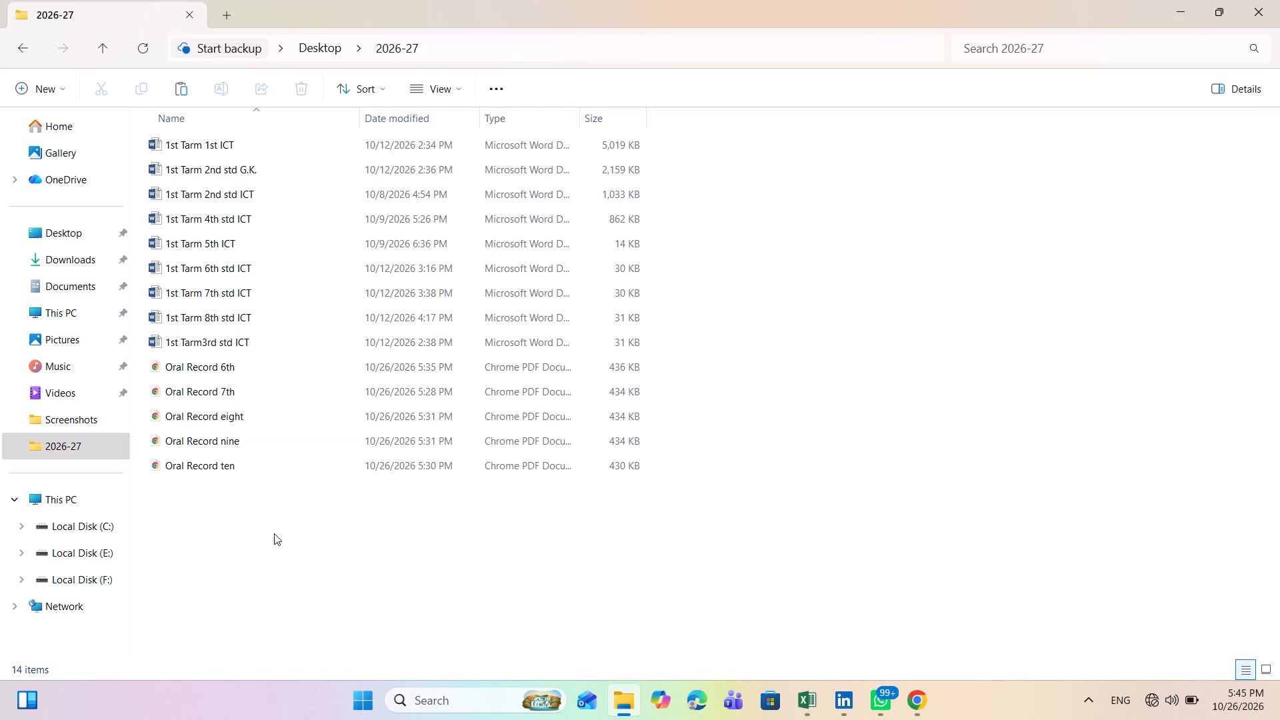
{"action": "key", "text": "ctrl+v"}
{"action": "left_click", "coordinate": [269, 571]}
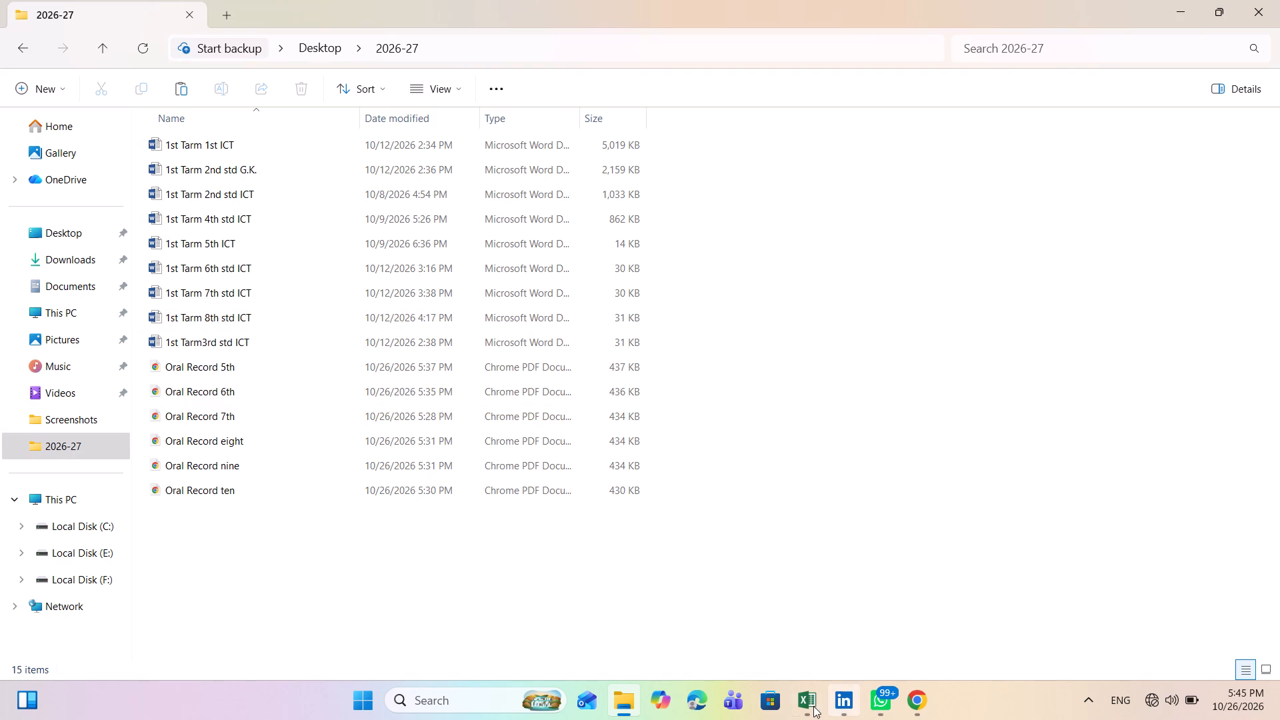
Switch to Excel, save the 4th sheet as a PDF named Oral Record 4th in the Desktop's 2026-27 folder, and check the published page.
{"action": "left_click", "coordinate": [798, 623]}
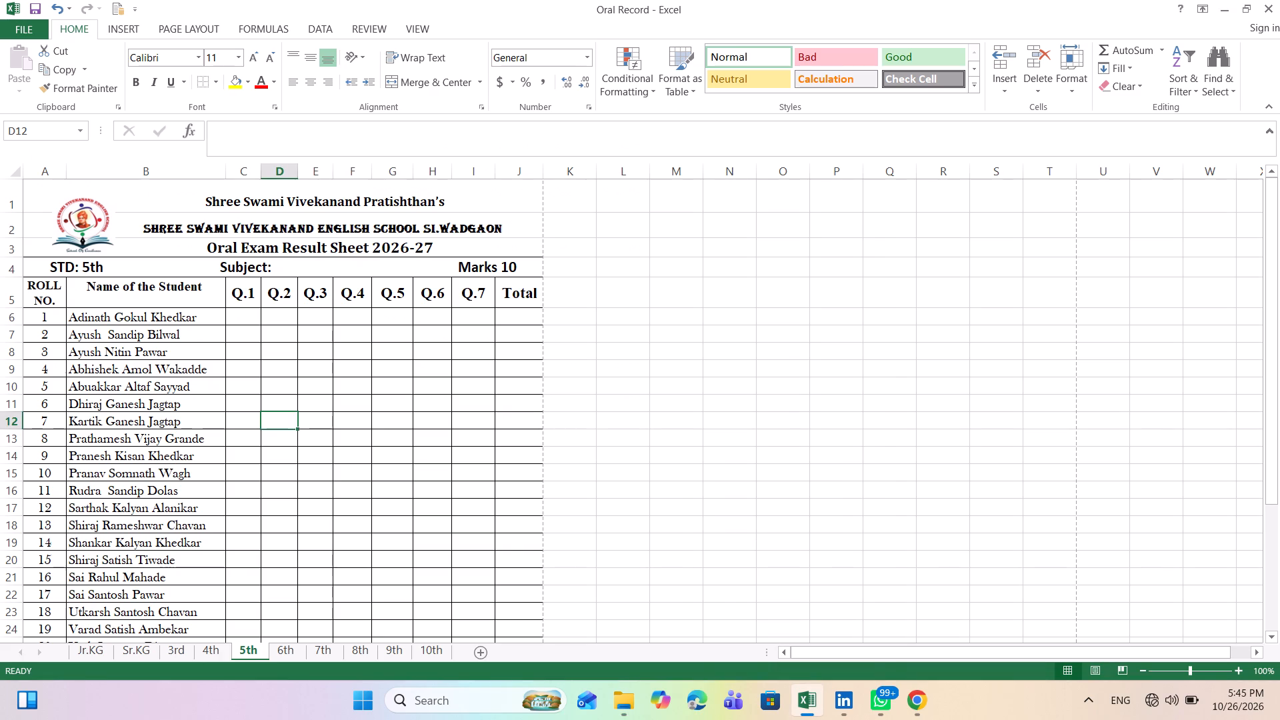
{"action": "left_click", "coordinate": [214, 651]}
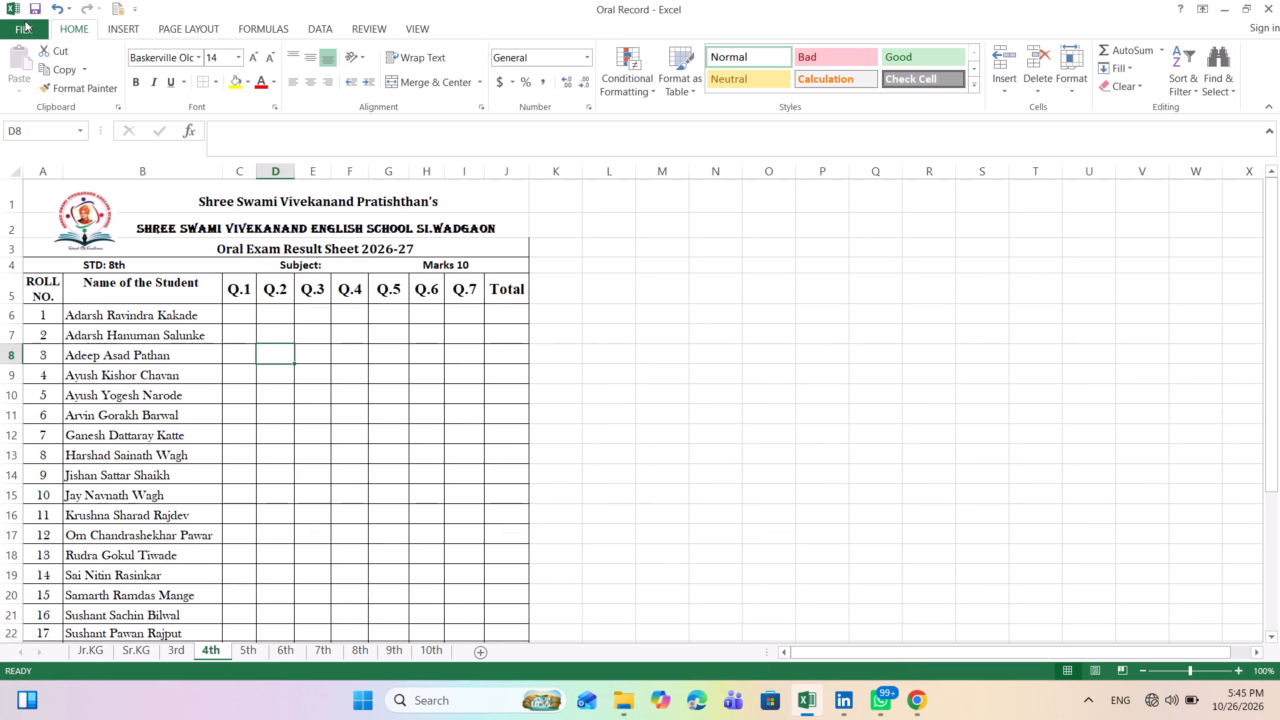
{"action": "left_click", "coordinate": [25, 21]}
{"action": "left_click", "coordinate": [43, 177]}
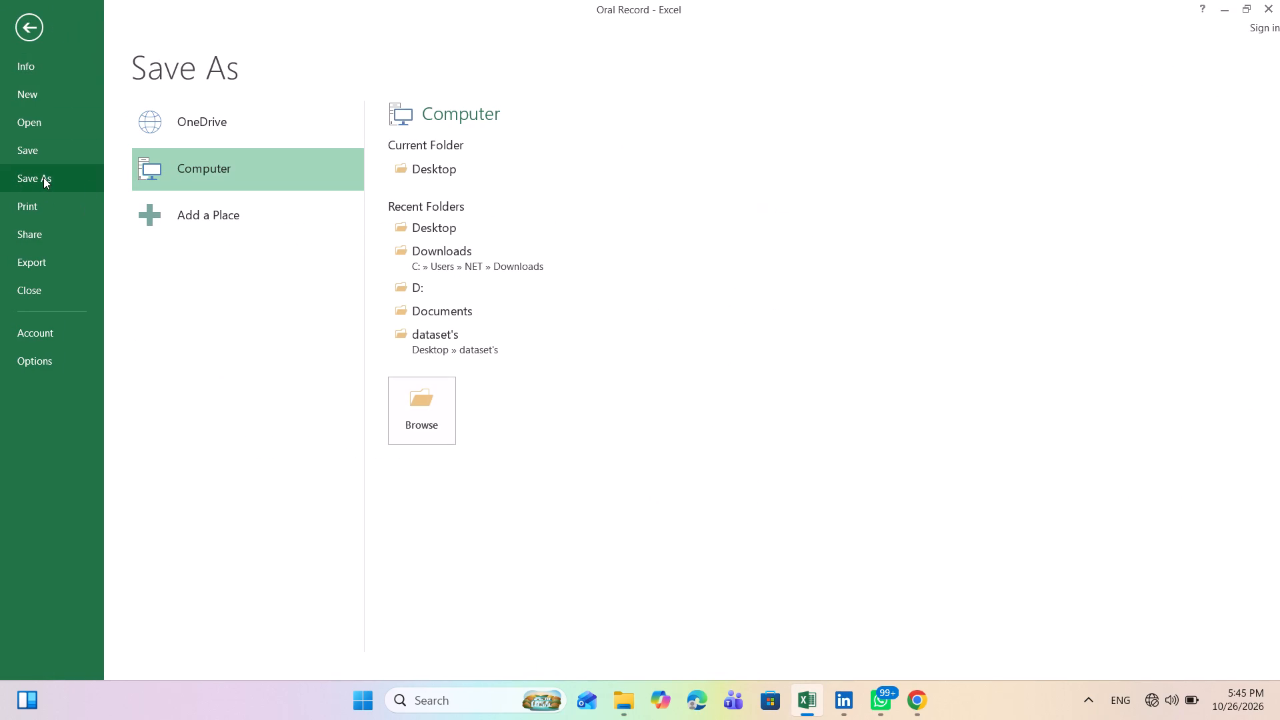
{"action": "left_click", "coordinate": [437, 168]}
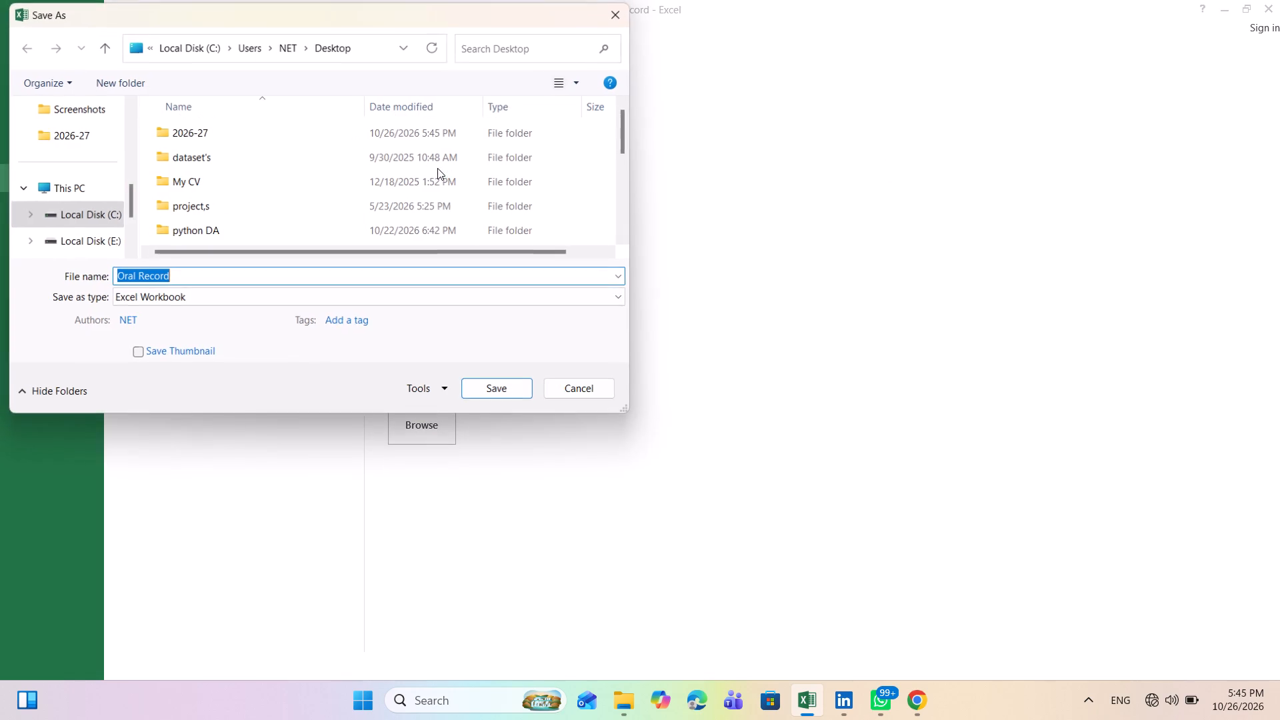
{"action": "double_click", "coordinate": [195, 127]}
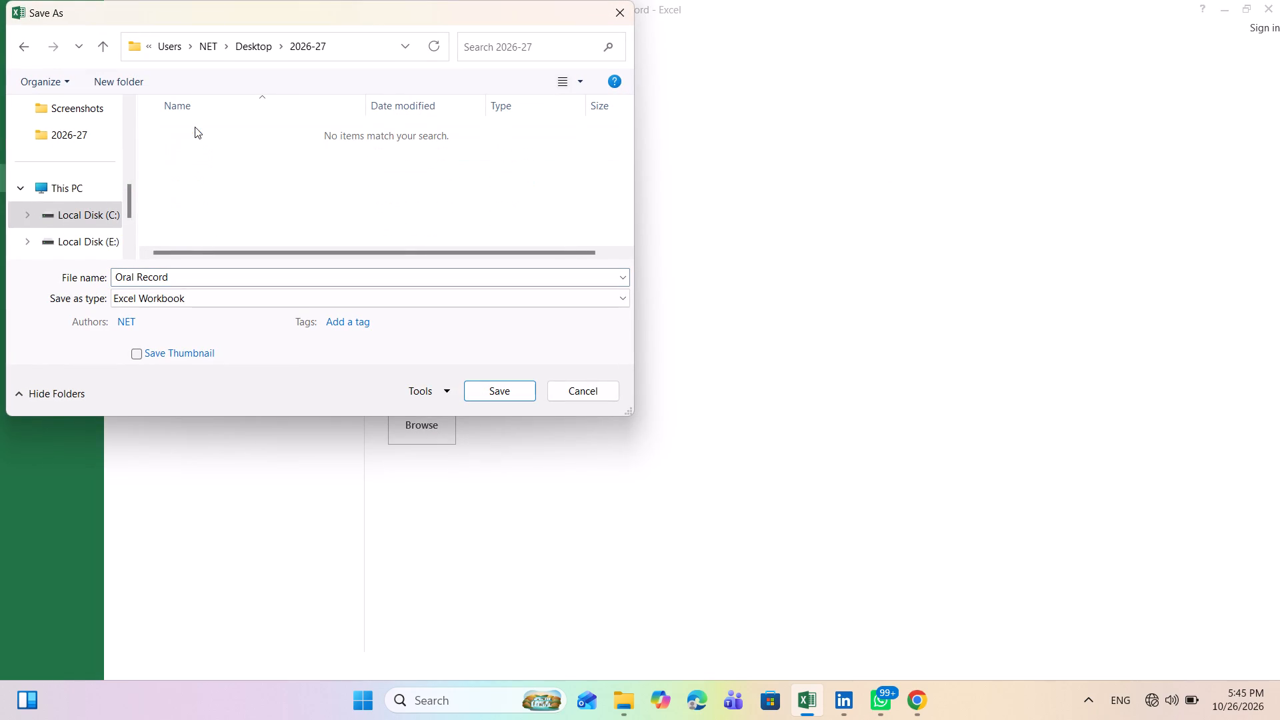
{"action": "left_click", "coordinate": [185, 269]}
{"action": "double_click", "coordinate": [185, 269]}
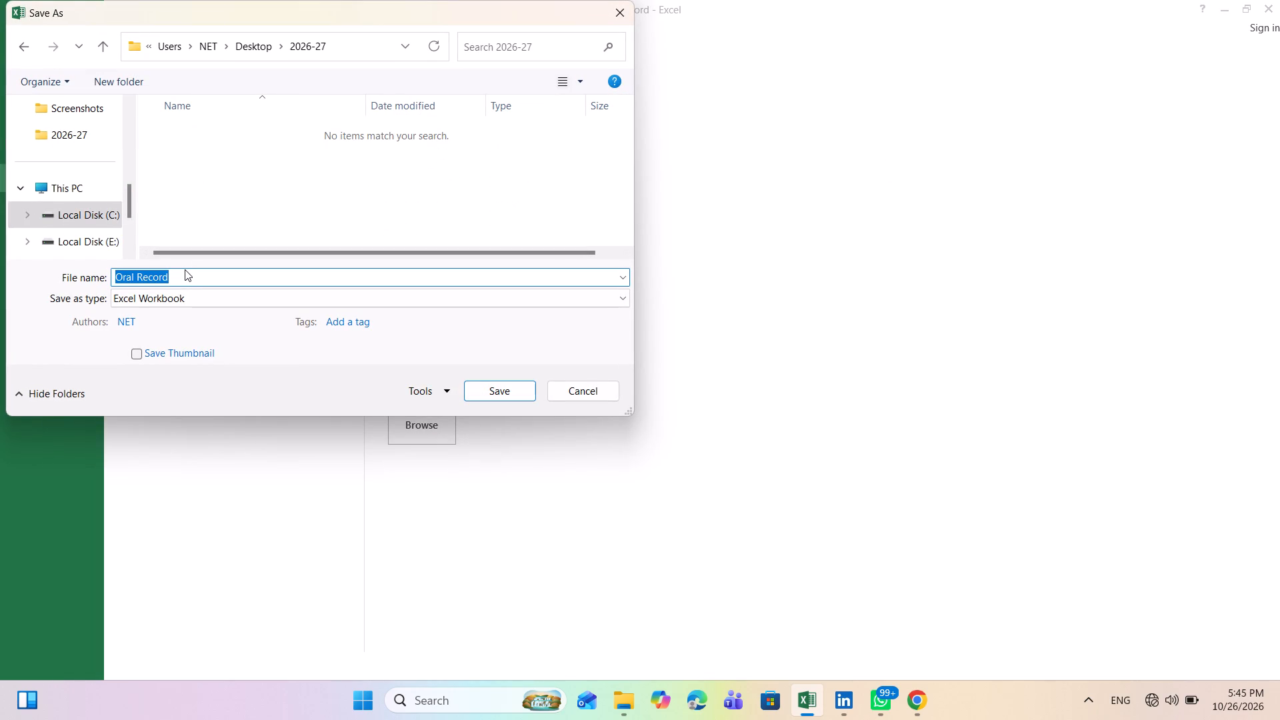
{"action": "left_click", "coordinate": [180, 276]}
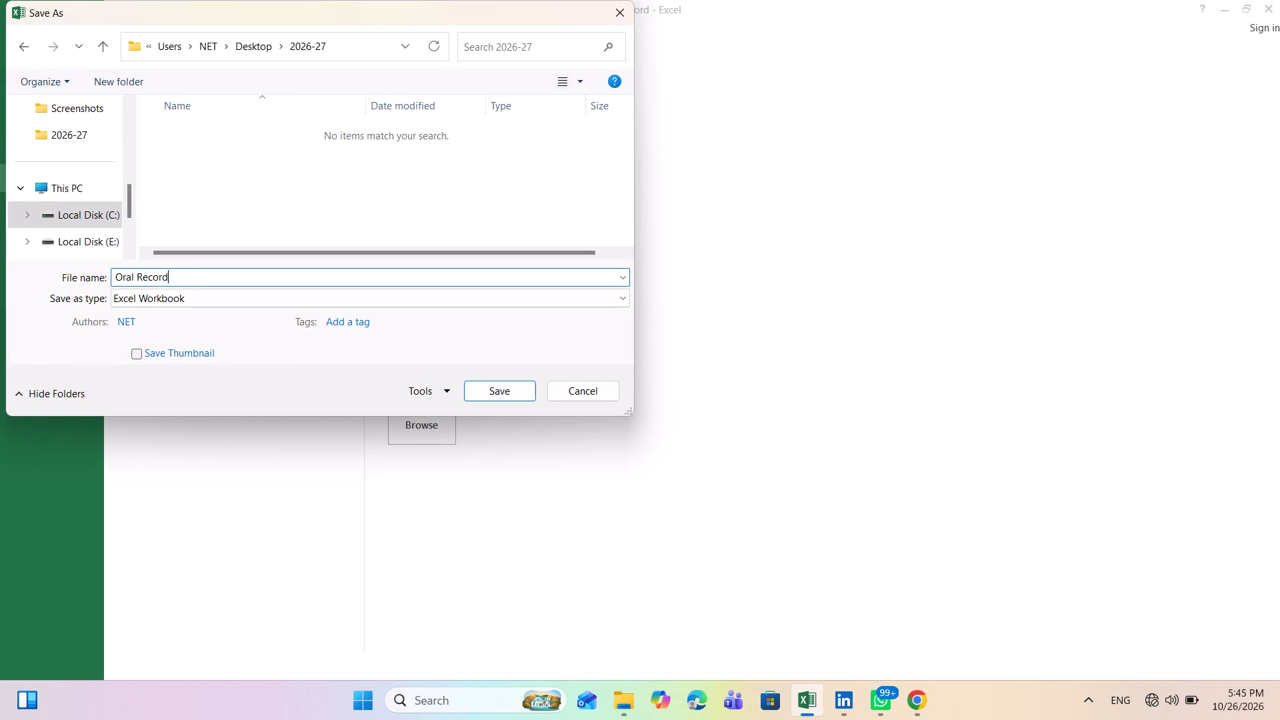
{"action": "key", "text": "v"}
{"action": "key", "text": "BackSpace"}
{"action": "key", "text": "space"}
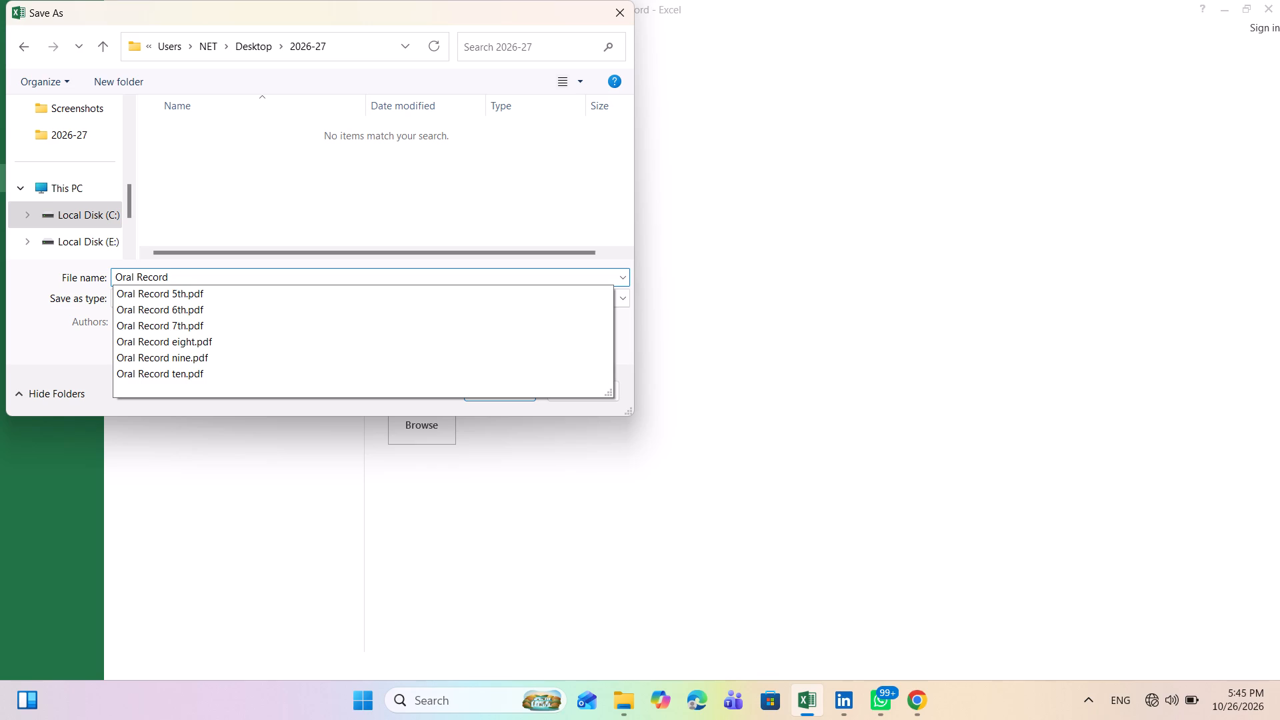
{"action": "type", "text": "4th"}
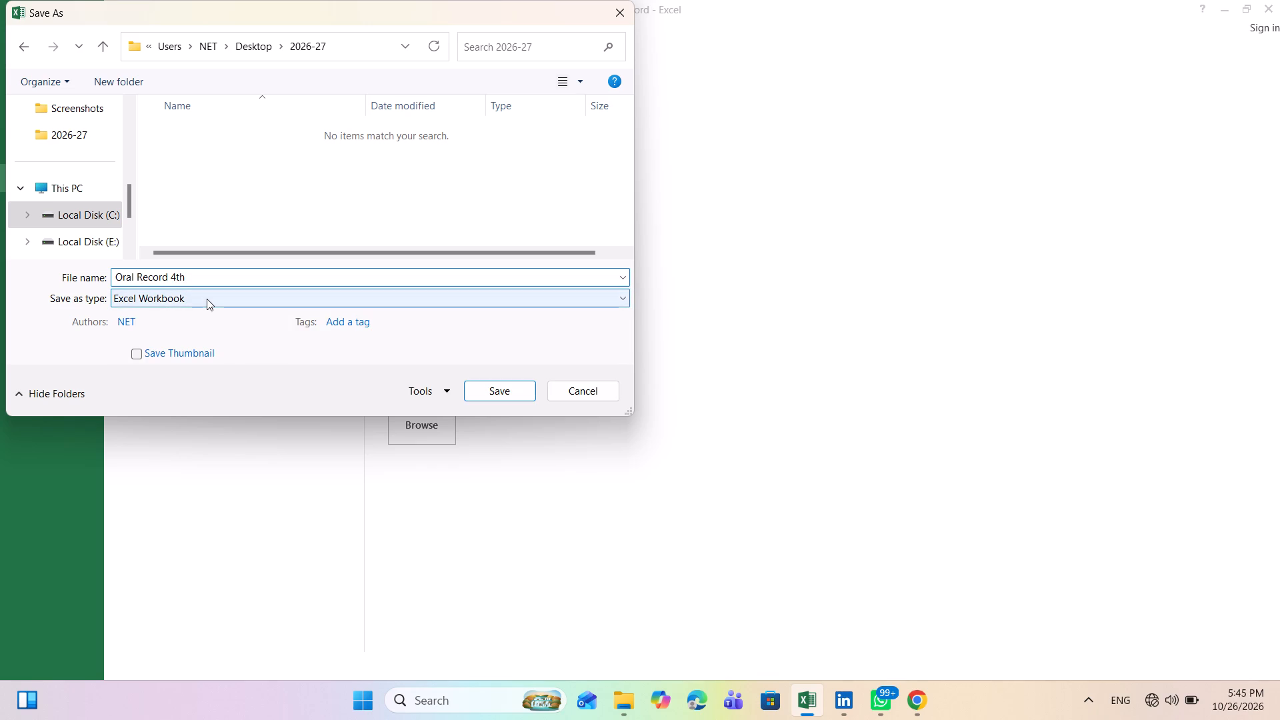
{"action": "left_click", "coordinate": [207, 299]}
{"action": "left_click", "coordinate": [141, 634]}
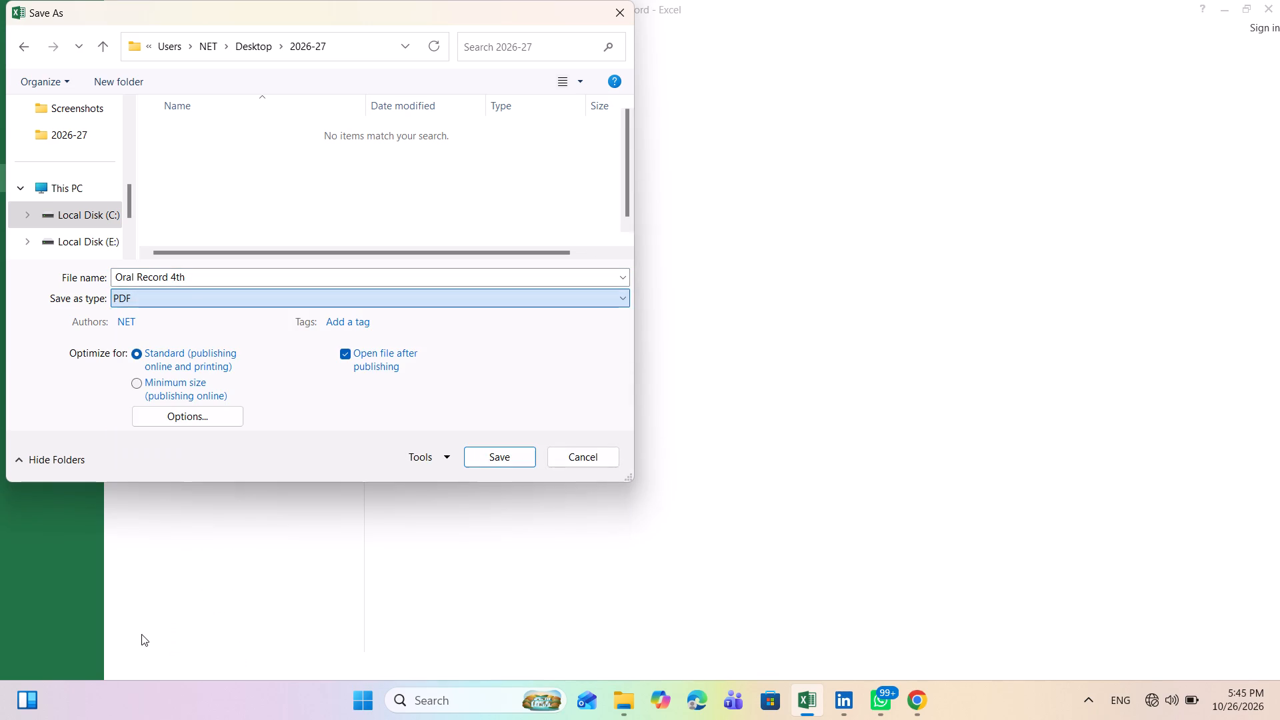
{"action": "left_click", "coordinate": [495, 457]}
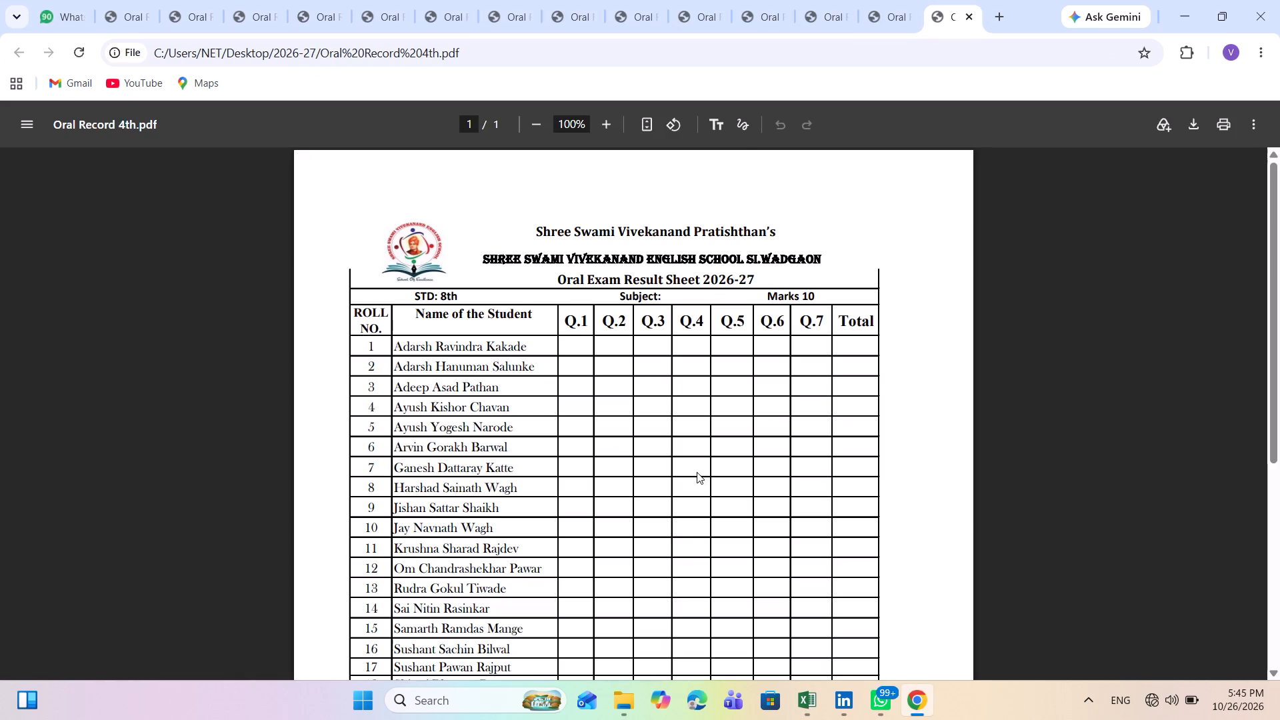
{"action": "scroll", "coordinate": [697, 472], "scroll_direction": "down", "scroll_amount": 6}
{"action": "scroll", "coordinate": [697, 472], "scroll_direction": "right", "scroll_amount": 1}
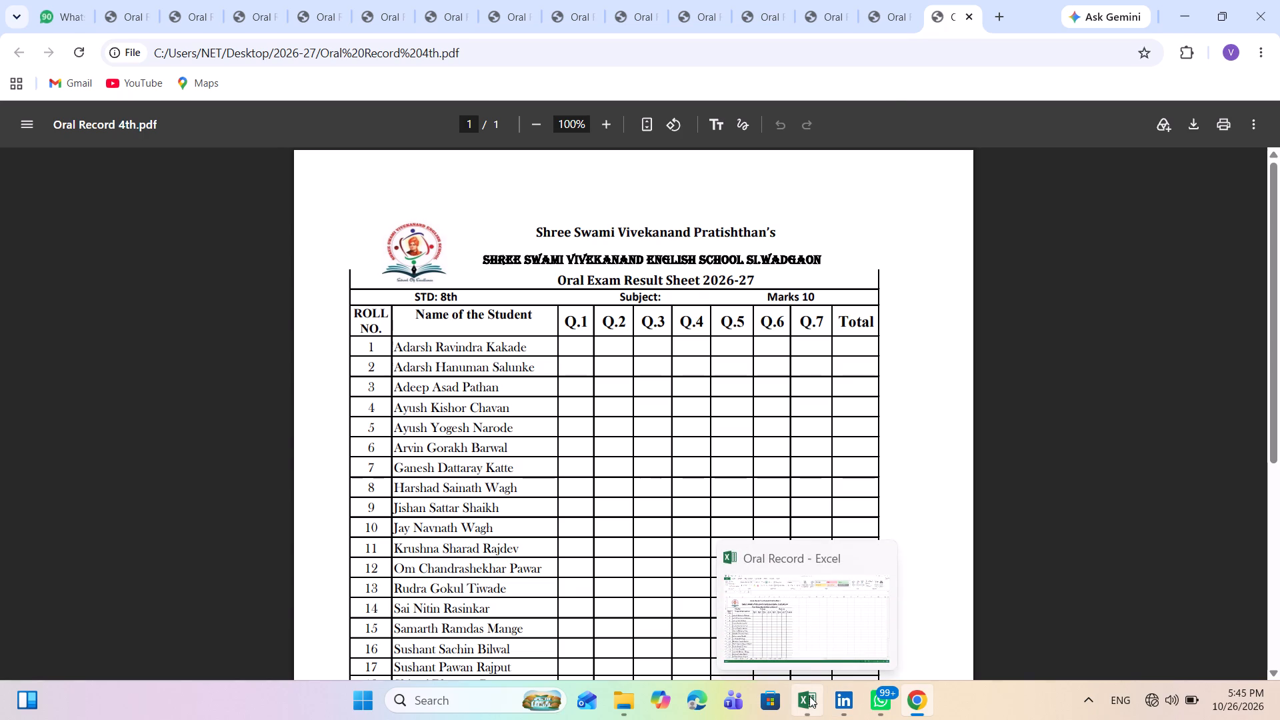
Switch to Excel and remove all borders from the title block in rows 1 to 3 of the 4th sheet.
{"action": "left_click", "coordinate": [798, 599]}
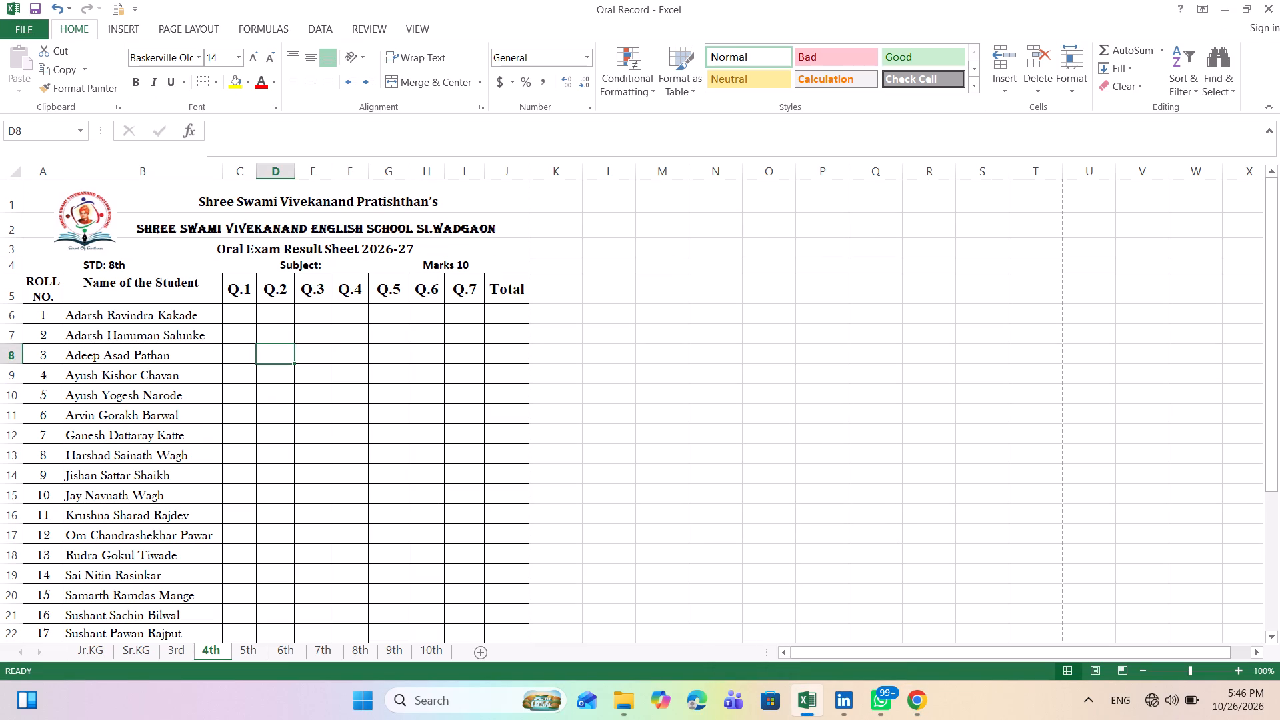
{"action": "left_click_drag", "start_coordinate": [196, 192], "coordinate": [195, 215]}
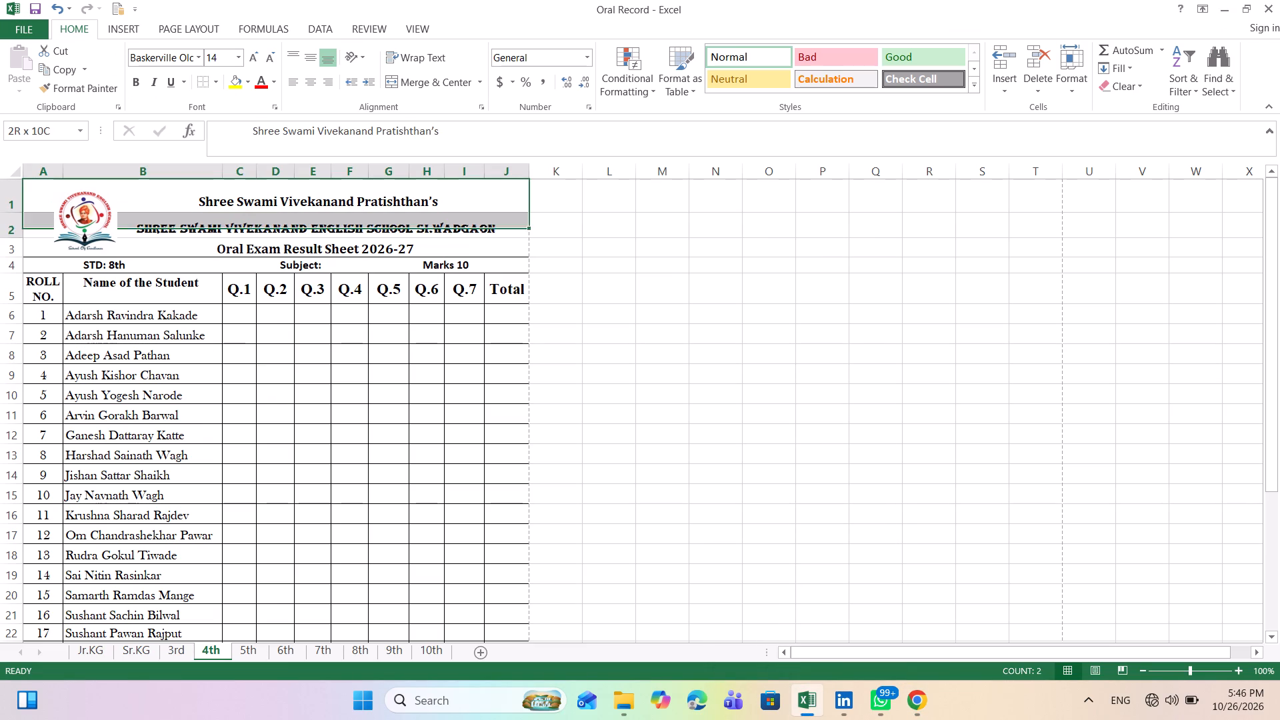
{"action": "left_click_drag", "start_coordinate": [195, 215], "coordinate": [193, 240]}
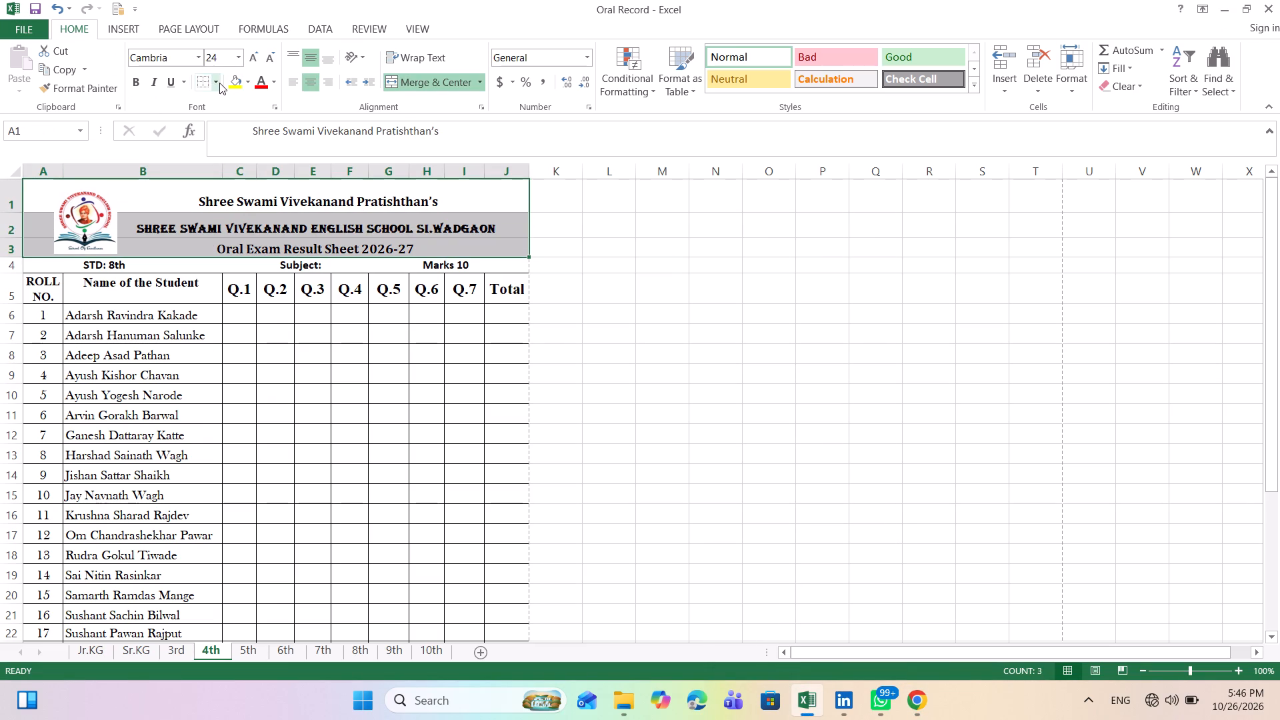
{"action": "left_click", "coordinate": [219, 83]}
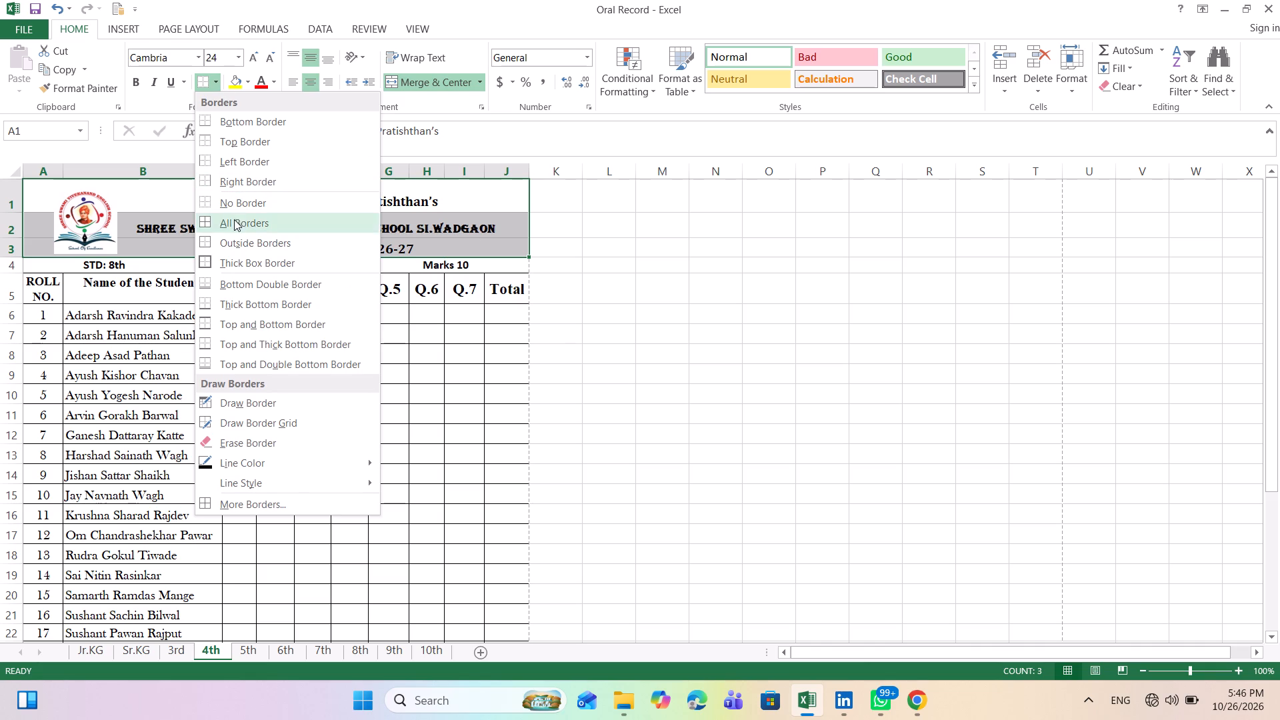
{"action": "left_click", "coordinate": [234, 197]}
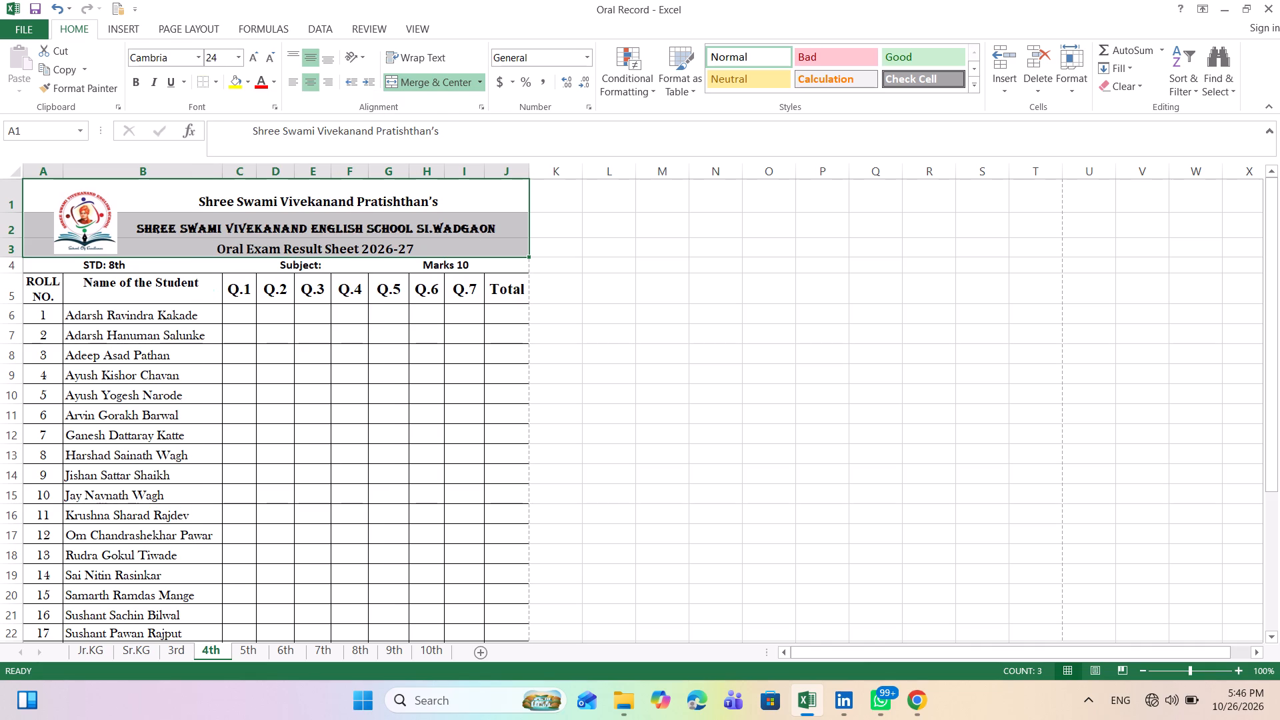
Apply All Borders to the STD/Subject/Marks row and the column header row, rows 4 and 5.
{"action": "left_click", "coordinate": [155, 267]}
{"action": "left_click_drag", "start_coordinate": [155, 267], "coordinate": [155, 291]}
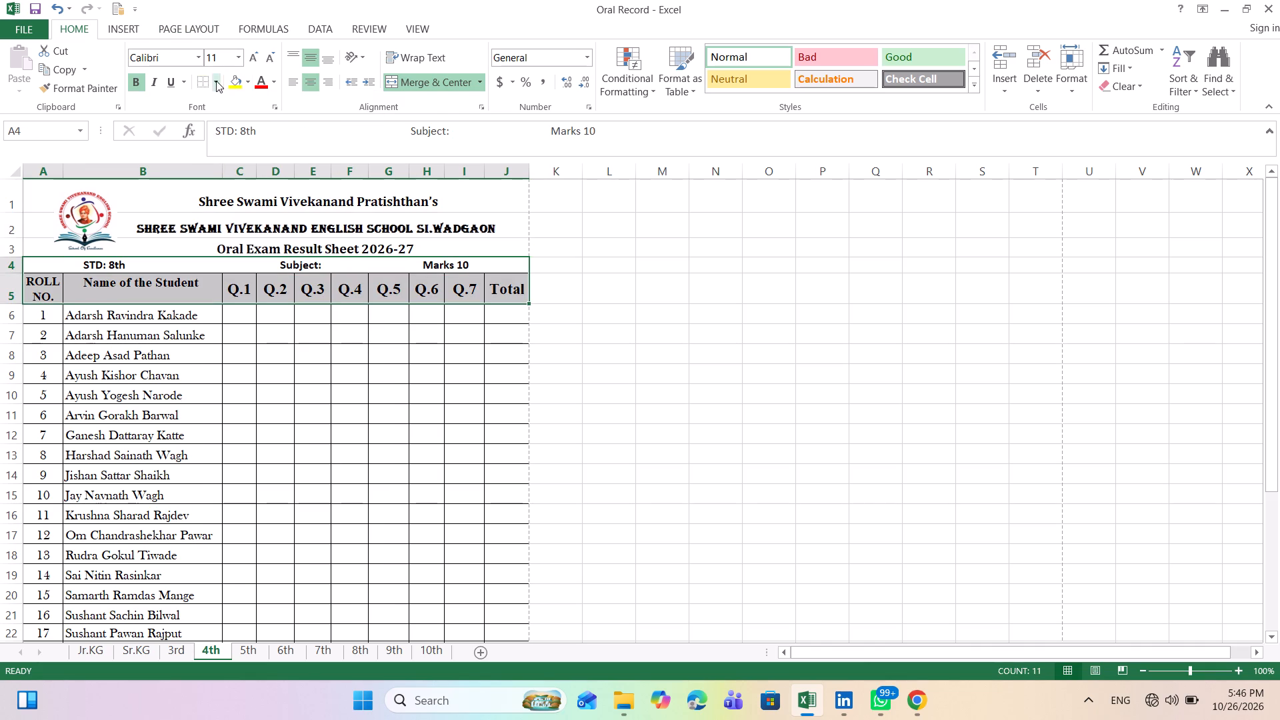
{"action": "left_click", "coordinate": [216, 81]}
{"action": "left_click", "coordinate": [235, 222]}
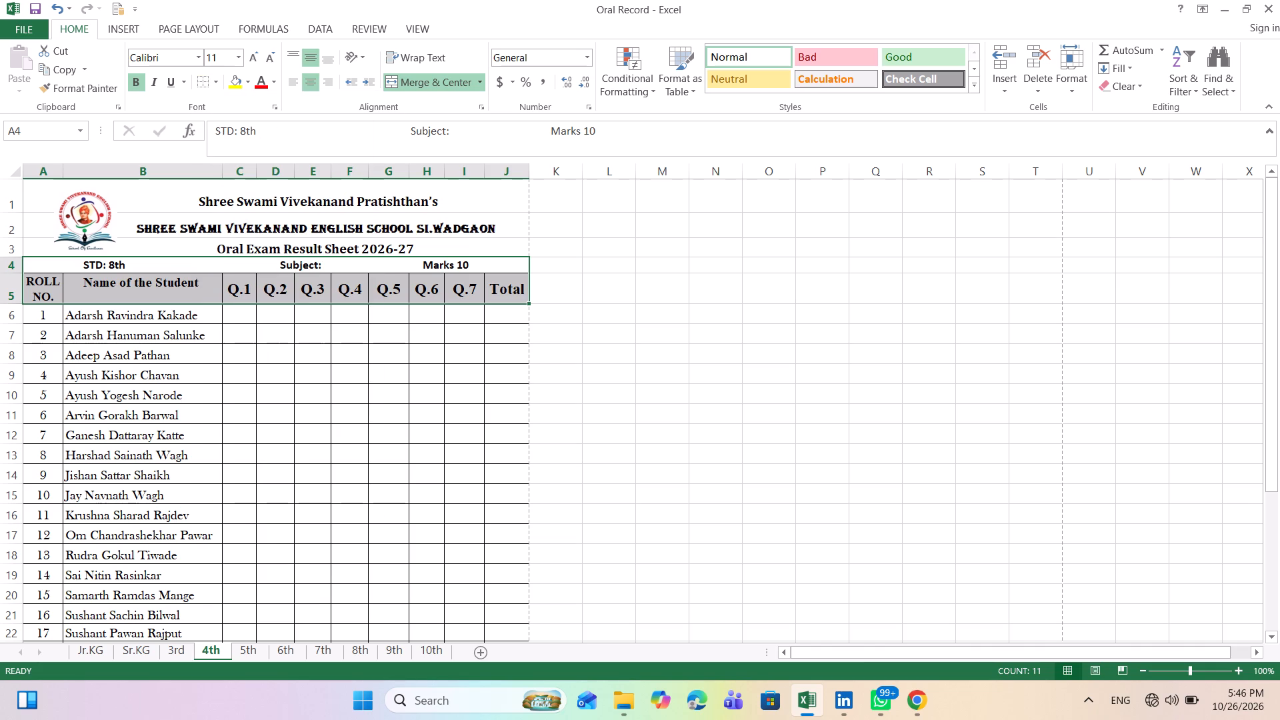
Save the 4th sheet as a PDF named Oral Record 4th std in the Desktop's 2026-27 folder and check the published page.
{"action": "left_click", "coordinate": [23, 29]}
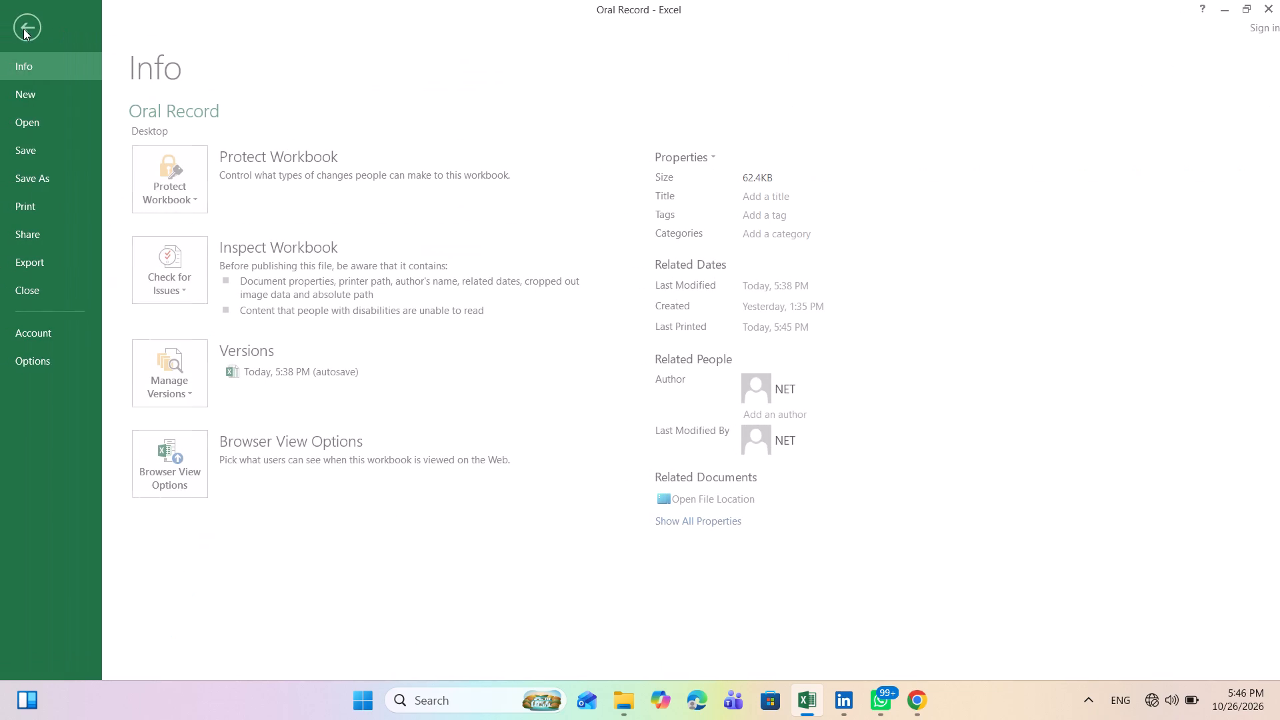
{"action": "left_click", "coordinate": [37, 173]}
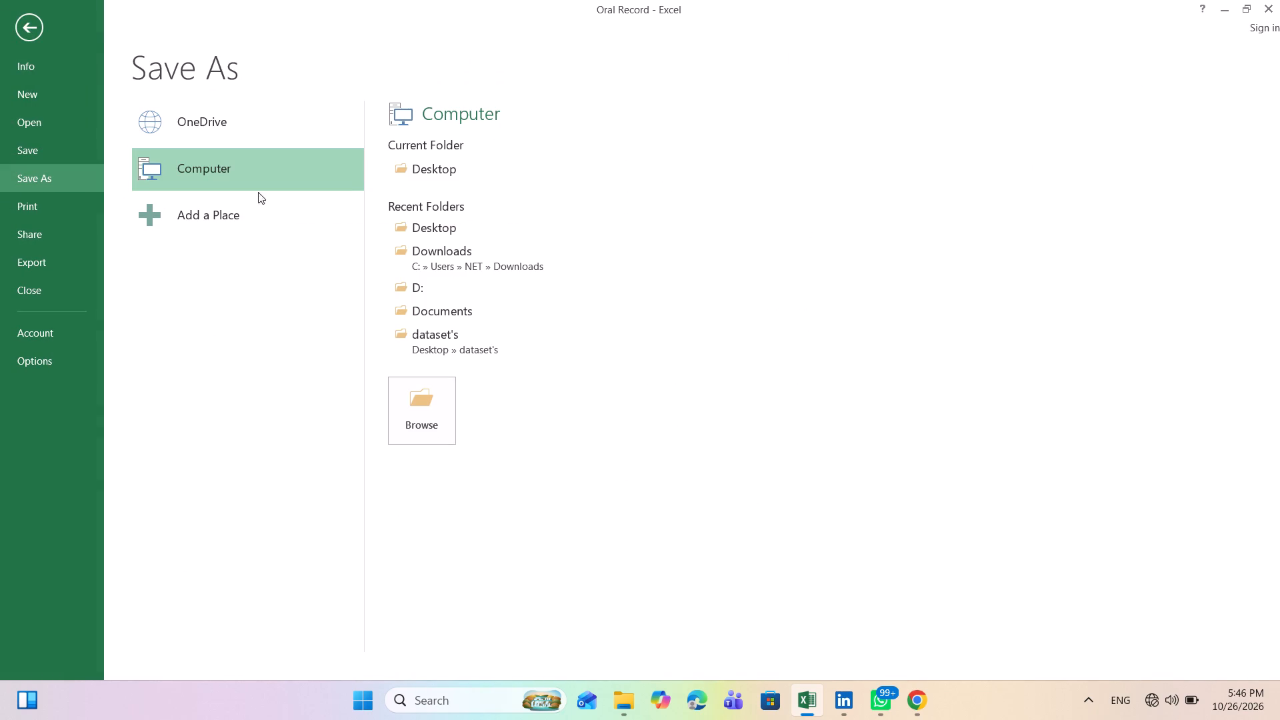
{"action": "left_click", "coordinate": [430, 170]}
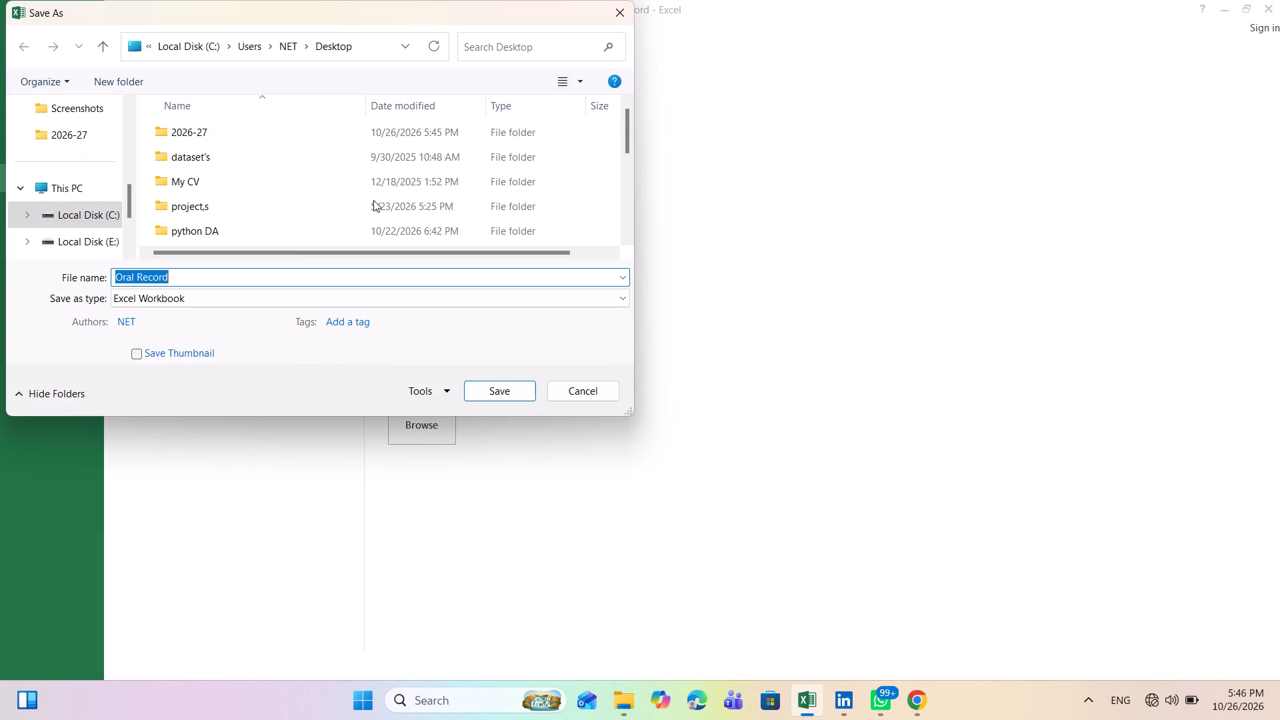
{"action": "left_click", "coordinate": [201, 271]}
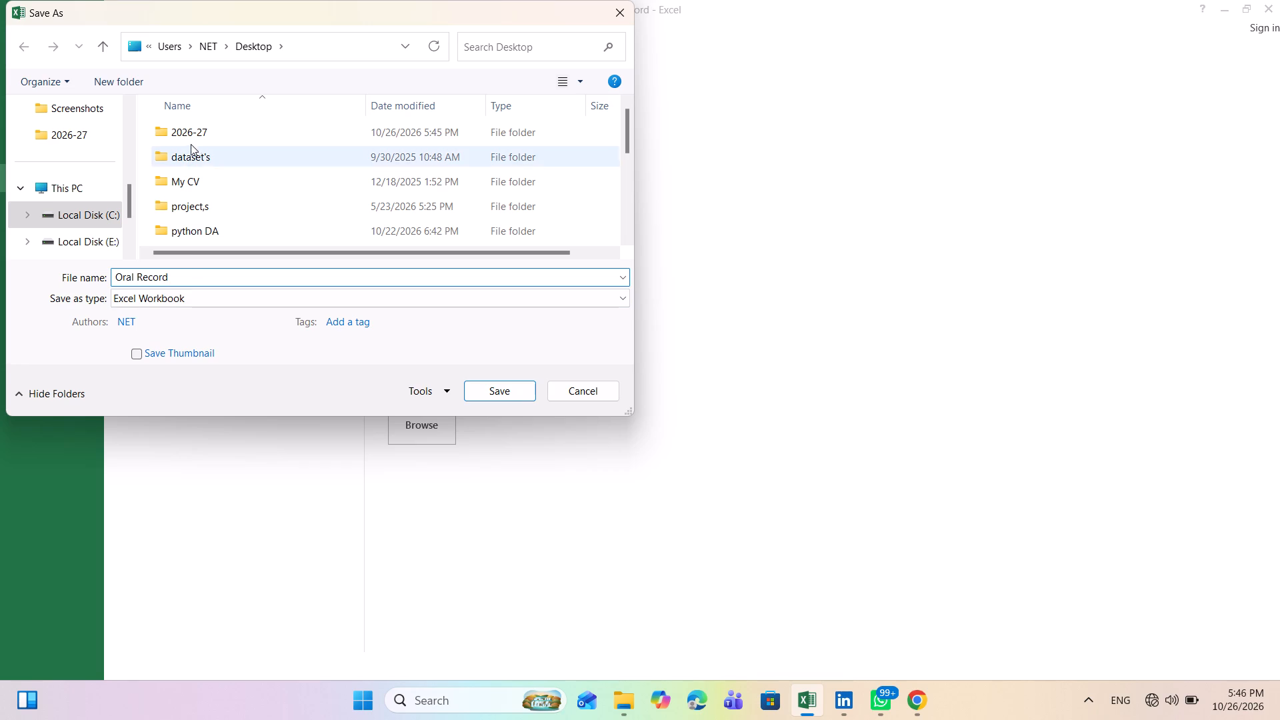
{"action": "double_click", "coordinate": [195, 140]}
{"action": "left_click", "coordinate": [185, 278]}
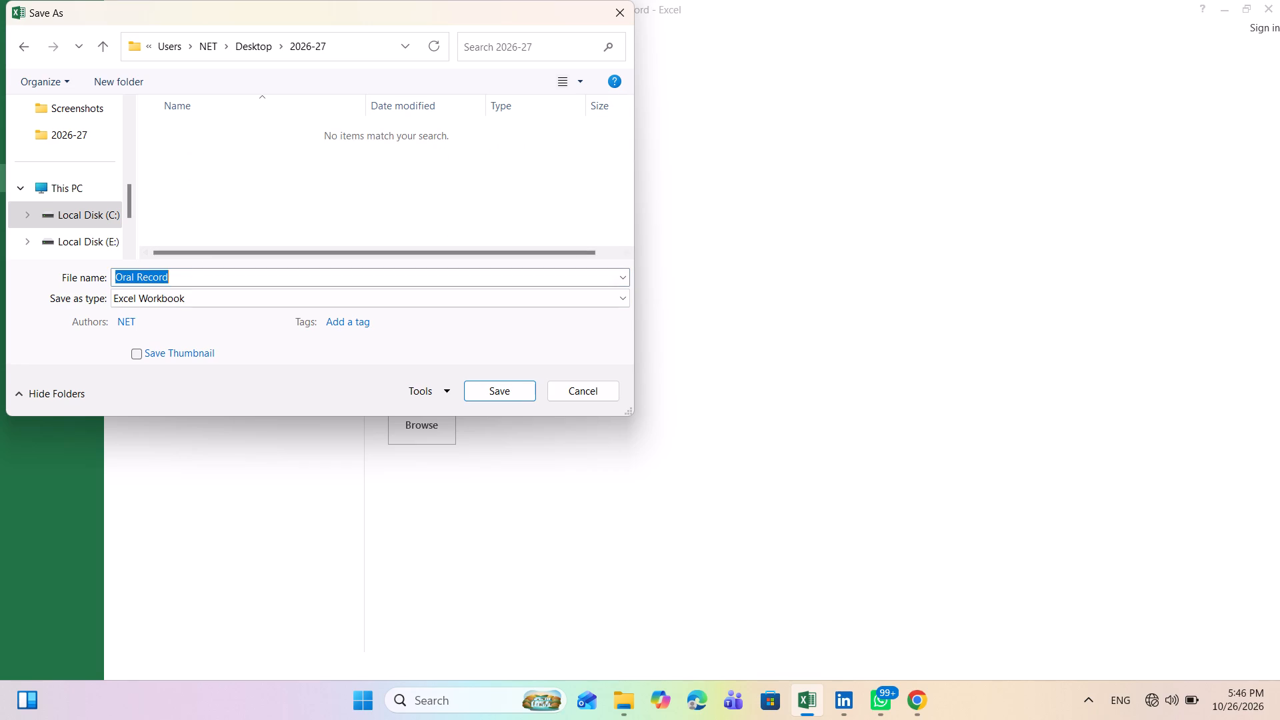
{"action": "left_click", "coordinate": [185, 278]}
{"action": "key", "text": "space"}
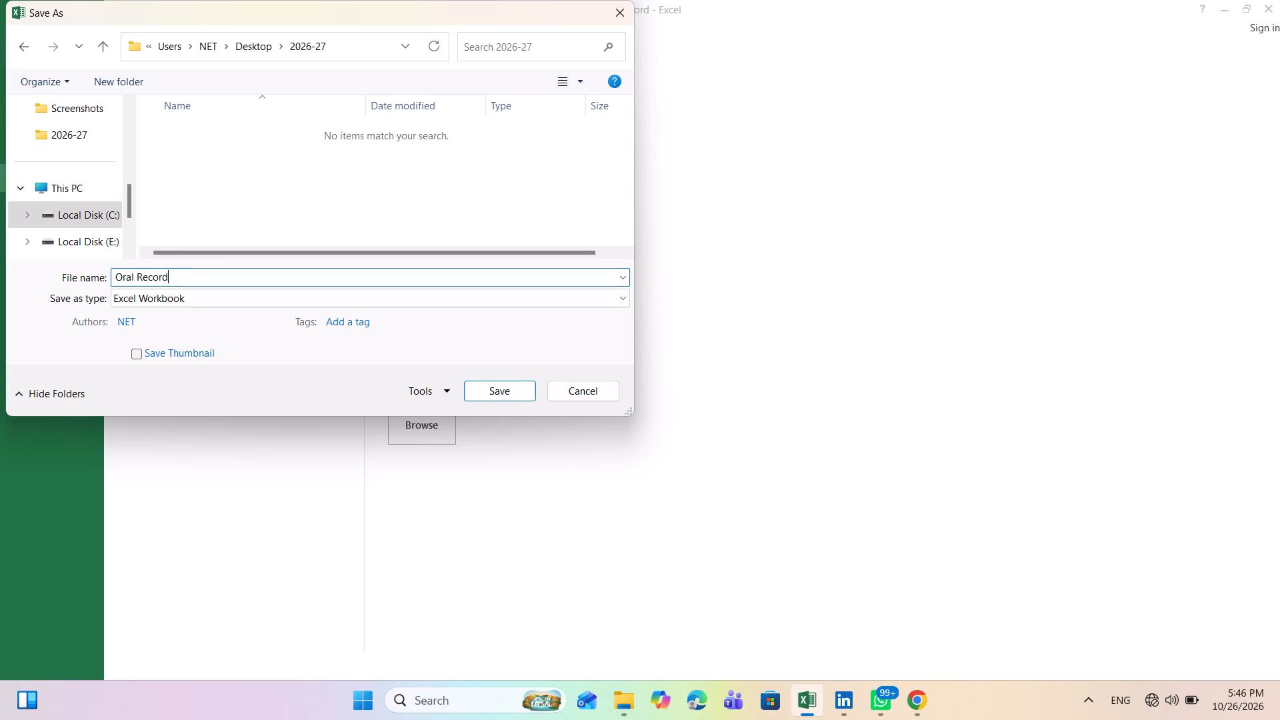
{"action": "type", "text": "4th"}
{"action": "key", "text": "space"}
{"action": "type", "text": "std"}
{"action": "left_click", "coordinate": [237, 298]}
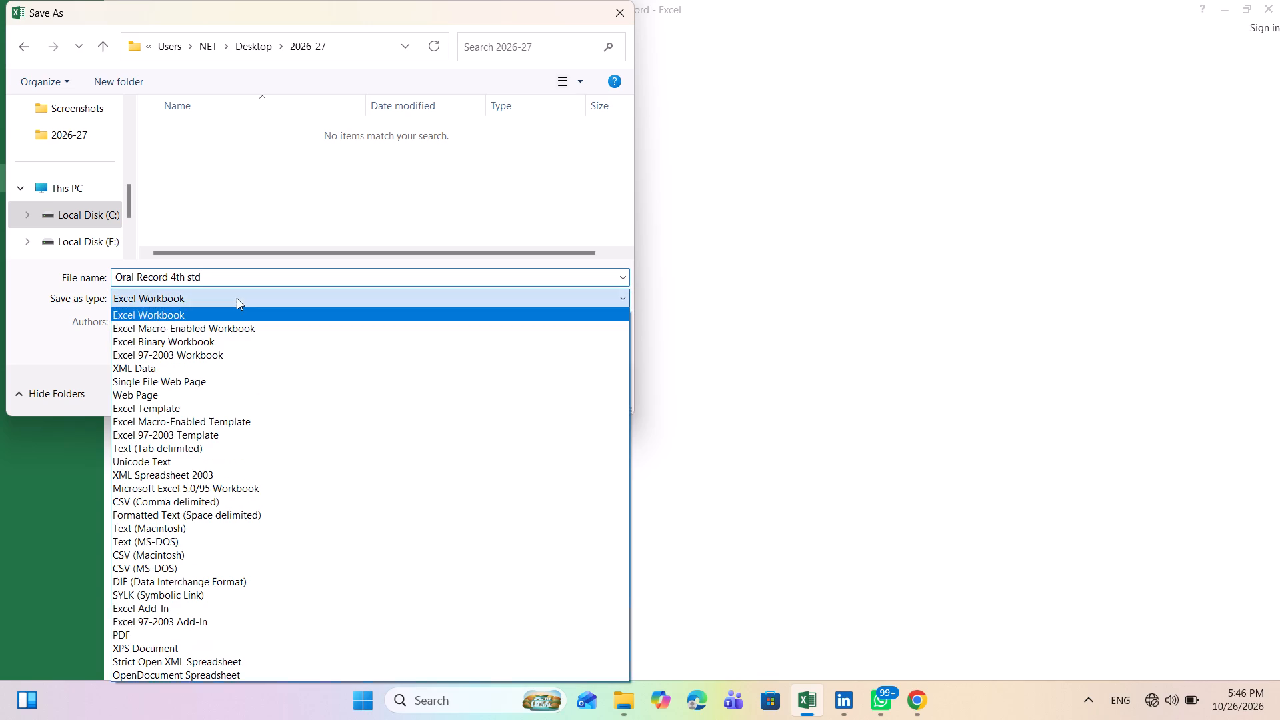
{"action": "left_click", "coordinate": [143, 633]}
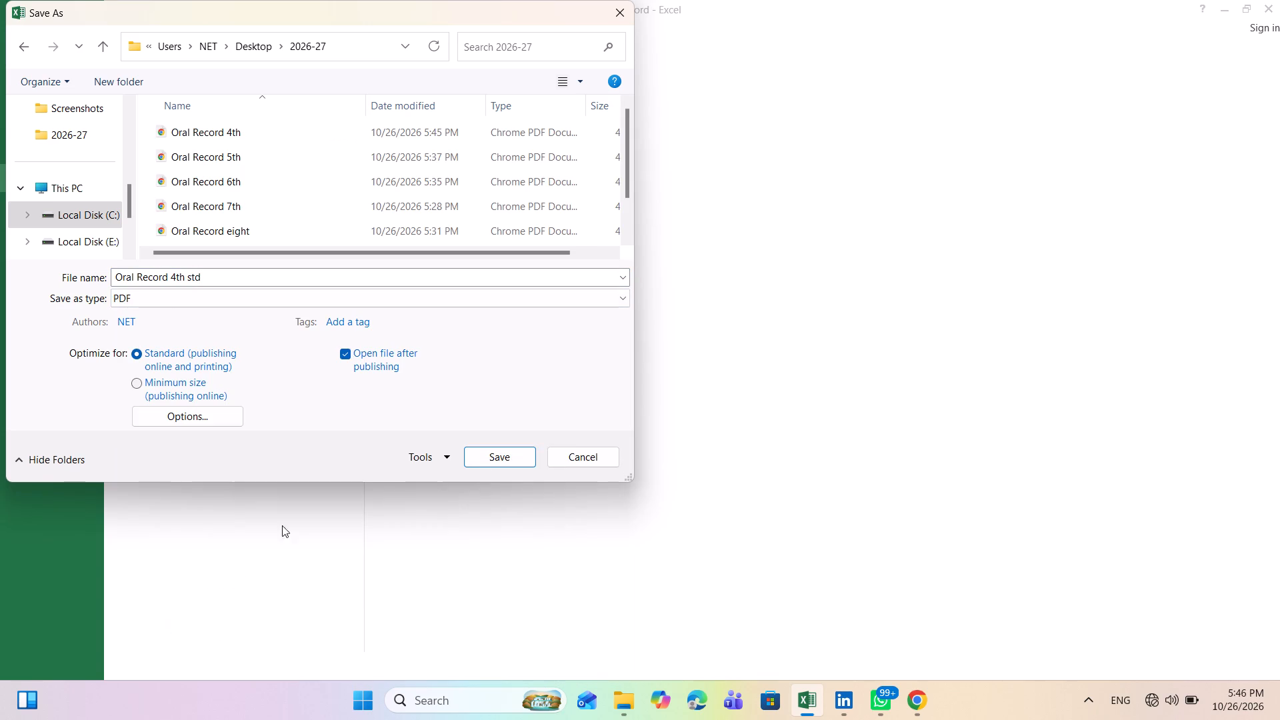
{"action": "left_click", "coordinate": [492, 456]}
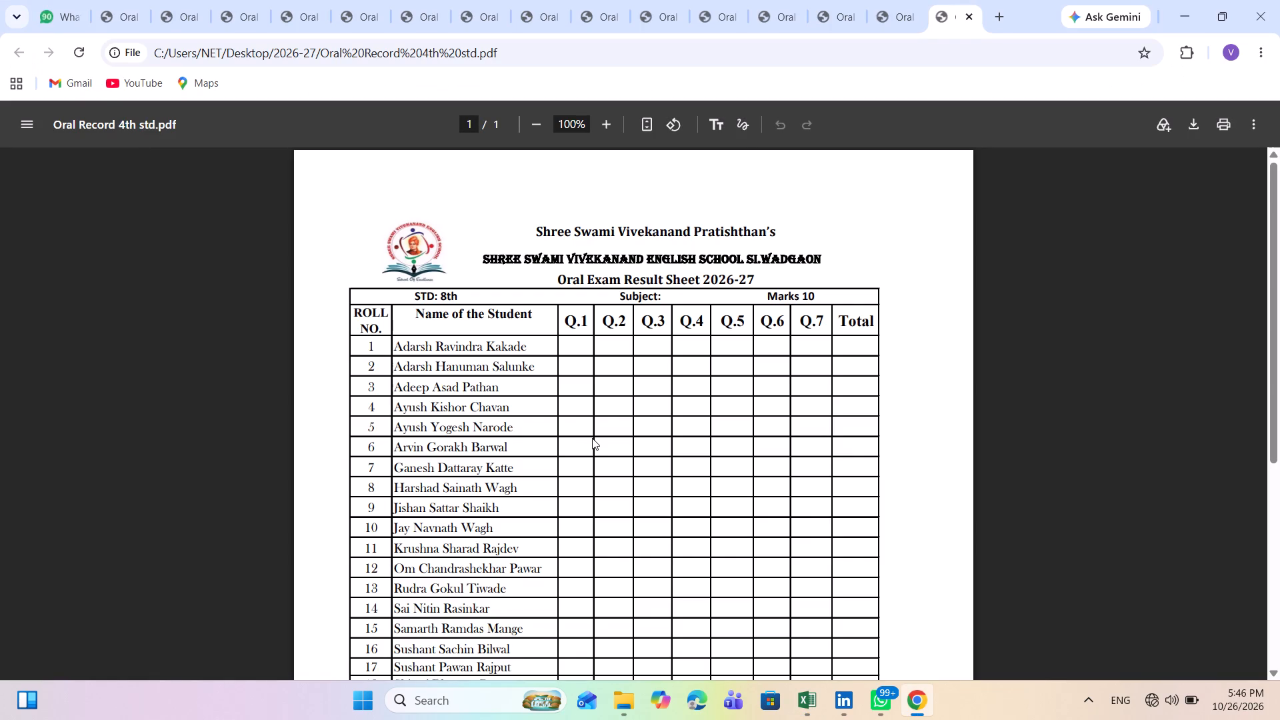
{"action": "scroll", "coordinate": [592, 438], "scroll_direction": "down", "scroll_amount": 8}
{"action": "scroll", "coordinate": [592, 438], "scroll_direction": "up", "scroll_amount": 7}
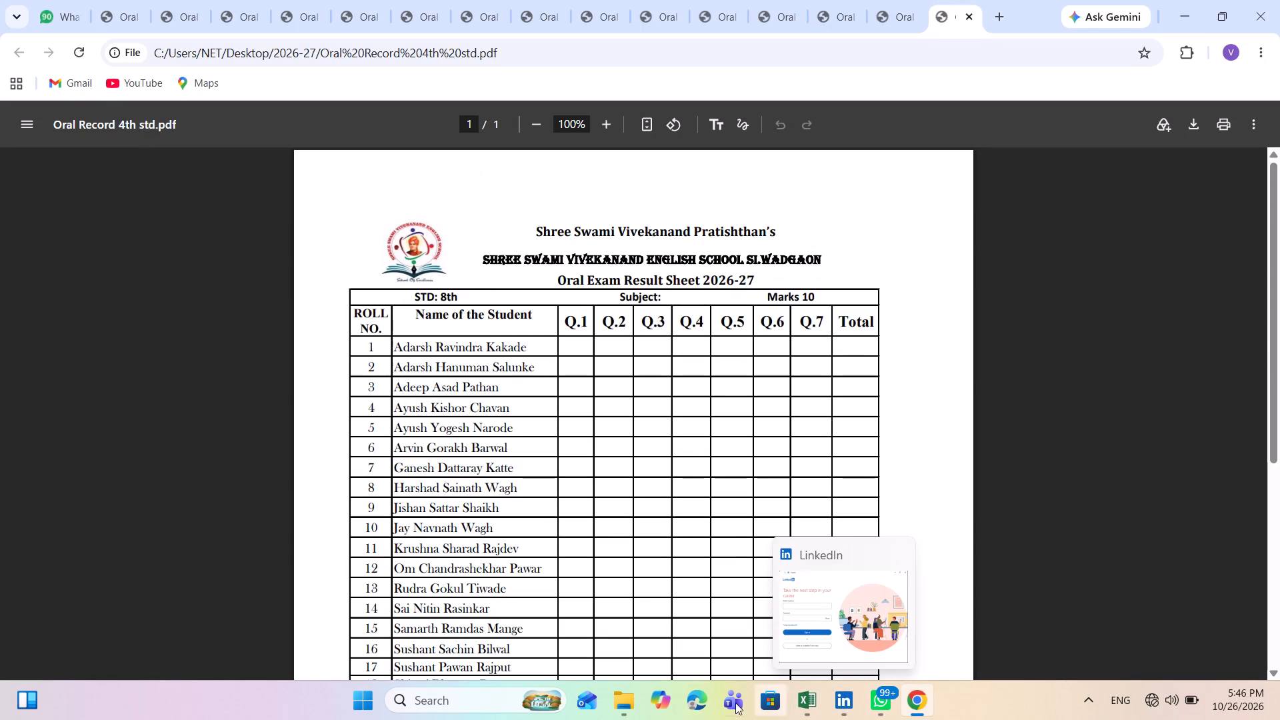
In File Explorer, delete the older Oral Record 4th PDF from the 2026-27 folder.
{"action": "left_click", "coordinate": [629, 704]}
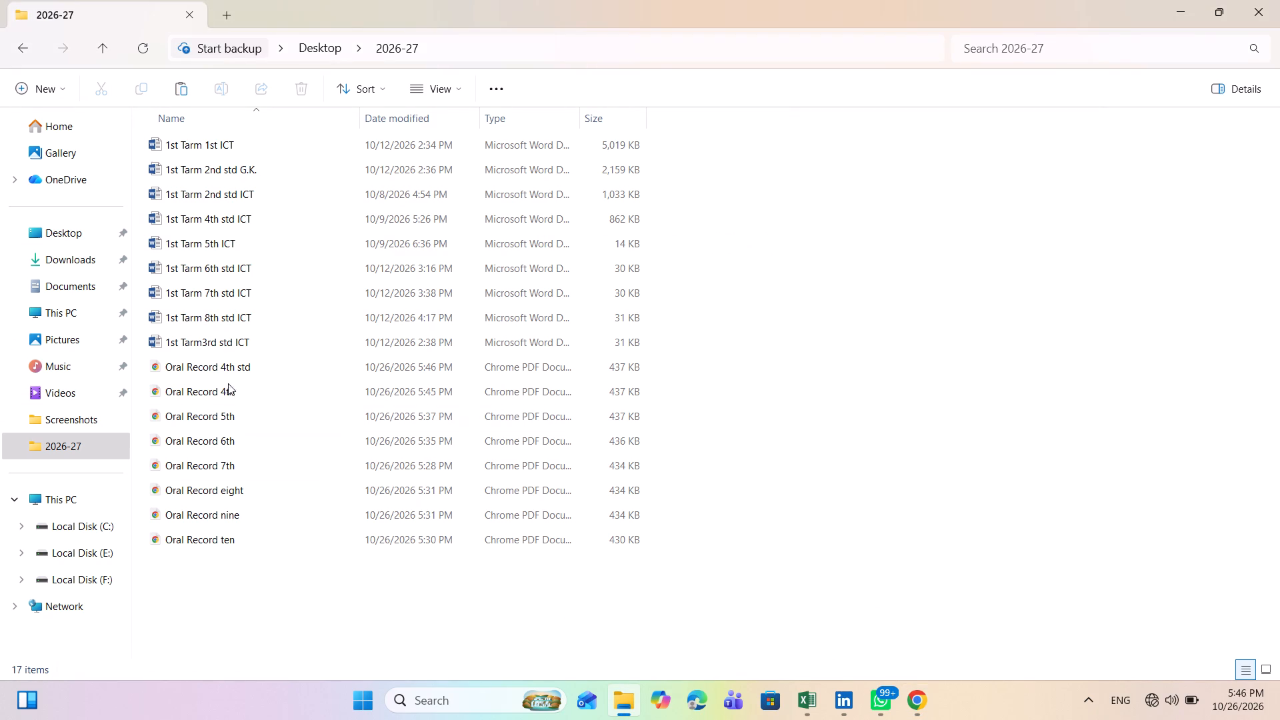
{"action": "left_click", "coordinate": [222, 390]}
{"action": "key", "text": "Delete"}
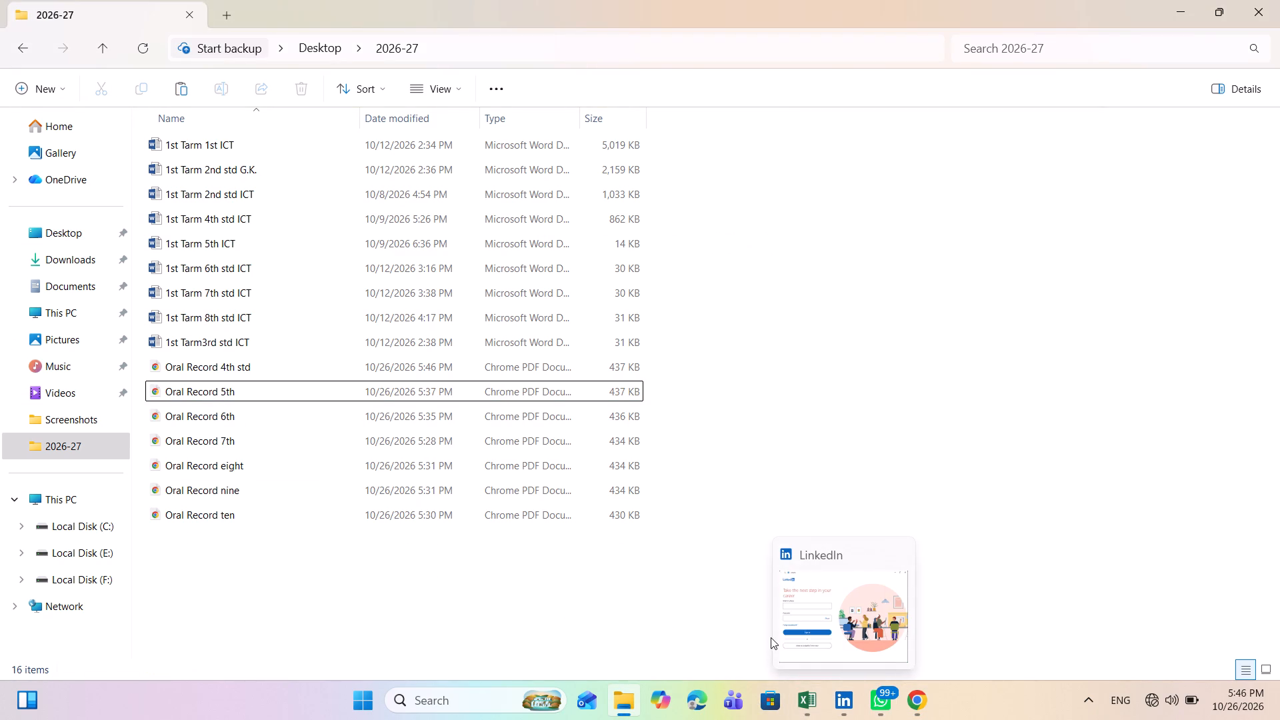
Switch to Excel and set the roll numbers and student names in A6:B48 of the 3rd sheet to font size 12.
{"action": "left_click", "coordinate": [773, 625]}
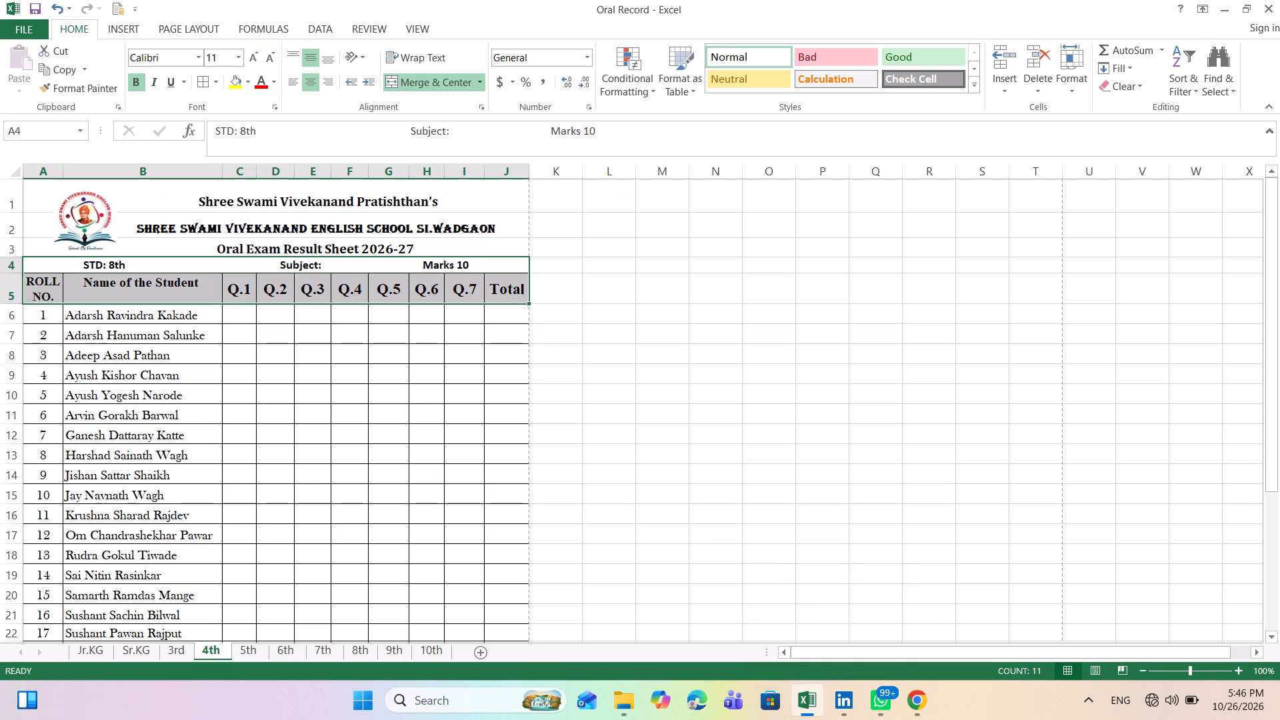
{"action": "left_click", "coordinate": [175, 647]}
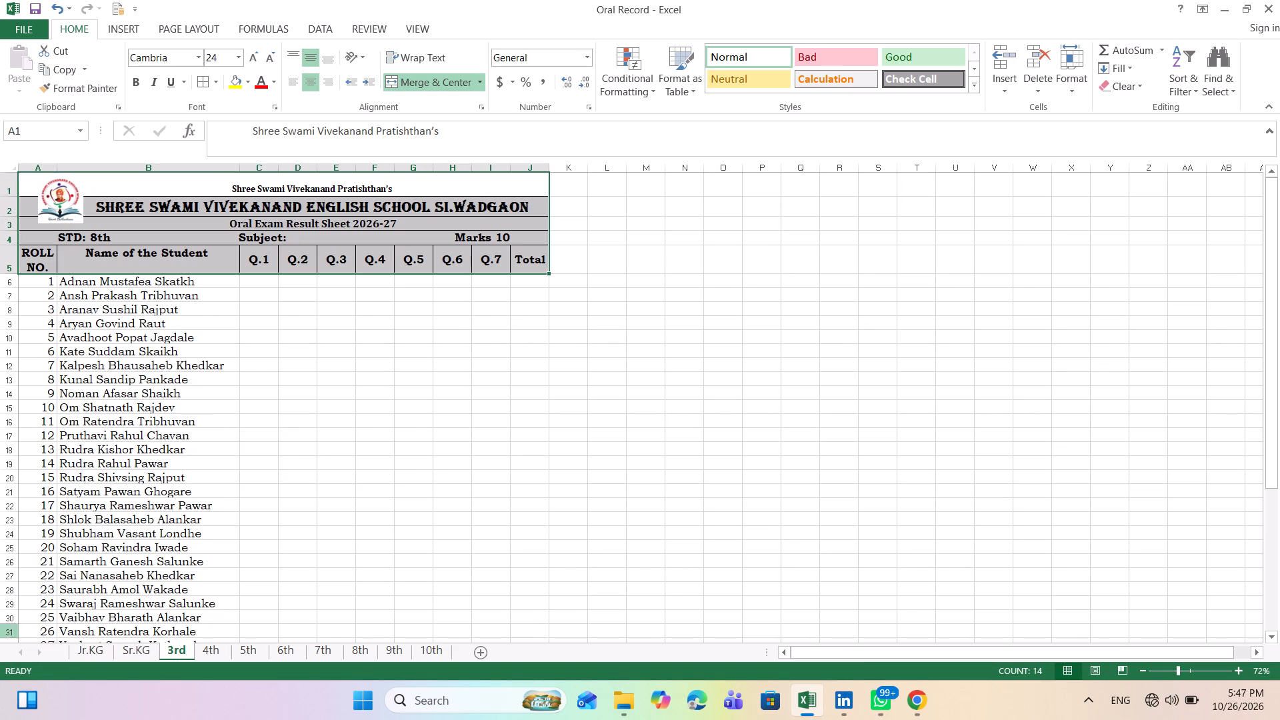
{"action": "left_click", "coordinate": [125, 293]}
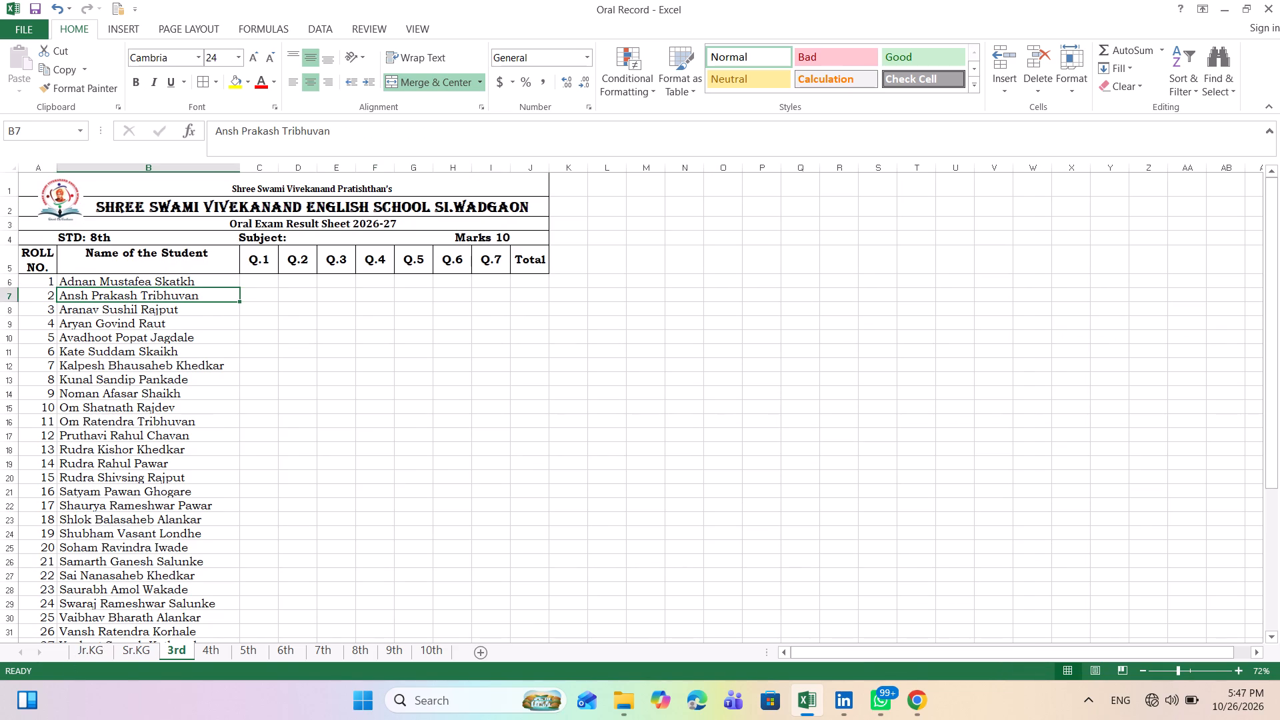
{"action": "left_click_drag", "start_coordinate": [45, 283], "coordinate": [164, 599]}
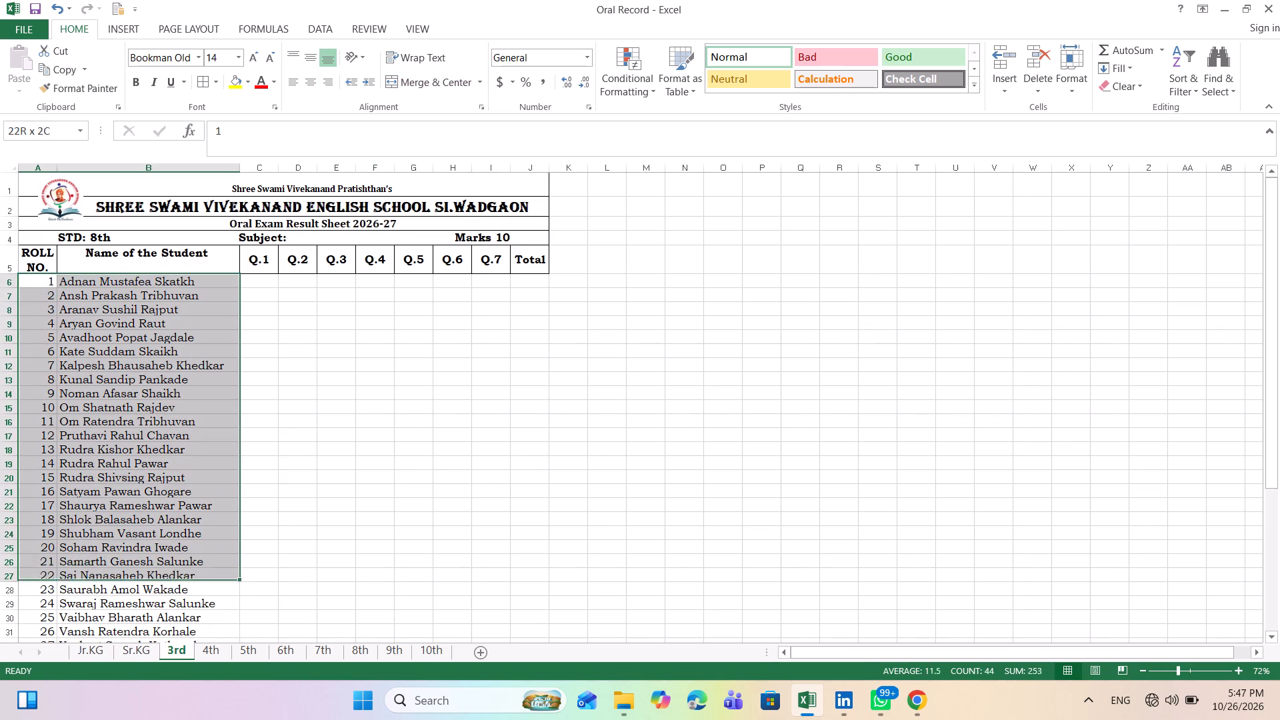
{"action": "left_click_drag", "start_coordinate": [164, 599], "coordinate": [176, 683]}
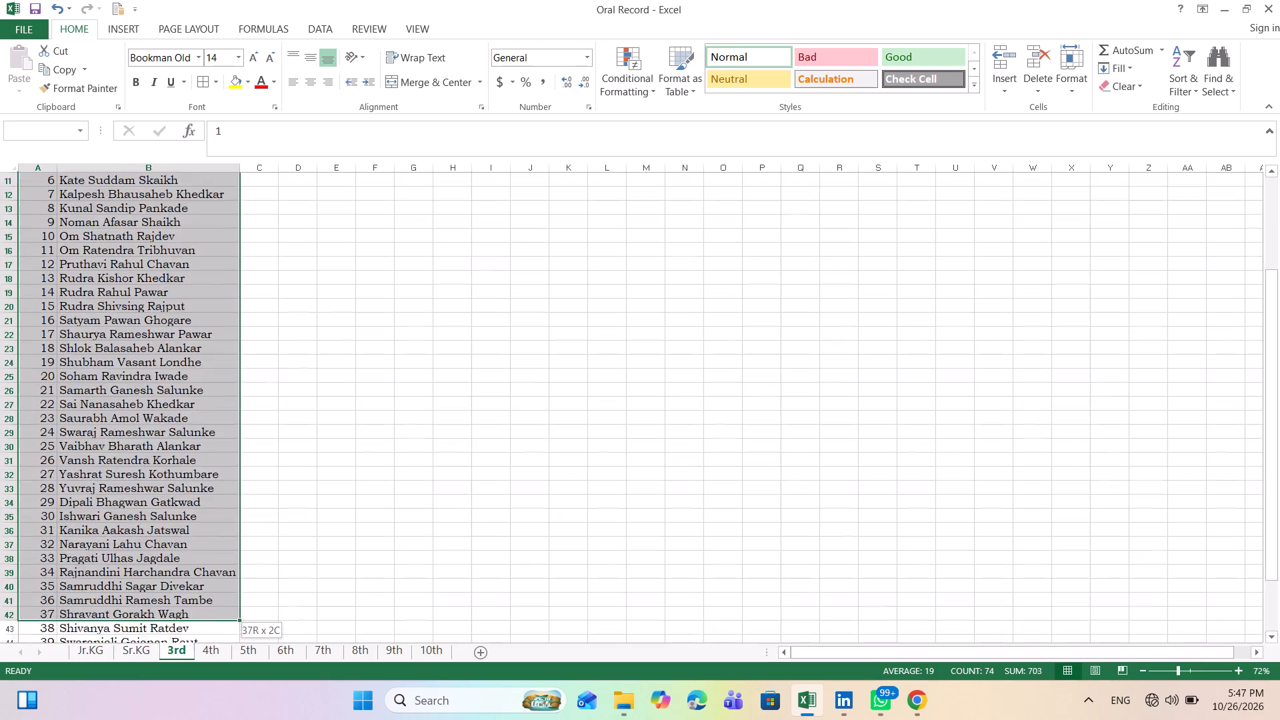
{"action": "left_click_drag", "start_coordinate": [176, 683], "coordinate": [186, 557]}
{"action": "left_click_drag", "start_coordinate": [238, 56], "coordinate": [217, 142]}
{"action": "left_click", "coordinate": [217, 142]}
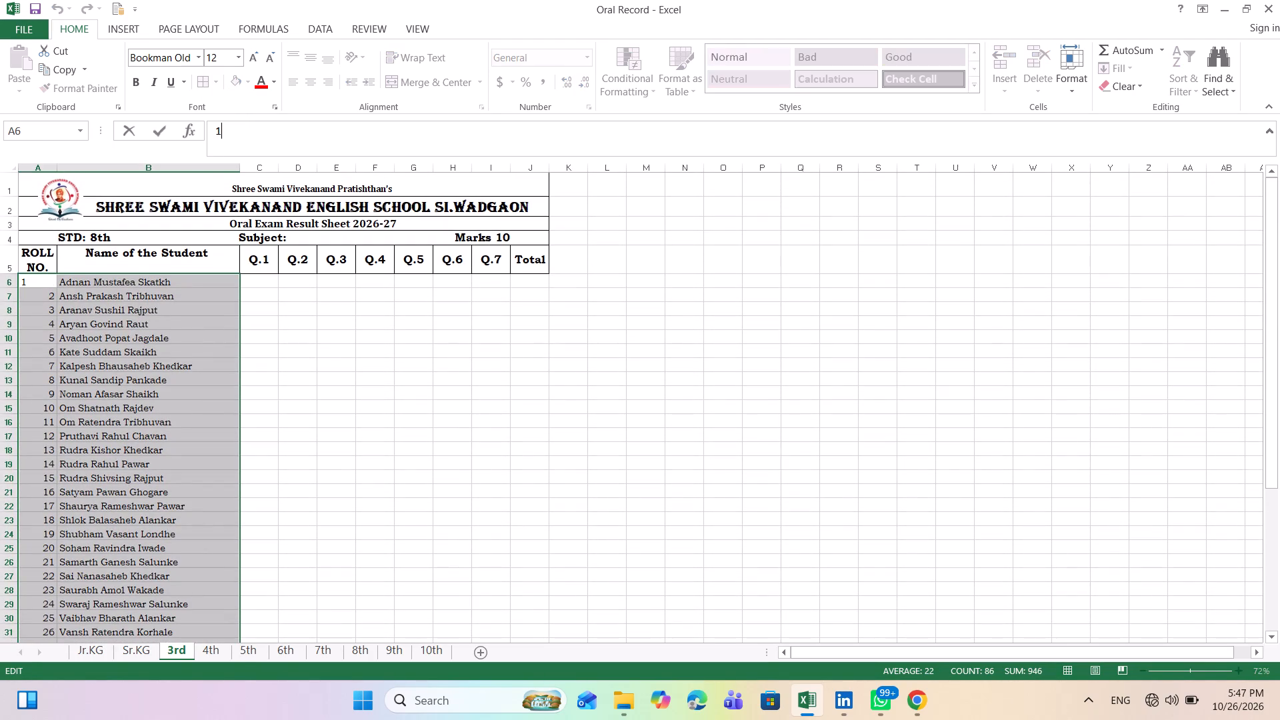
{"action": "left_click", "coordinate": [41, 292]}
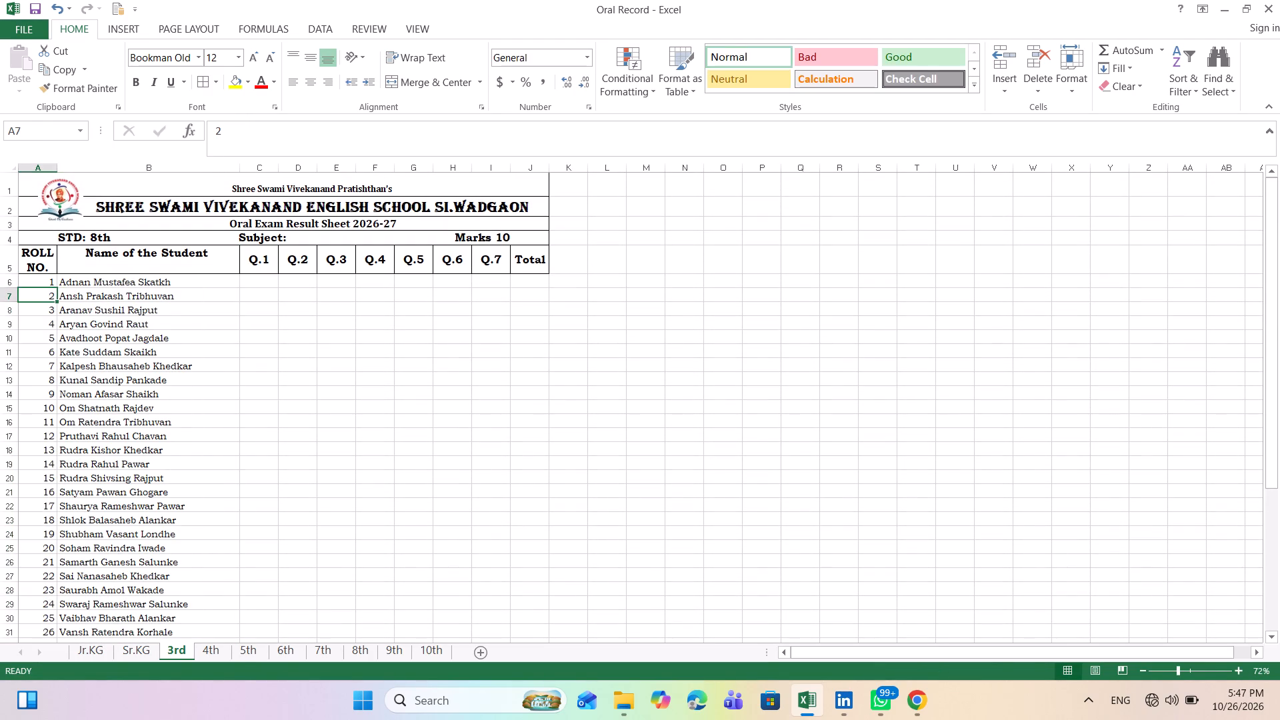
Centre the roll numbers 1 to 43 horizontally in column A of the 3rd sheet.
{"action": "left_click_drag", "start_coordinate": [41, 281], "coordinate": [34, 591]}
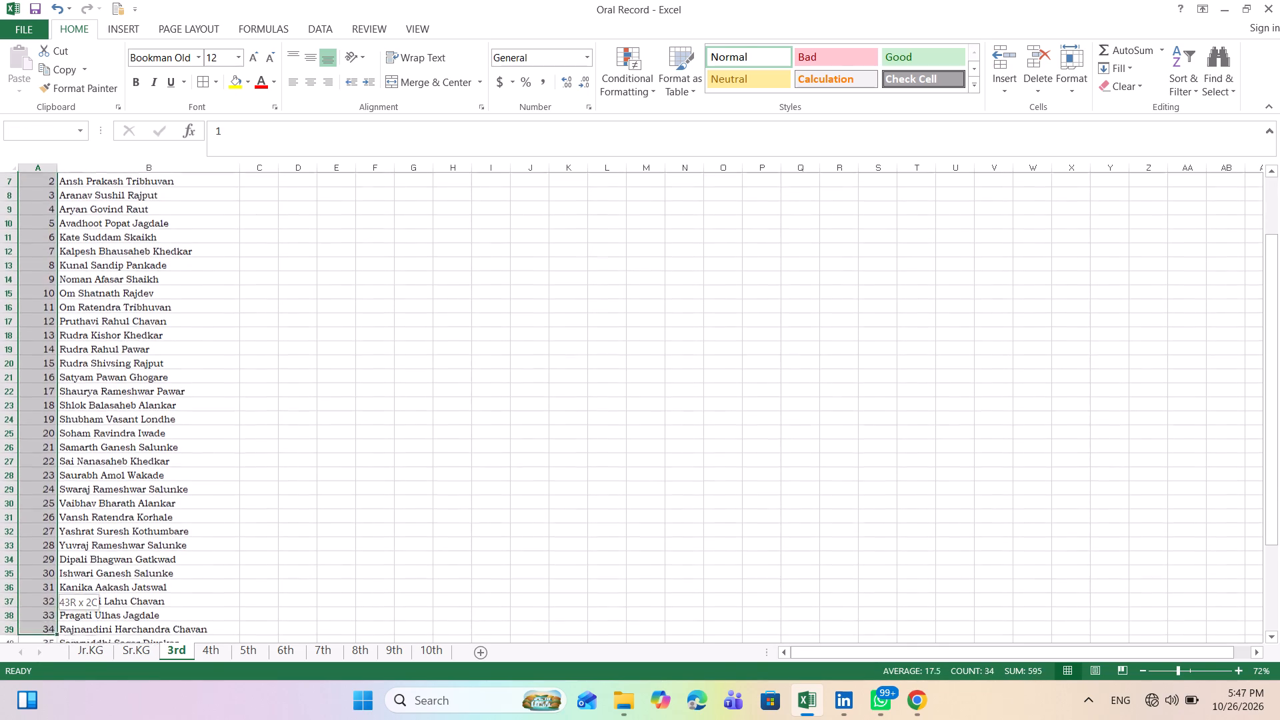
{"action": "left_click_drag", "start_coordinate": [34, 591], "coordinate": [41, 650]}
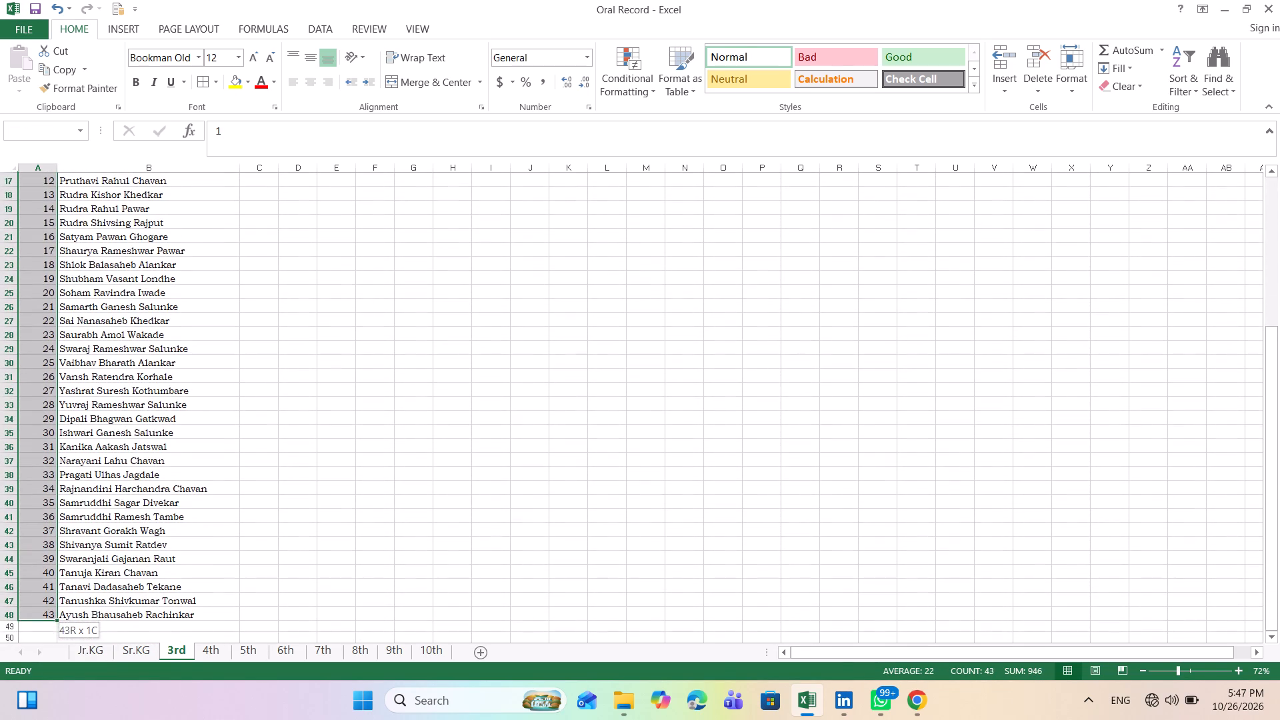
{"action": "left_click_drag", "start_coordinate": [41, 650], "coordinate": [44, 609]}
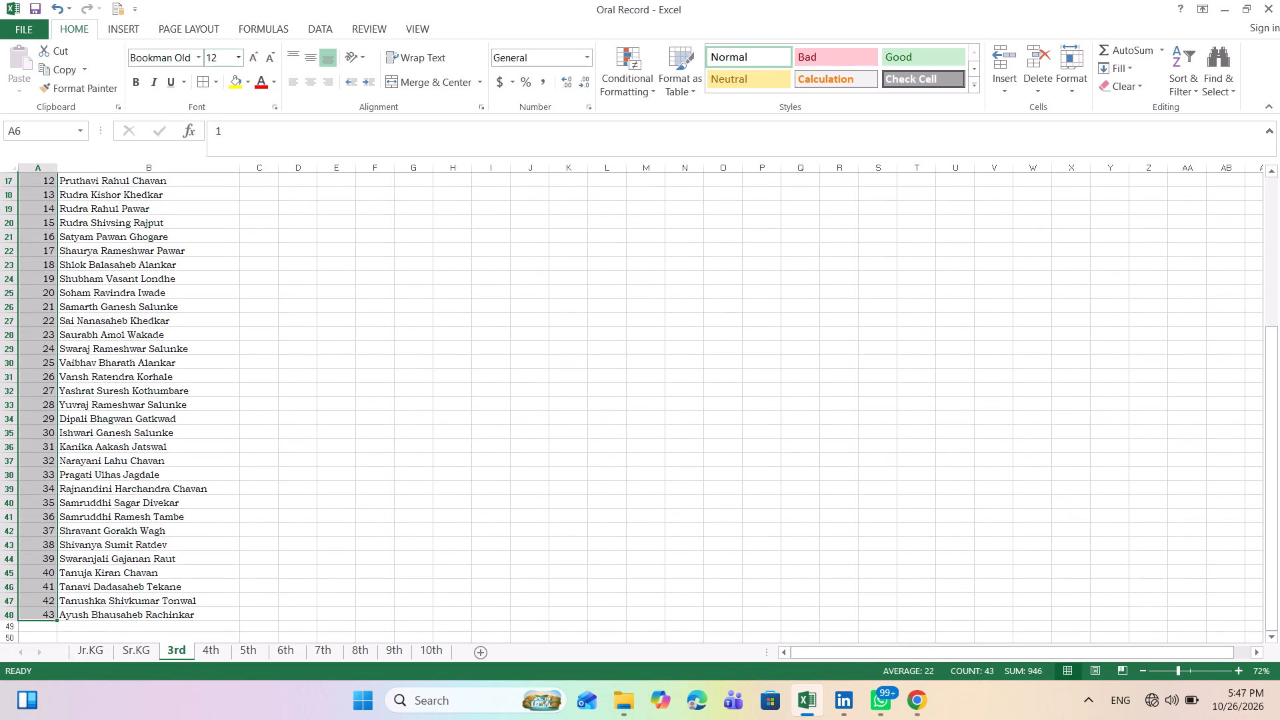
{"action": "left_click", "coordinate": [307, 83]}
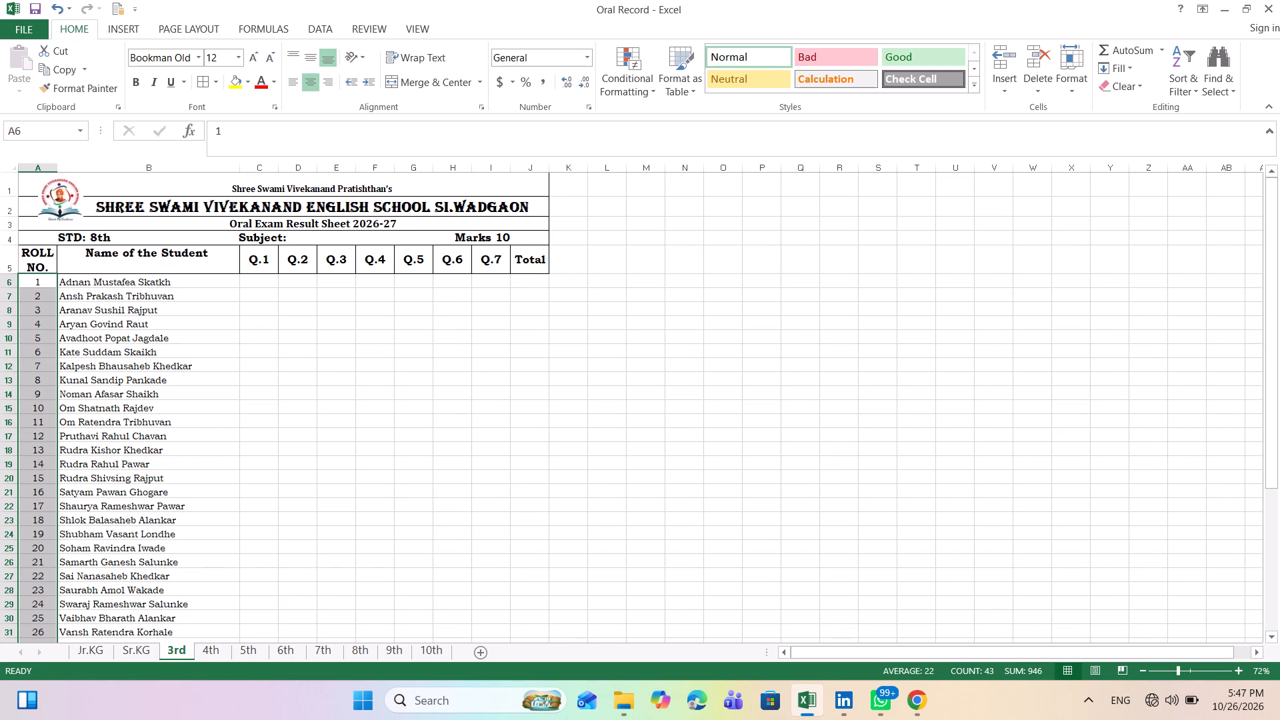
Set the Name of the Student and ROLL NO. column headers to font size 12.
{"action": "left_click", "coordinate": [103, 262]}
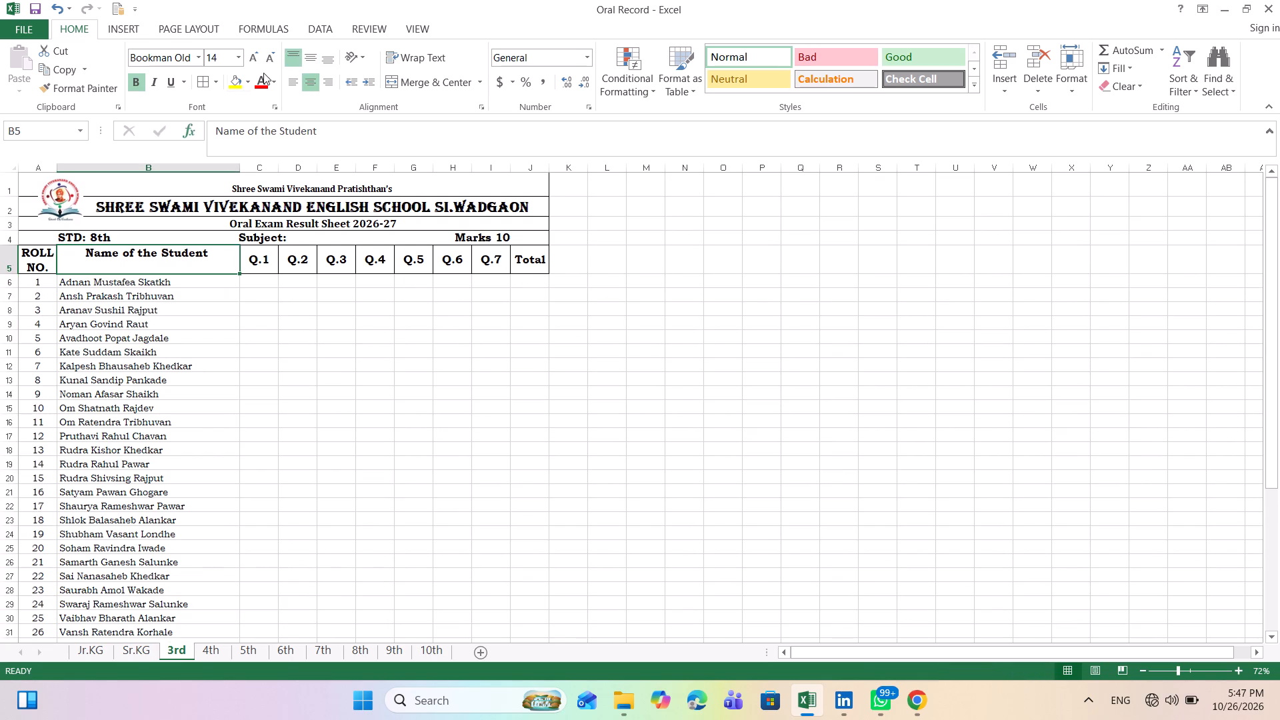
{"action": "left_click", "coordinate": [241, 56]}
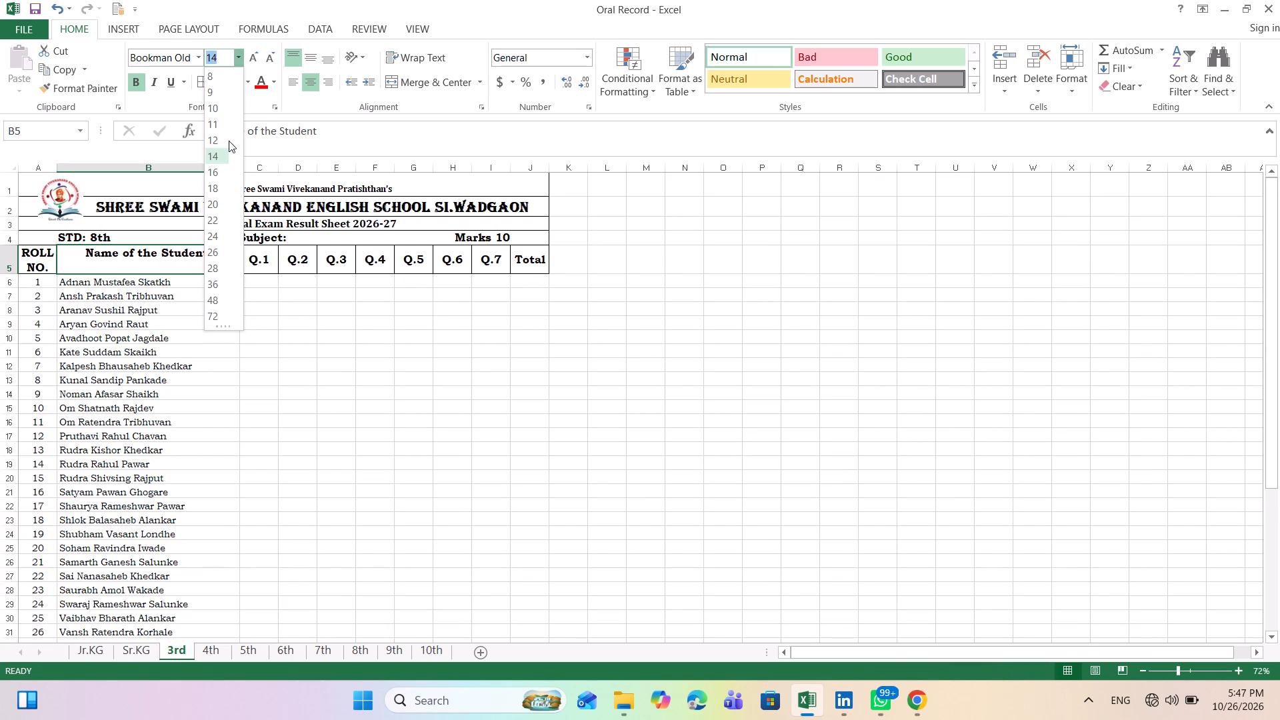
{"action": "left_click", "coordinate": [215, 139]}
{"action": "left_click", "coordinate": [41, 259]}
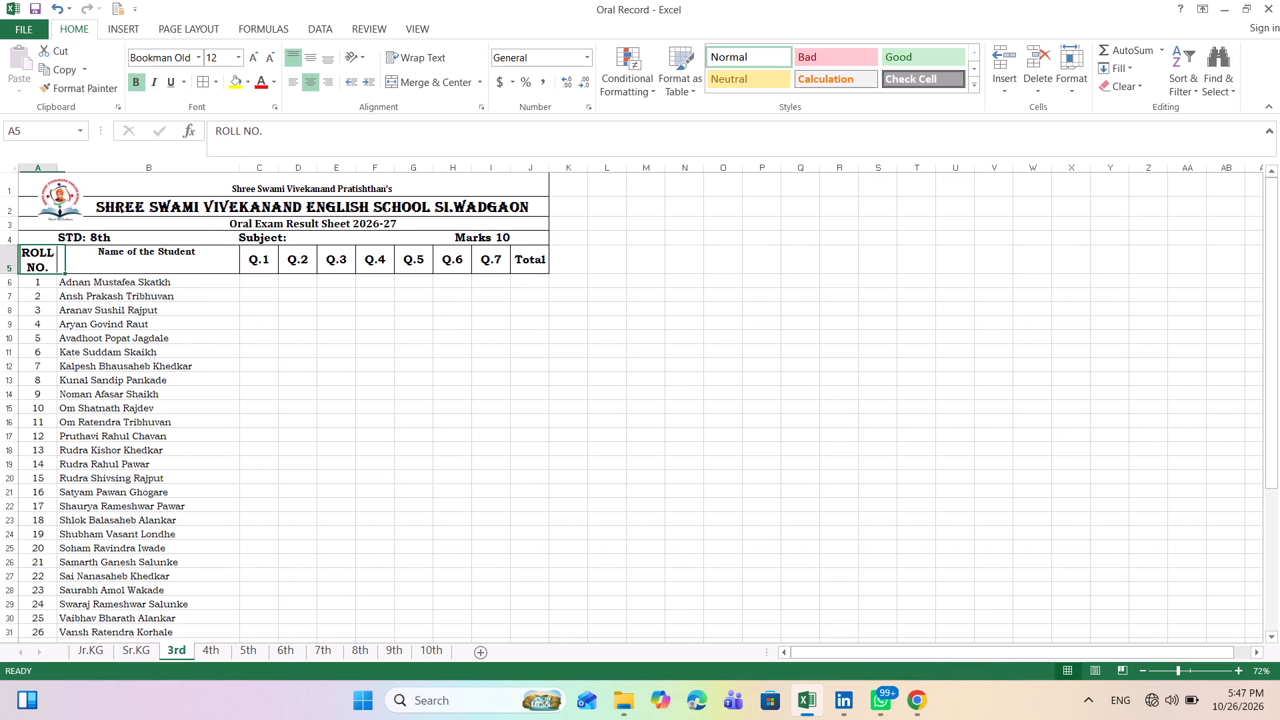
{"action": "left_click", "coordinate": [240, 55]}
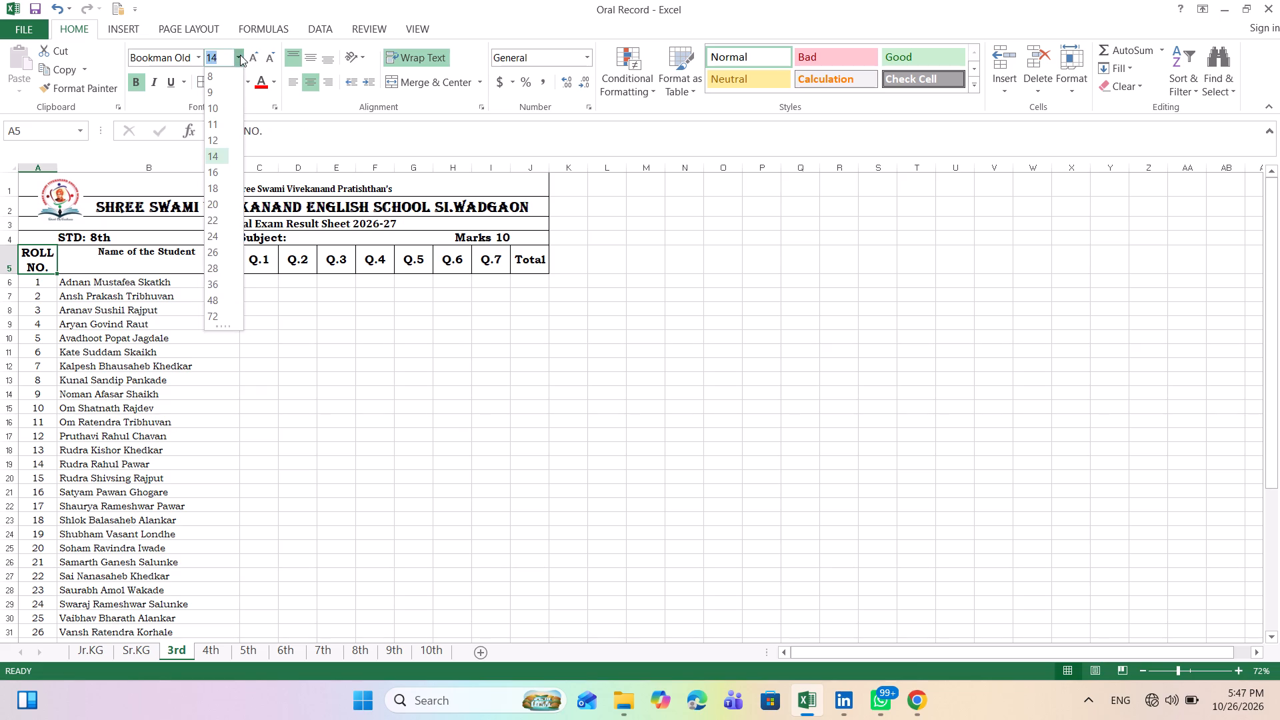
{"action": "left_click", "coordinate": [214, 140]}
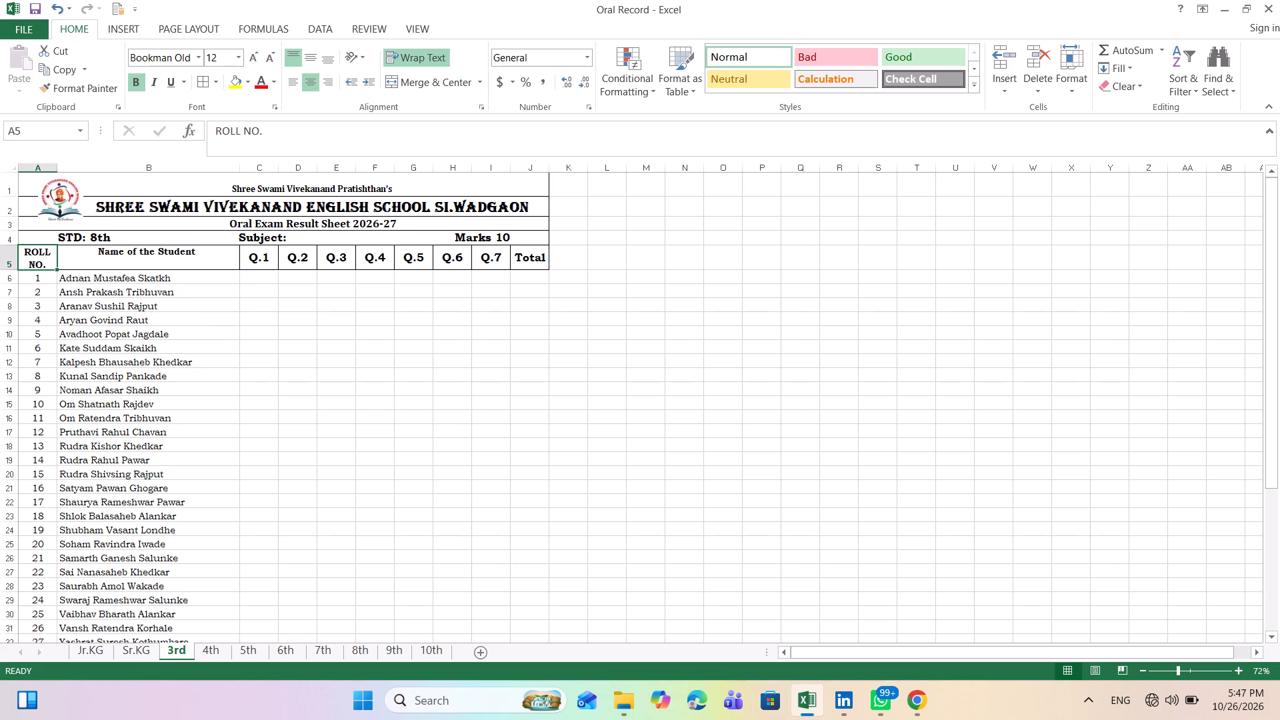
Set the whole school name in the merged title cell A2 of the 3rd sheet to font size 14.
{"action": "left_click", "coordinate": [192, 210]}
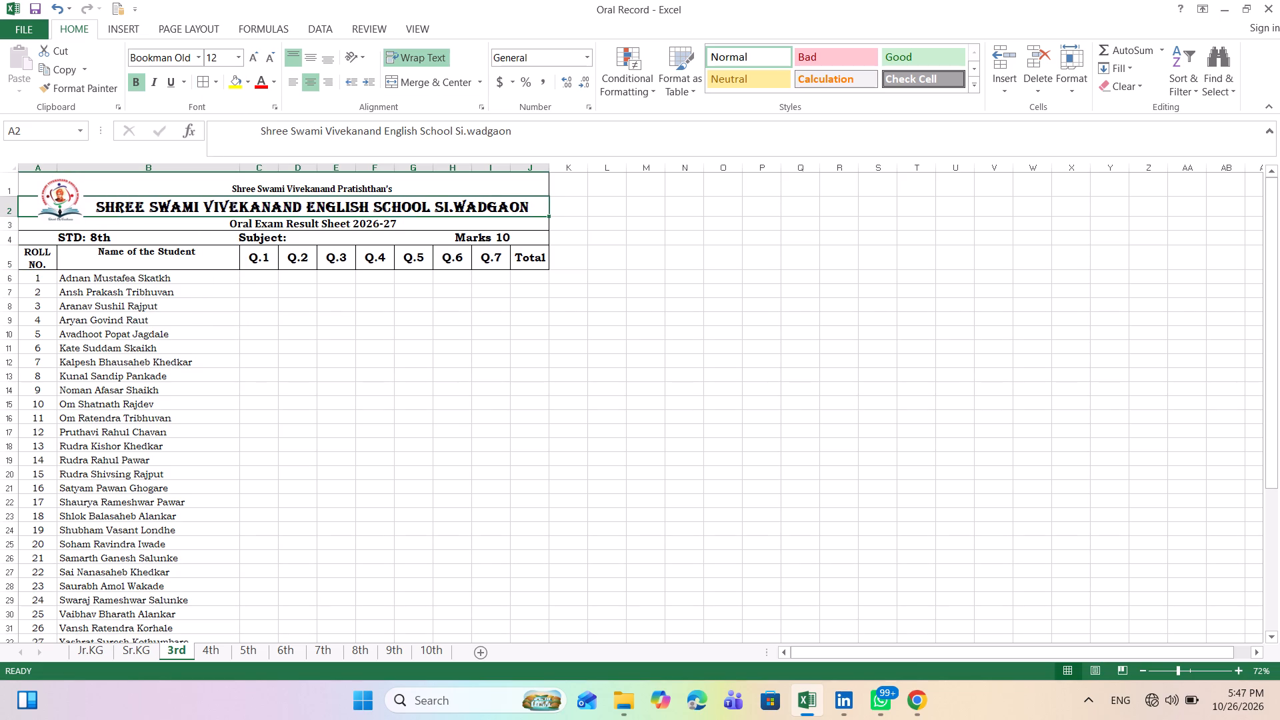
{"action": "double_click", "coordinate": [95, 209]}
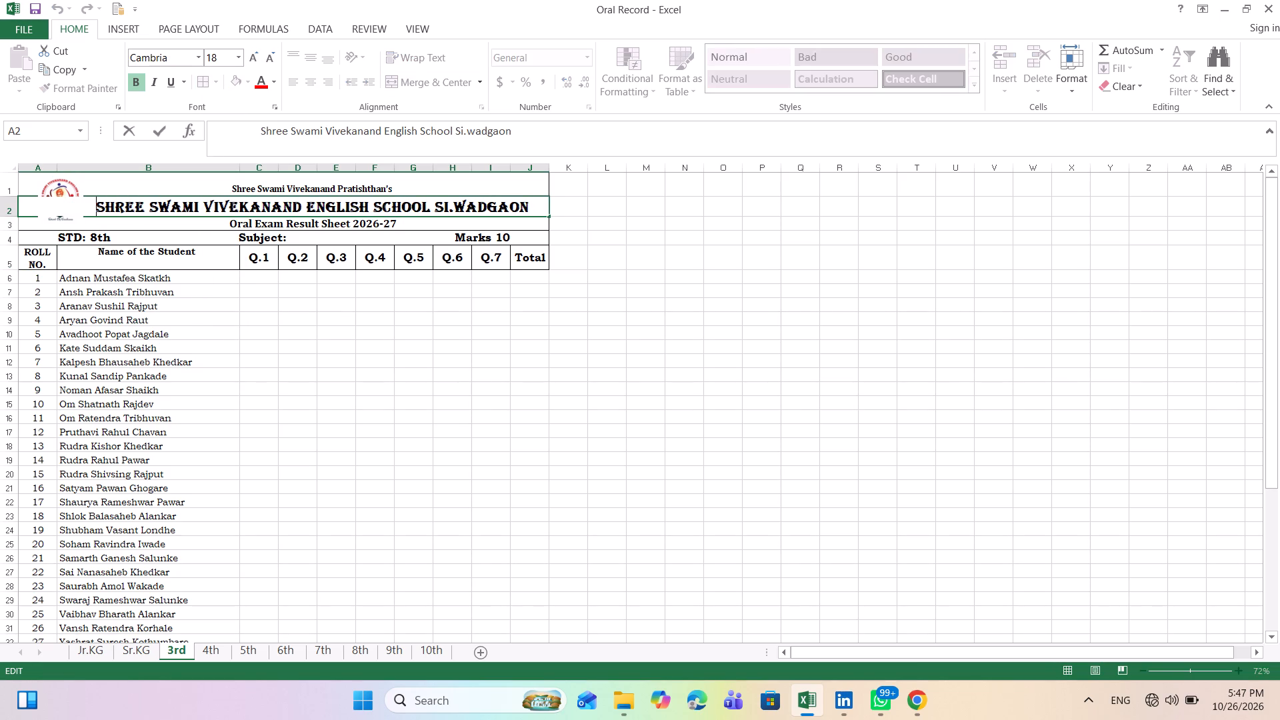
{"action": "key", "text": "shift+Right"}
{"action": "key", "text": "shift+Right"}
{"action": "key", "text": "shift+Right"}
{"action": "key", "text": "shift+Right"}
{"action": "key", "text": "shift+Right"}
{"action": "key", "text": "shift+Right"}
{"action": "key", "text": "shift+Right"}
{"action": "key", "text": "shift+Right"}
{"action": "key", "text": "shift+Right"}
{"action": "key", "text": "shift+Right"}
{"action": "key", "text": "shift+Right"}
{"action": "key", "text": "shift+Right"}
{"action": "key", "text": "shift+Right"}
{"action": "key", "text": "shift+Right"}
{"action": "key", "text": "shift+Right"}
{"action": "key", "text": "shift+Right"}
{"action": "key", "text": "shift+Right"}
{"action": "key", "text": "shift+Right"}
{"action": "key", "text": "shift+Right"}
{"action": "key", "text": "shift+Right"}
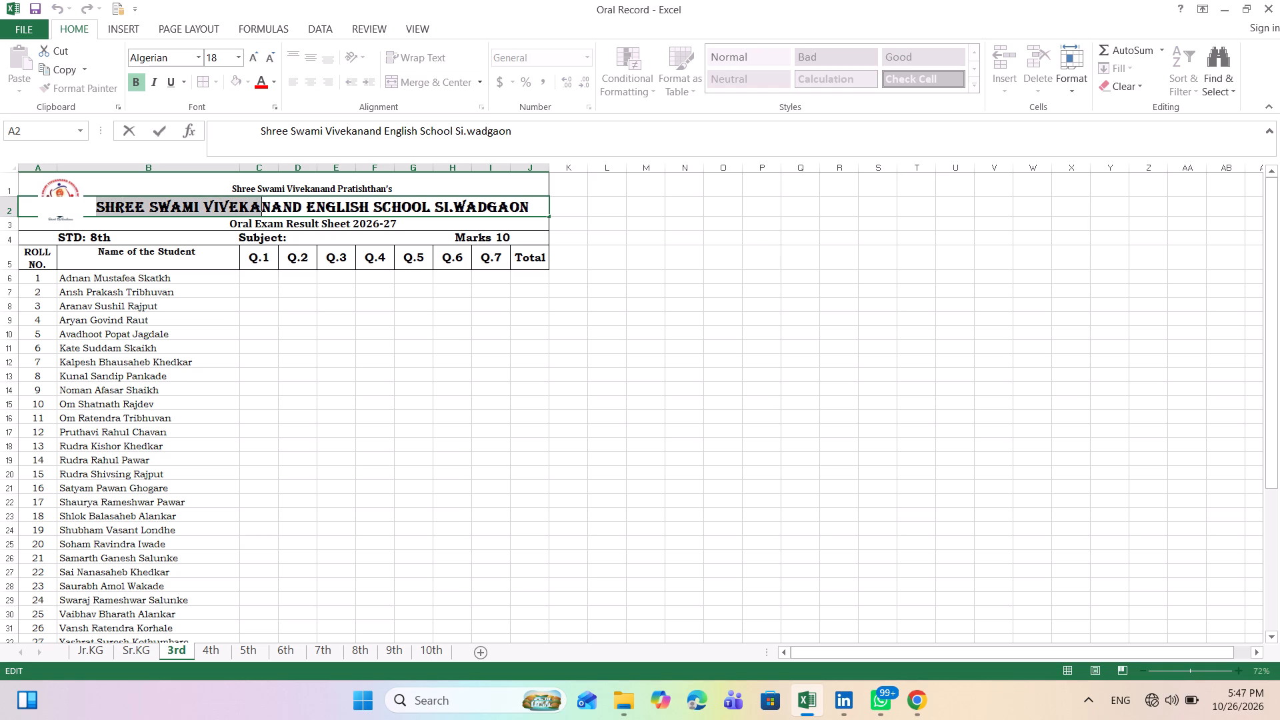
{"action": "key", "text": "shift+Right"}
{"action": "key", "text": "shift+Right"}
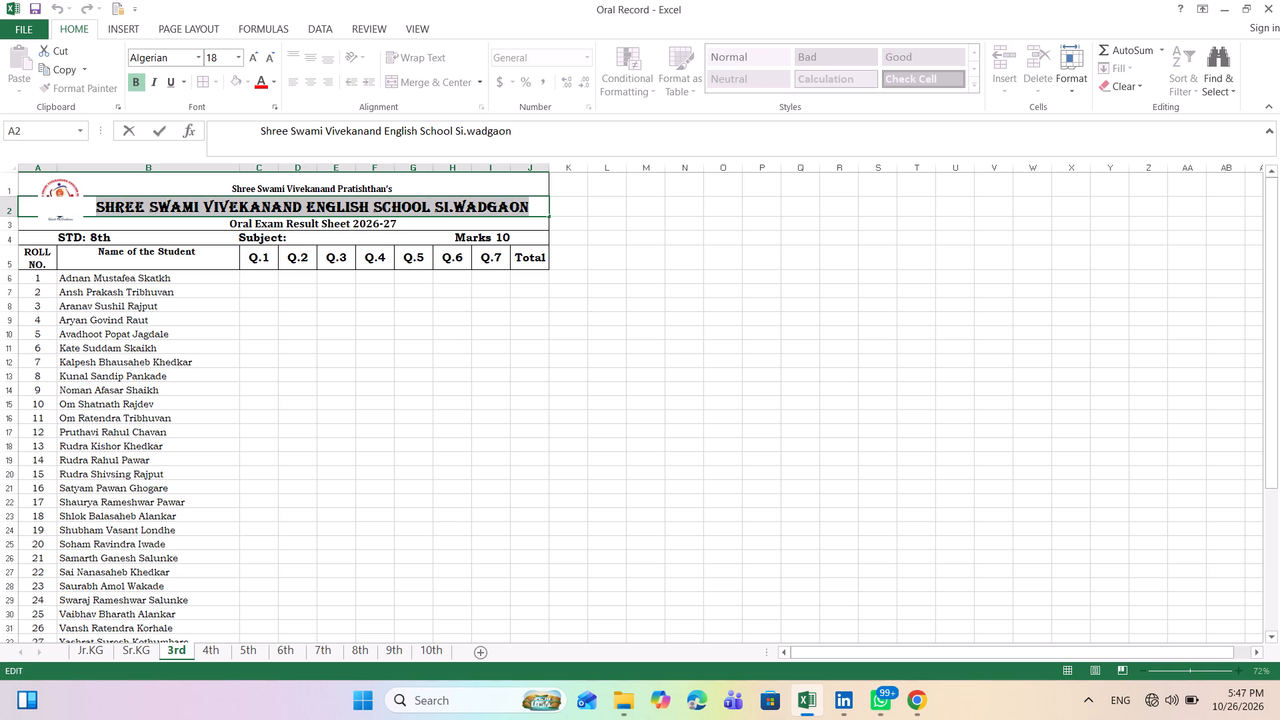
{"action": "left_click_drag", "start_coordinate": [241, 55], "coordinate": [209, 145]}
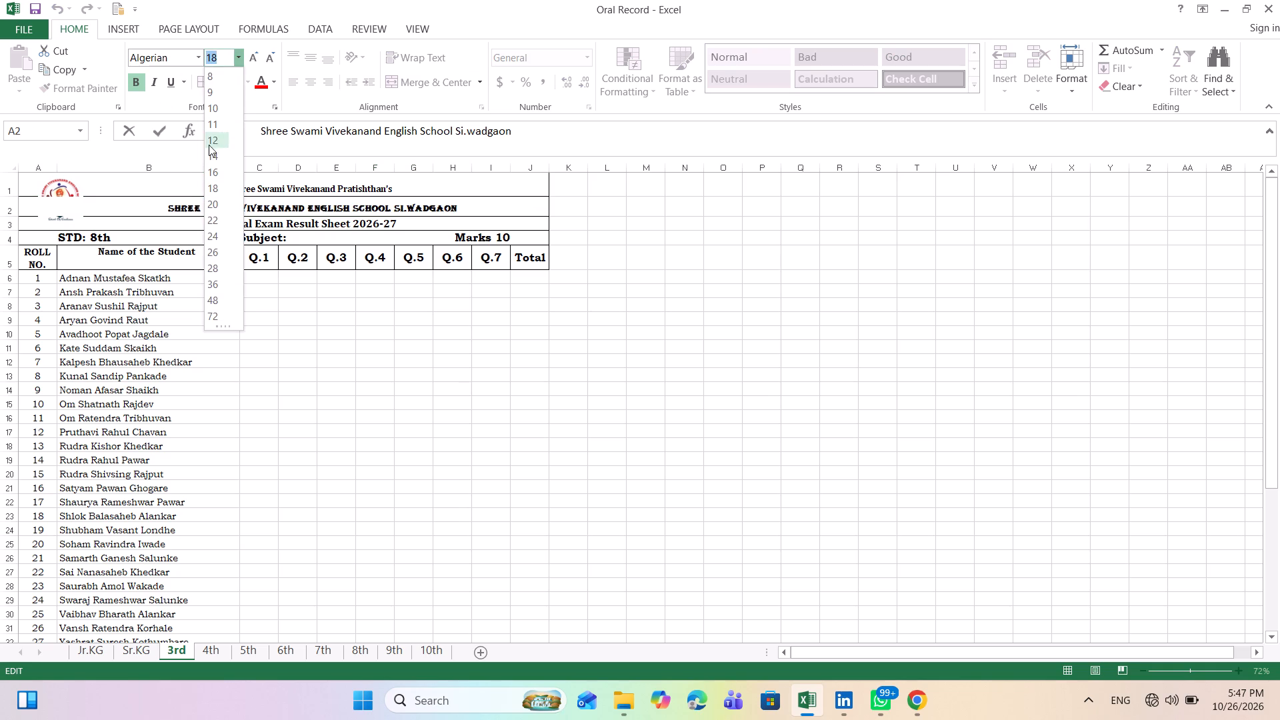
{"action": "left_click_drag", "start_coordinate": [209, 145], "coordinate": [221, 137]}
{"action": "left_click_drag", "start_coordinate": [221, 137], "coordinate": [217, 156]}
{"action": "left_click", "coordinate": [217, 156]}
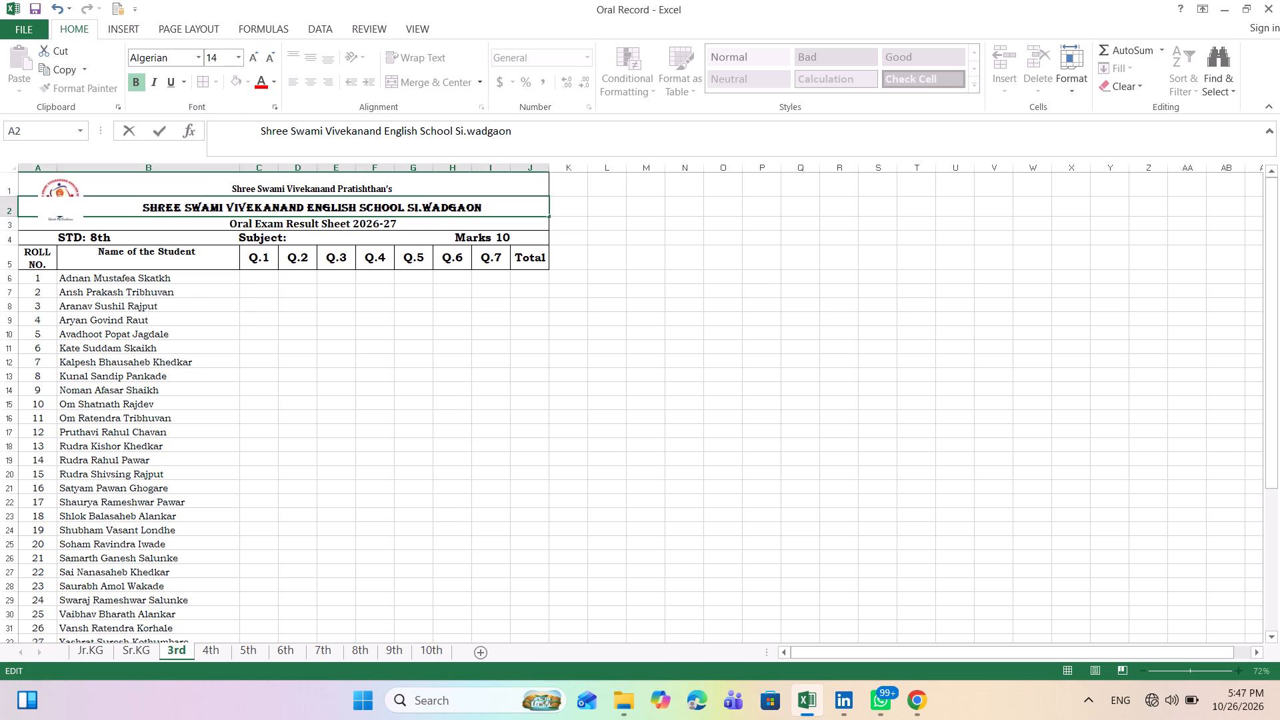
{"action": "left_click", "coordinate": [105, 211]}
{"action": "left_click", "coordinate": [271, 348]}
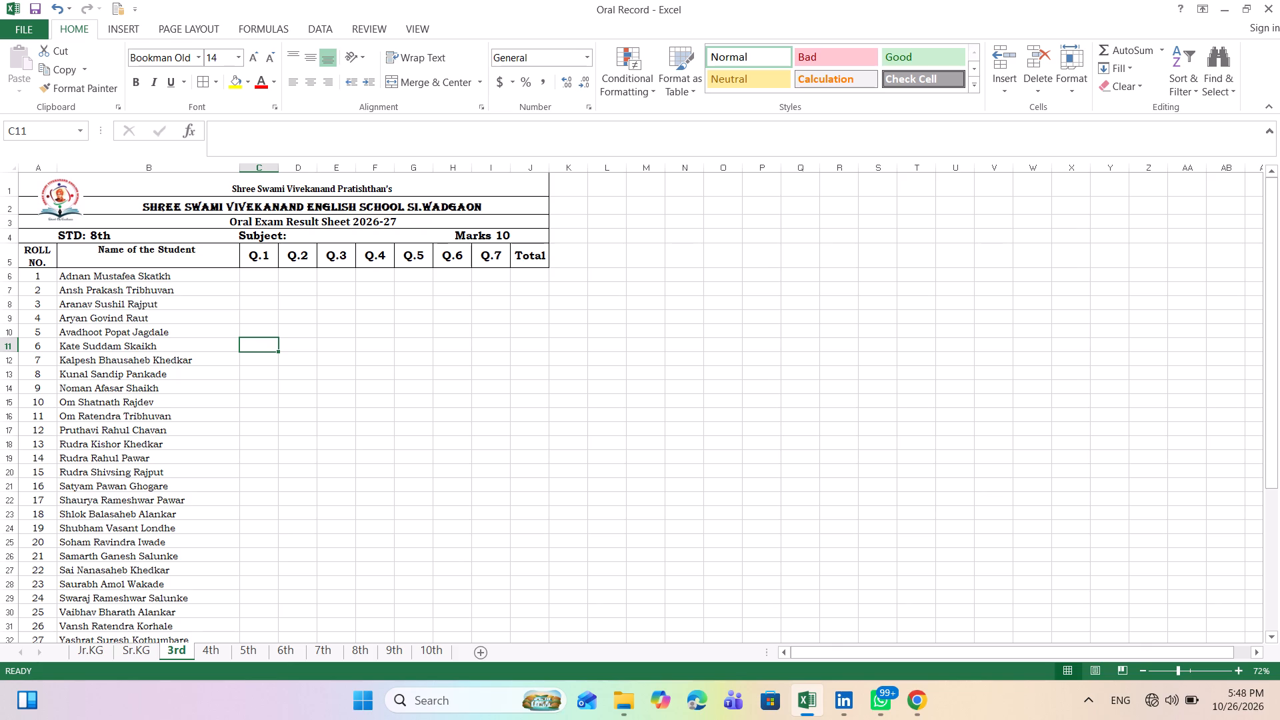
Narrow the Name of the Student column so it just fits the longest student name in the list.
{"action": "left_click_drag", "start_coordinate": [241, 171], "coordinate": [235, 171]}
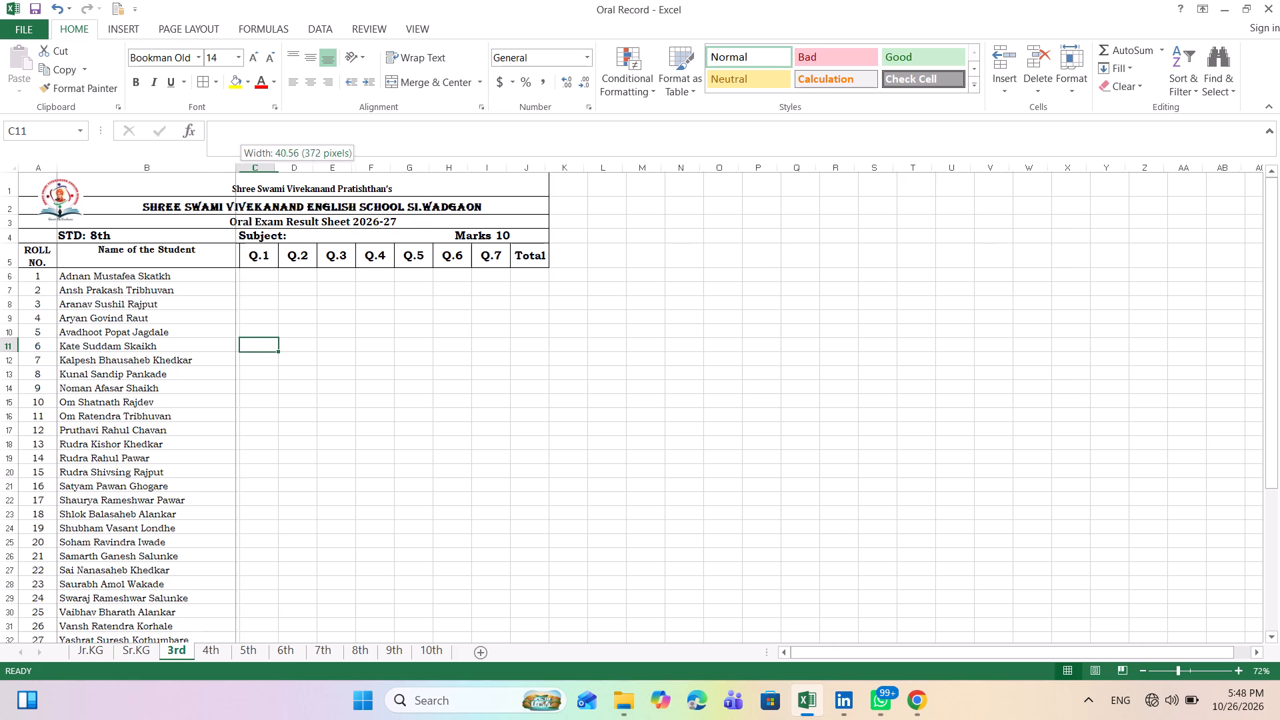
{"action": "left_click_drag", "start_coordinate": [235, 171], "coordinate": [213, 171]}
{"action": "scroll", "coordinate": [213, 171], "scroll_direction": "down", "scroll_amount": 2}
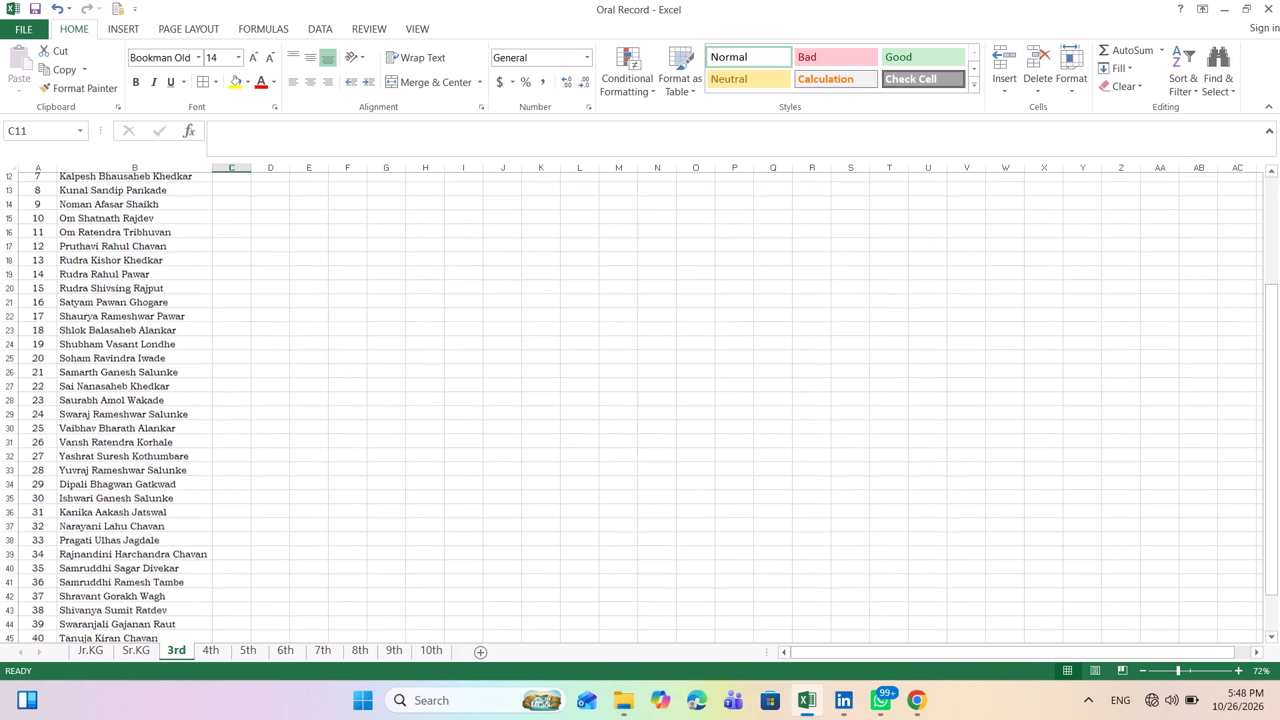
{"action": "scroll", "coordinate": [213, 171], "scroll_direction": "down", "scroll_amount": 2}
{"action": "scroll", "coordinate": [213, 171], "scroll_direction": "up", "scroll_amount": 1}
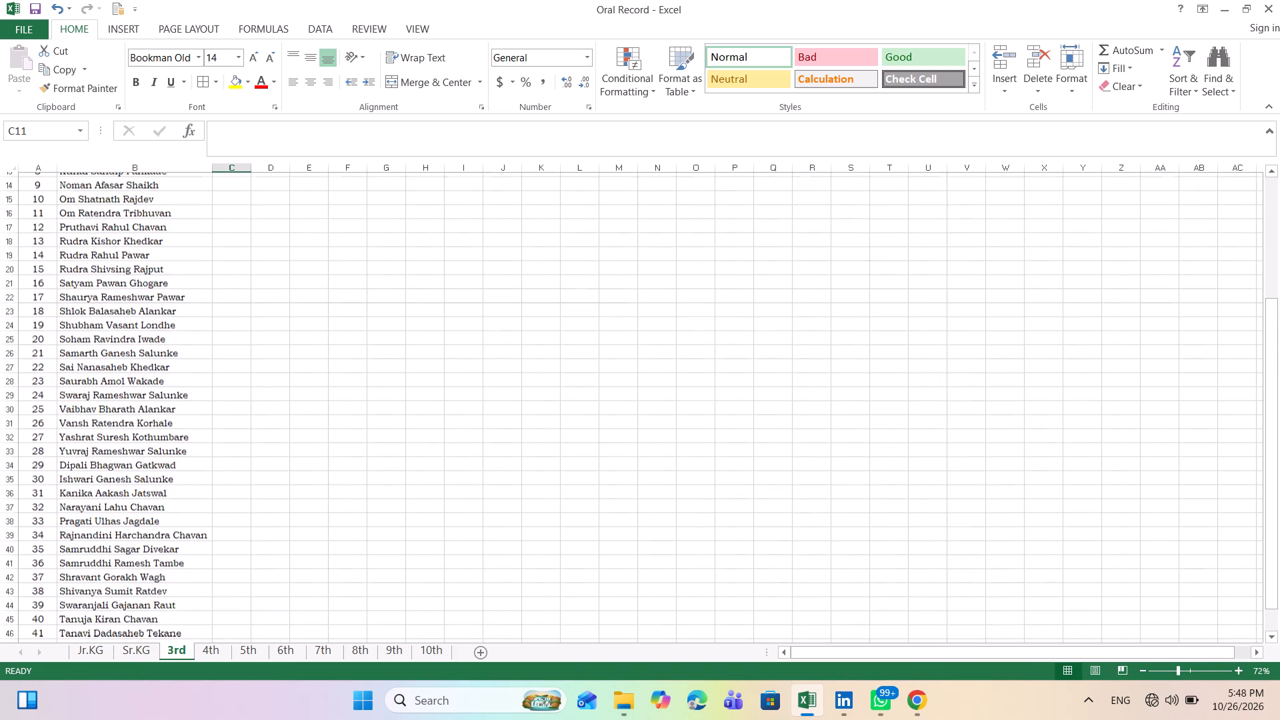
{"action": "scroll", "coordinate": [213, 171], "scroll_direction": "up", "scroll_amount": 5}
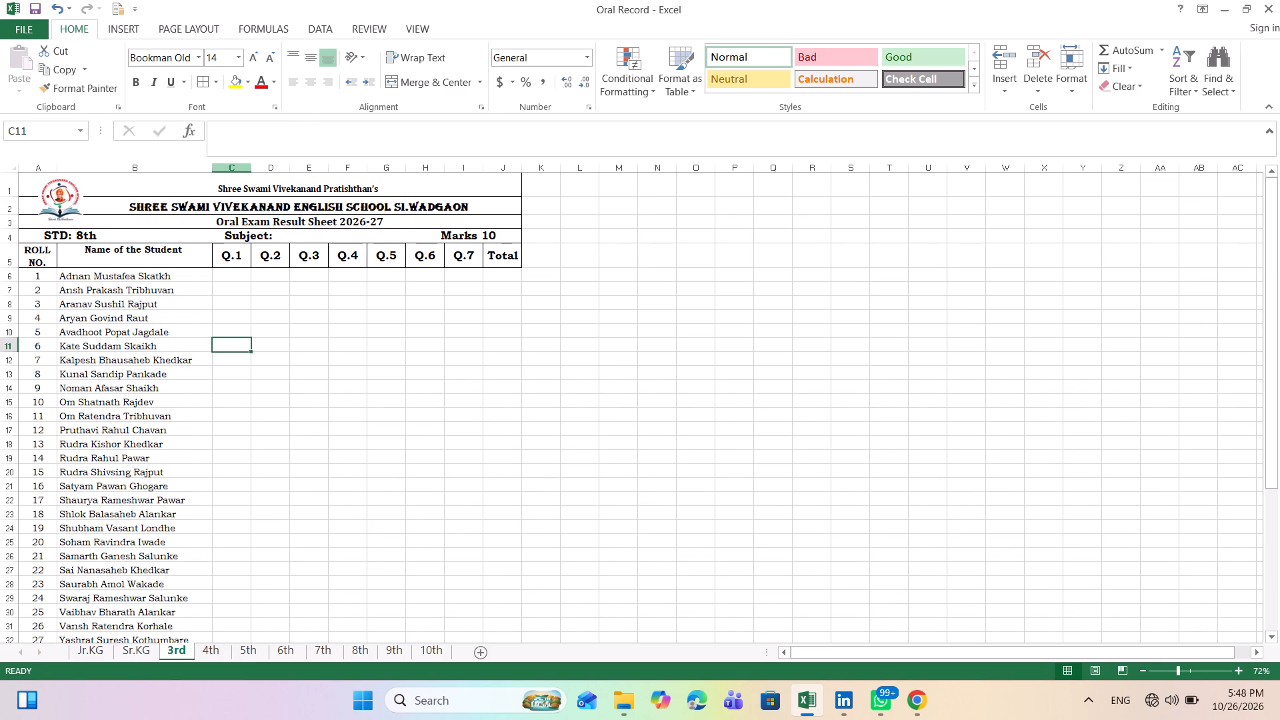
Remove all borders from the merged heading rows 1 to 4 of the 3rd sheet.
{"action": "left_click_drag", "start_coordinate": [115, 179], "coordinate": [117, 204]}
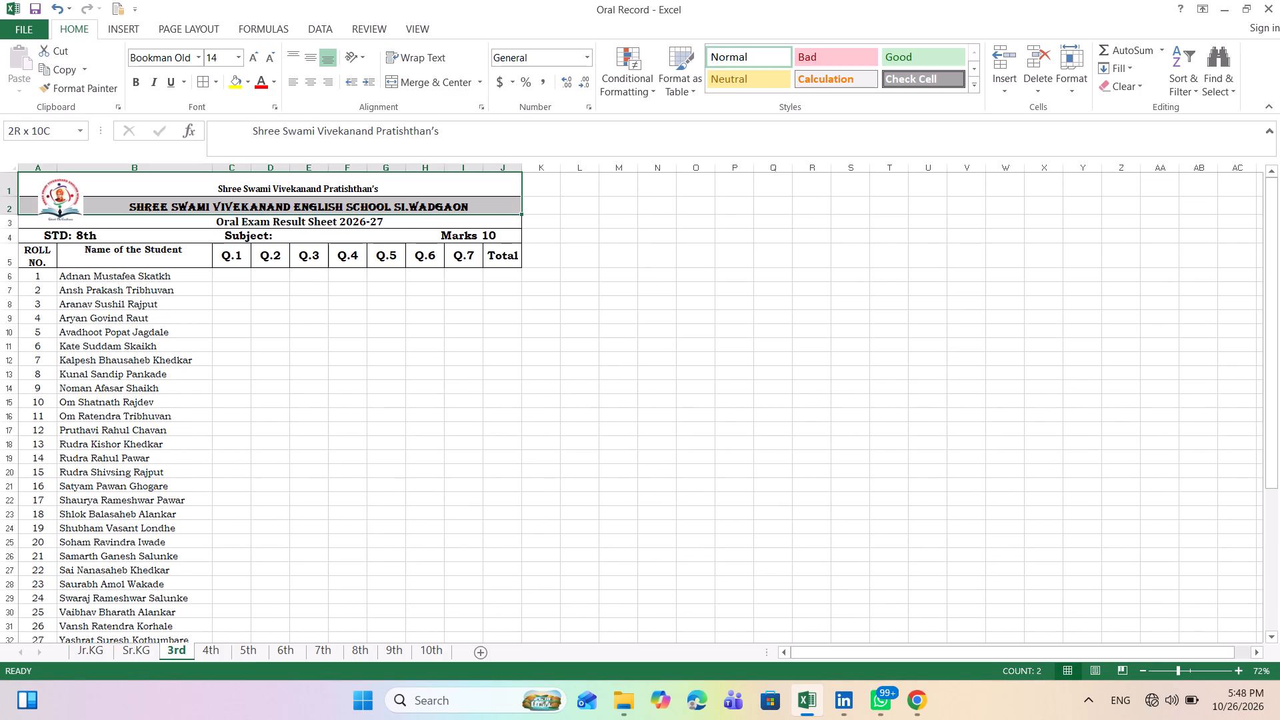
{"action": "left_click_drag", "start_coordinate": [117, 204], "coordinate": [119, 233]}
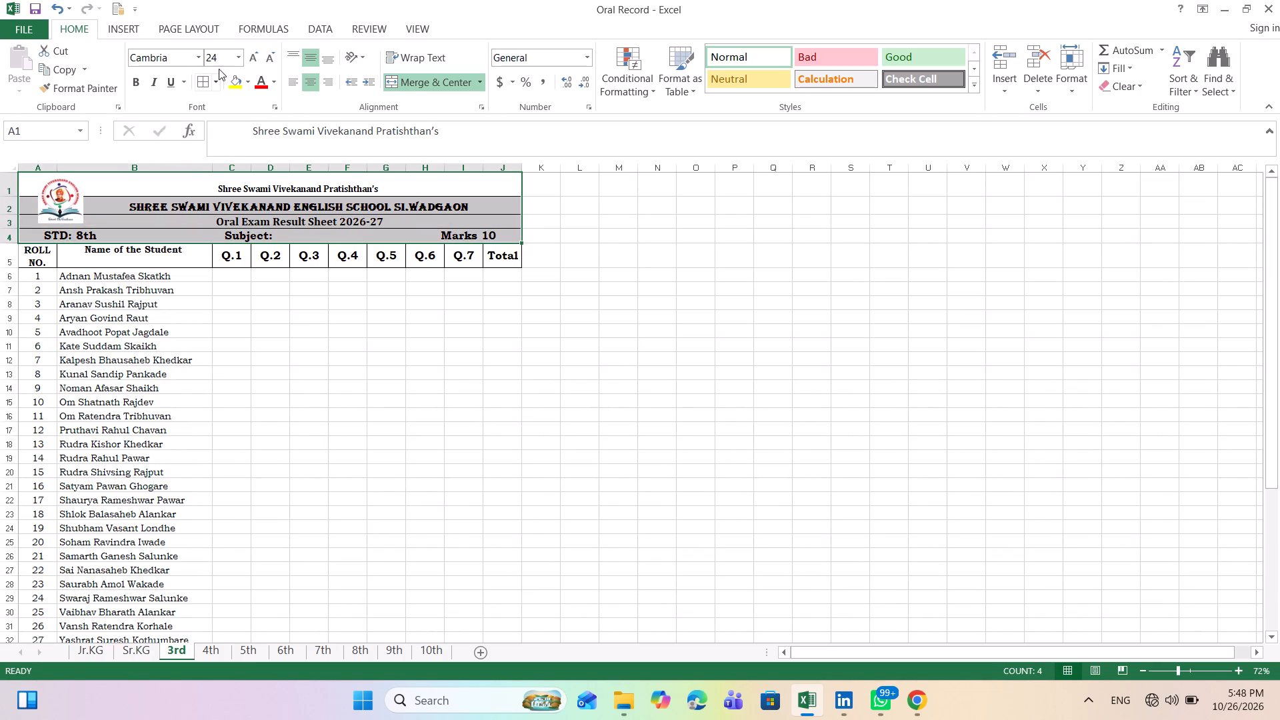
{"action": "left_click", "coordinate": [213, 79]}
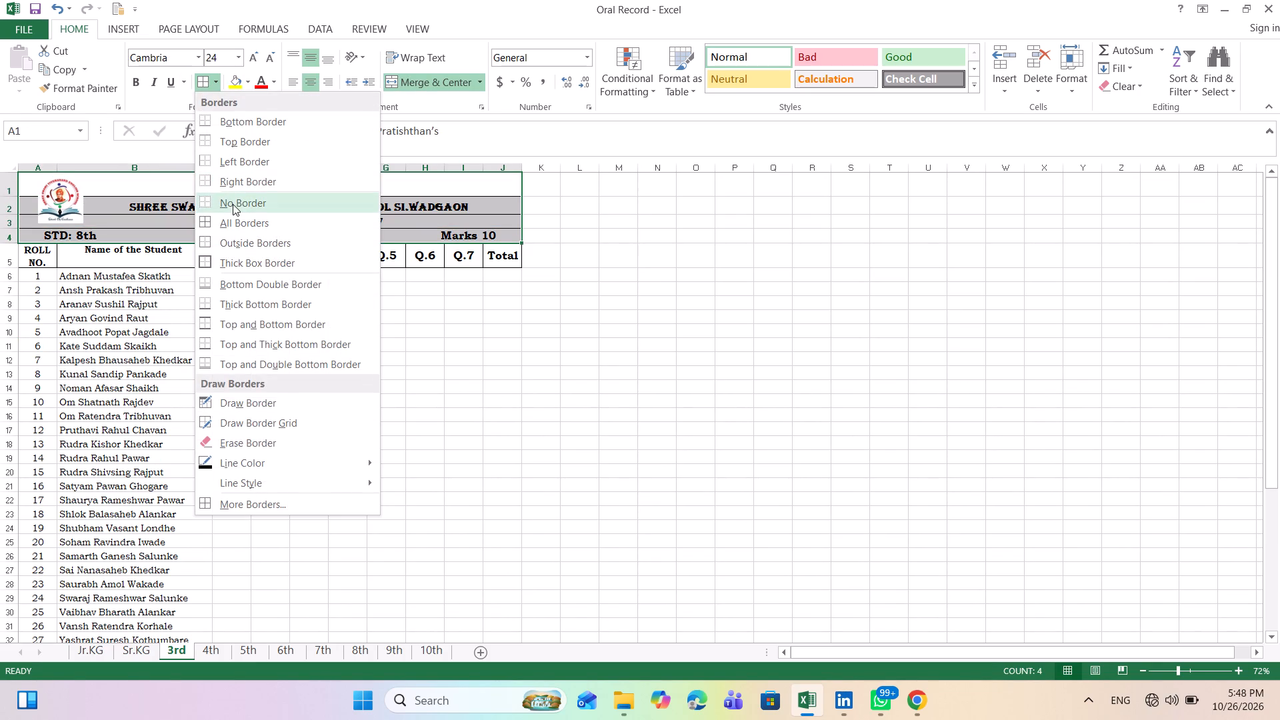
{"action": "left_click", "coordinate": [233, 206]}
Apply All Borders to the STD/Subject/Marks row and the column header row, rows 4 and 5.
{"action": "left_click_drag", "start_coordinate": [150, 237], "coordinate": [150, 253]}
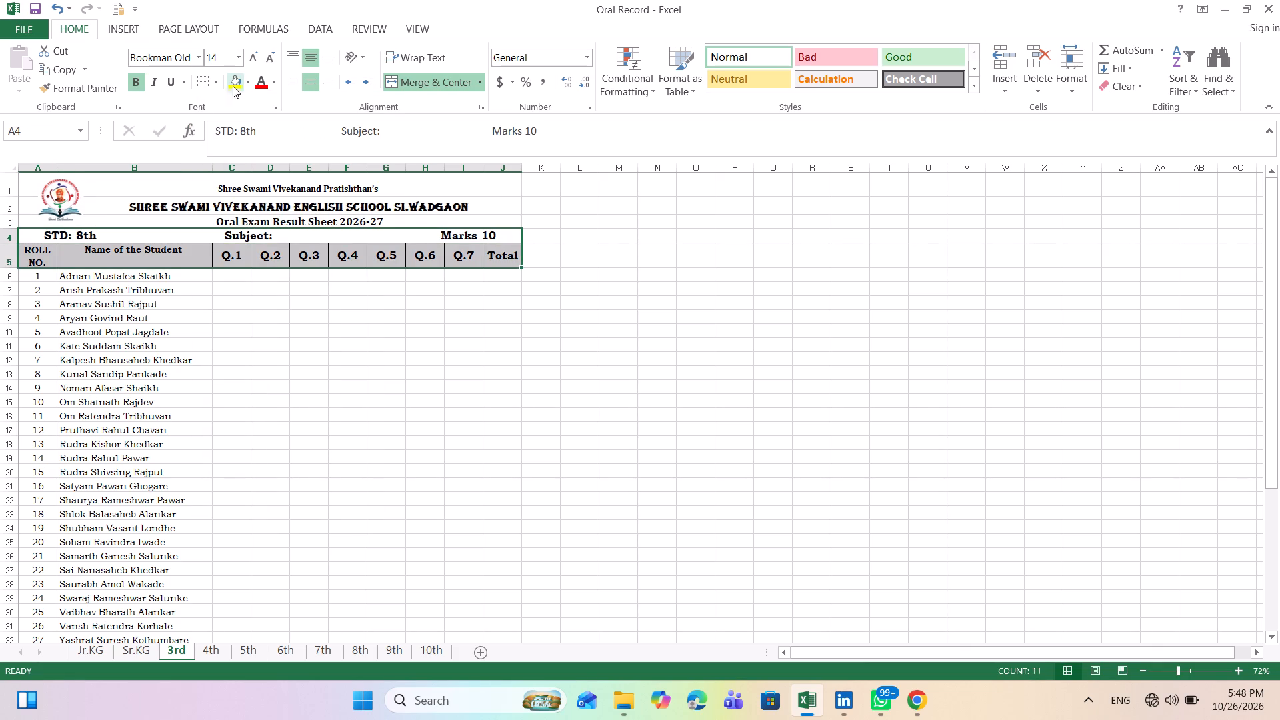
{"action": "left_click", "coordinate": [217, 83]}
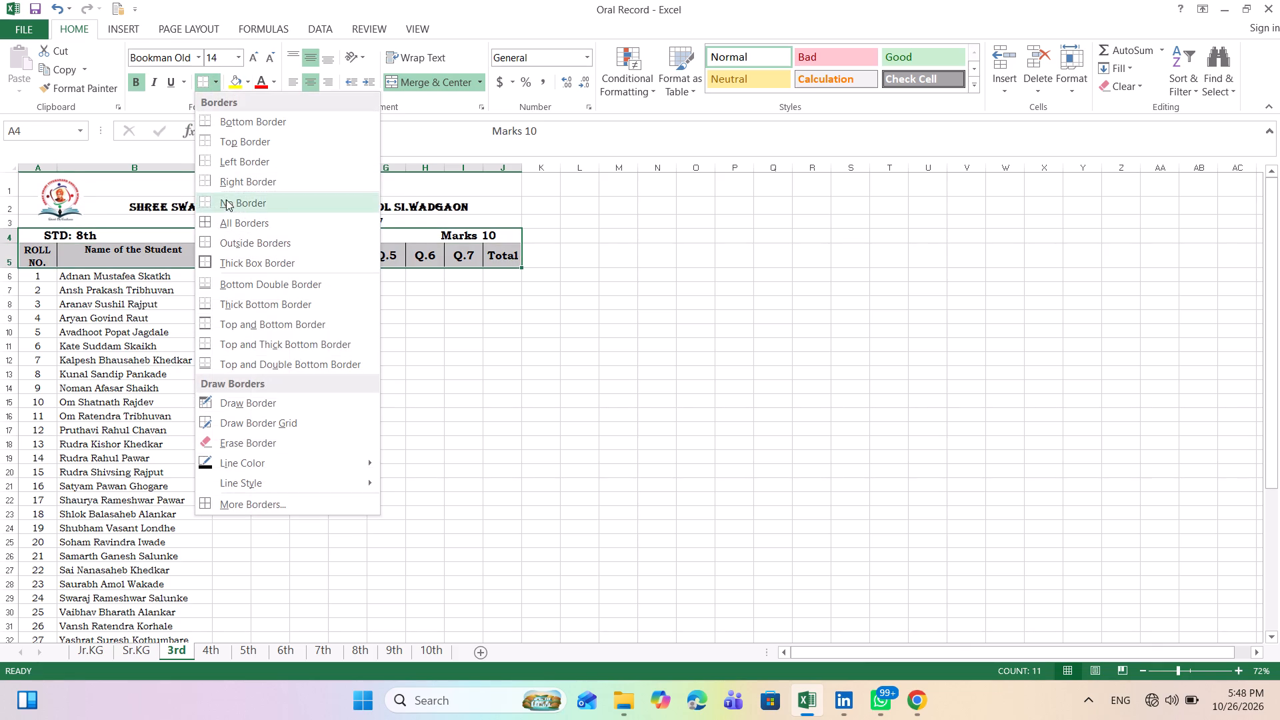
{"action": "left_click", "coordinate": [233, 225]}
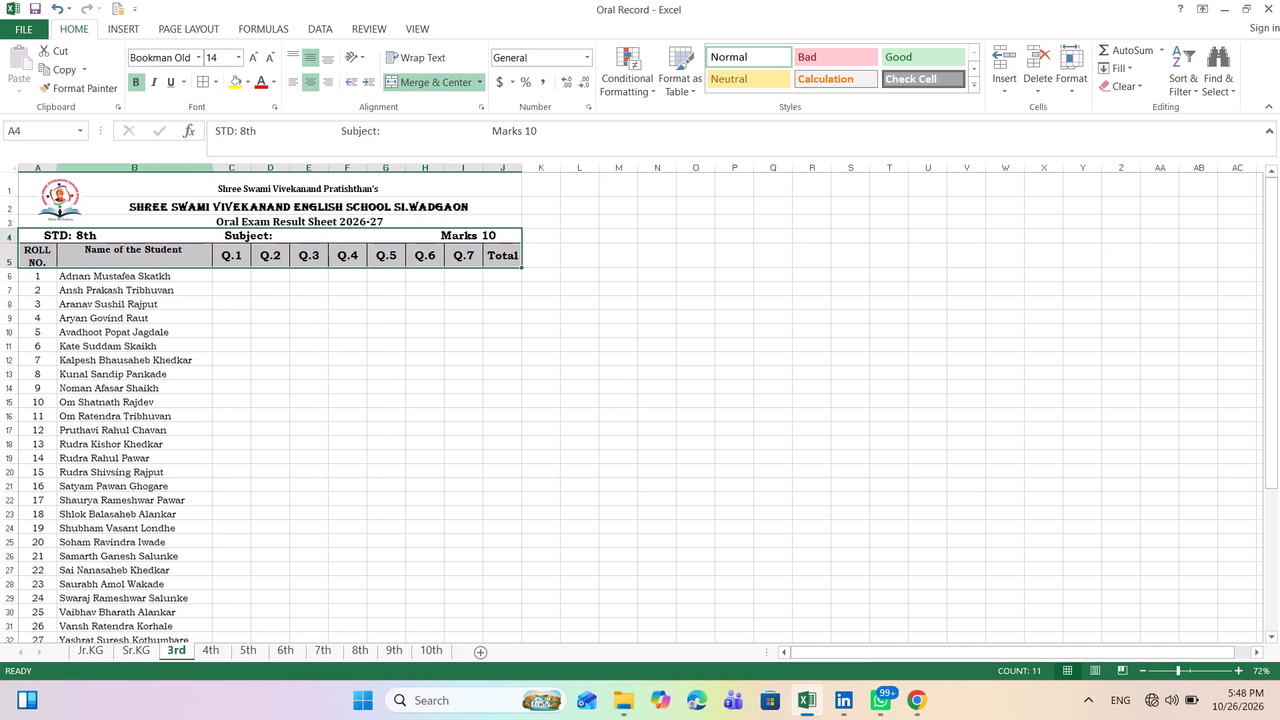
{"action": "left_click", "coordinate": [237, 331]}
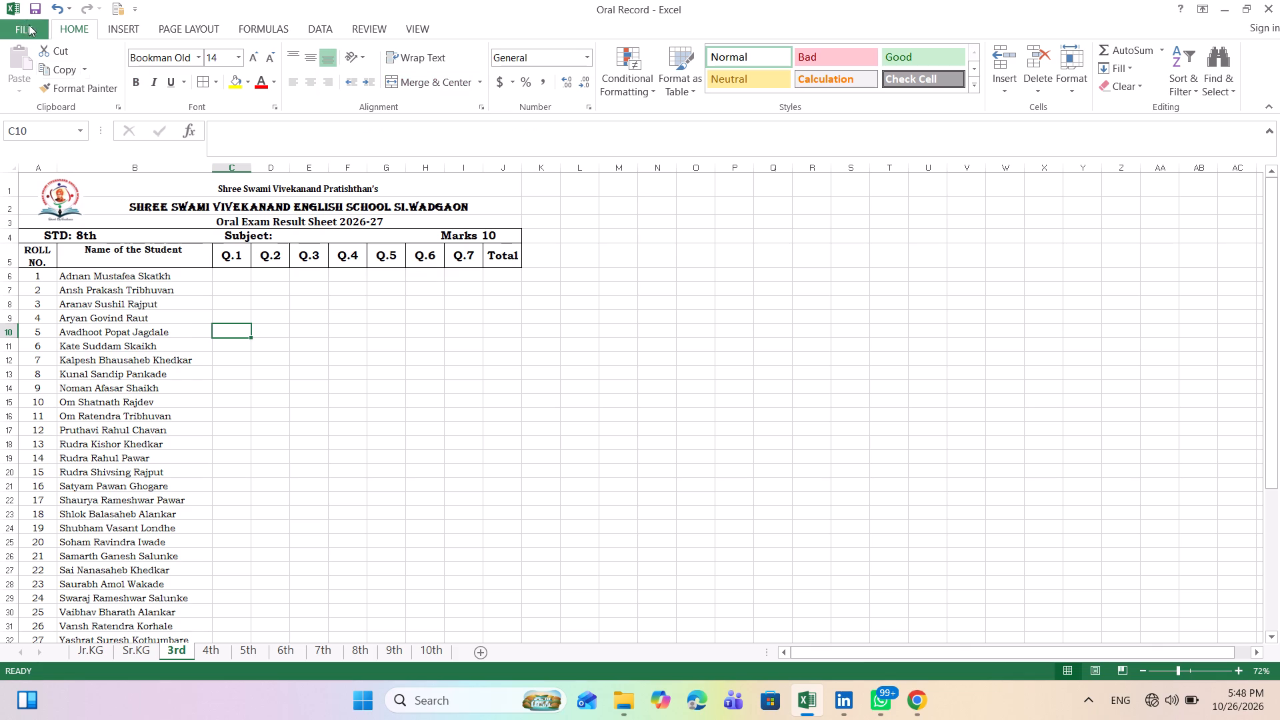
Save the 3rd sheet to the Desktop as a PDF named Oral Record 3rd.
{"action": "left_click", "coordinate": [25, 33]}
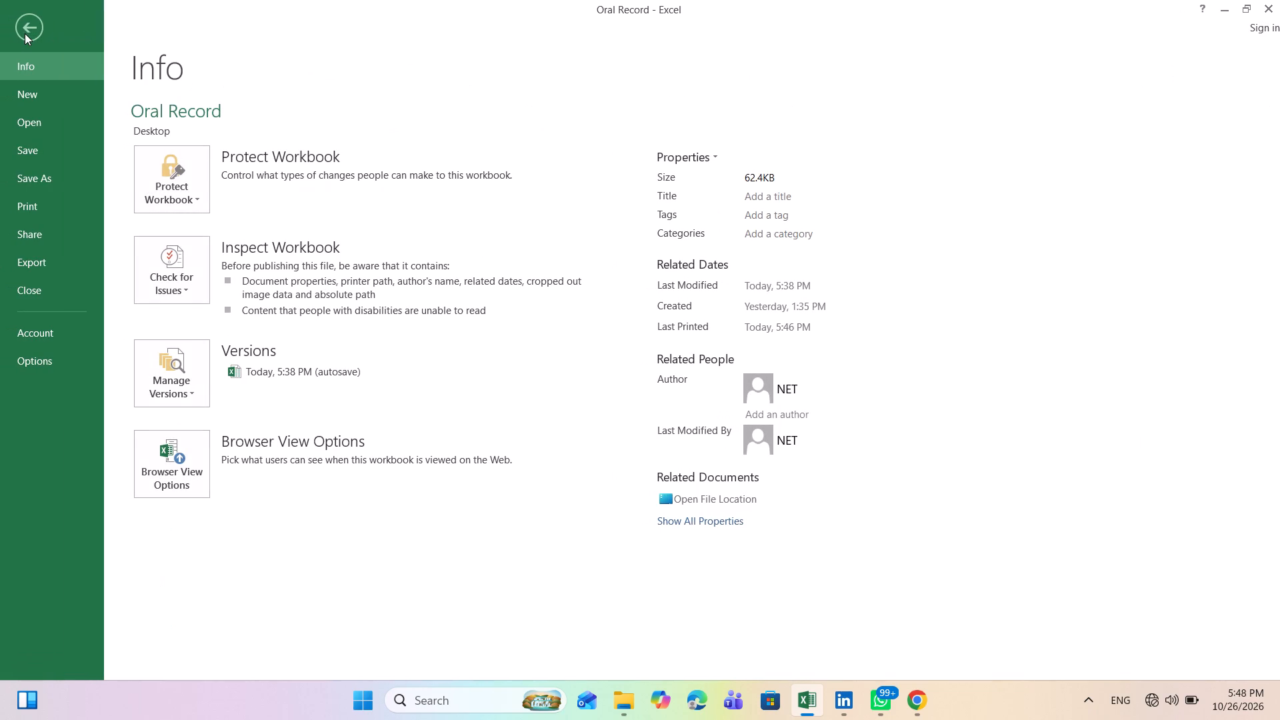
{"action": "left_click", "coordinate": [47, 177]}
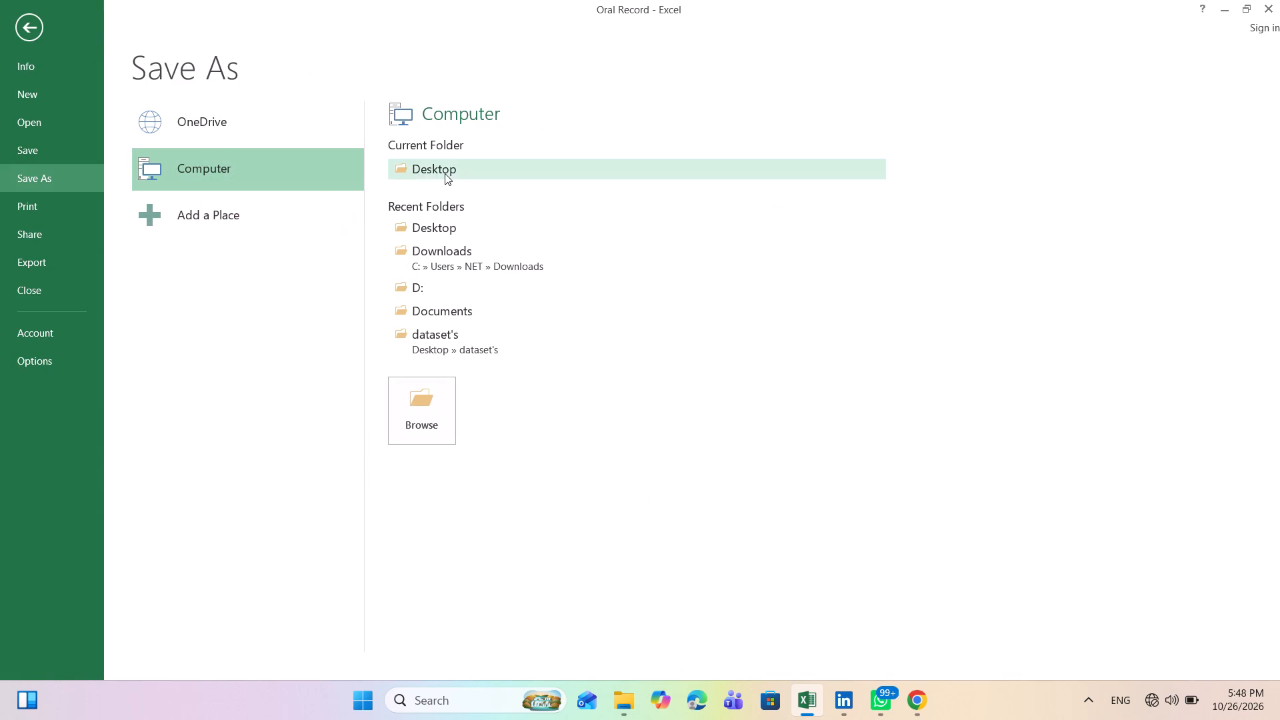
{"action": "left_click", "coordinate": [445, 173]}
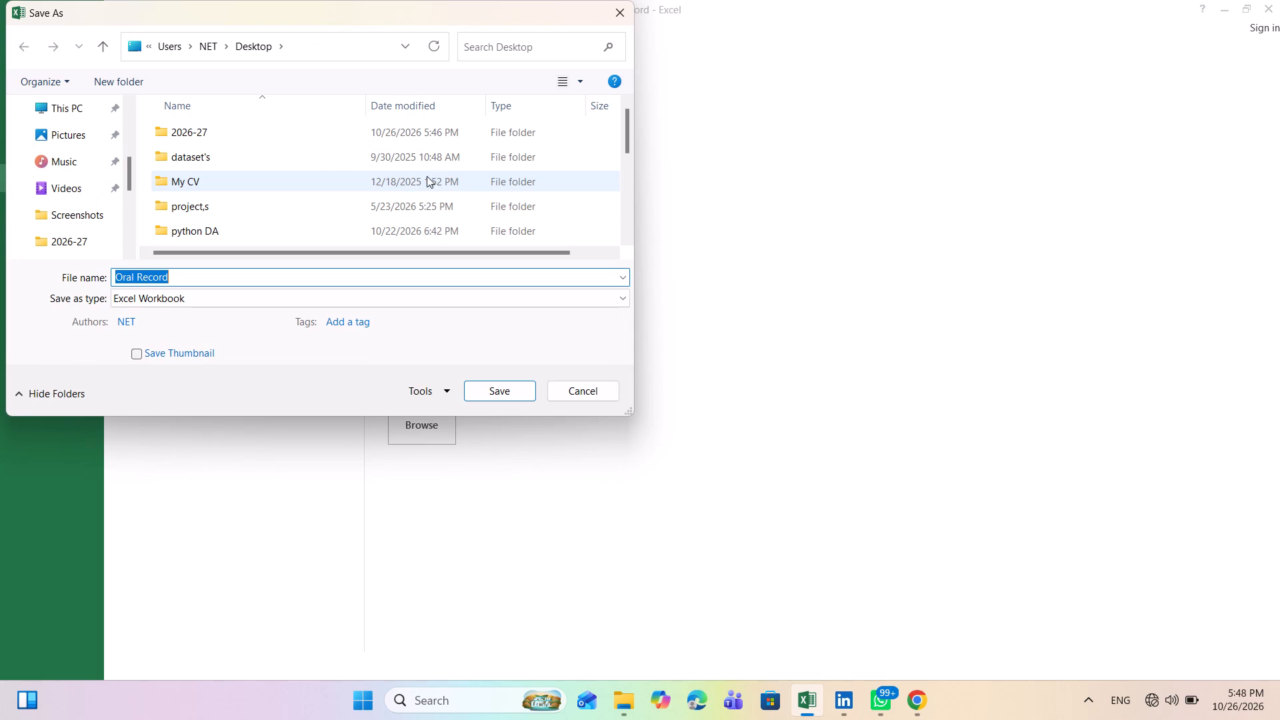
{"action": "left_click", "coordinate": [204, 279]}
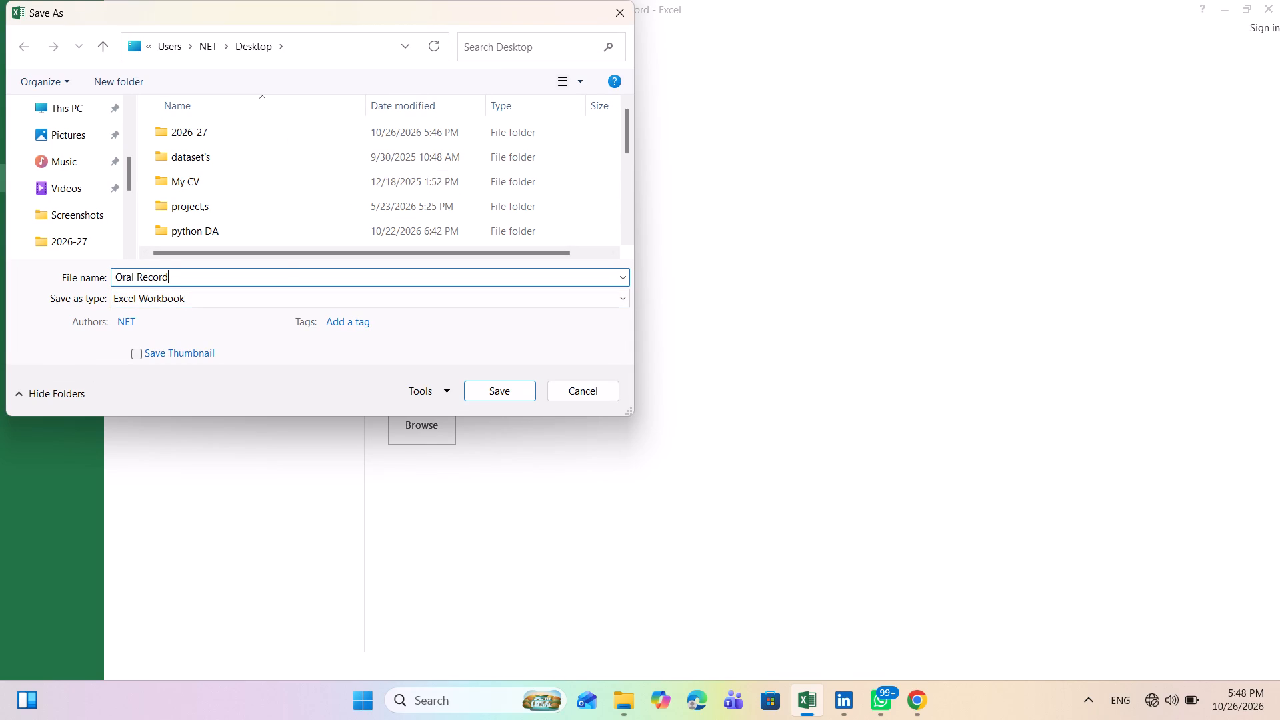
{"action": "key", "text": "space"}
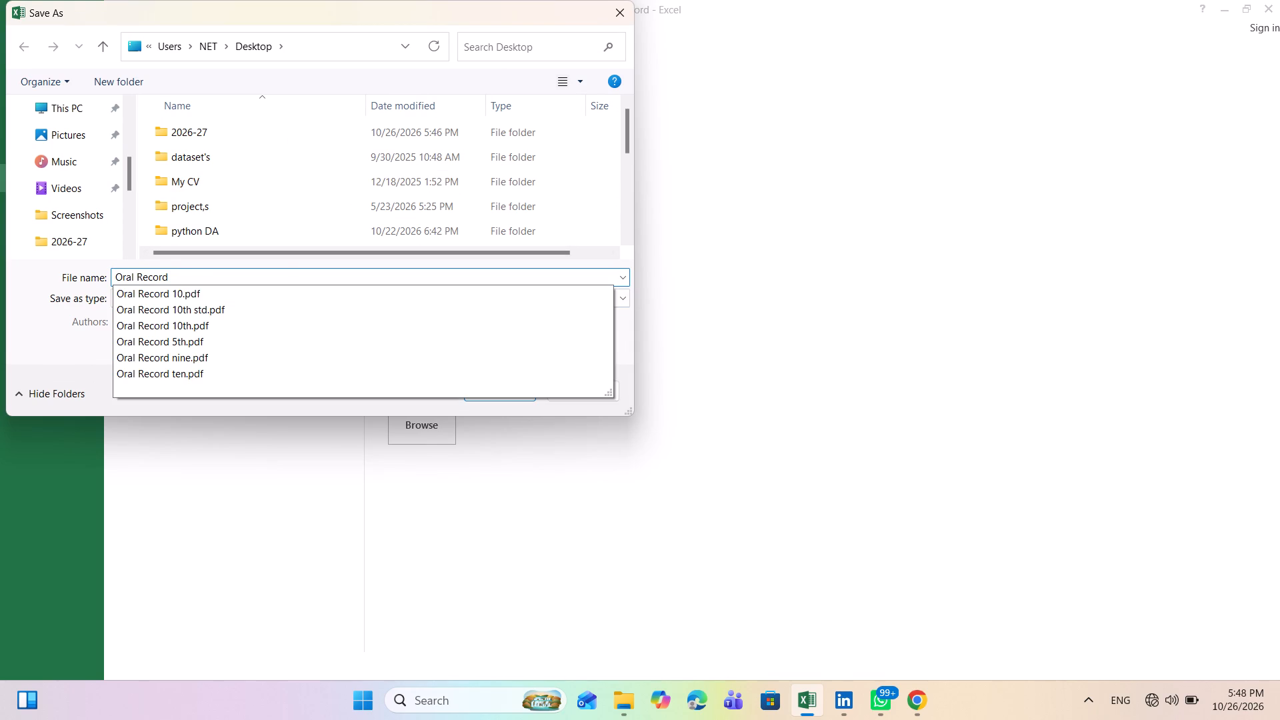
{"action": "key", "text": "3"}
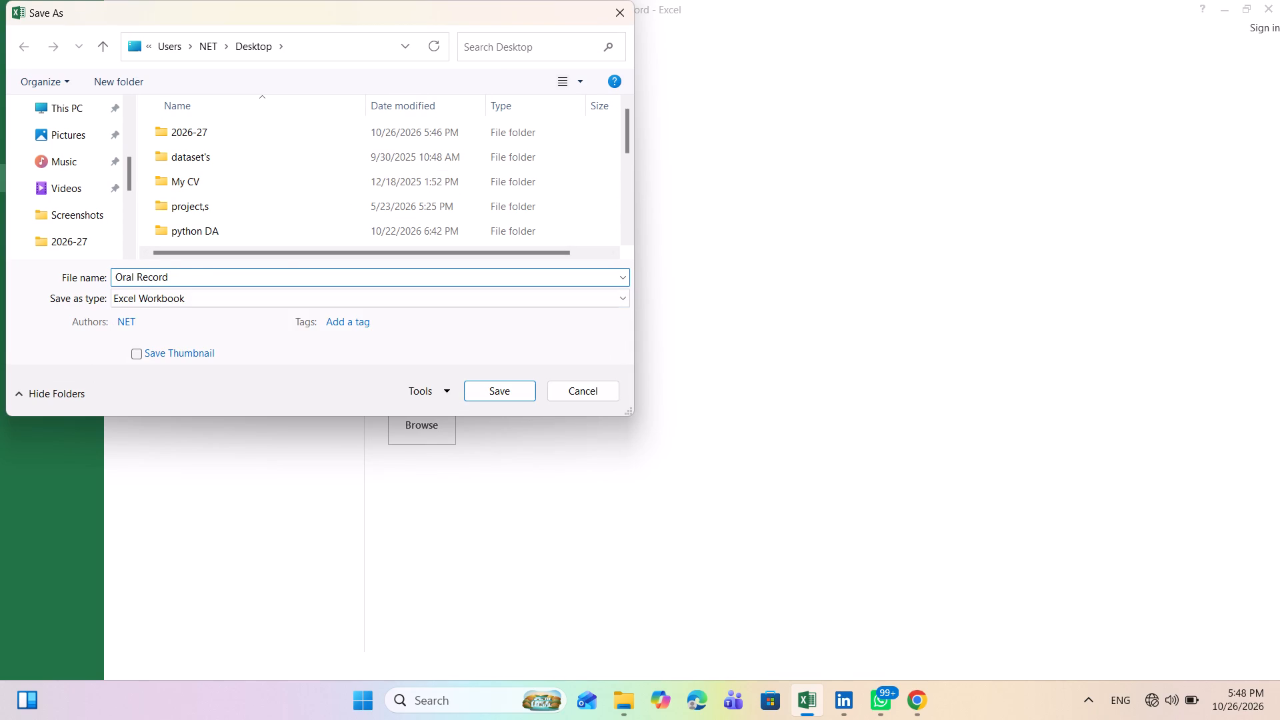
{"action": "type", "text": "rd"}
{"action": "left_click", "coordinate": [219, 297]}
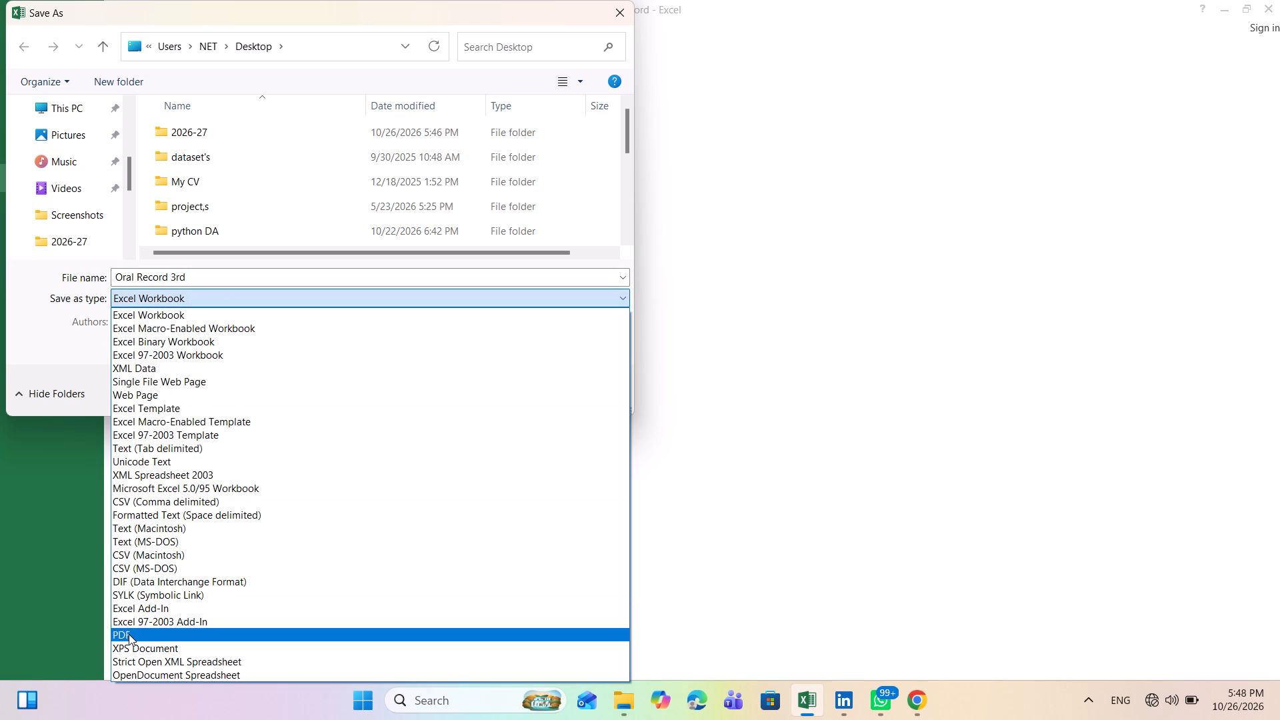
{"action": "left_click", "coordinate": [129, 632]}
{"action": "left_click", "coordinate": [508, 453]}
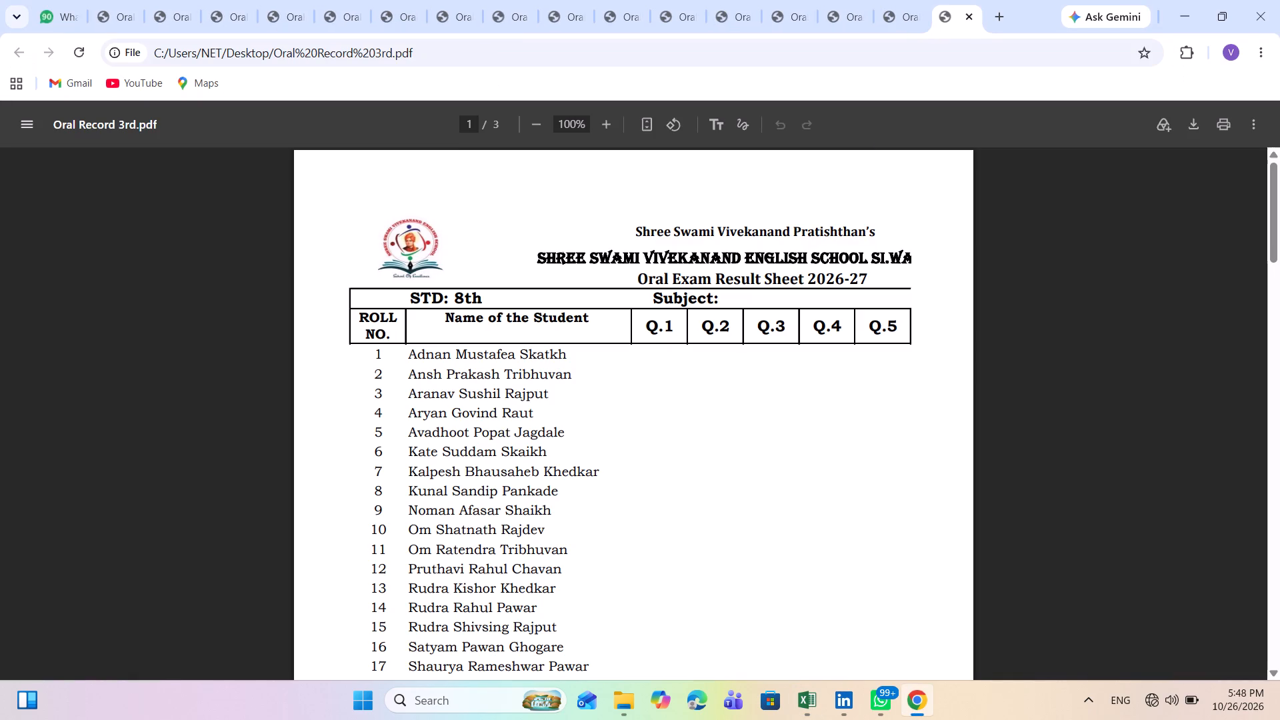
Examine the page layout of the exported Oral Record 3rd PDF in Chrome and return to the Excel workbook.
{"action": "scroll", "coordinate": [541, 449], "scroll_direction": "down", "scroll_amount": 6}
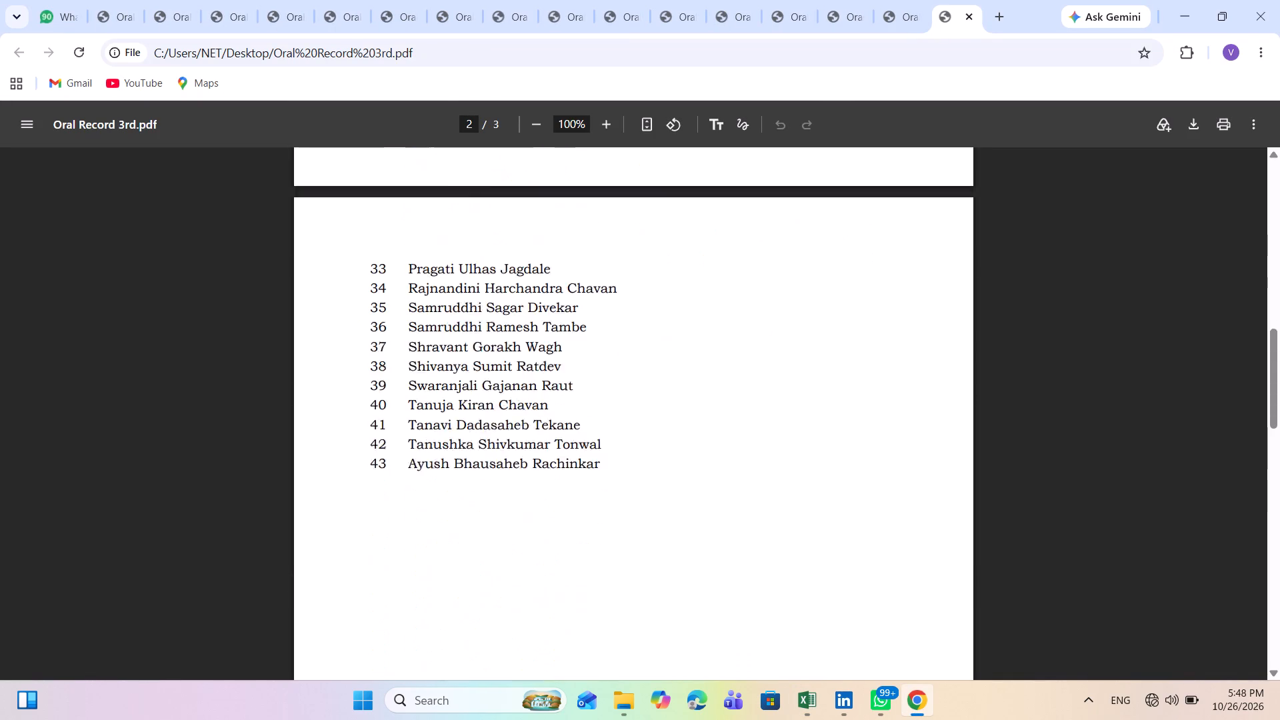
{"action": "scroll", "coordinate": [541, 449], "scroll_direction": "down", "scroll_amount": 7}
{"action": "scroll", "coordinate": [541, 449], "scroll_direction": "up", "scroll_amount": 9}
{"action": "scroll", "coordinate": [541, 449], "scroll_direction": "down", "scroll_amount": 7}
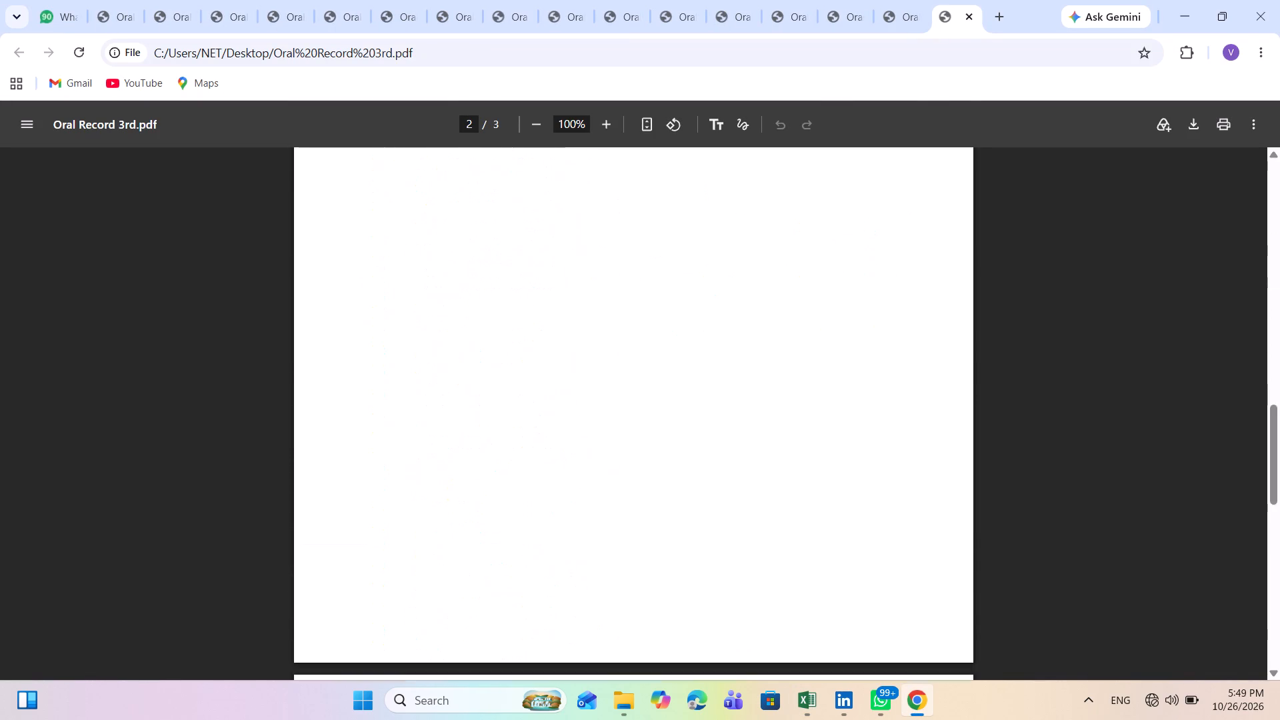
{"action": "scroll", "coordinate": [541, 449], "scroll_direction": "up", "scroll_amount": 1}
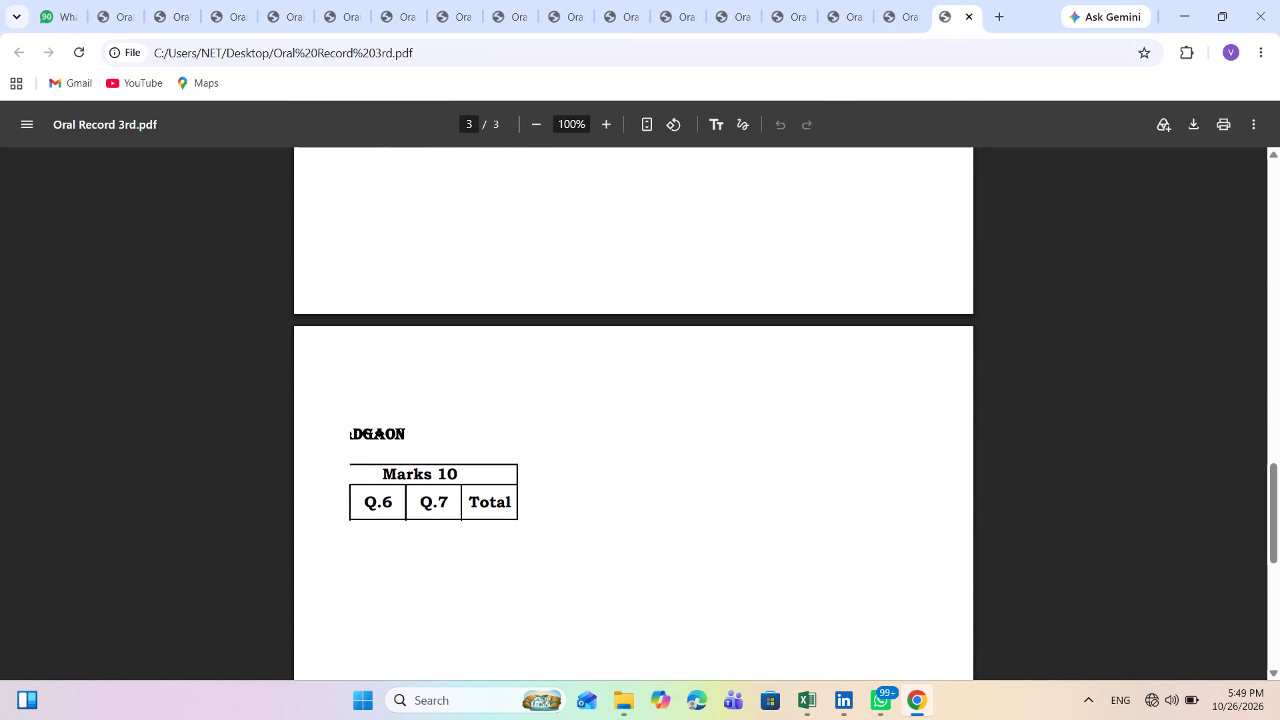
{"action": "scroll", "coordinate": [541, 449], "scroll_direction": "up", "scroll_amount": 9}
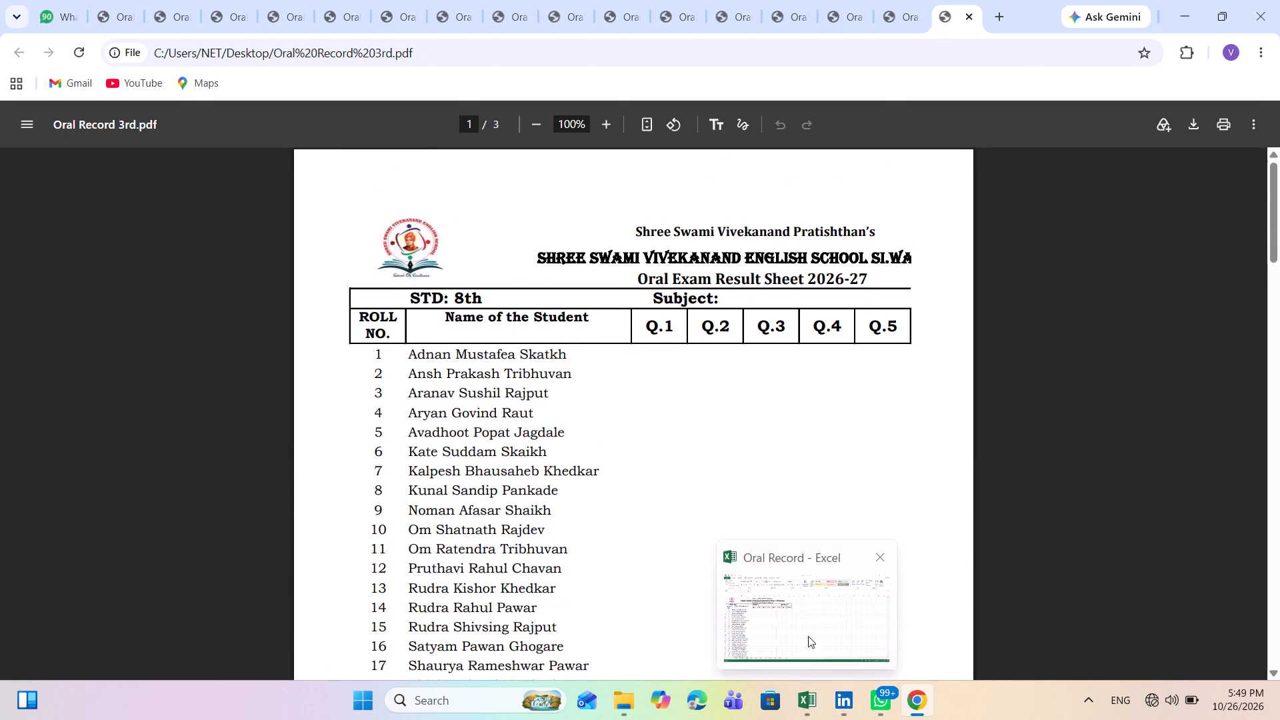
{"action": "left_click", "coordinate": [806, 627]}
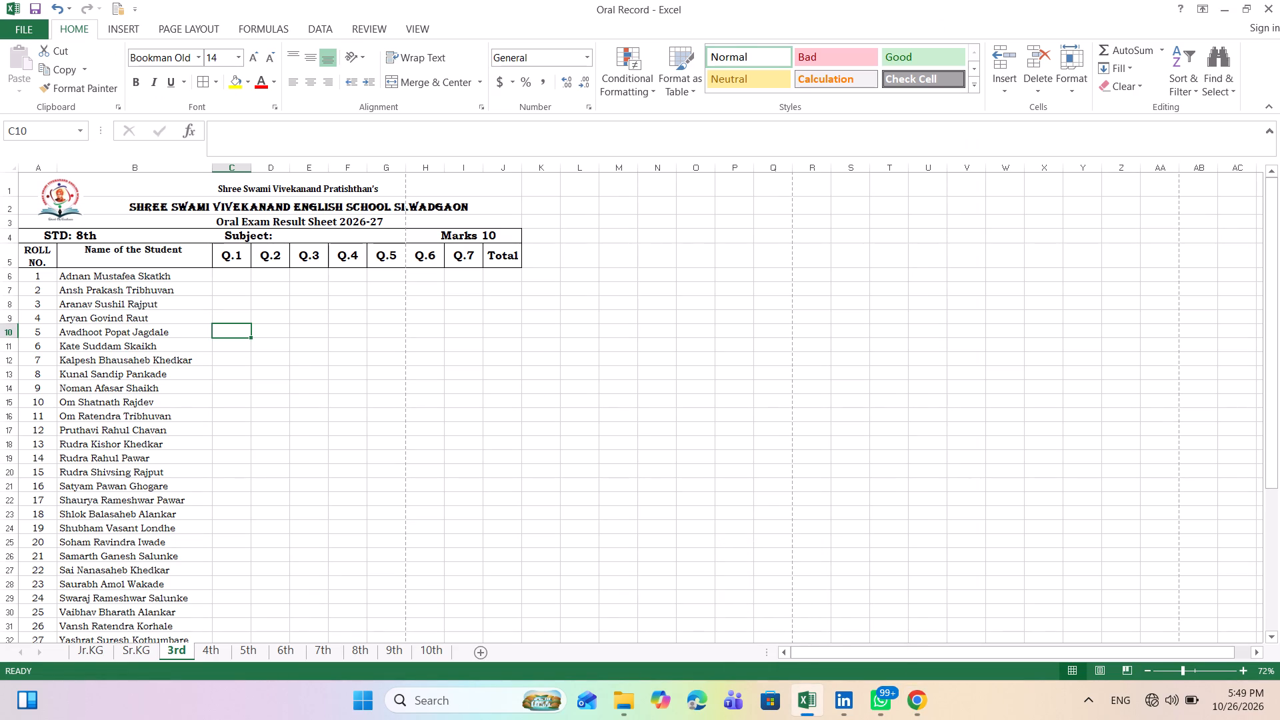
{"action": "left_click", "coordinate": [313, 363]}
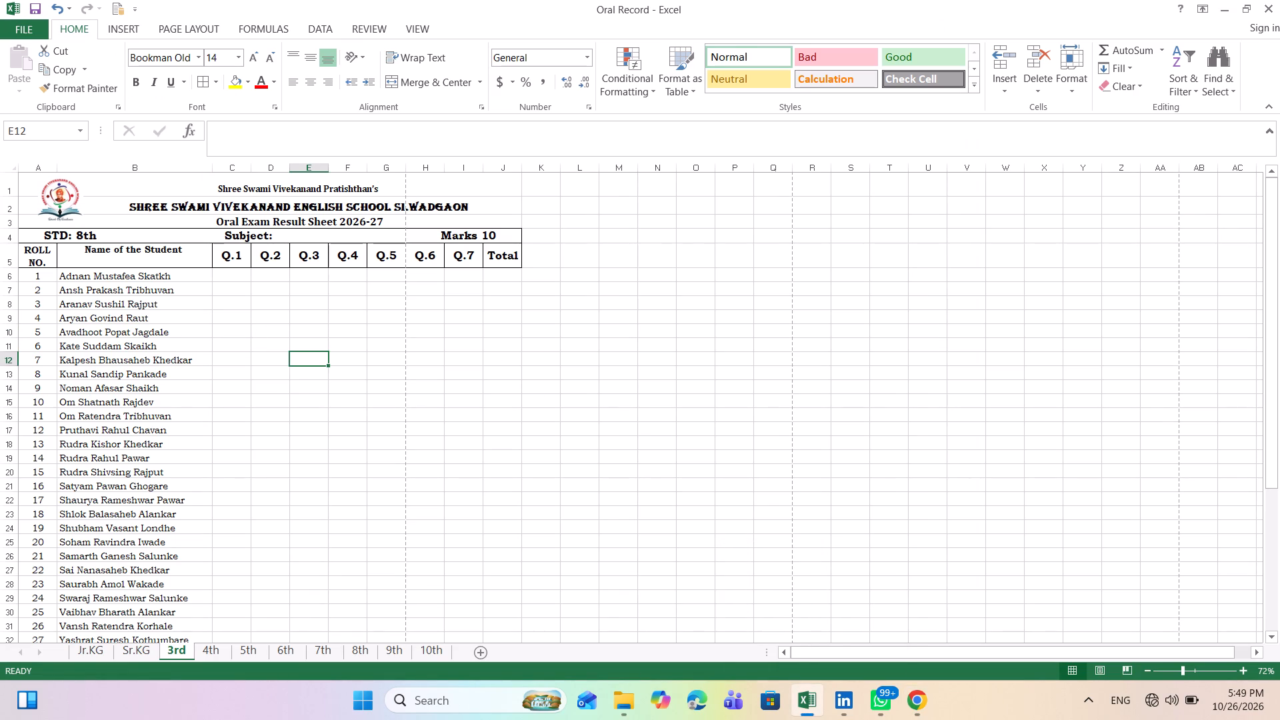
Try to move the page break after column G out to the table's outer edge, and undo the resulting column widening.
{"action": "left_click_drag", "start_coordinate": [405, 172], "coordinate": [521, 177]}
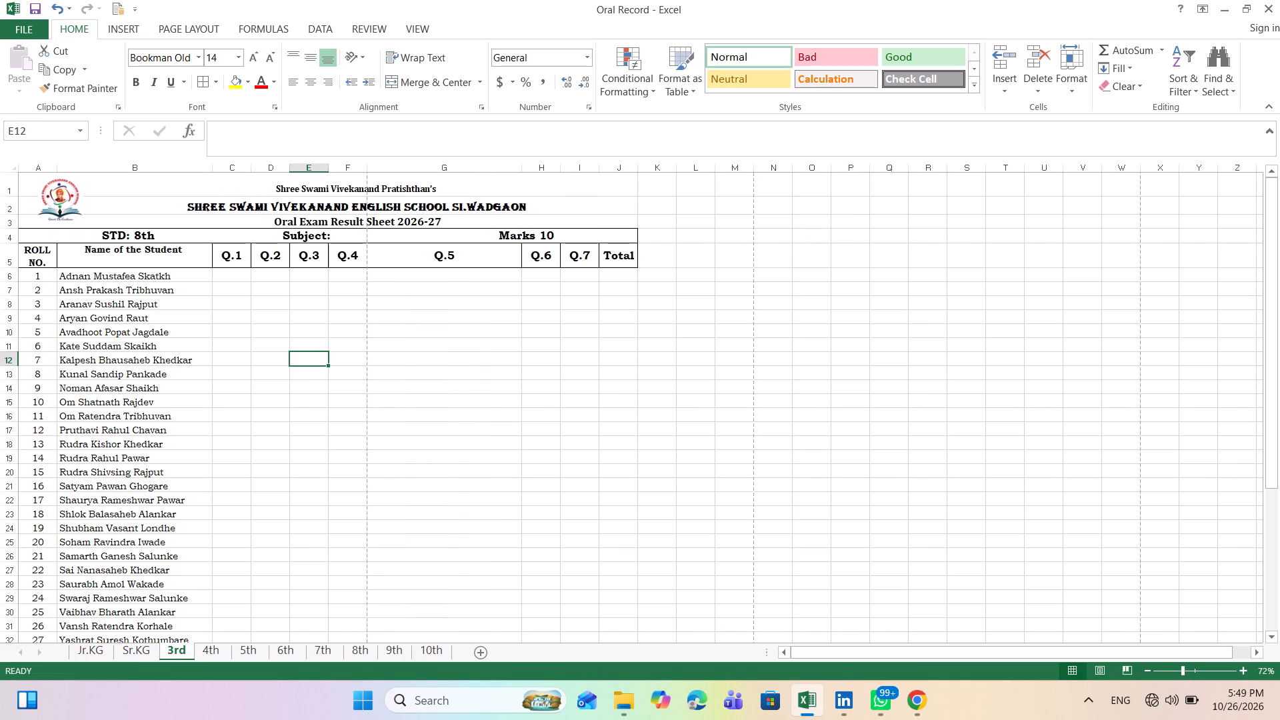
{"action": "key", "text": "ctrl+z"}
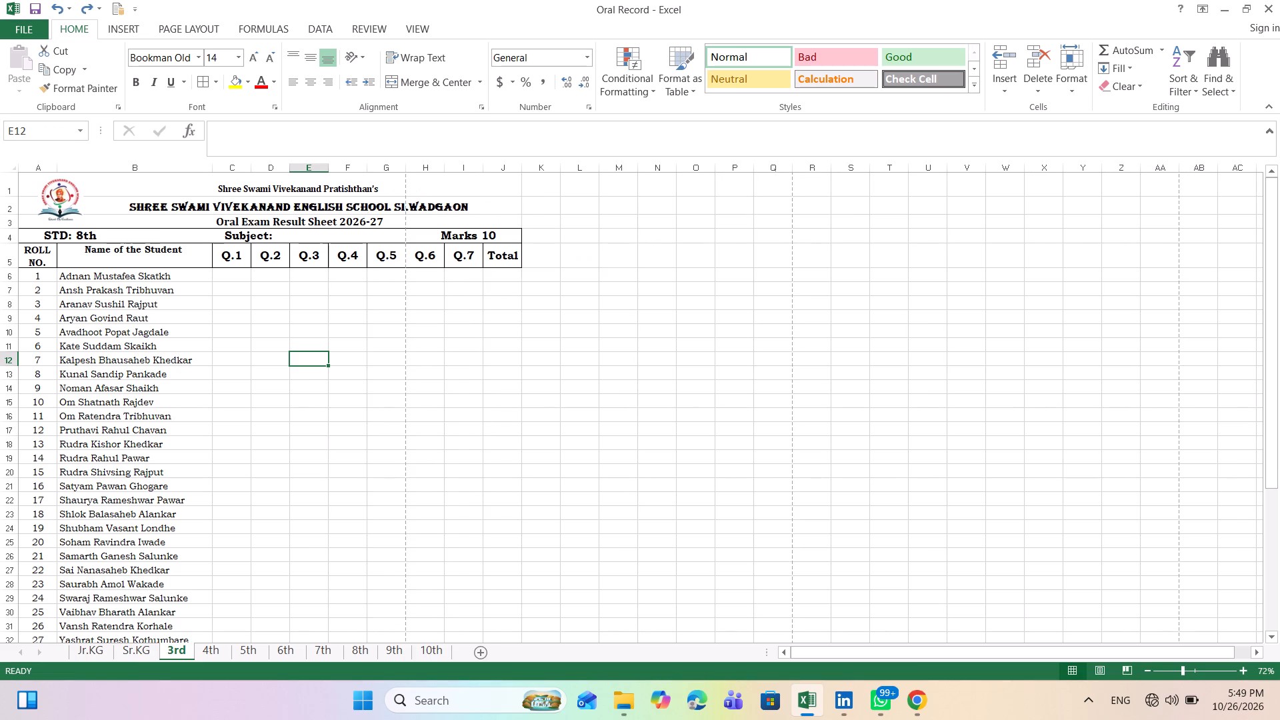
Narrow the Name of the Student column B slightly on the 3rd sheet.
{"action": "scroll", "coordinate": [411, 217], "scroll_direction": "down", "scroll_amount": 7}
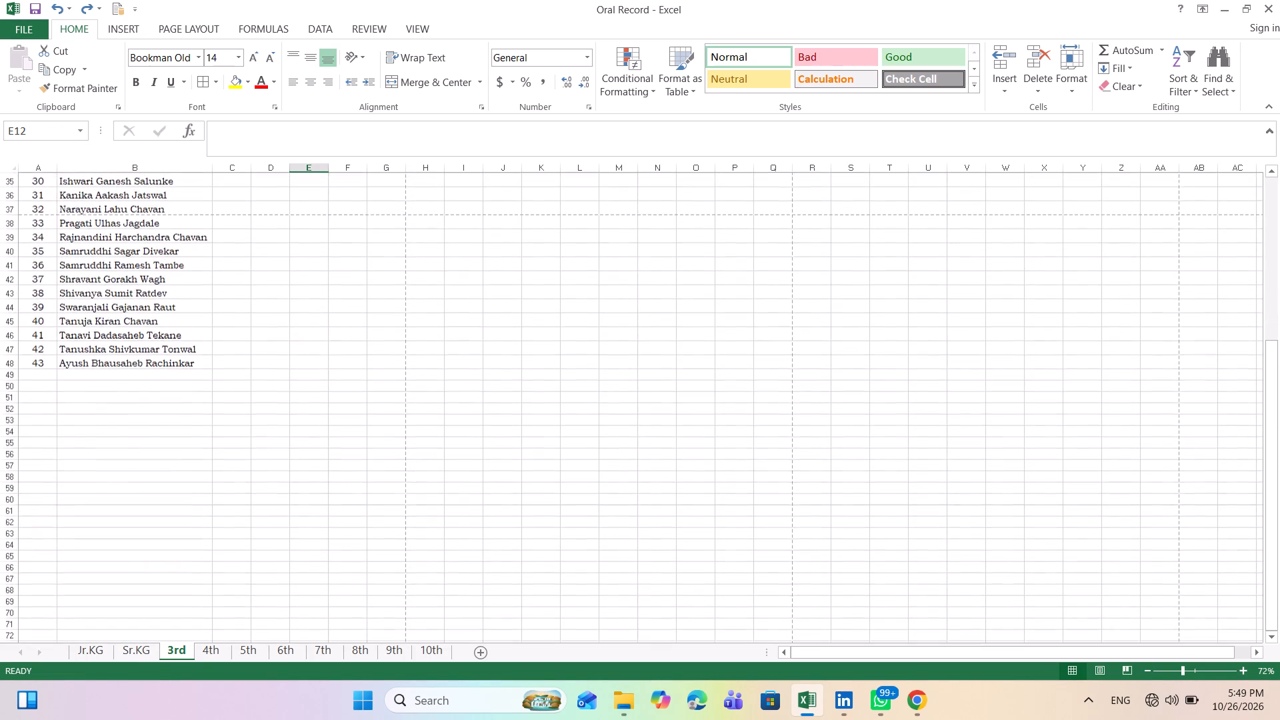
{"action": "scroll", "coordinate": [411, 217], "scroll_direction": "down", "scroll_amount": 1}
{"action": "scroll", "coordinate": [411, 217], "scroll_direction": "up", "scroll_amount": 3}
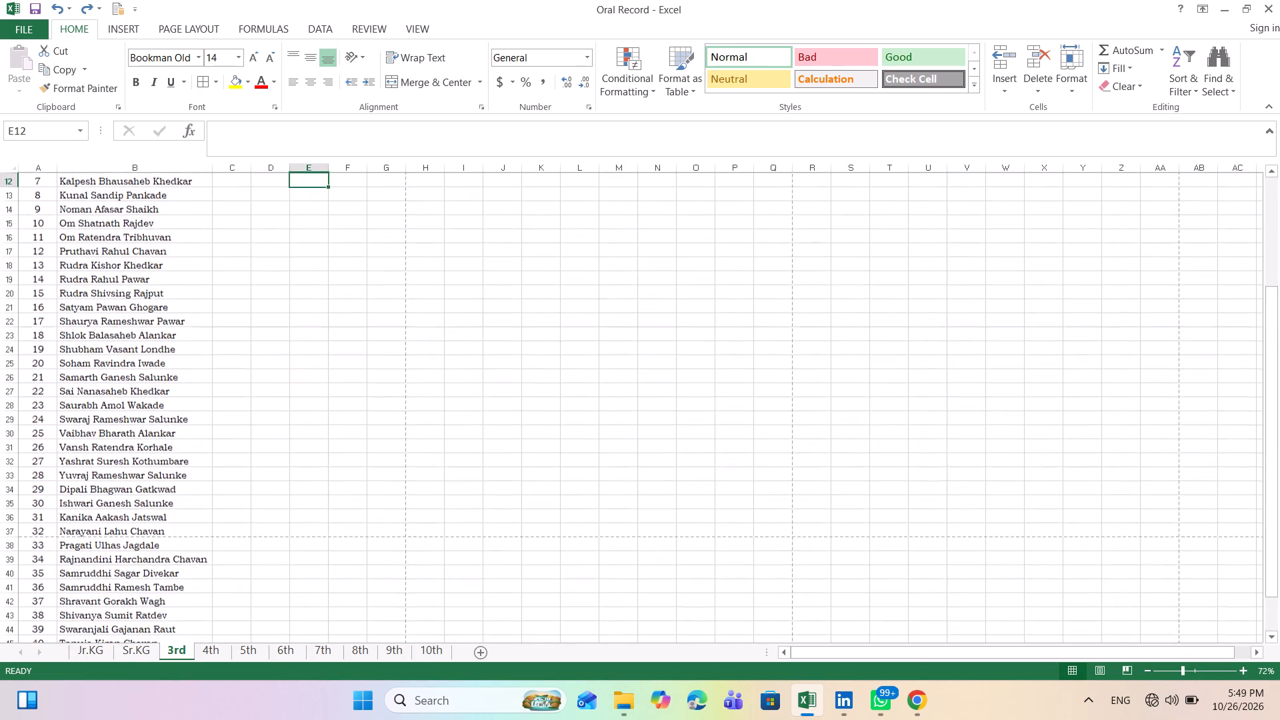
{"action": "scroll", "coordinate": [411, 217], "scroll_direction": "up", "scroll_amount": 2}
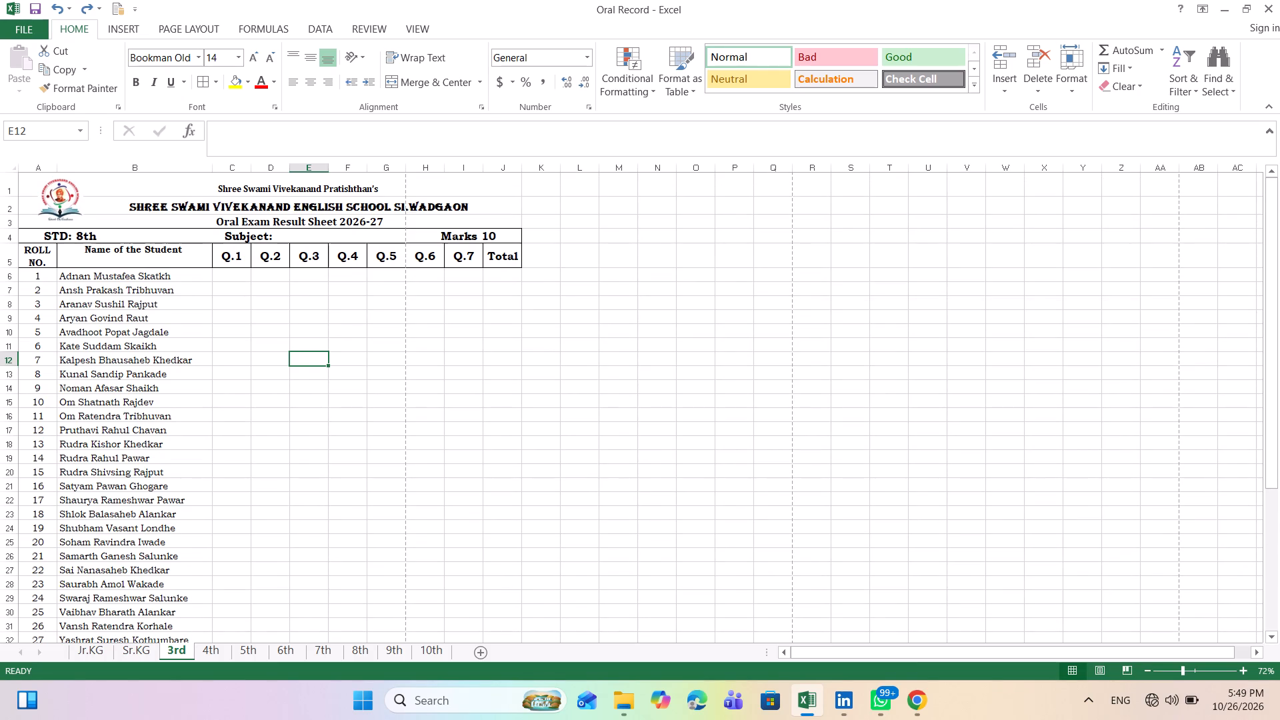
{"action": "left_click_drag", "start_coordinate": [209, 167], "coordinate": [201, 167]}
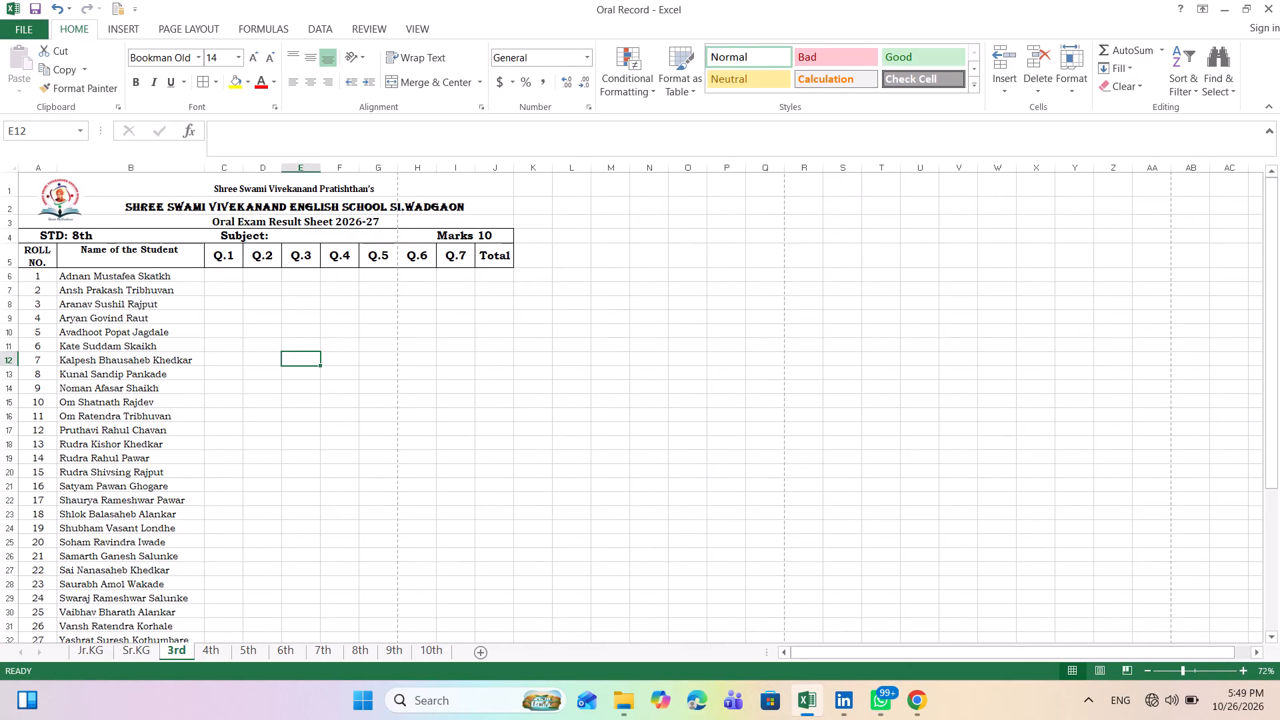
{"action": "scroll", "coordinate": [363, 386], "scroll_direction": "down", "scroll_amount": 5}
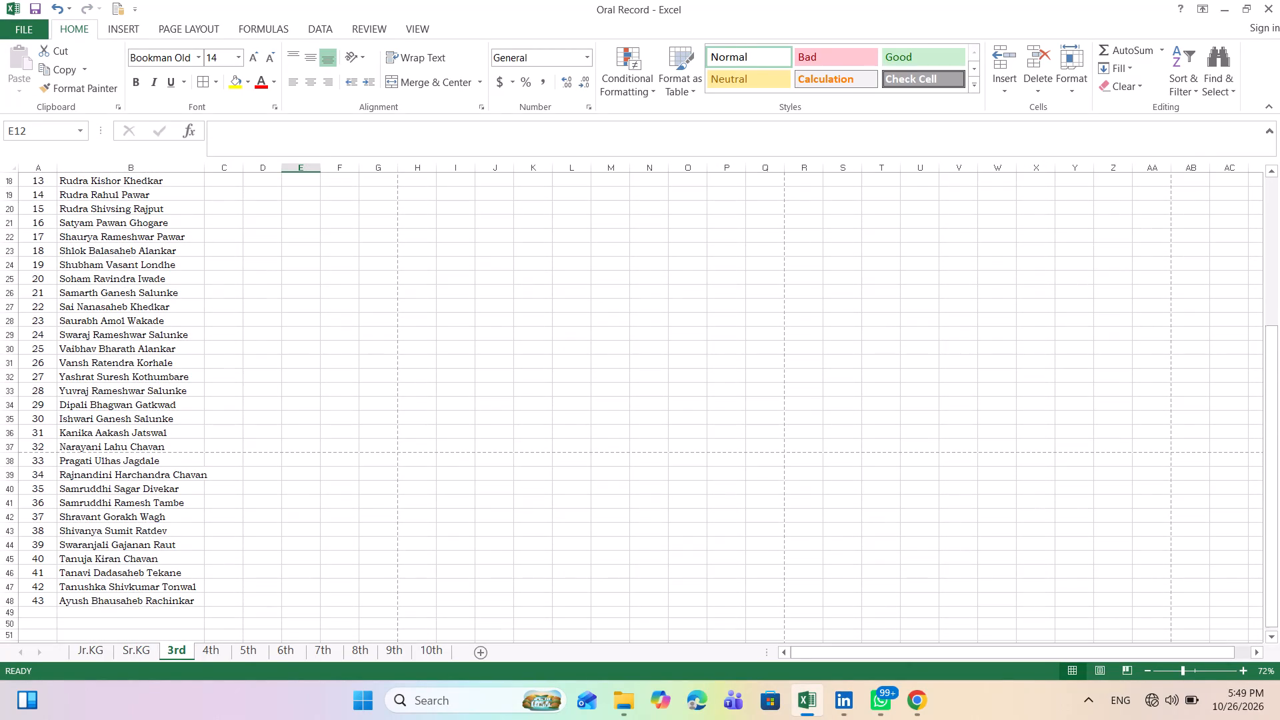
Look at the 4th sheet's table layout for comparison and return to the 3rd sheet.
{"action": "left_click", "coordinate": [208, 653]}
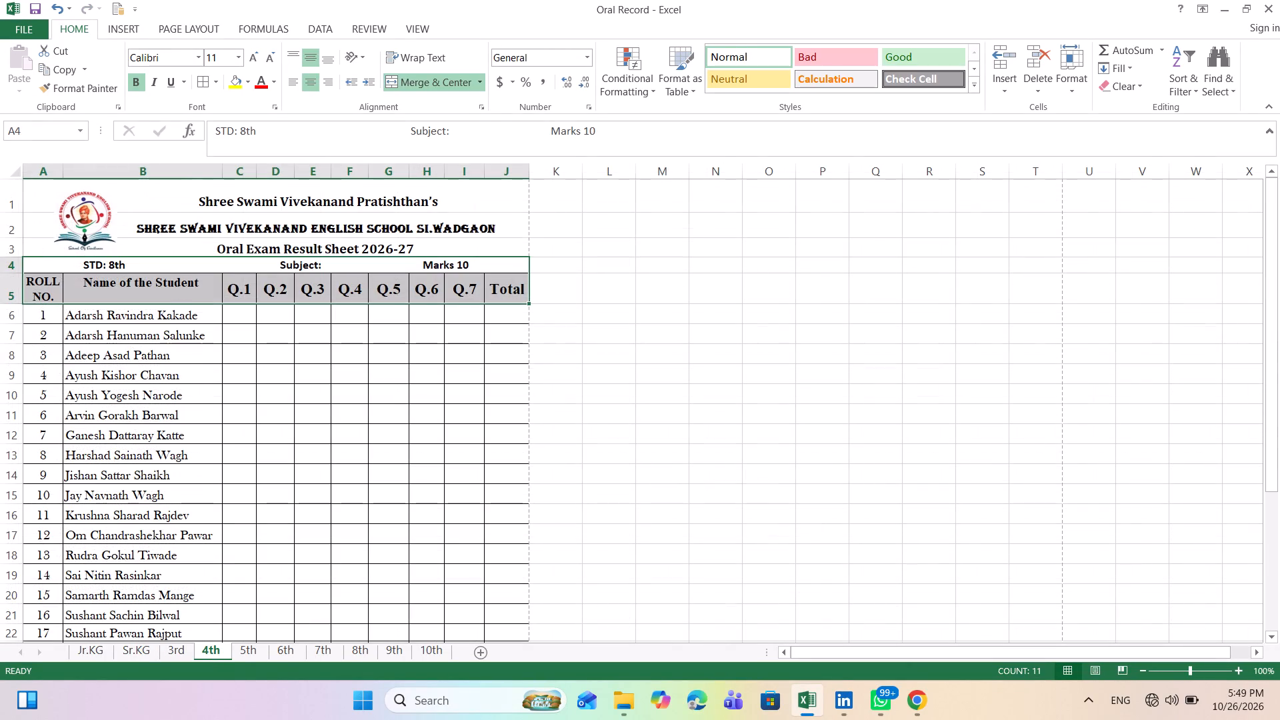
{"action": "left_click", "coordinate": [124, 459]}
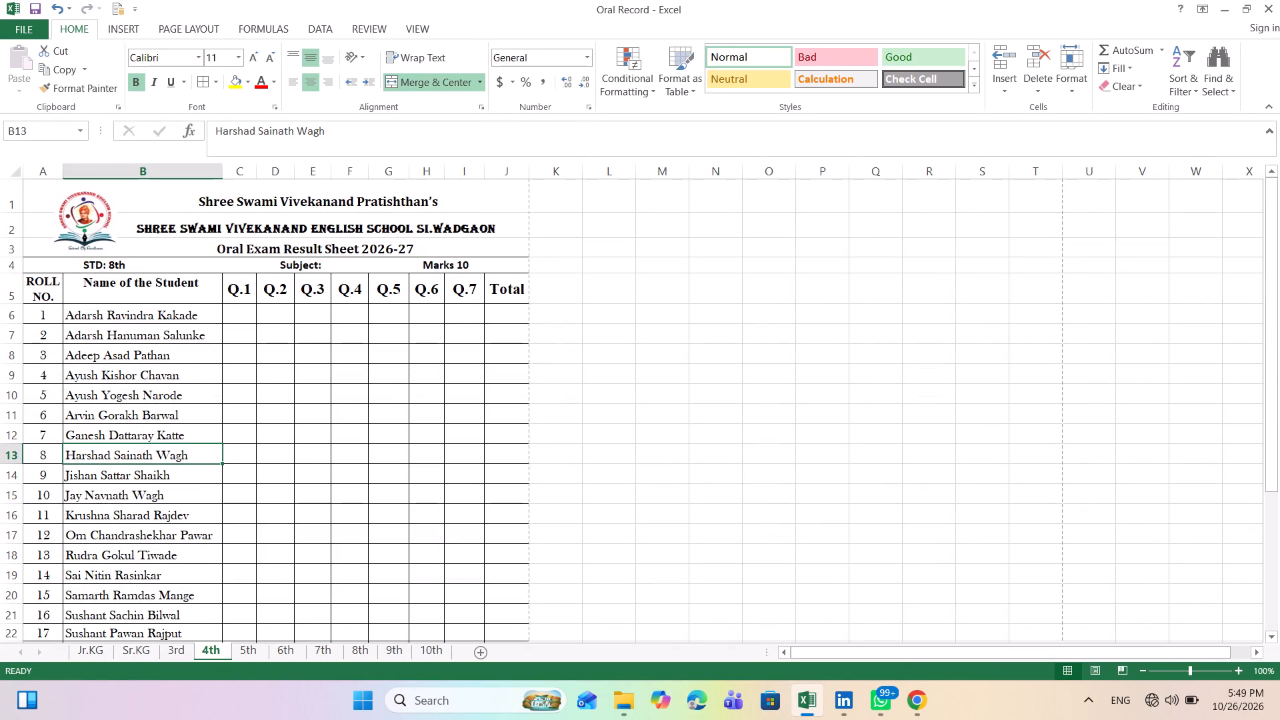
{"action": "left_click", "coordinate": [167, 653]}
{"action": "left_click", "coordinate": [104, 407]}
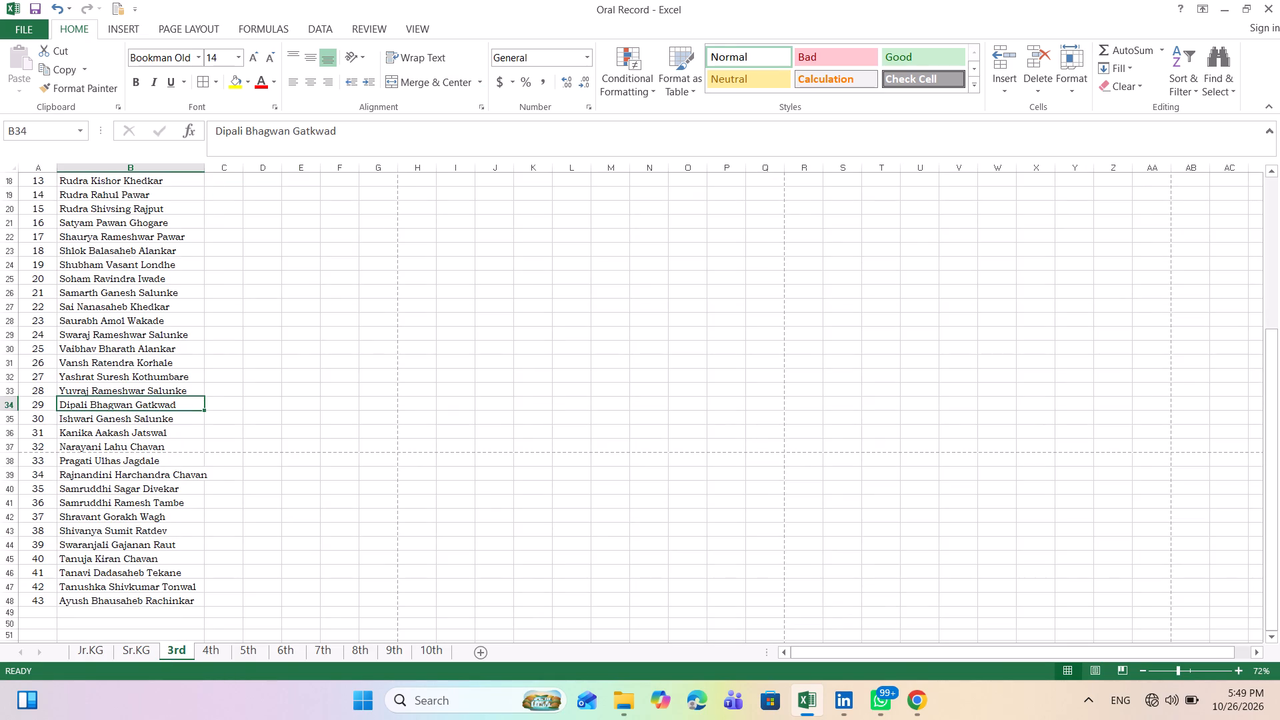
Apply the Bookman Old Style font to the roll numbers and student names in A6:B48.
{"action": "scroll", "coordinate": [111, 232], "scroll_direction": "up", "scroll_amount": 5}
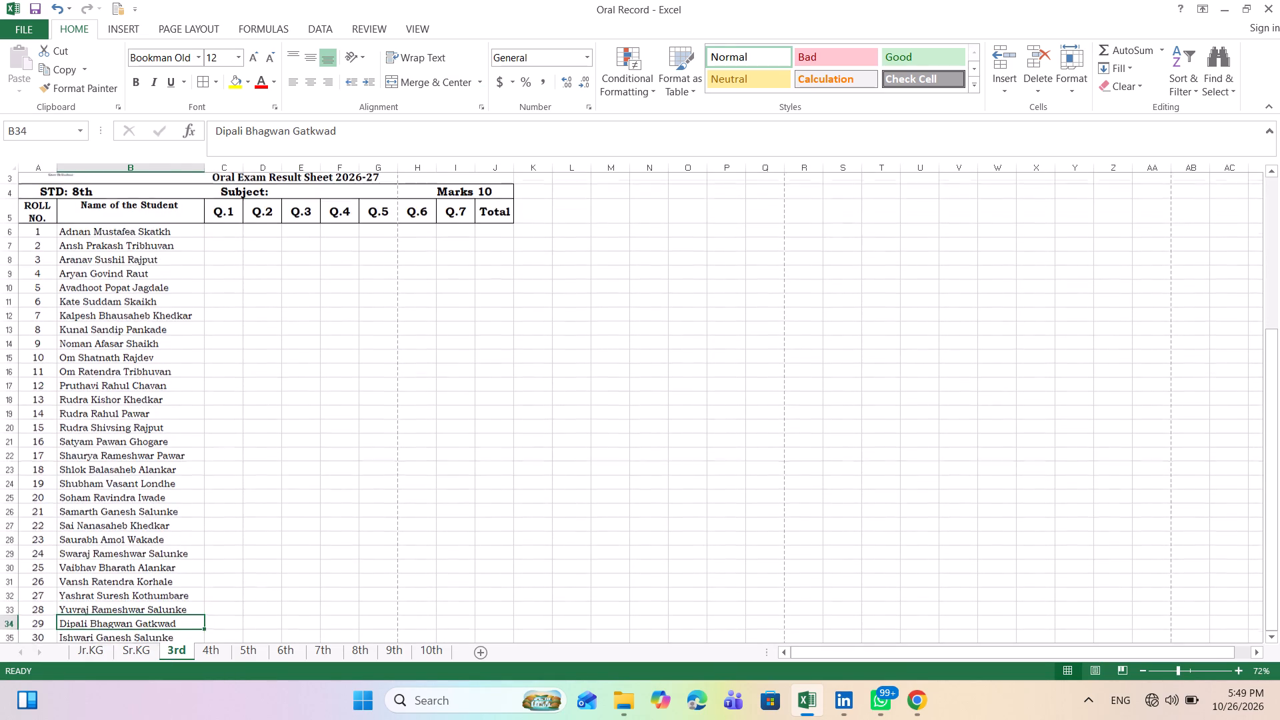
{"action": "scroll", "coordinate": [111, 232], "scroll_direction": "up", "scroll_amount": 1}
{"action": "left_click_drag", "start_coordinate": [43, 248], "coordinate": [115, 604]}
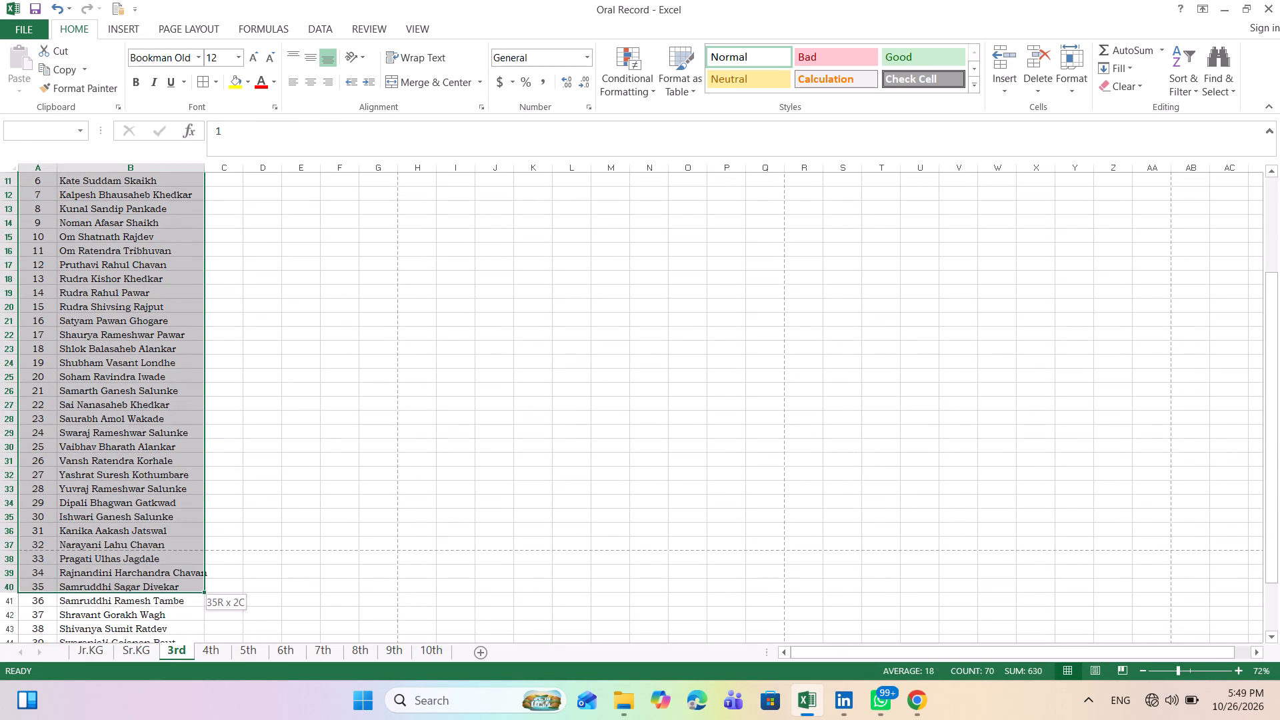
{"action": "left_click_drag", "start_coordinate": [115, 604], "coordinate": [123, 585]}
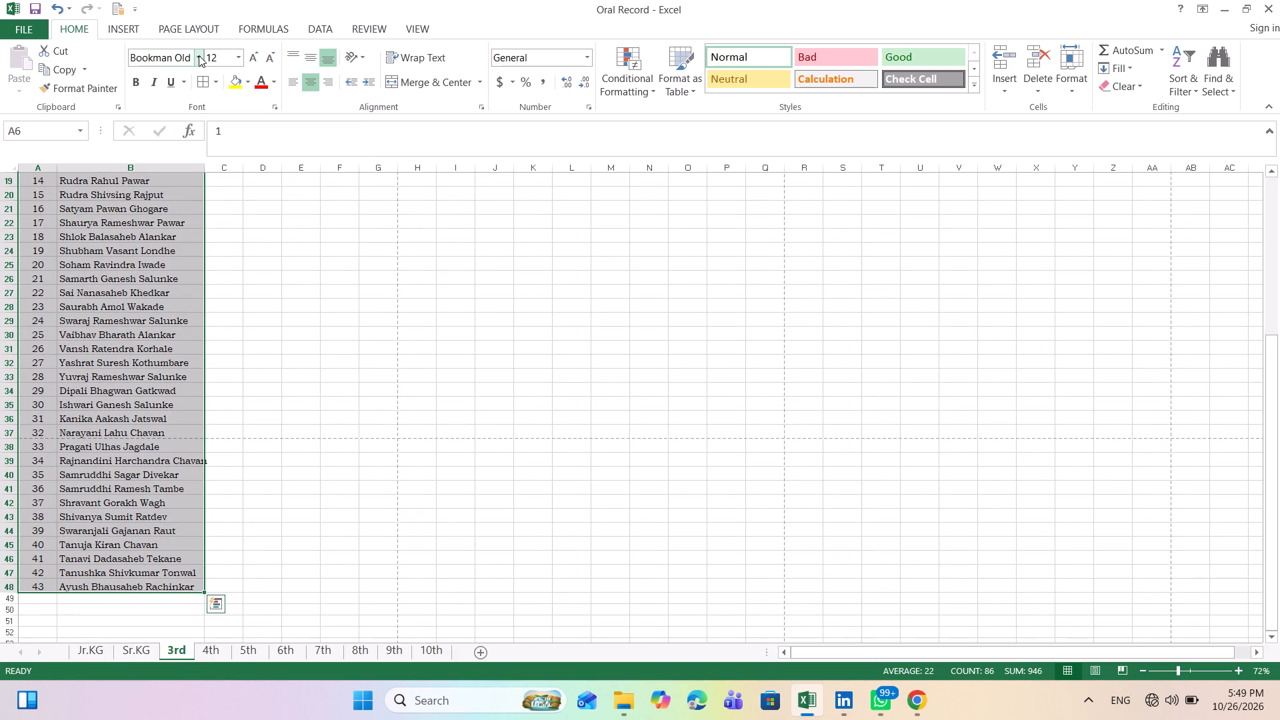
{"action": "left_click", "coordinate": [199, 55]}
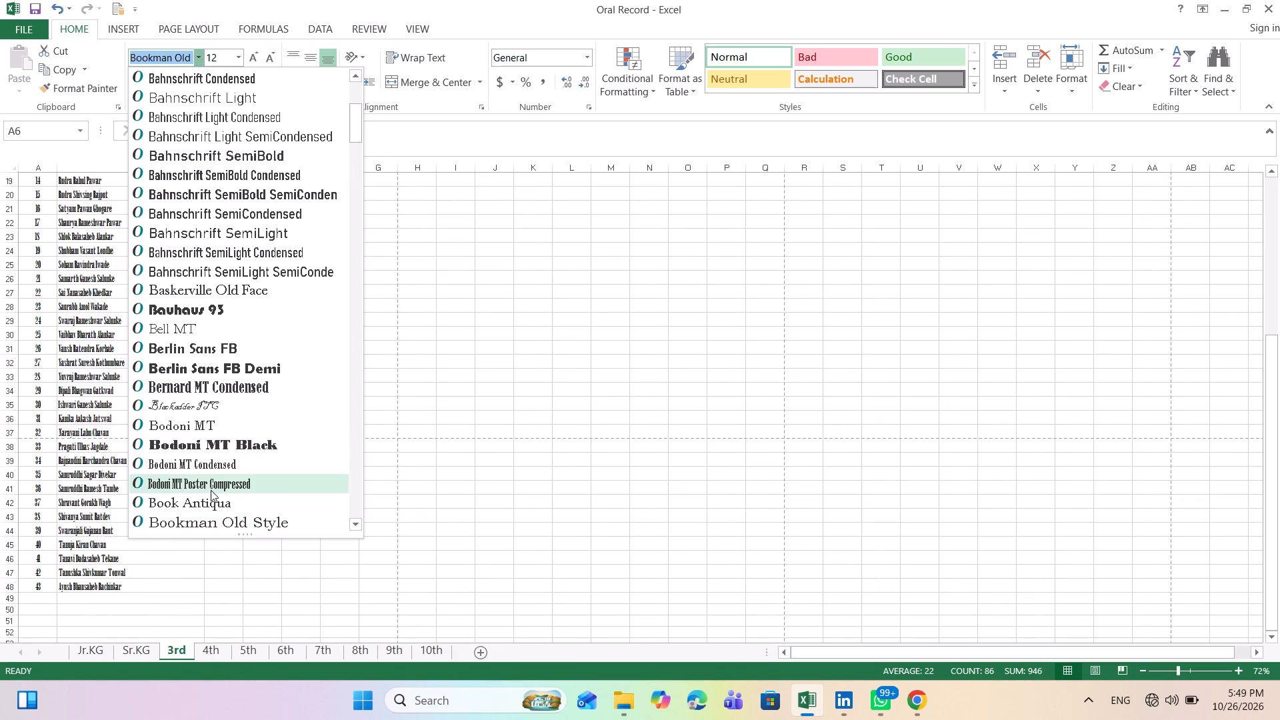
{"action": "scroll", "coordinate": [215, 479], "scroll_direction": "down", "scroll_amount": 1}
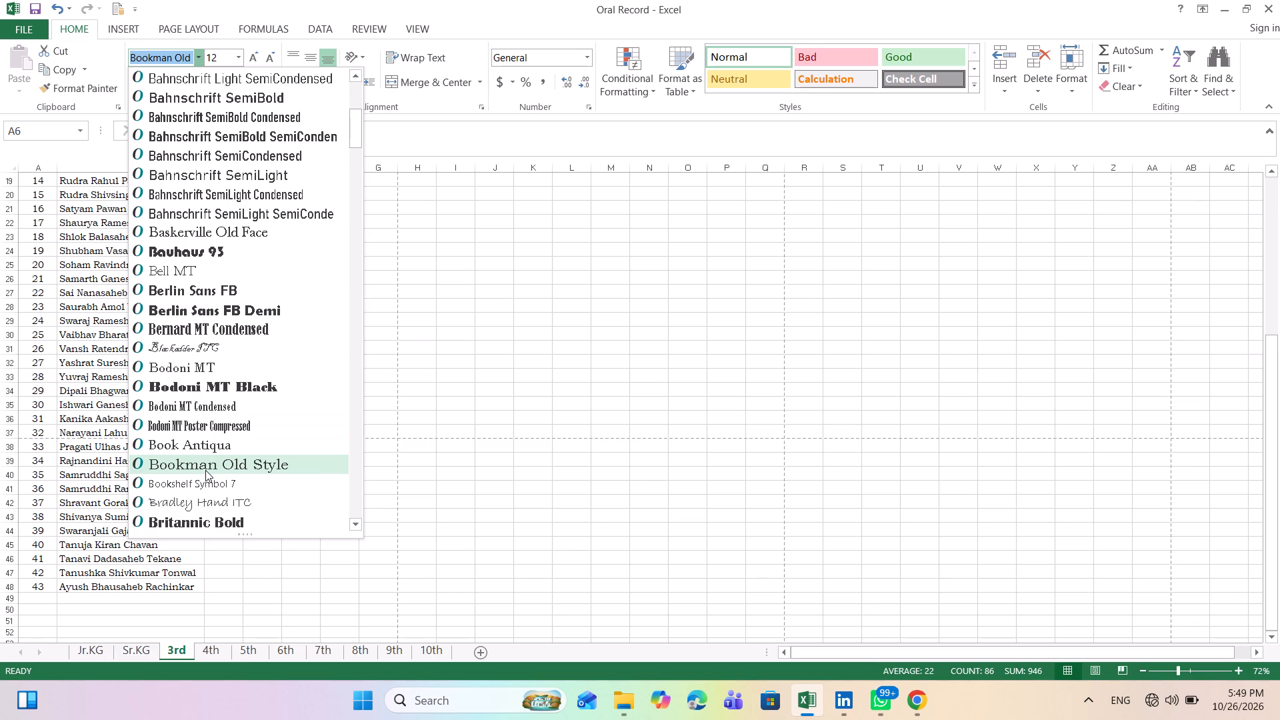
{"action": "left_click", "coordinate": [205, 470]}
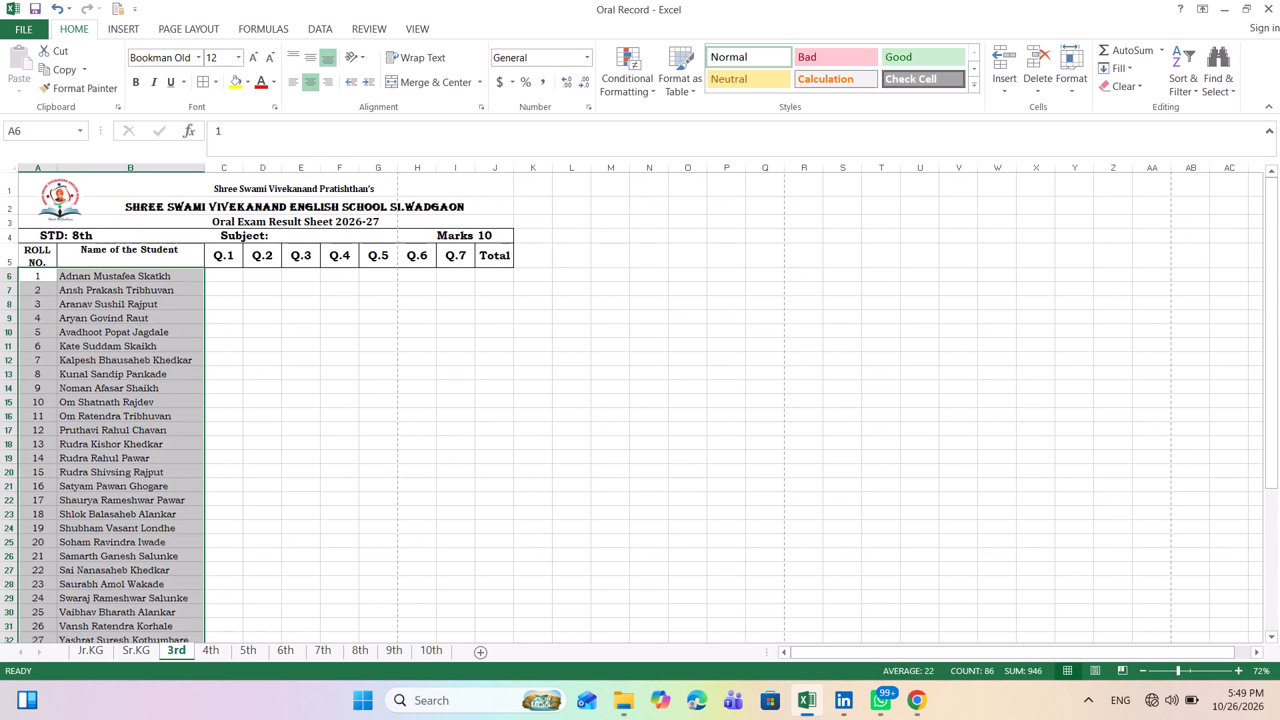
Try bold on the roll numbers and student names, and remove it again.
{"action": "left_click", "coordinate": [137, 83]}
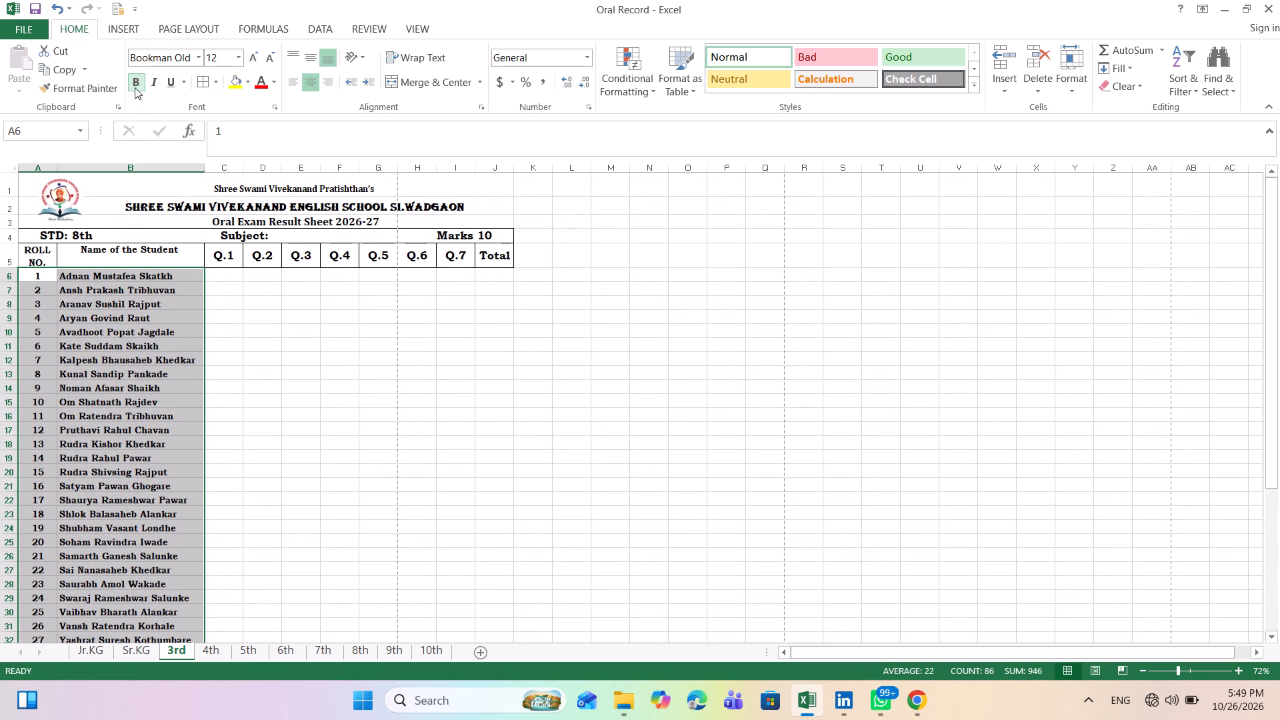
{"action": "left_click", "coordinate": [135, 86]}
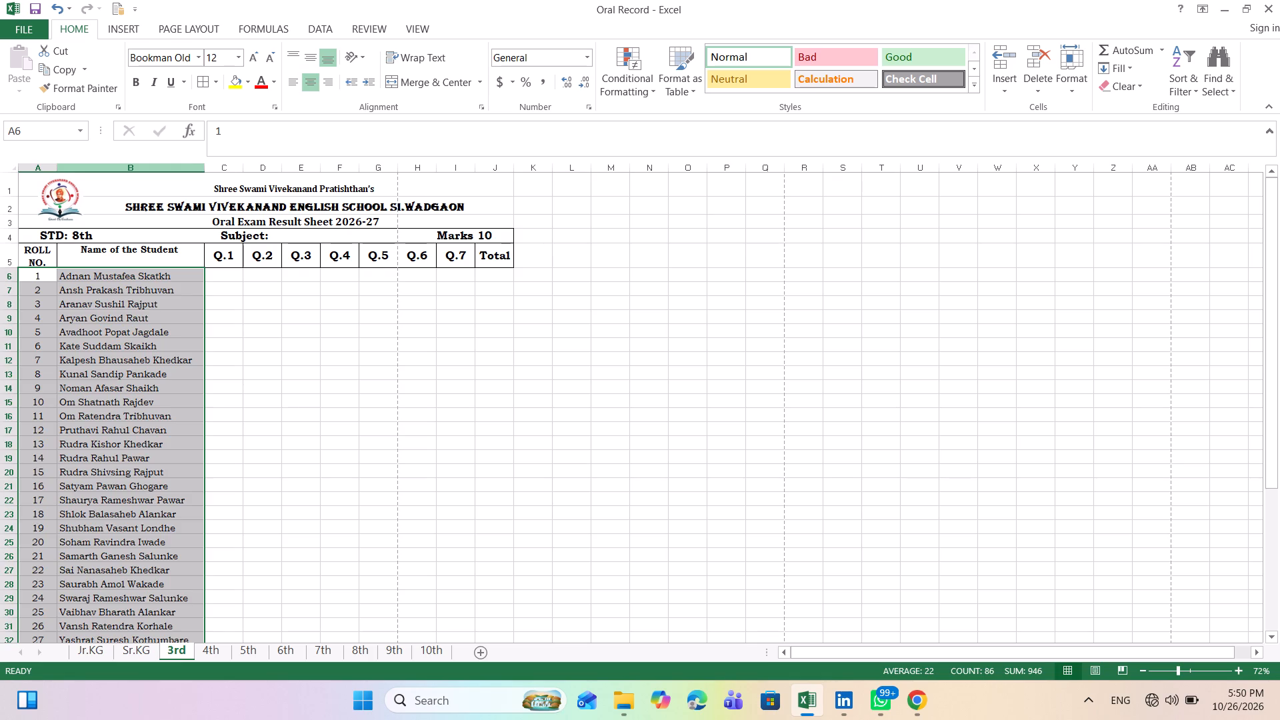
Examine the 3rd sheet's student rows and the page breaks crossing the table.
{"action": "left_click", "coordinate": [229, 398]}
{"action": "scroll", "coordinate": [229, 398], "scroll_direction": "down", "scroll_amount": 1}
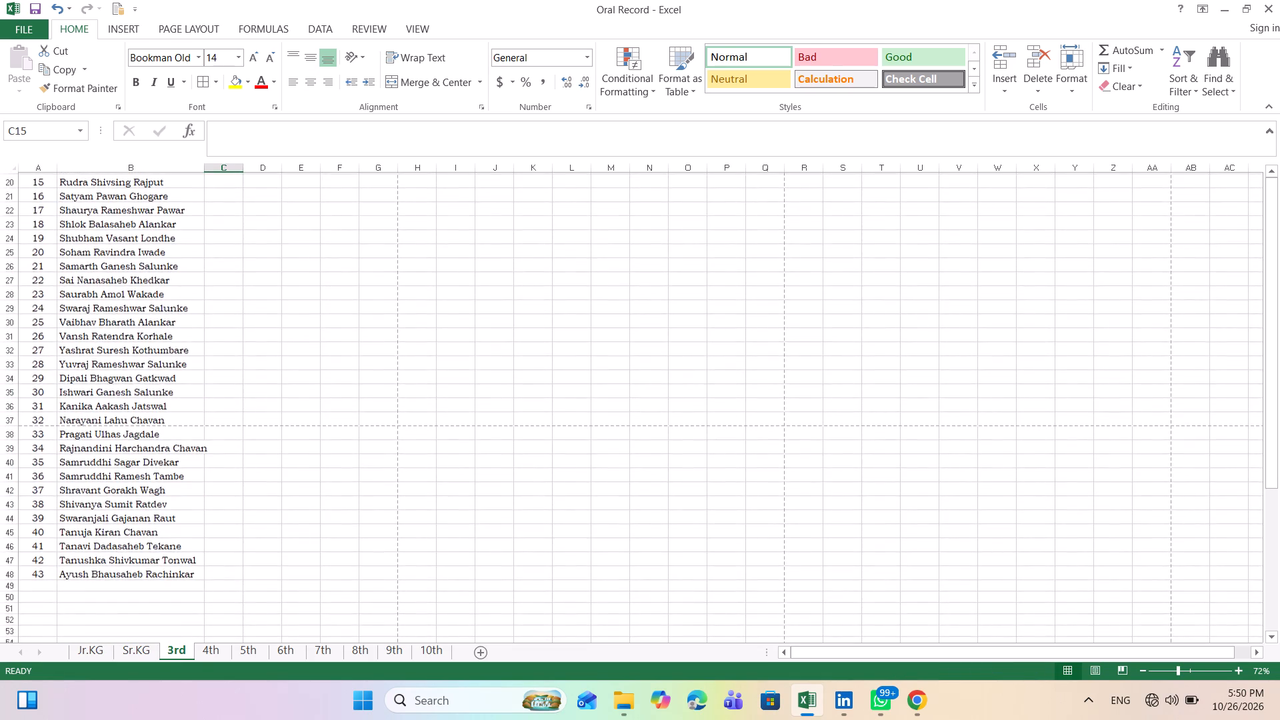
{"action": "scroll", "coordinate": [229, 398], "scroll_direction": "down", "scroll_amount": 1}
{"action": "scroll", "coordinate": [335, 317], "scroll_direction": "up", "scroll_amount": 1}
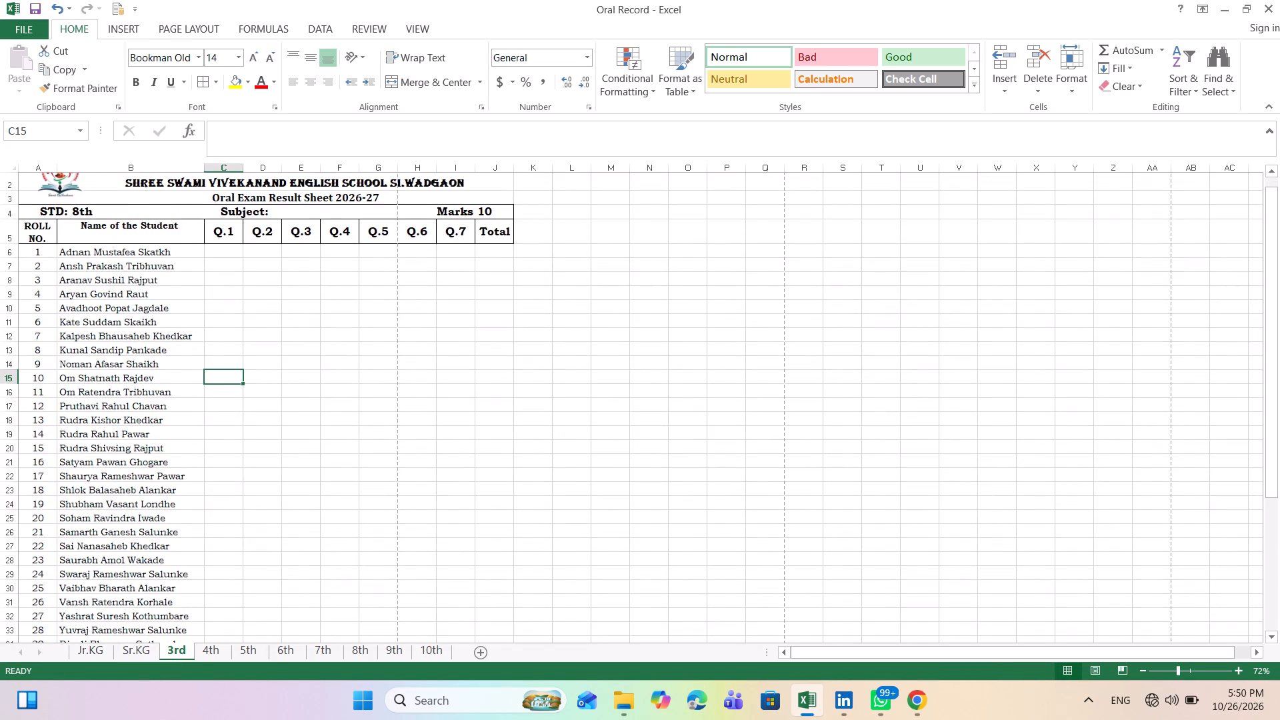
{"action": "scroll", "coordinate": [335, 317], "scroll_direction": "up", "scroll_amount": 1}
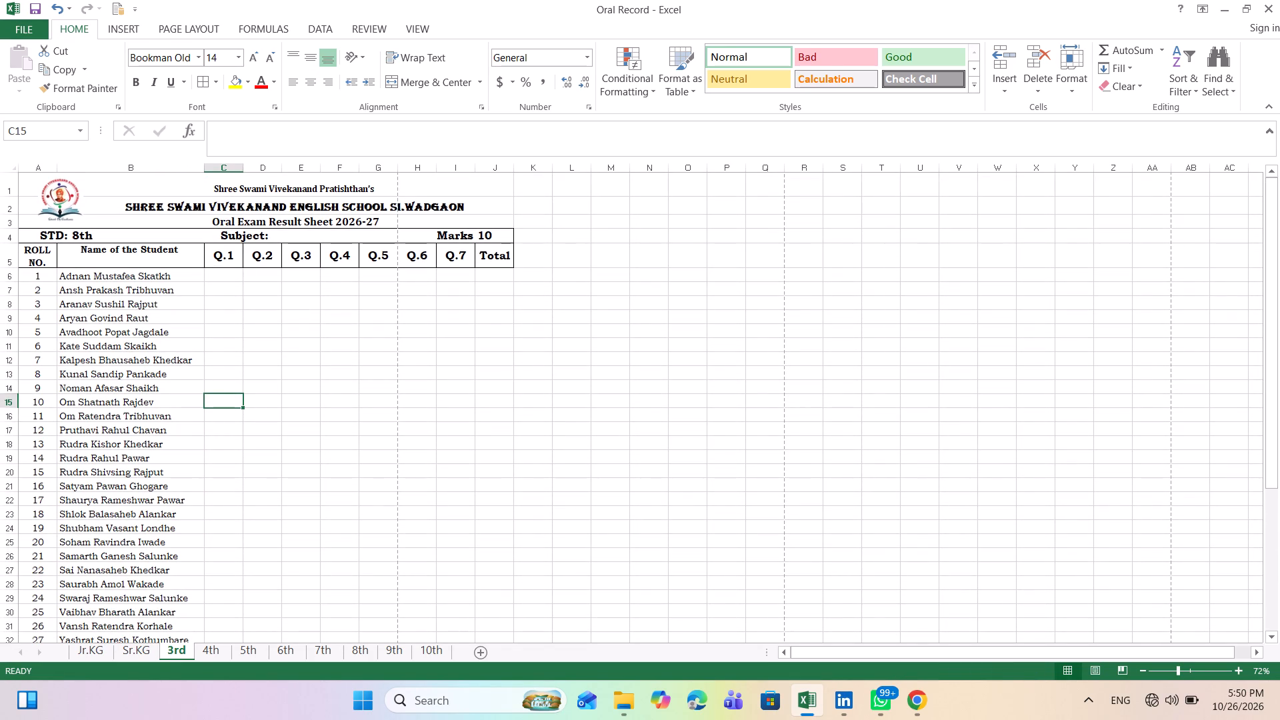
{"action": "scroll", "coordinate": [492, 344], "scroll_direction": "down", "scroll_amount": 2}
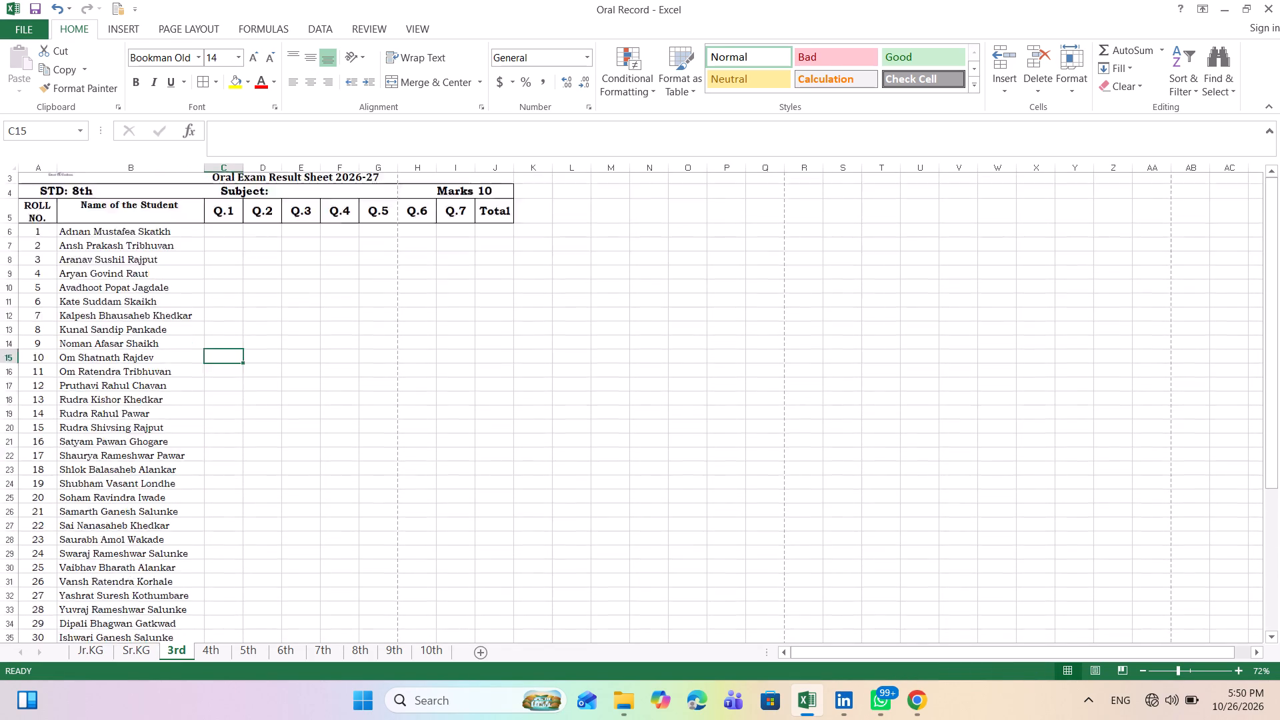
{"action": "scroll", "coordinate": [492, 344], "scroll_direction": "down", "scroll_amount": 3}
{"action": "scroll", "coordinate": [492, 344], "scroll_direction": "up", "scroll_amount": 4}
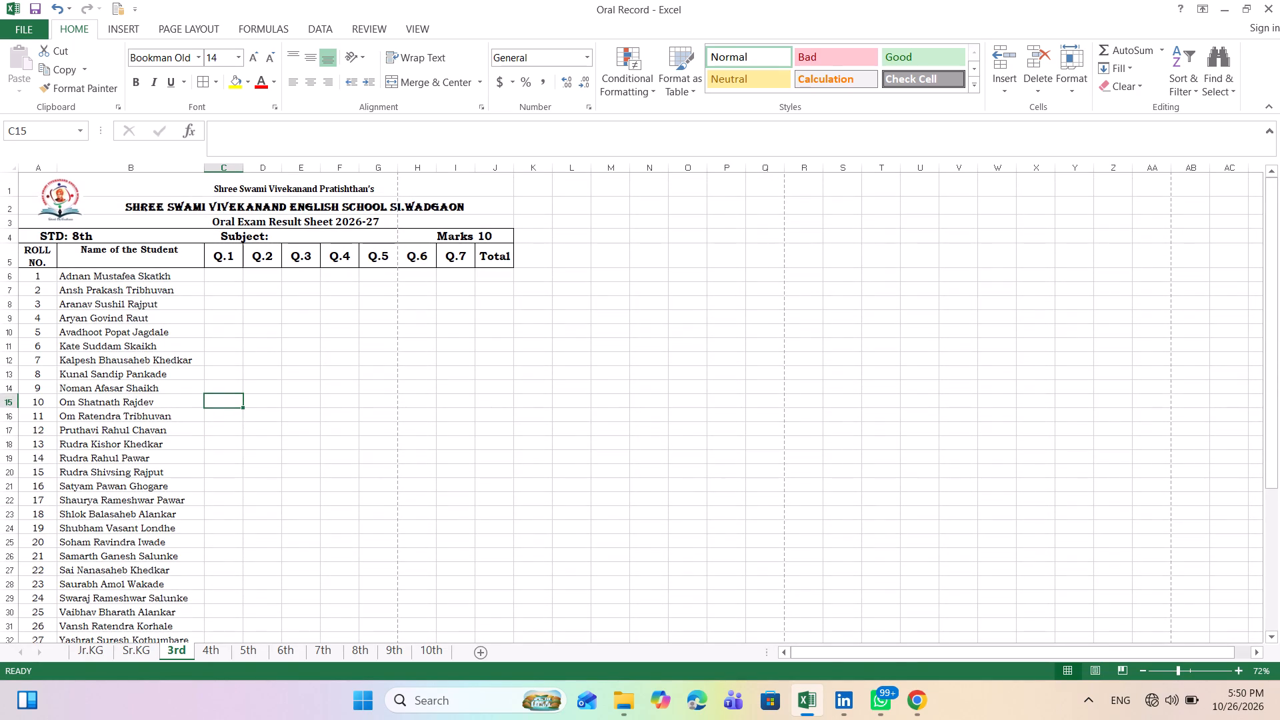
Save the workbook.
{"action": "key", "text": "ctrl+s"}
{"action": "left_click", "coordinate": [413, 445]}
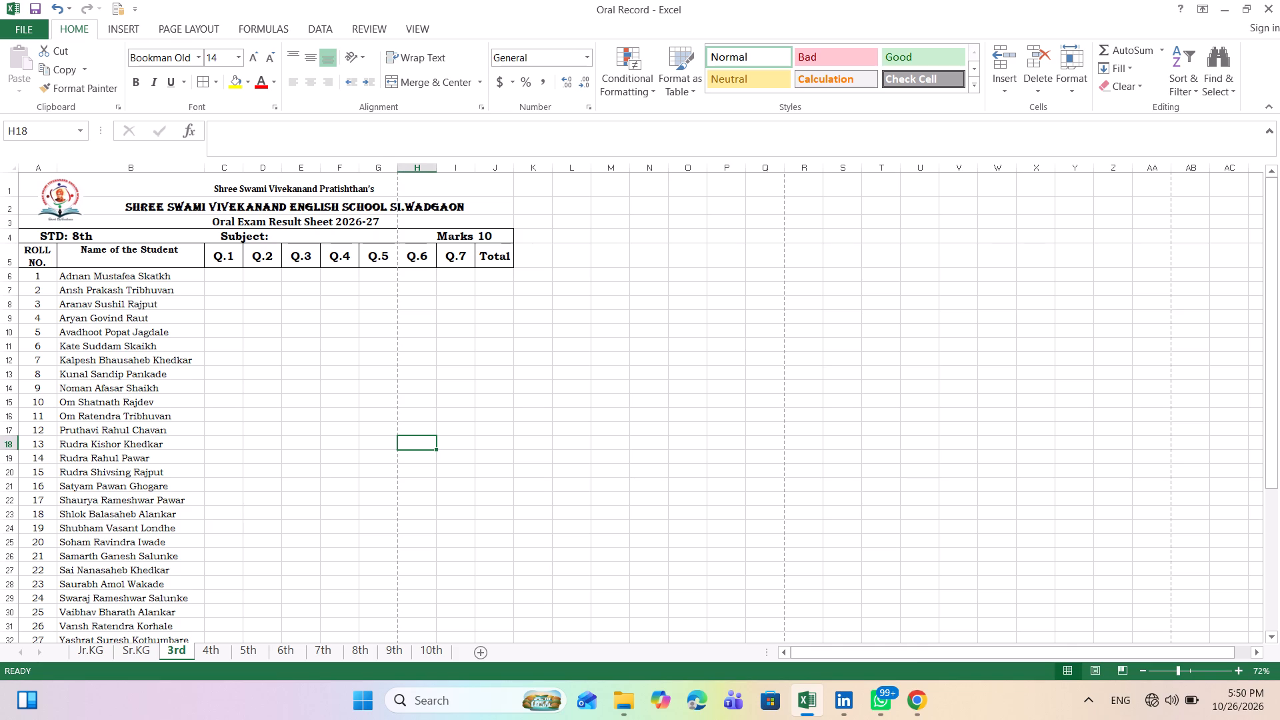
Widen the Total column J slightly.
{"action": "left_click_drag", "start_coordinate": [513, 168], "coordinate": [525, 175]}
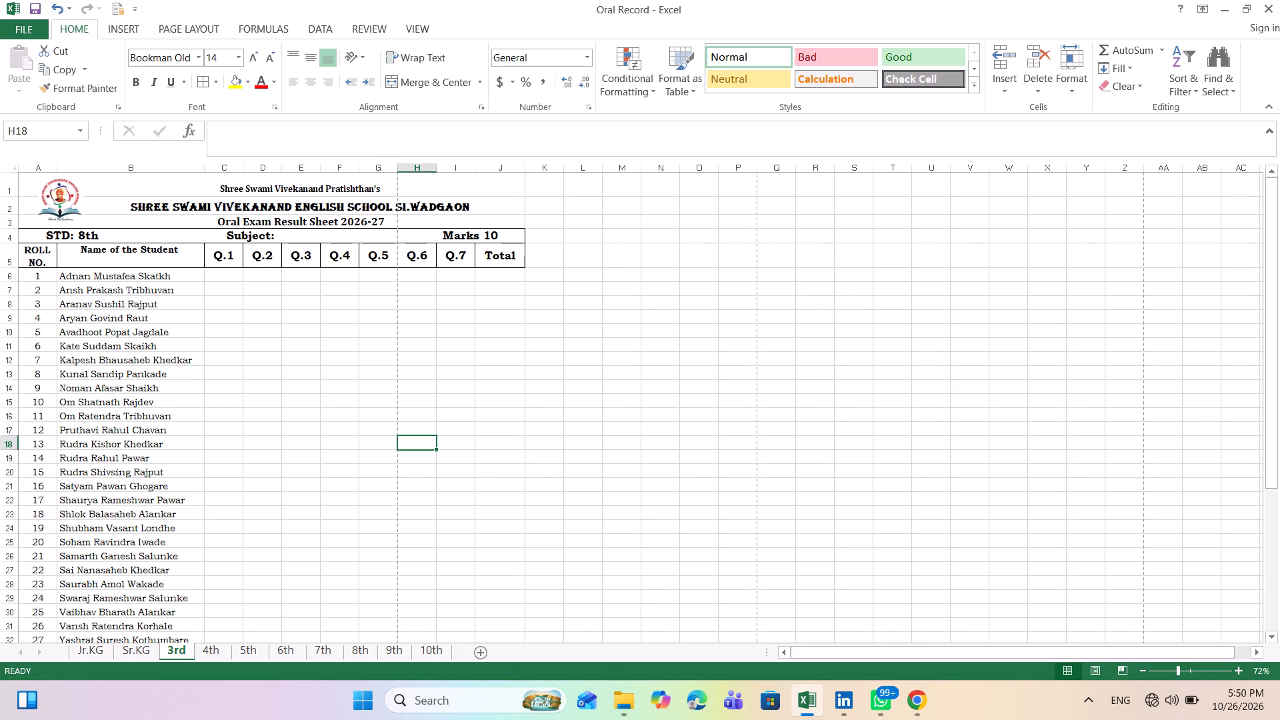
Readjust the Name of the Student column B so it is just wide enough for the longest name.
{"action": "scroll", "coordinate": [349, 421], "scroll_direction": "down", "scroll_amount": 6}
{"action": "scroll", "coordinate": [349, 421], "scroll_direction": "up", "scroll_amount": 1}
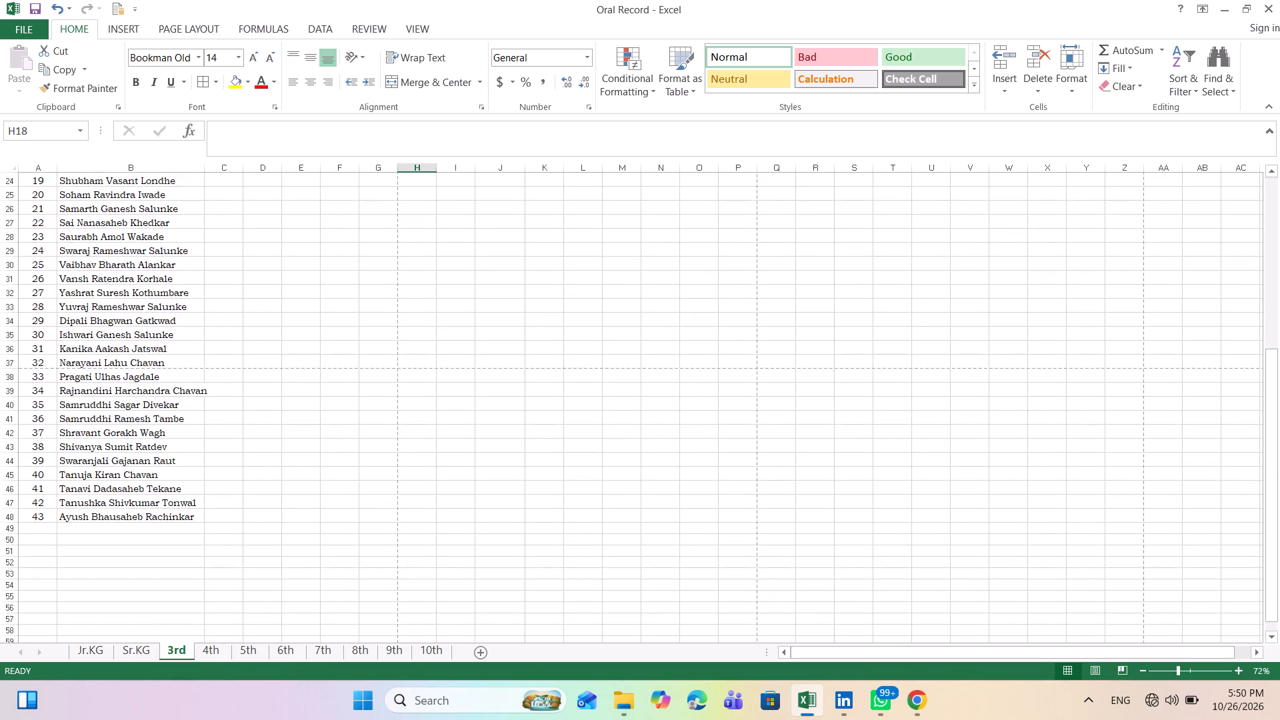
{"action": "scroll", "coordinate": [349, 421], "scroll_direction": "up", "scroll_amount": 2}
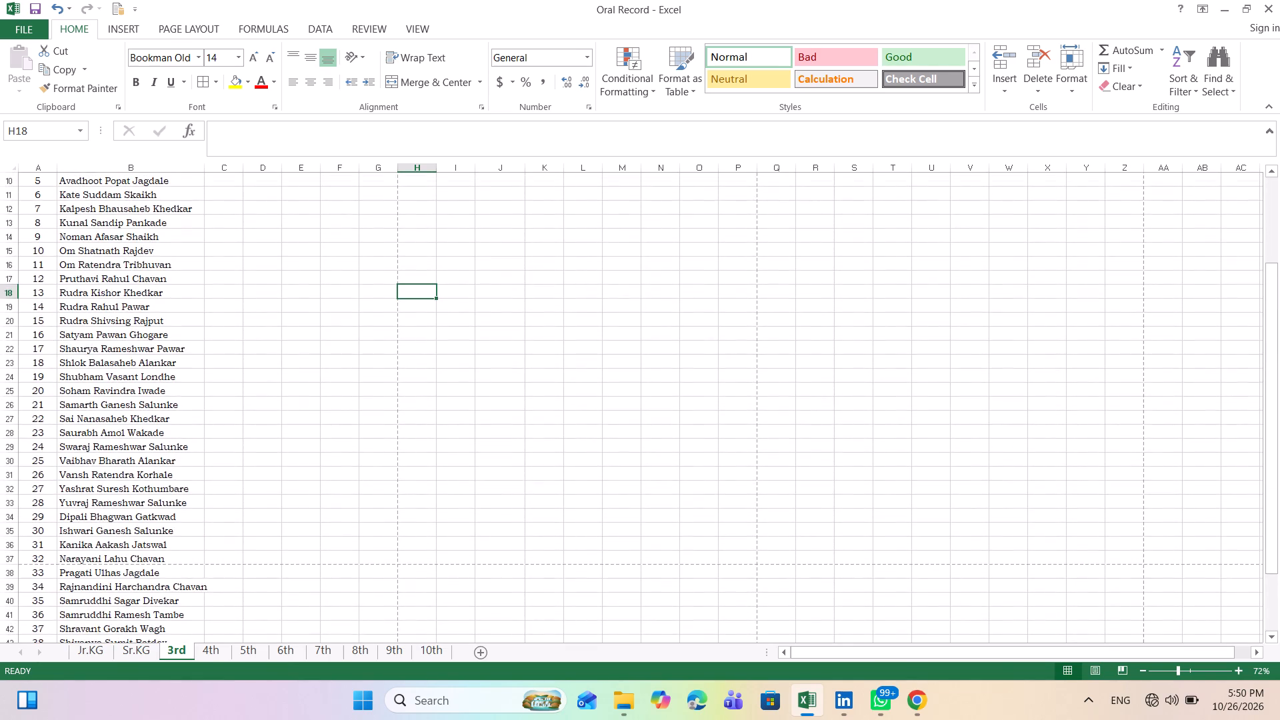
{"action": "scroll", "coordinate": [349, 421], "scroll_direction": "up", "scroll_amount": 1}
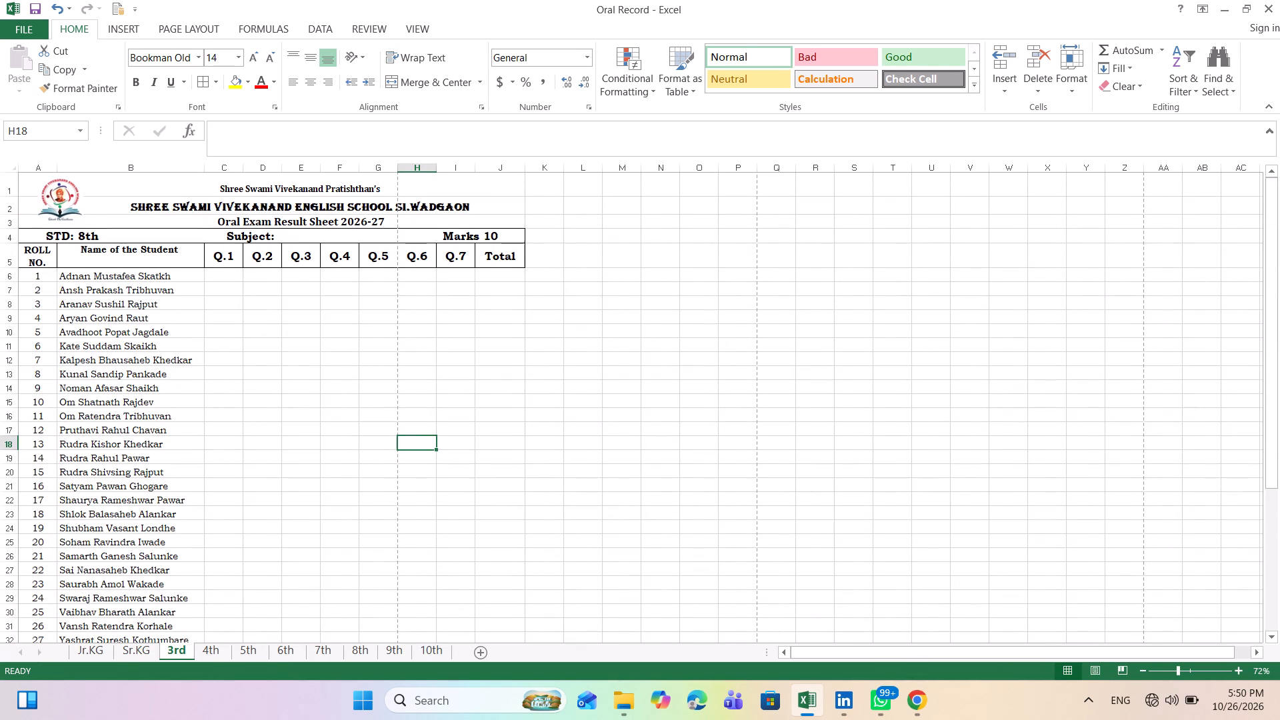
{"action": "left_click", "coordinate": [204, 167]}
{"action": "scroll", "coordinate": [201, 166], "scroll_direction": "right", "scroll_amount": 1}
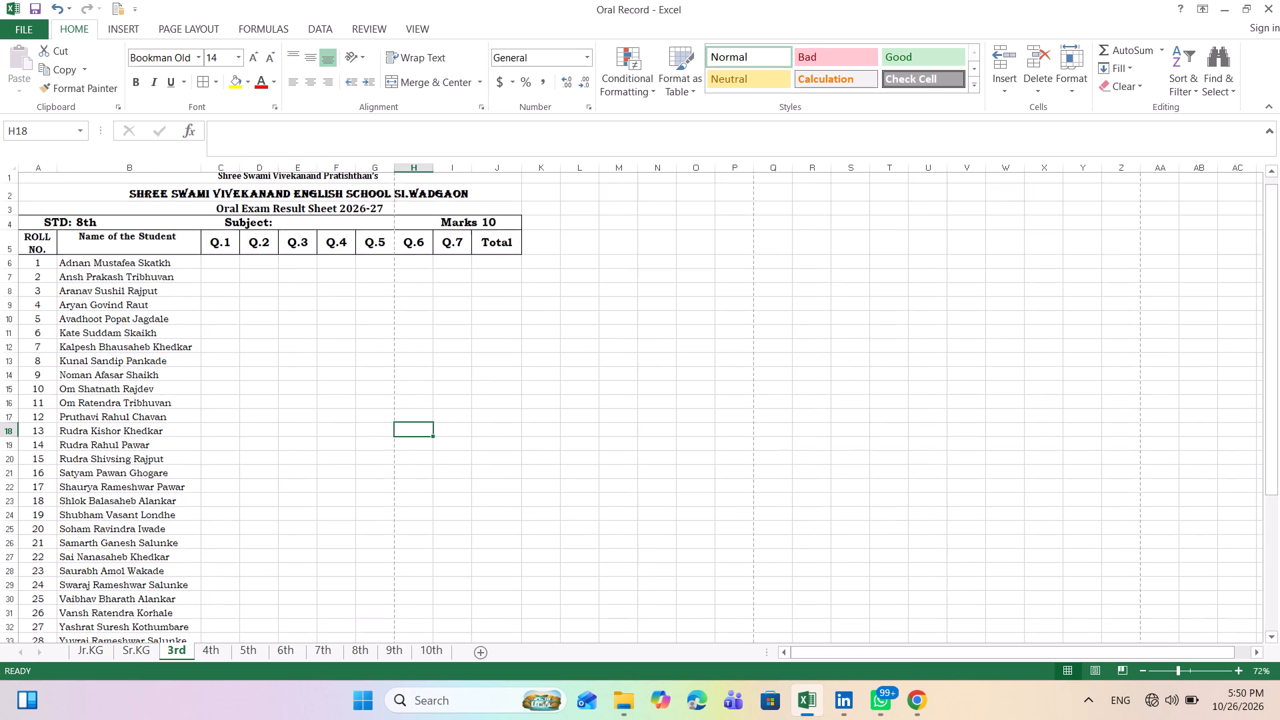
{"action": "scroll", "coordinate": [201, 166], "scroll_direction": "right", "scroll_amount": 1}
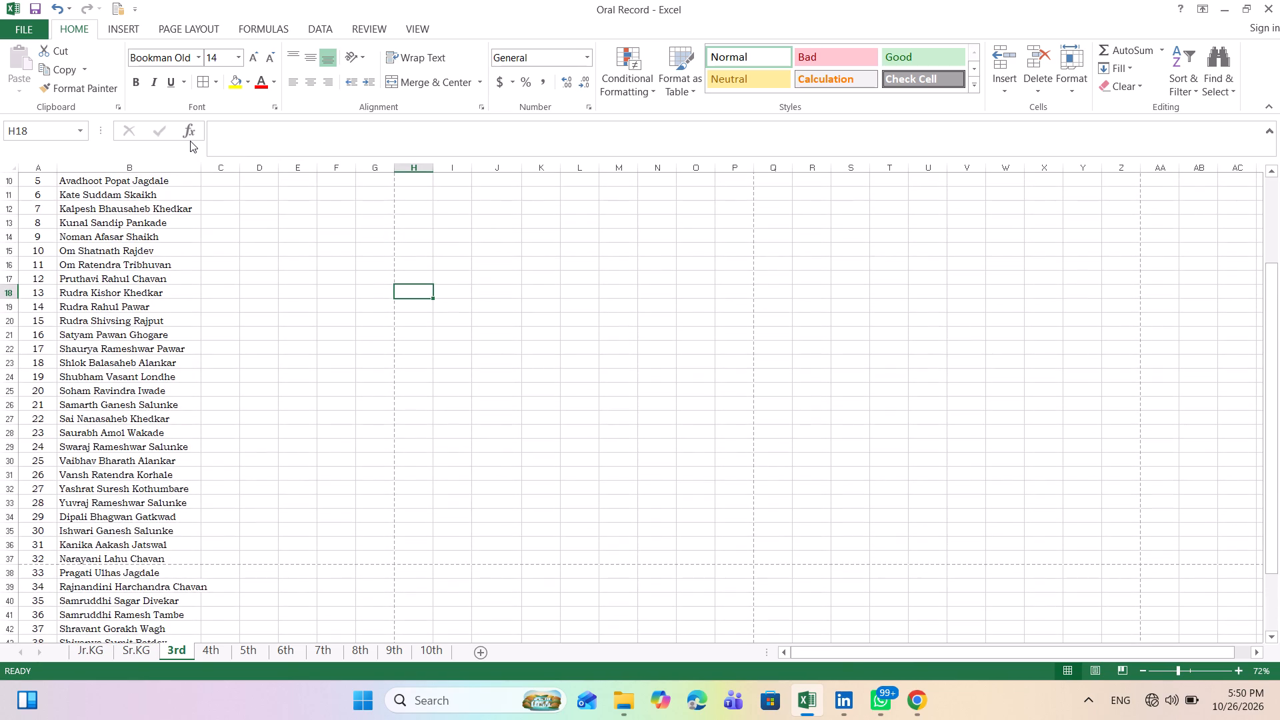
{"action": "scroll", "coordinate": [189, 139], "scroll_direction": "up", "scroll_amount": 1}
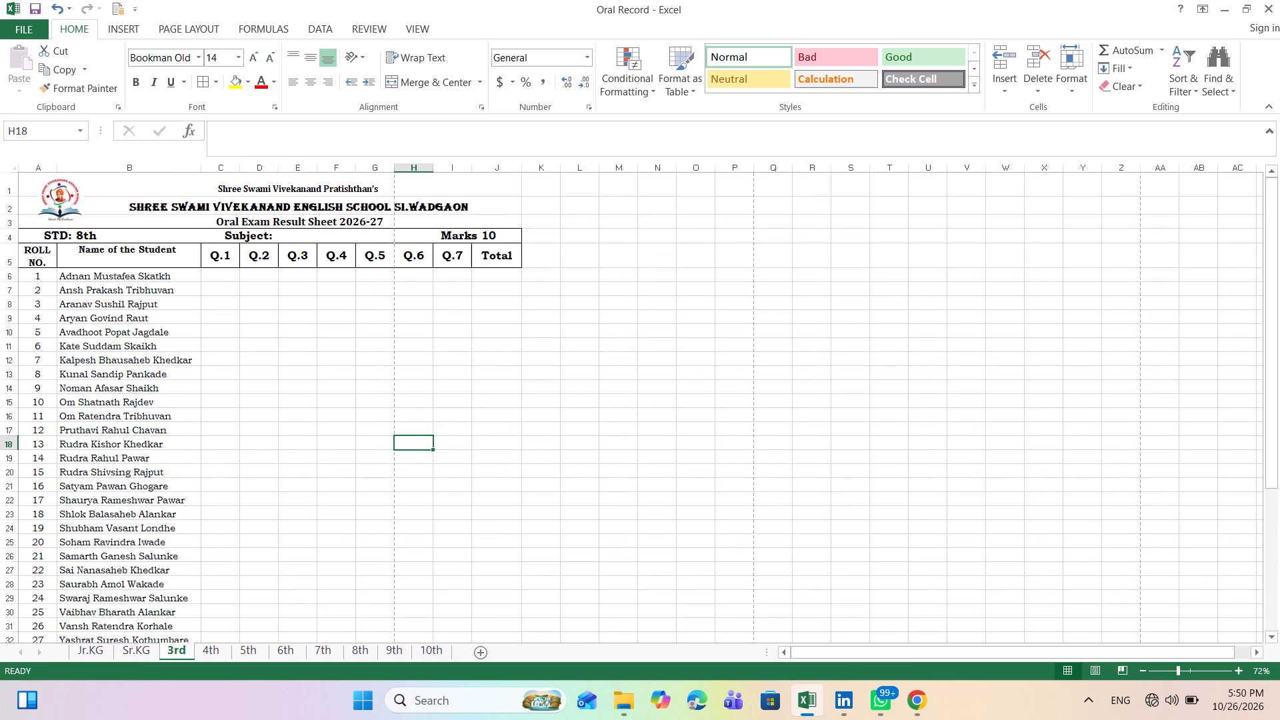
{"action": "left_click_drag", "start_coordinate": [200, 167], "coordinate": [209, 170]}
{"action": "scroll", "coordinate": [209, 170], "scroll_direction": "down", "scroll_amount": 1}
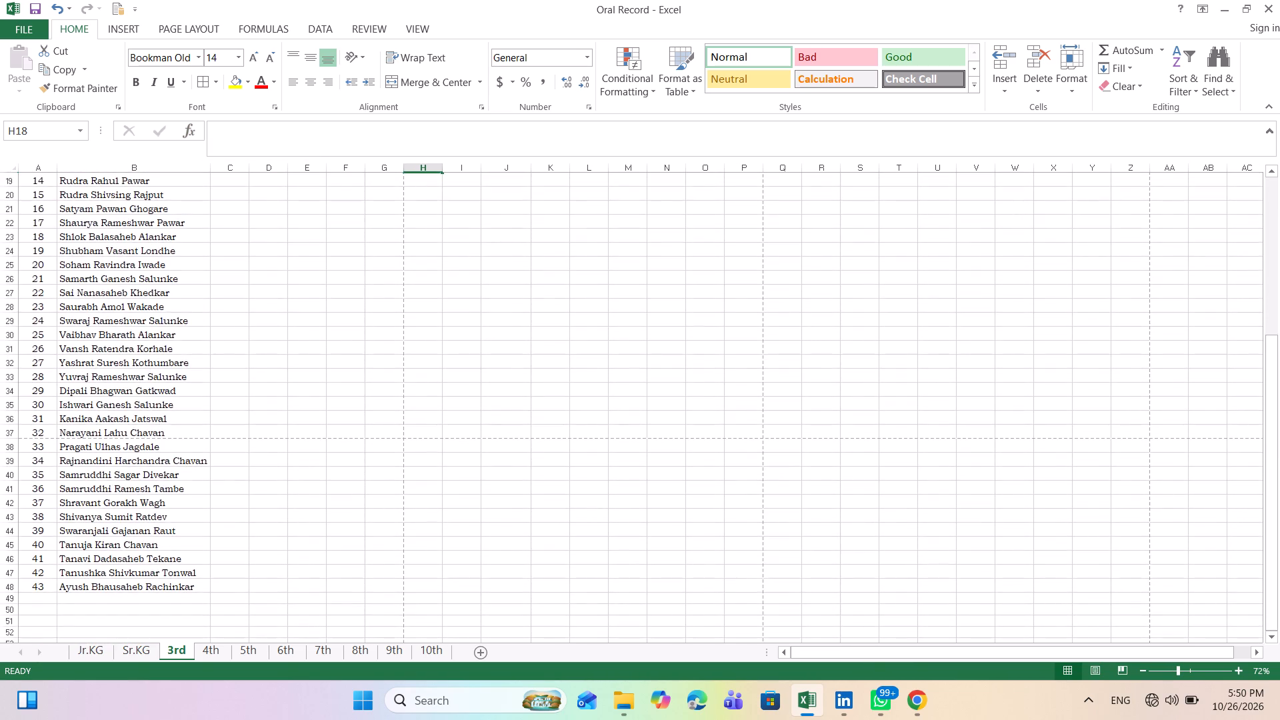
{"action": "scroll", "coordinate": [209, 170], "scroll_direction": "down", "scroll_amount": 1}
{"action": "scroll", "coordinate": [67, 225], "scroll_direction": "up", "scroll_amount": 3}
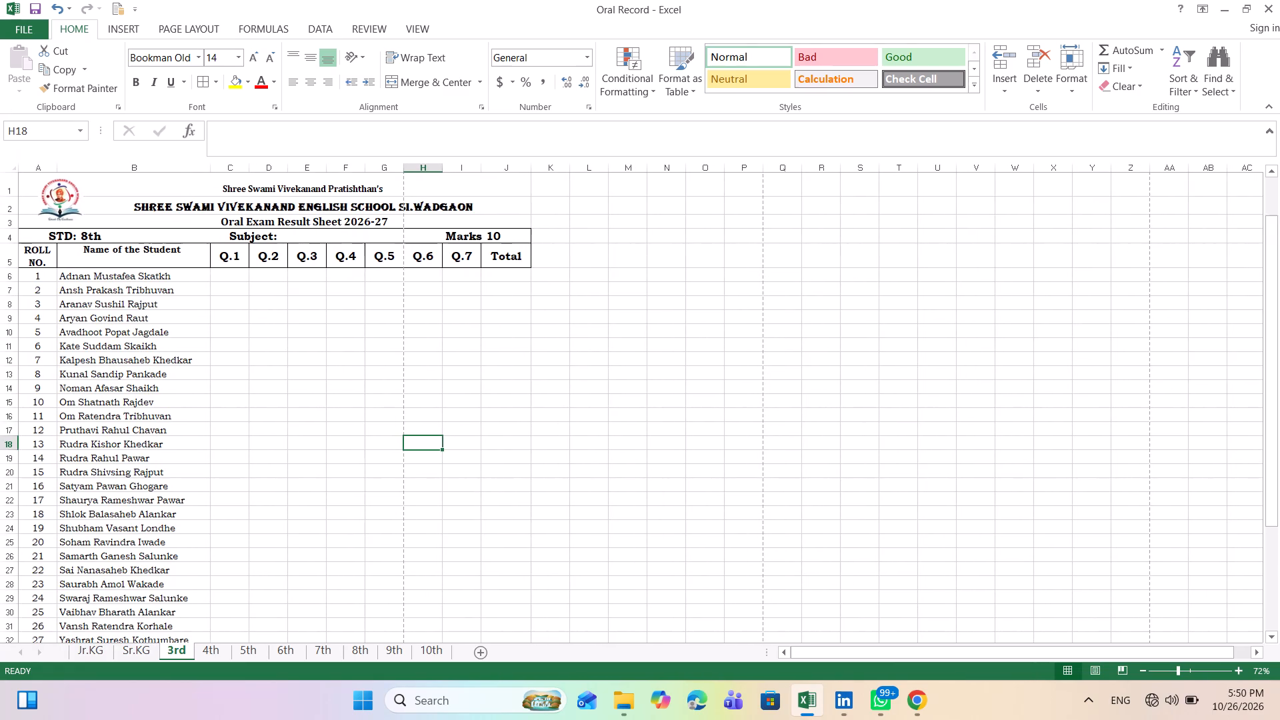
Narrow the ROLL NO. column A slightly.
{"action": "left_click", "coordinate": [58, 169]}
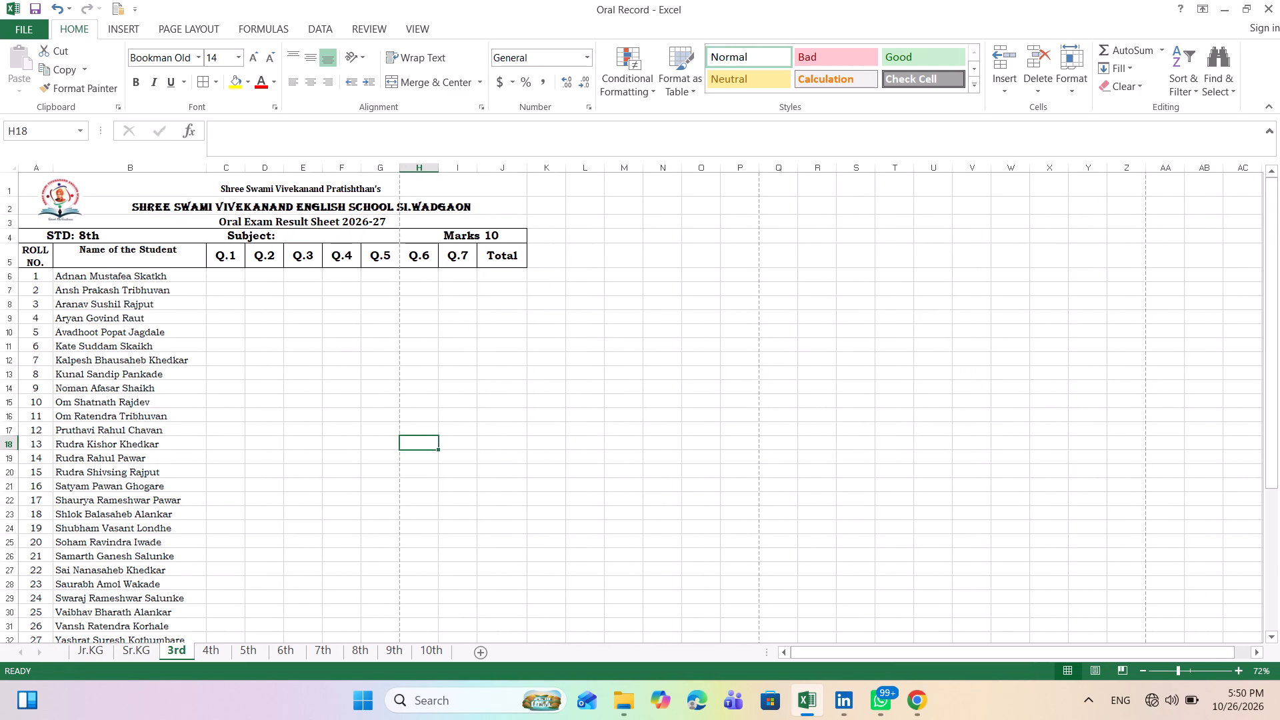
Narrow columns C to I so each just fits its Q.1 to Q.7 heading, and slightly narrow the Total column J.
{"action": "left_click_drag", "start_coordinate": [244, 165], "coordinate": [243, 165]}
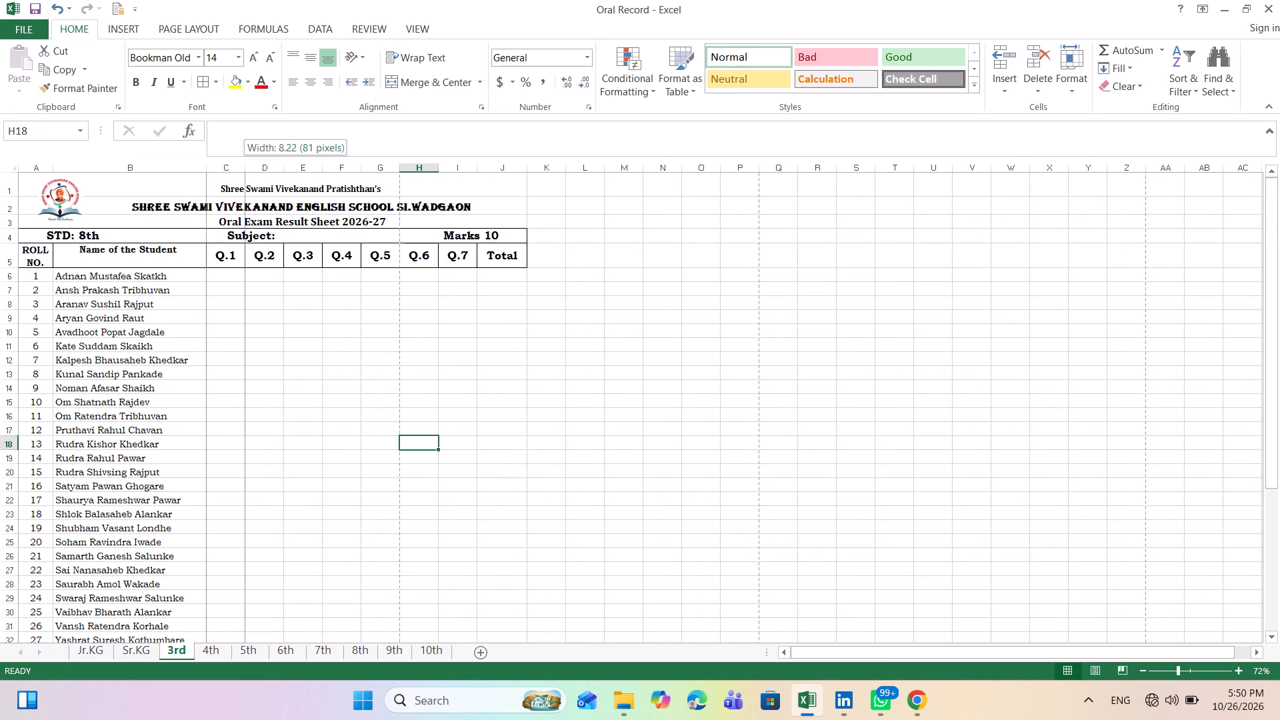
{"action": "left_click_drag", "start_coordinate": [243, 165], "coordinate": [236, 165]}
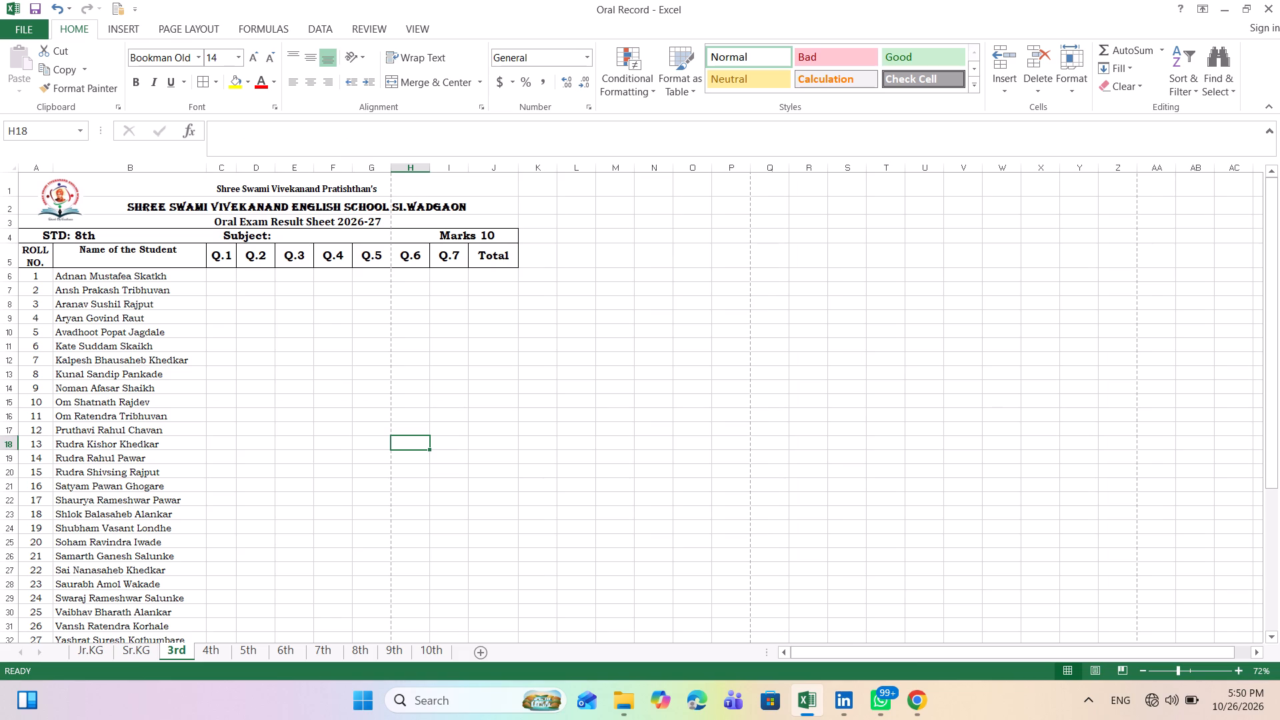
{"action": "left_click_drag", "start_coordinate": [274, 166], "coordinate": [266, 165]}
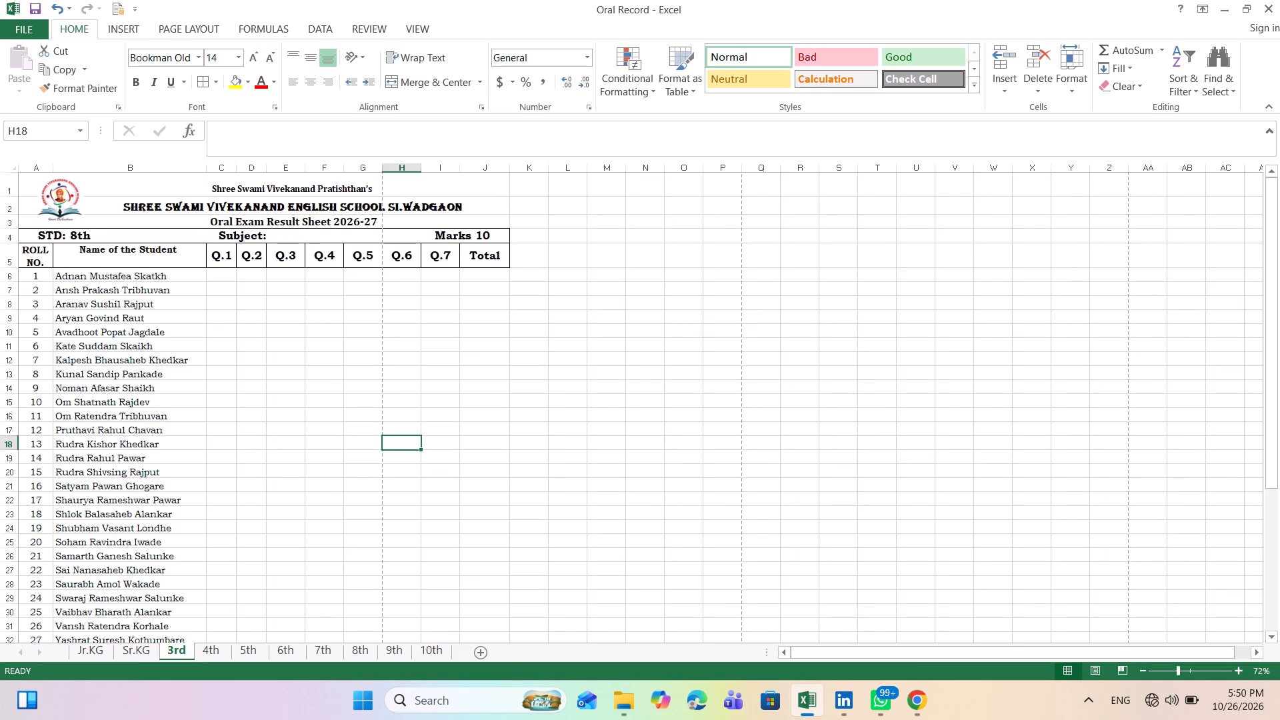
{"action": "left_click", "coordinate": [305, 168]}
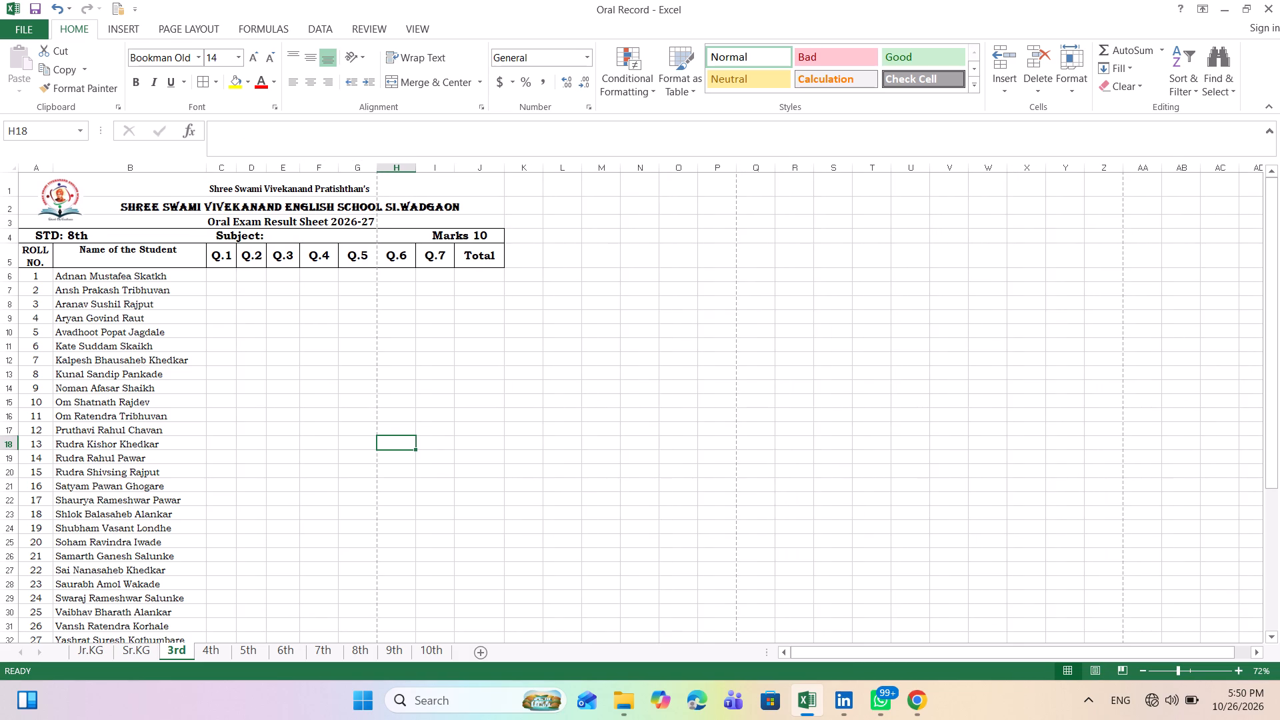
{"action": "left_click_drag", "start_coordinate": [342, 169], "coordinate": [336, 168]}
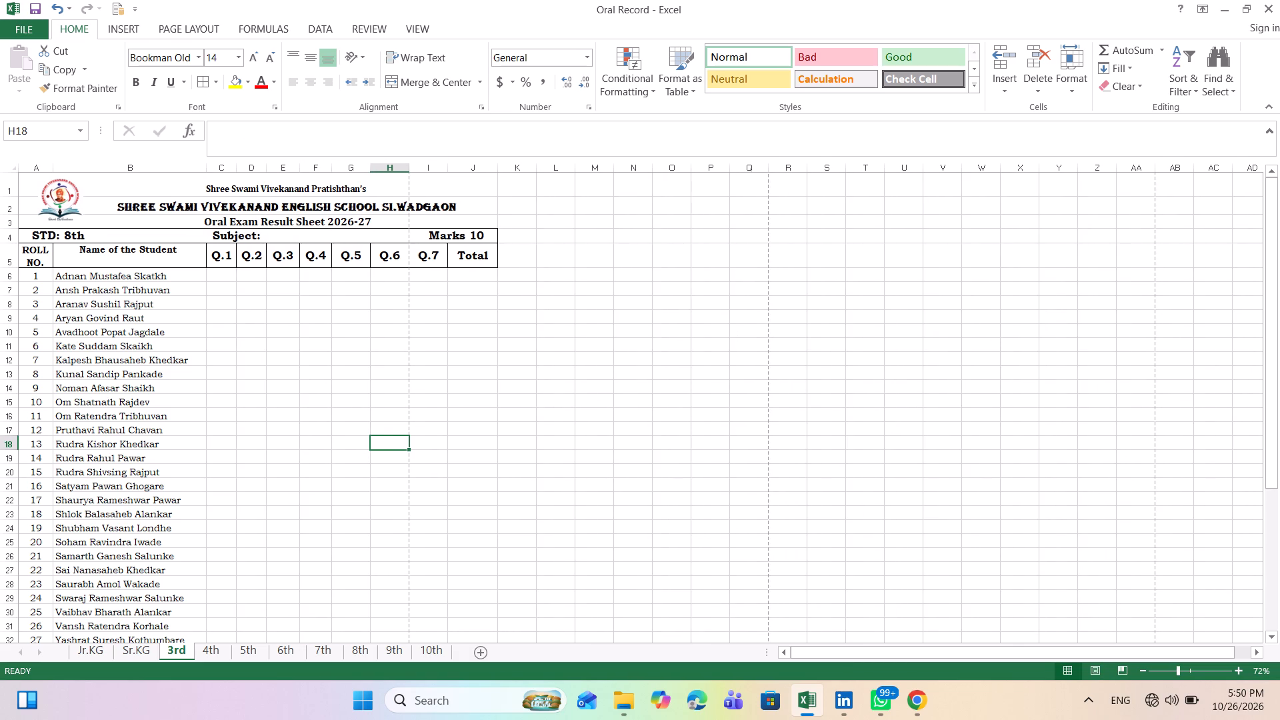
{"action": "left_click", "coordinate": [371, 173]}
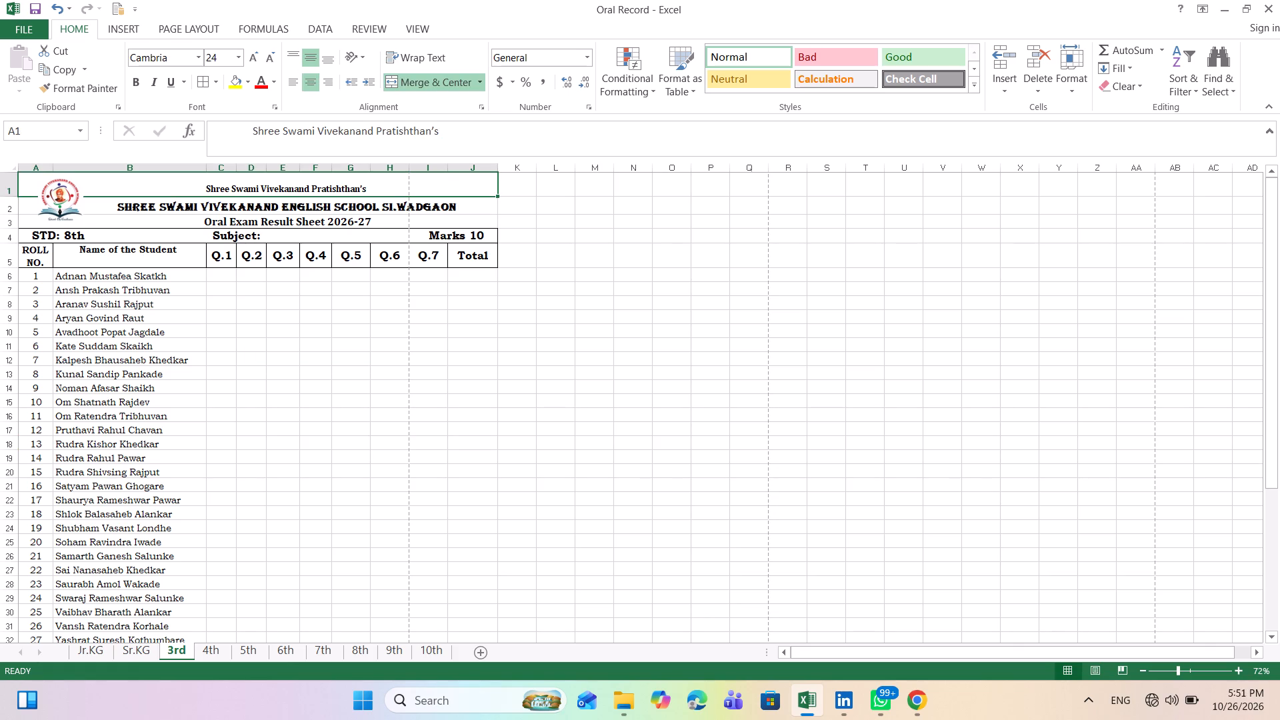
{"action": "left_click", "coordinate": [375, 313]}
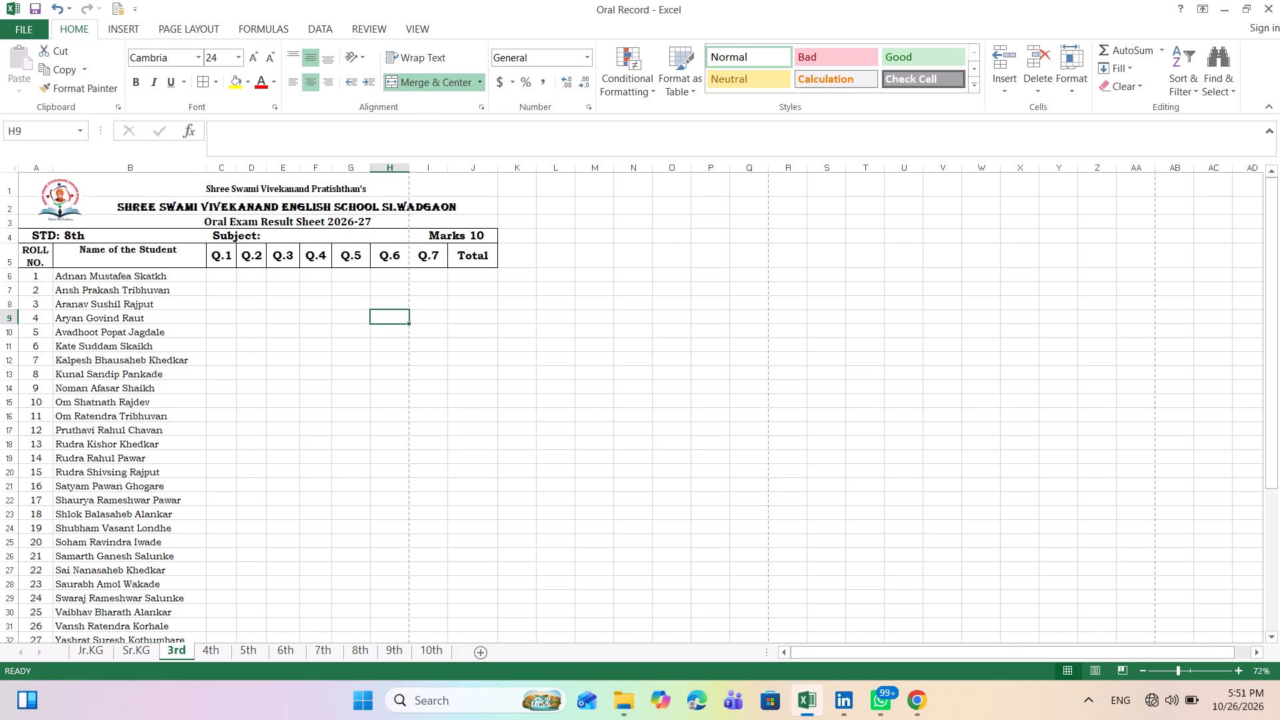
{"action": "left_click", "coordinate": [371, 171]}
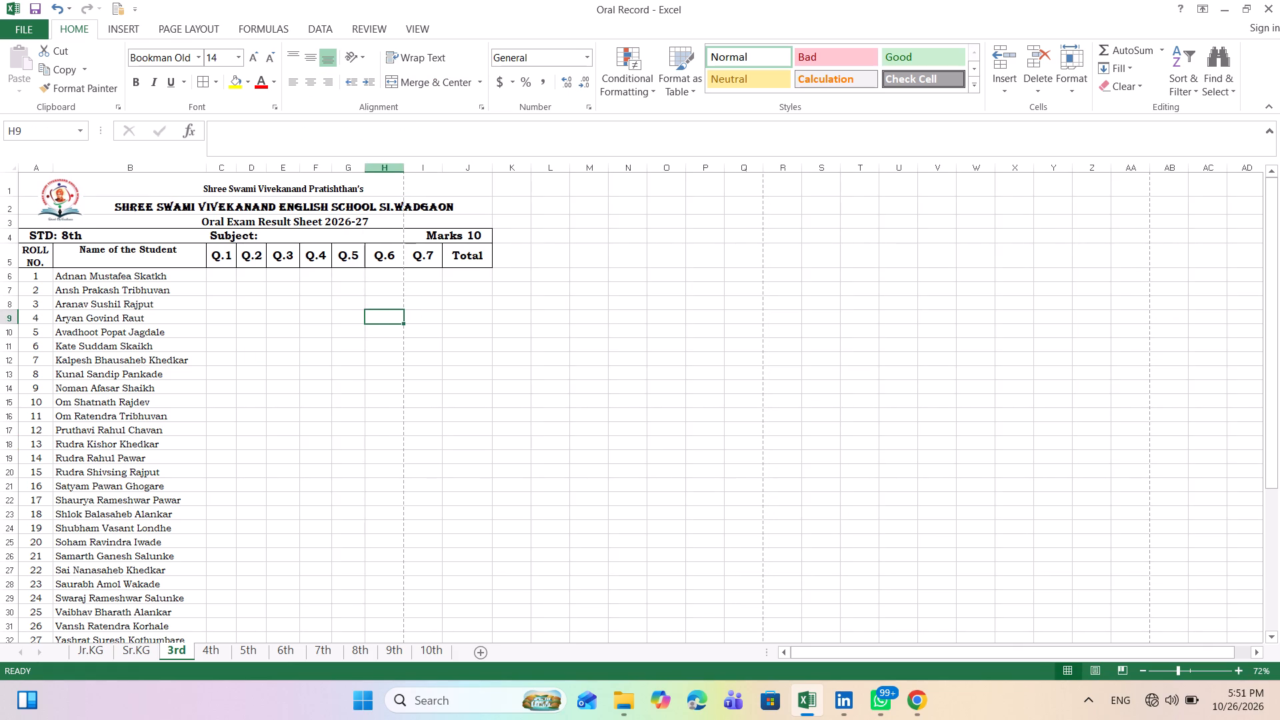
{"action": "left_click_drag", "start_coordinate": [405, 167], "coordinate": [397, 167]}
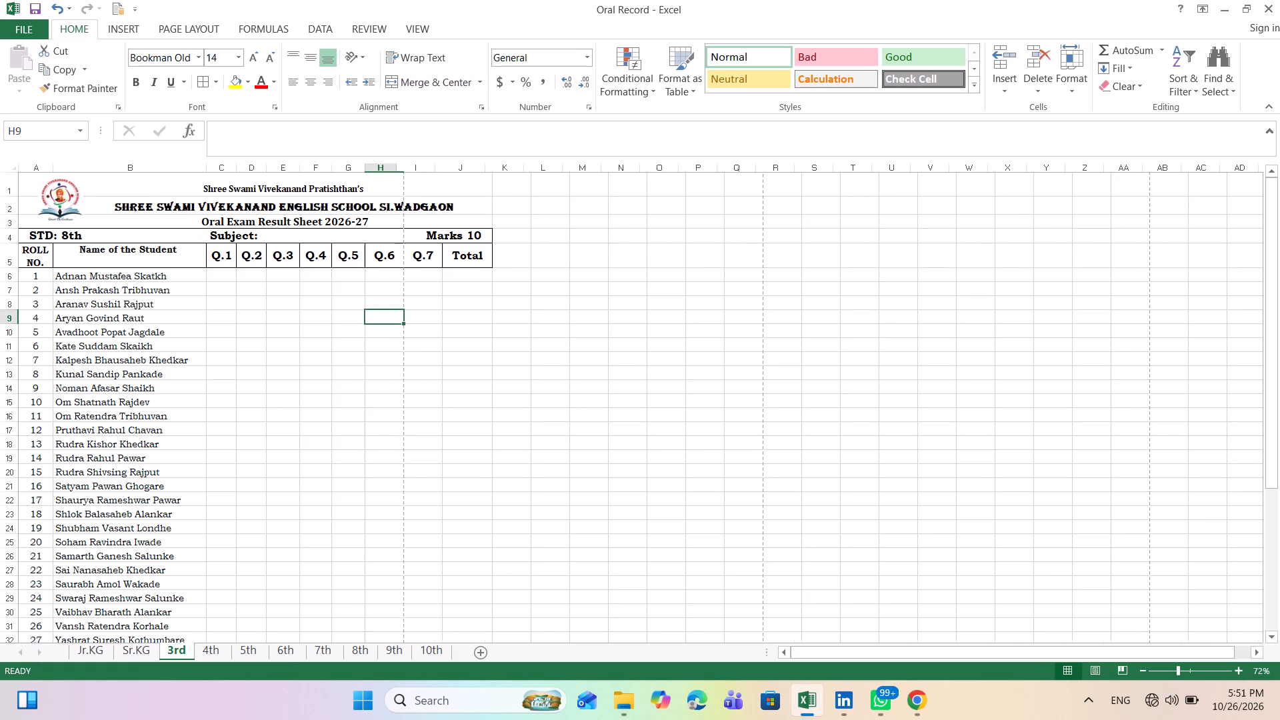
{"action": "left_click", "coordinate": [433, 170]}
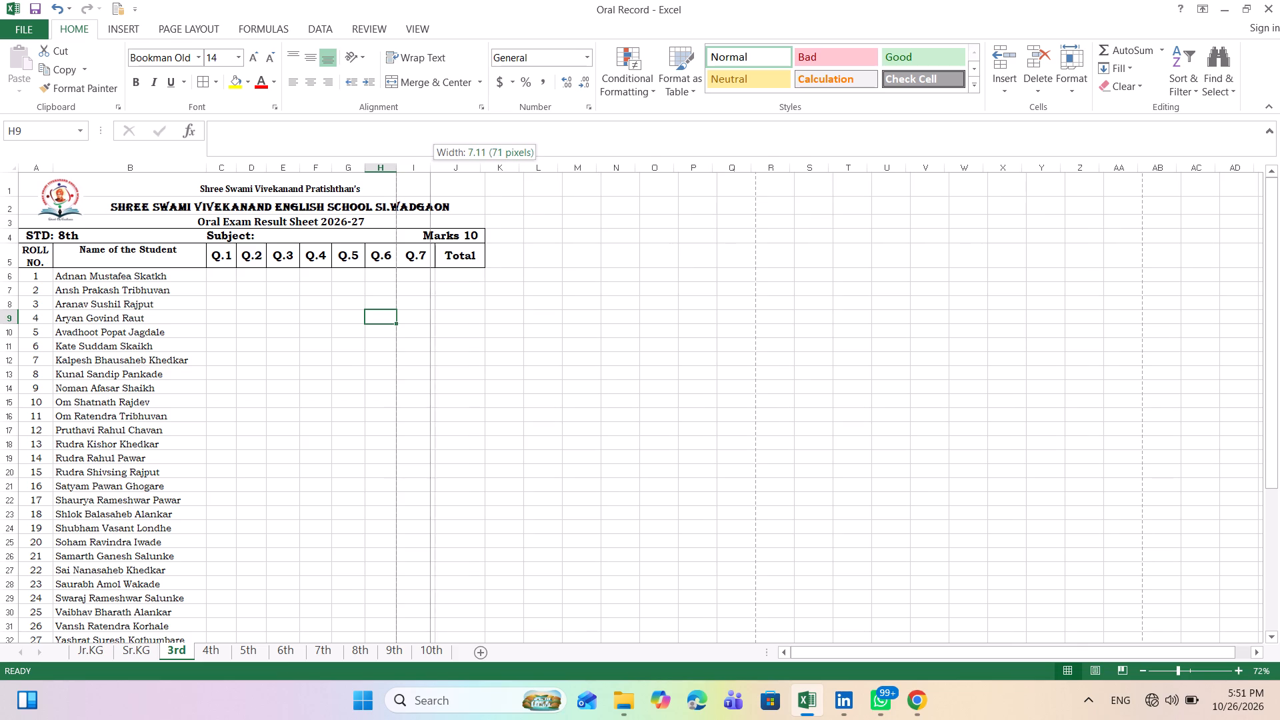
{"action": "left_click", "coordinate": [479, 169]}
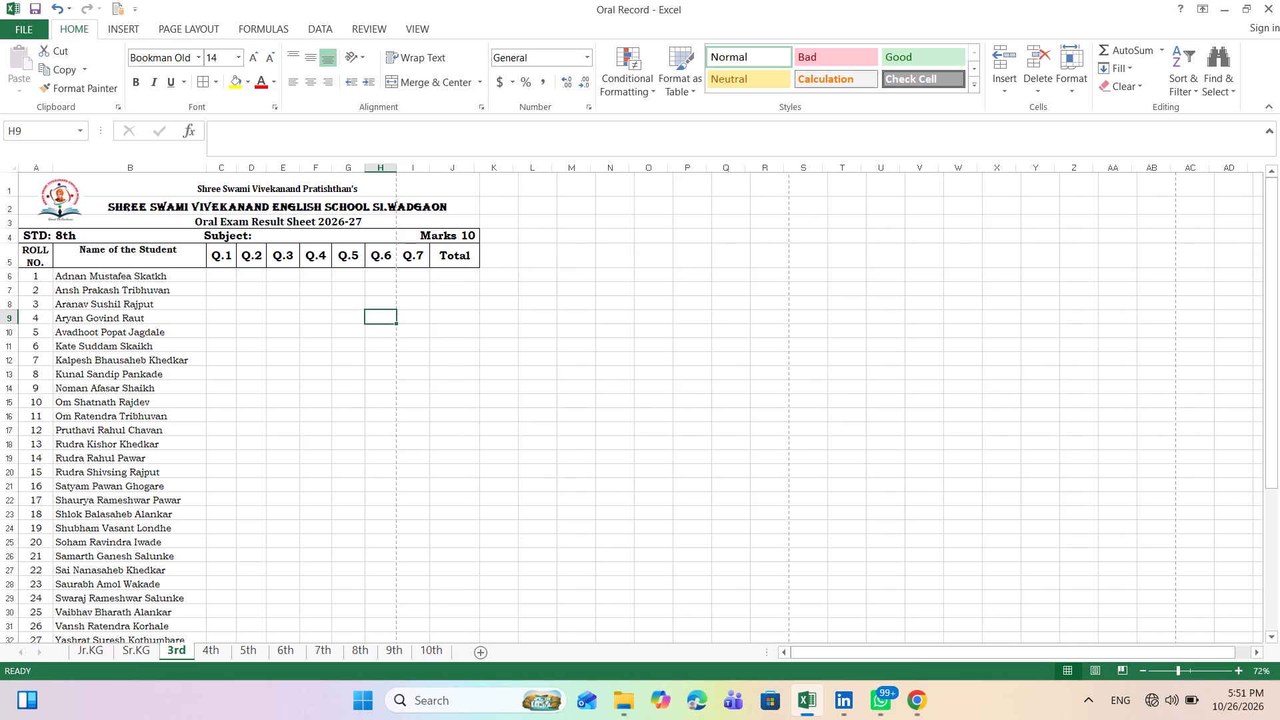
Apply All Borders to the student rows of the 3rd sheet, A6 to J48, from roll number 1 to 43.
{"action": "left_click_drag", "start_coordinate": [41, 278], "coordinate": [246, 309]}
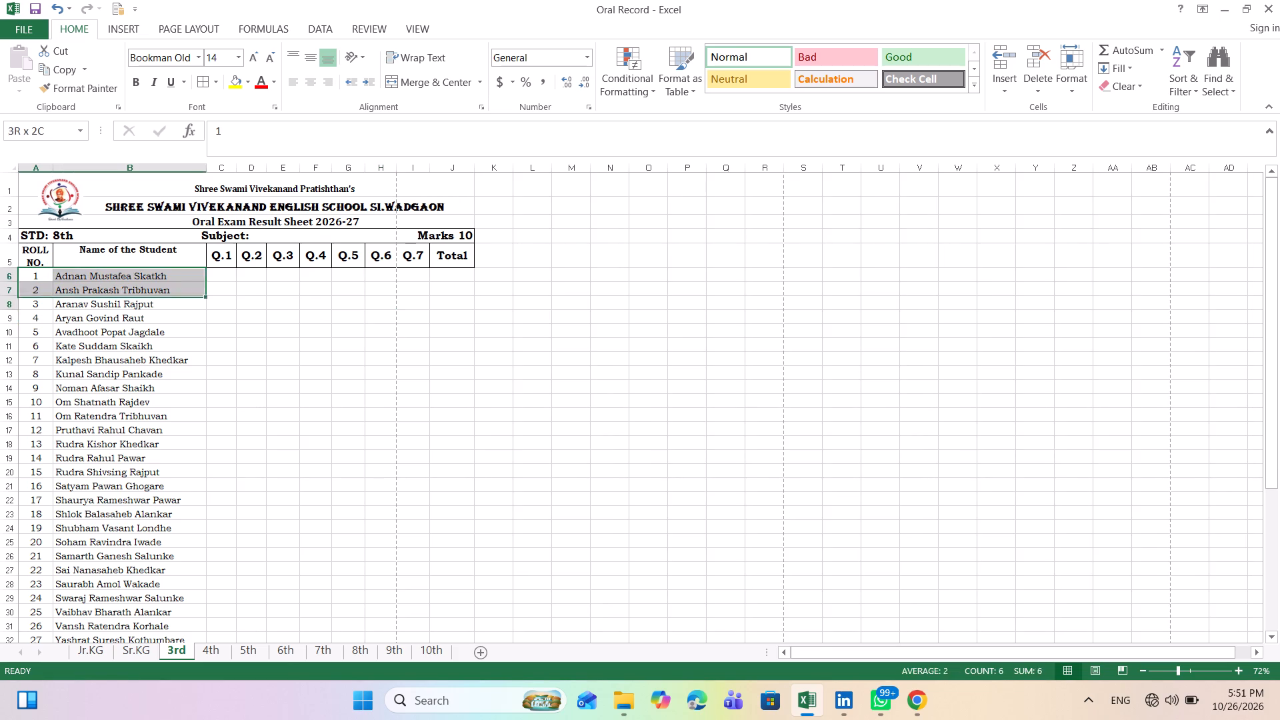
{"action": "left_click_drag", "start_coordinate": [246, 309], "coordinate": [479, 673]}
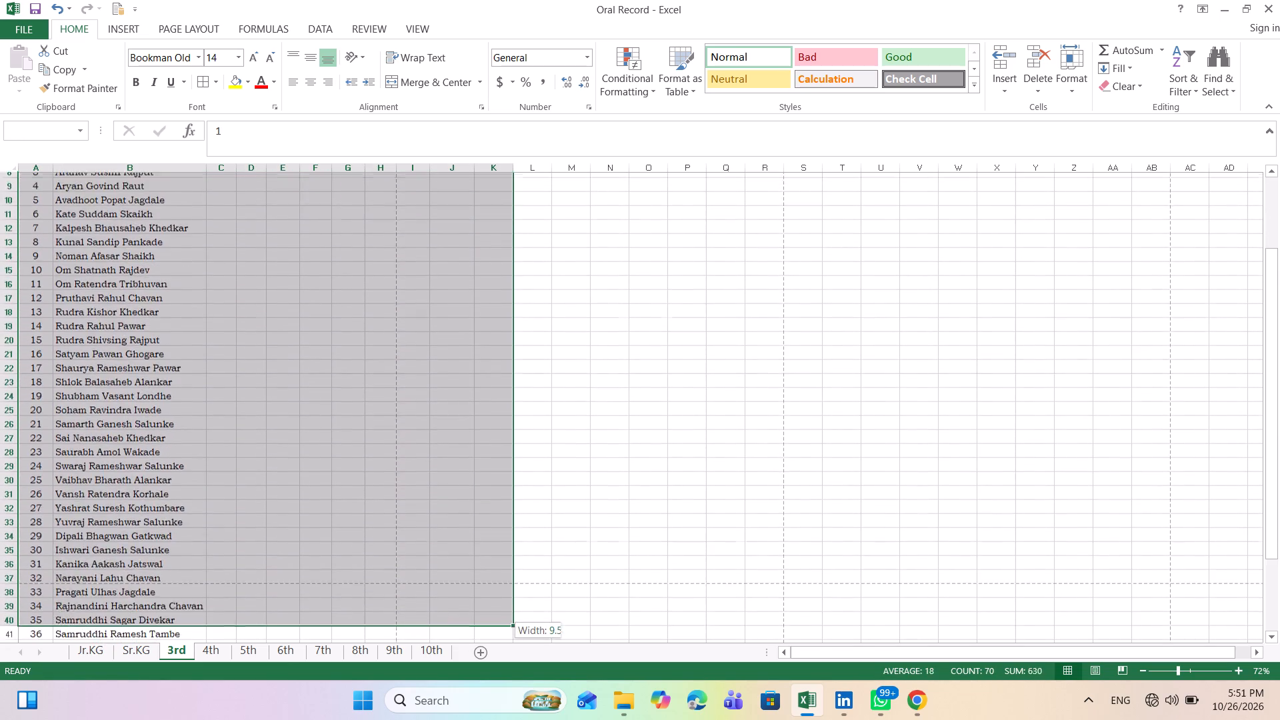
{"action": "left_click_drag", "start_coordinate": [479, 673], "coordinate": [447, 665]}
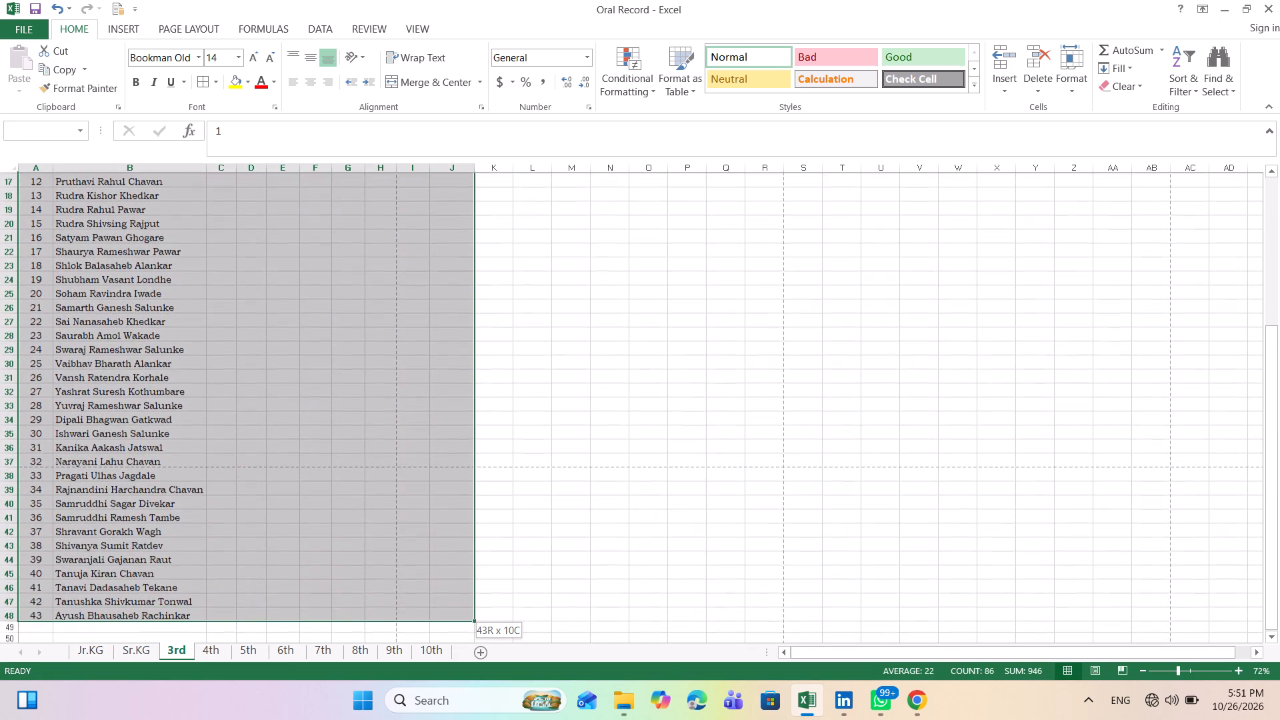
{"action": "left_click_drag", "start_coordinate": [447, 665], "coordinate": [443, 541]}
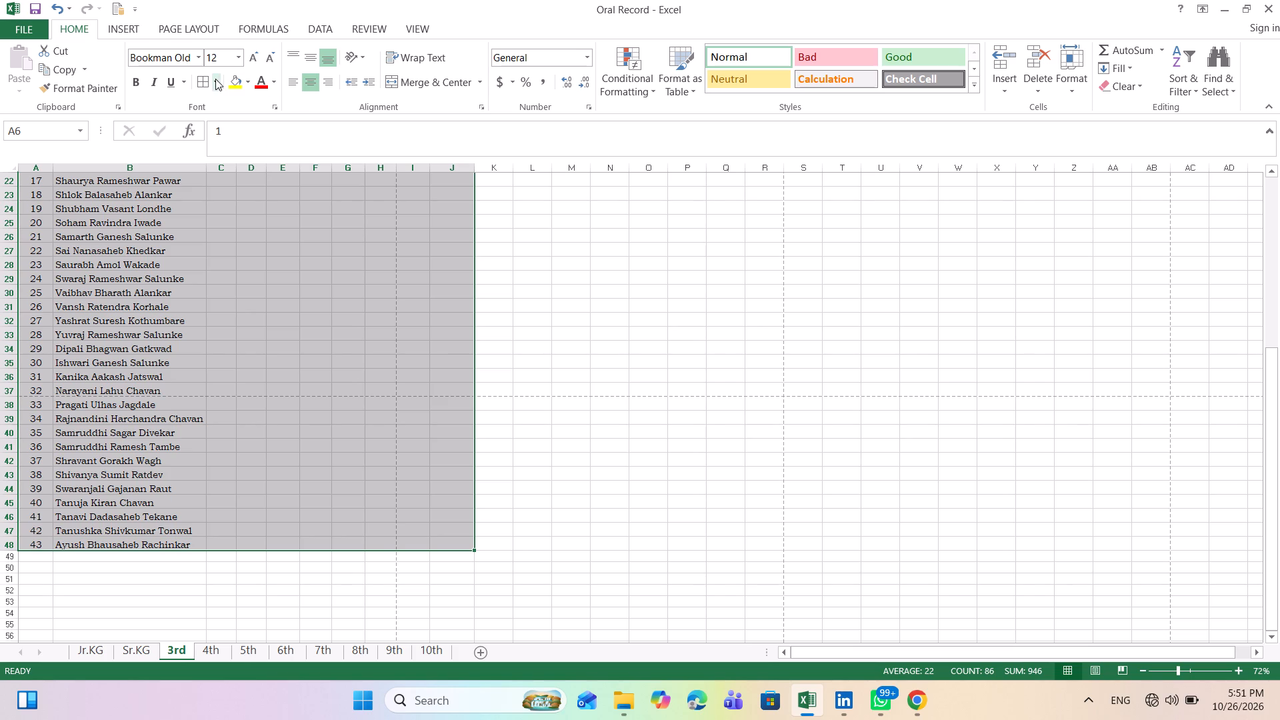
{"action": "left_click", "coordinate": [215, 79]}
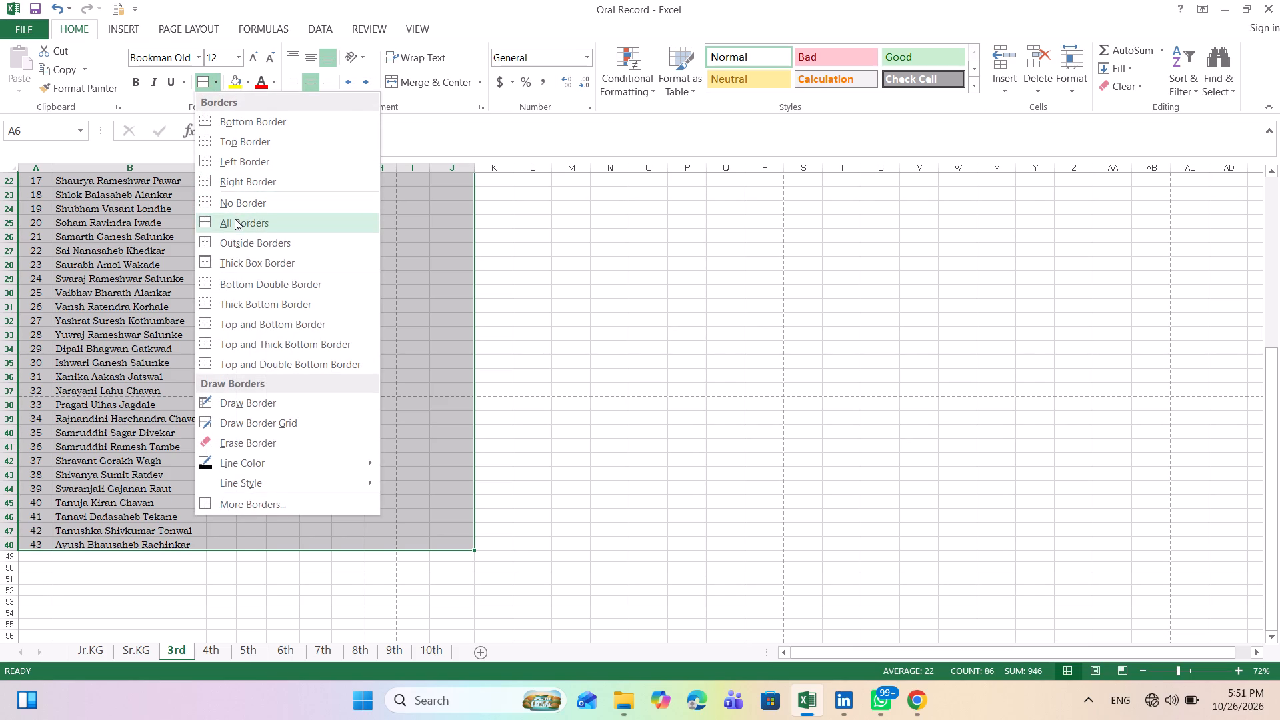
{"action": "left_click", "coordinate": [235, 219]}
{"action": "left_click", "coordinate": [389, 466]}
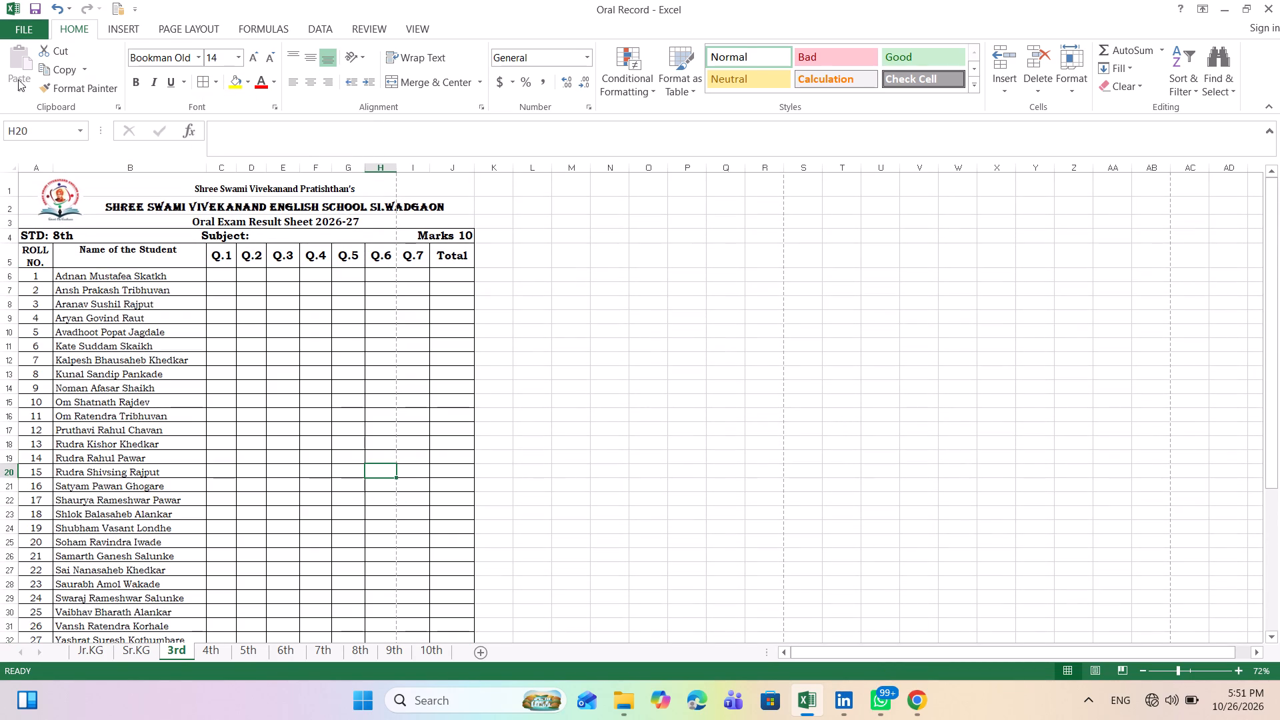
Save the 3rd sheet as a PDF named Oral Record 3rd in the Desktop's 2026-27 folder.
{"action": "left_click", "coordinate": [18, 25]}
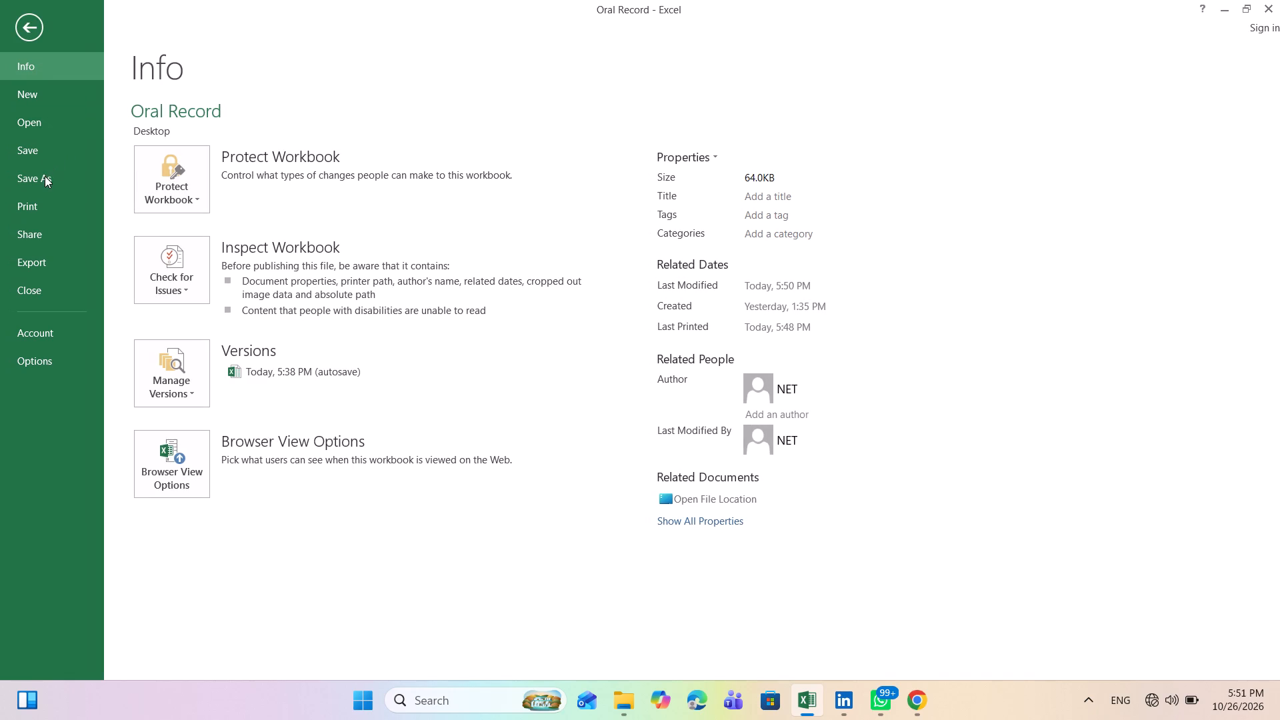
{"action": "left_click", "coordinate": [45, 176]}
{"action": "left_click", "coordinate": [426, 164]}
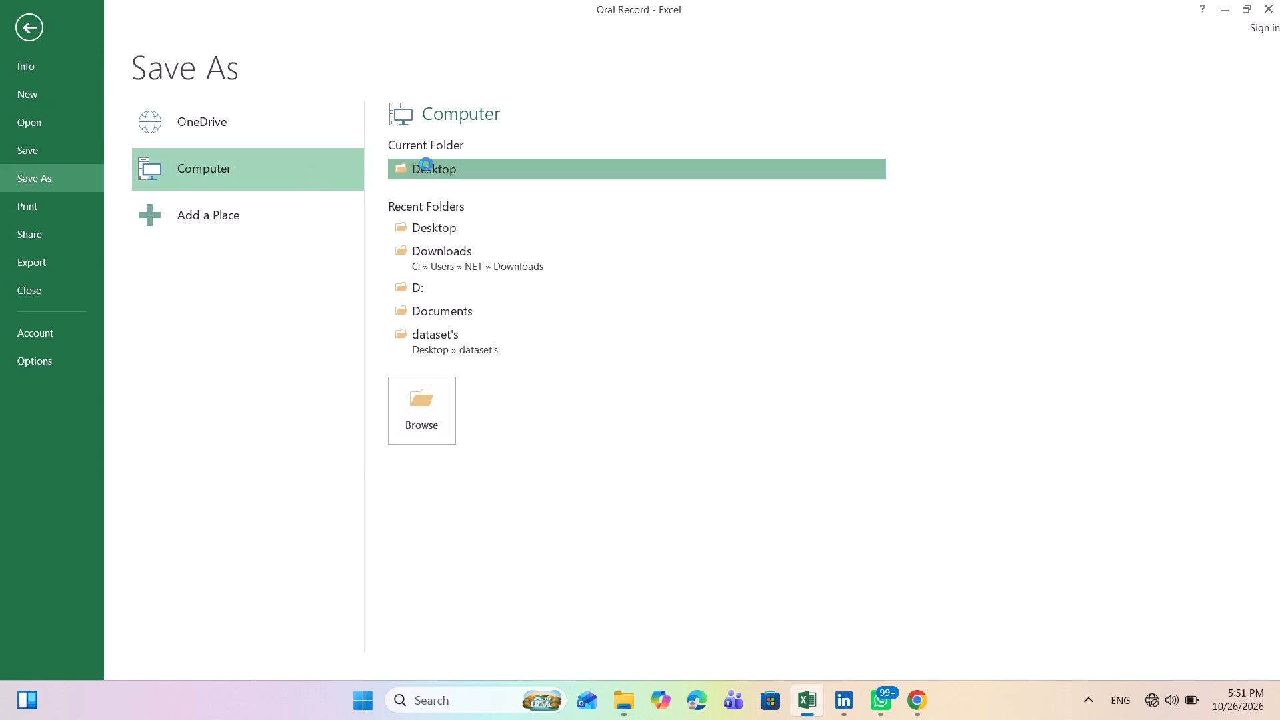
{"action": "double_click", "coordinate": [194, 132]}
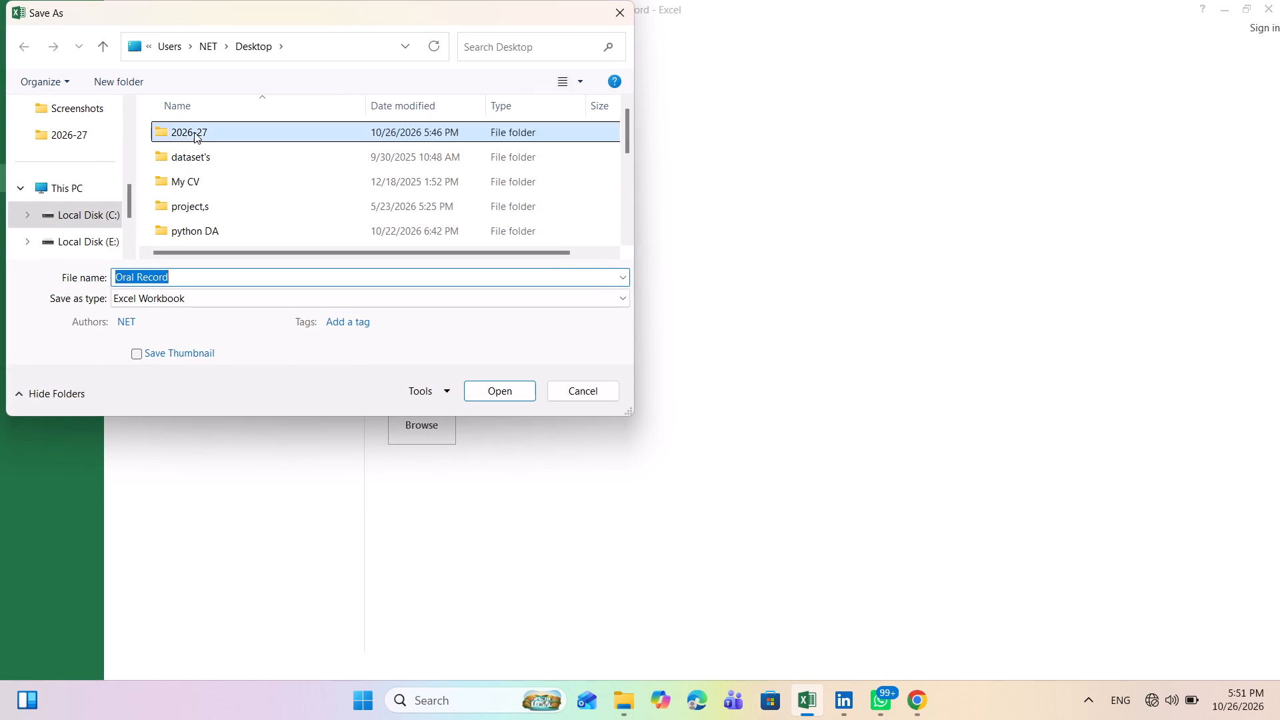
{"action": "left_click", "coordinate": [183, 274]}
{"action": "left_click", "coordinate": [183, 274]}
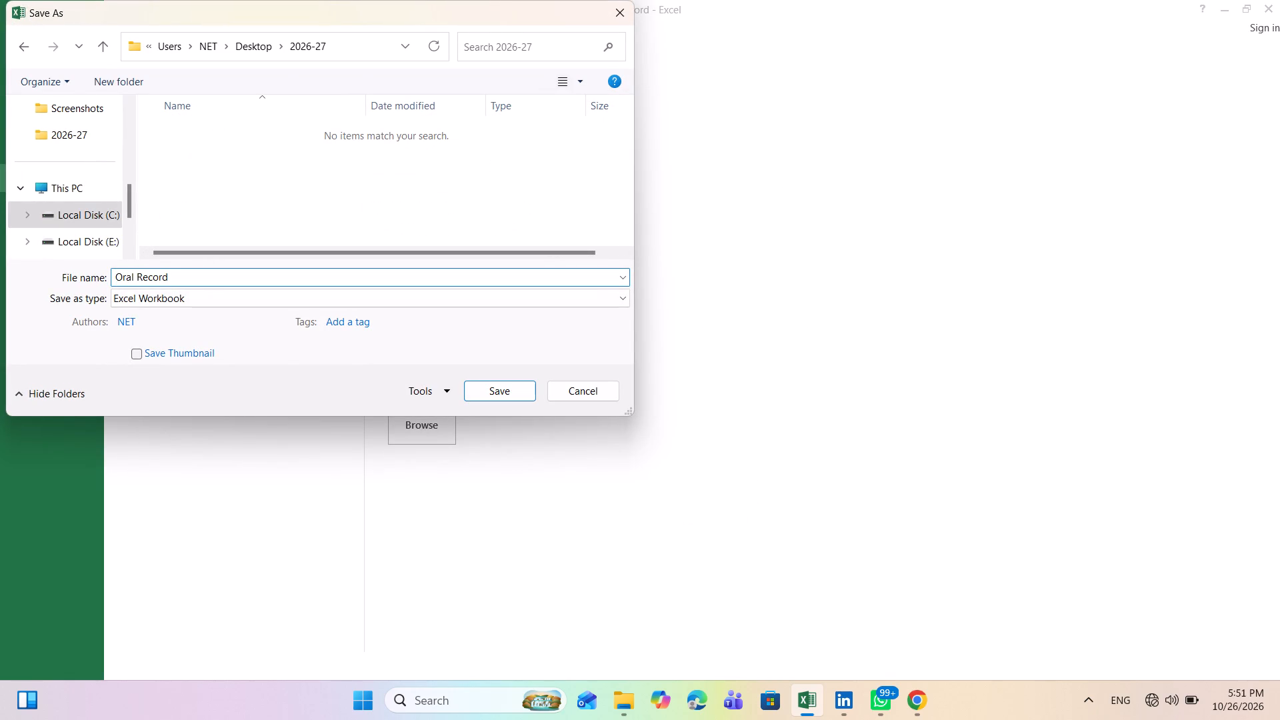
{"action": "key", "text": "space"}
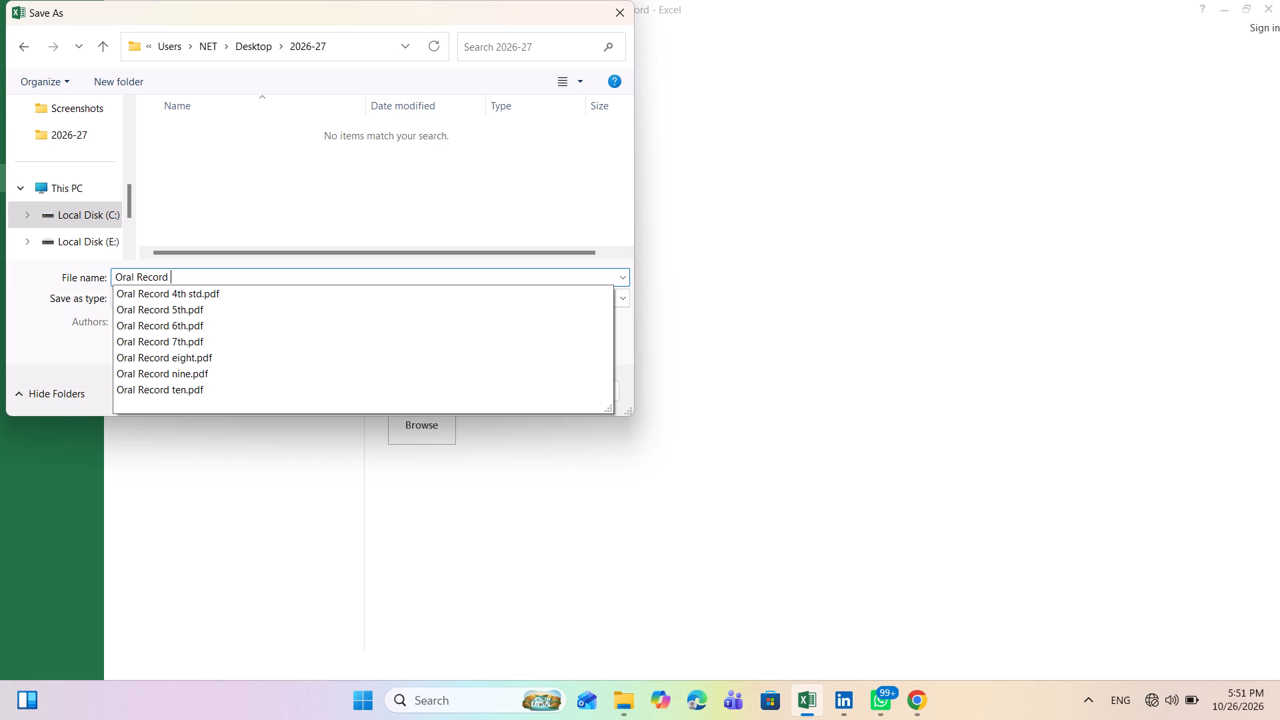
{"action": "type", "text": "3r"}
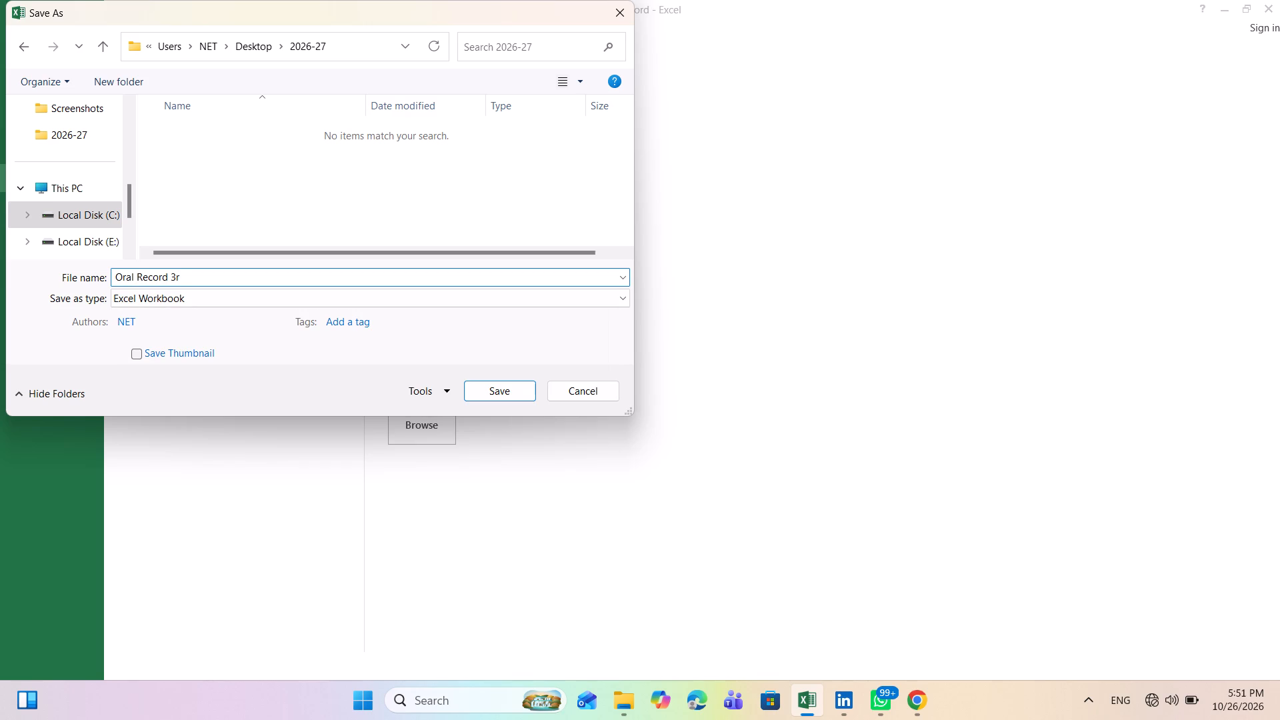
{"action": "key", "text": "d"}
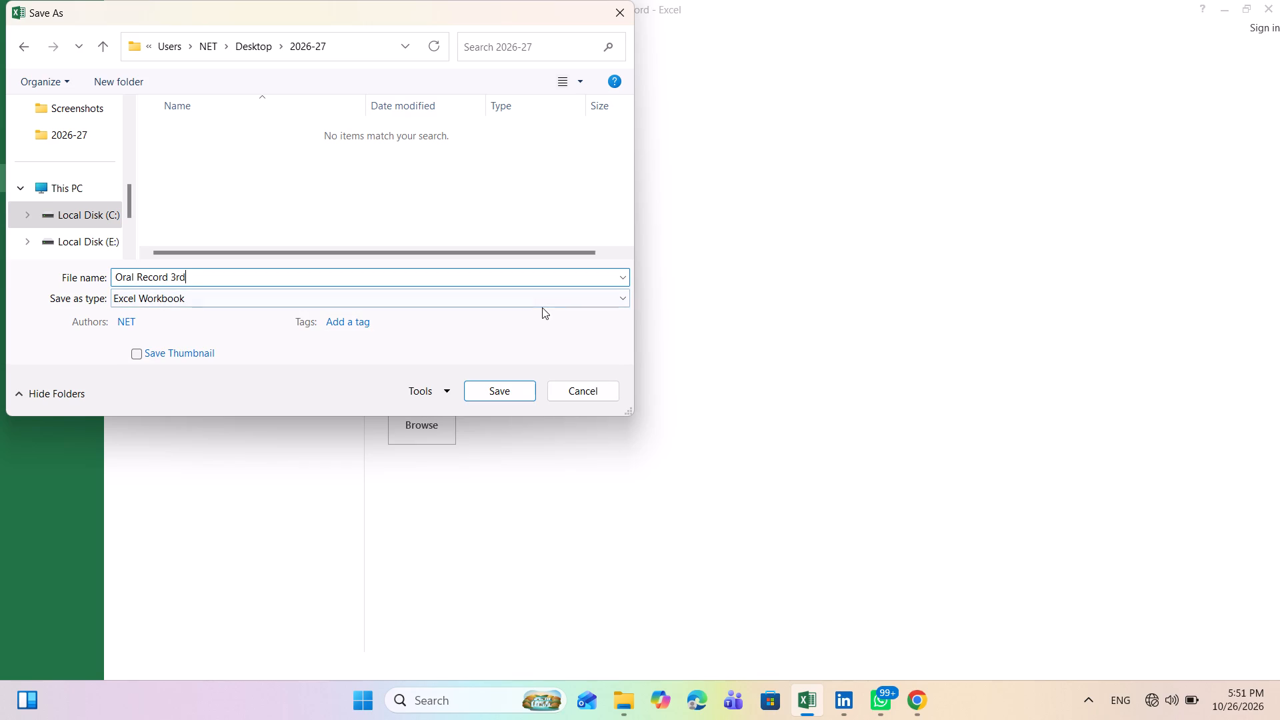
{"action": "left_click", "coordinate": [589, 295]}
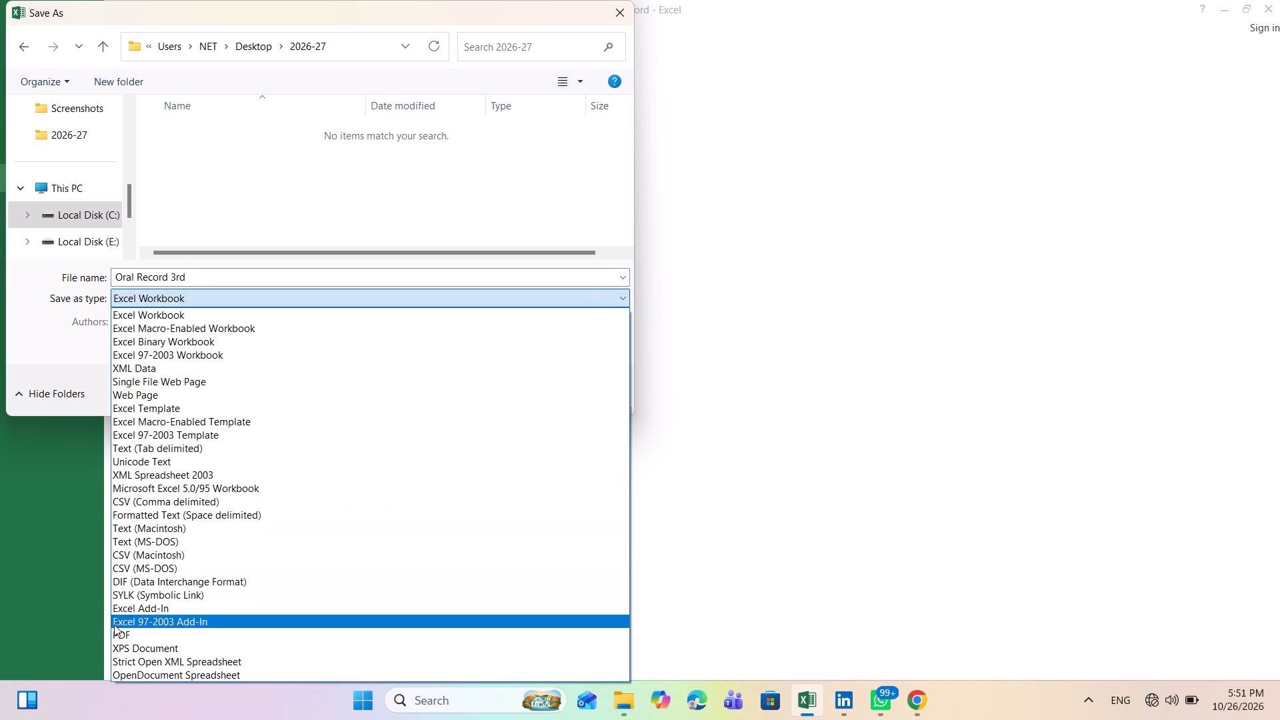
{"action": "left_click", "coordinate": [119, 630]}
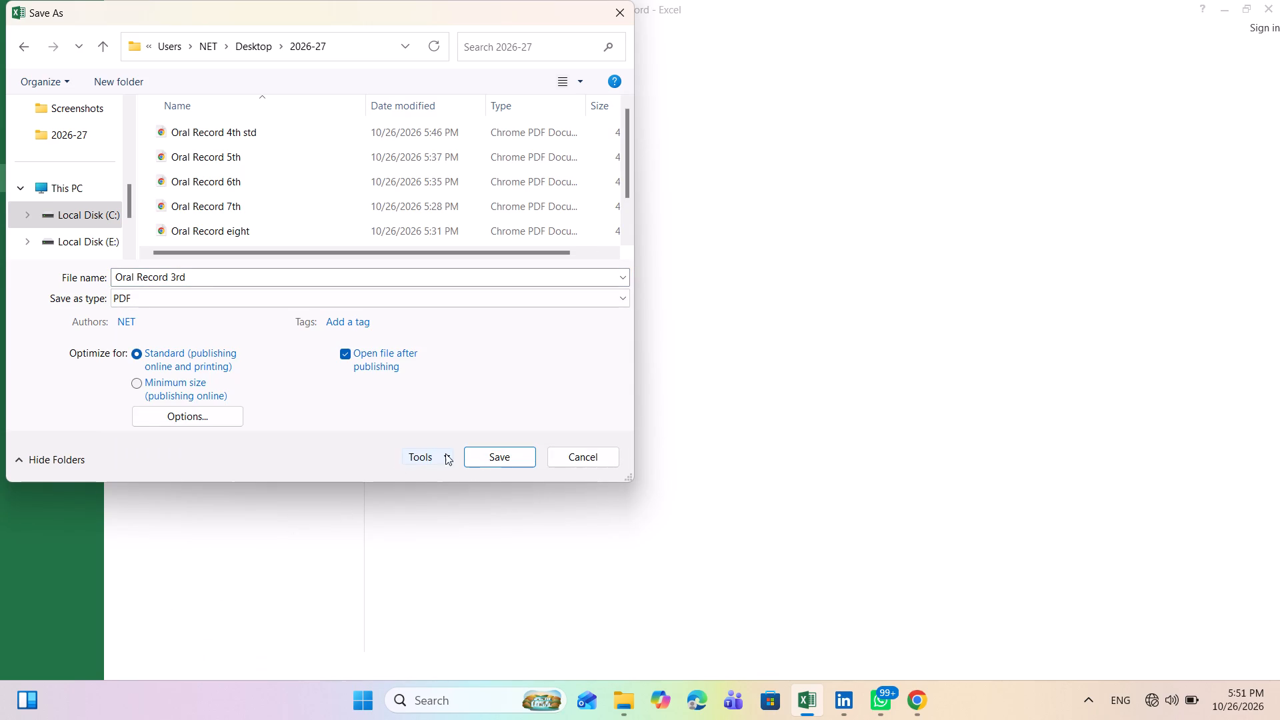
{"action": "left_click", "coordinate": [497, 457]}
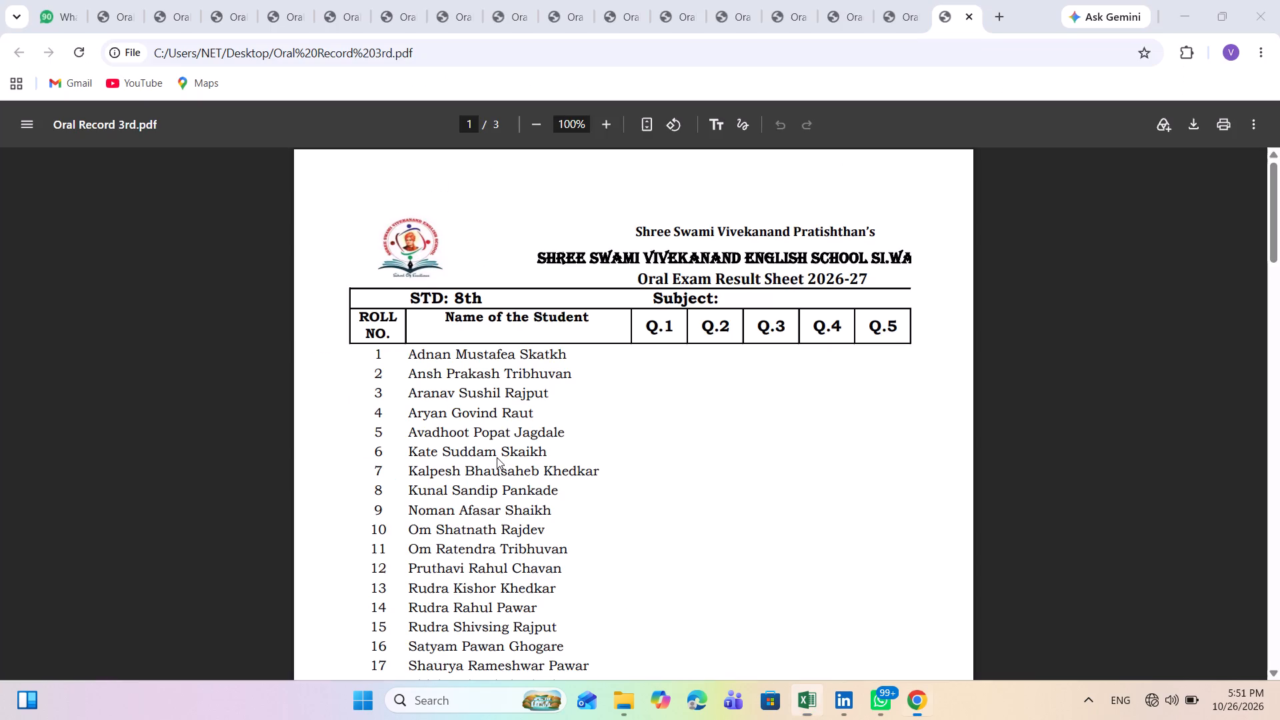
Check how the table's rows and columns are split across the pages of the exported PDF, and return to the workbook in Excel.
{"action": "scroll", "coordinate": [497, 457], "scroll_direction": "down", "scroll_amount": 5}
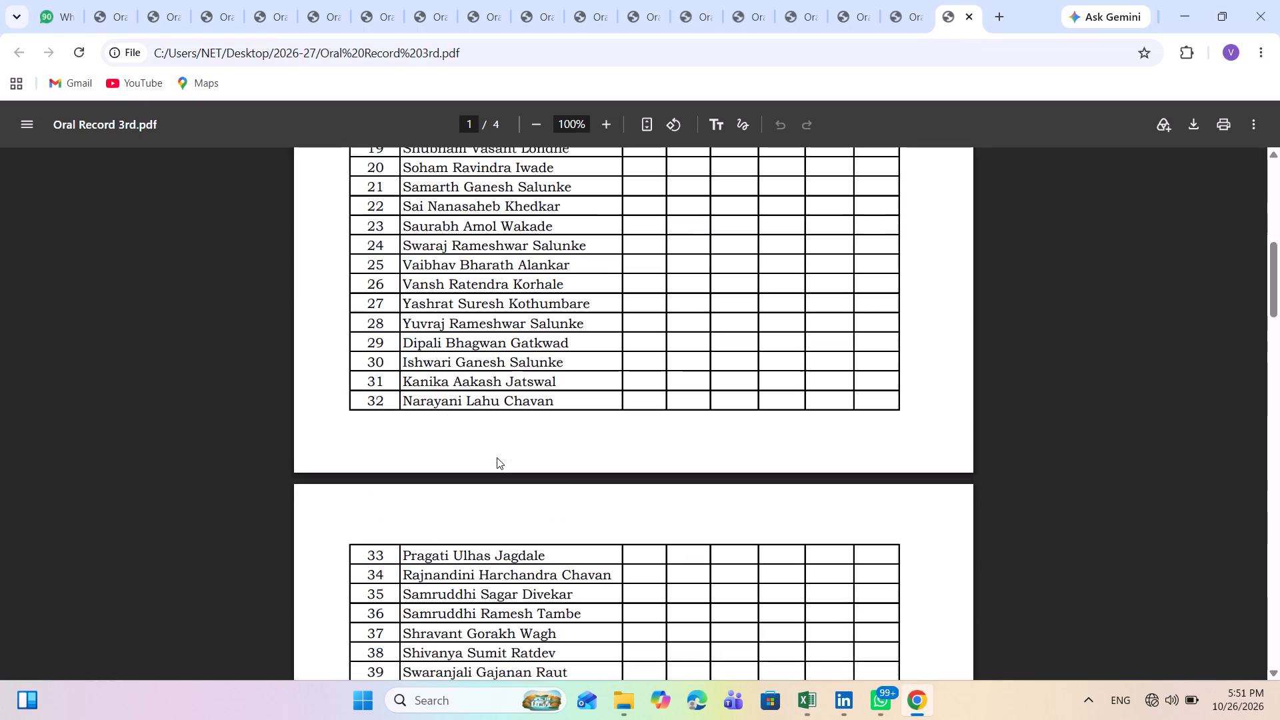
{"action": "scroll", "coordinate": [497, 457], "scroll_direction": "down", "scroll_amount": 13}
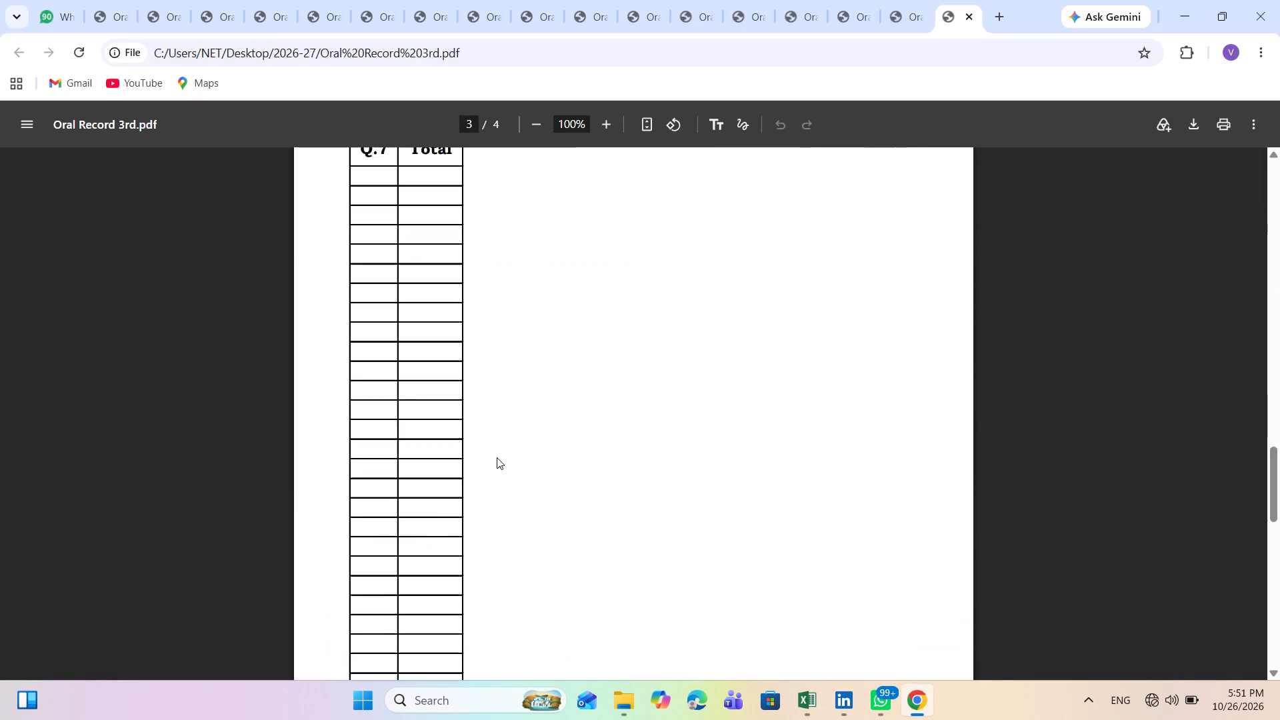
{"action": "scroll", "coordinate": [497, 457], "scroll_direction": "down", "scroll_amount": 2}
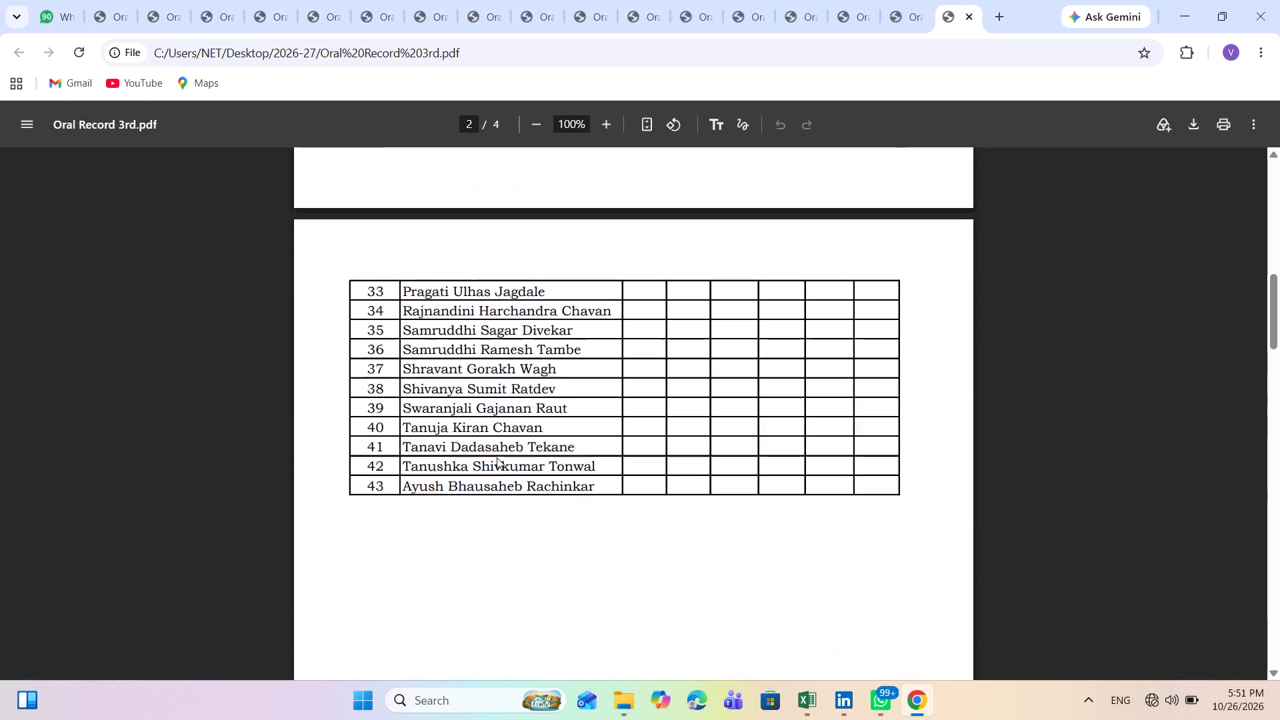
{"action": "scroll", "coordinate": [497, 457], "scroll_direction": "up", "scroll_amount": 10}
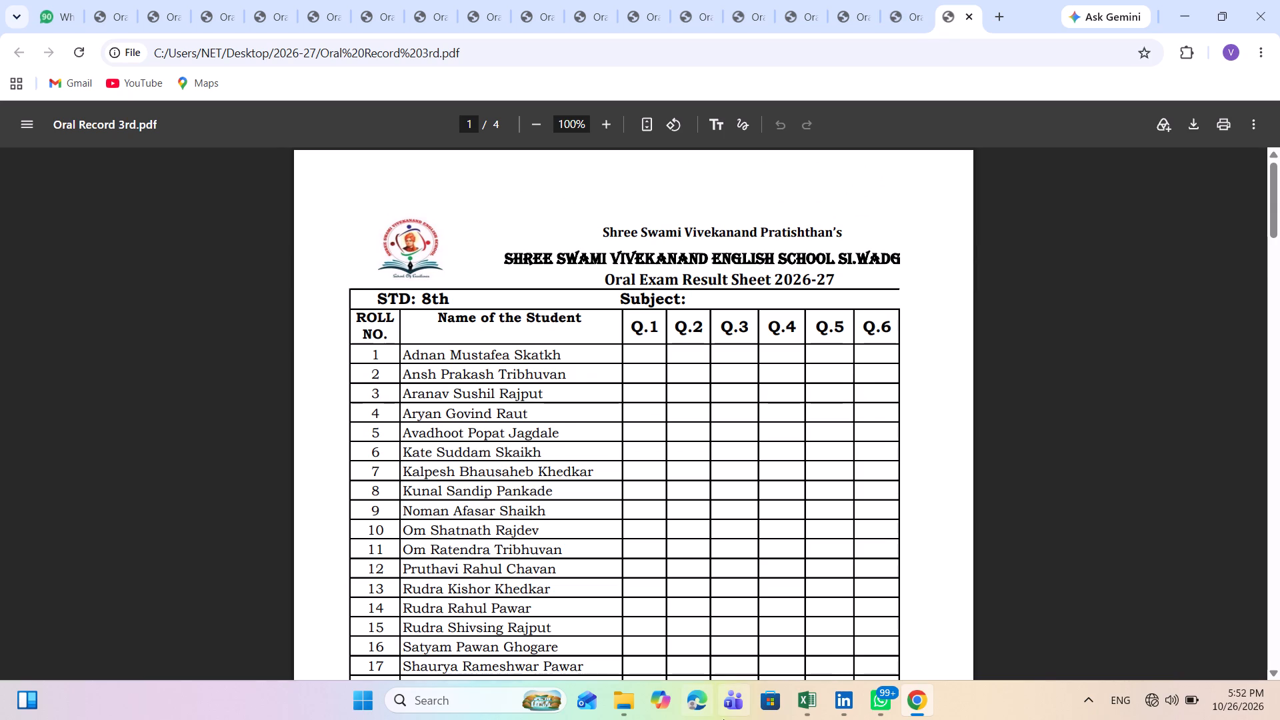
{"action": "left_click", "coordinate": [783, 597]}
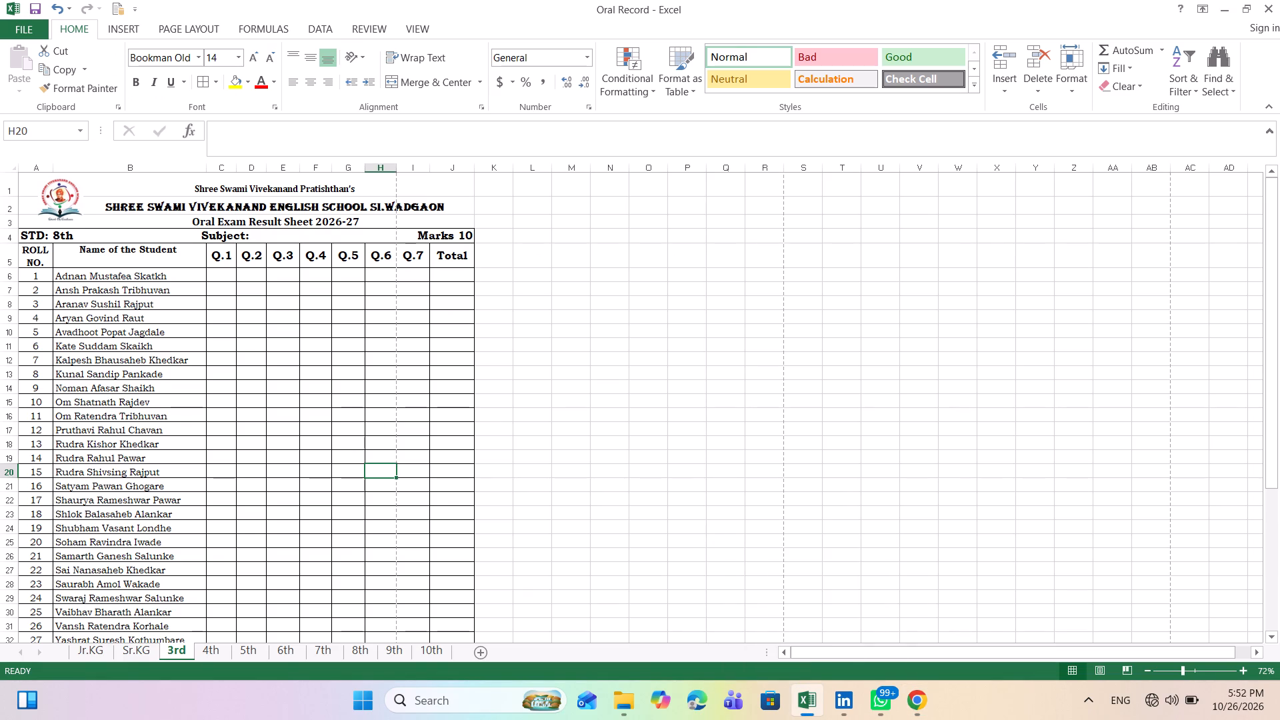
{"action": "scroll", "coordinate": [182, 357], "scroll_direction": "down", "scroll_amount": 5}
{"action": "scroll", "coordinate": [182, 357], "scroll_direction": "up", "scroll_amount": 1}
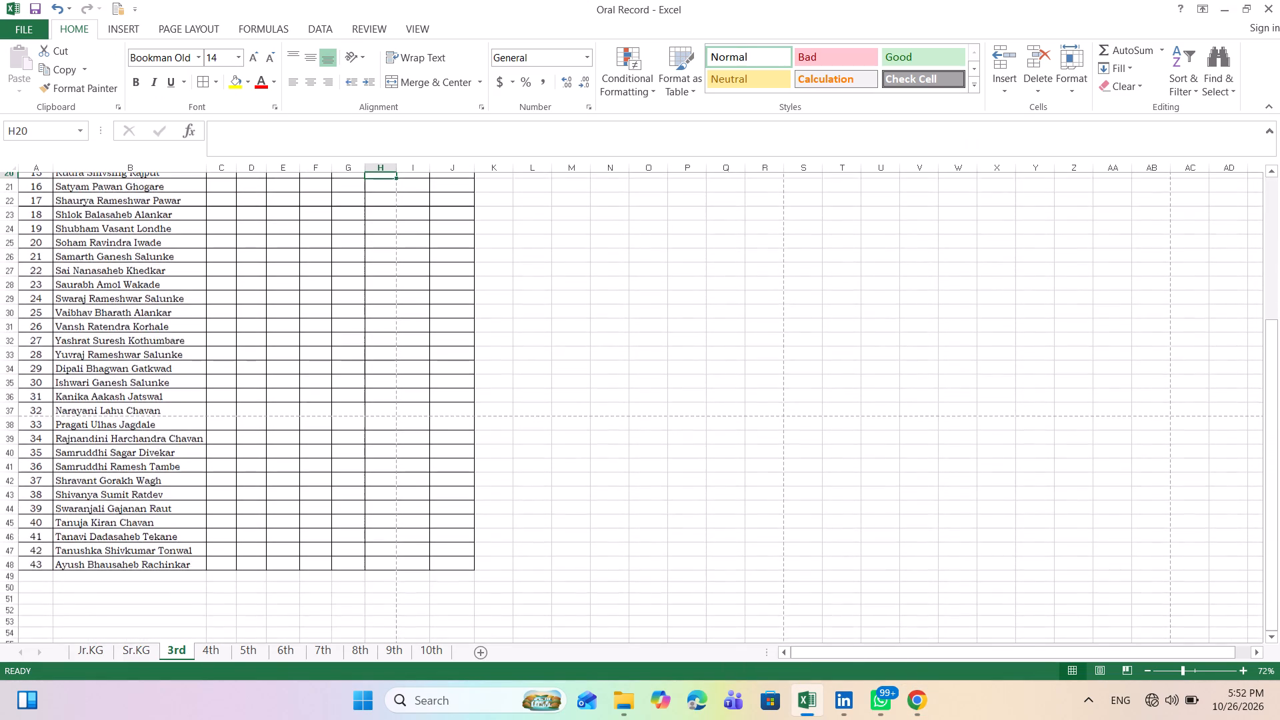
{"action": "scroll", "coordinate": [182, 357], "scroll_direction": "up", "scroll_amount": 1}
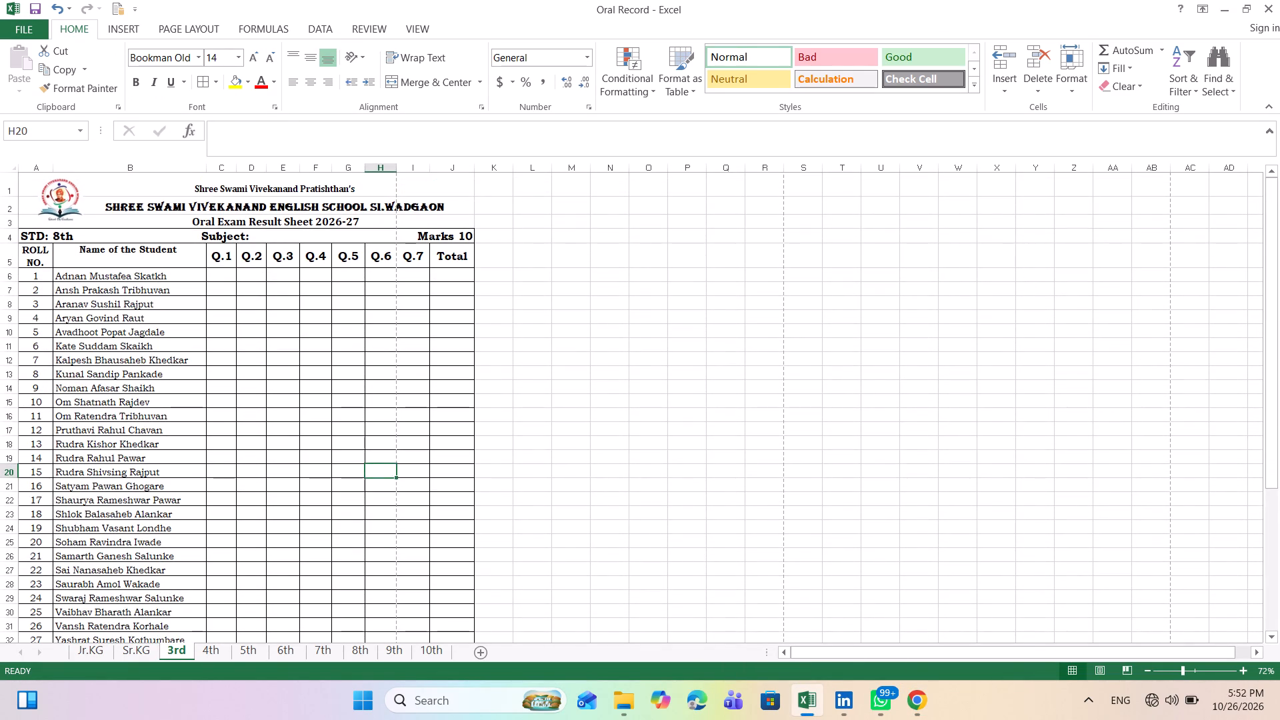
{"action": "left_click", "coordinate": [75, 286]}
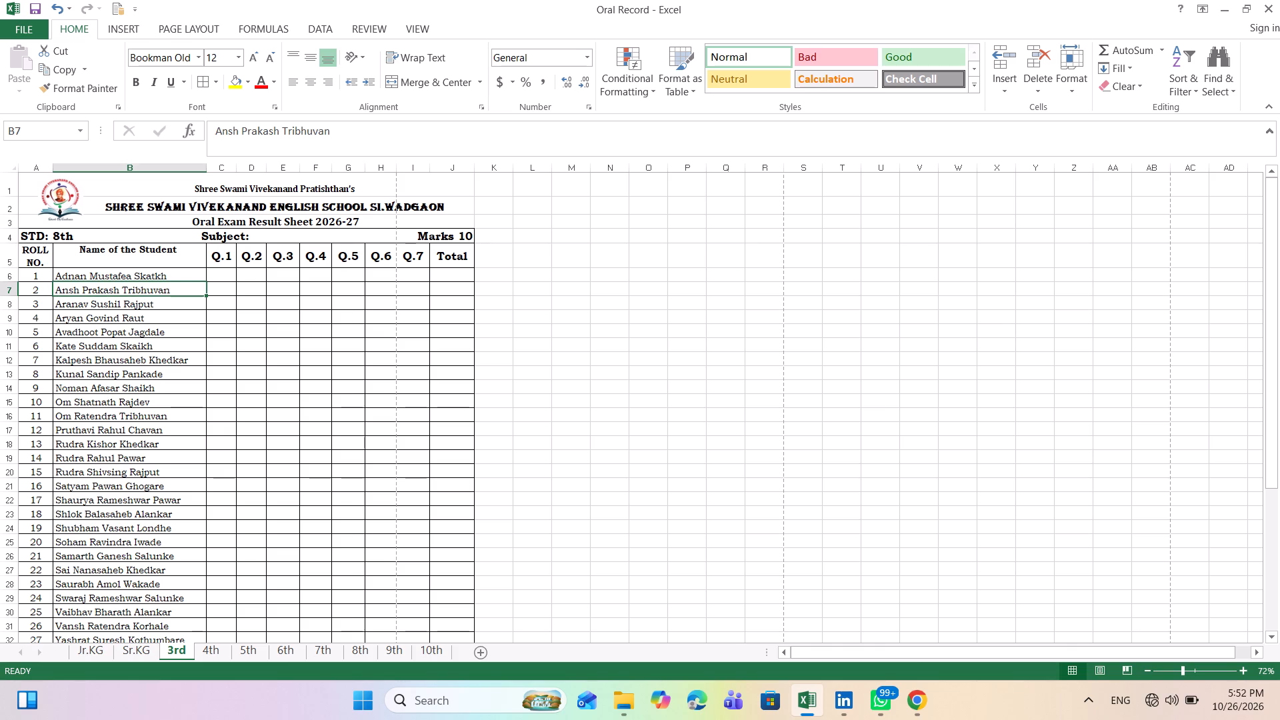
Set the font size of the roll numbers and student names, A6 to B48, to 12.
{"action": "left_click_drag", "start_coordinate": [38, 277], "coordinate": [101, 513]}
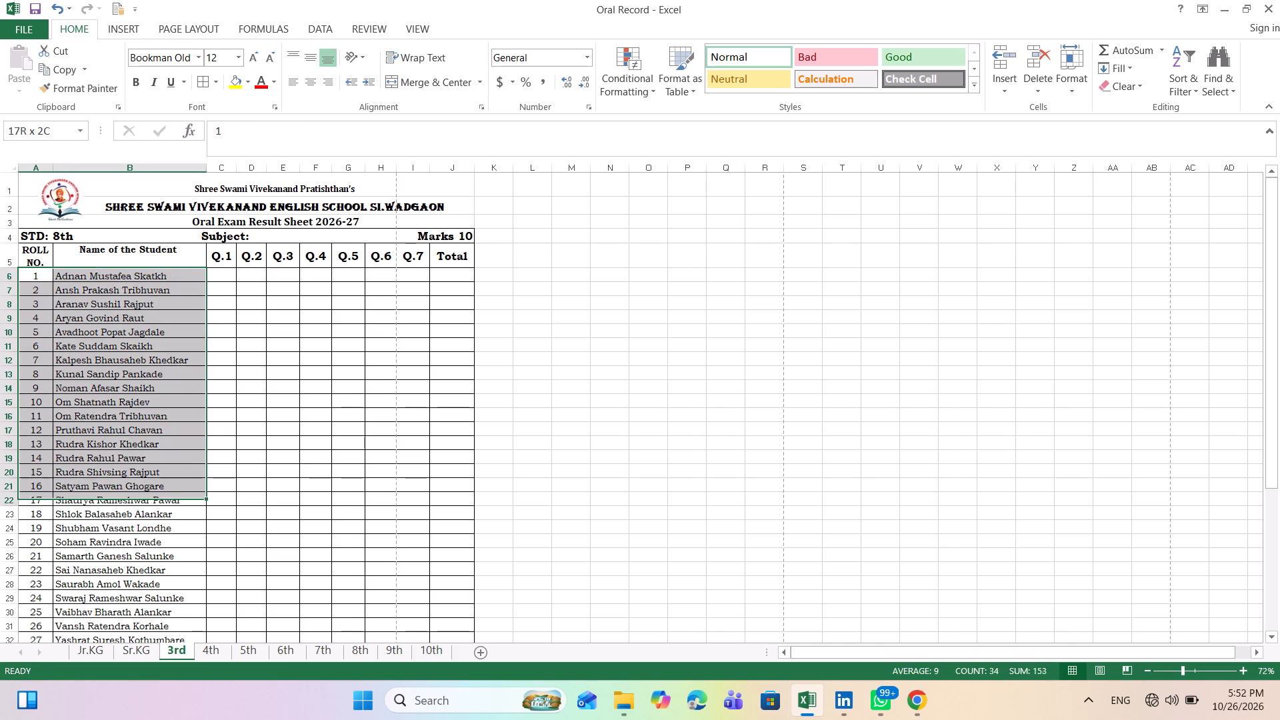
{"action": "left_click_drag", "start_coordinate": [101, 513], "coordinate": [123, 577]}
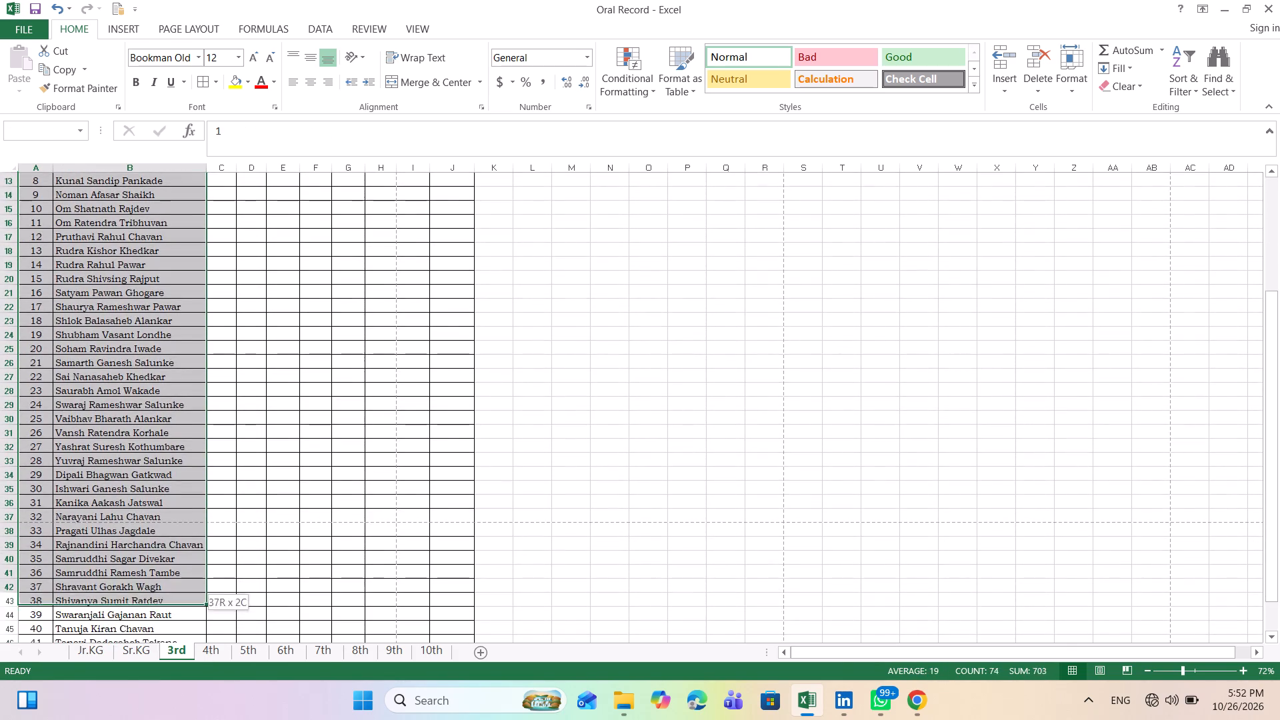
{"action": "left_click_drag", "start_coordinate": [123, 577], "coordinate": [123, 597]}
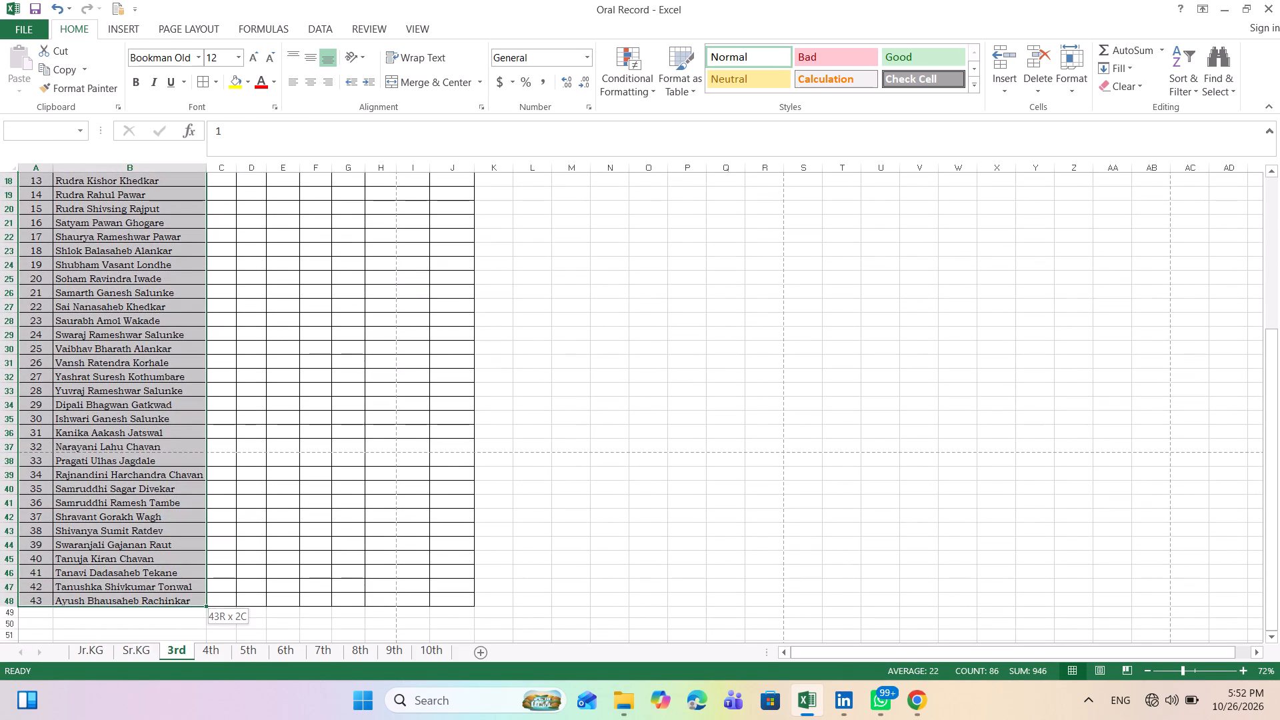
{"action": "left_click_drag", "start_coordinate": [123, 597], "coordinate": [123, 598]}
{"action": "left_click", "coordinate": [239, 56]}
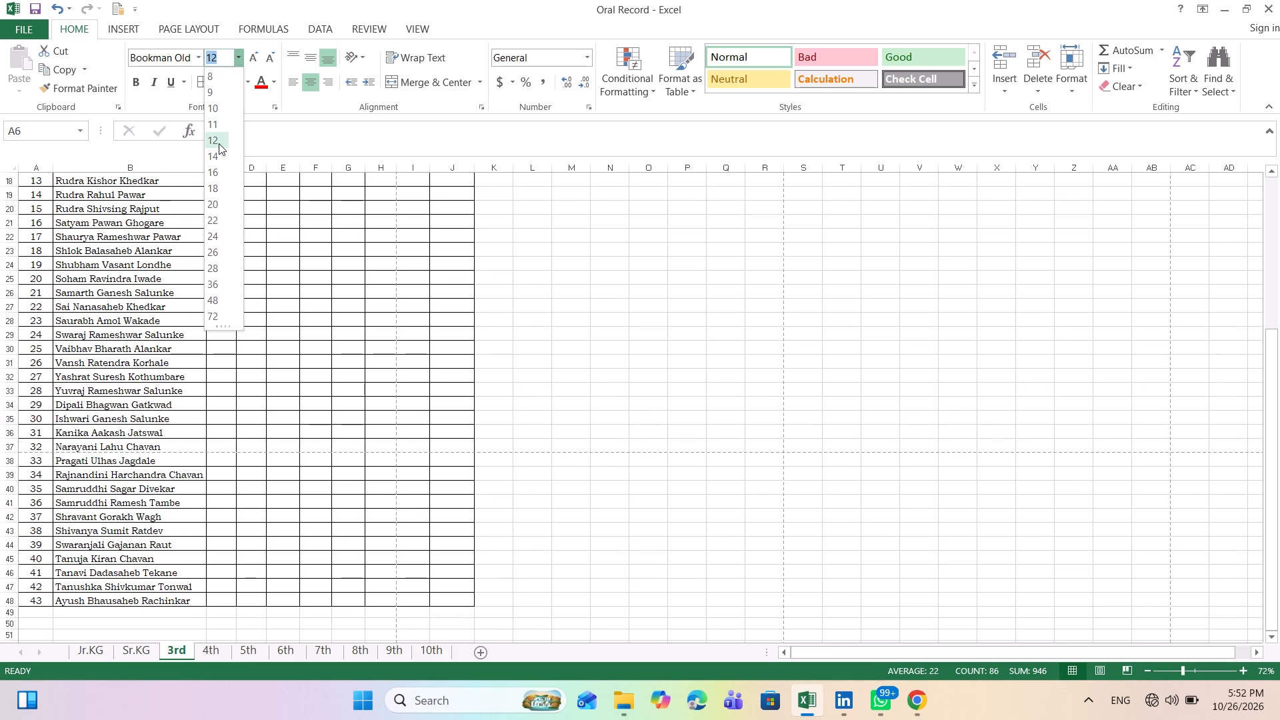
{"action": "left_click", "coordinate": [219, 143]}
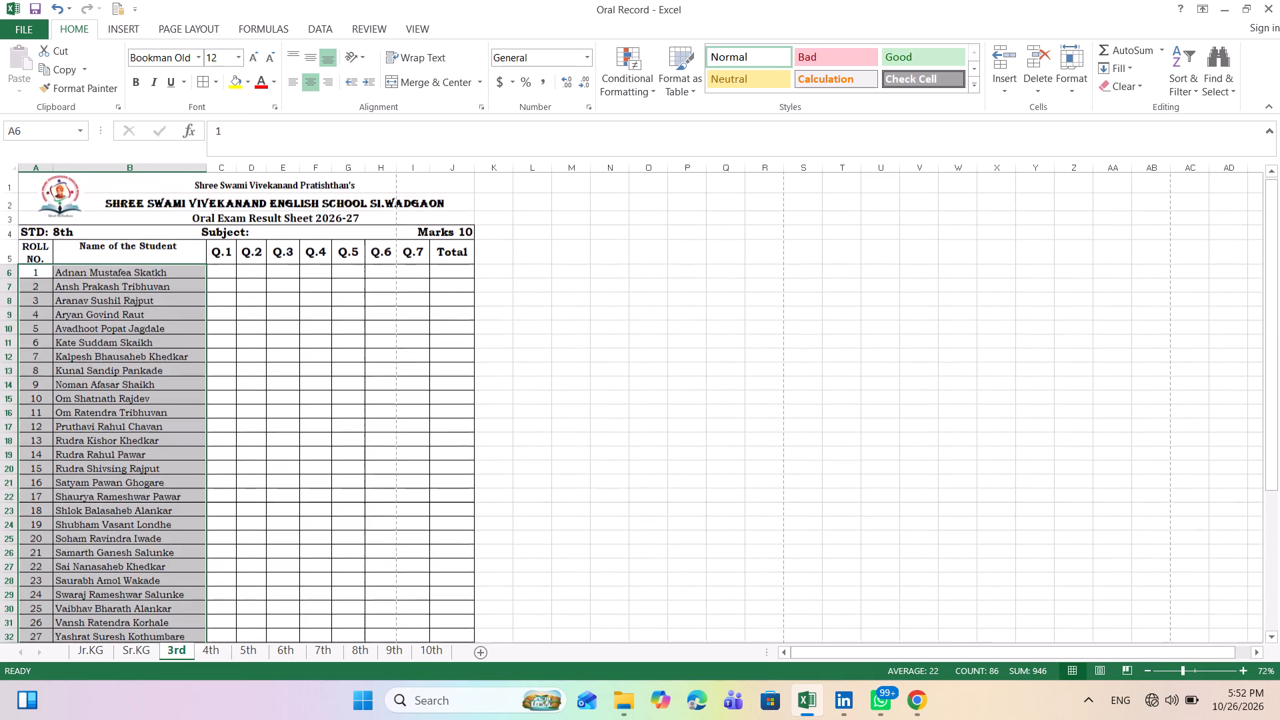
{"action": "left_click", "coordinate": [345, 371]}
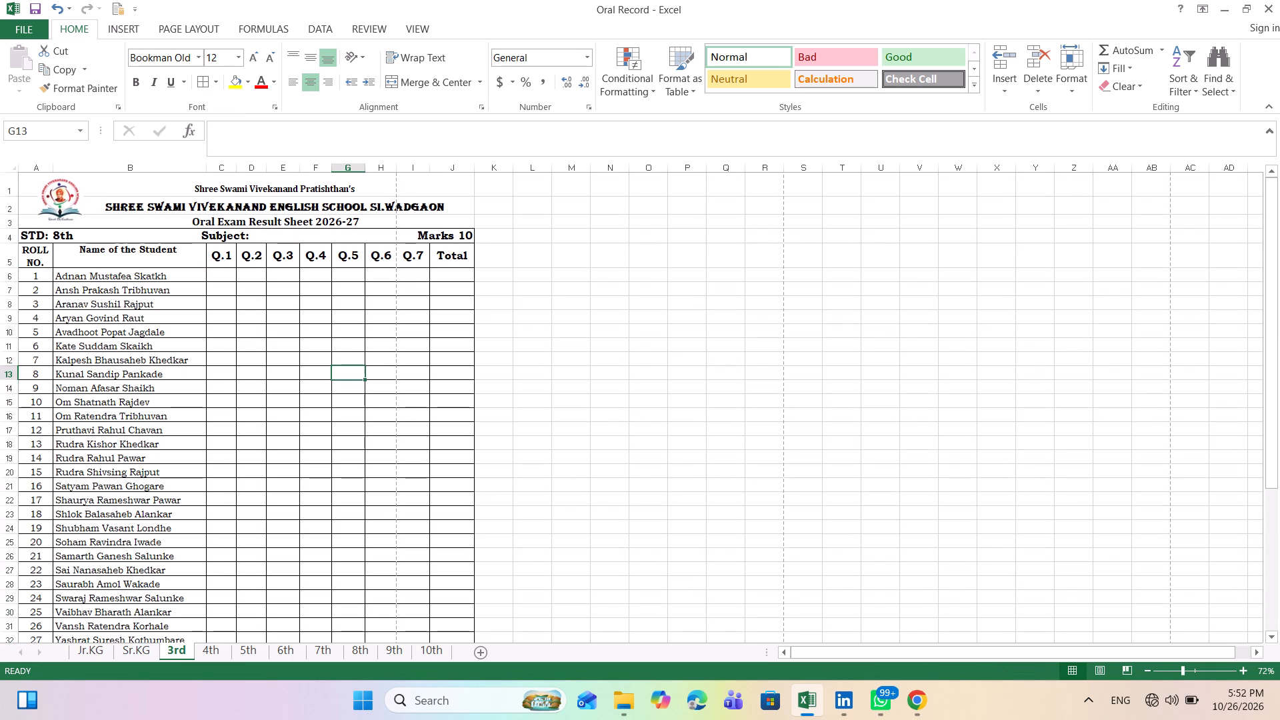
Narrow columns C to I more tightly around their Q.1 to Q.7 headings, and slightly narrow the Total column J.
{"action": "left_click", "coordinate": [235, 167]}
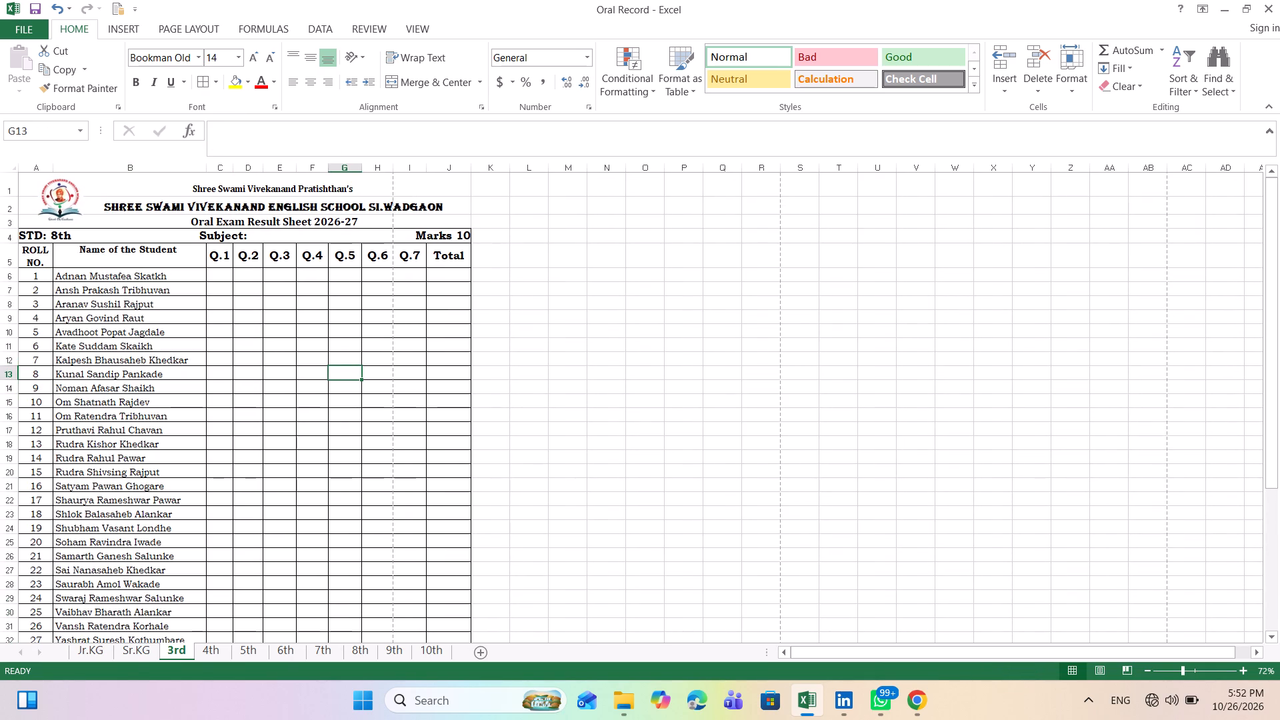
{"action": "left_click", "coordinate": [263, 168]}
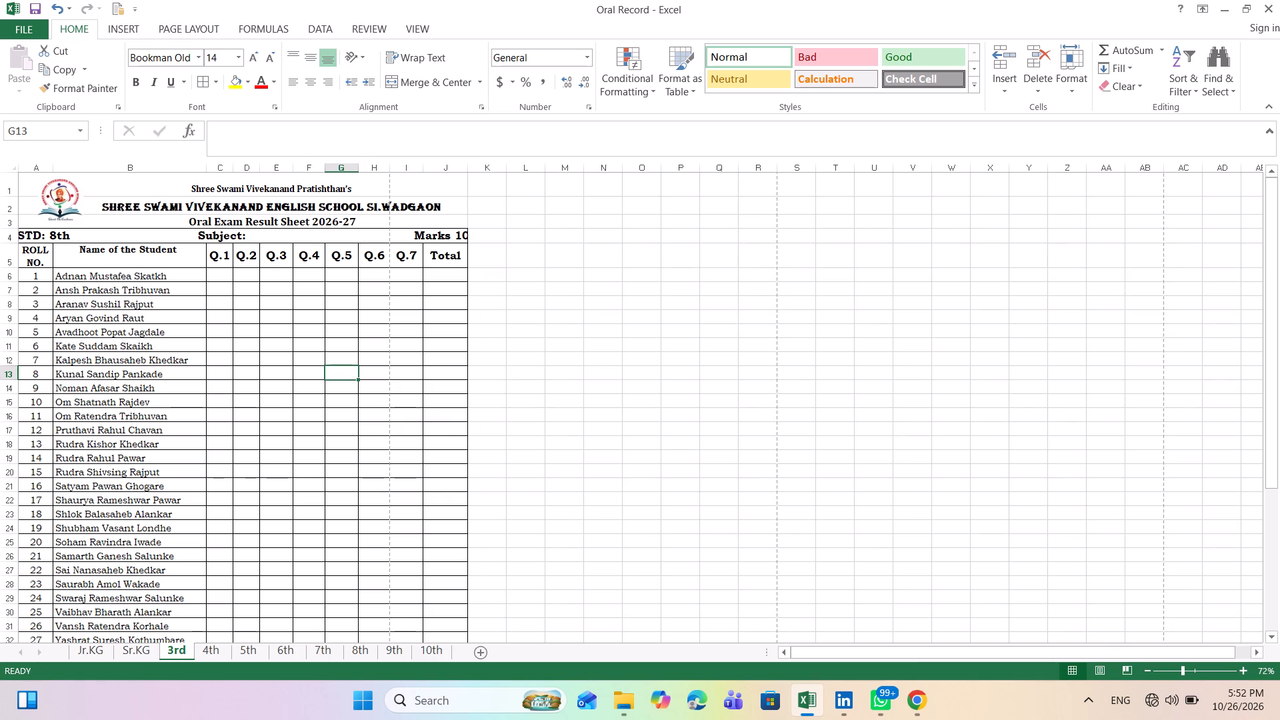
{"action": "left_click_drag", "start_coordinate": [295, 167], "coordinate": [289, 166]}
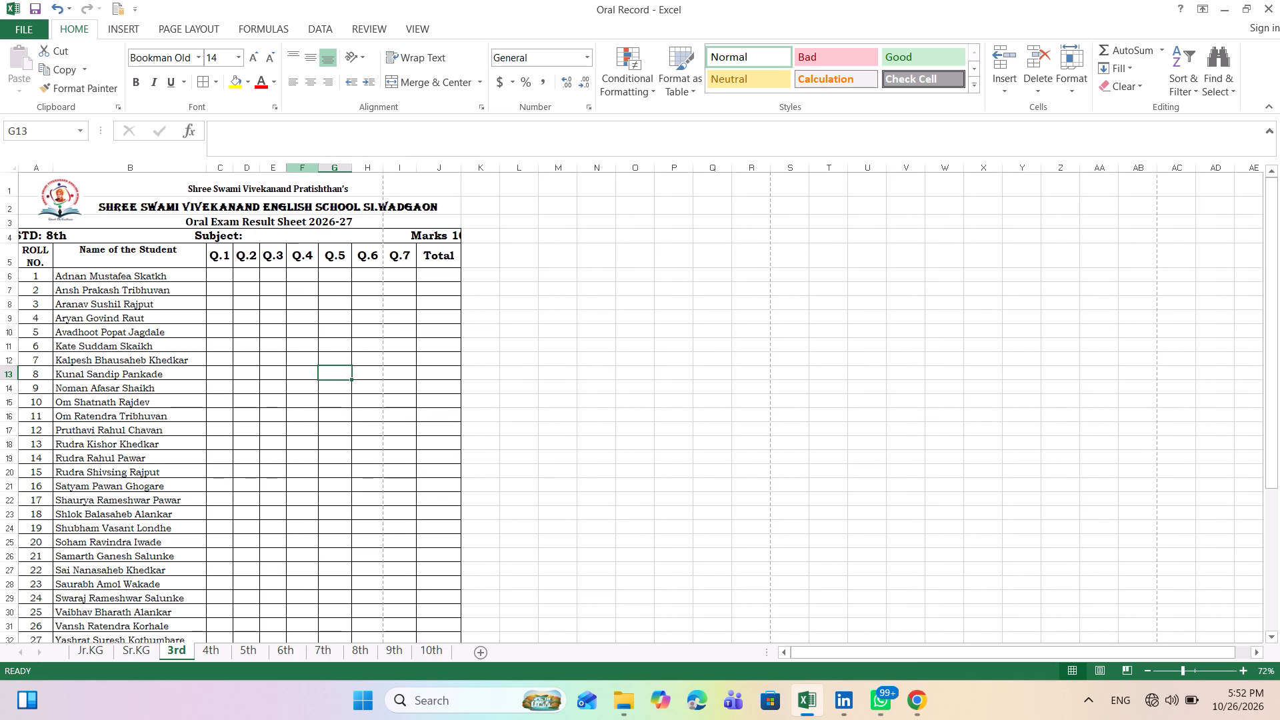
{"action": "left_click_drag", "start_coordinate": [315, 170], "coordinate": [309, 170]}
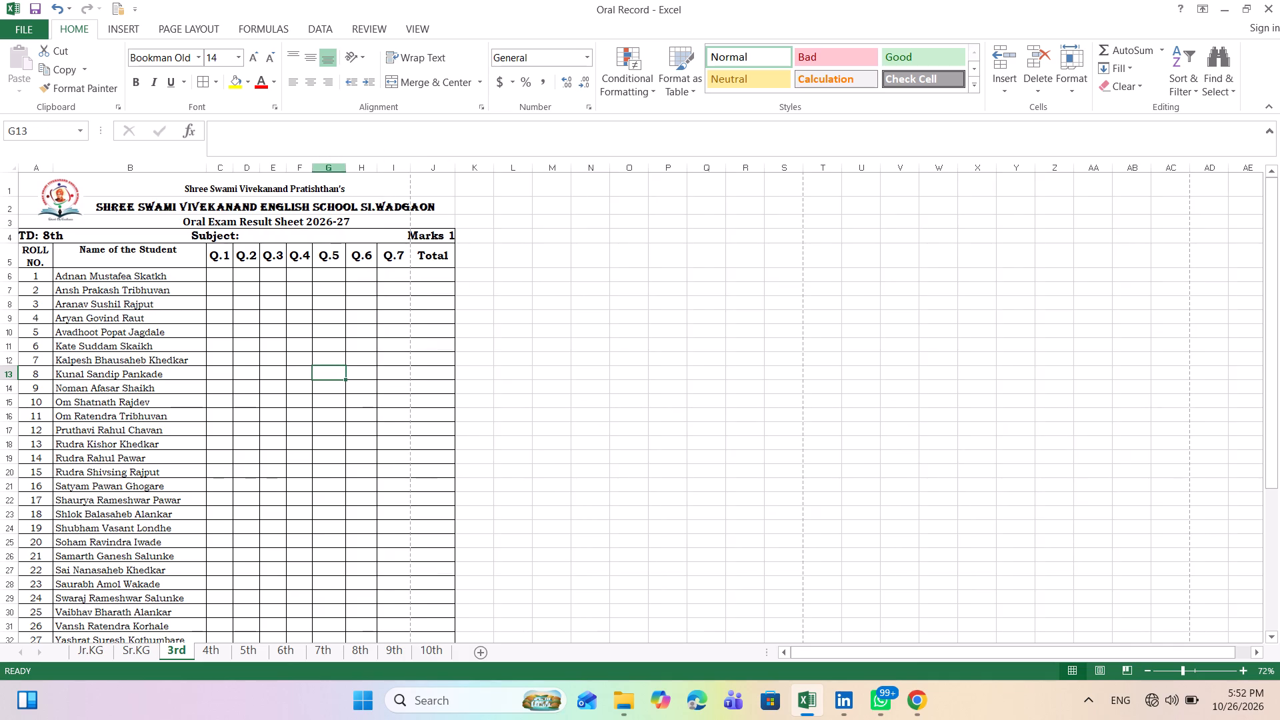
{"action": "left_click_drag", "start_coordinate": [346, 170], "coordinate": [340, 169]}
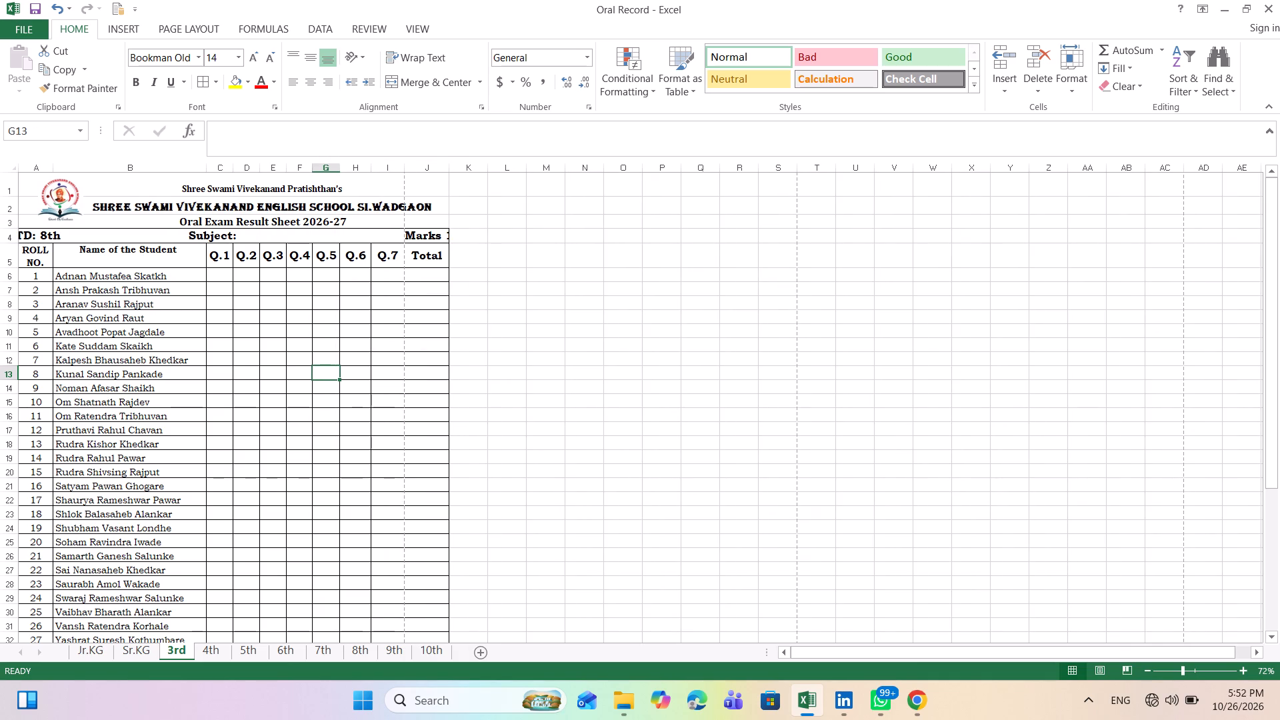
{"action": "left_click", "coordinate": [370, 167]}
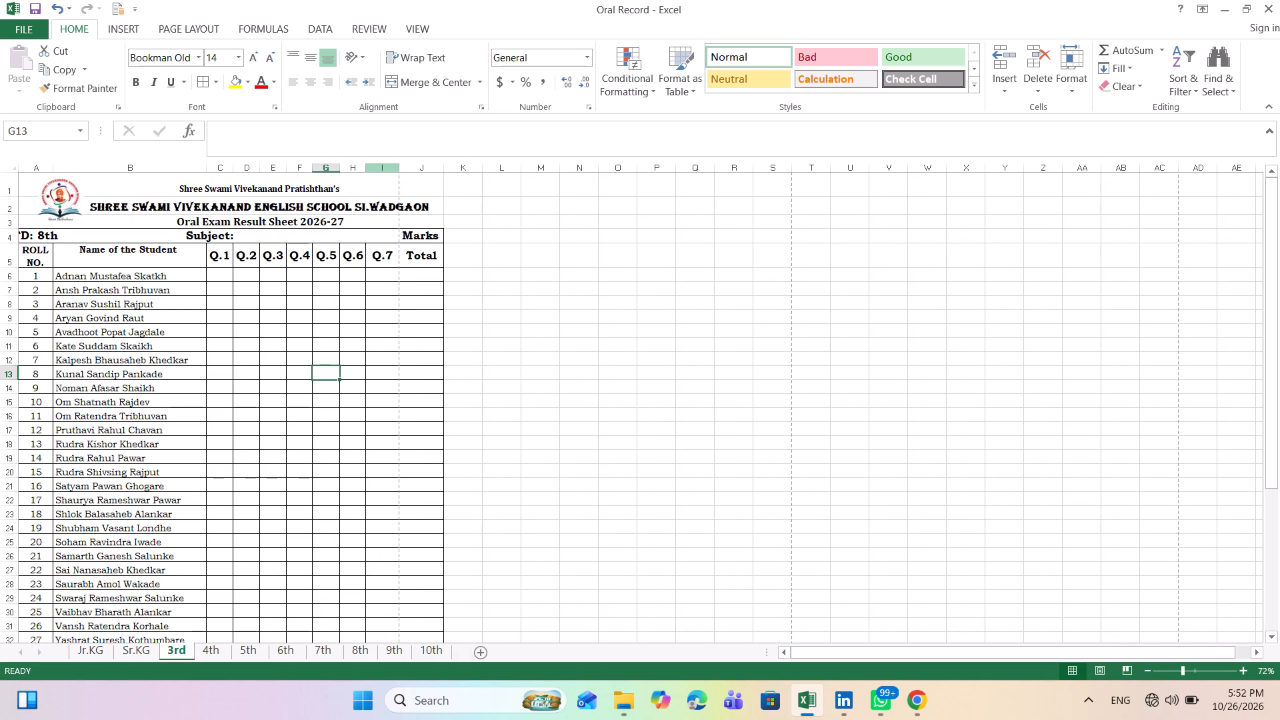
{"action": "left_click_drag", "start_coordinate": [401, 169], "coordinate": [399, 169]}
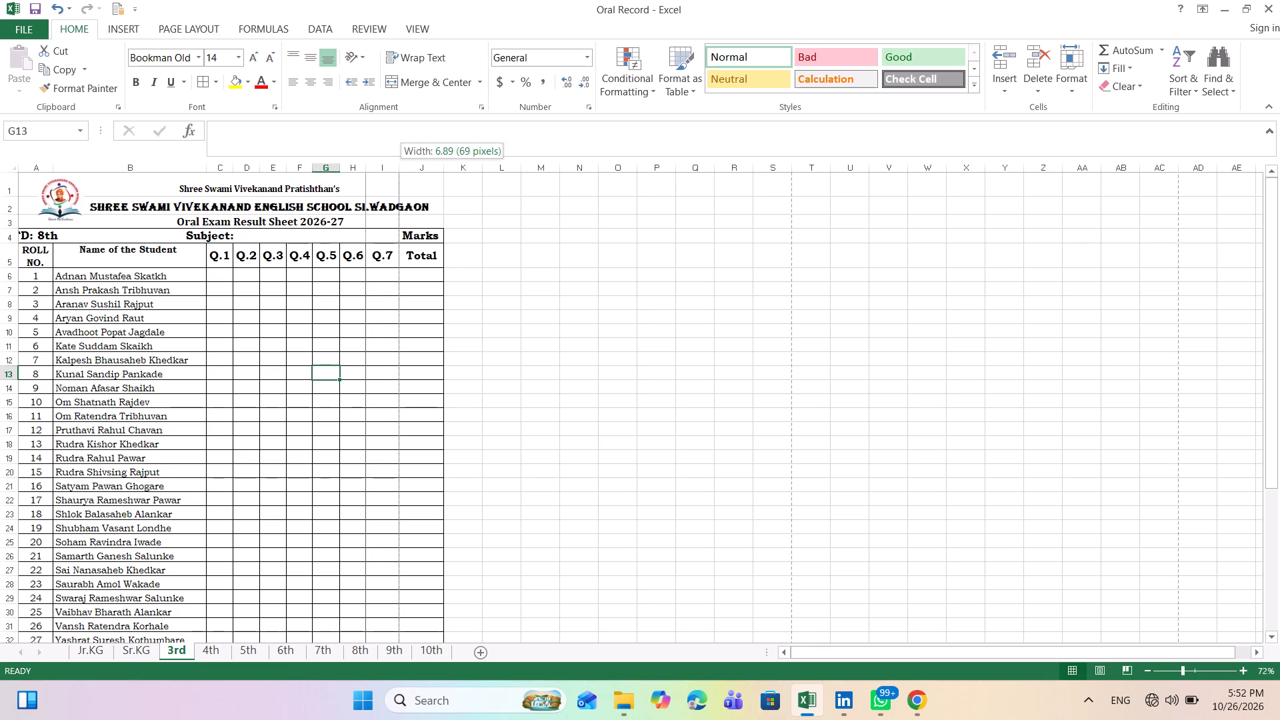
{"action": "left_click_drag", "start_coordinate": [399, 169], "coordinate": [395, 168]}
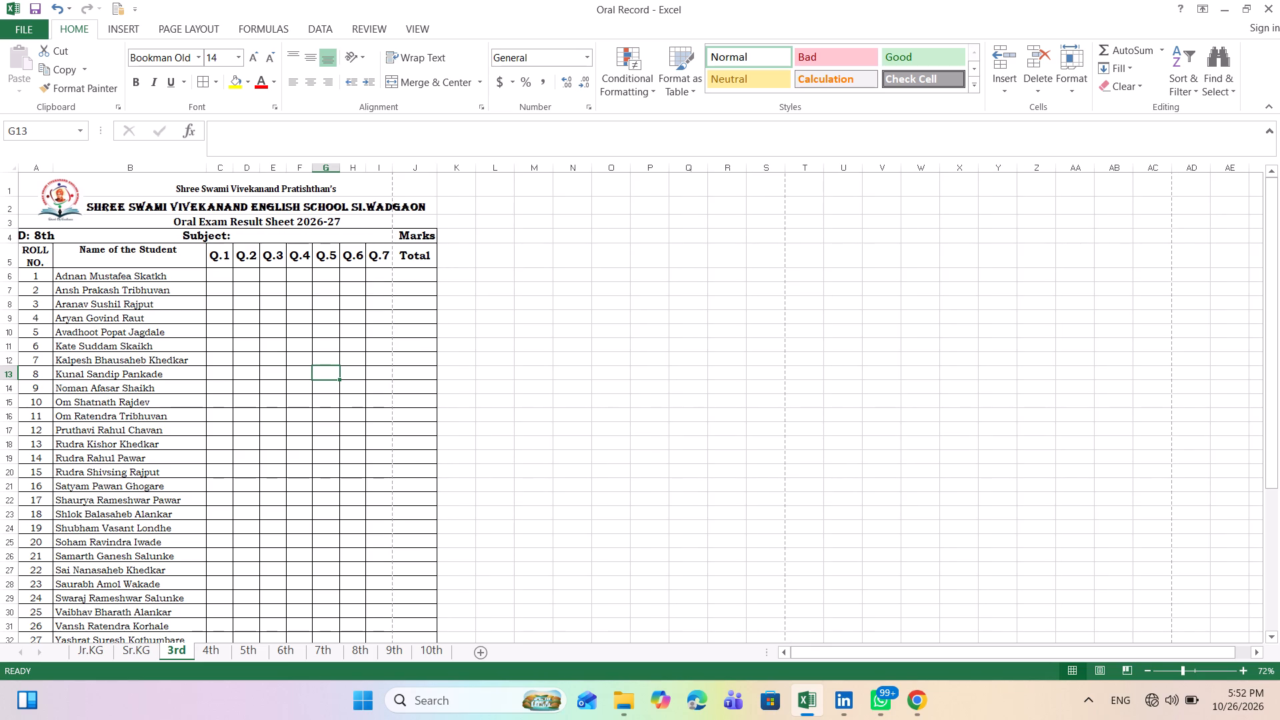
{"action": "left_click", "coordinate": [438, 168]}
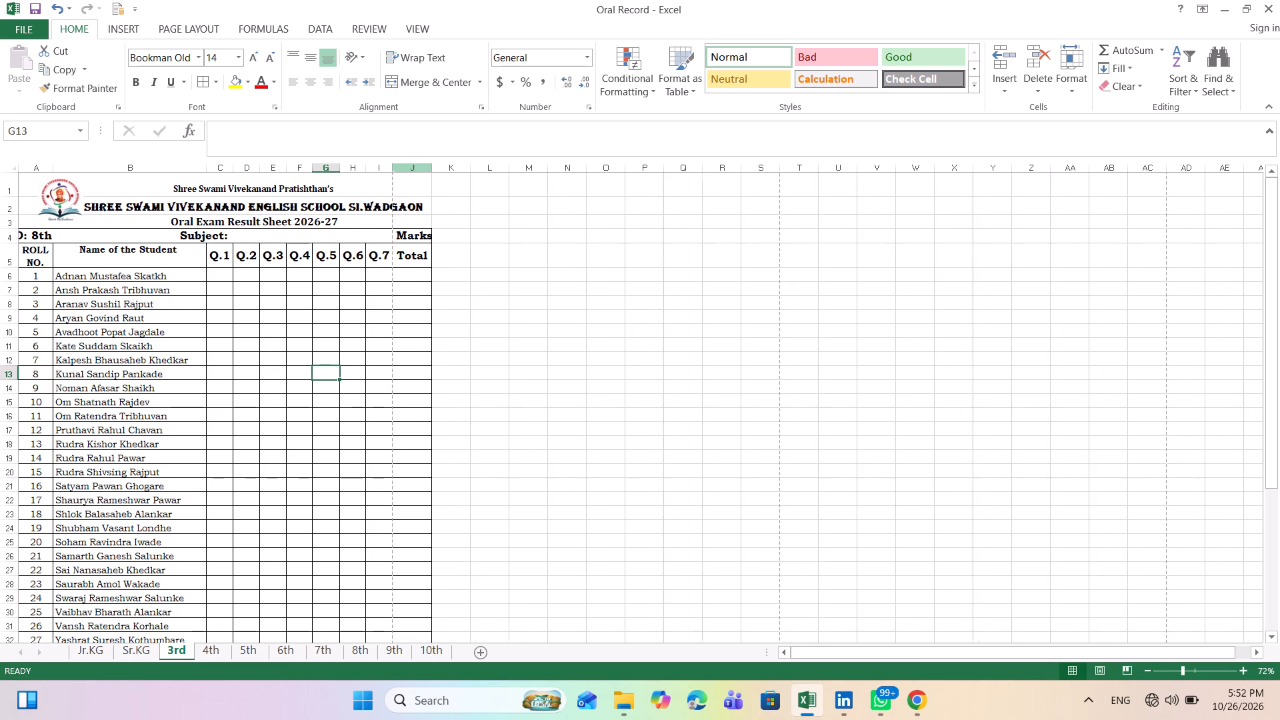
Delete the extra spaces before Subject in the row 4 line and shorten the class label to STD: 8, so it fits one line.
{"action": "double_click", "coordinate": [249, 237]}
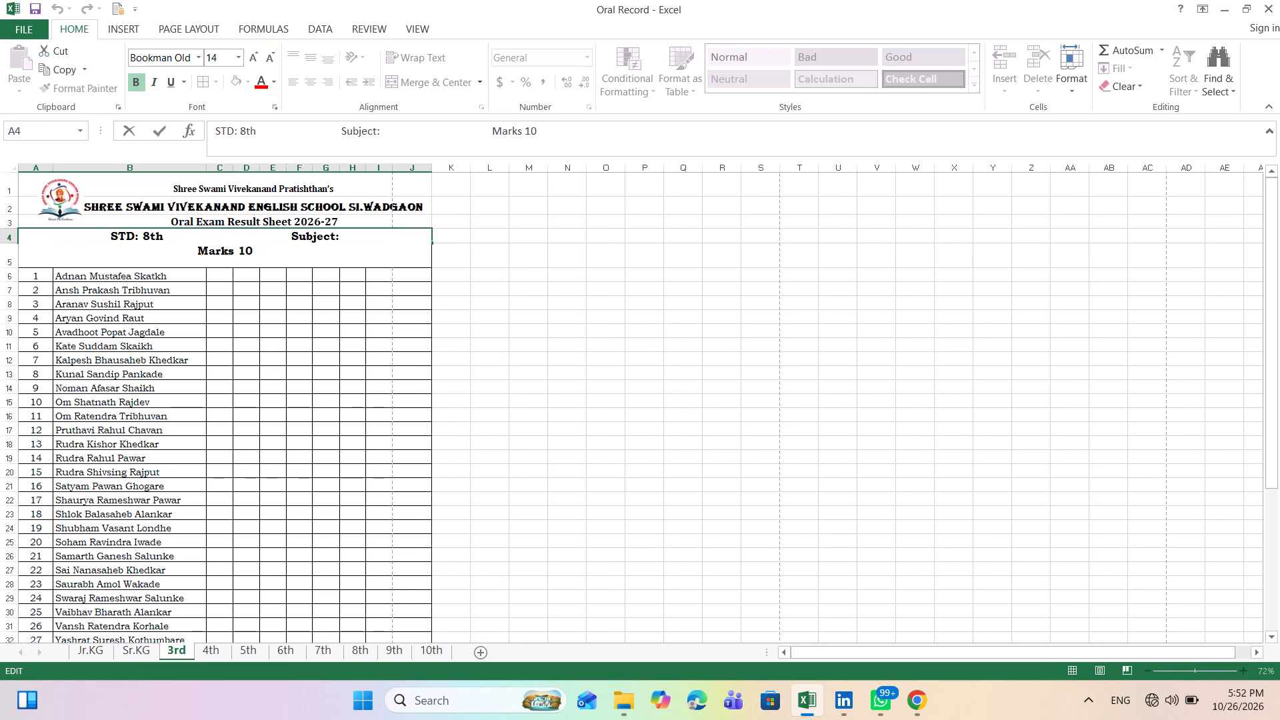
{"action": "key", "text": "BackSpace"}
{"action": "key", "text": "BackSpace"}
{"action": "key", "text": "BackSpace"}
{"action": "key", "text": "BackSpace"}
{"action": "key", "text": "BackSpace"}
{"action": "key", "text": "BackSpace"}
{"action": "key", "text": "BackSpace"}
{"action": "key", "text": "BackSpace"}
{"action": "key", "text": "BackSpace"}
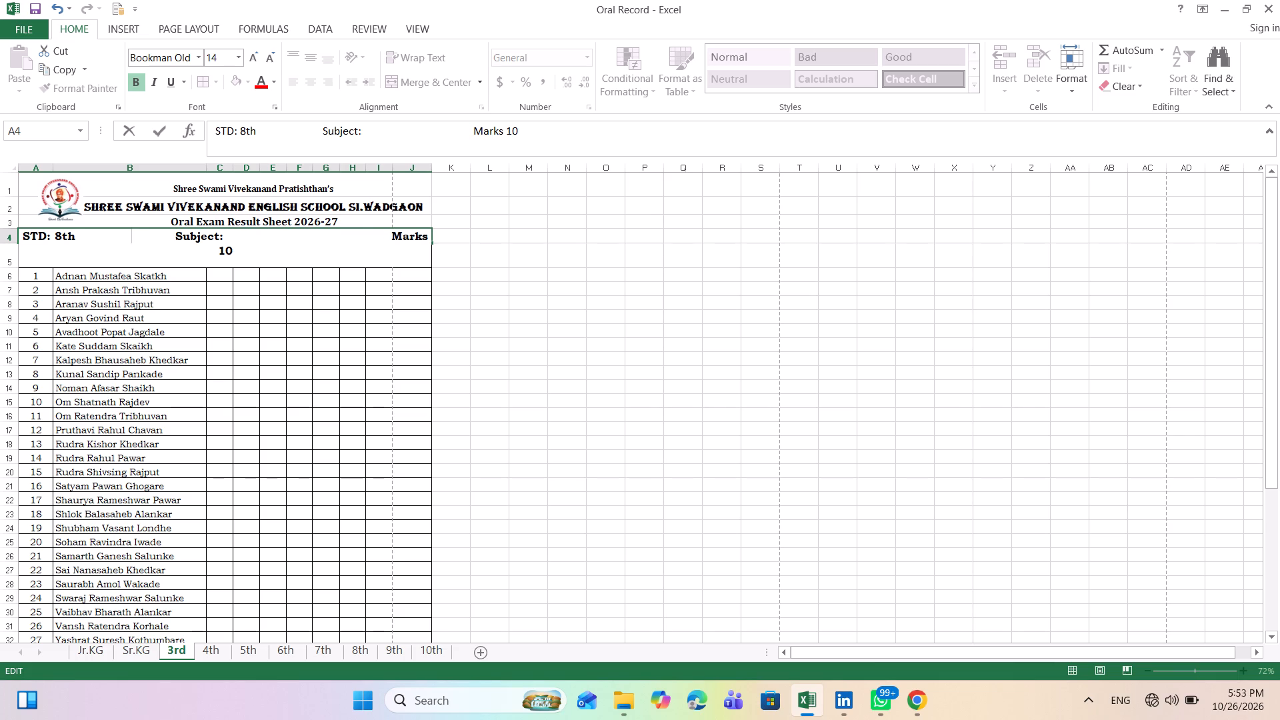
{"action": "key", "text": "BackSpace"}
{"action": "key", "text": "BackSpace"}
{"action": "key", "text": "BackSpace"}
{"action": "key", "text": "BackSpace"}
{"action": "key", "text": "BackSpace"}
{"action": "key", "text": "BackSpace"}
{"action": "key", "text": "BackSpace"}
{"action": "key", "text": "BackSpace"}
{"action": "key", "text": "BackSpace"}
{"action": "key", "text": "BackSpace"}
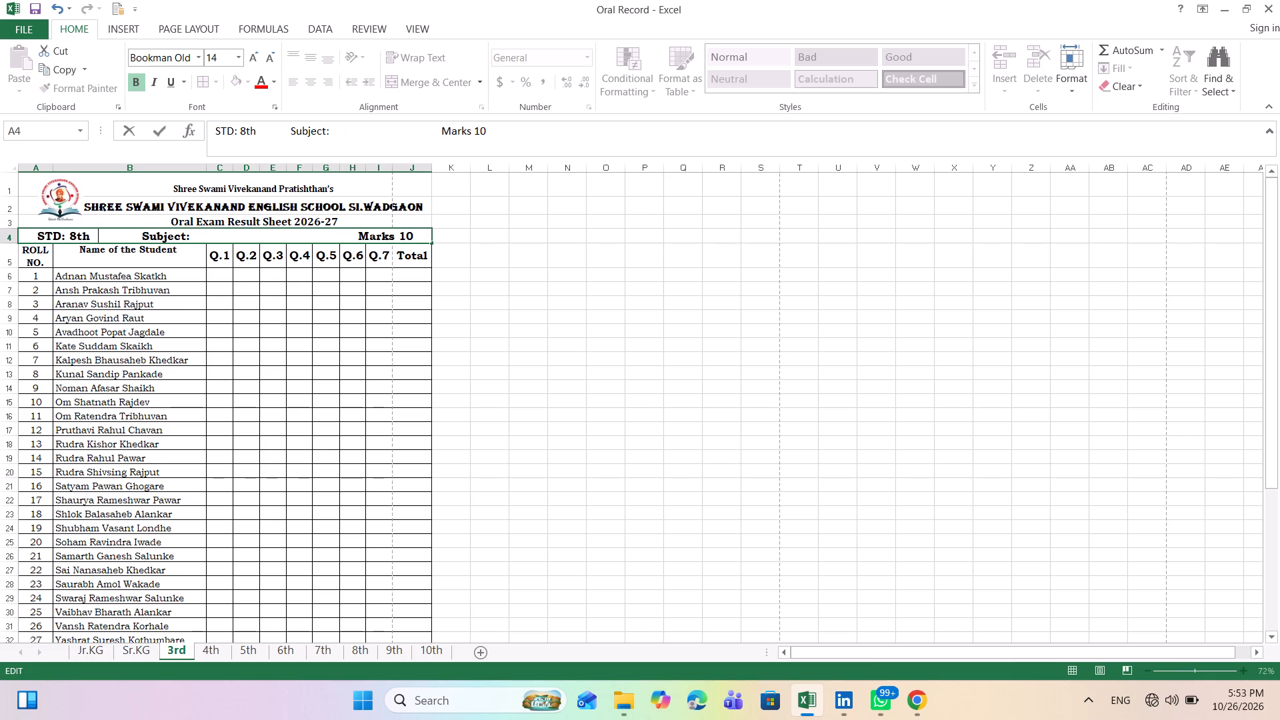
{"action": "key", "text": "BackSpace"}
{"action": "key", "text": "BackSpace"}
{"action": "key", "text": "BackSpace"}
{"action": "key", "text": "BackSpace"}
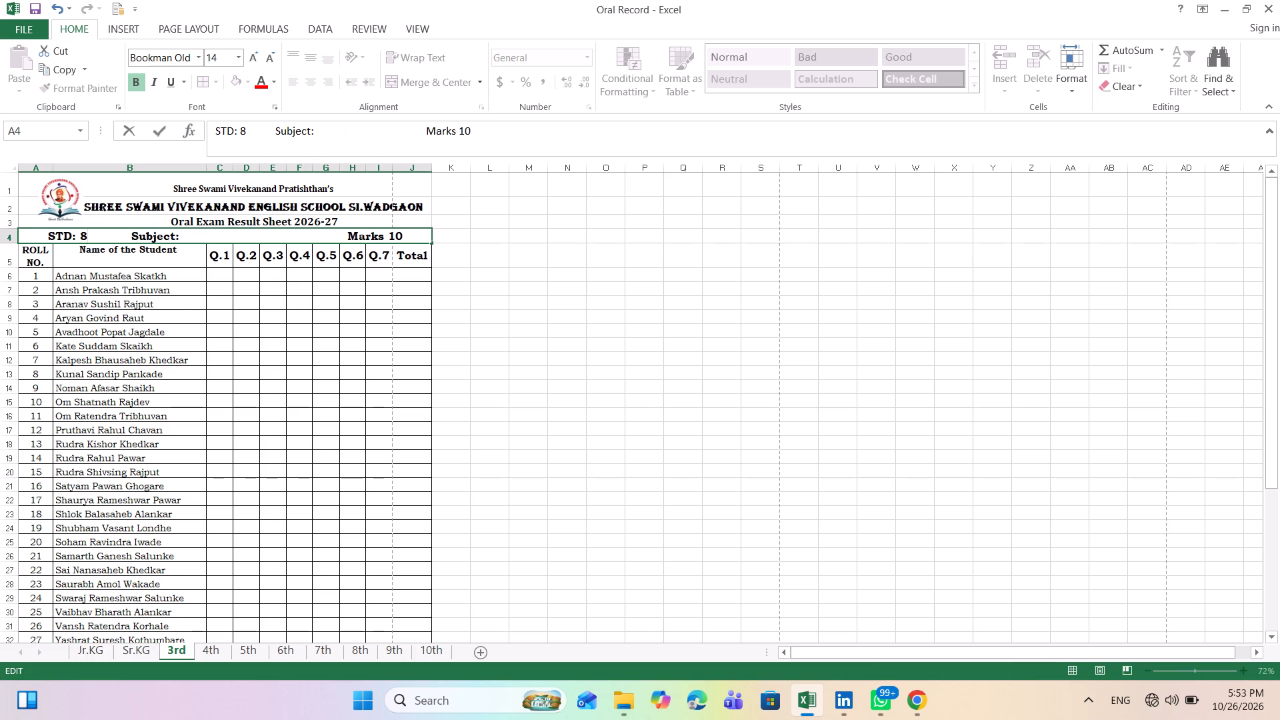
{"action": "left_click", "coordinate": [295, 203]}
Set the font size of the whole school name text in row 2 to 12.
{"action": "double_click", "coordinate": [91, 205]}
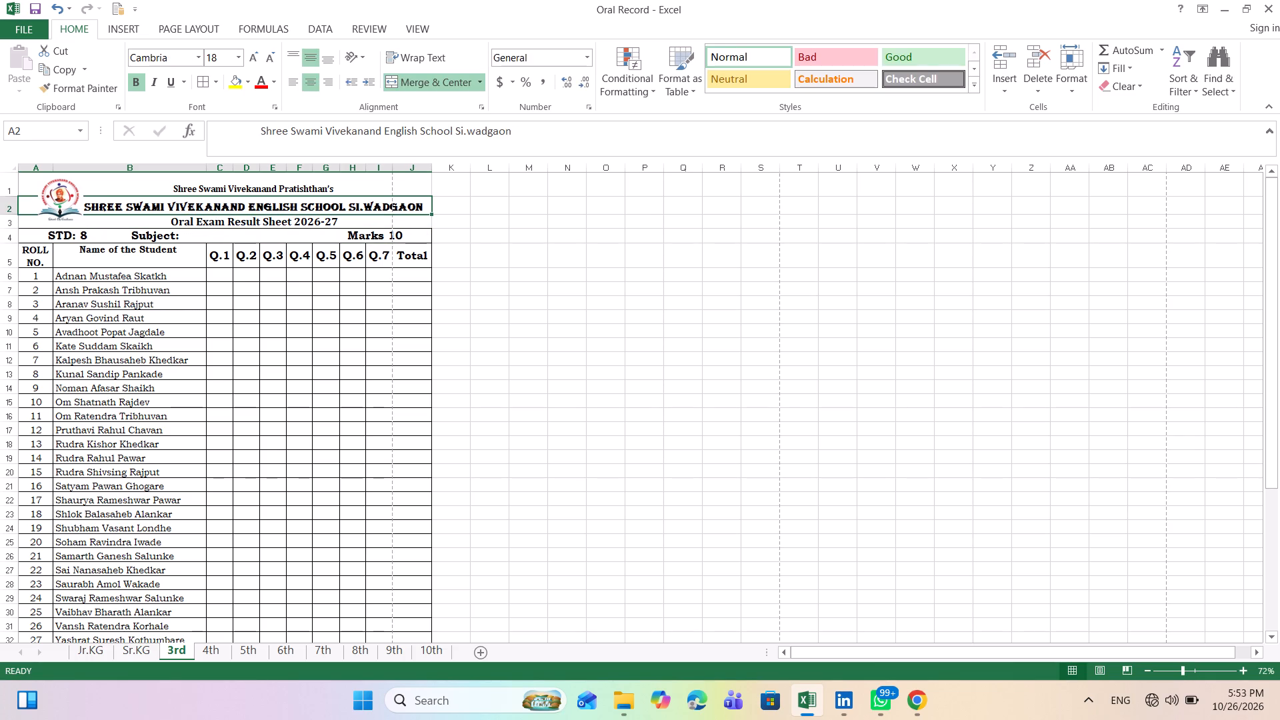
{"action": "left_click_drag", "start_coordinate": [85, 205], "coordinate": [125, 208]}
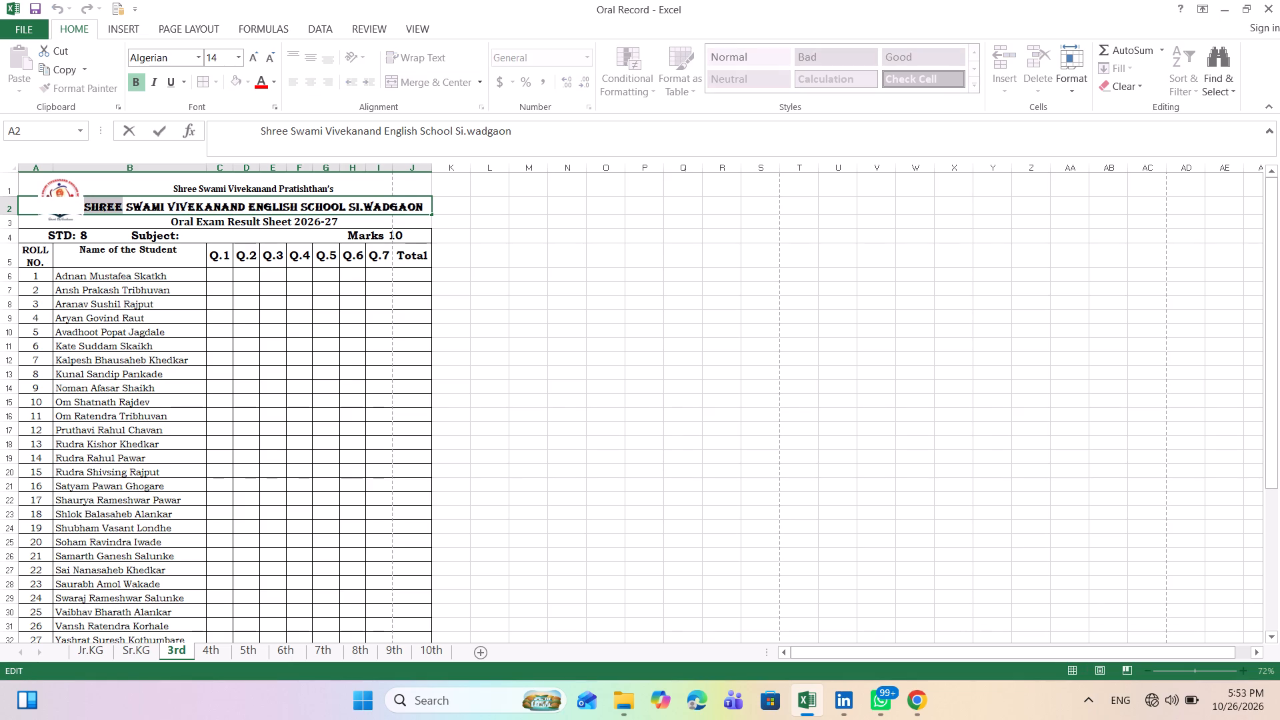
{"action": "left_click_drag", "start_coordinate": [125, 208], "coordinate": [426, 207]}
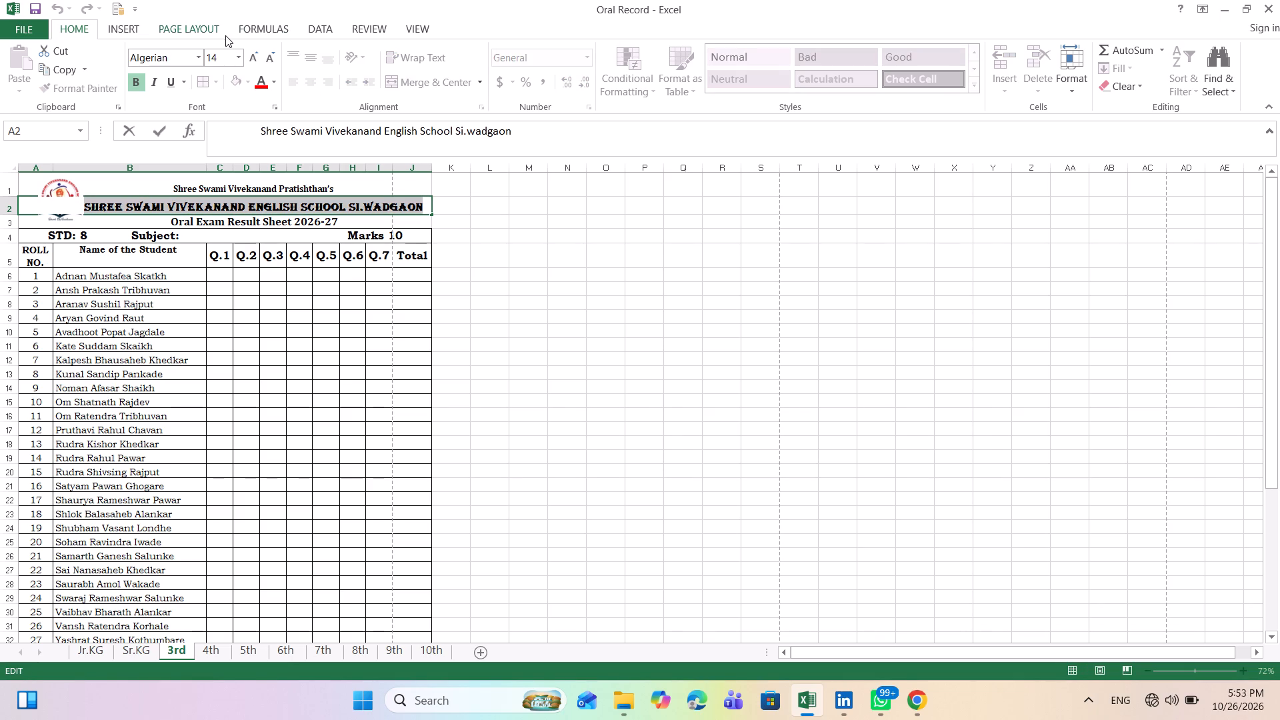
{"action": "left_click", "coordinate": [239, 55]}
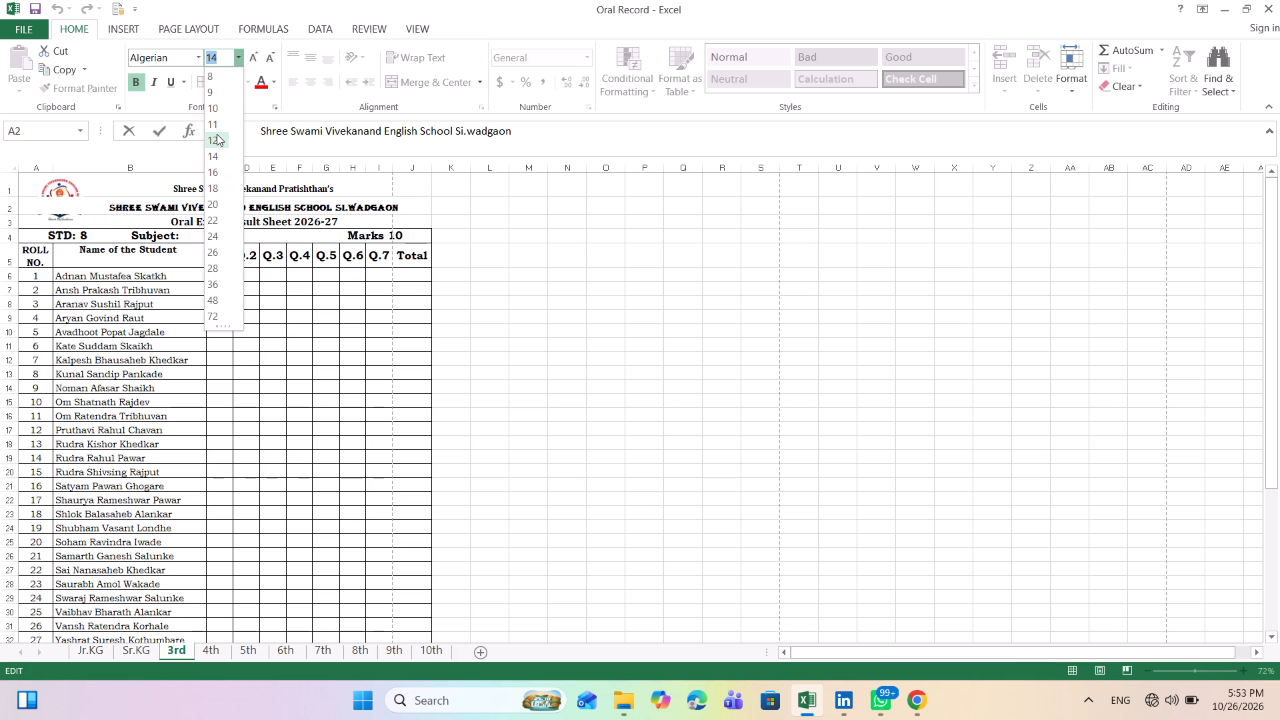
{"action": "left_click", "coordinate": [217, 134]}
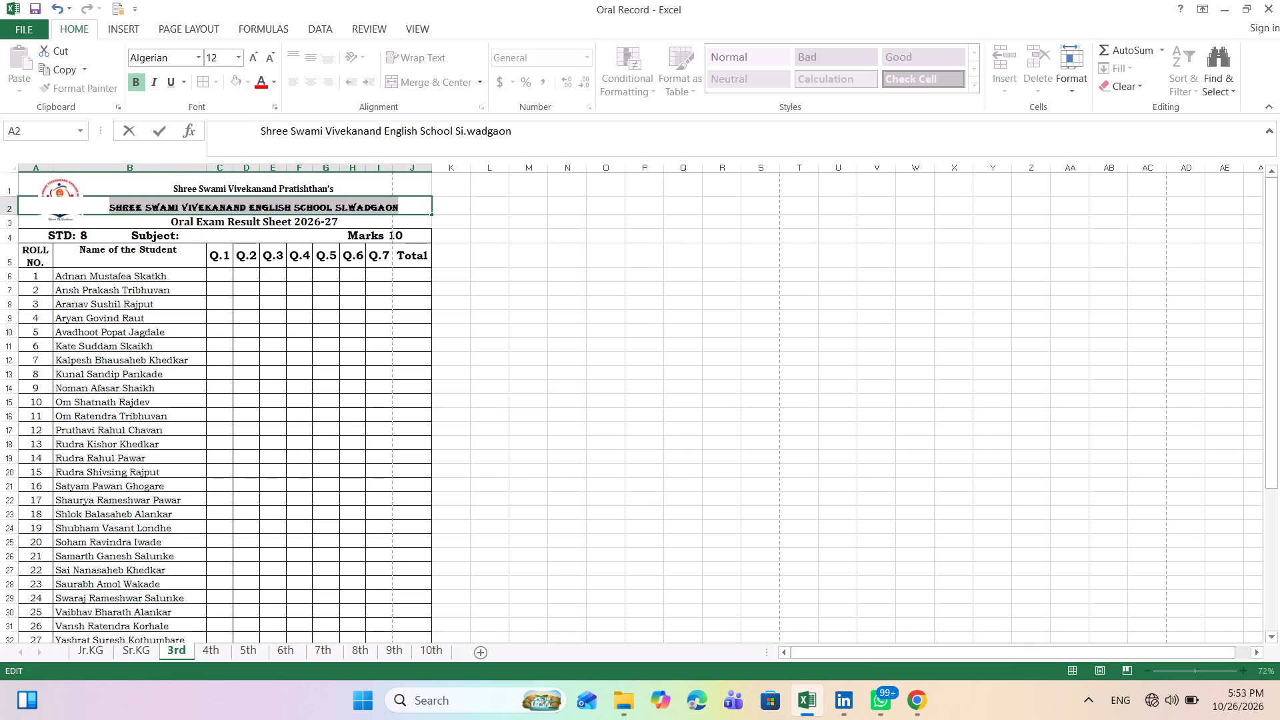
Remove several leading spaces before the school name in row 2 to shift it closer to the logo.
{"action": "left_click", "coordinate": [105, 207]}
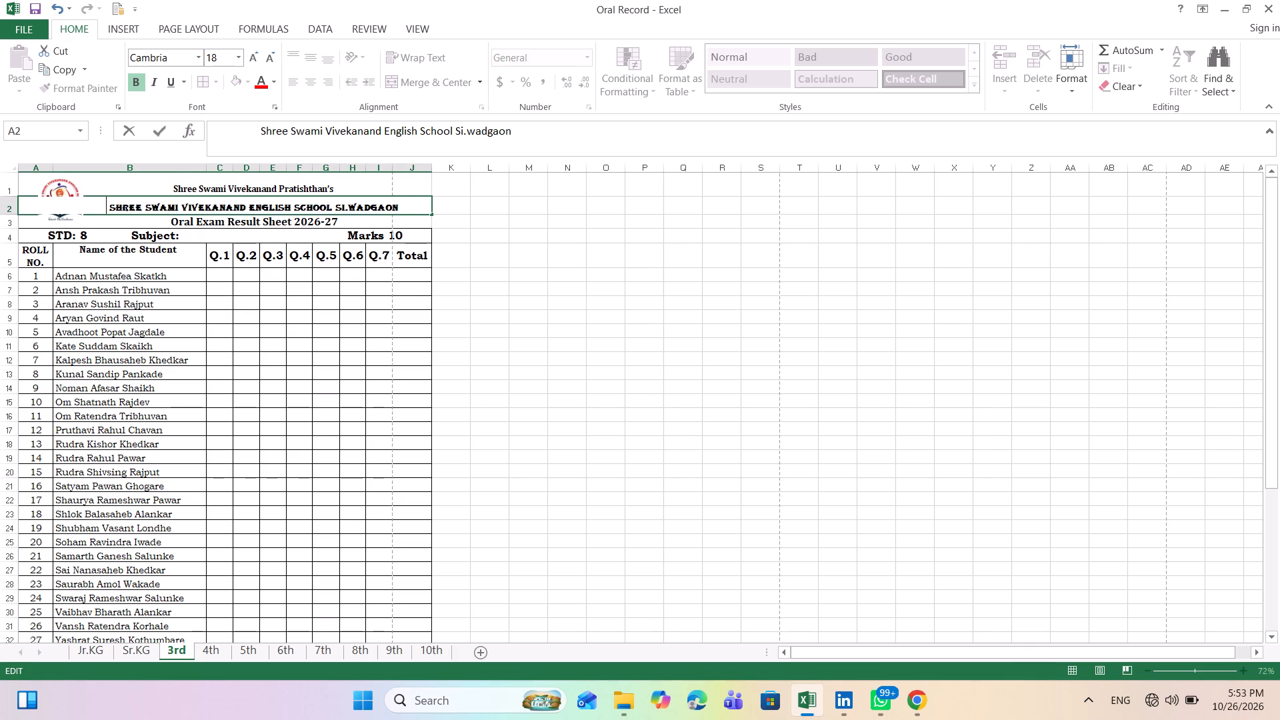
{"action": "key", "text": "BackSpace"}
{"action": "key", "text": "BackSpace"}
{"action": "key", "text": "BackSpace"}
{"action": "key", "text": "BackSpace"}
{"action": "key", "text": "BackSpace"}
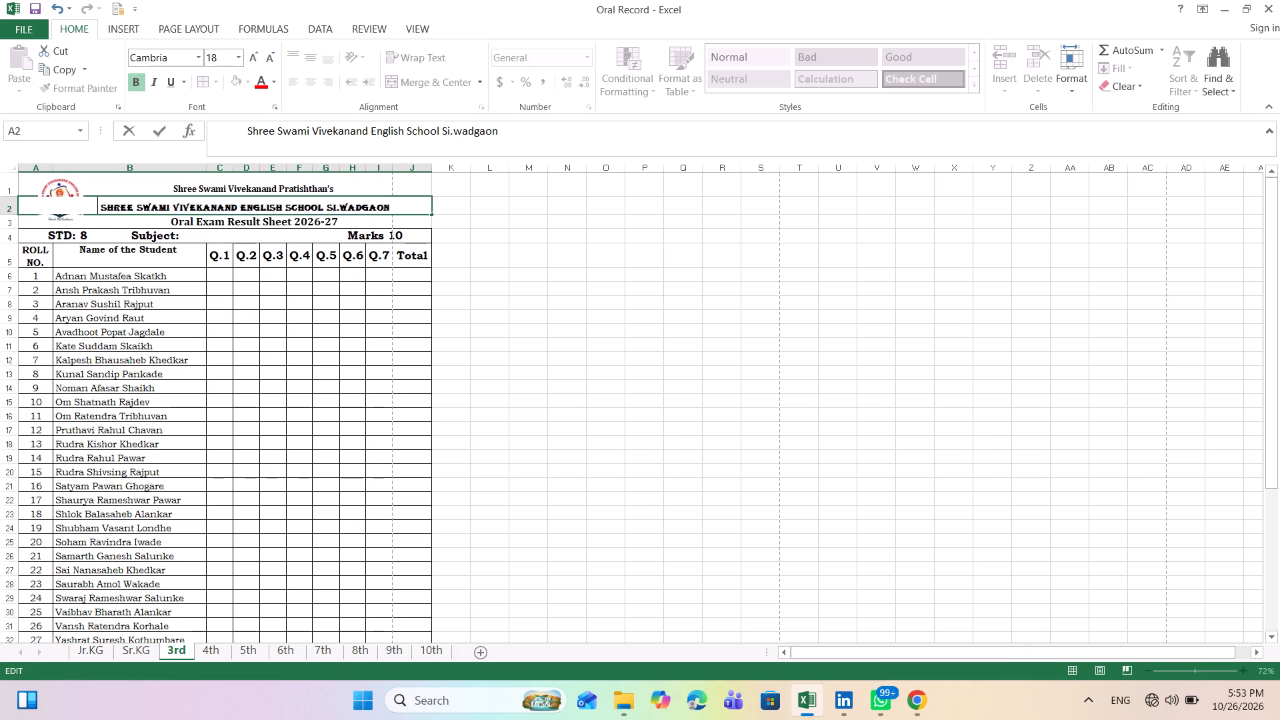
{"action": "key", "text": "BackSpace"}
{"action": "left_click", "coordinate": [91, 287]}
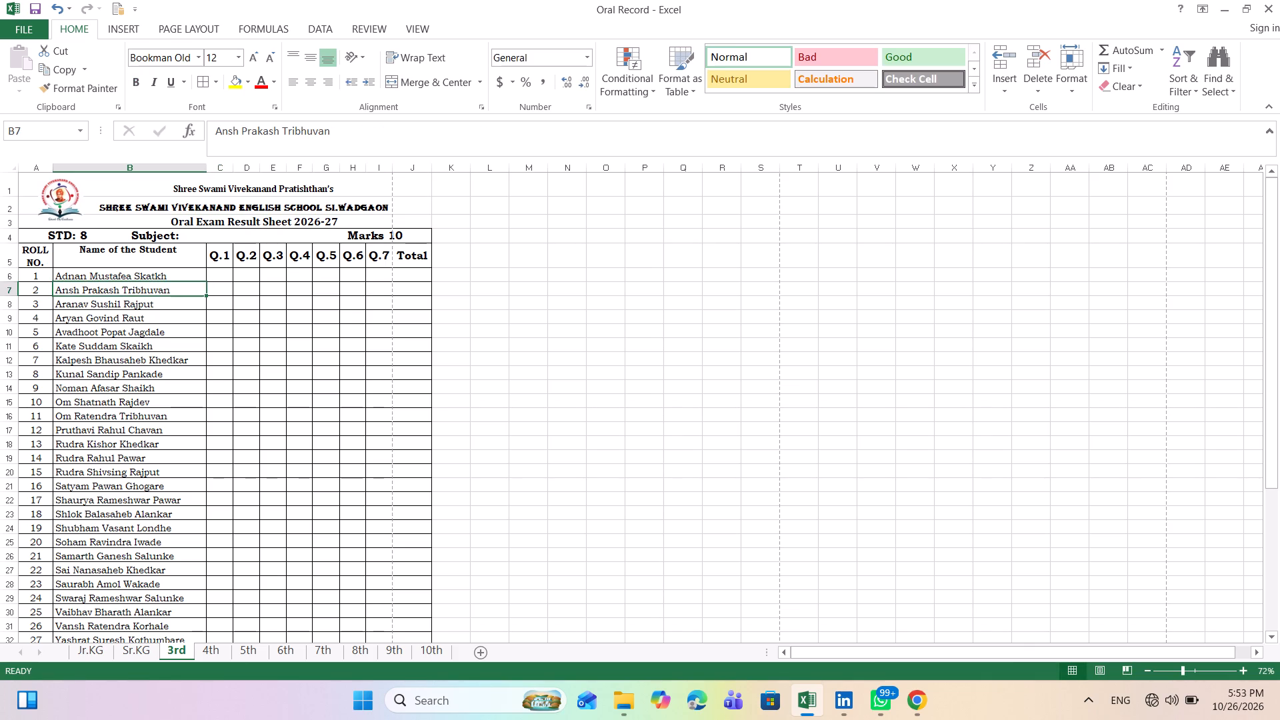
Narrow columns C to I further around their Q.1 to Q.7 headings, and narrow the Total column J to match.
{"action": "scroll", "coordinate": [200, 465], "scroll_direction": "down", "scroll_amount": 2}
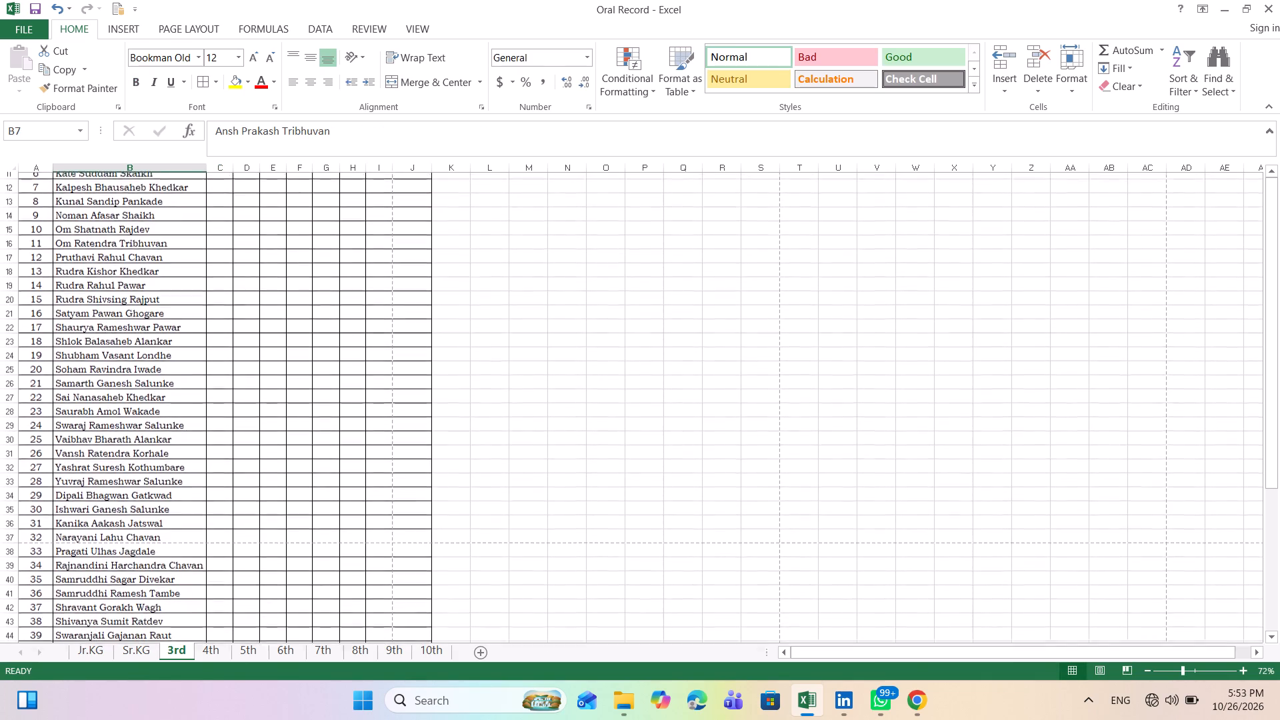
{"action": "scroll", "coordinate": [200, 465], "scroll_direction": "down", "scroll_amount": 1}
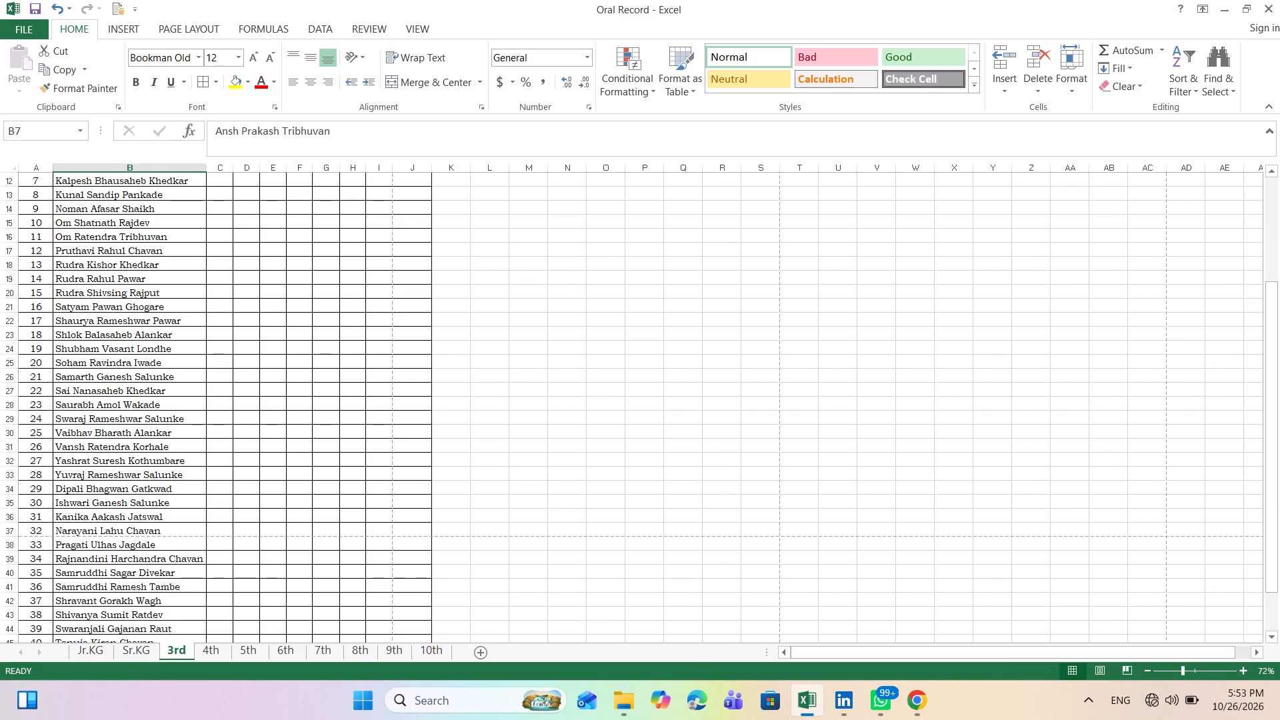
{"action": "scroll", "coordinate": [200, 465], "scroll_direction": "up", "scroll_amount": 2}
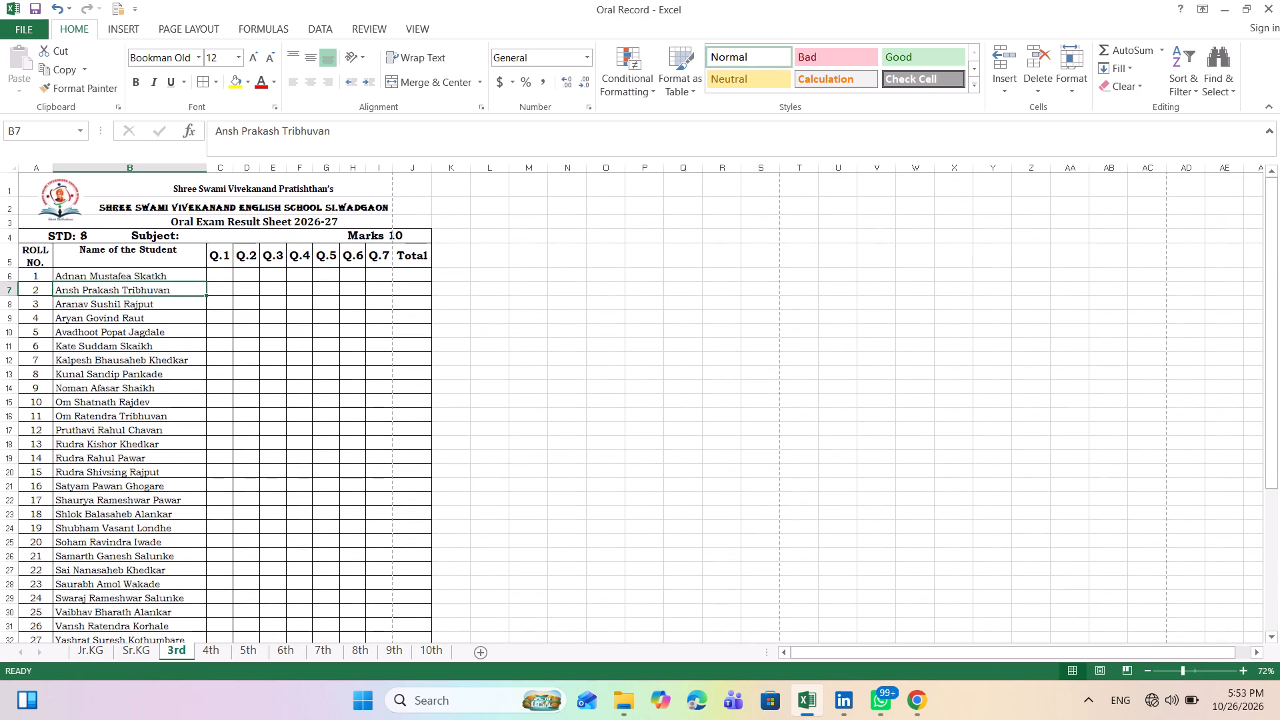
{"action": "left_click", "coordinate": [231, 167]}
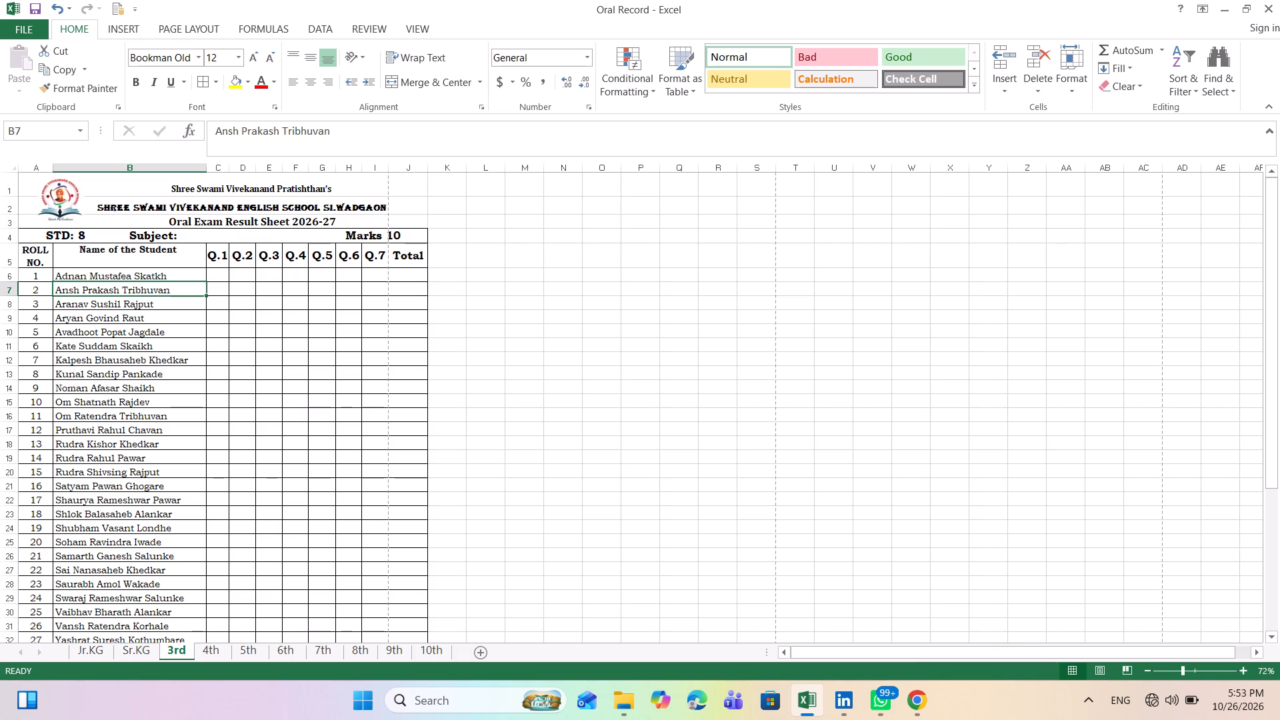
{"action": "left_click", "coordinate": [254, 166]}
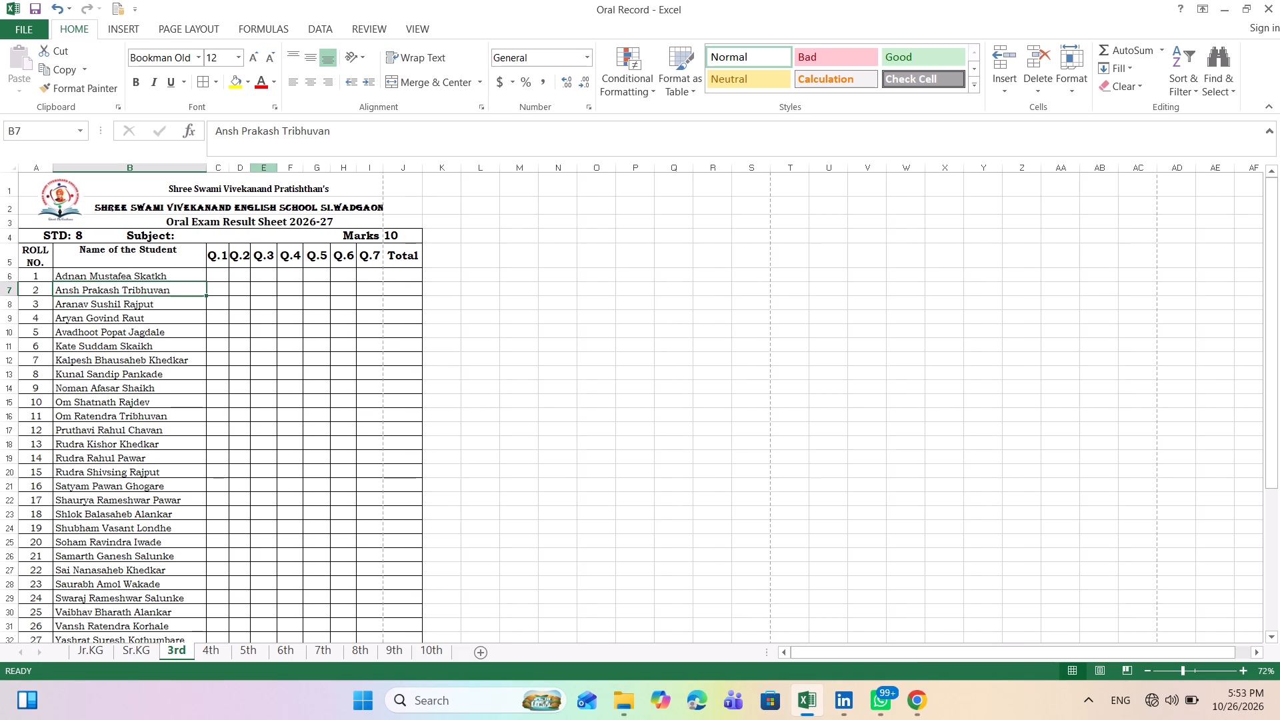
{"action": "left_click", "coordinate": [275, 168]}
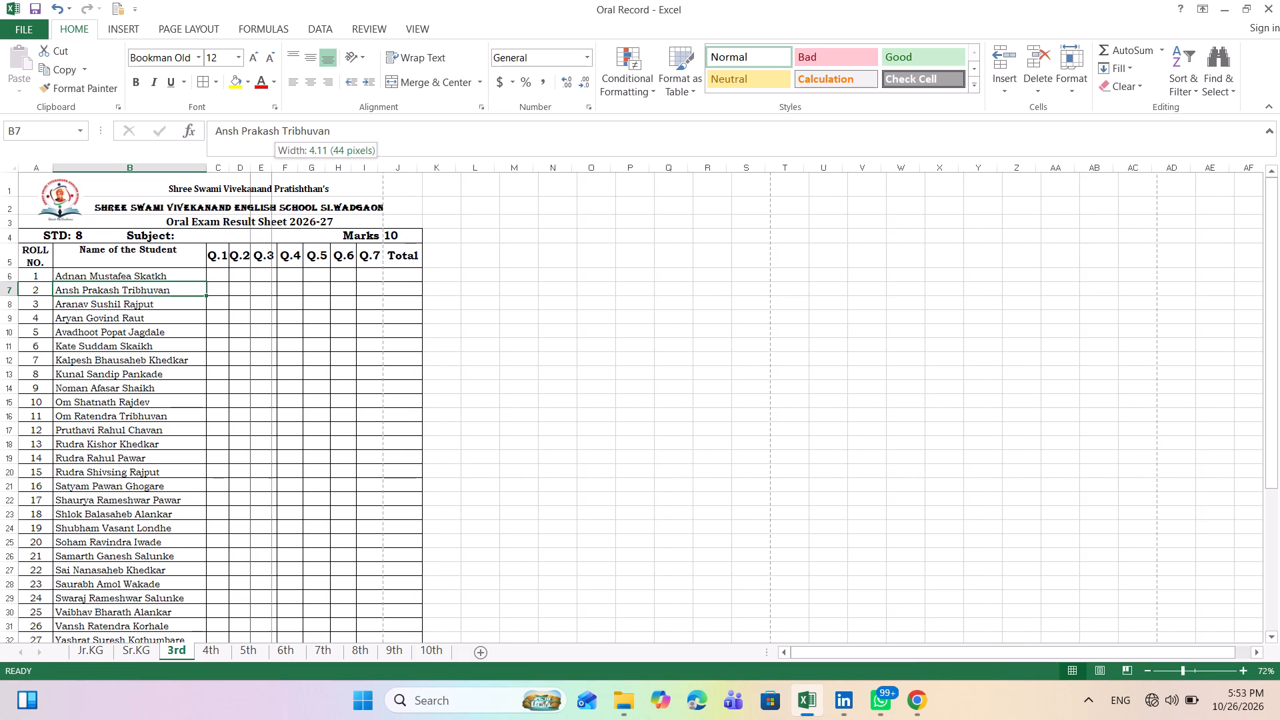
{"action": "left_click", "coordinate": [296, 170]}
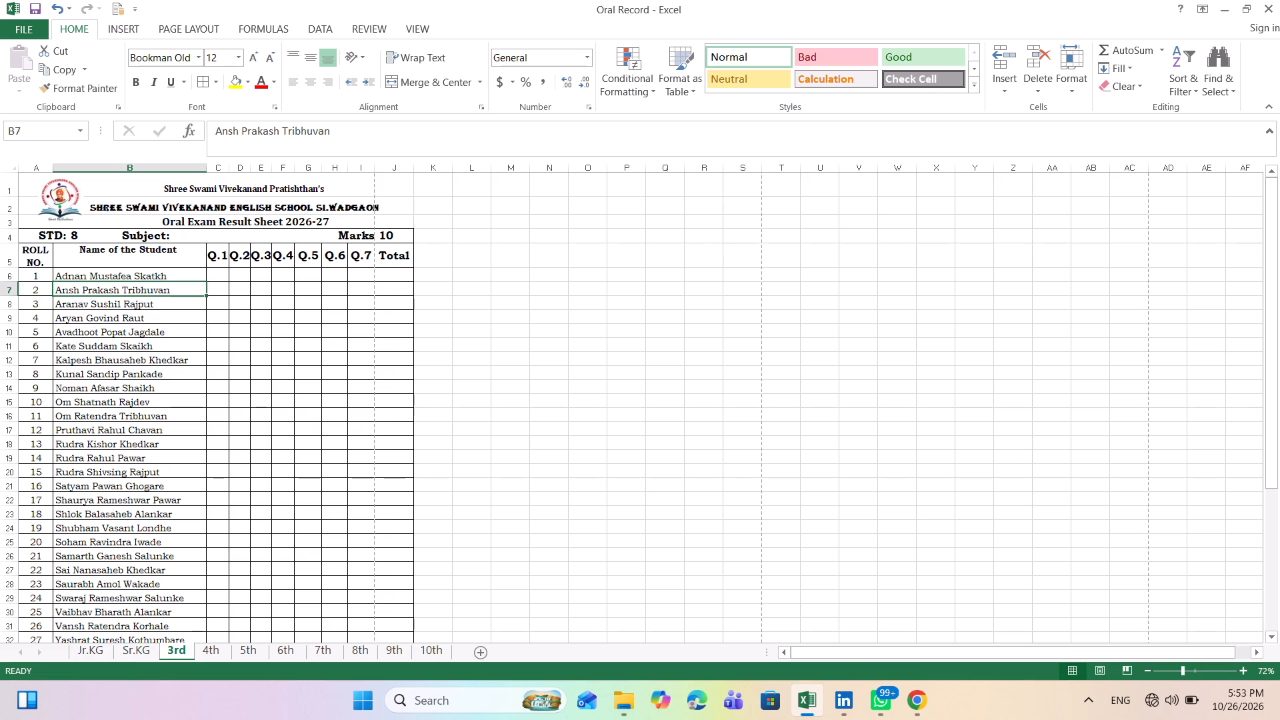
{"action": "left_click", "coordinate": [319, 171]}
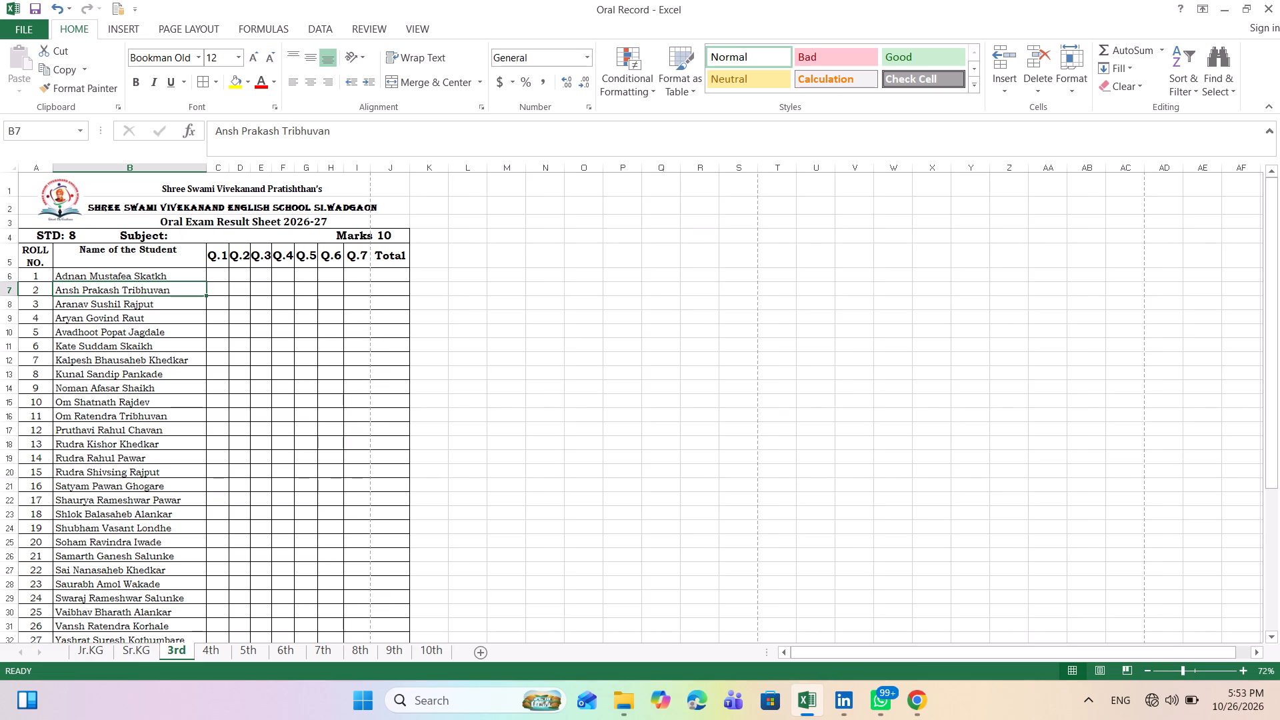
{"action": "left_click", "coordinate": [345, 172]}
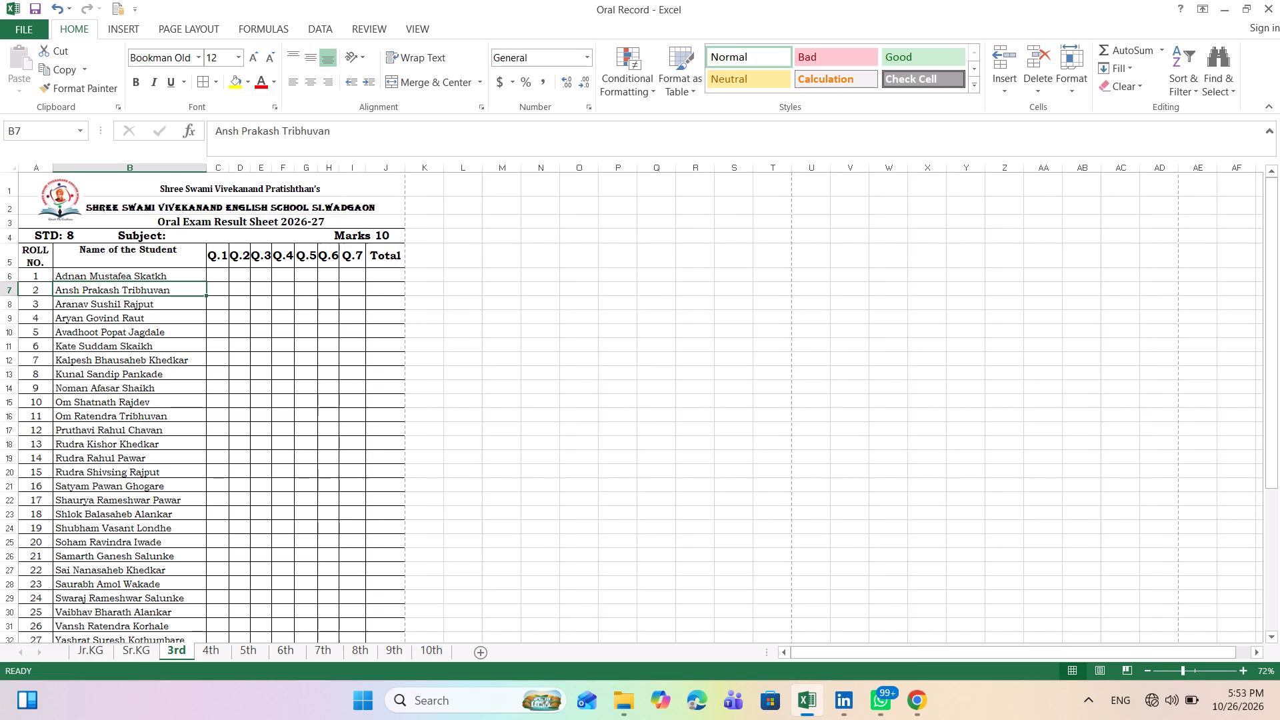
{"action": "left_click", "coordinate": [365, 172]}
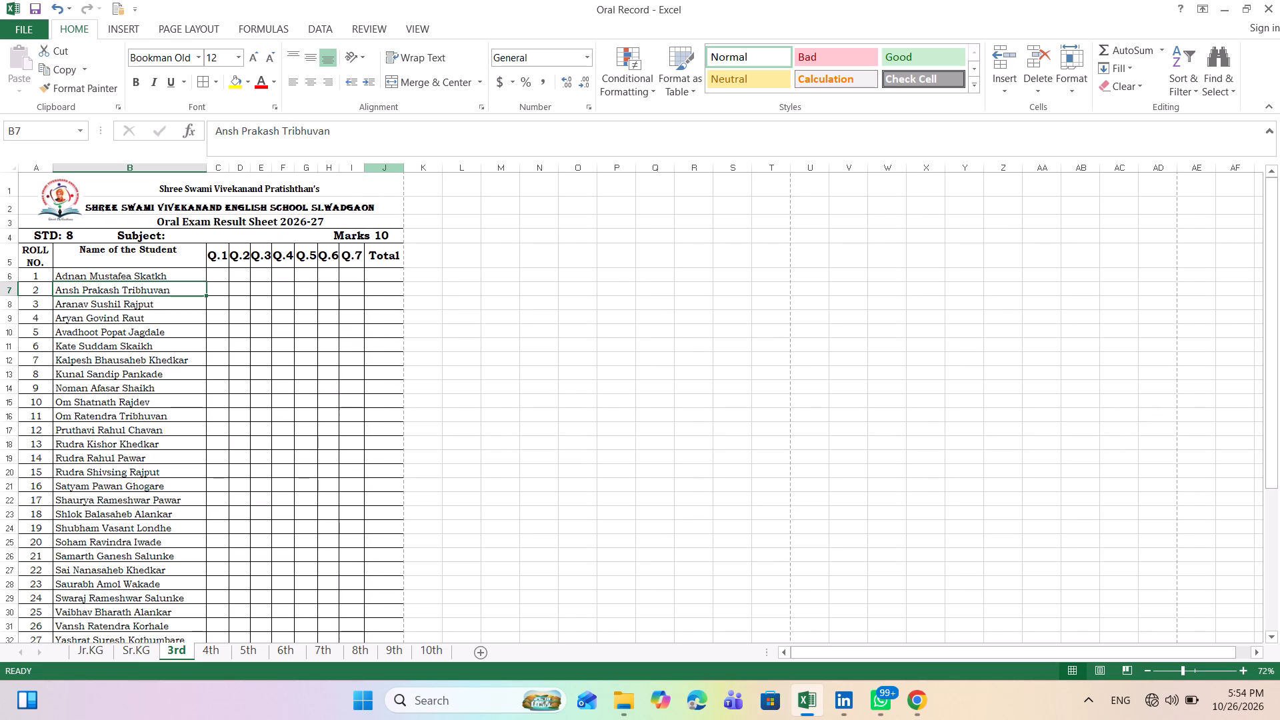
{"action": "left_click_drag", "start_coordinate": [403, 169], "coordinate": [397, 169]}
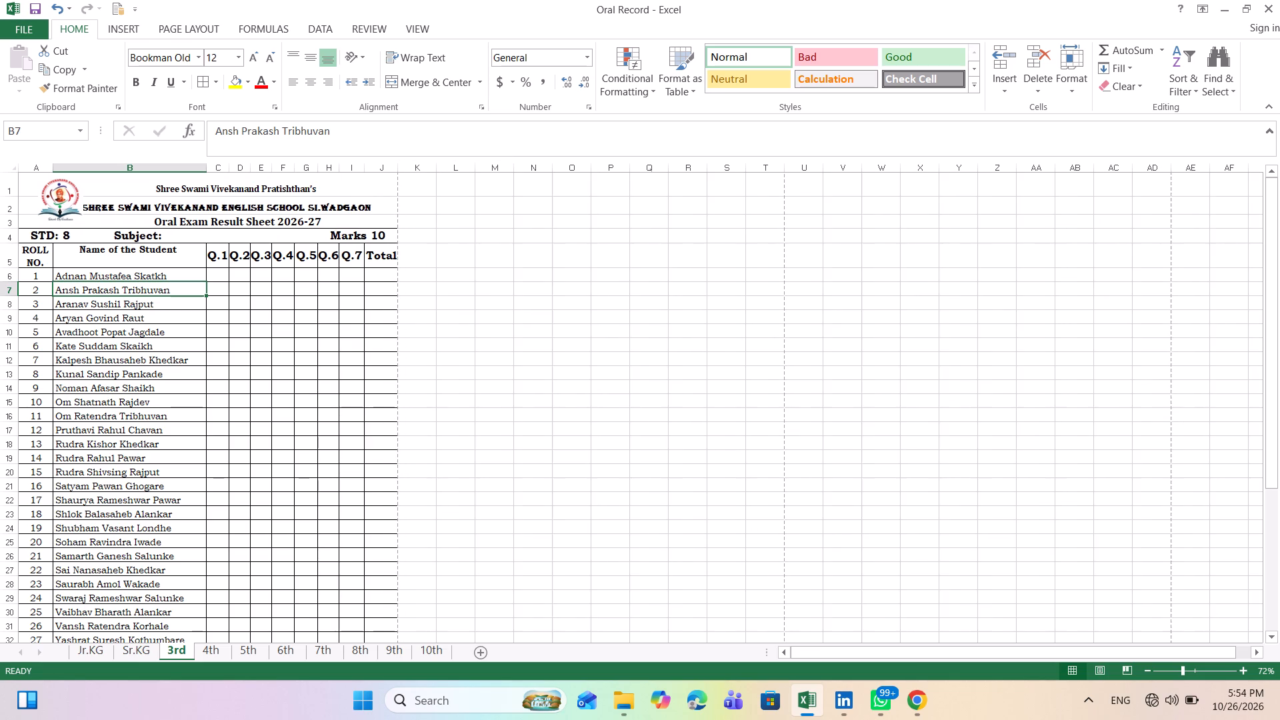
Set the font size of the row 5 headings from Q.1 to Total to 12.
{"action": "left_click", "coordinate": [250, 261]}
{"action": "left_click_drag", "start_coordinate": [215, 260], "coordinate": [380, 253]}
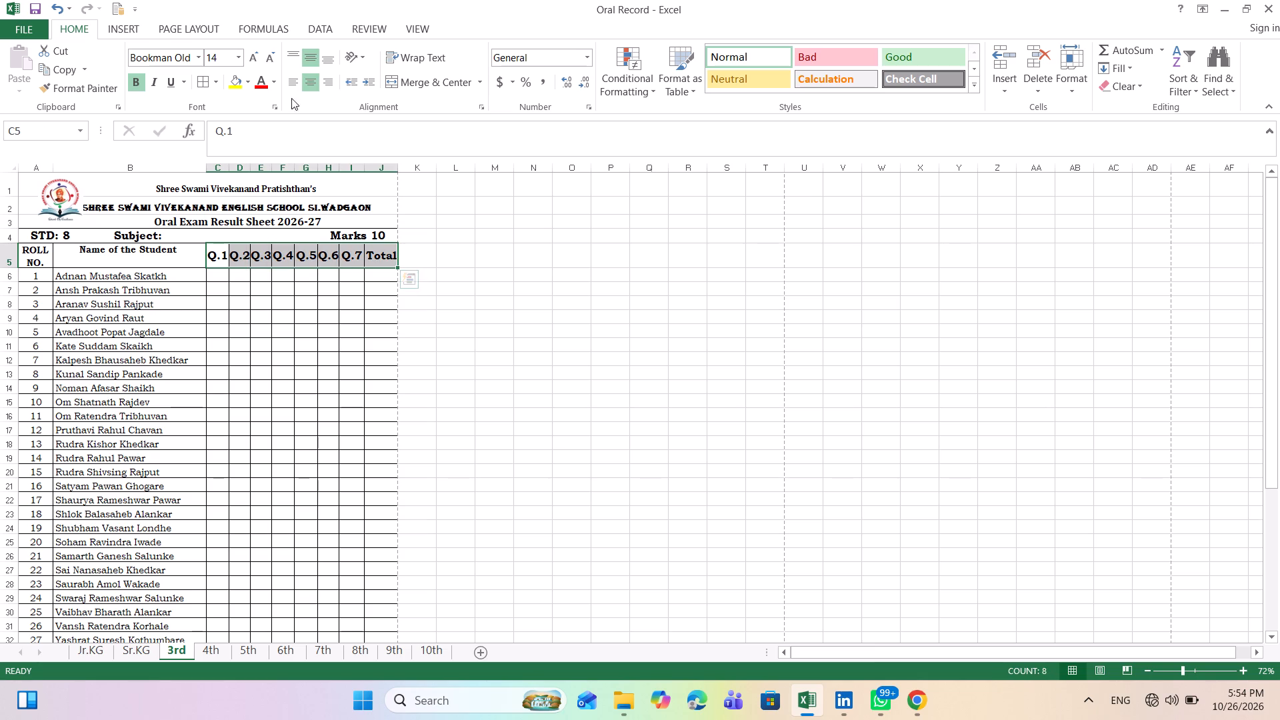
{"action": "left_click_drag", "start_coordinate": [241, 59], "coordinate": [221, 139]}
{"action": "left_click", "coordinate": [221, 139]}
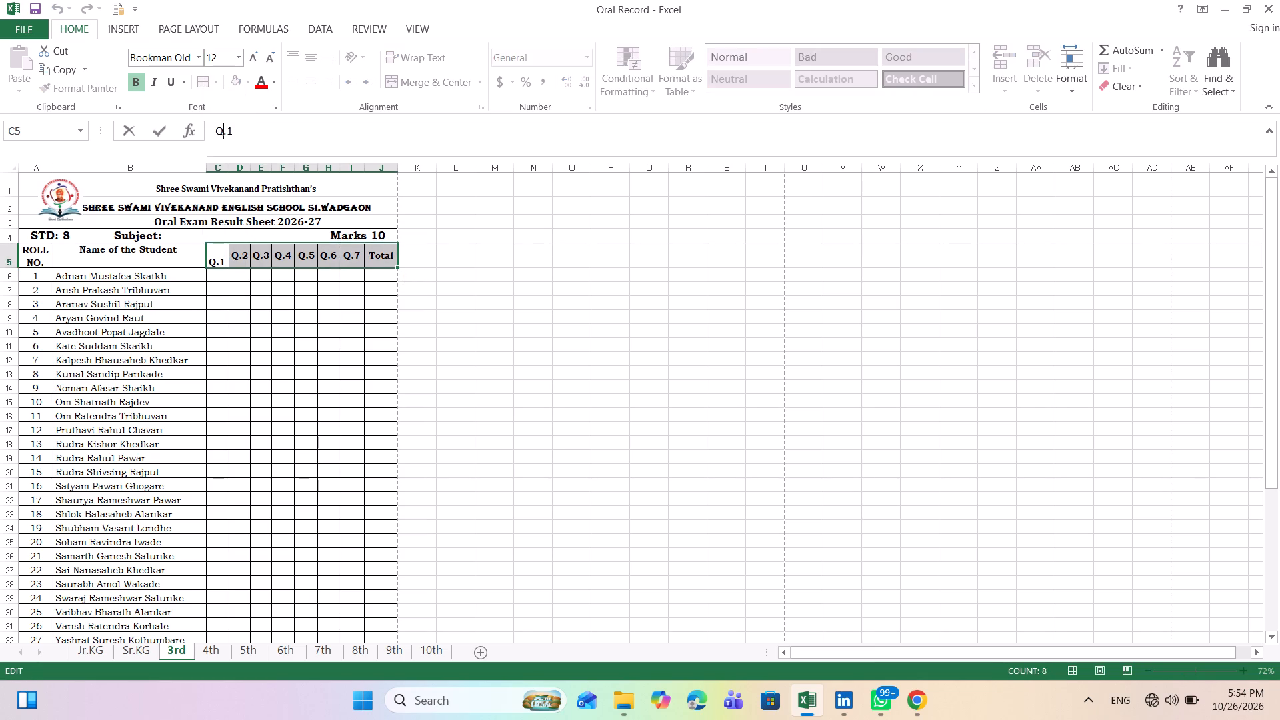
{"action": "left_click", "coordinate": [239, 310]}
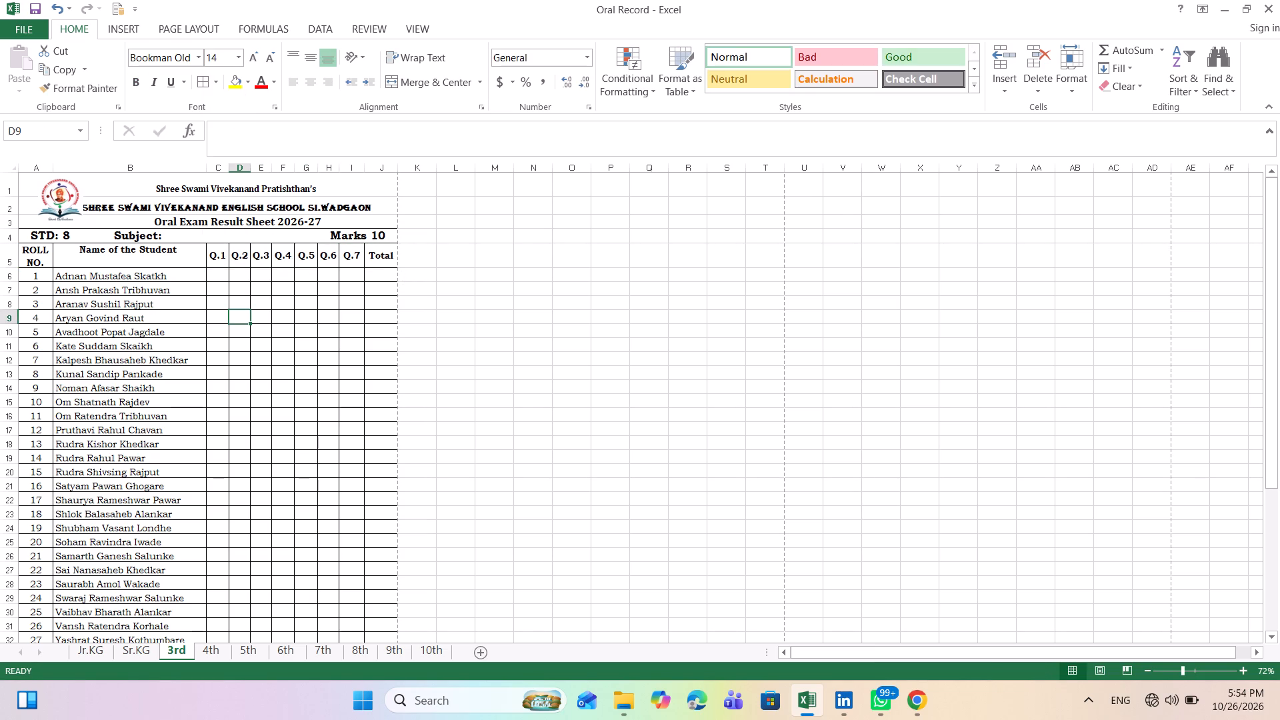
Slightly narrow the Total column J and the roll number column A.
{"action": "left_click", "coordinate": [397, 165]}
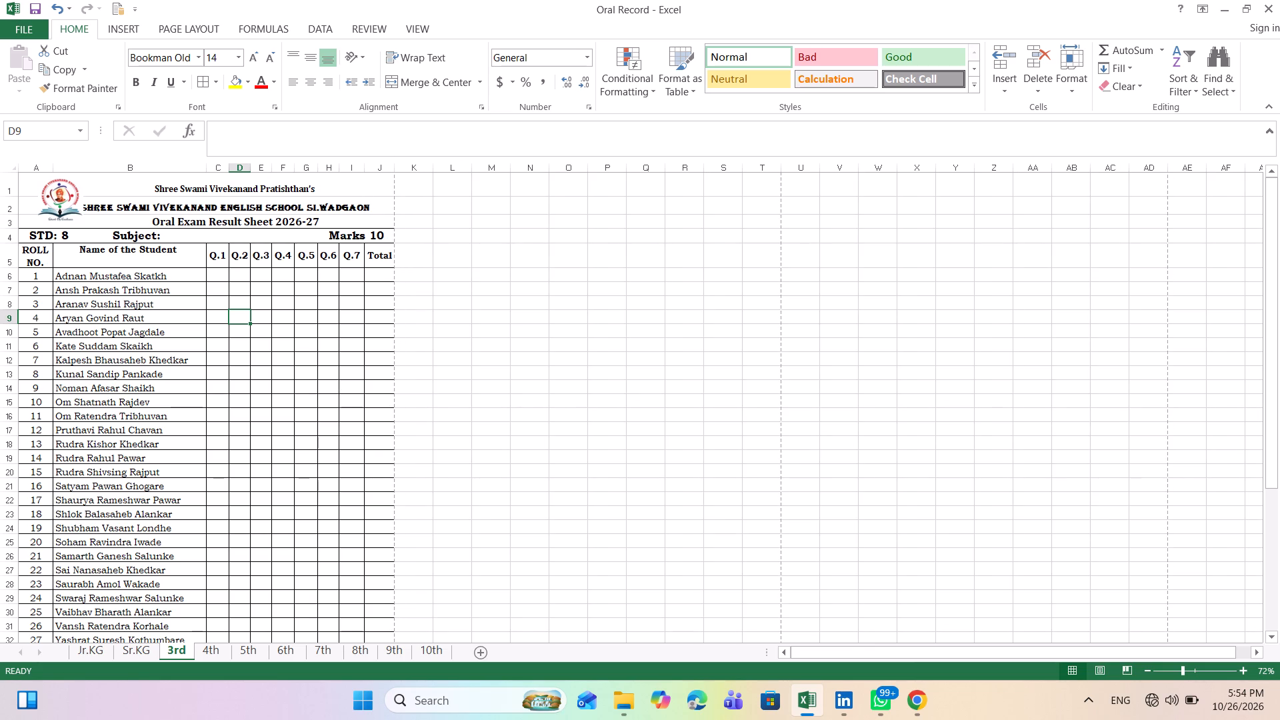
{"action": "scroll", "coordinate": [322, 449], "scroll_direction": "down", "scroll_amount": 5}
{"action": "scroll", "coordinate": [322, 449], "scroll_direction": "right", "scroll_amount": 1}
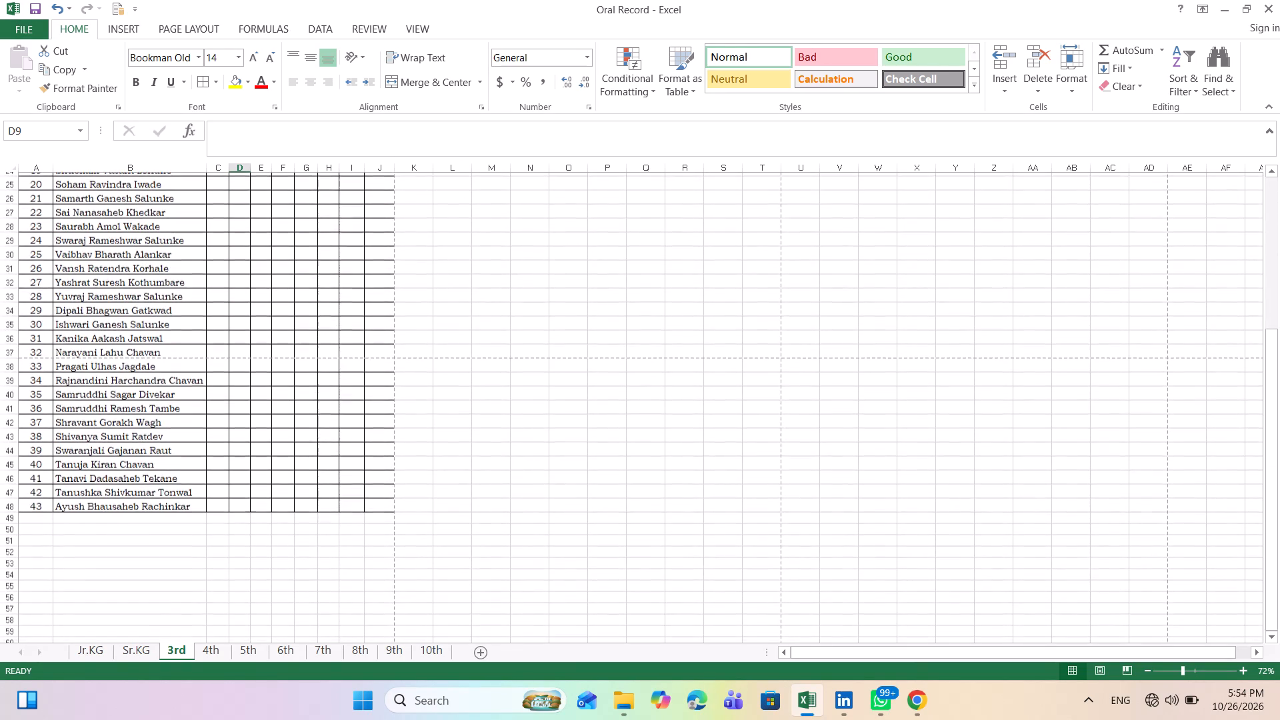
{"action": "scroll", "coordinate": [322, 449], "scroll_direction": "right", "scroll_amount": 1}
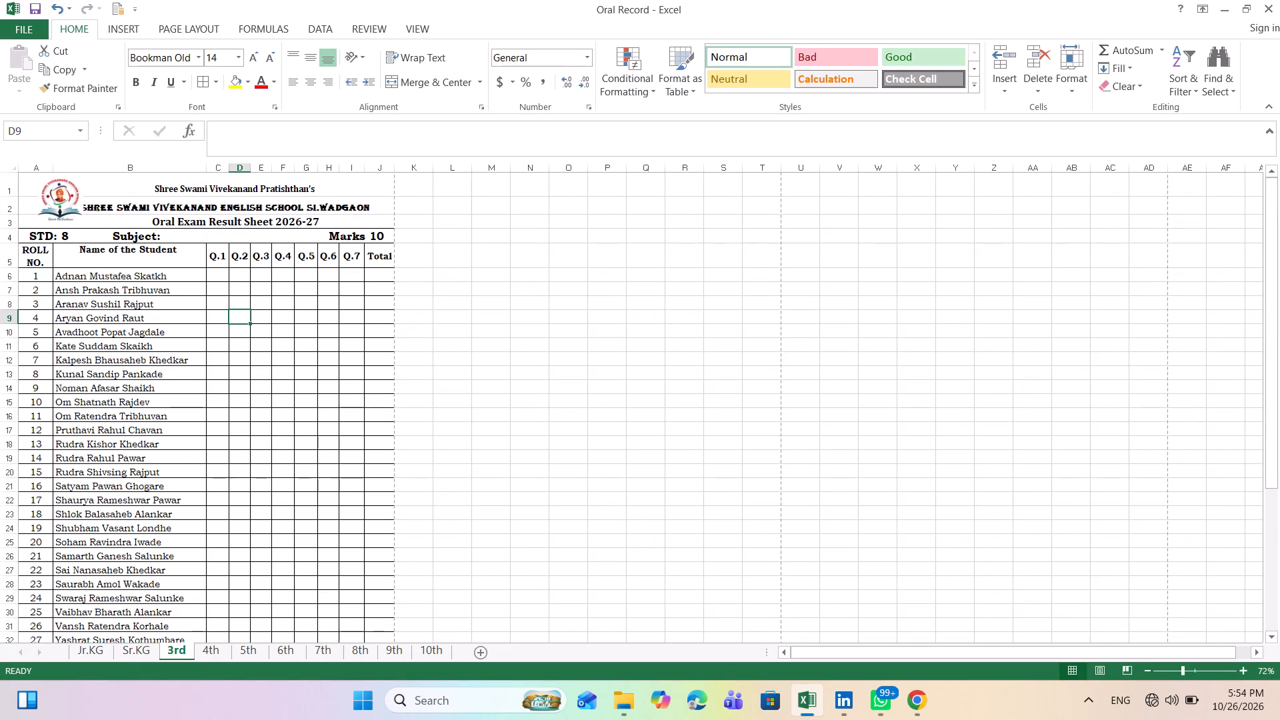
{"action": "scroll", "coordinate": [196, 468], "scroll_direction": "down", "scroll_amount": 1}
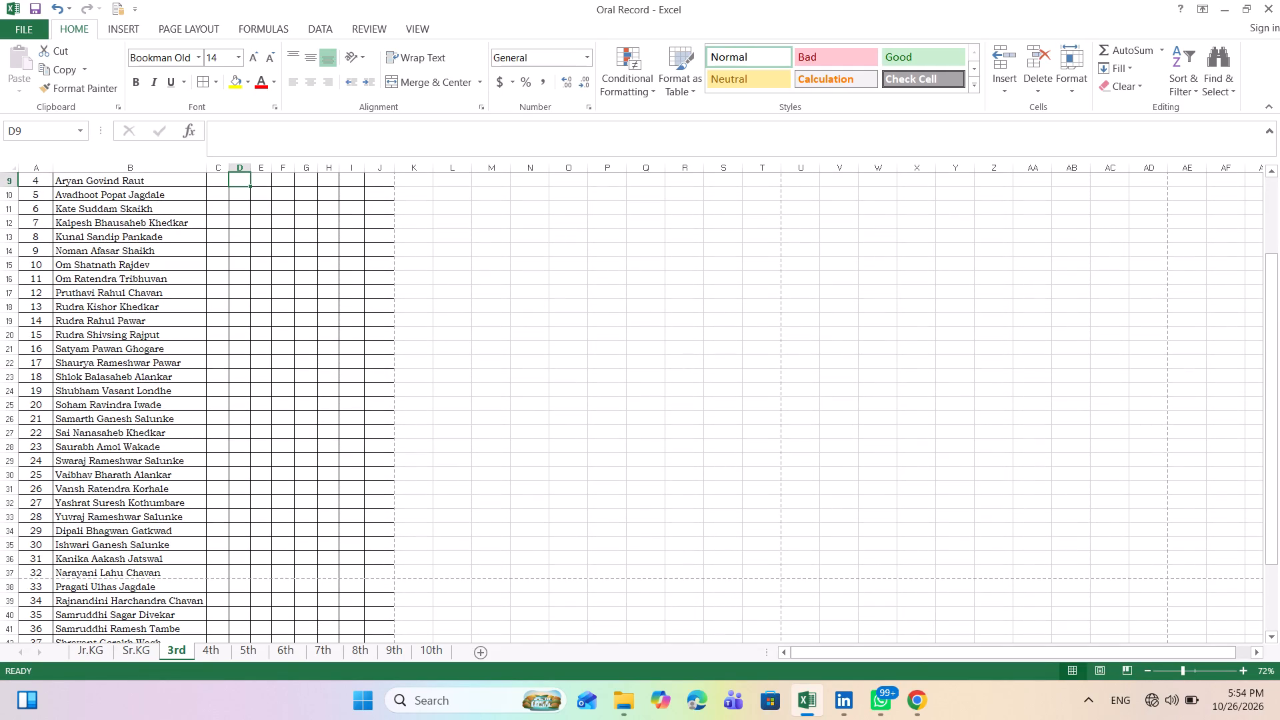
{"action": "left_click_drag", "start_coordinate": [51, 171], "coordinate": [45, 171]}
{"action": "scroll", "coordinate": [45, 171], "scroll_direction": "up", "scroll_amount": 3}
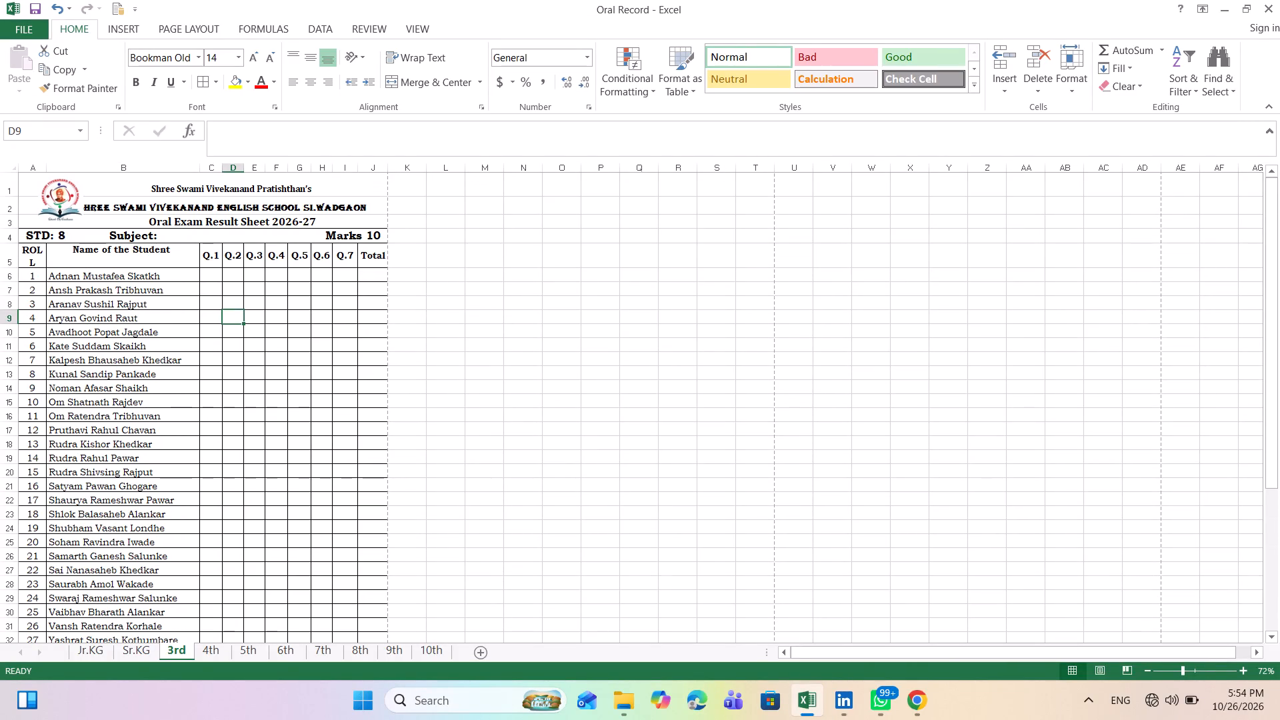
Set the ROLL NO. heading's font size to 11 and keep it bold.
{"action": "left_click", "coordinate": [33, 253]}
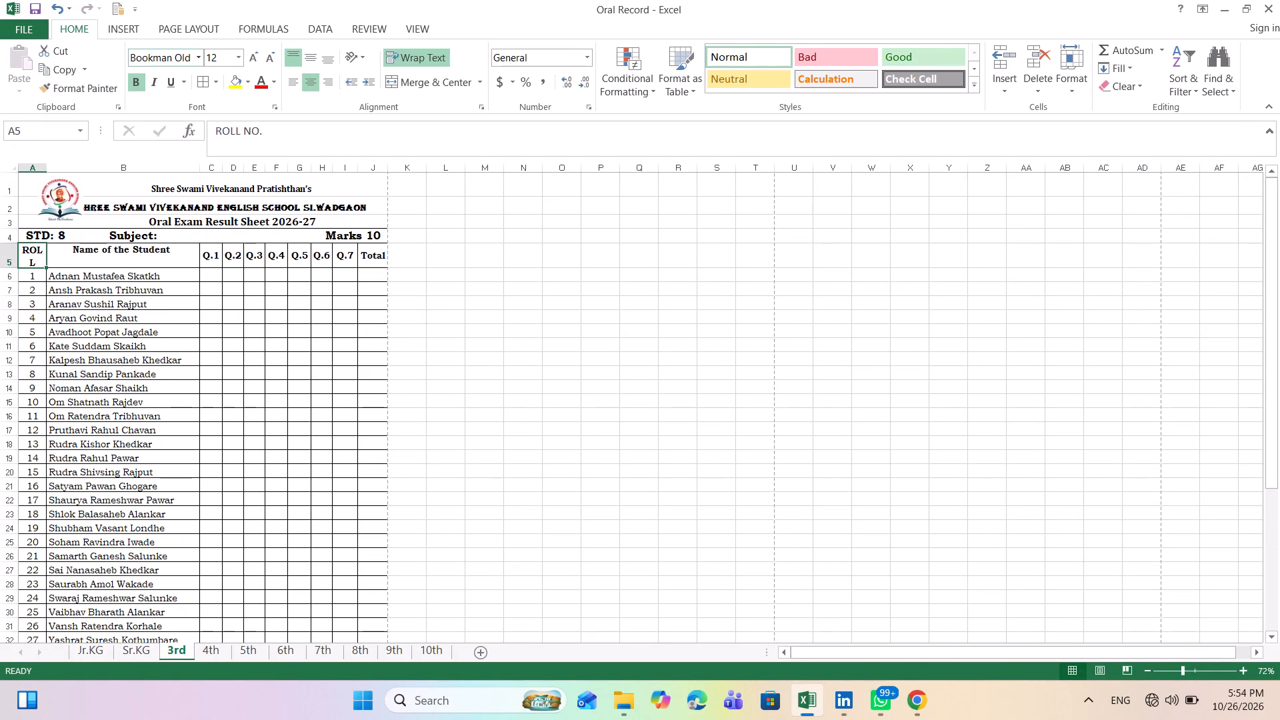
{"action": "left_click", "coordinate": [238, 57]}
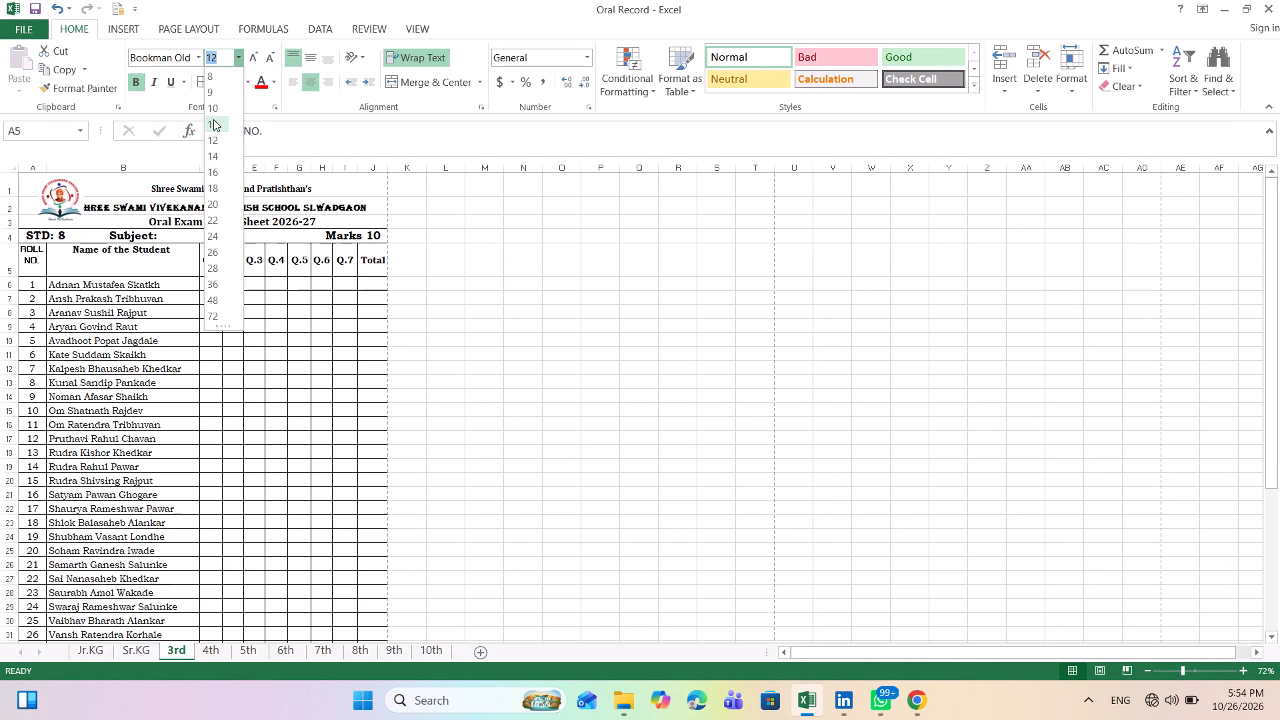
{"action": "left_click", "coordinate": [213, 119]}
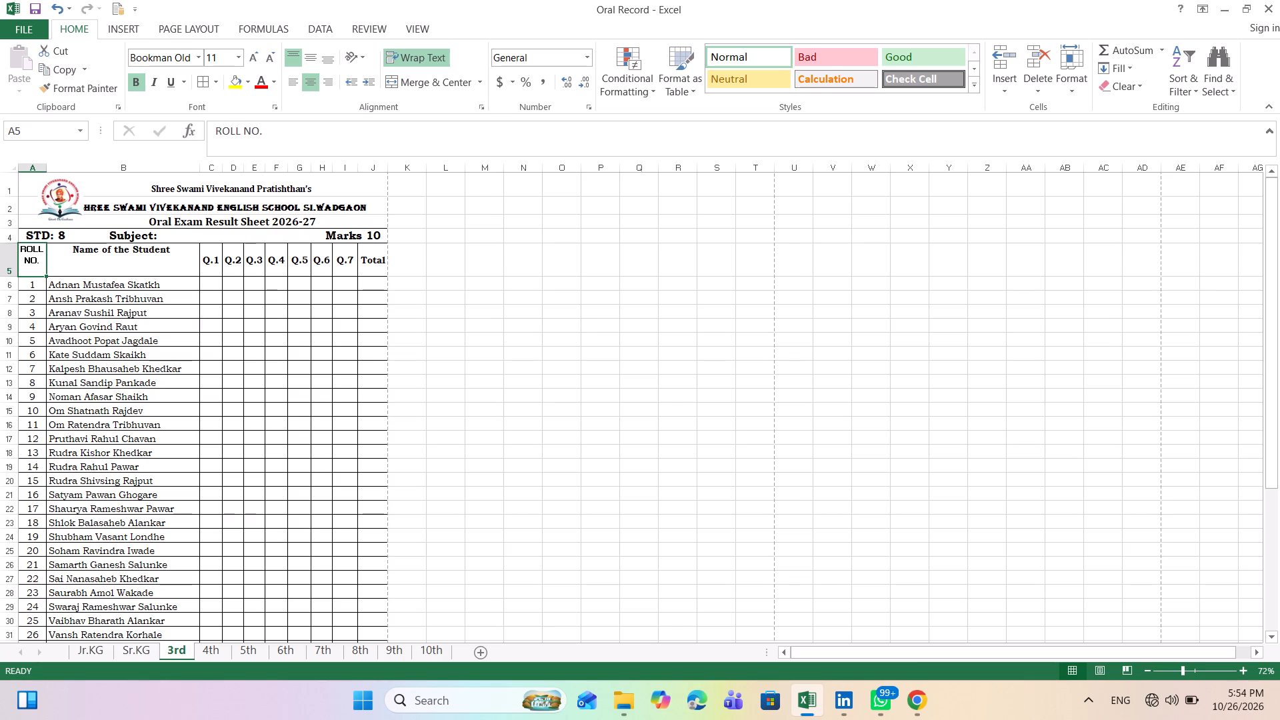
{"action": "left_click", "coordinate": [136, 83]}
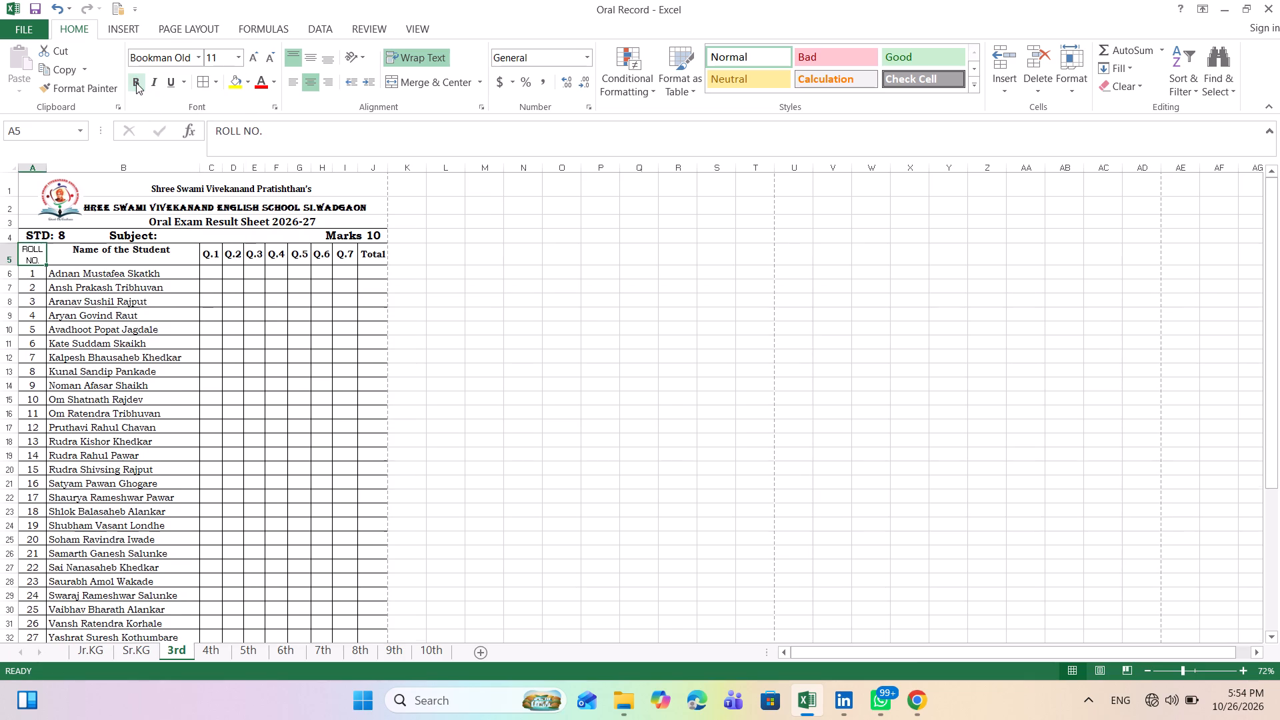
{"action": "left_click", "coordinate": [136, 83]}
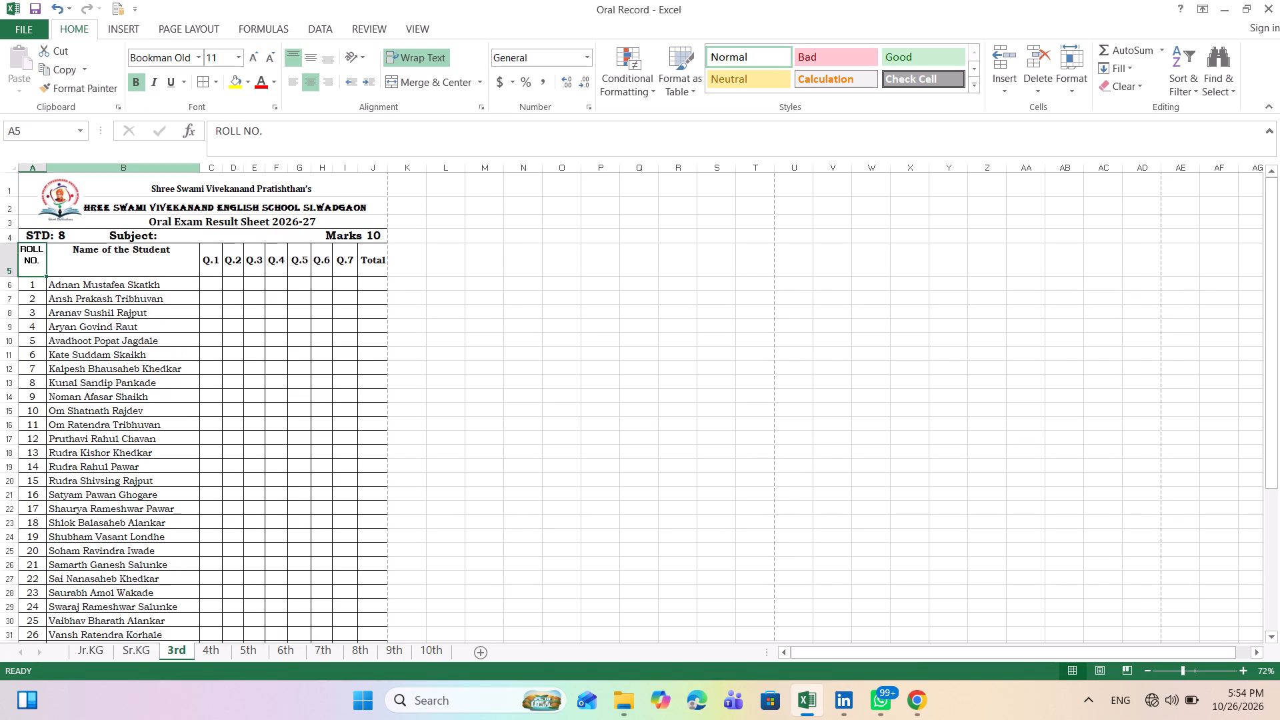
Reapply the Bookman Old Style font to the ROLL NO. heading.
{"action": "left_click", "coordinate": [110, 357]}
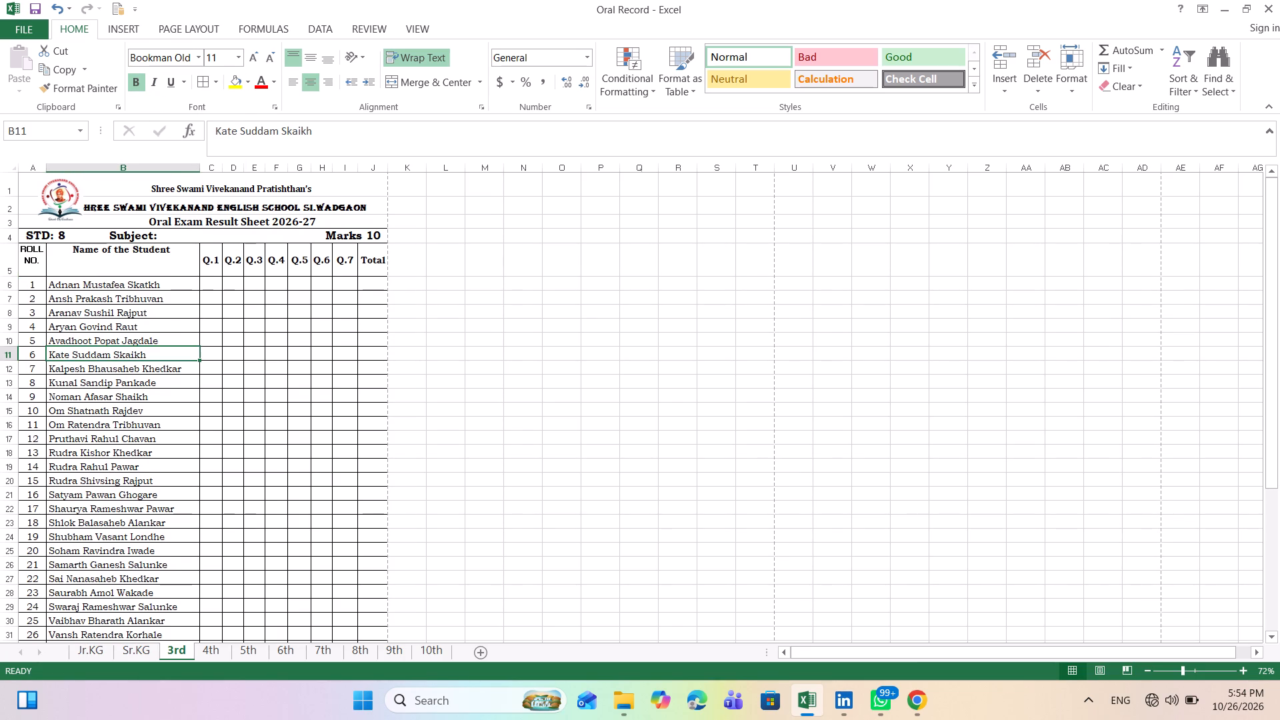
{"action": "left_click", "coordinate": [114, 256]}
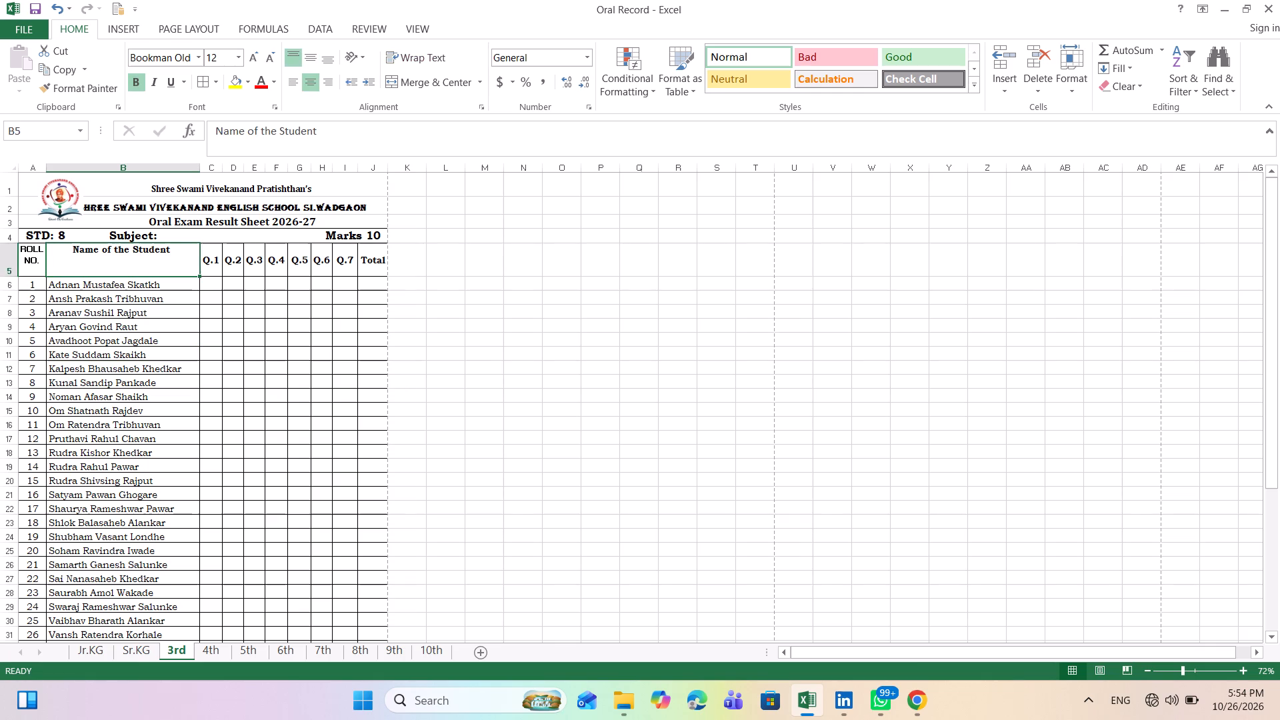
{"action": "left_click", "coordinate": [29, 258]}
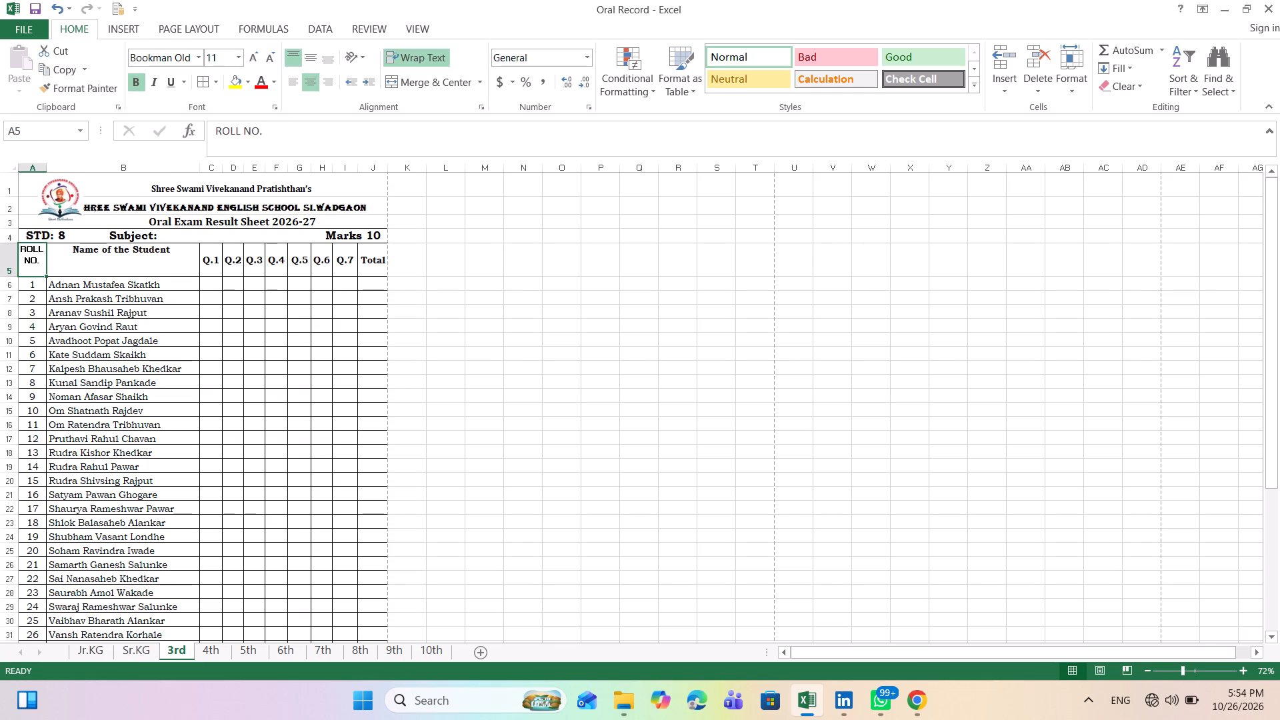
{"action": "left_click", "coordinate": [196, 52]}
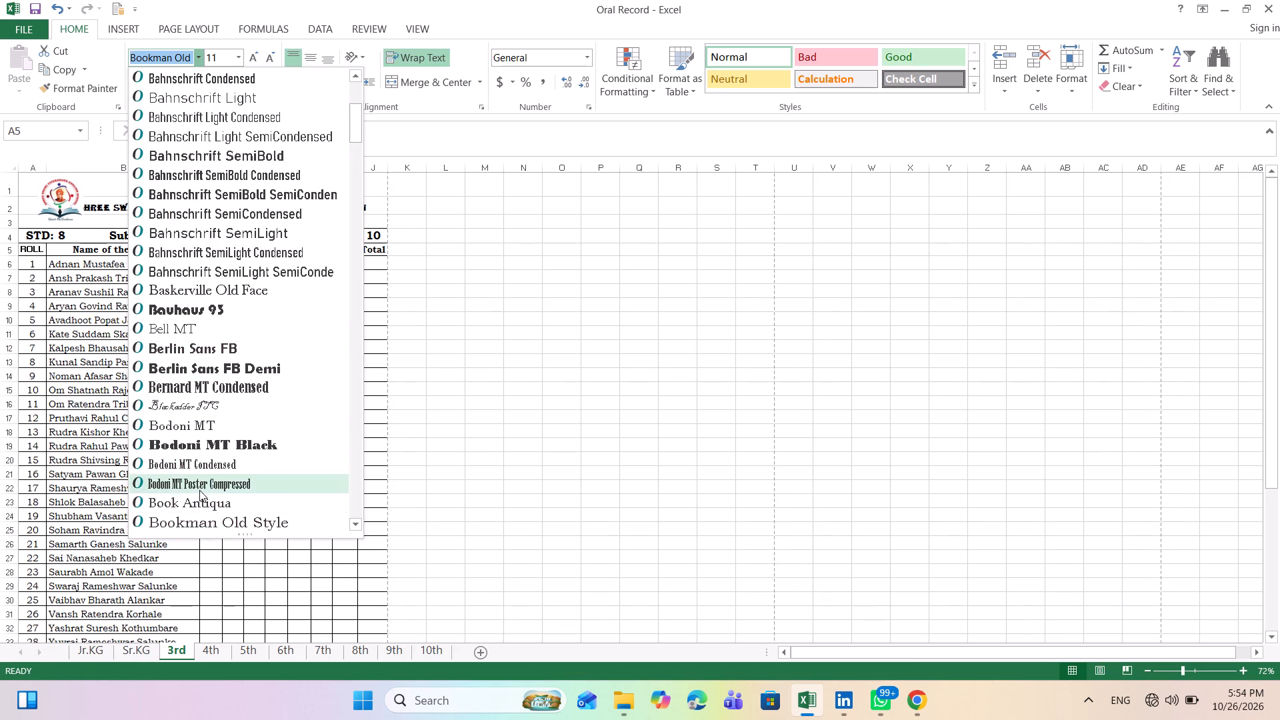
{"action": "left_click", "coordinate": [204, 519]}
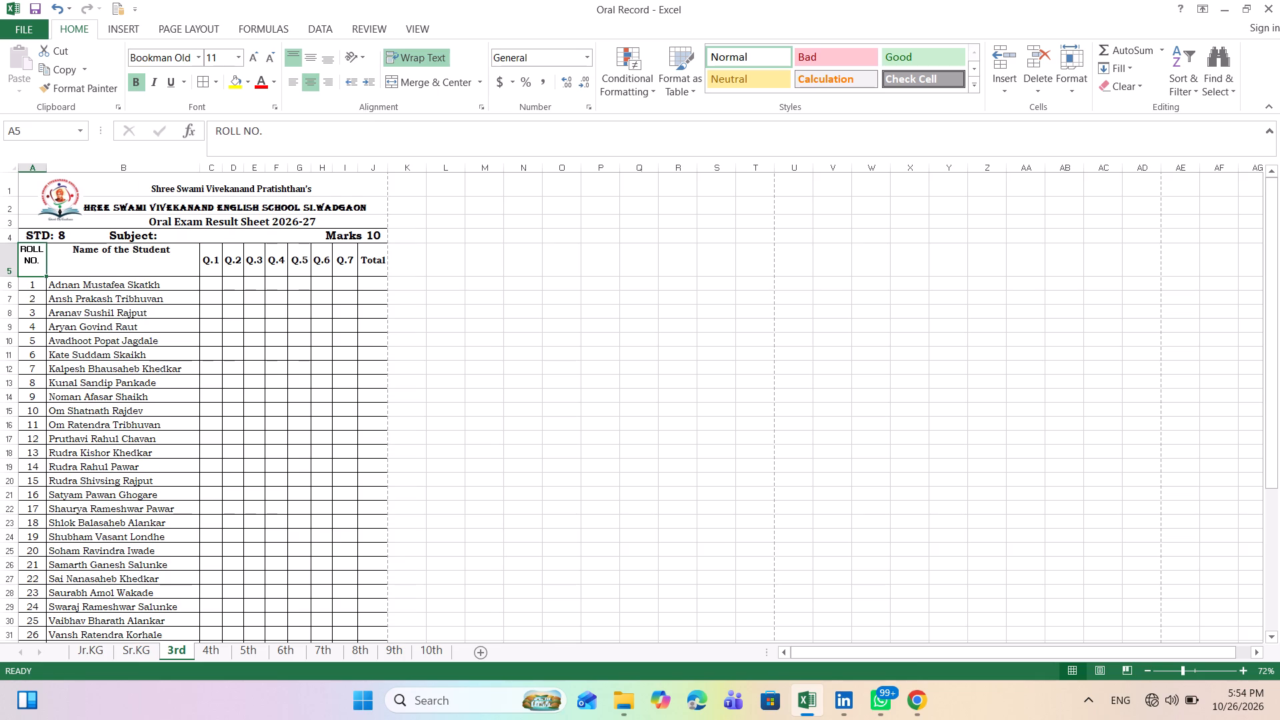
Narrow the Total column J a little more, close to its heading text.
{"action": "left_click", "coordinate": [136, 255]}
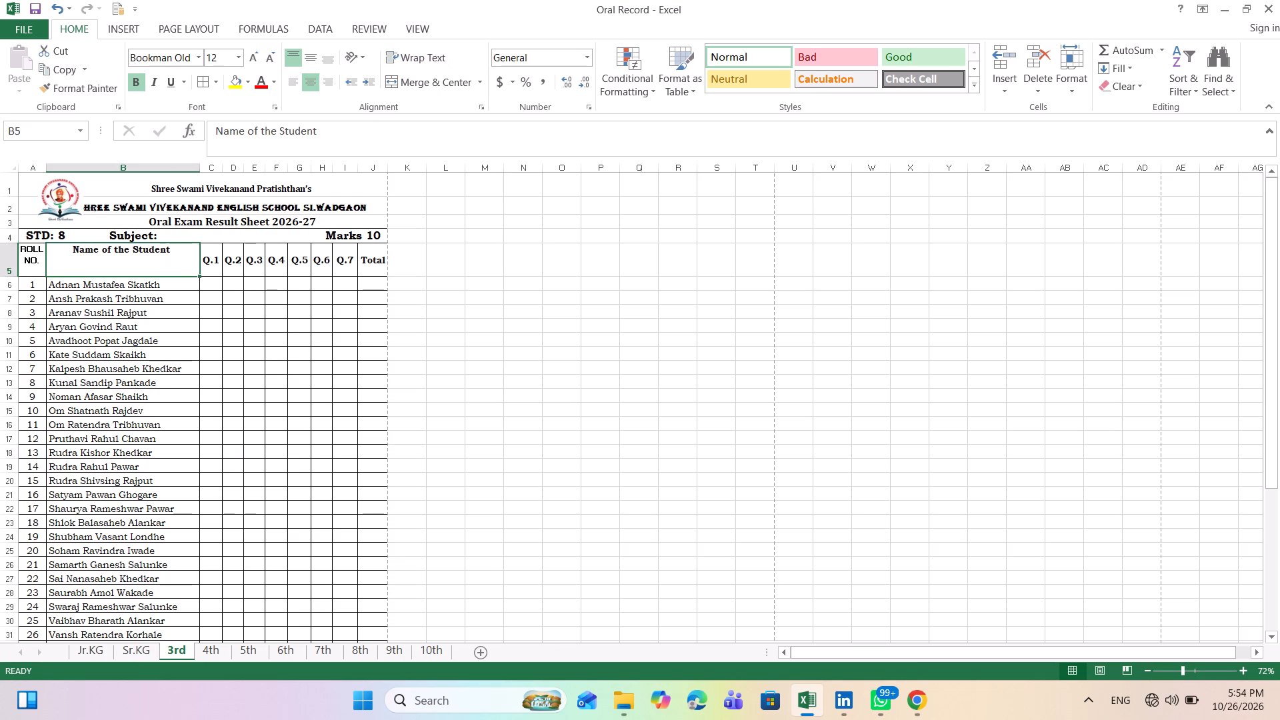
{"action": "left_click", "coordinate": [319, 320]}
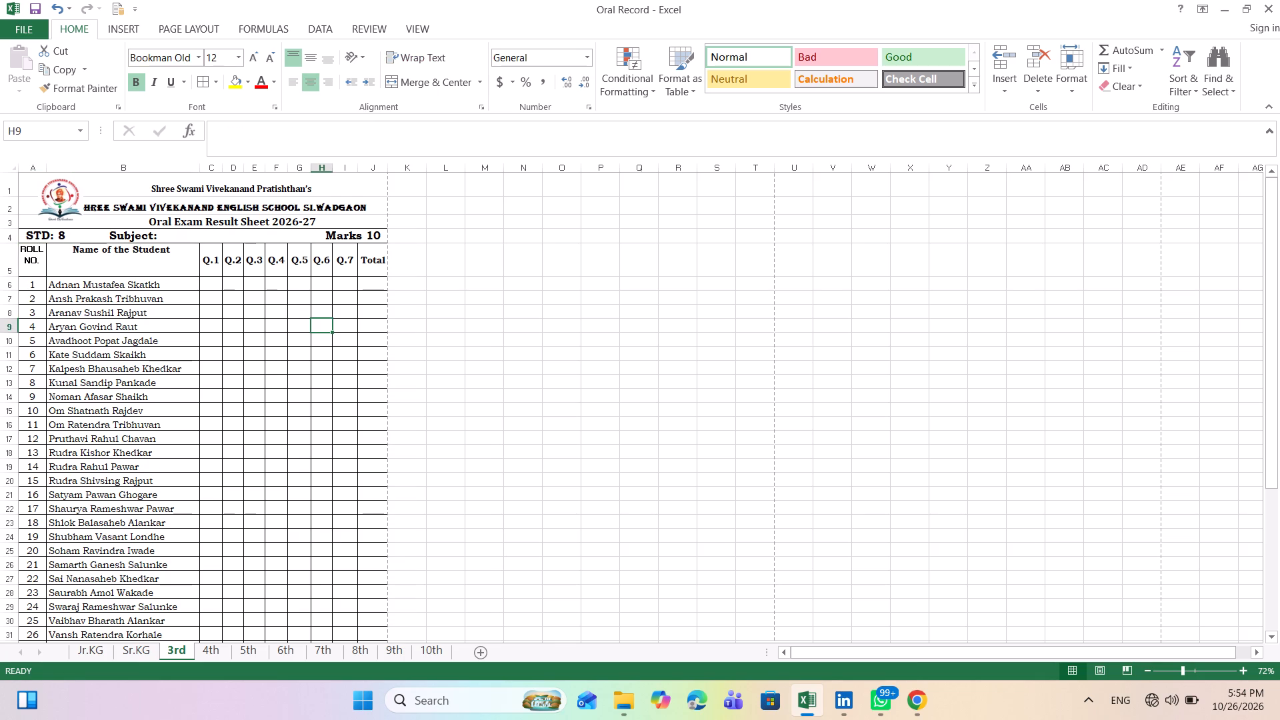
{"action": "left_click", "coordinate": [384, 171]}
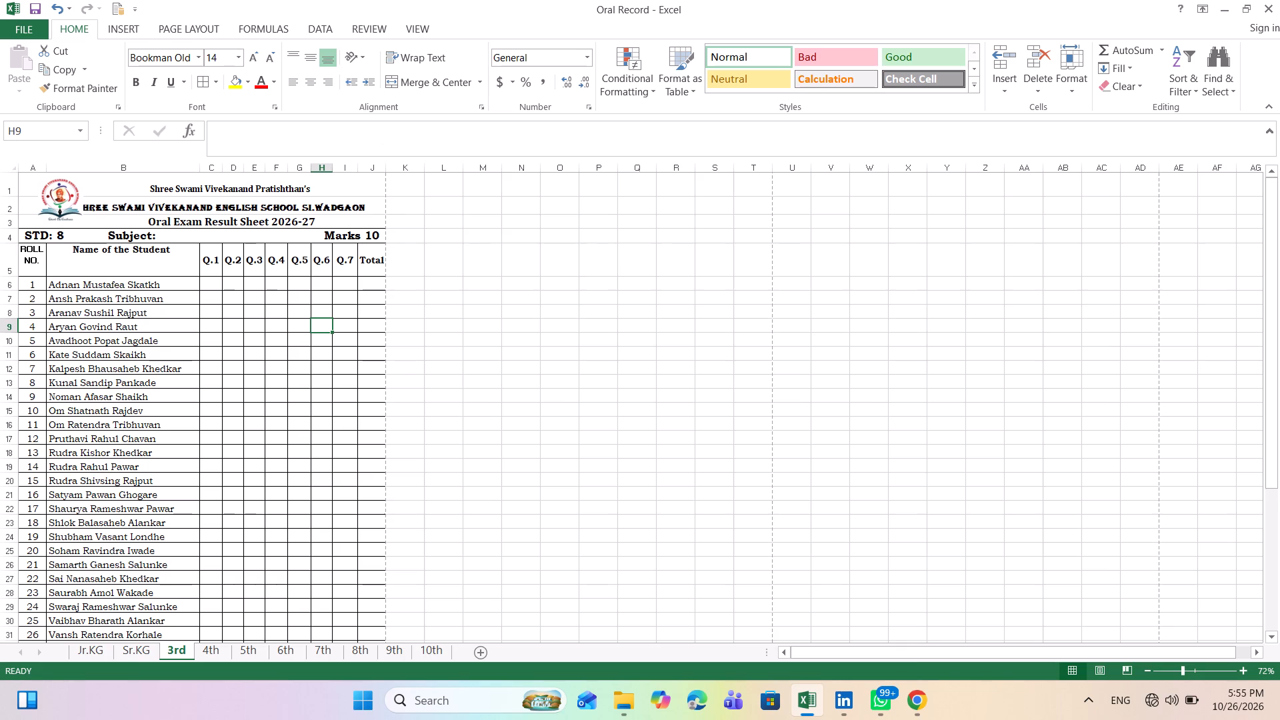
Move the school logo slightly left and down so it clears the school name in row 2.
{"action": "scroll", "coordinate": [316, 593], "scroll_direction": "down", "scroll_amount": 4}
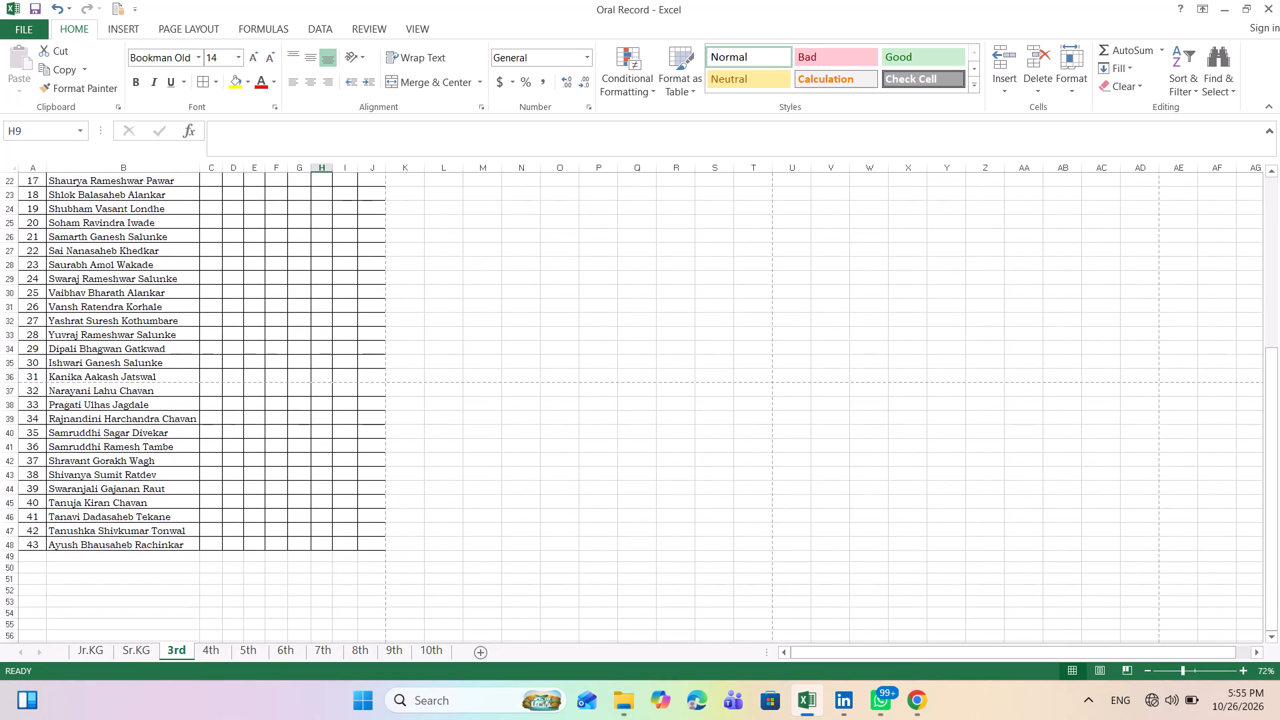
{"action": "scroll", "coordinate": [316, 593], "scroll_direction": "up", "scroll_amount": 3}
{"action": "scroll", "coordinate": [162, 399], "scroll_direction": "up", "scroll_amount": 4}
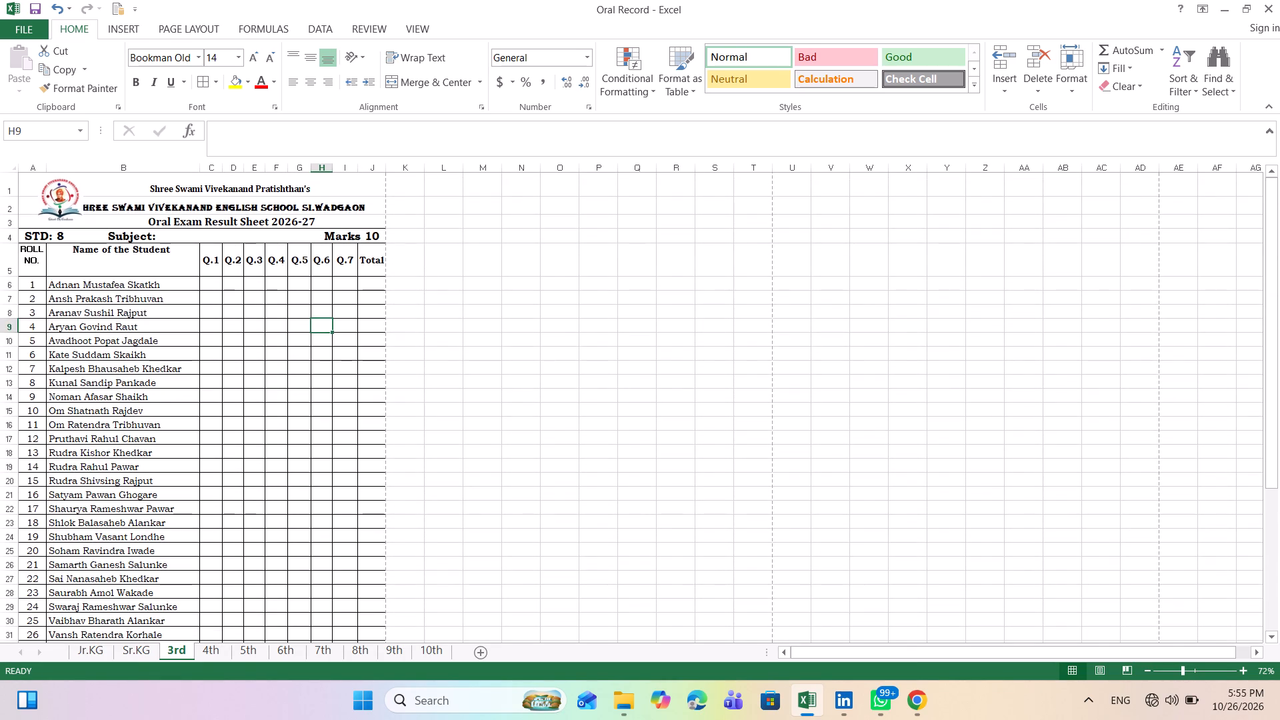
{"action": "left_click_drag", "start_coordinate": [64, 195], "coordinate": [50, 201]}
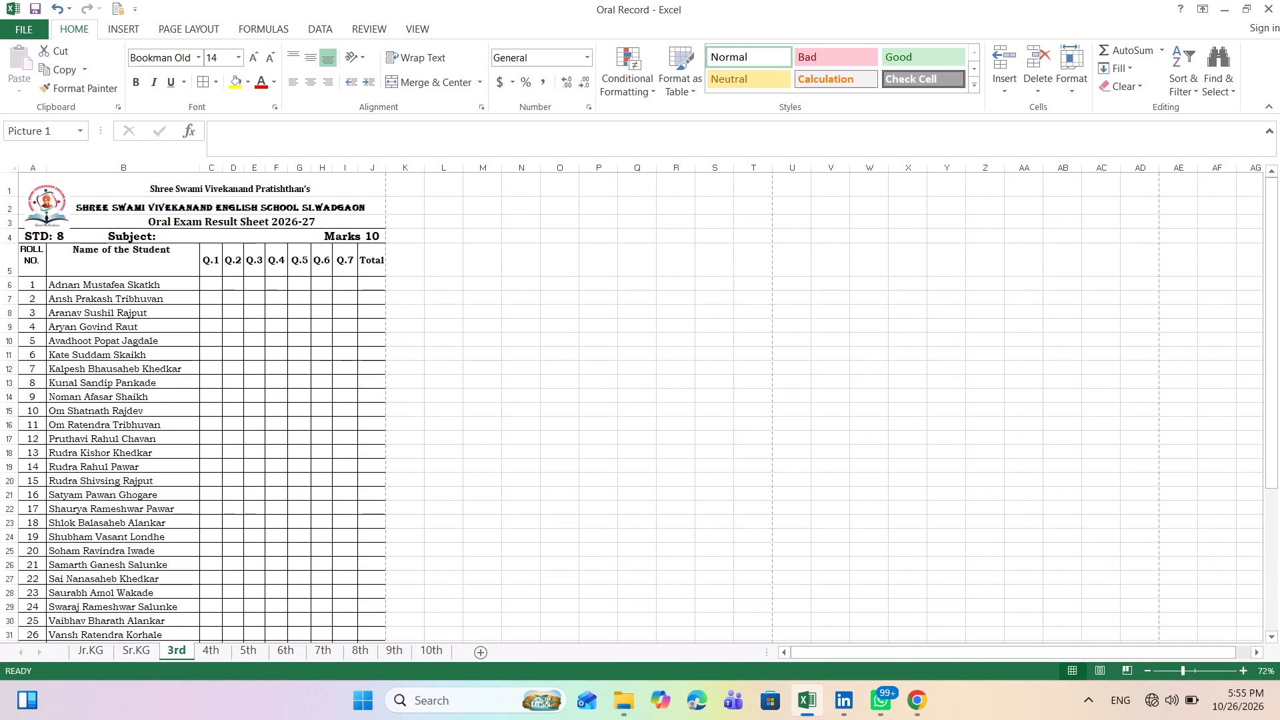
Nudge the school logo very slightly up and left in the 3rd sheet's header.
{"action": "left_click_drag", "start_coordinate": [50, 201], "coordinate": [49, 199]}
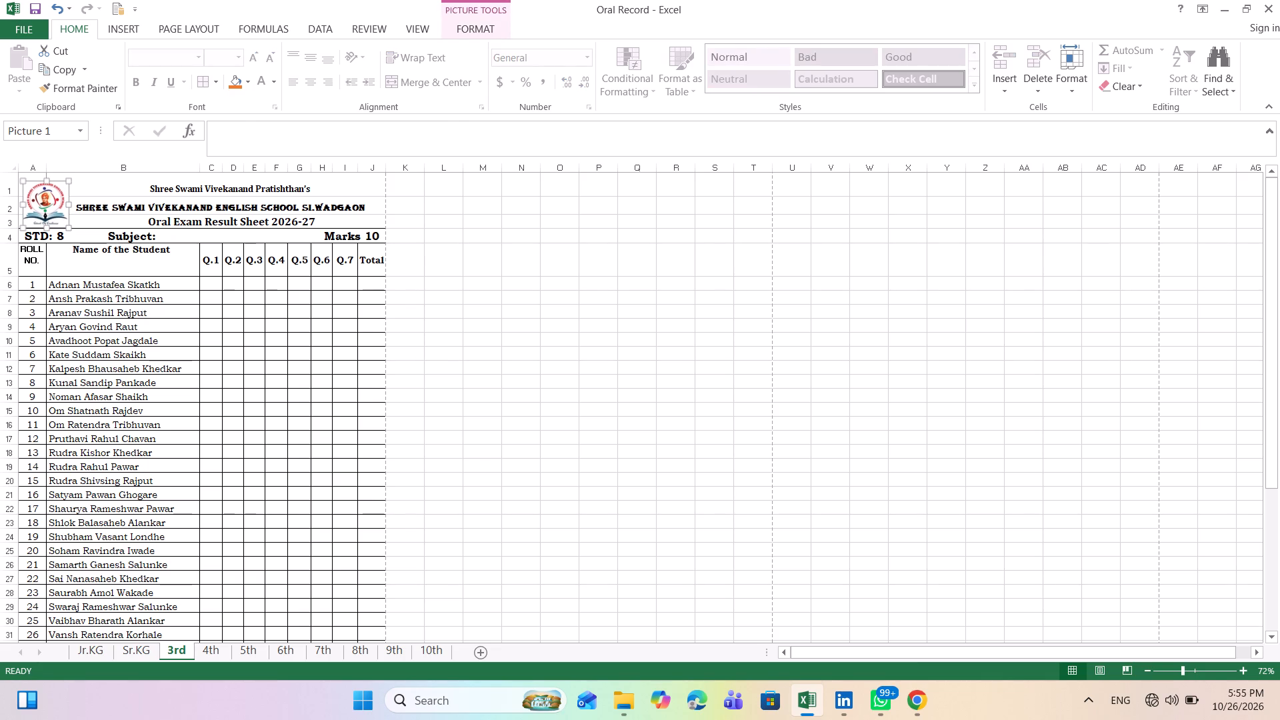
Change the class in the STD: line of row 4 to 3rd.
{"action": "double_click", "coordinate": [67, 235]}
{"action": "key", "text": "BackSpace"}
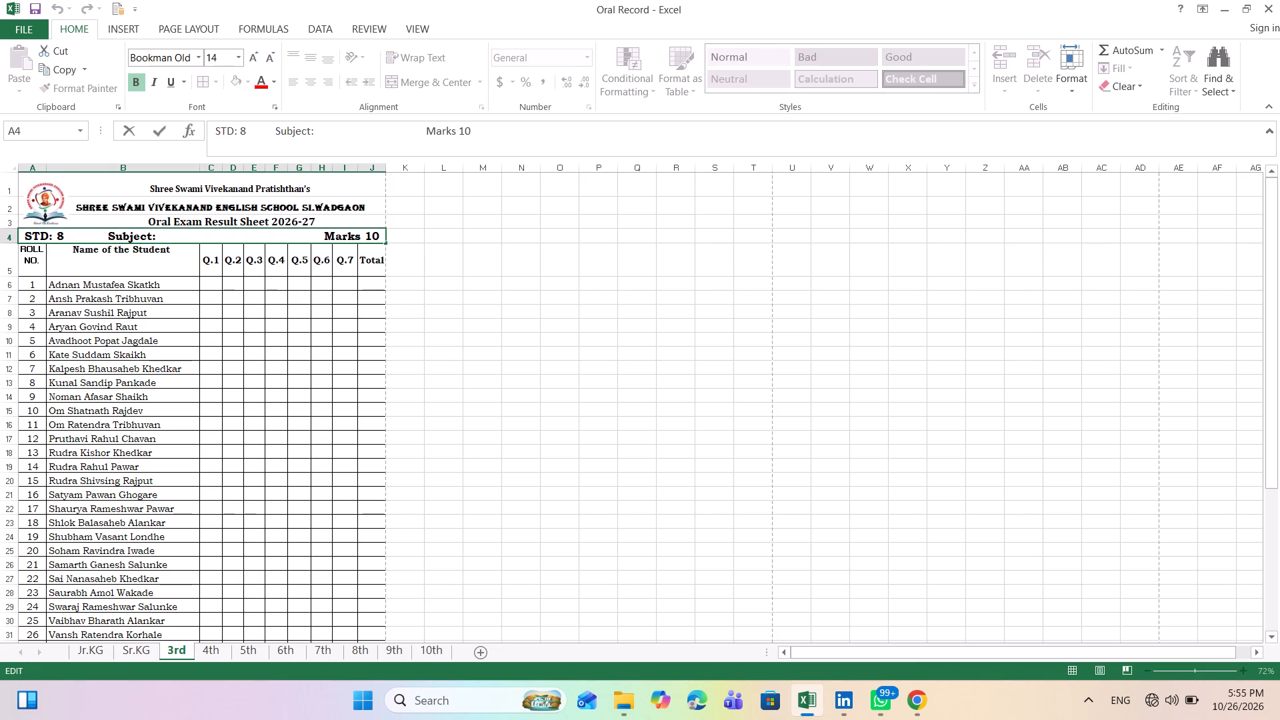
{"action": "key", "text": "BackSpace"}
{"action": "type", "text": "3rd"}
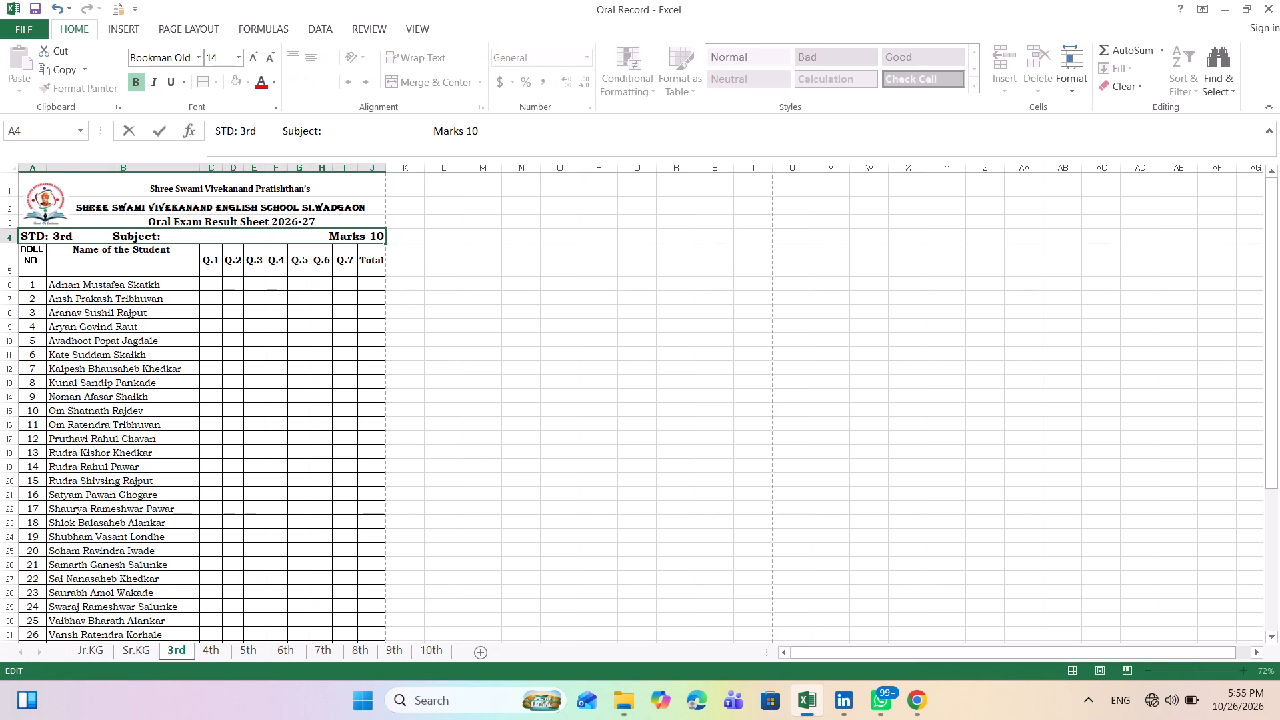
Remove eight spaces between Subject: and Marks 10 in the row 4 header line.
{"action": "left_click", "coordinate": [217, 234]}
{"action": "key", "text": "BackSpace"}
{"action": "key", "text": "BackSpace"}
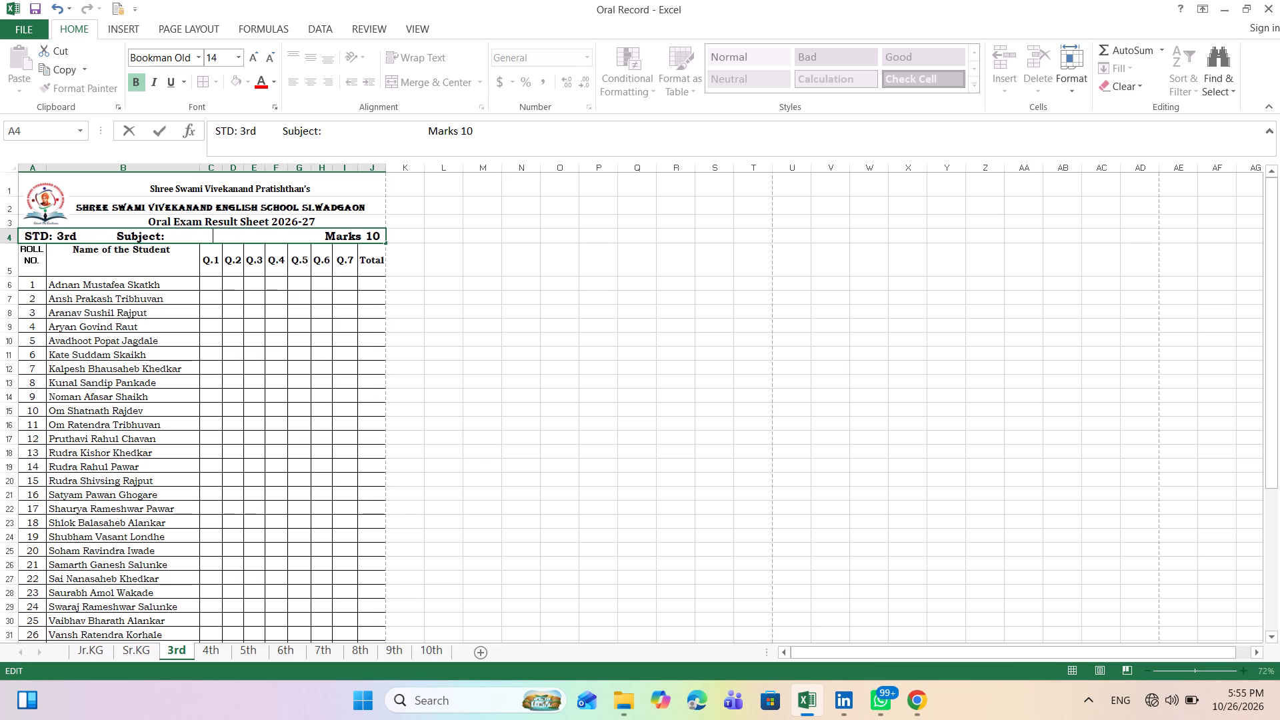
{"action": "key", "text": "BackSpace"}
{"action": "key", "text": "BackSpace"}
{"action": "key", "text": "BackSpace"}
{"action": "key", "text": "BackSpace"}
{"action": "key", "text": "BackSpace"}
{"action": "key", "text": "BackSpace"}
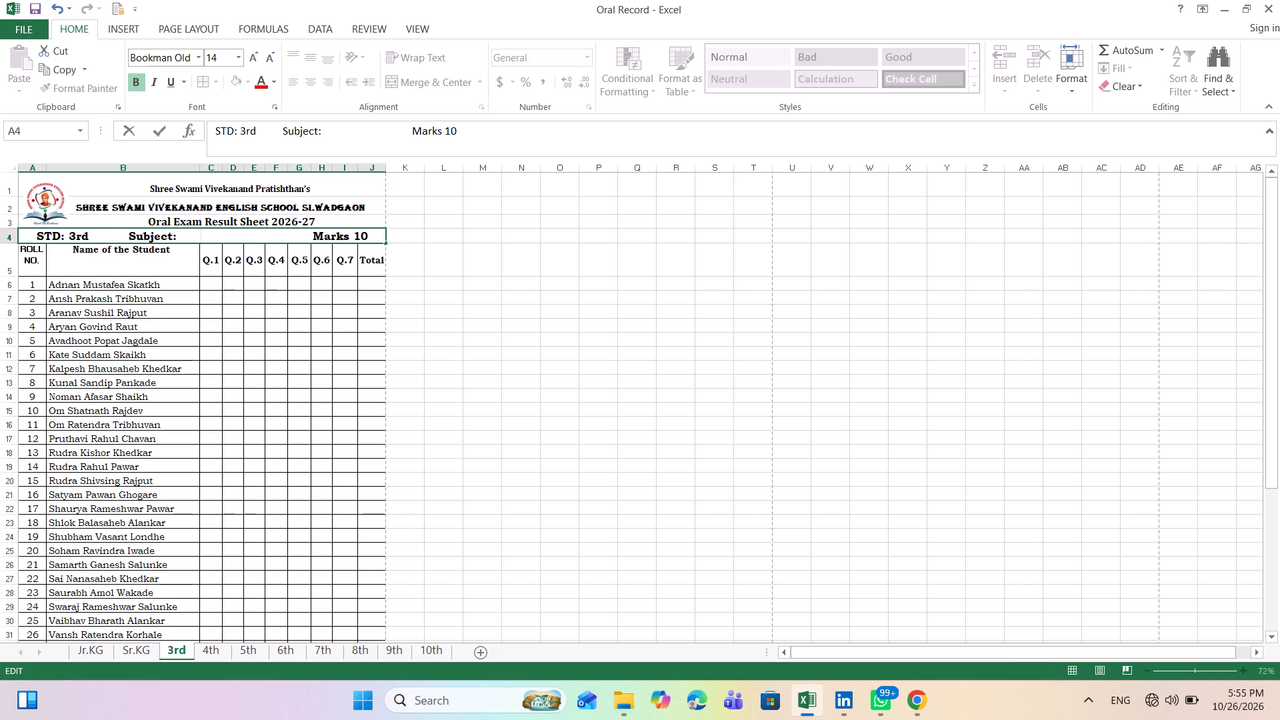
Add four spaces between STD: 3rd and Subject: in the row 4 header line.
{"action": "left_click", "coordinate": [282, 125]}
{"action": "key", "text": "space"}
{"action": "key", "text": "space"}
{"action": "key", "text": "space"}
{"action": "key", "text": "space"}
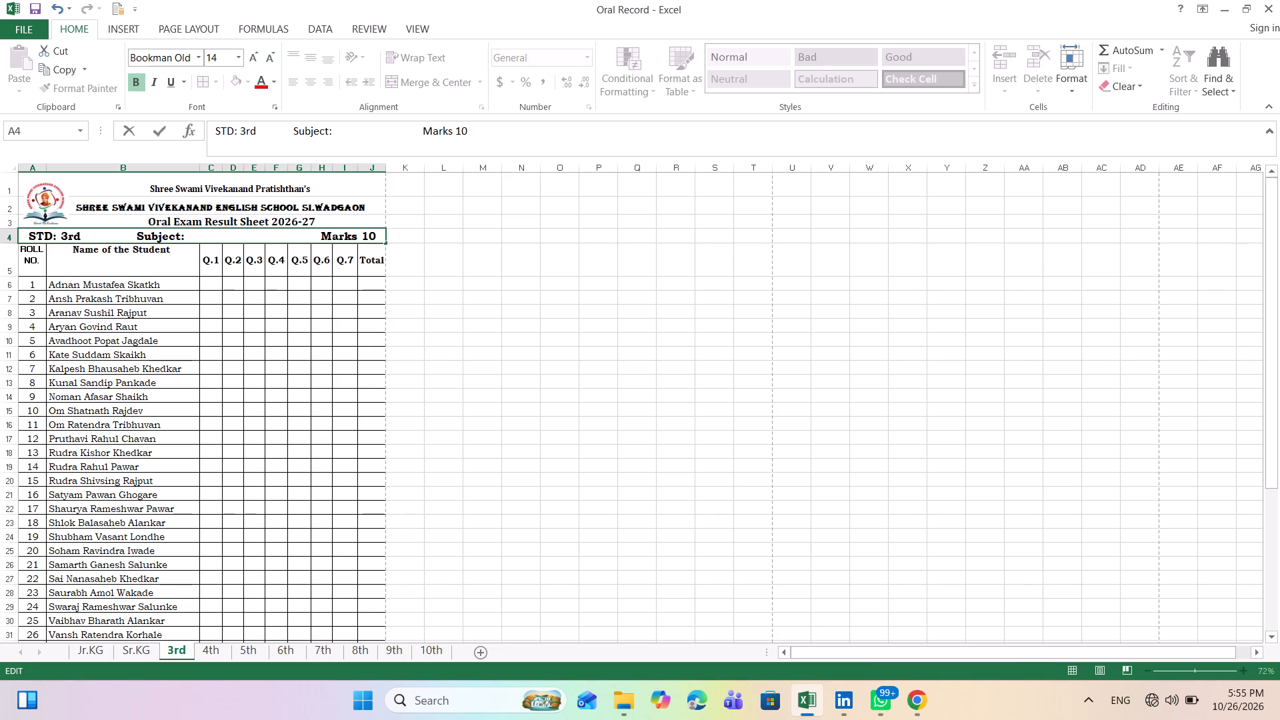
Remove thirteen more spaces between Subject: and Marks 10 in row 4 and finish the cell edit.
{"action": "left_click", "coordinate": [405, 125]}
{"action": "key", "text": "BackSpace"}
{"action": "key", "text": "BackSpace"}
{"action": "key", "text": "BackSpace"}
{"action": "key", "text": "BackSpace"}
{"action": "key", "text": "BackSpace"}
{"action": "key", "text": "BackSpace"}
{"action": "key", "text": "BackSpace"}
{"action": "key", "text": "BackSpace"}
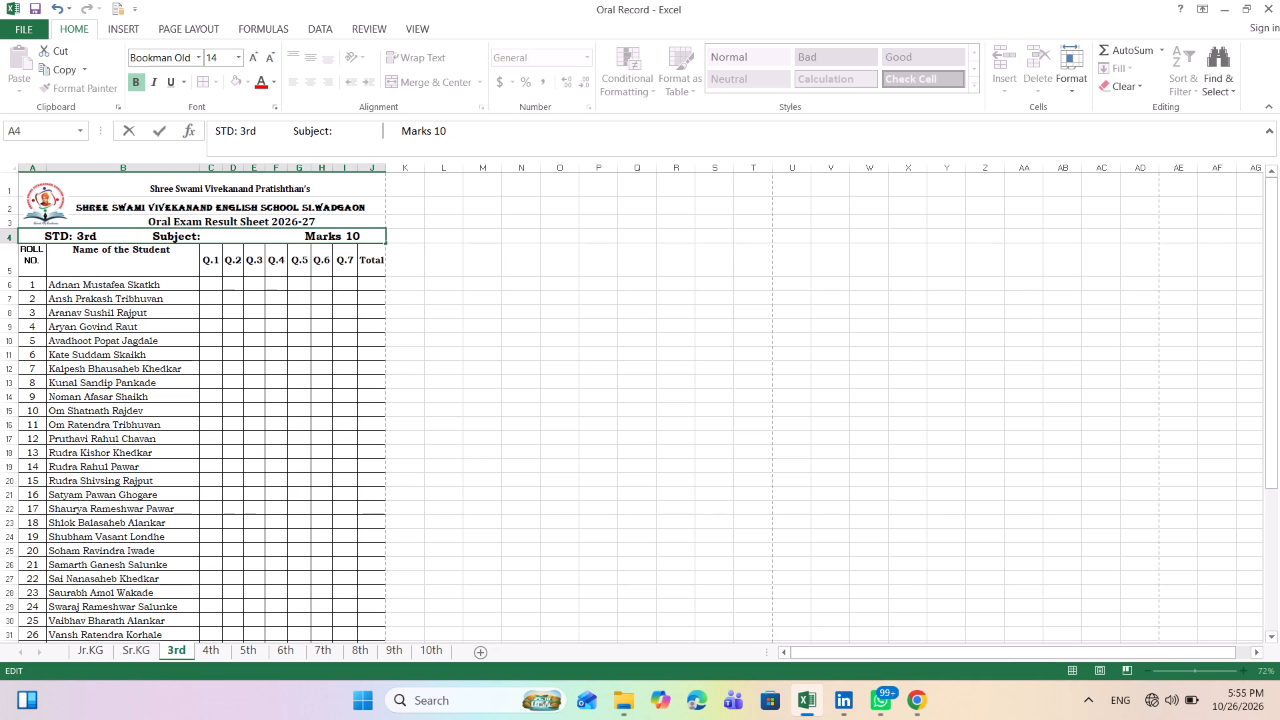
{"action": "key", "text": "BackSpace"}
{"action": "key", "text": "BackSpace"}
{"action": "key", "text": "BackSpace"}
{"action": "key", "text": "BackSpace"}
{"action": "key", "text": "BackSpace"}
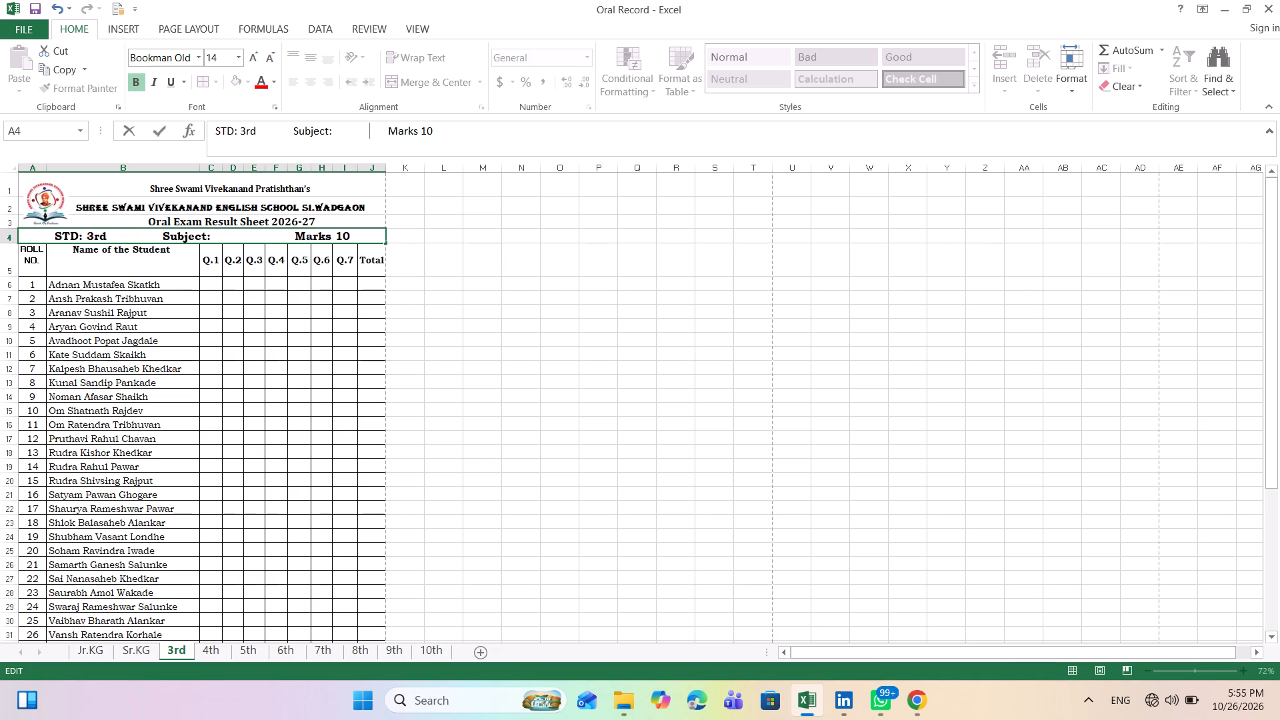
{"action": "left_click", "coordinate": [353, 174]}
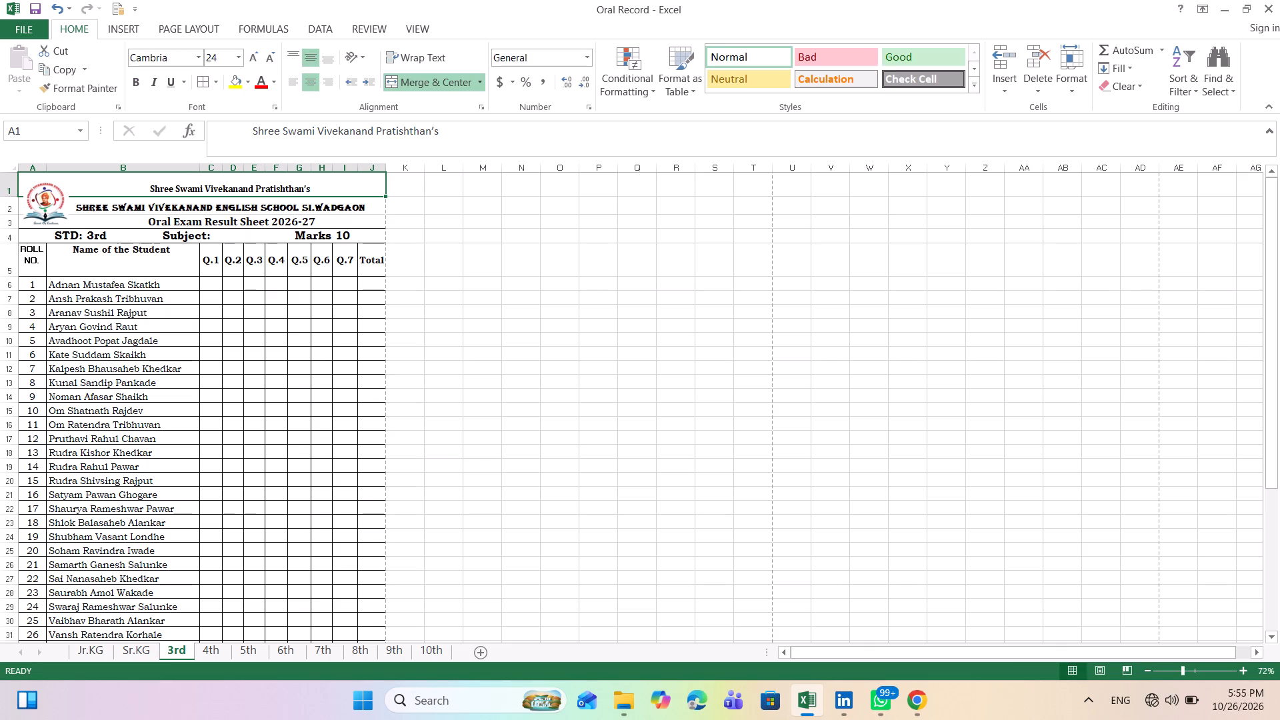
Narrow the Q.7 column I slightly and set the Total column J's width to about 5.44.
{"action": "left_click", "coordinate": [357, 169]}
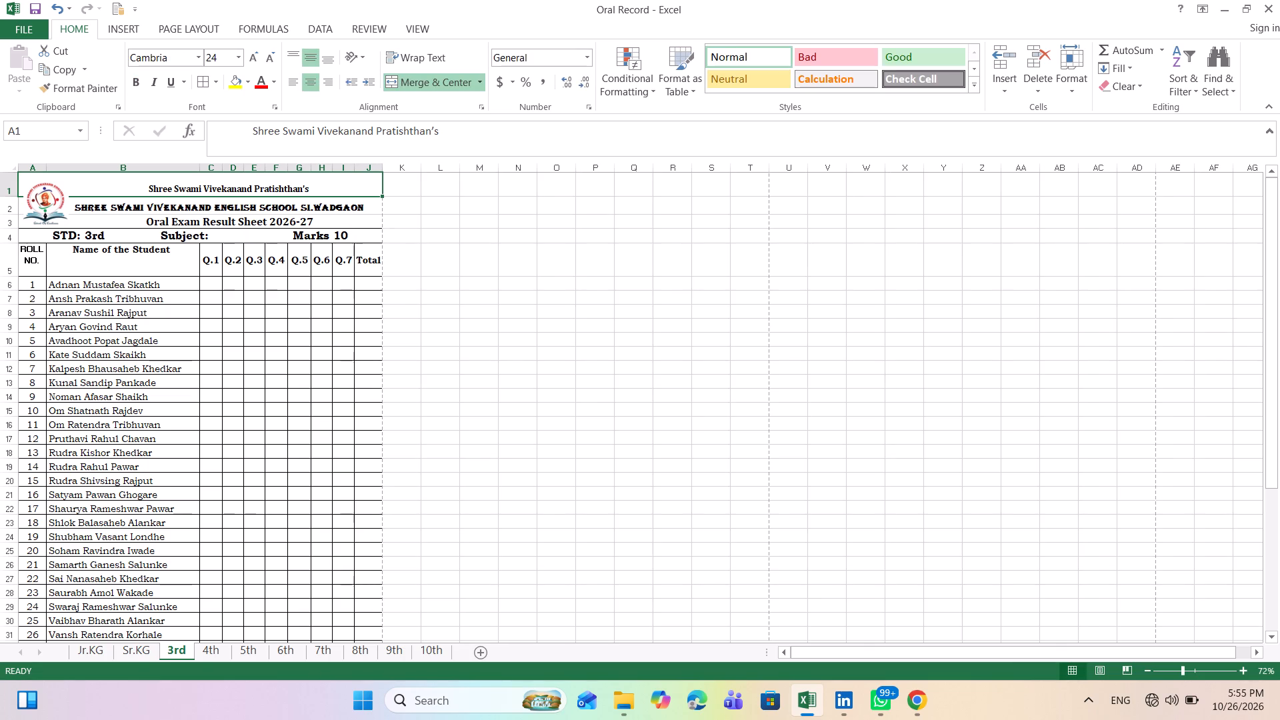
{"action": "left_click", "coordinate": [381, 170]}
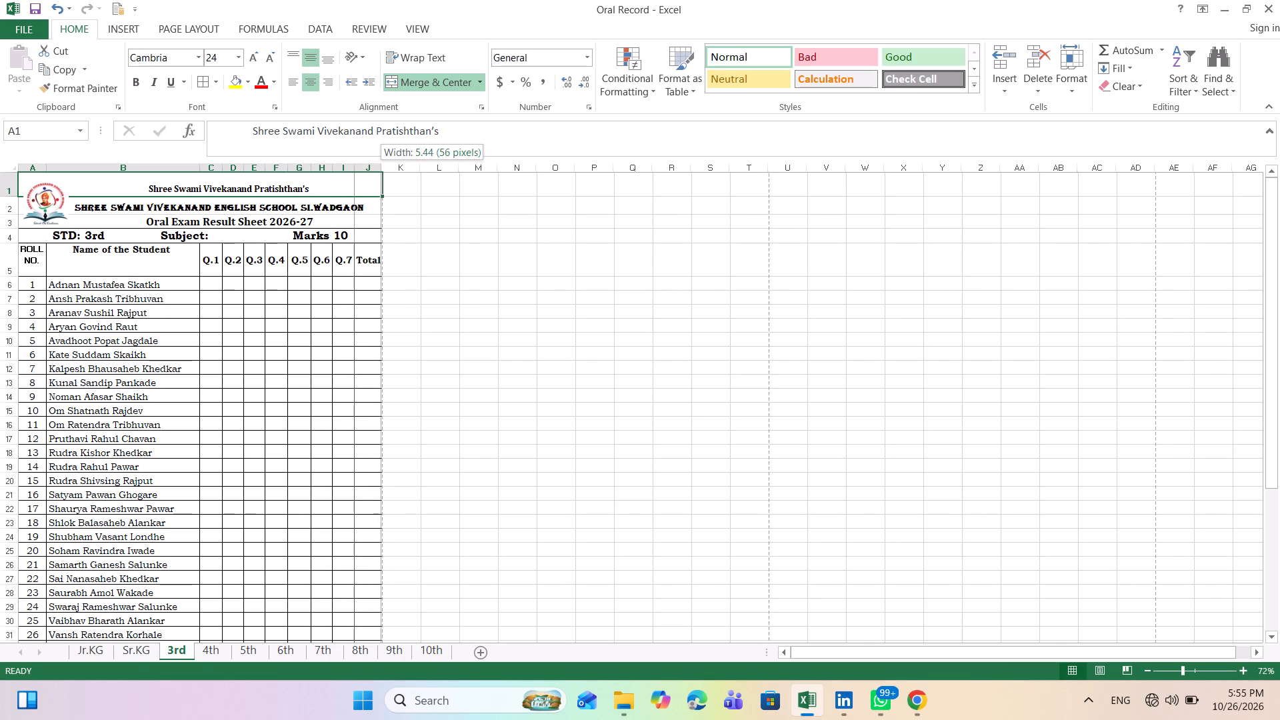
{"action": "left_click", "coordinate": [426, 377]}
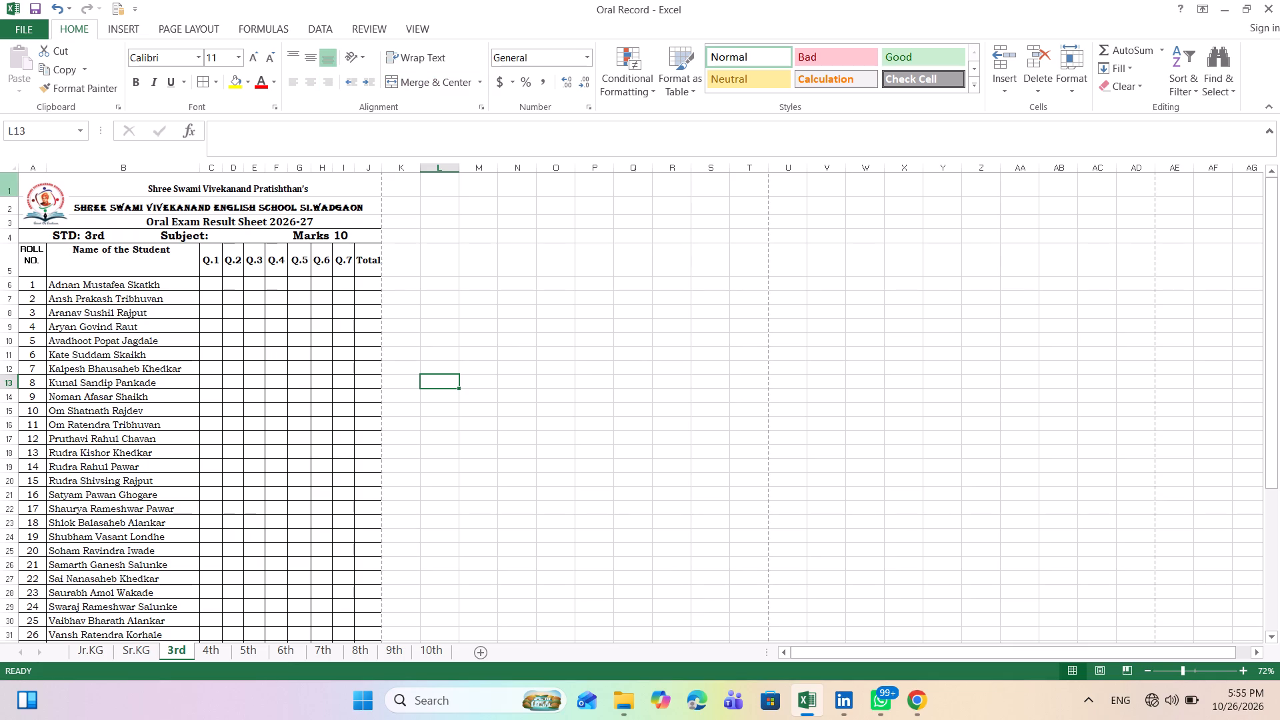
Save the 3rd sheet as a PDF named Oral Record 3rd std in the Desktop's 2026-27 folder.
{"action": "left_click", "coordinate": [19, 25]}
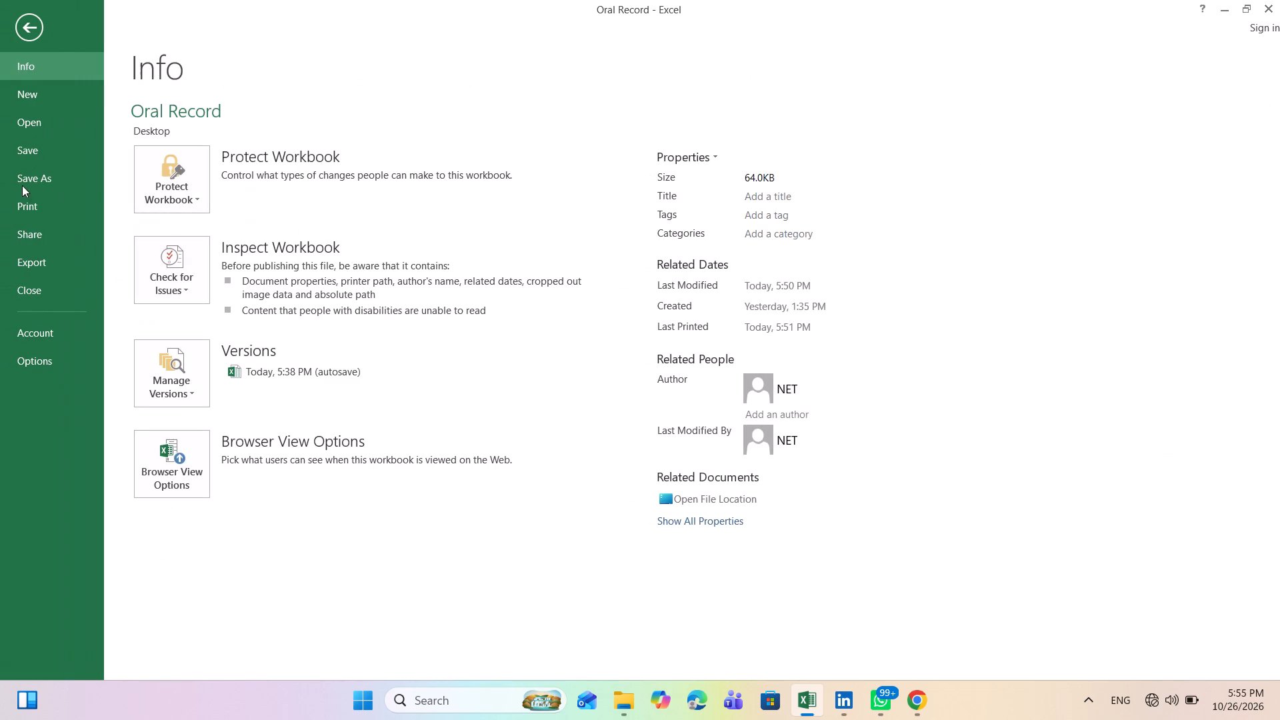
{"action": "left_click", "coordinate": [27, 180]}
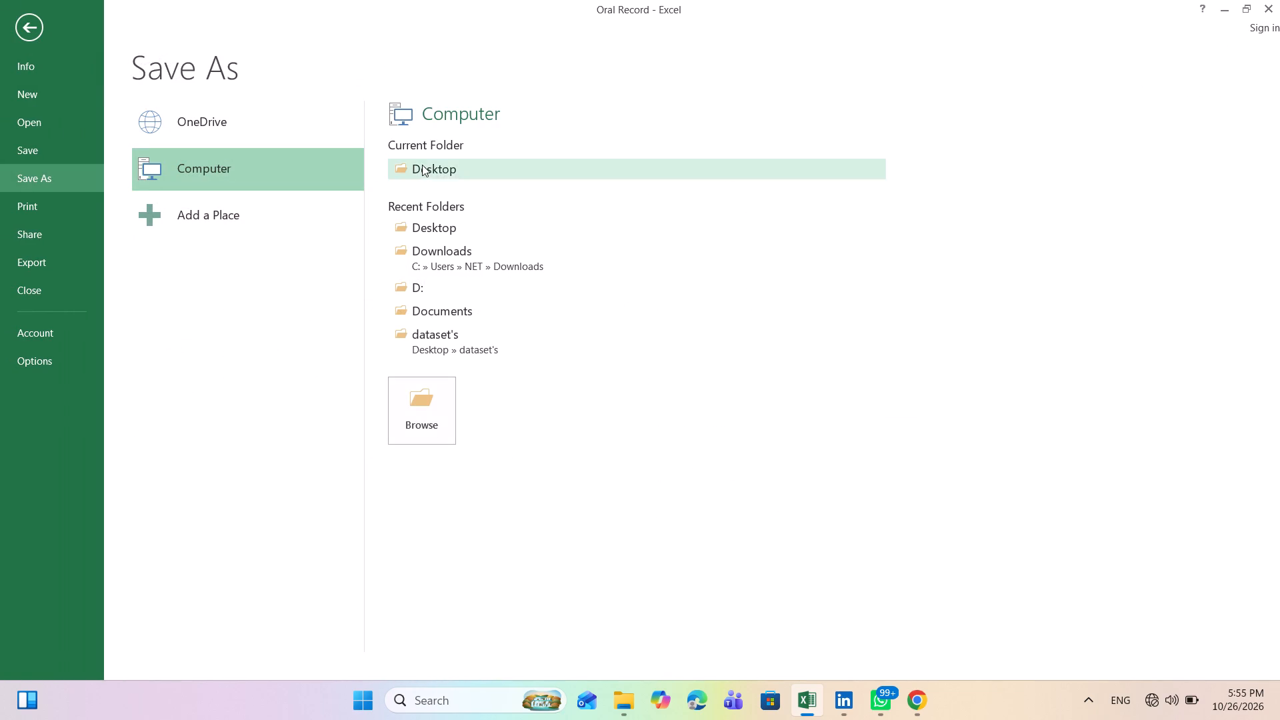
{"action": "left_click", "coordinate": [422, 165]}
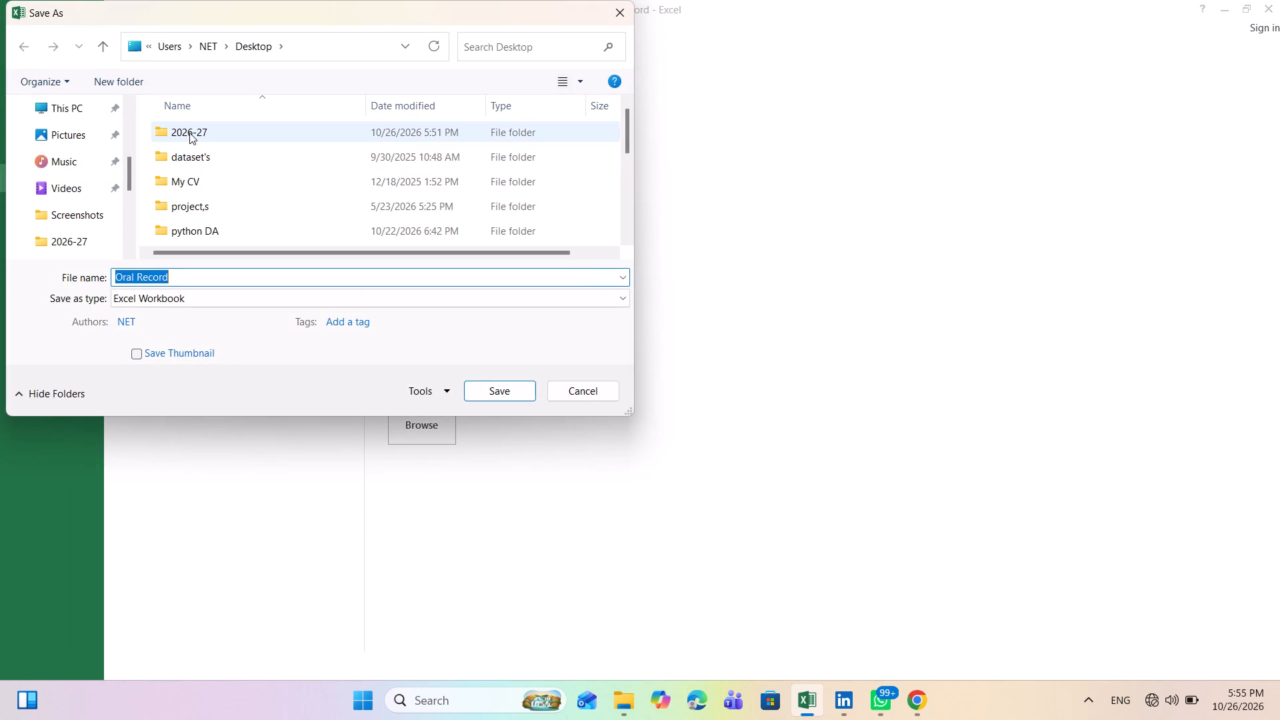
{"action": "double_click", "coordinate": [189, 133]}
{"action": "left_click", "coordinate": [183, 283]}
{"action": "left_click", "coordinate": [183, 283]}
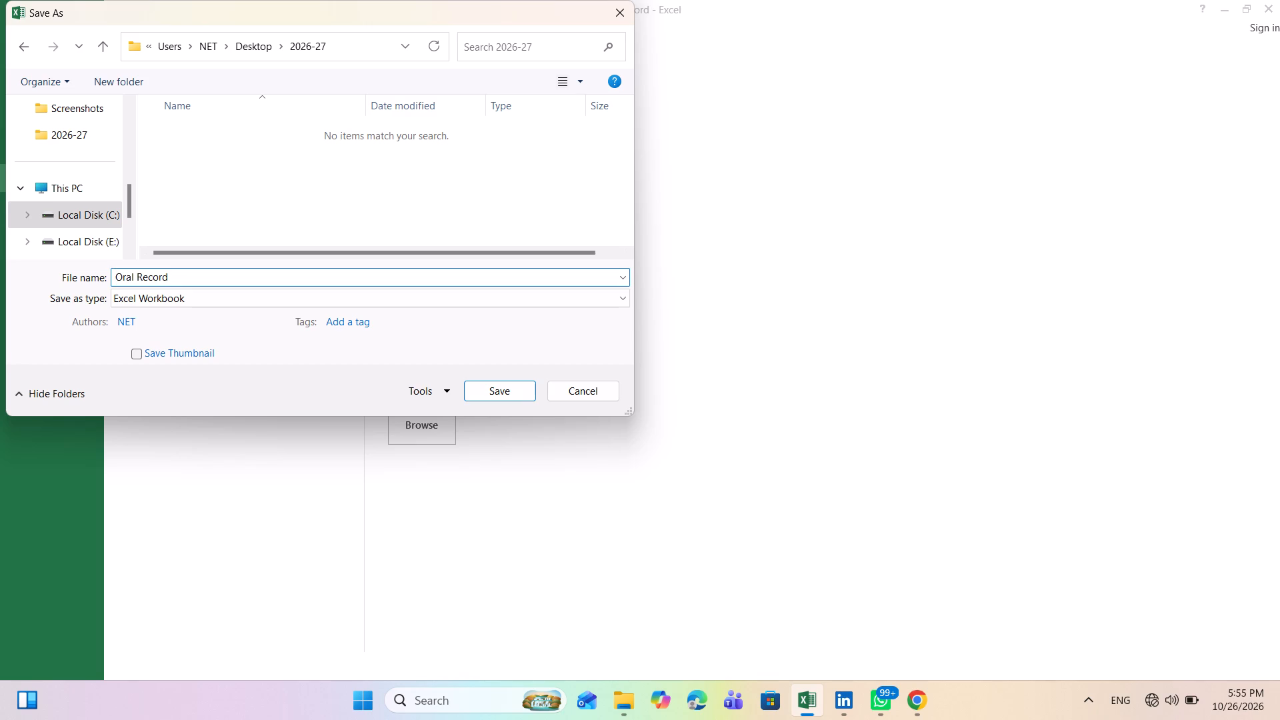
{"action": "key", "text": "space"}
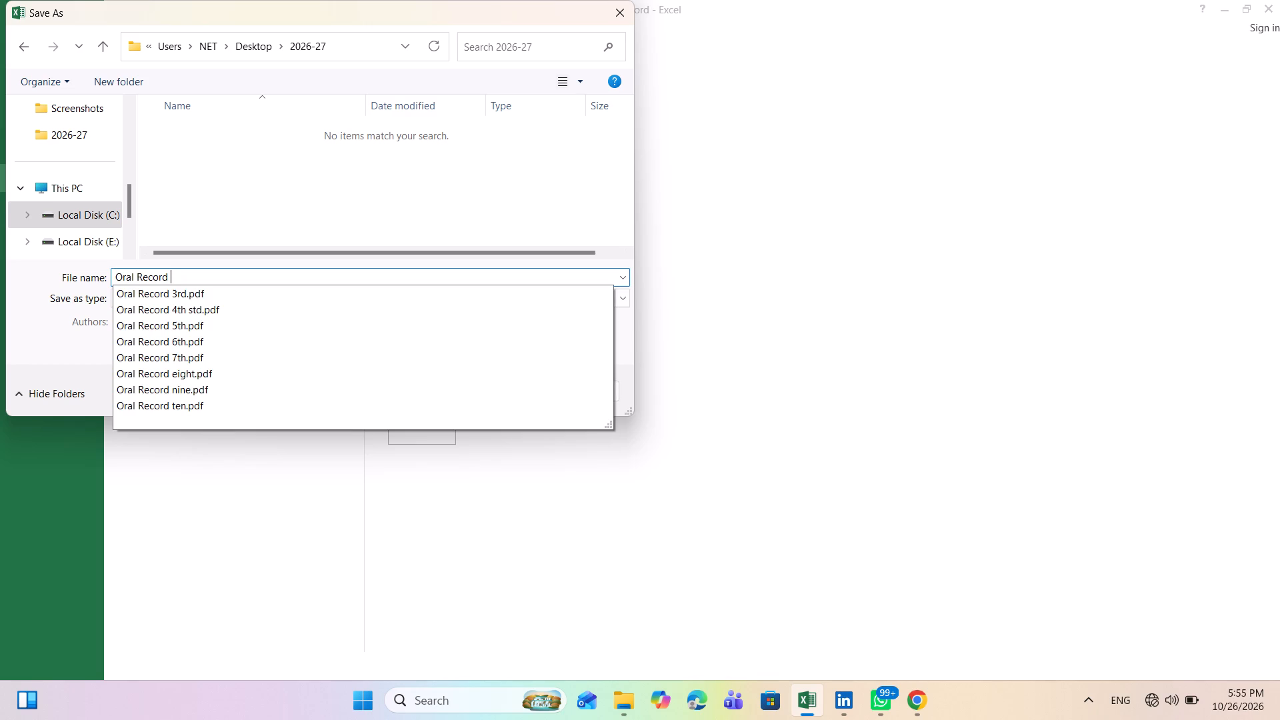
{"action": "type", "text": "3rd"}
{"action": "key", "text": "space"}
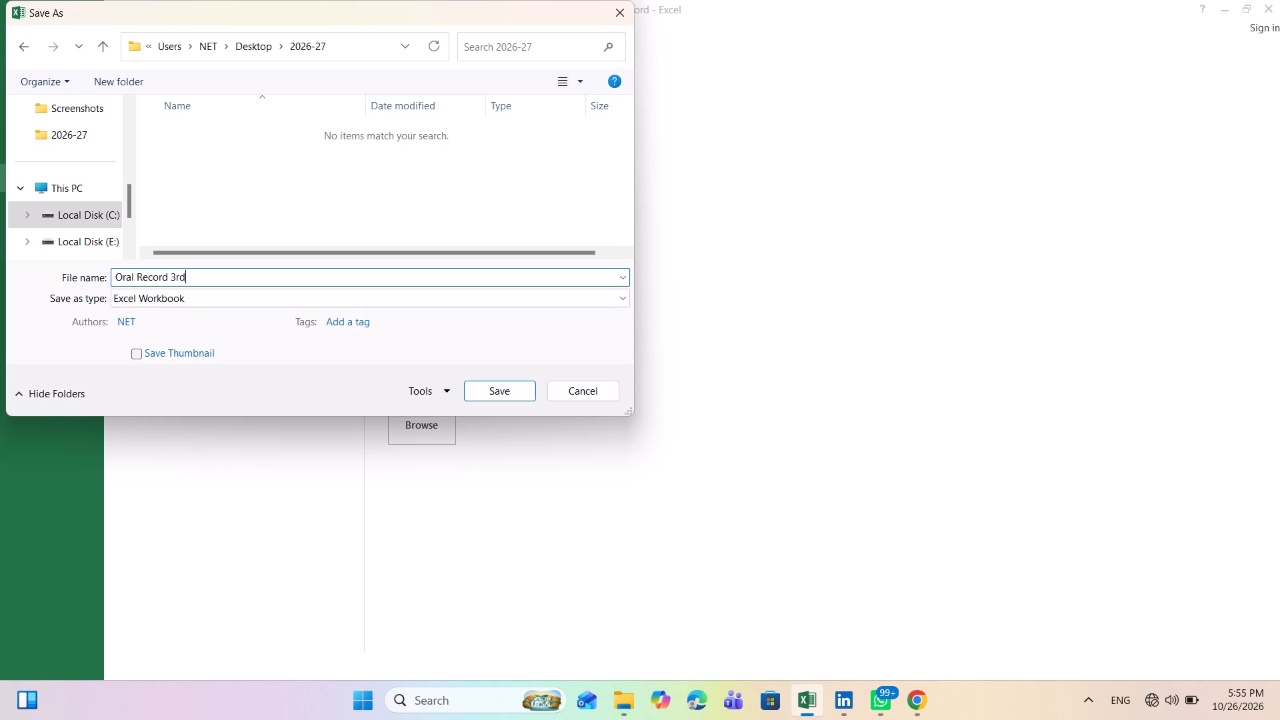
{"action": "type", "text": "std"}
{"action": "left_click", "coordinate": [204, 300]}
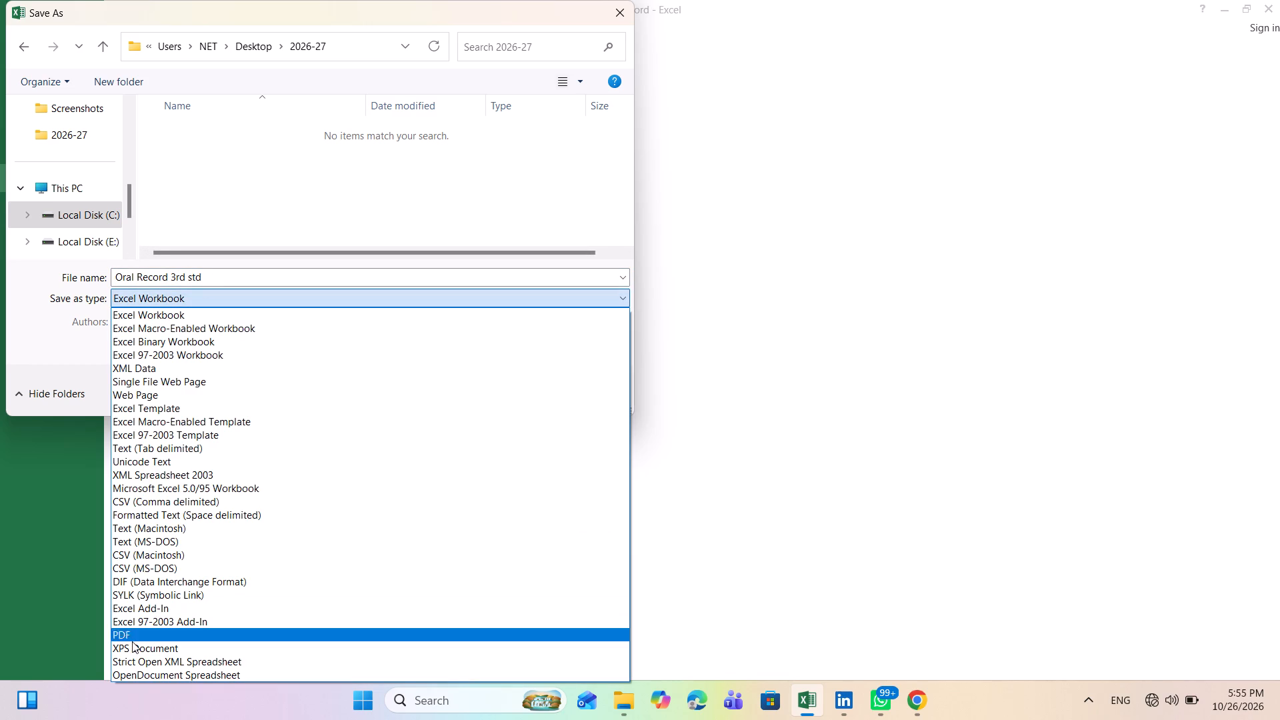
{"action": "left_click", "coordinate": [127, 637]}
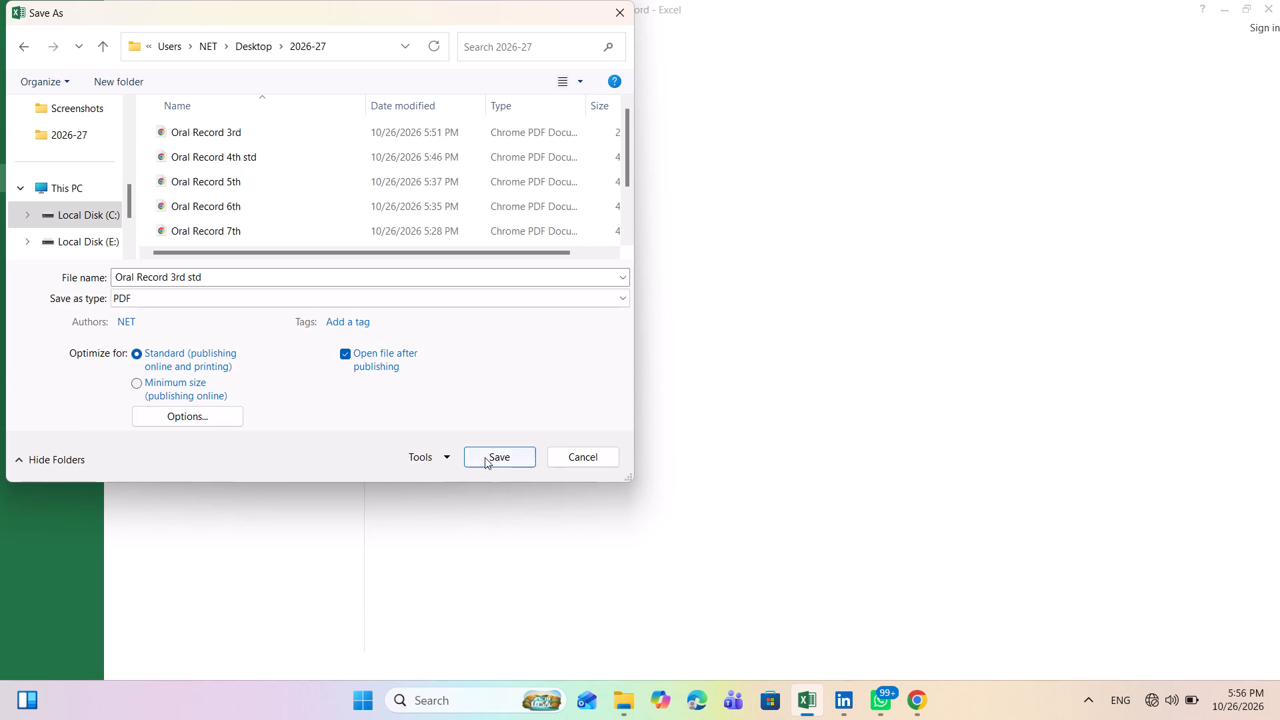
{"action": "left_click", "coordinate": [489, 453]}
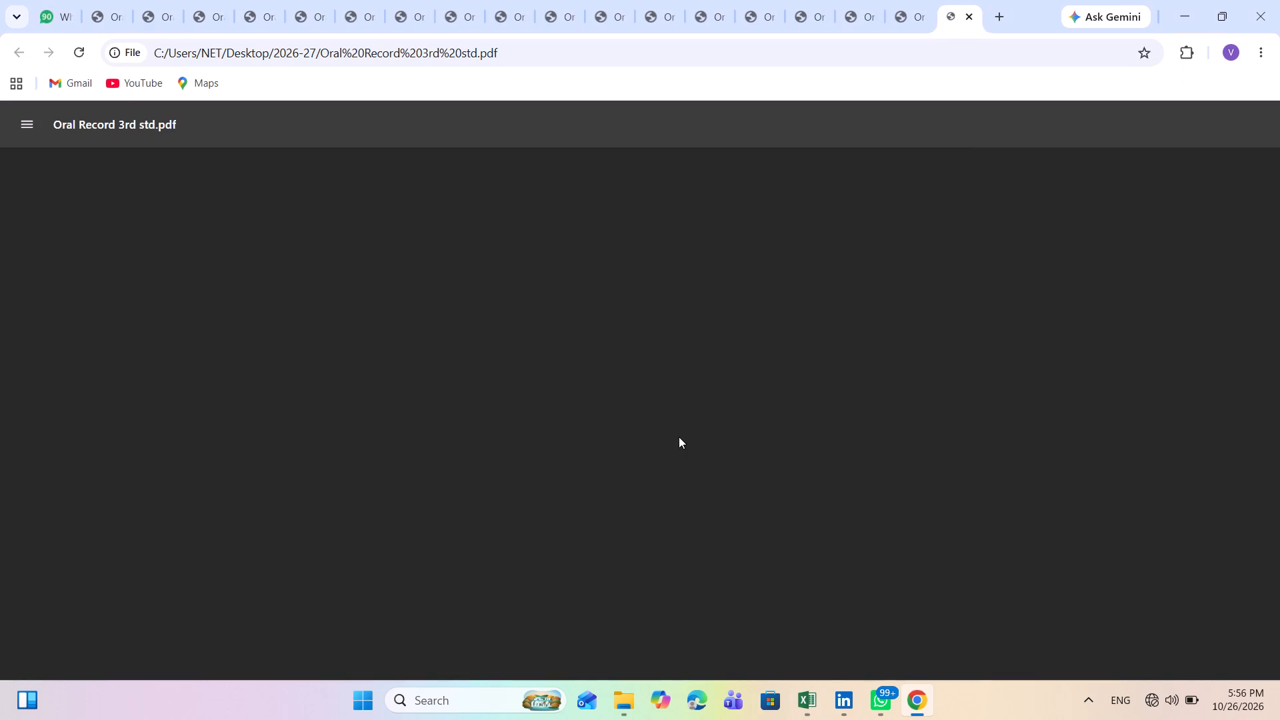
Review both pages of the exported Oral Record 3rd std PDF, checking the header, table columns and page break.
{"action": "scroll", "coordinate": [787, 461], "scroll_direction": "down", "scroll_amount": 7}
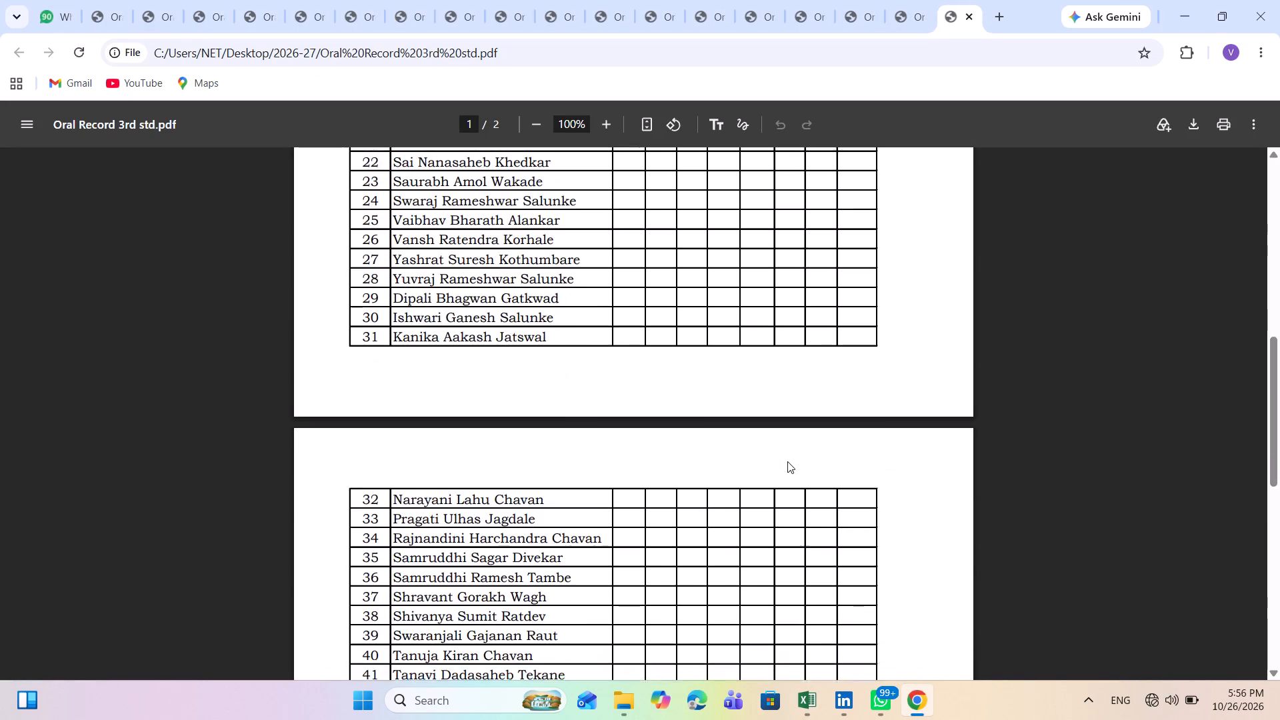
{"action": "scroll", "coordinate": [787, 461], "scroll_direction": "down", "scroll_amount": 4}
{"action": "scroll", "coordinate": [787, 461], "scroll_direction": "up", "scroll_amount": 9}
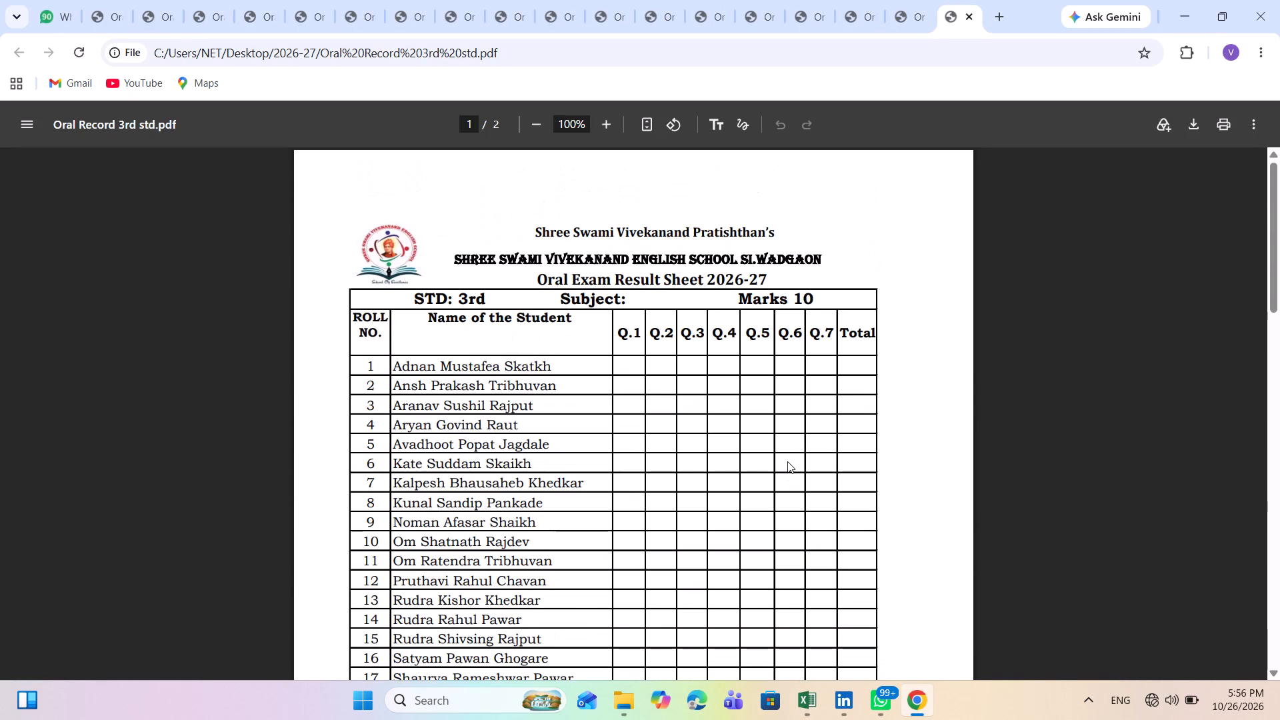
{"action": "scroll", "coordinate": [787, 461], "scroll_direction": "down", "scroll_amount": 2}
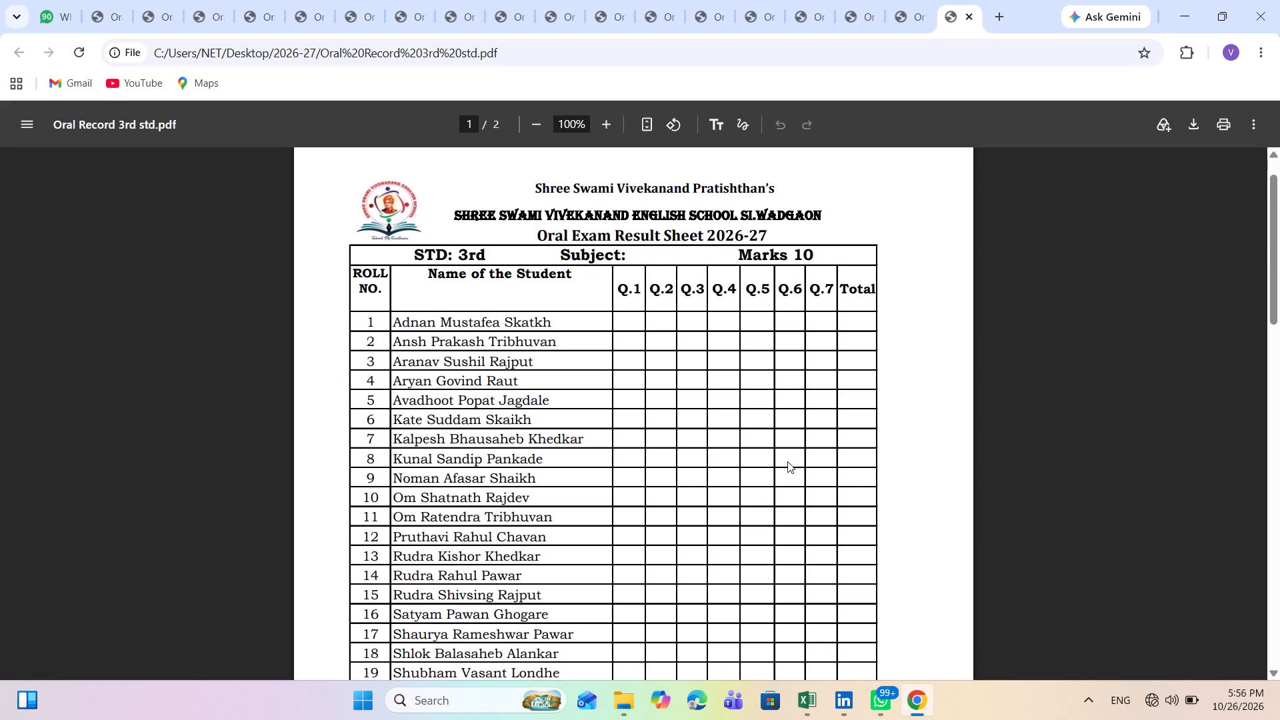
{"action": "scroll", "coordinate": [787, 461], "scroll_direction": "down", "scroll_amount": 3}
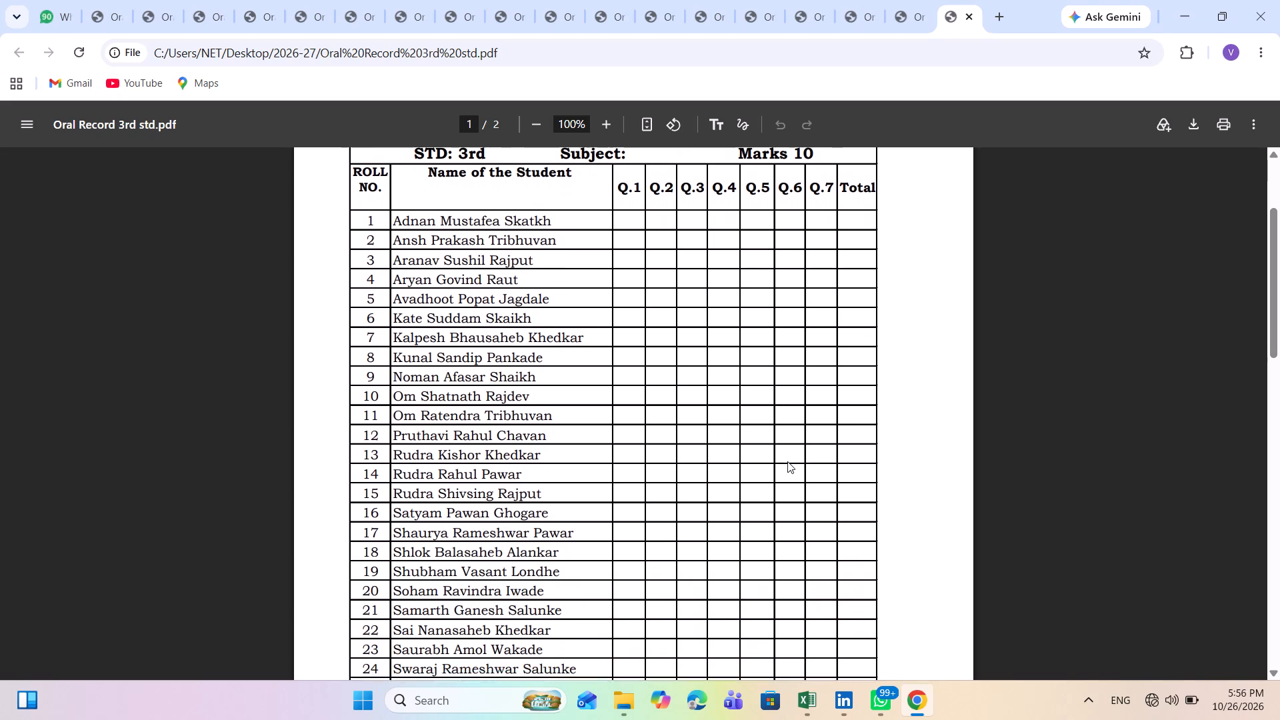
{"action": "scroll", "coordinate": [787, 461], "scroll_direction": "down", "scroll_amount": 2}
{"action": "scroll", "coordinate": [787, 461], "scroll_direction": "up", "scroll_amount": 7}
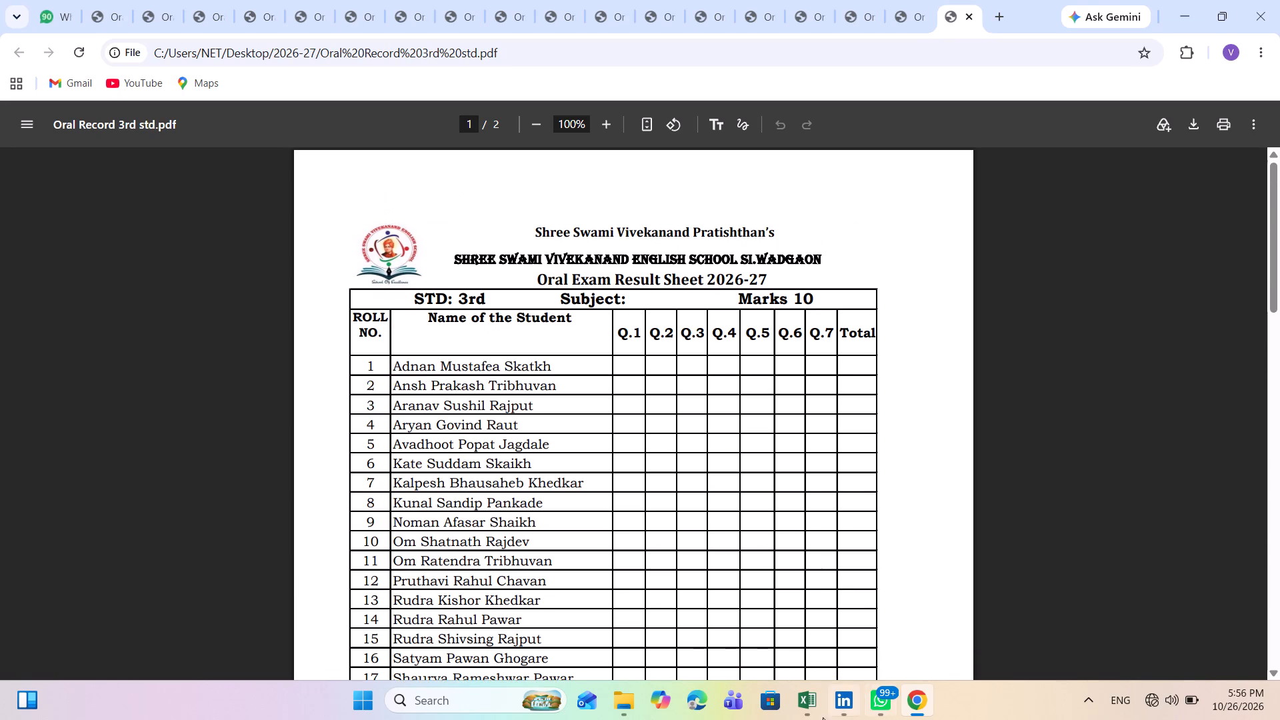
Switch to the 2026-27 folder in File Explorer.
{"action": "left_click", "coordinate": [622, 703]}
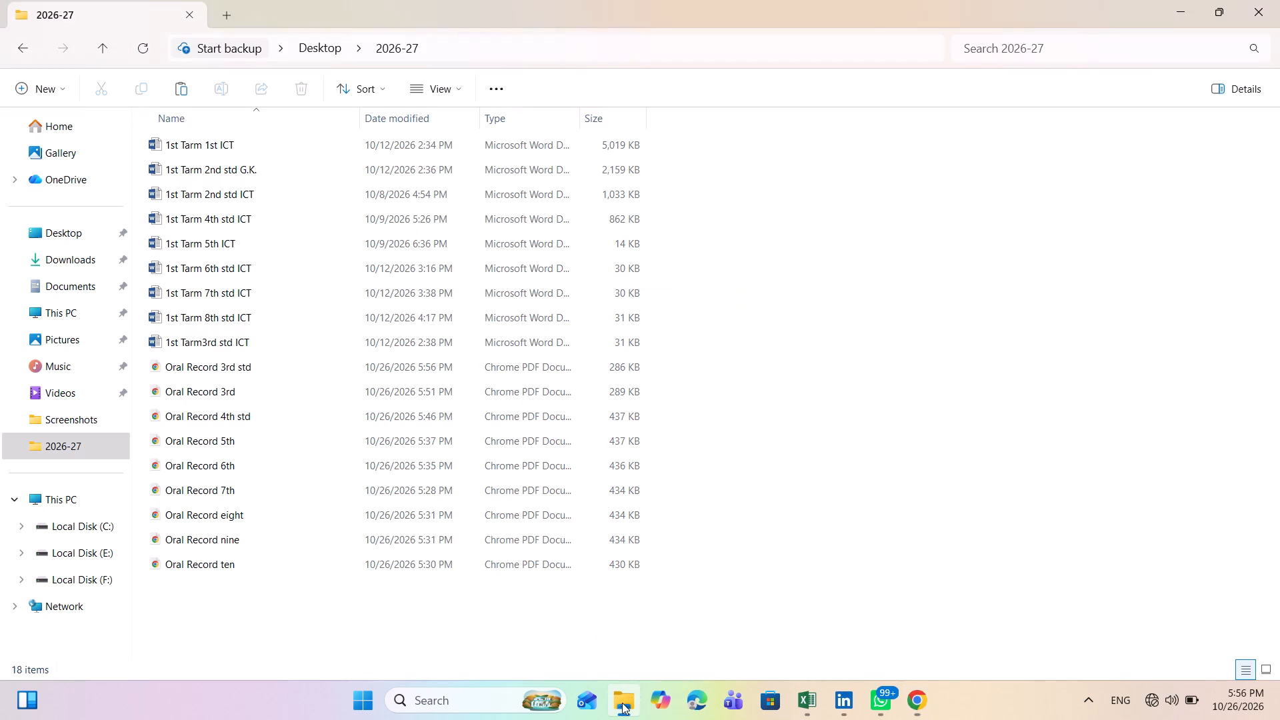
Delete the superseded Oral Record 3rd PDF from the 2026-27 folder, keeping Oral Record 3rd std.
{"action": "left_click", "coordinate": [224, 389]}
{"action": "key", "text": "Delete"}
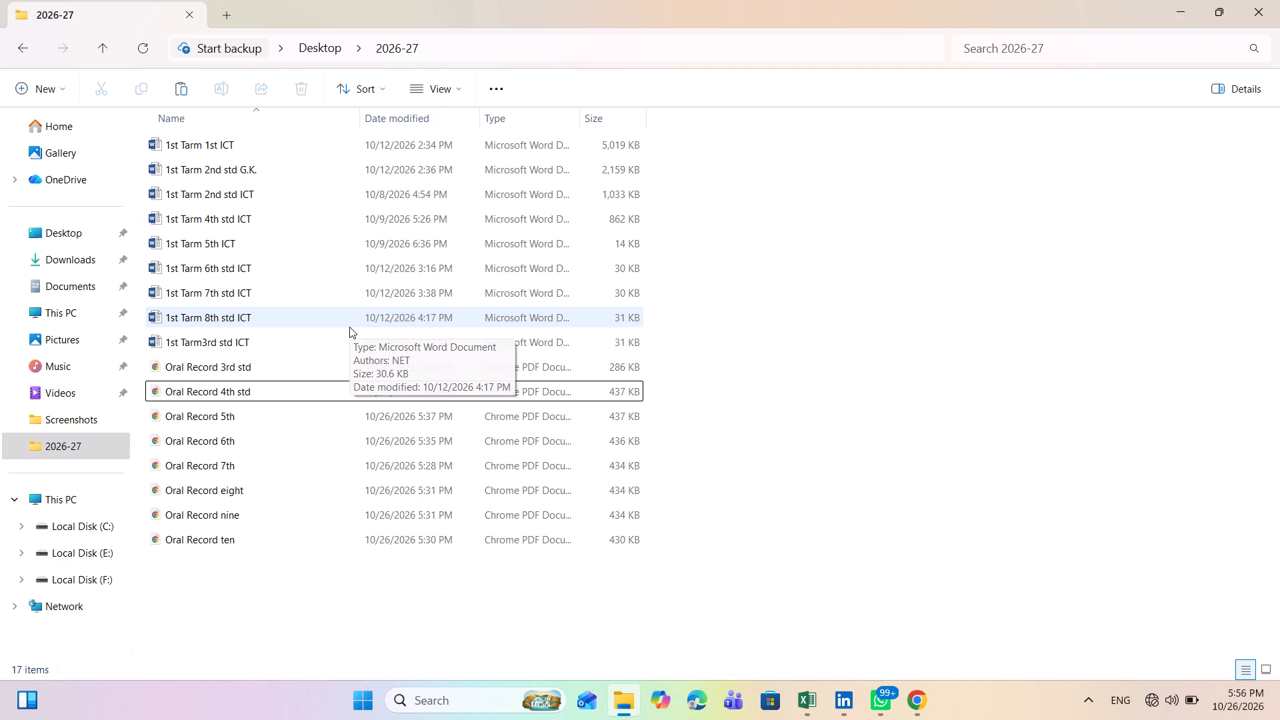
{"action": "left_click", "coordinate": [349, 327]}
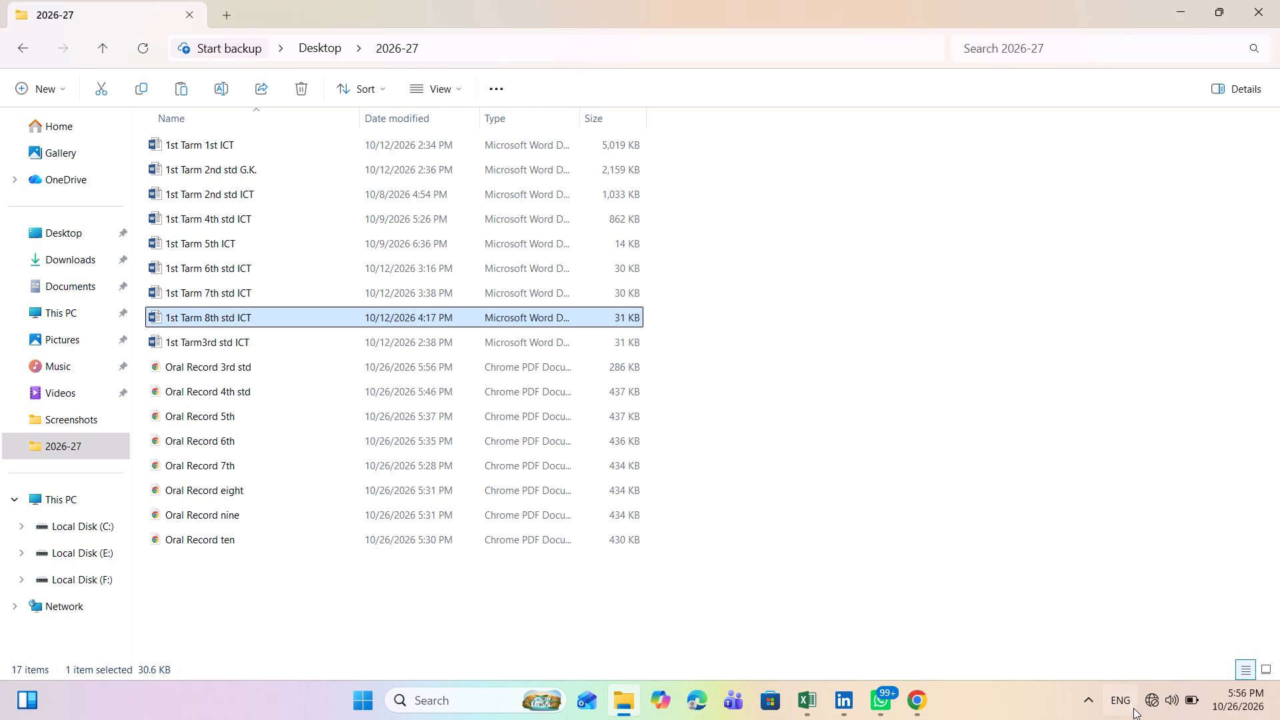
Check the computer's Wi-Fi connection in the list of available networks.
{"action": "left_click", "coordinate": [1151, 701]}
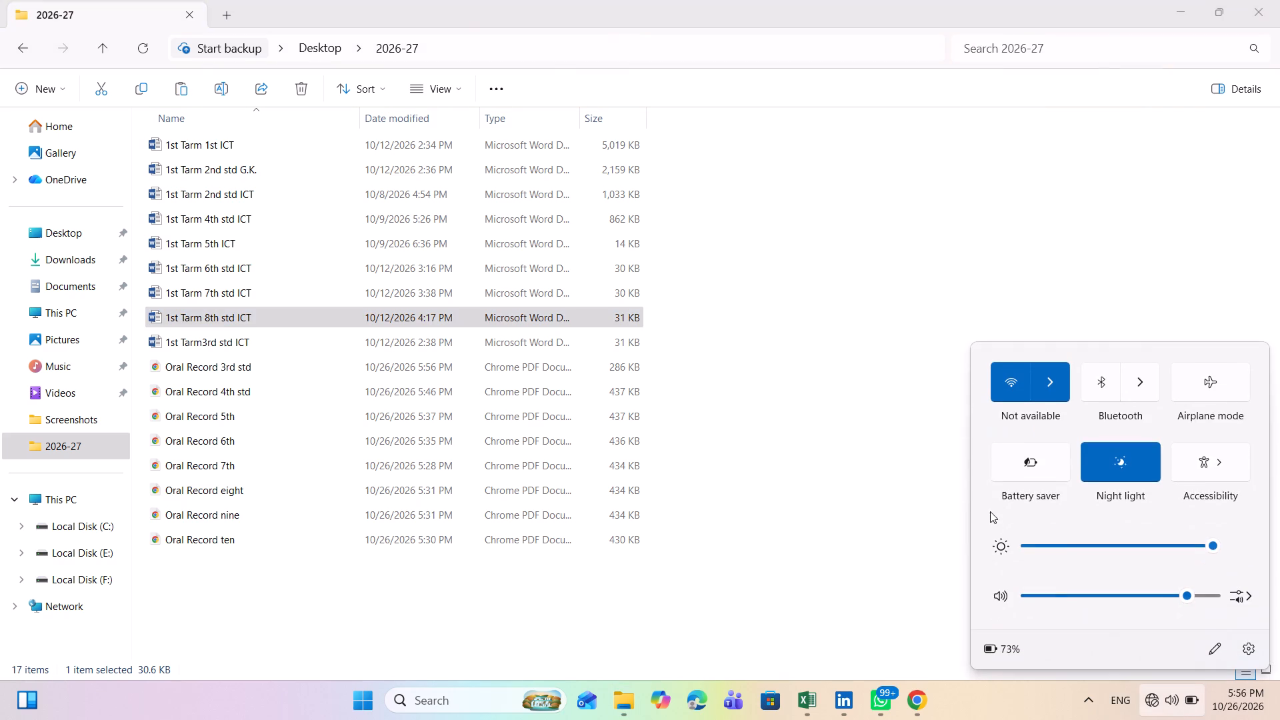
{"action": "left_click", "coordinate": [1047, 392]}
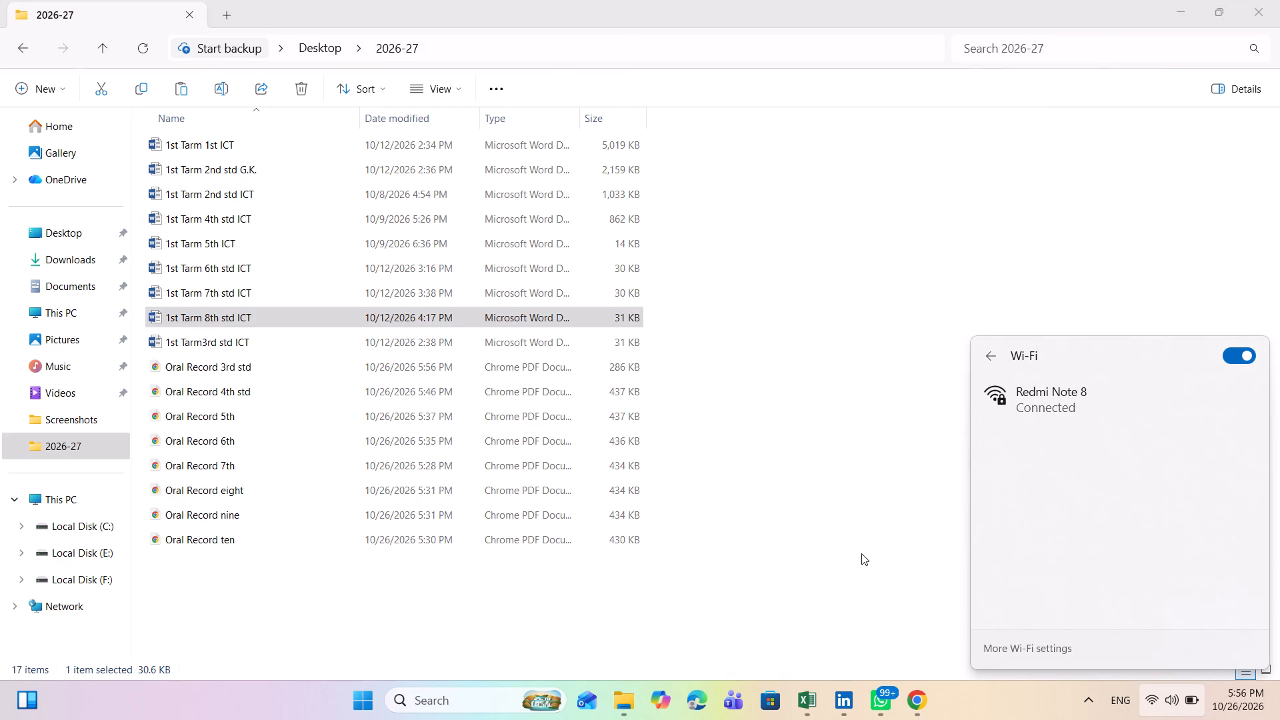
{"action": "left_click", "coordinate": [821, 591]}
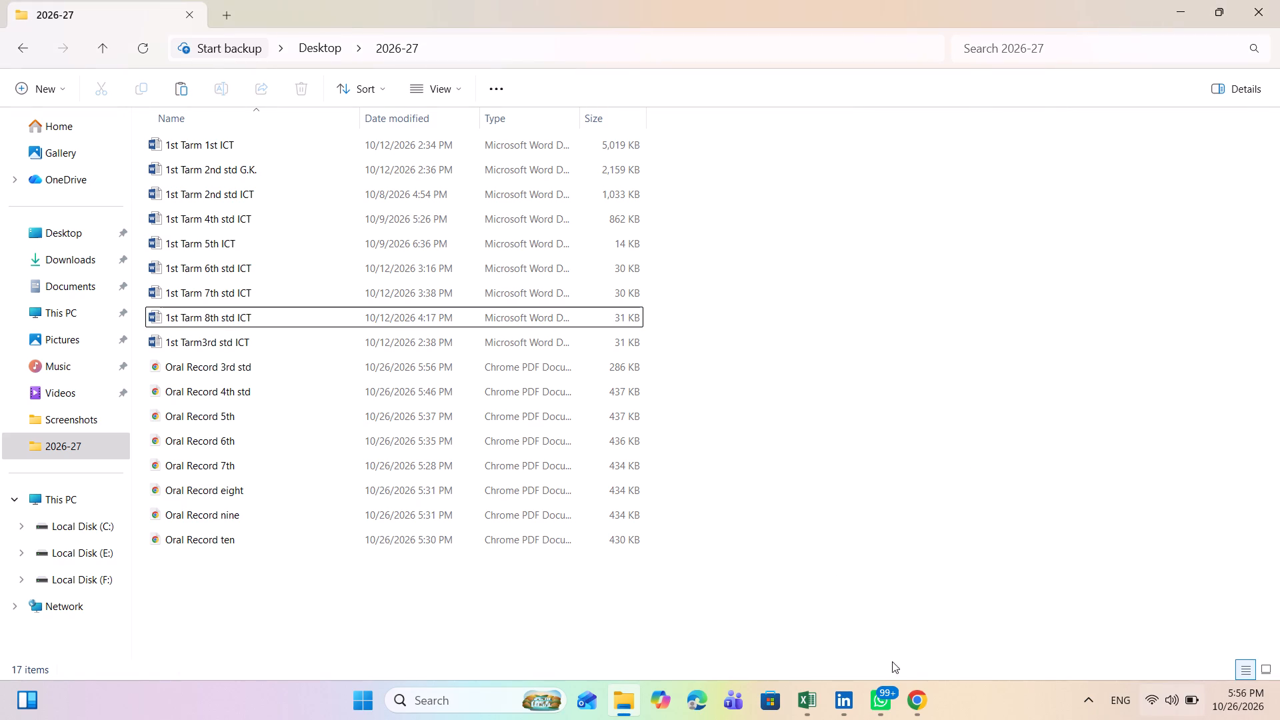
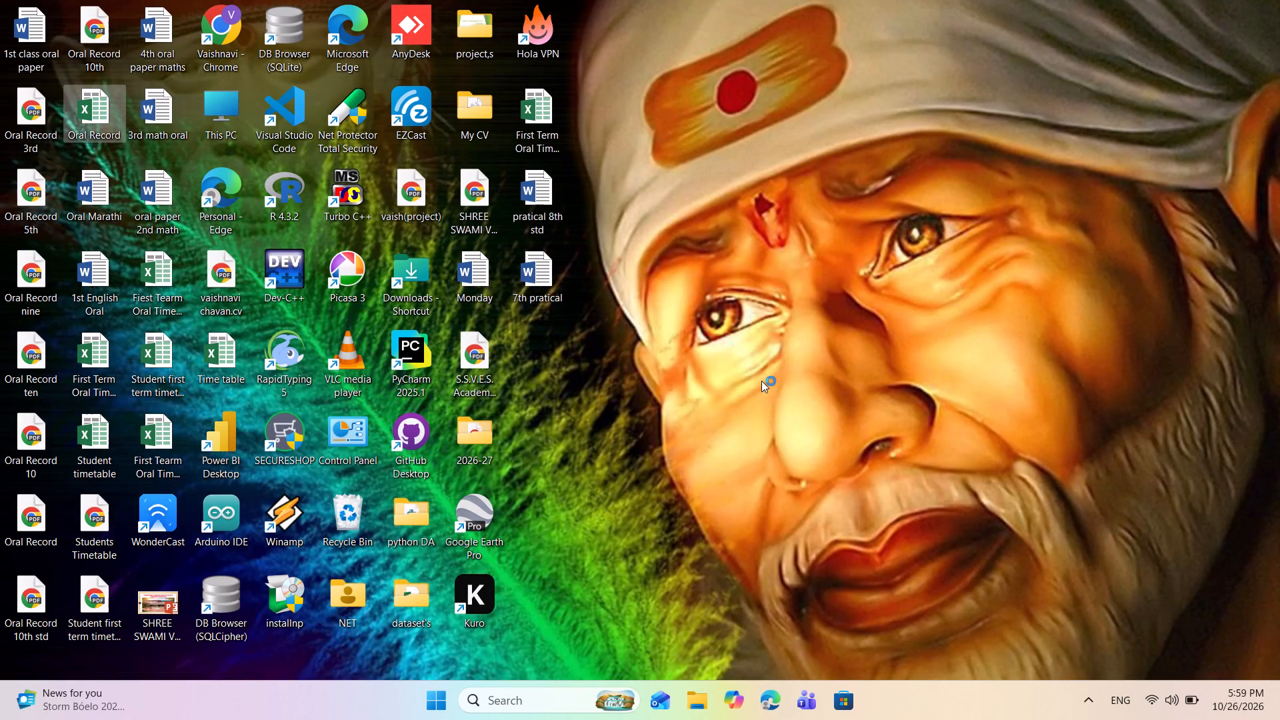
Open the Shut Down Windows dialog from the desktop.
{"action": "key", "text": "alt+F4"}
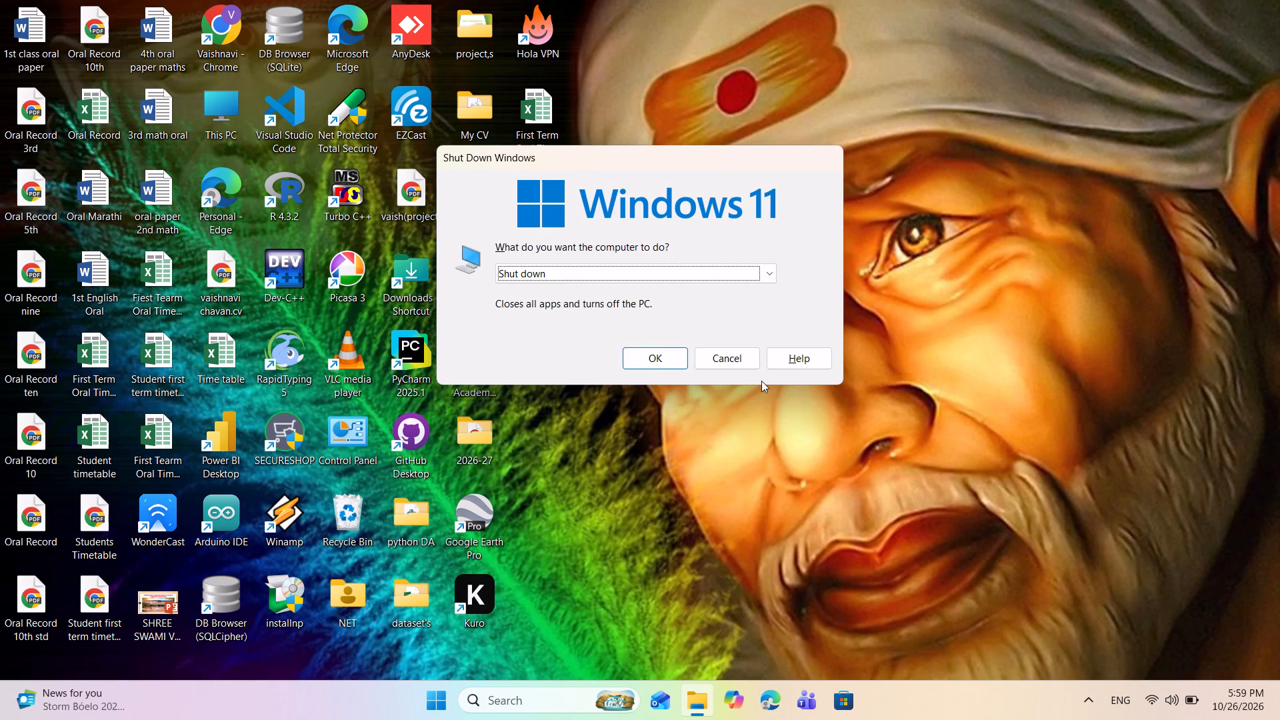